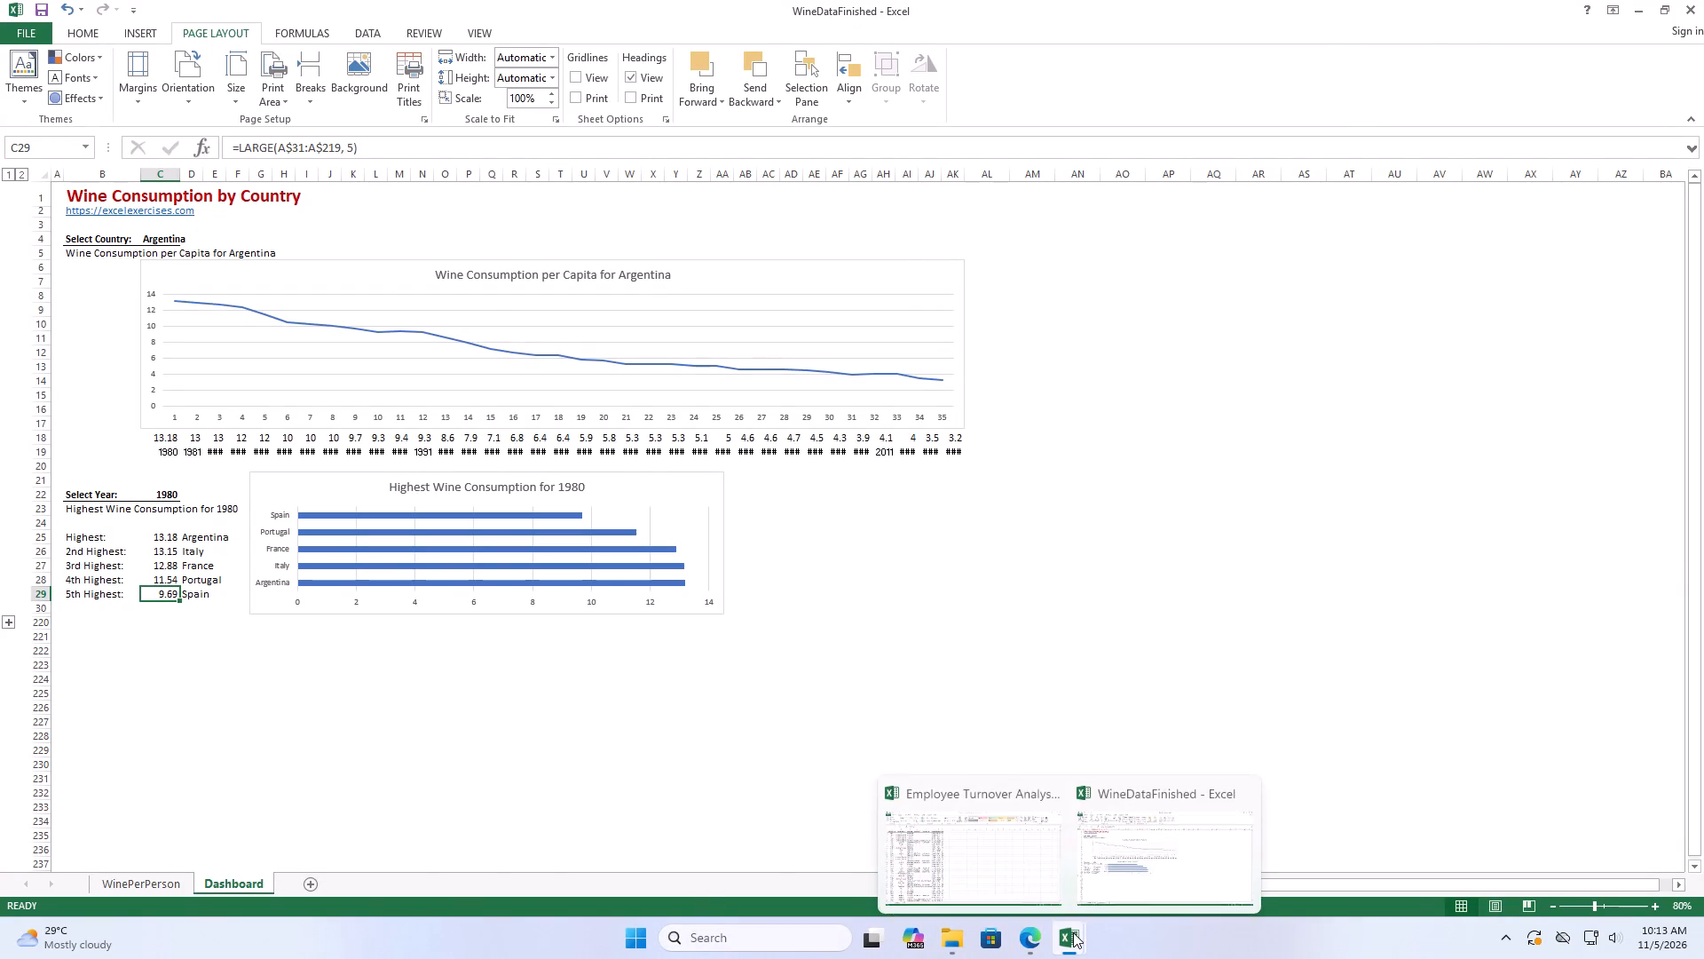
Look through the Employee Turnover Analysis records and compare them with the Dashboard sheet in the WineDataFinished workbook.
left_click(1013, 846)
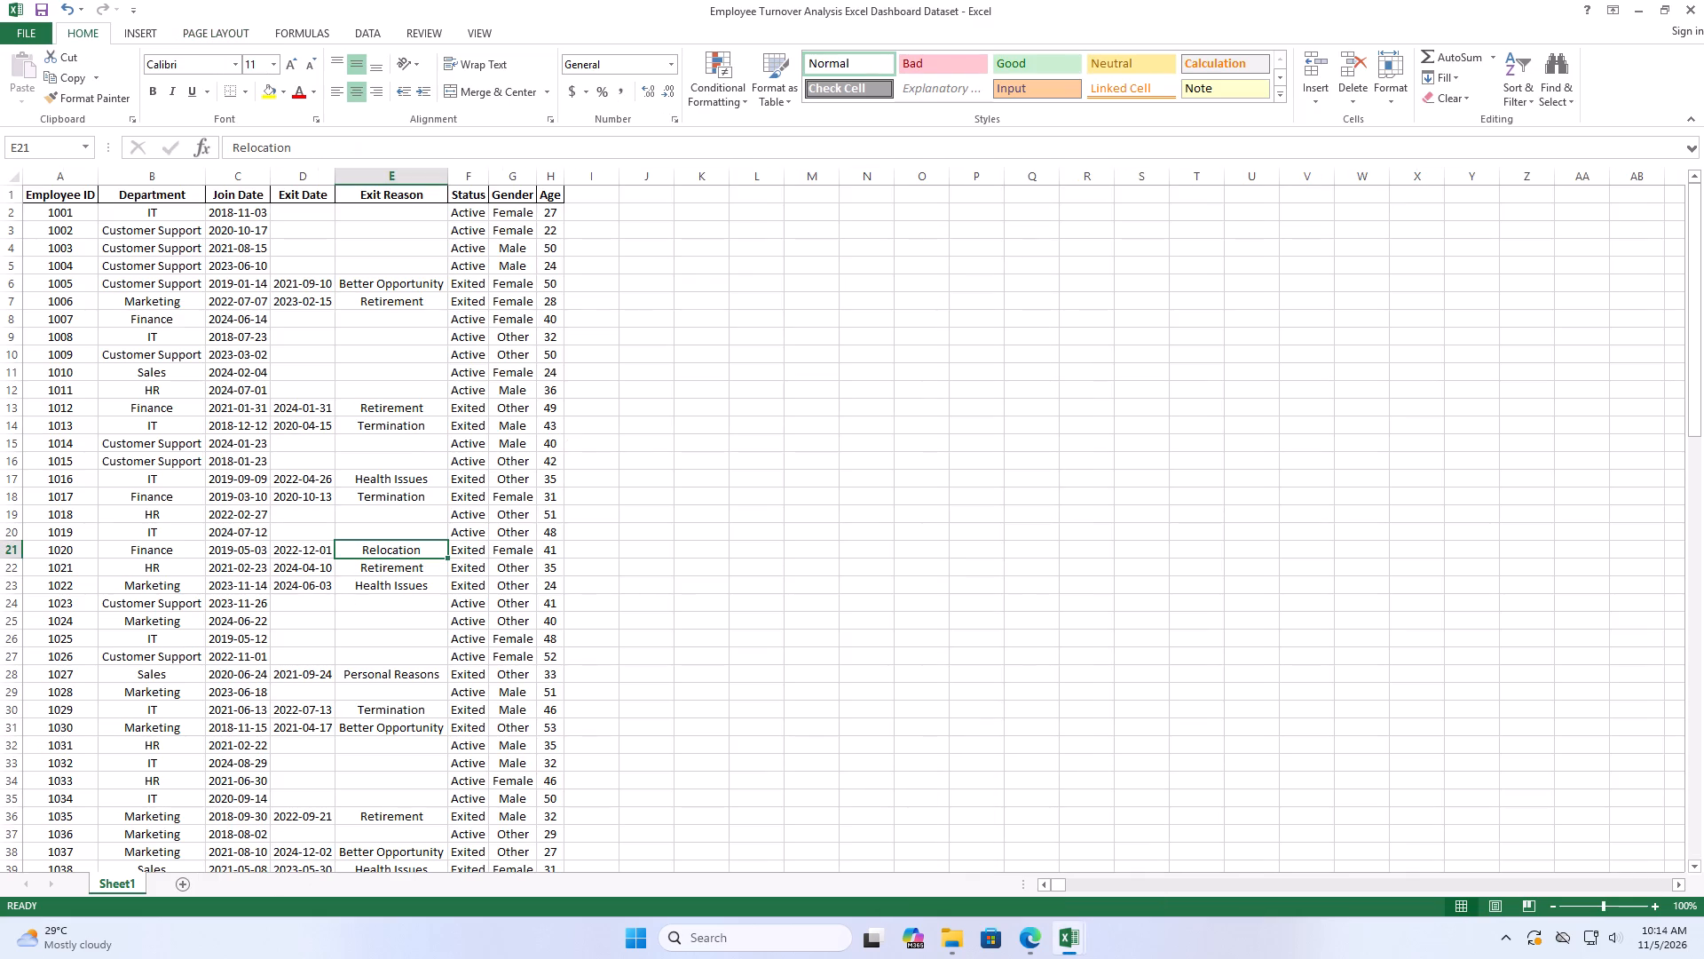
scroll(781, 667, "down", 9)
scroll(778, 670, "up", 1)
scroll(778, 670, "down", 6)
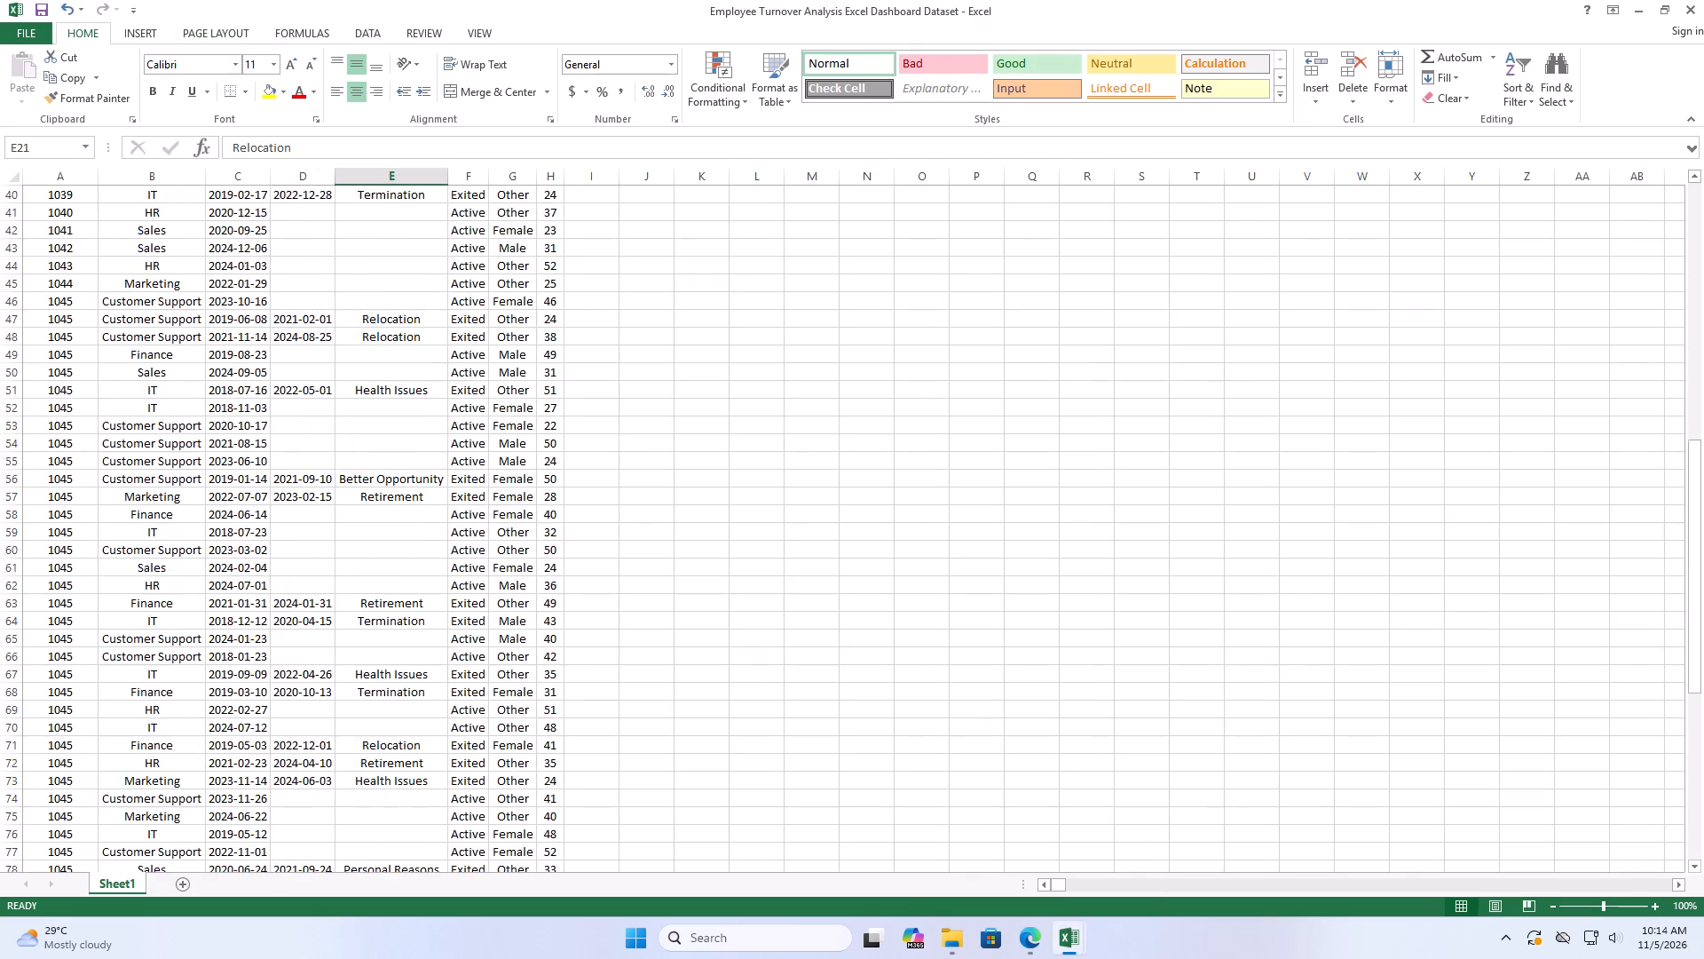
scroll(778, 670, "down", 7)
scroll(778, 670, "up", 13)
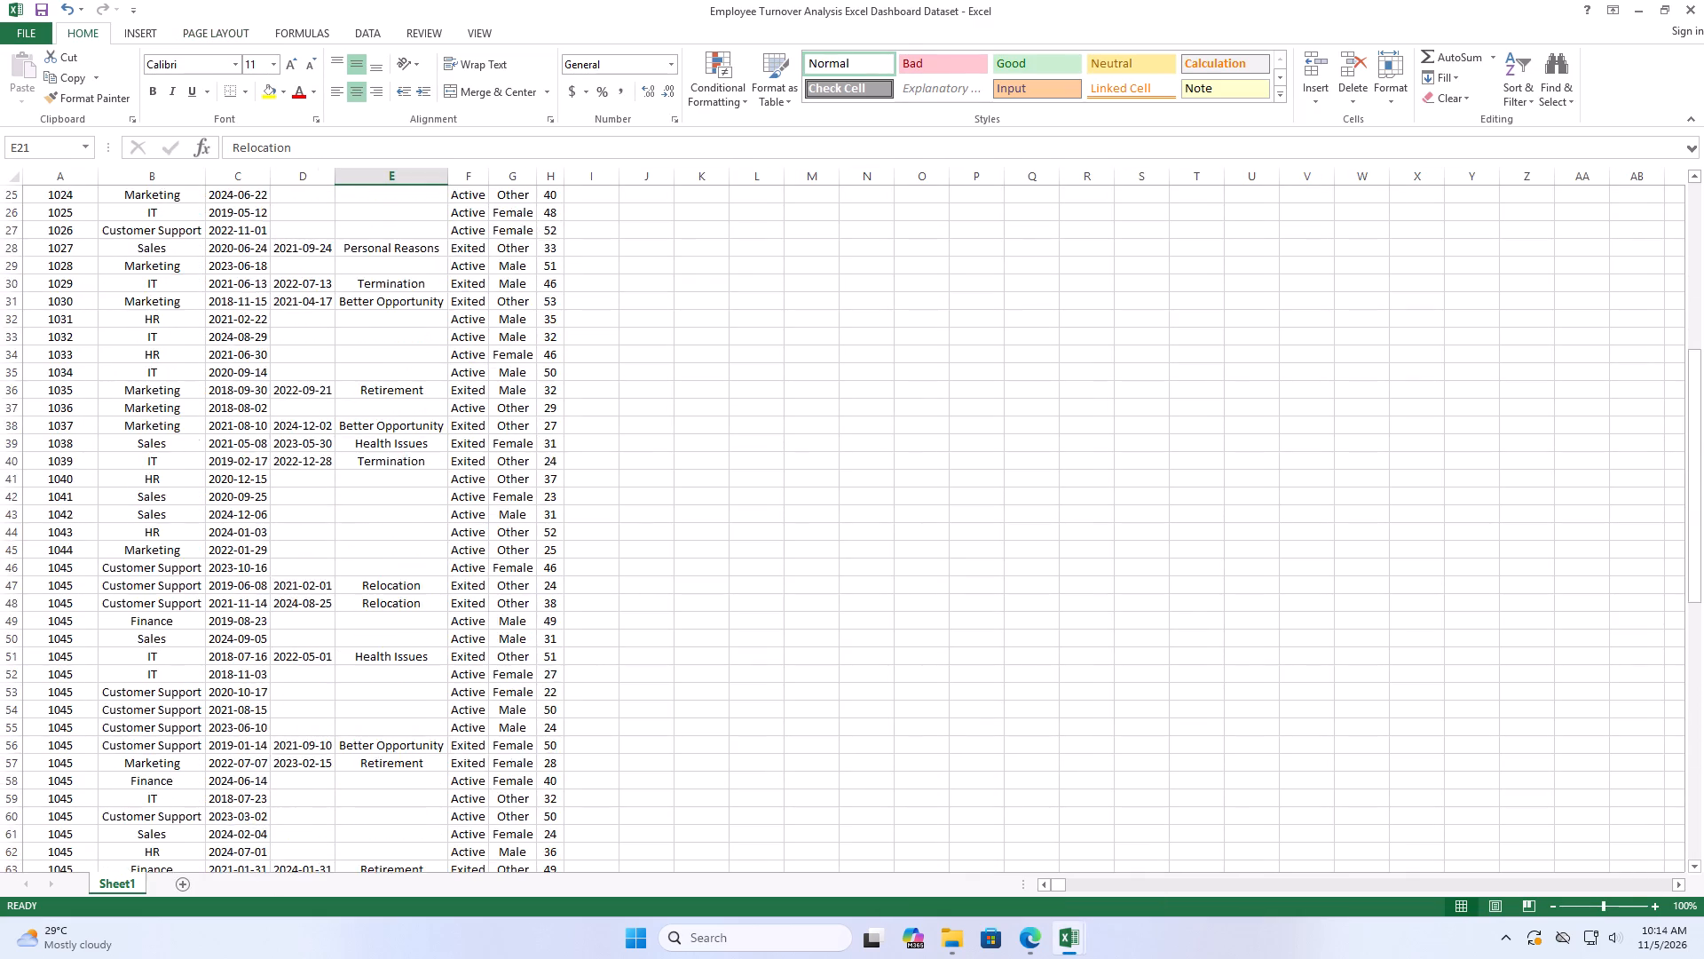
scroll(782, 670, "up", 20)
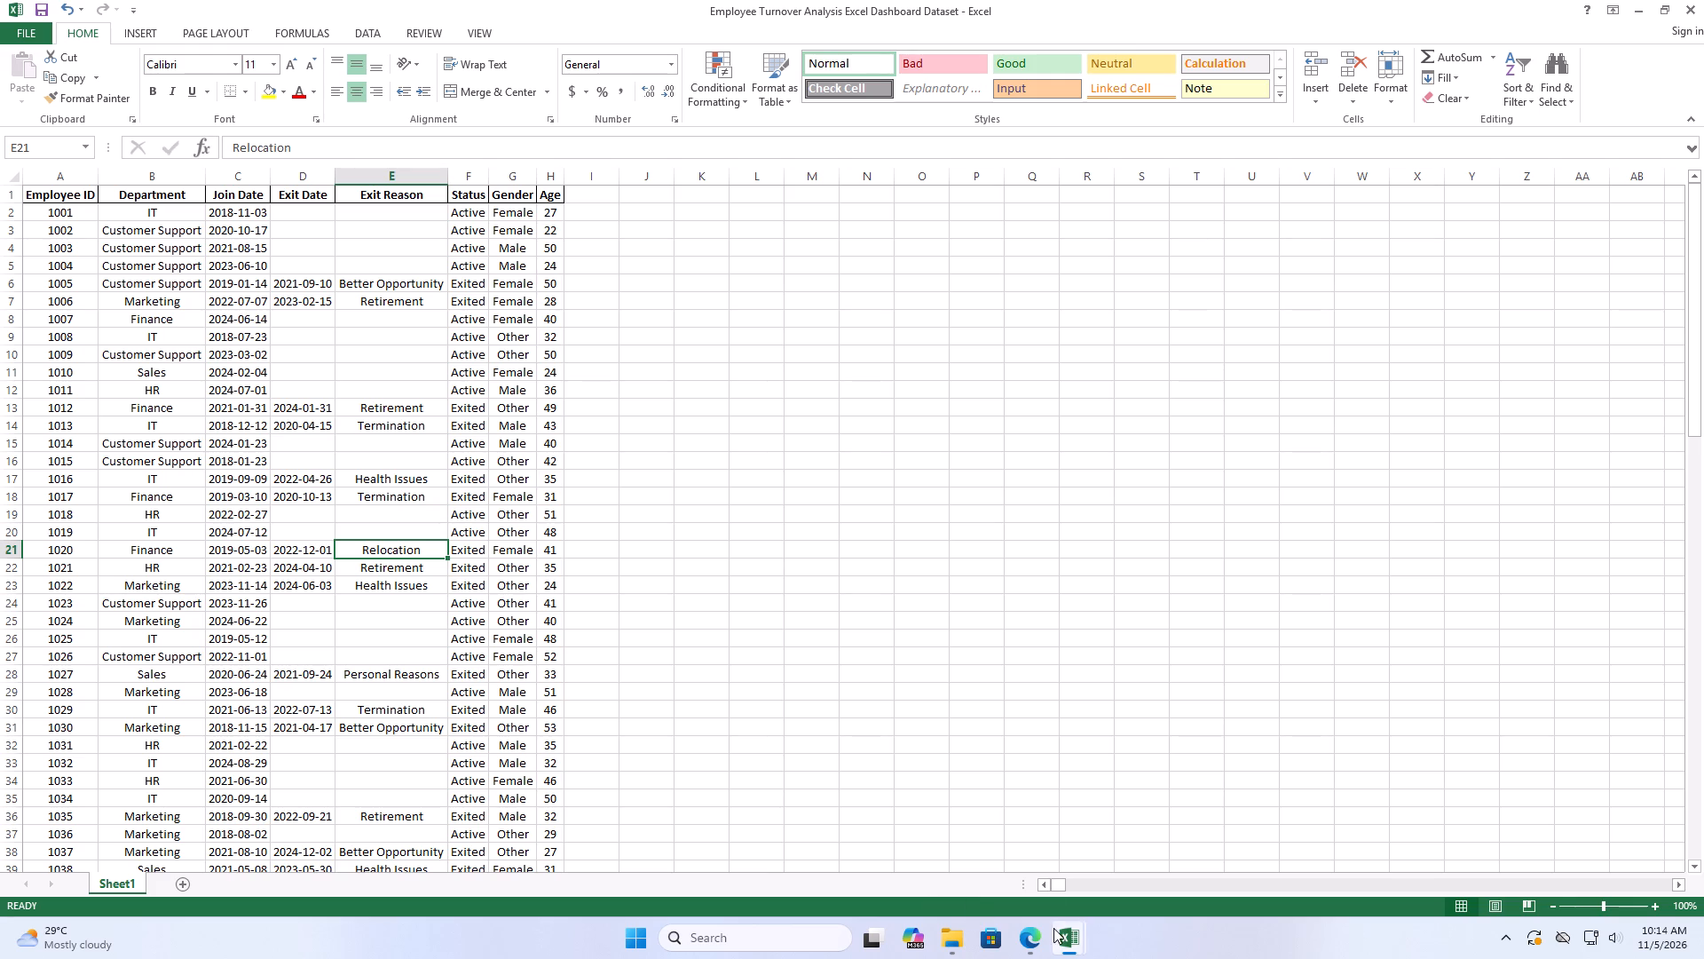
left_click(1129, 846)
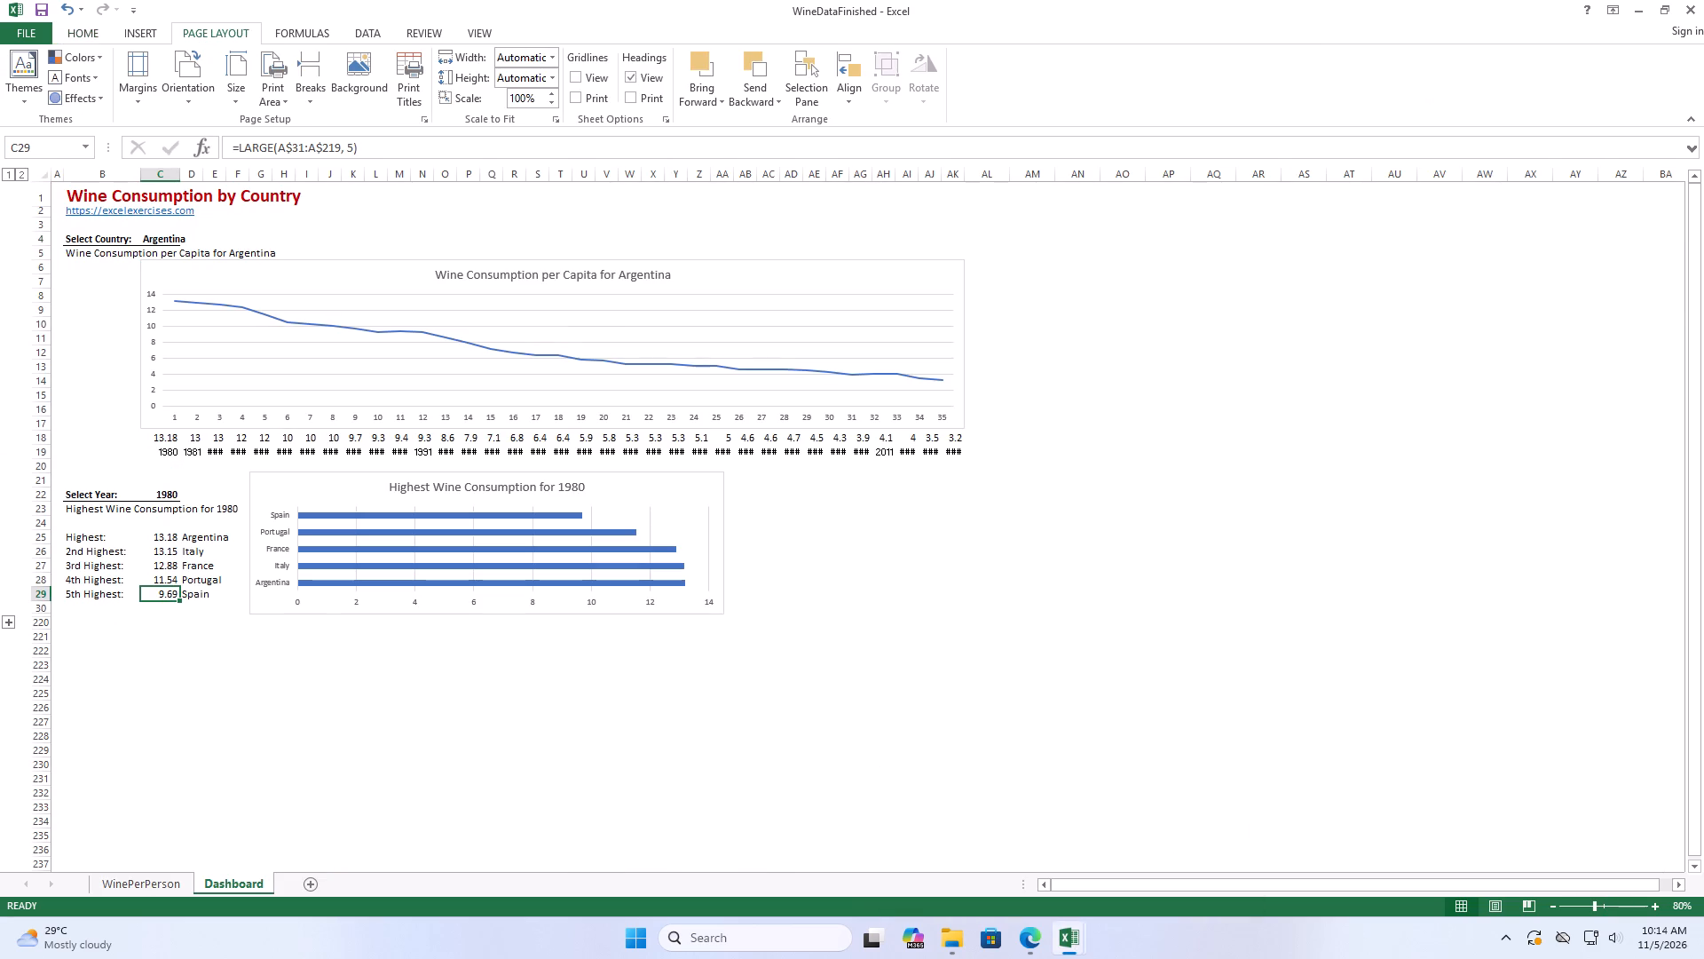
scroll(611, 718, "up", 3)
left_click(981, 826)
scroll(436, 455, "up", 4)
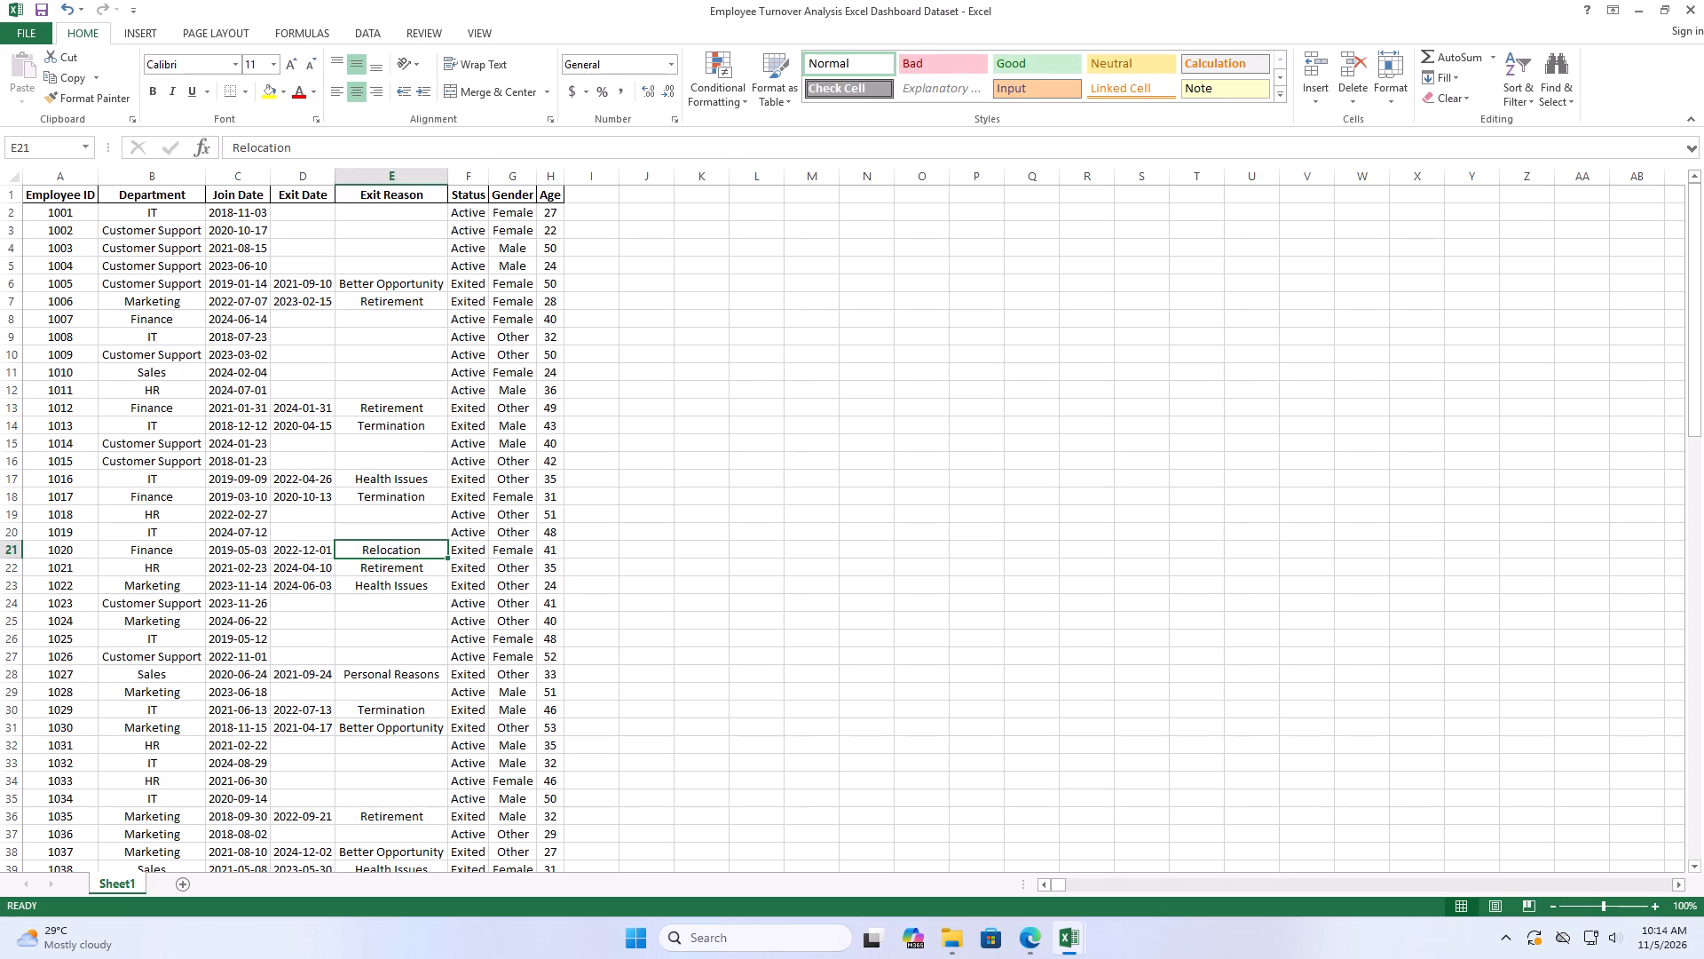
scroll(433, 466, "down", 12)
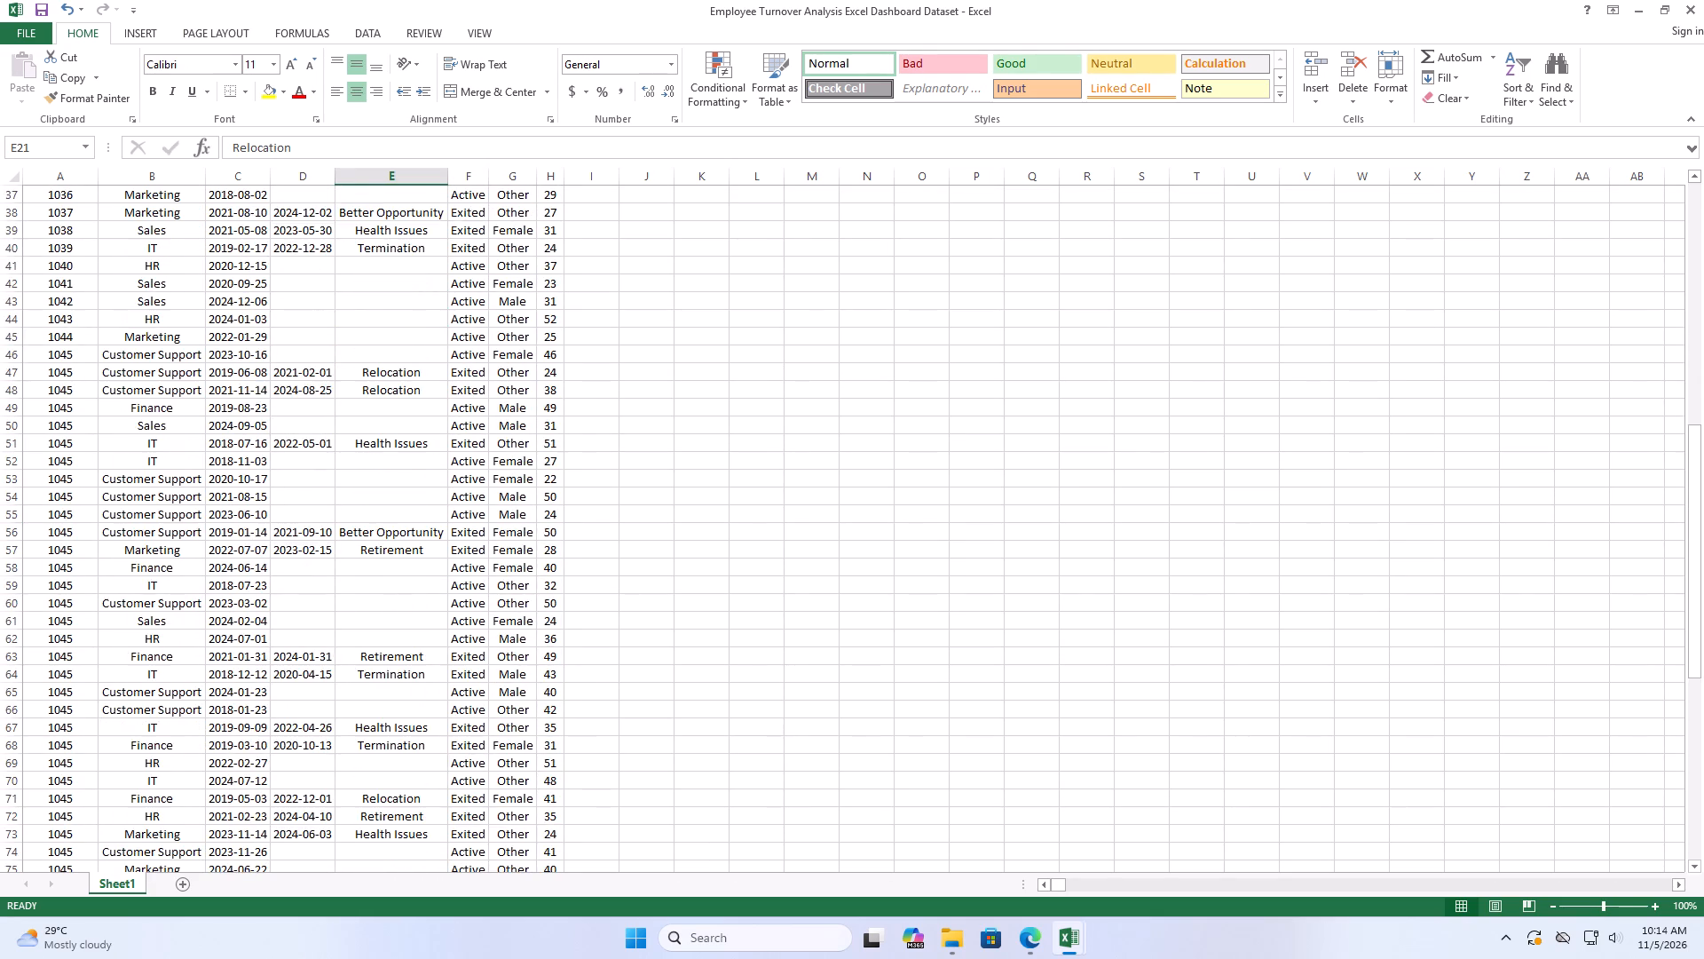
scroll(431, 474, "down", 4)
scroll(428, 476, "up", 11)
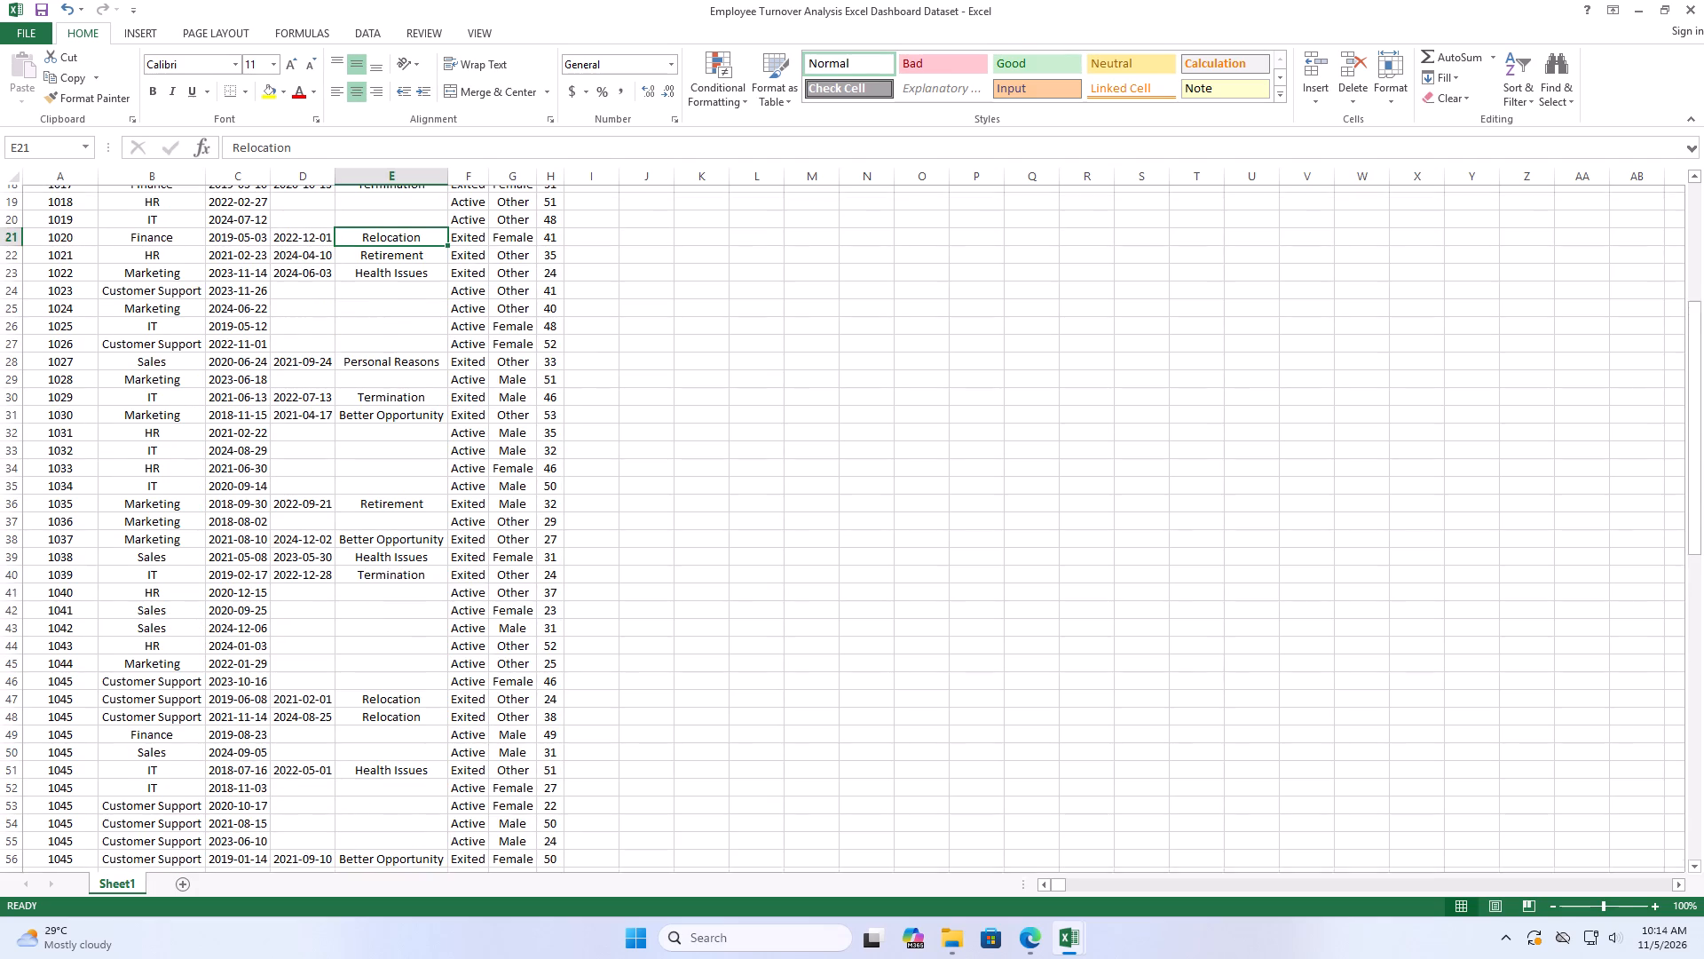
scroll(419, 477, "up", 1)
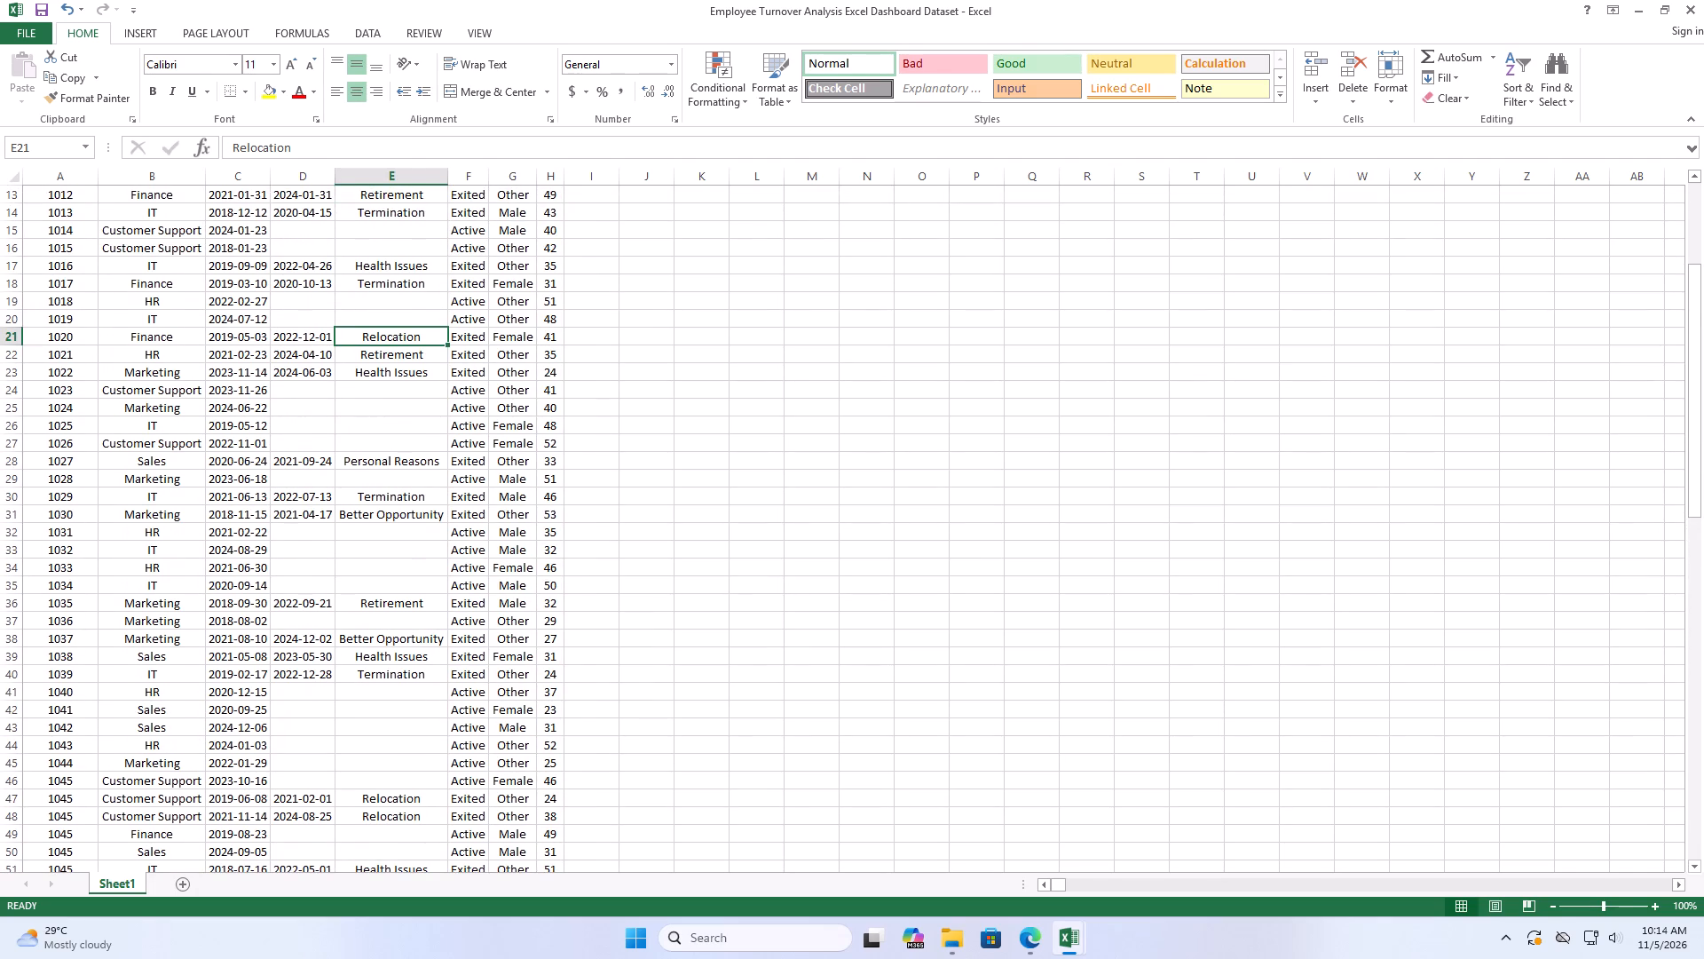
scroll(419, 477, "up", 10)
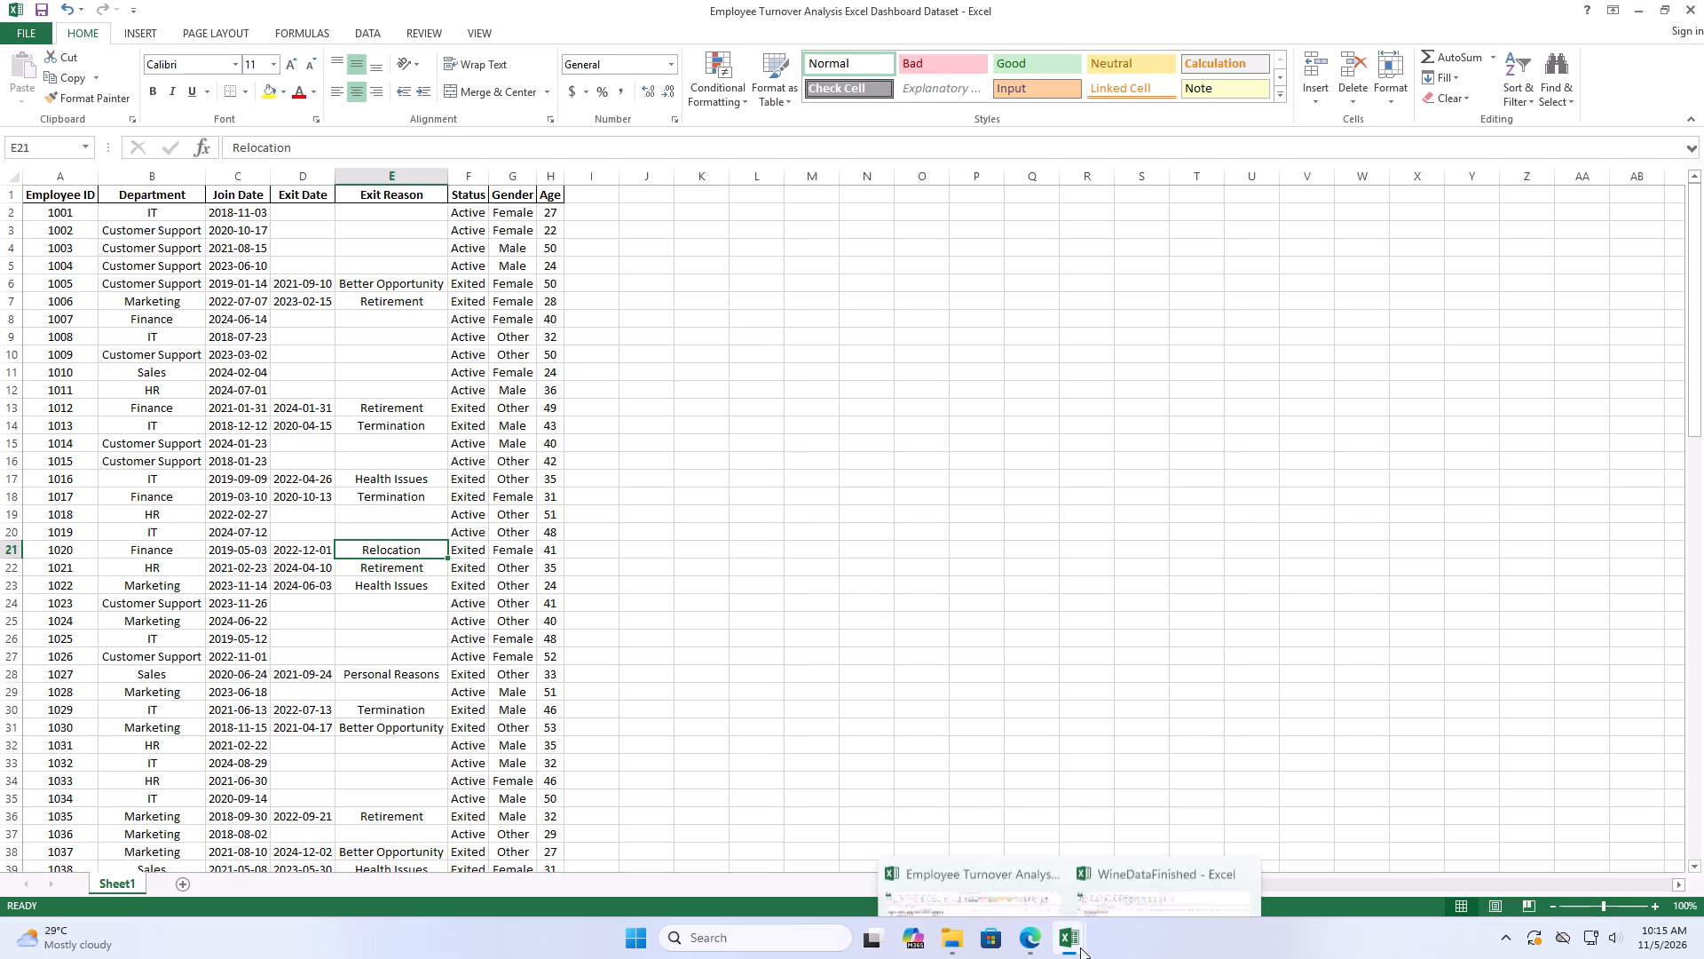
Examine the WineDataFinished workbook's Dashboard sheet and the source records on its WinePerPerson sheet.
left_click(1156, 875)
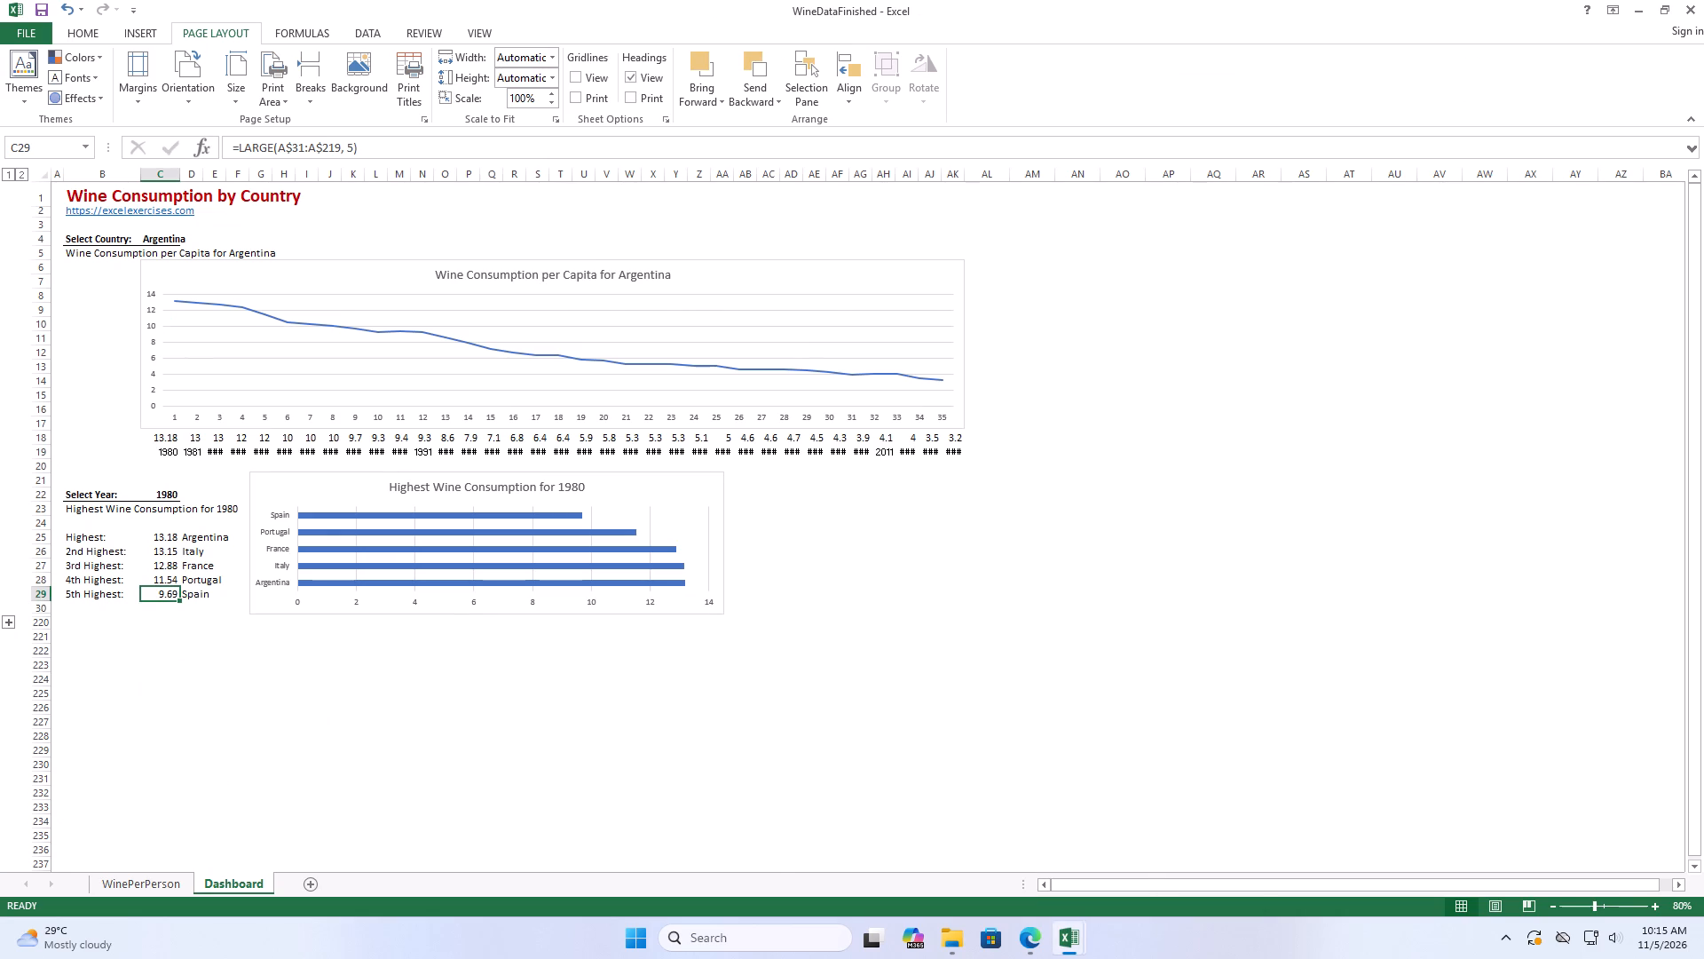
left_click(135, 884)
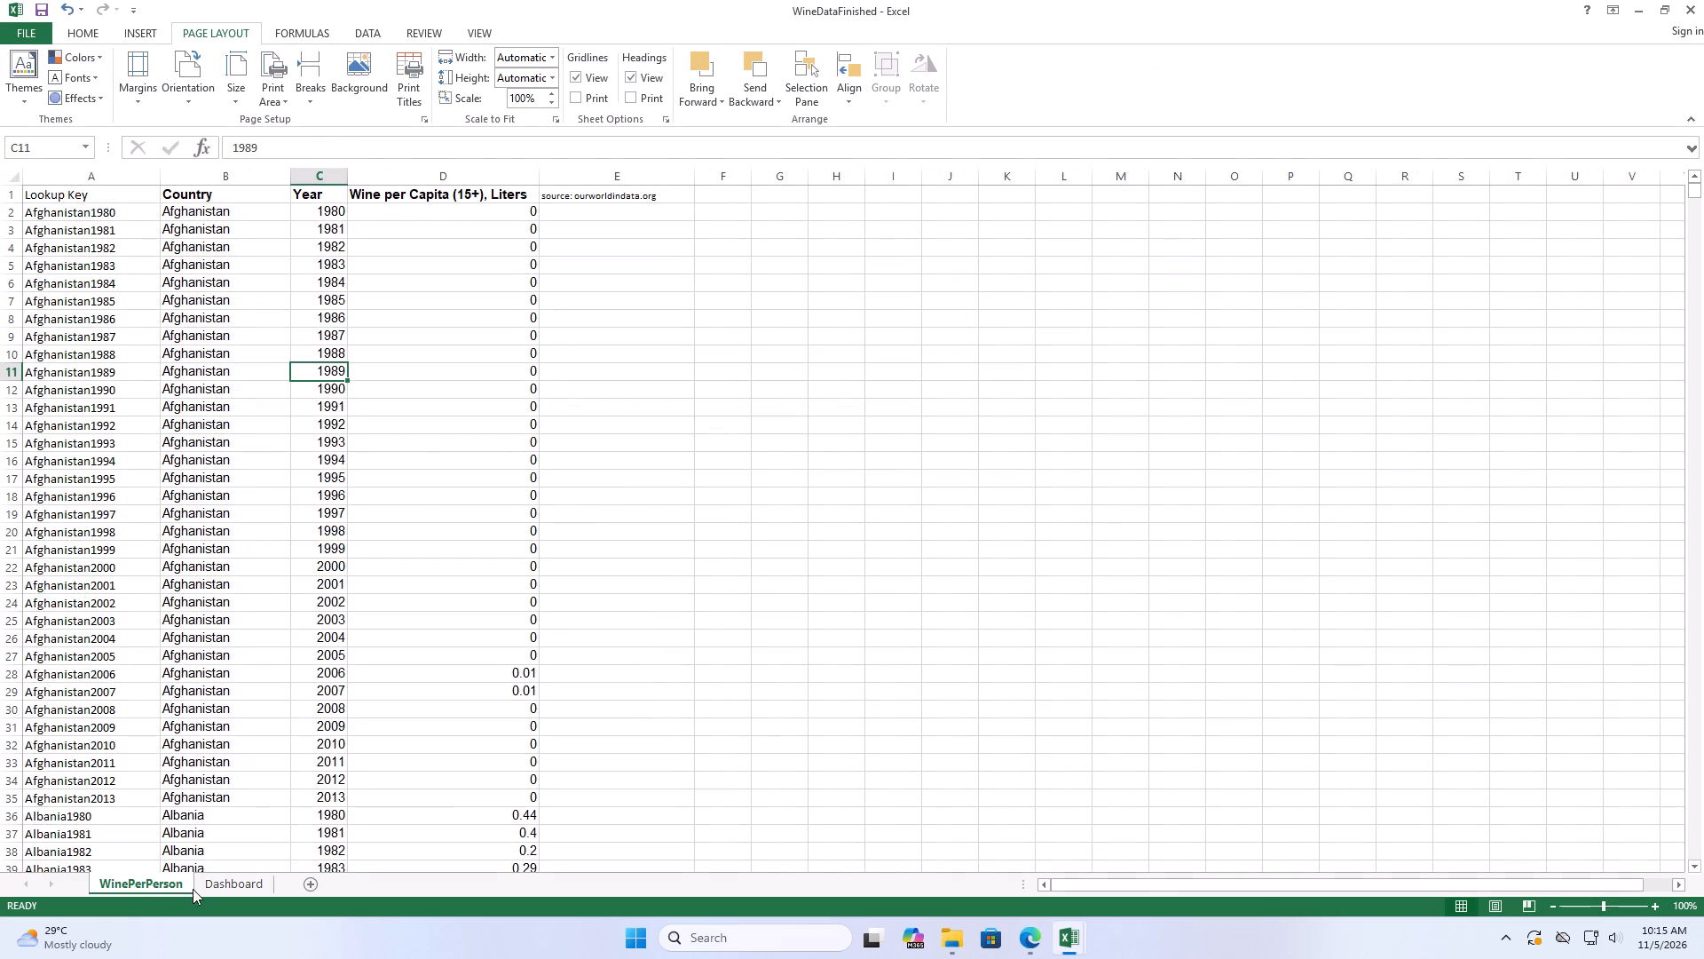
left_click(209, 886)
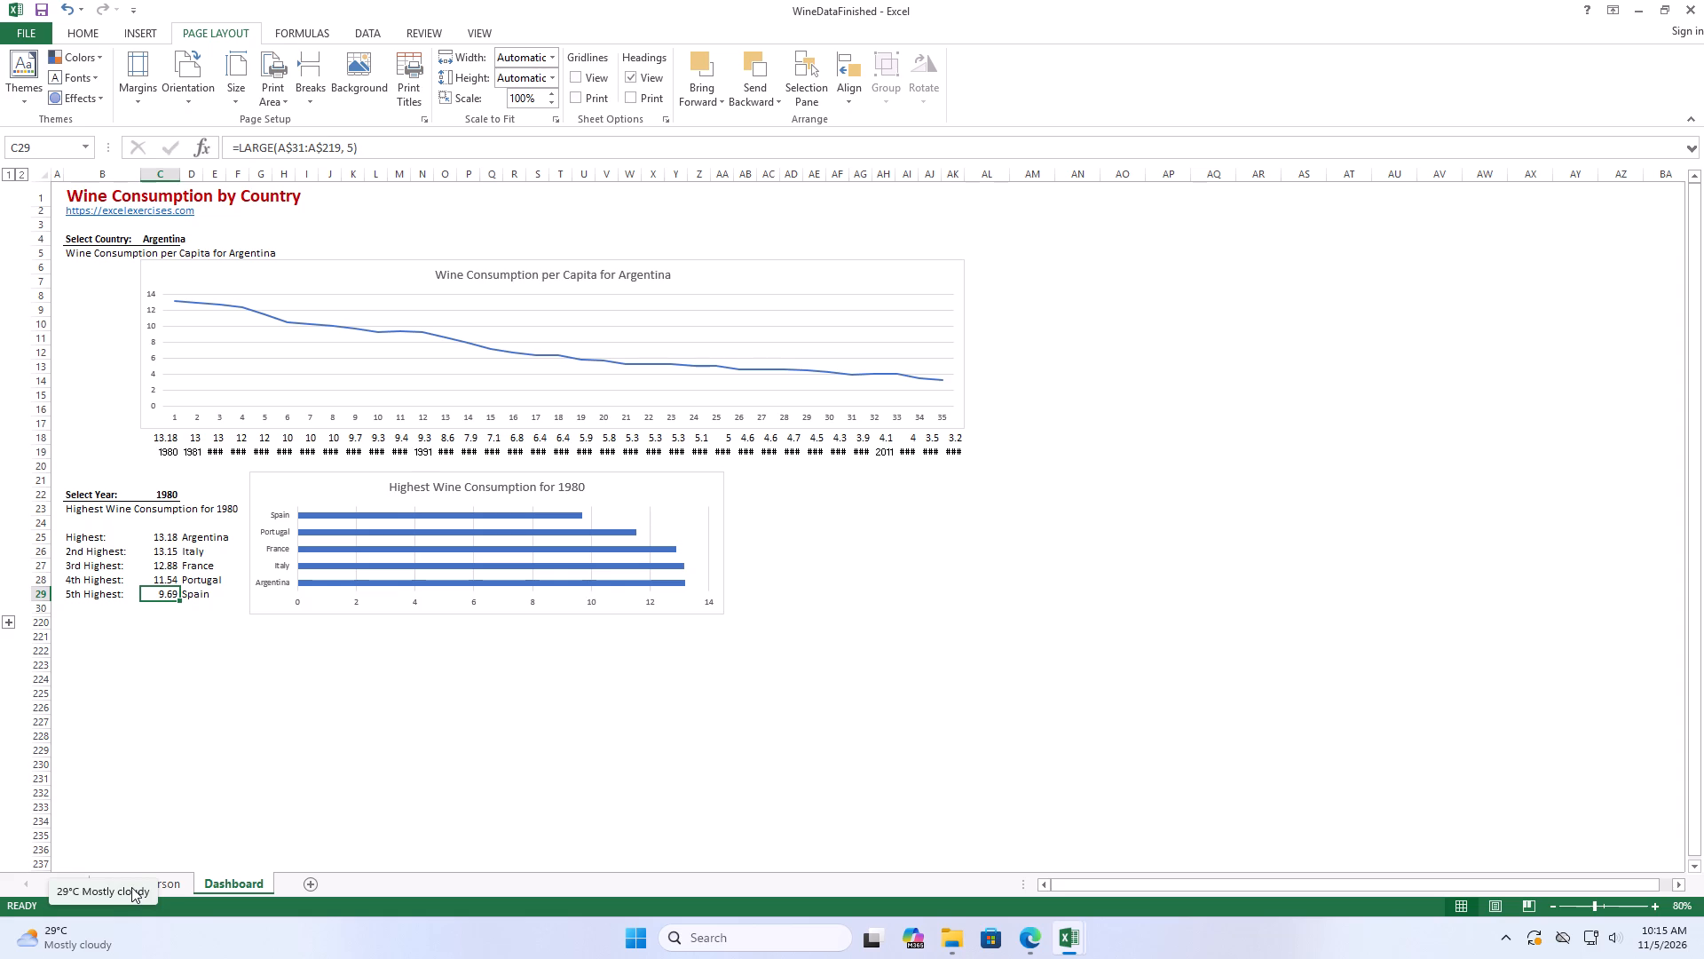
left_click(176, 884)
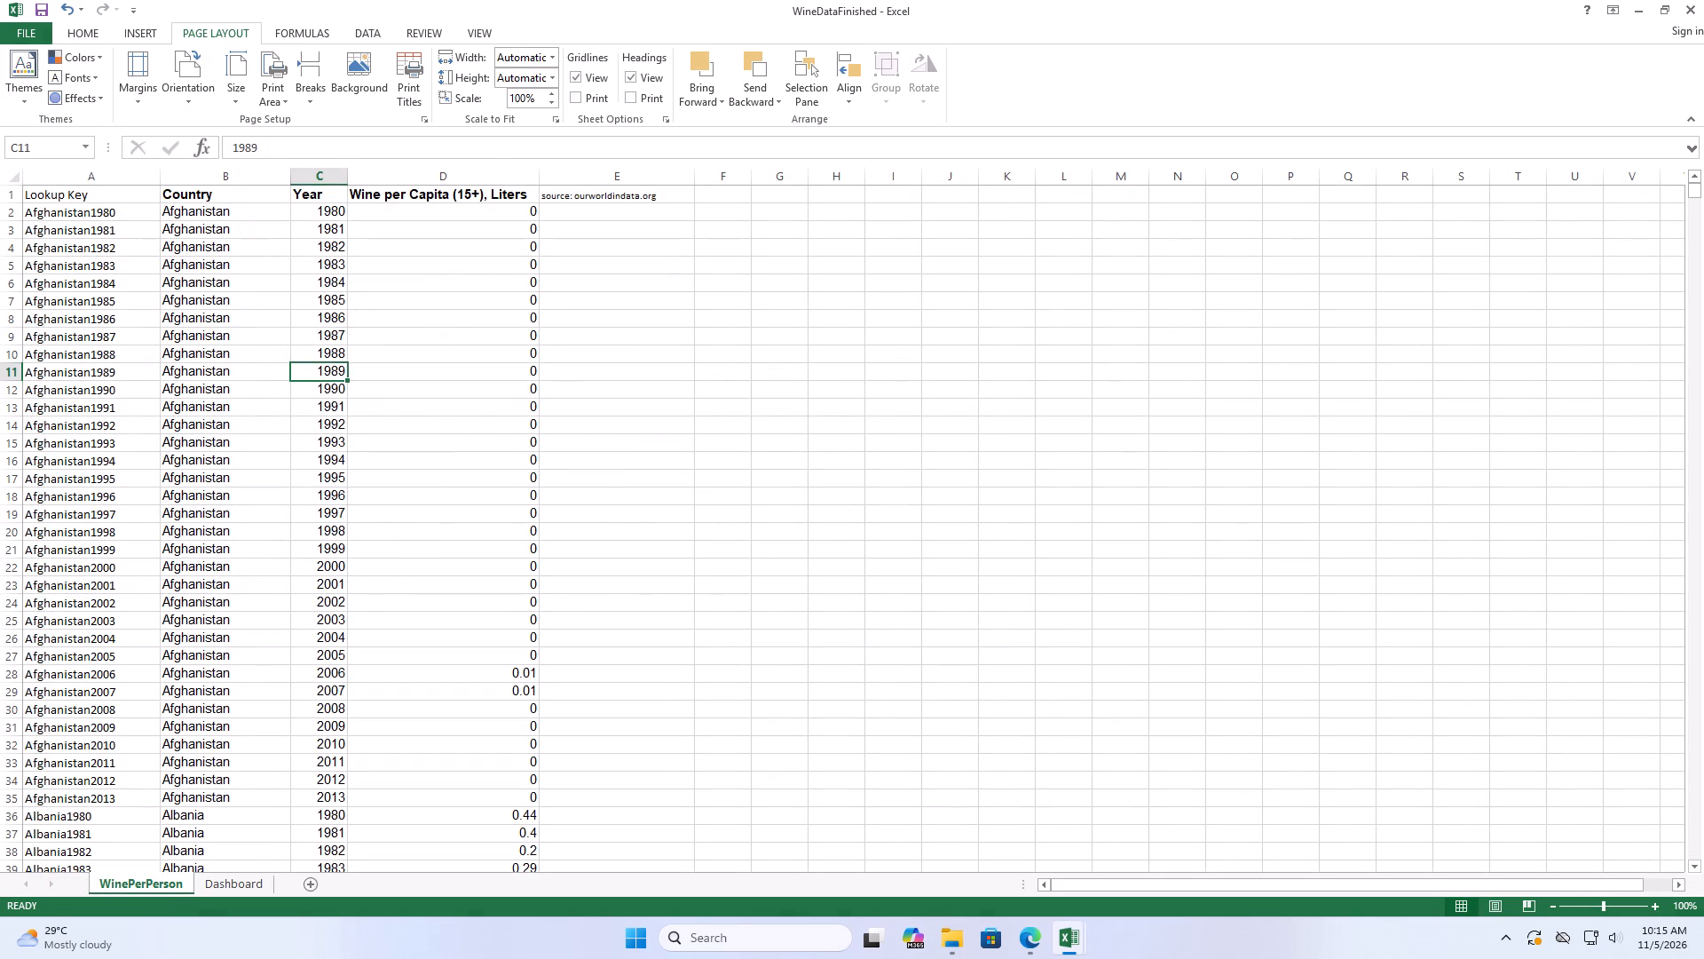
scroll(630, 657, "up", 5)
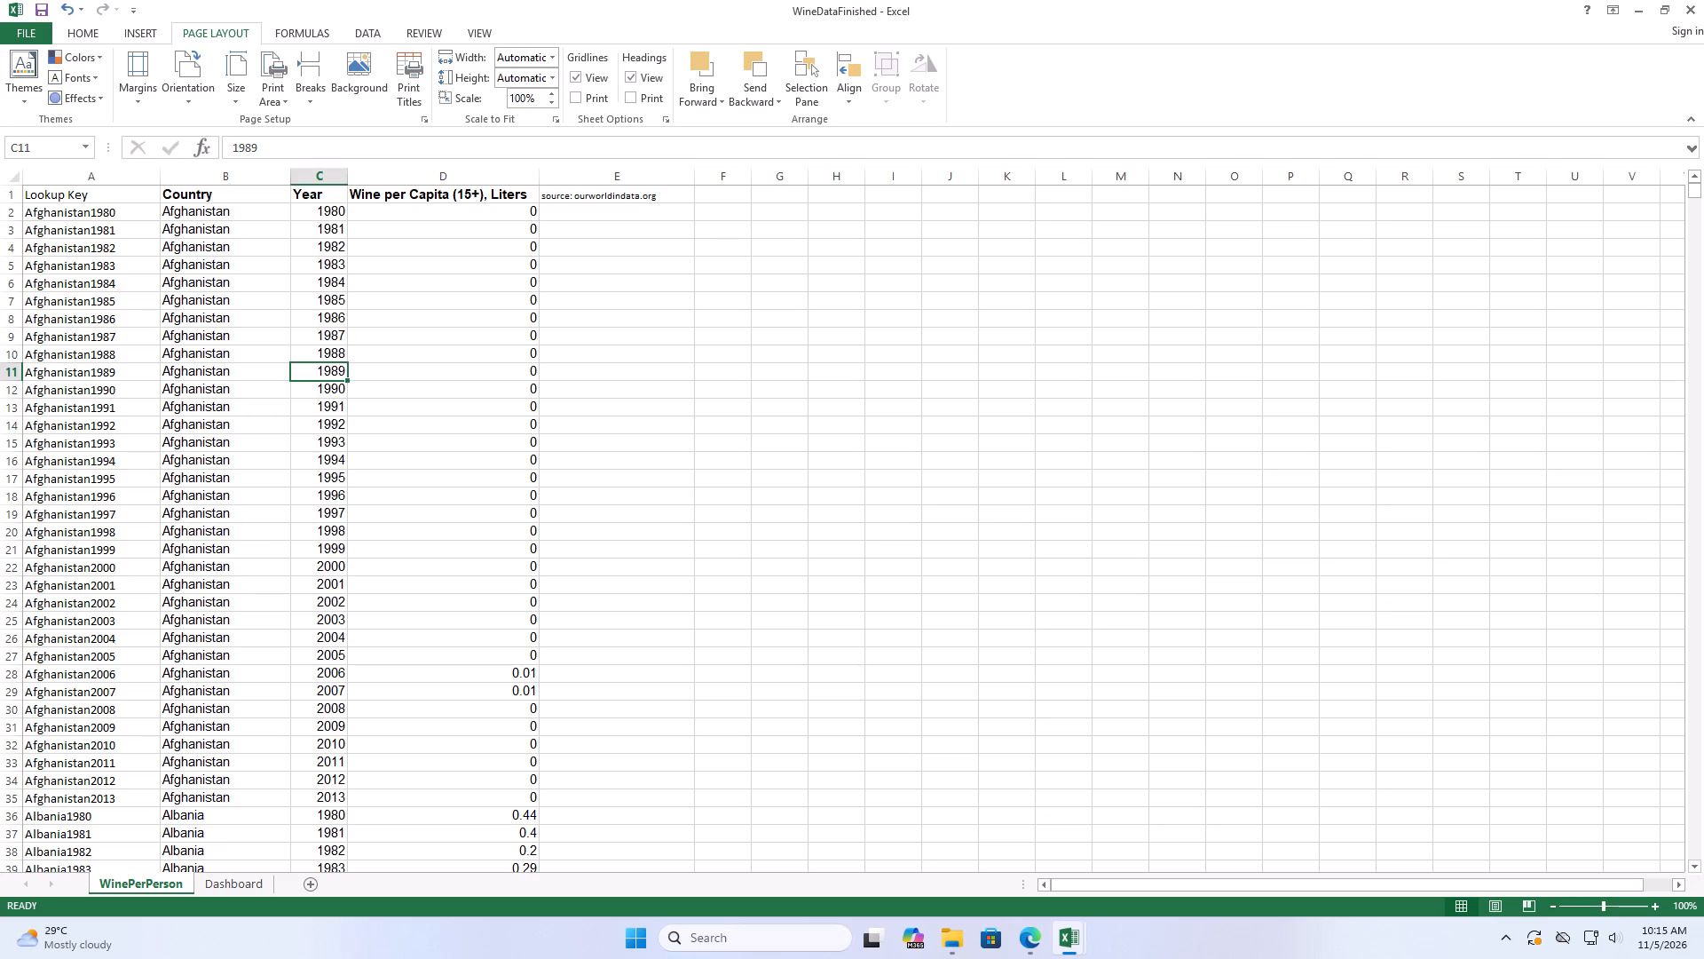
scroll(618, 667, "down", 10)
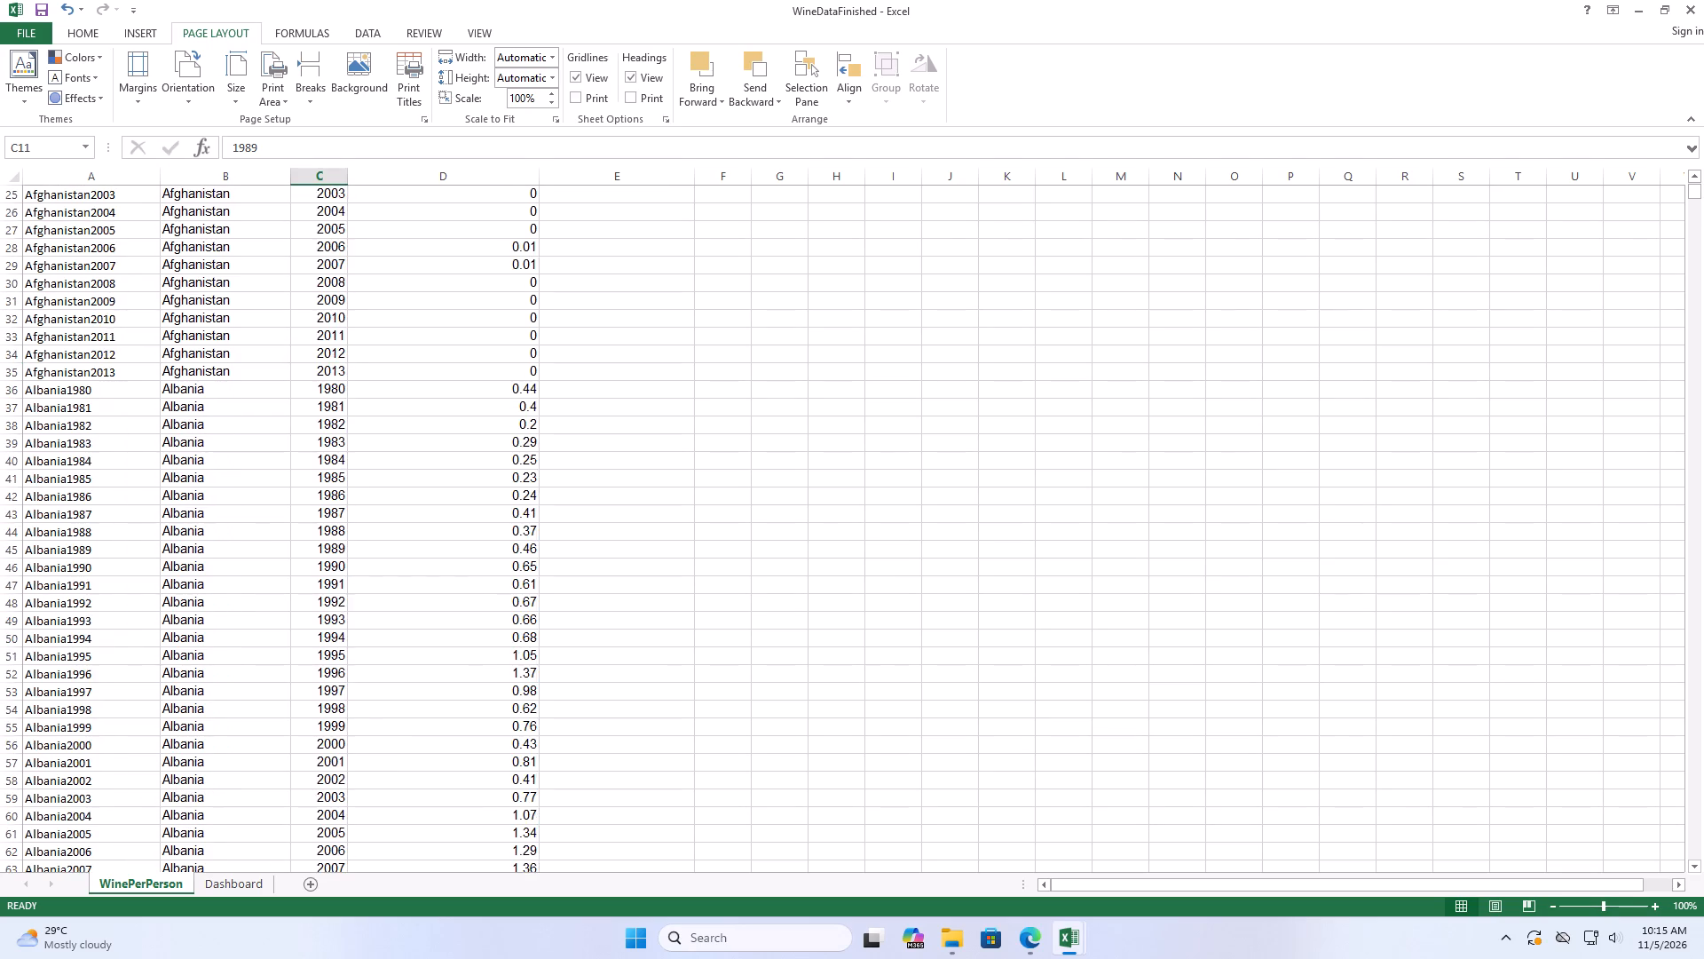
scroll(618, 667, "down", 9)
scroll(618, 667, "down", 15)
scroll(618, 667, "up", 3)
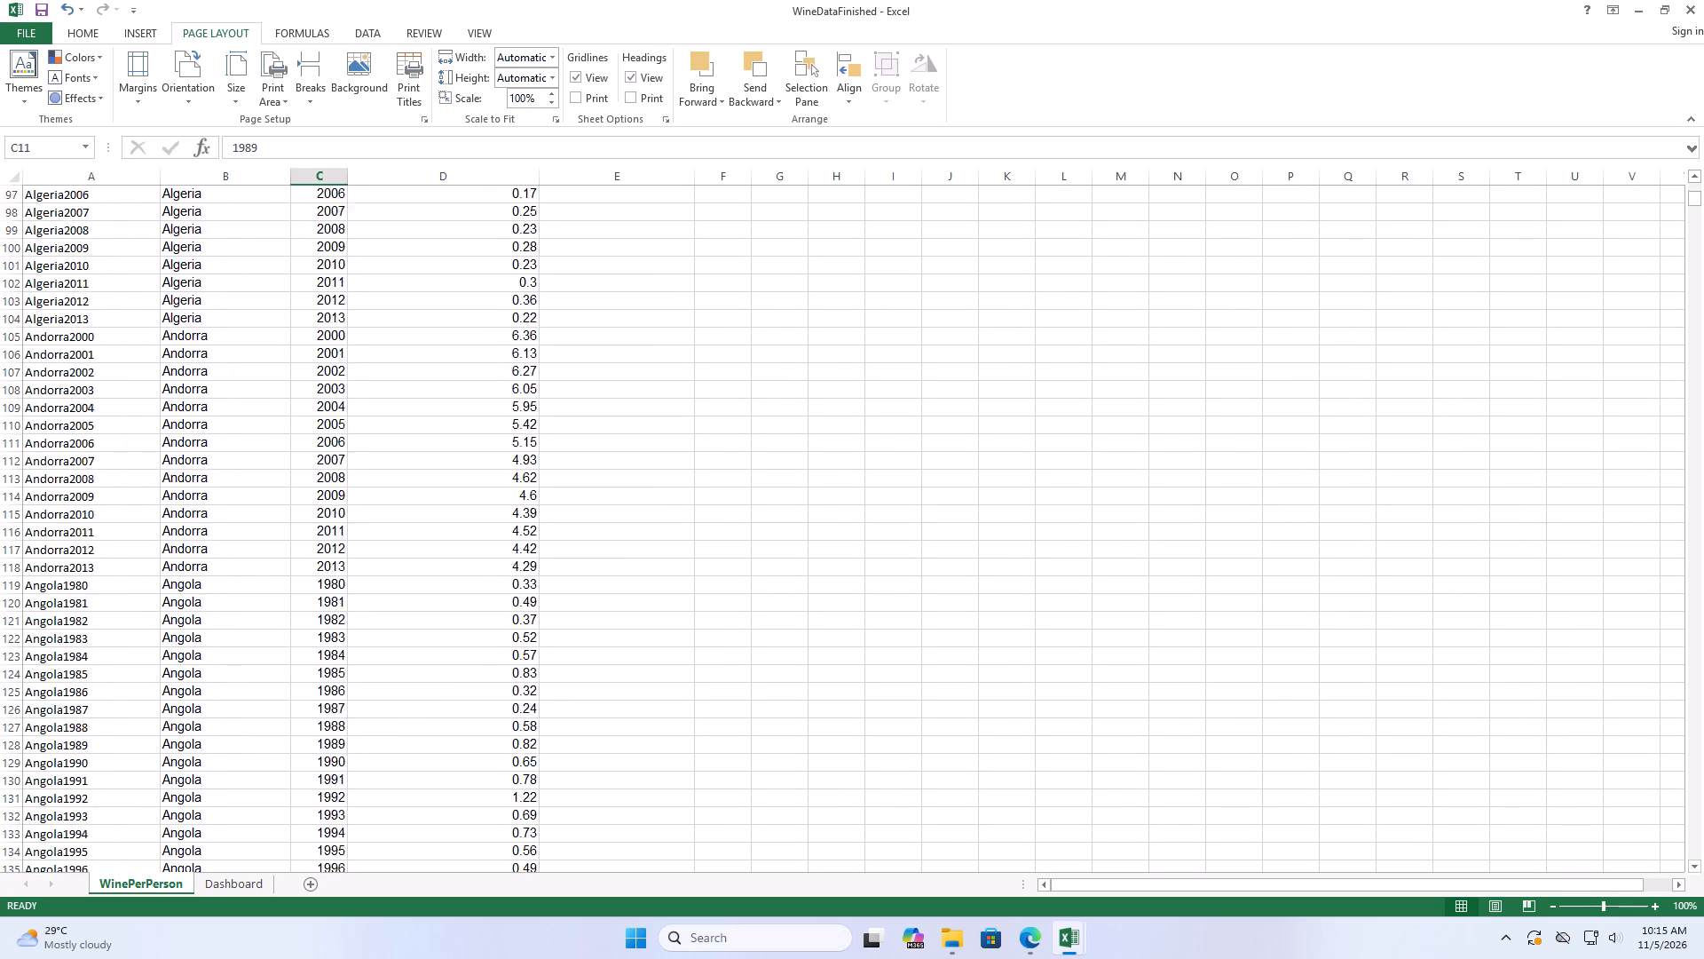
scroll(618, 667, "up", 20)
scroll(618, 667, "up", 8)
scroll(618, 670, "down", 1)
scroll(618, 670, "up", 3)
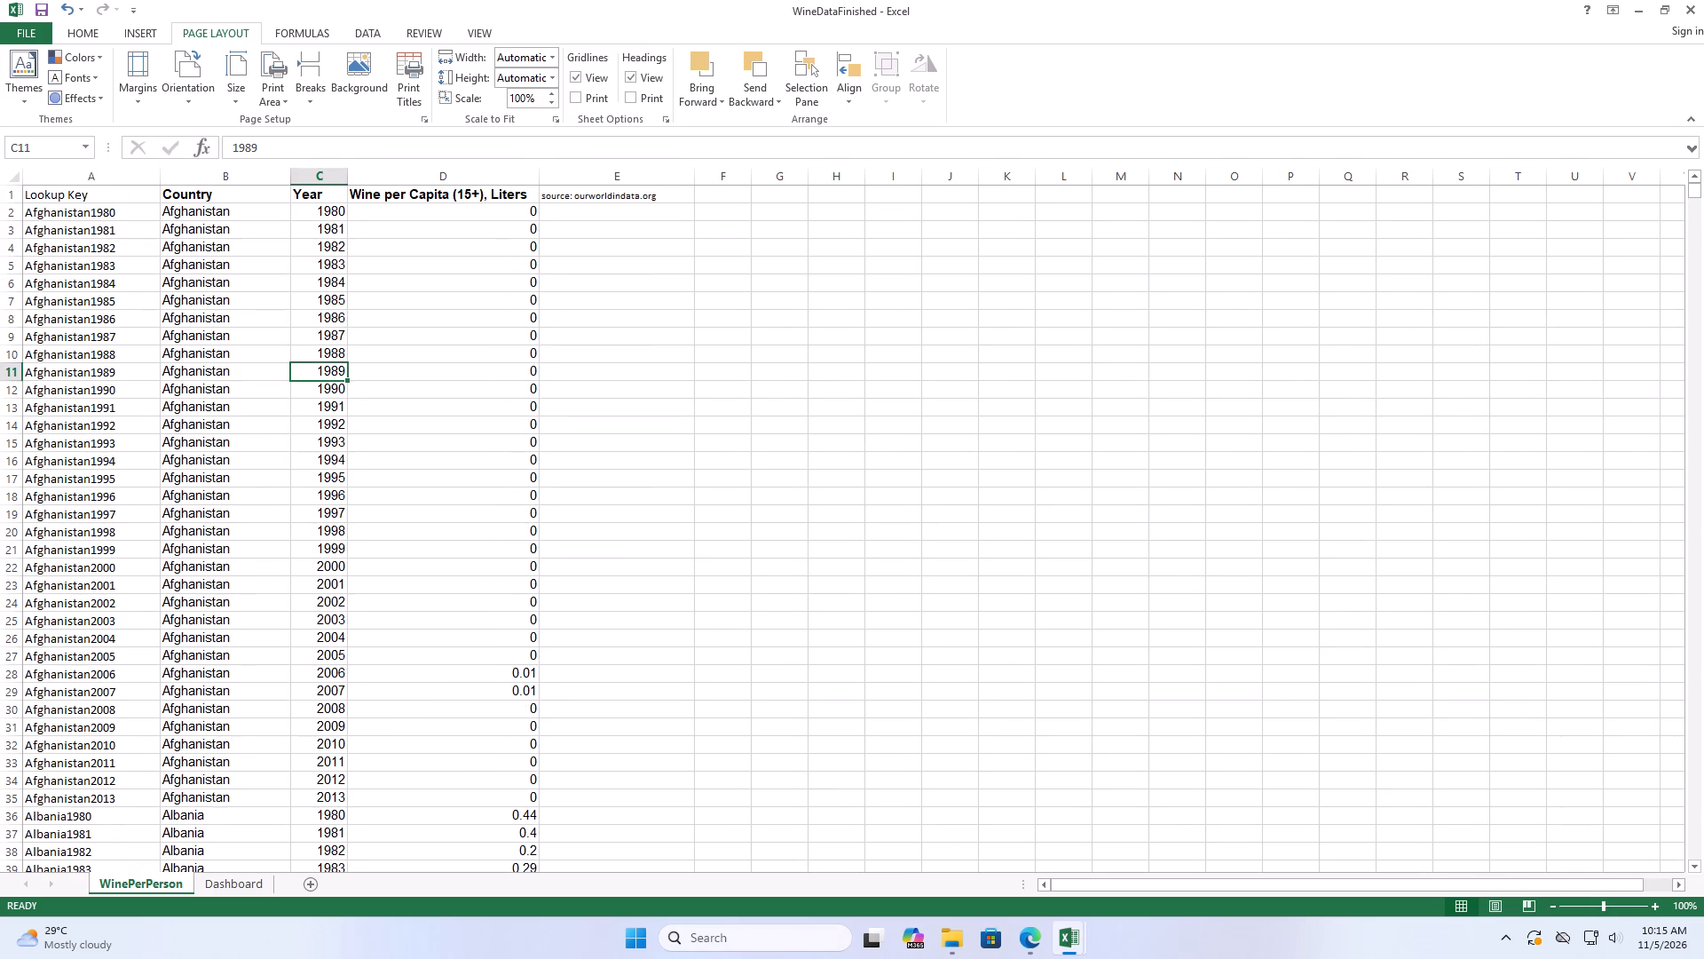
scroll(618, 670, "up", 6)
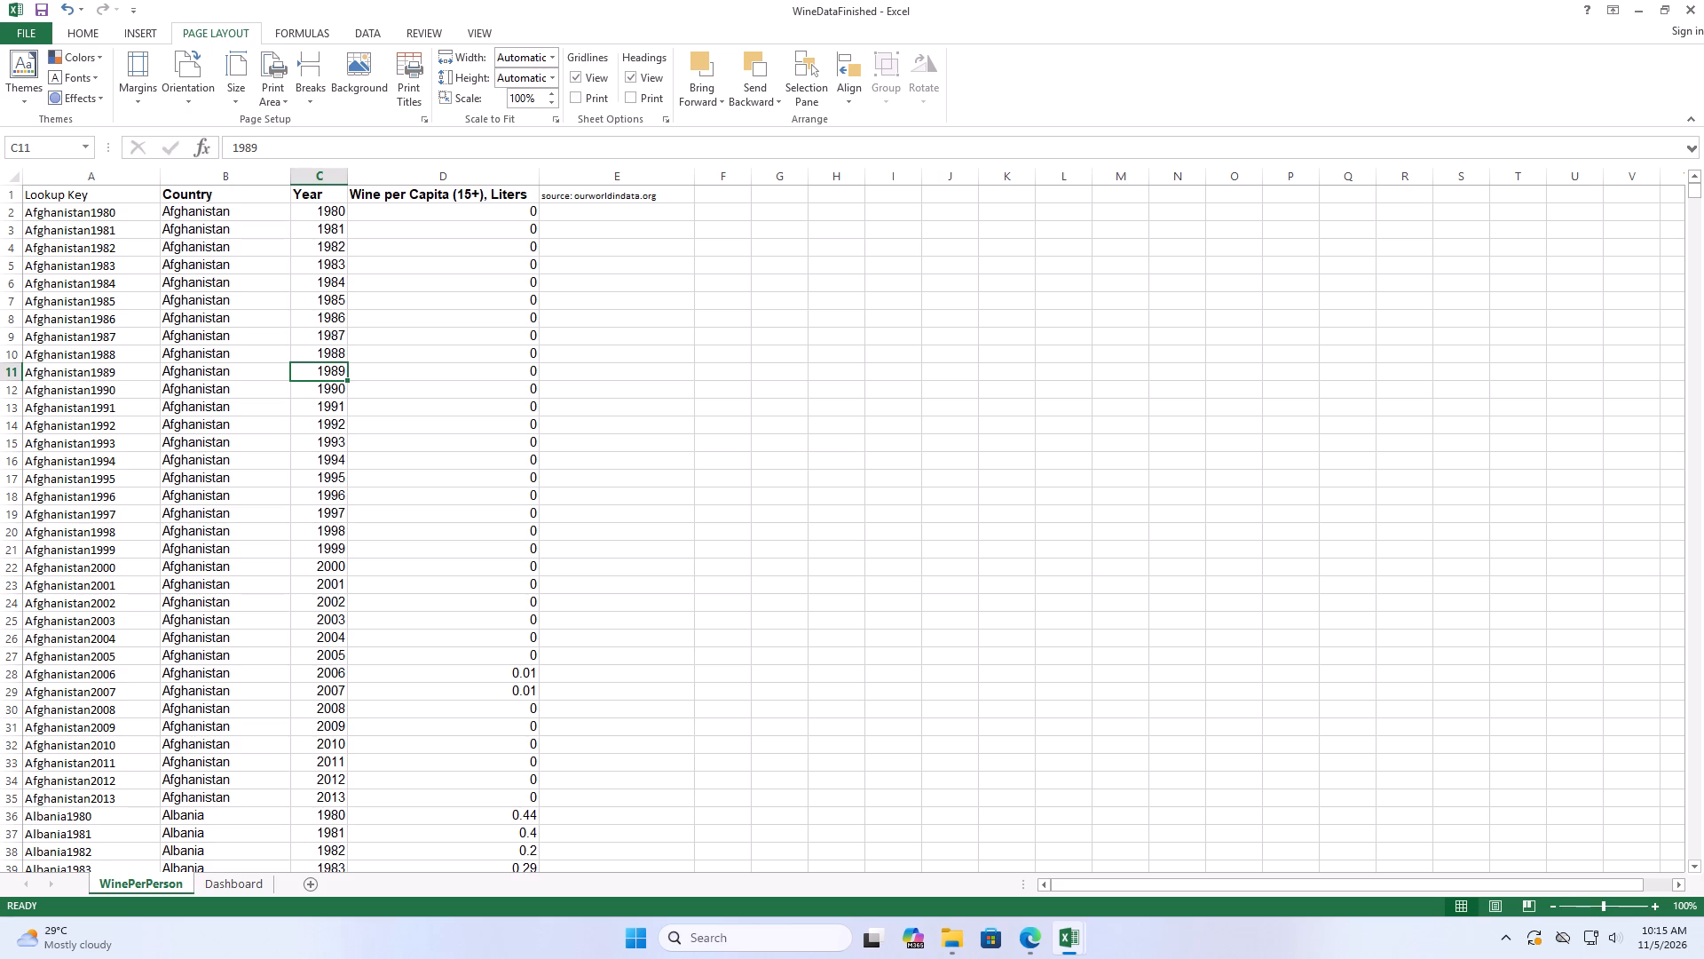
Clear the source note from cell E1 of the WinePerPerson sheet.
left_click(605, 197)
key("BackSpace")
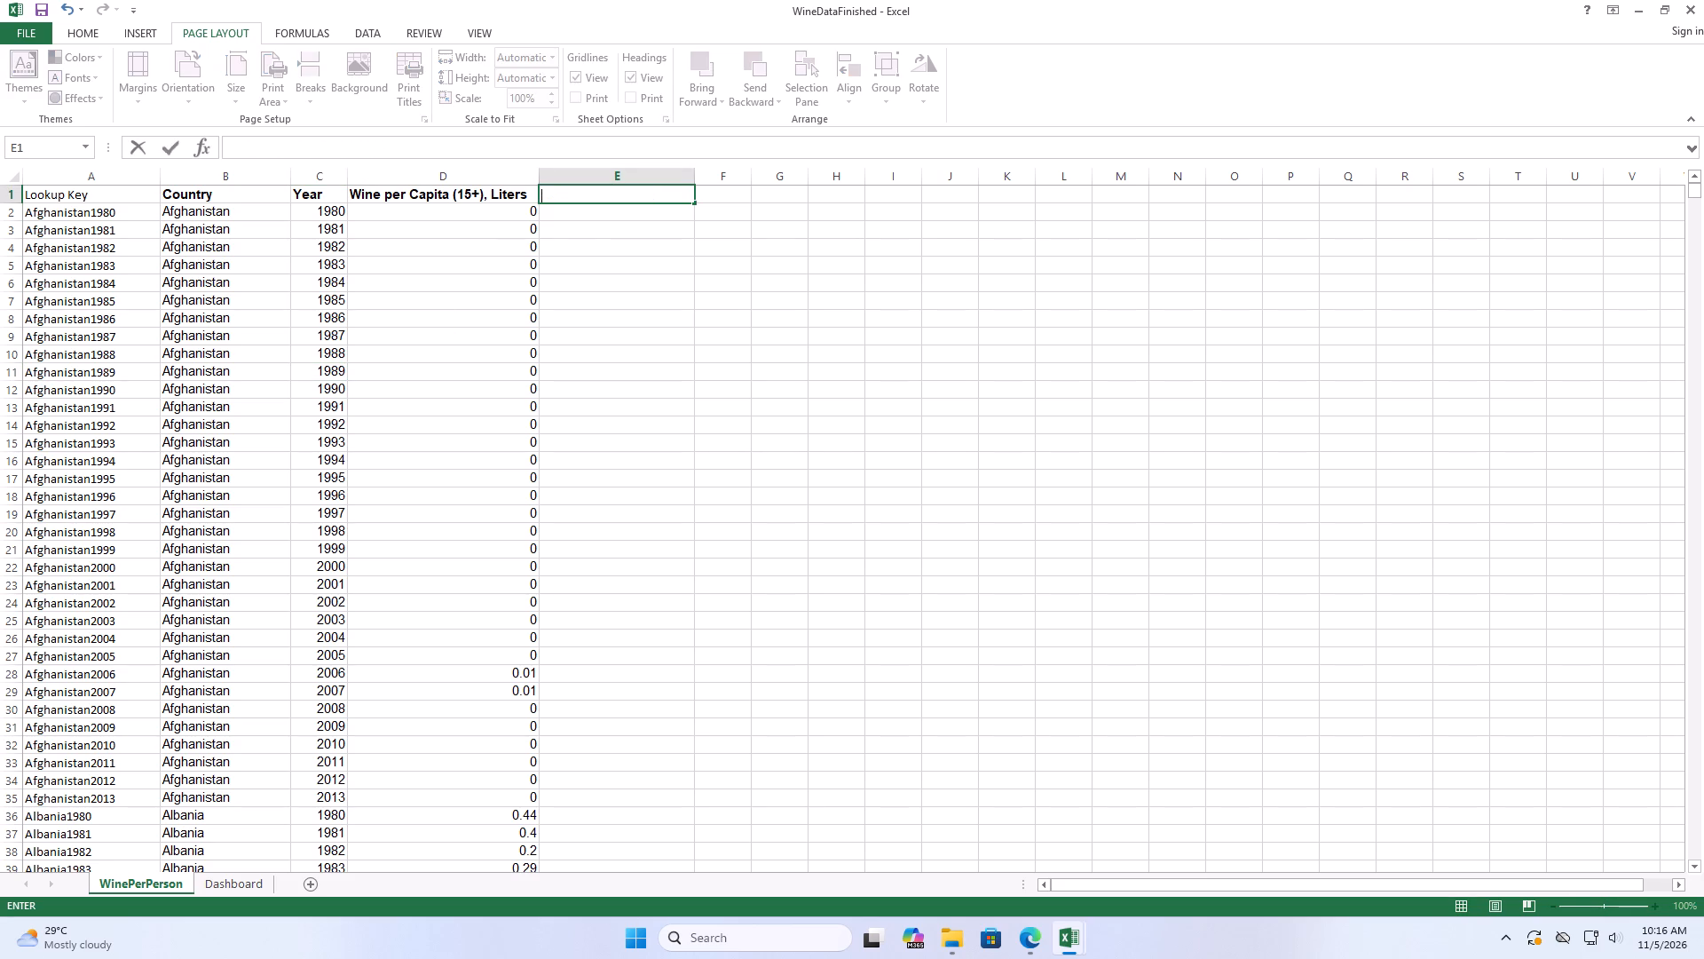
left_click(624, 266)
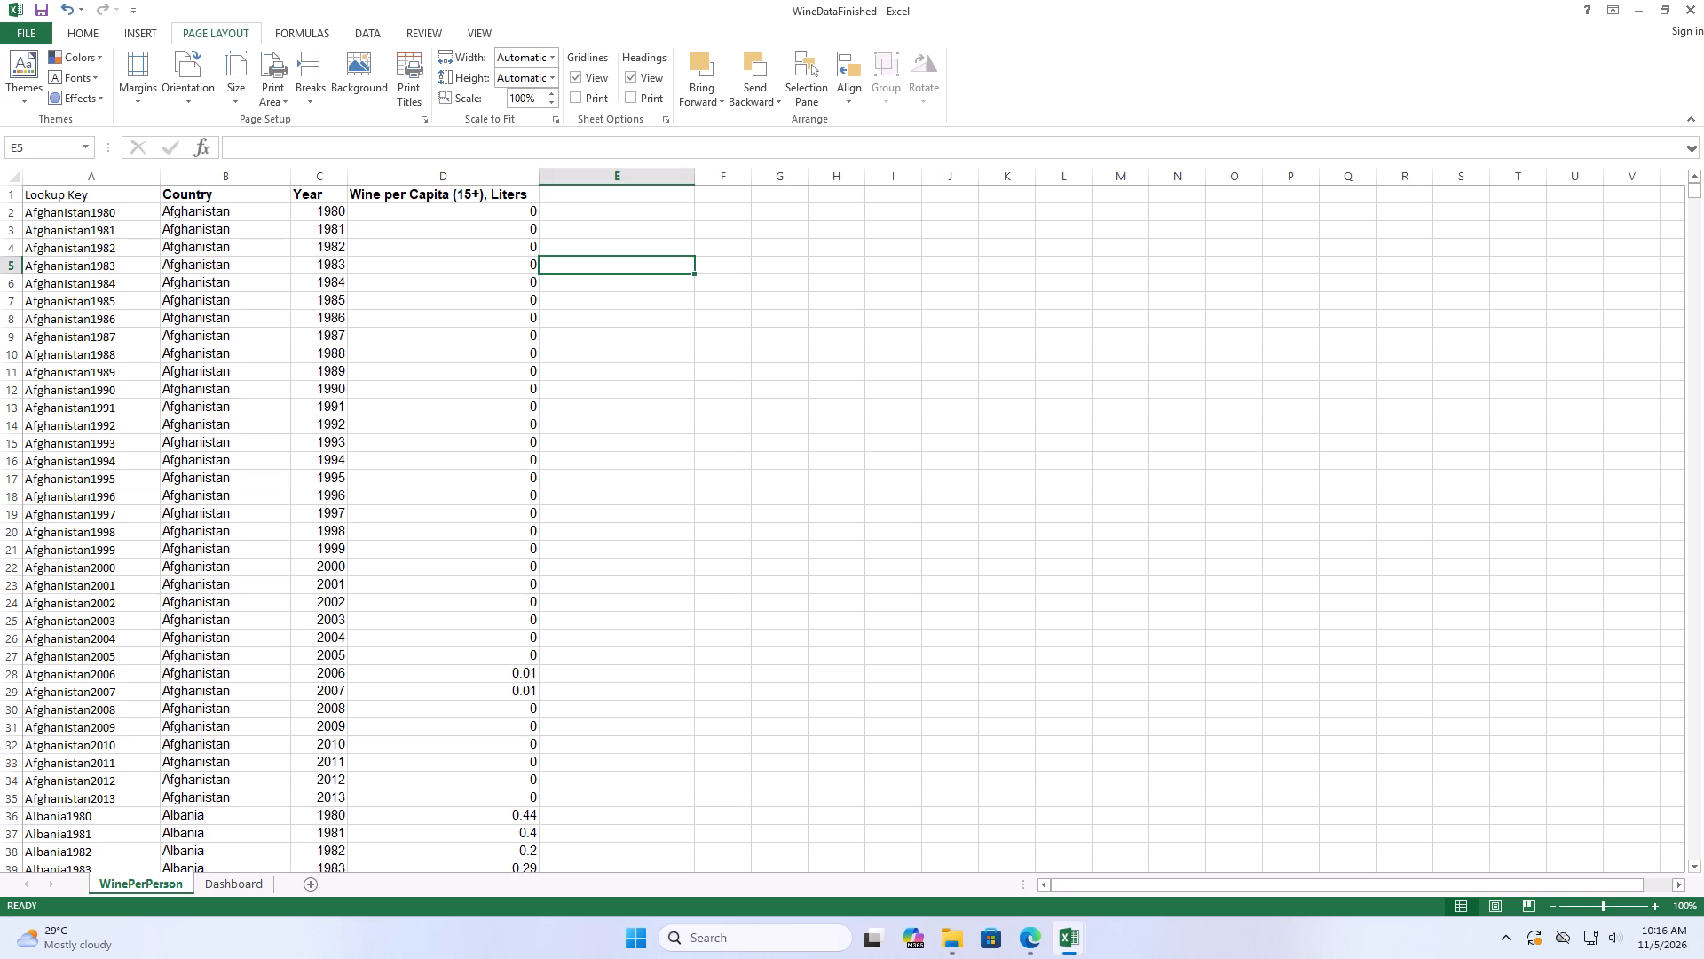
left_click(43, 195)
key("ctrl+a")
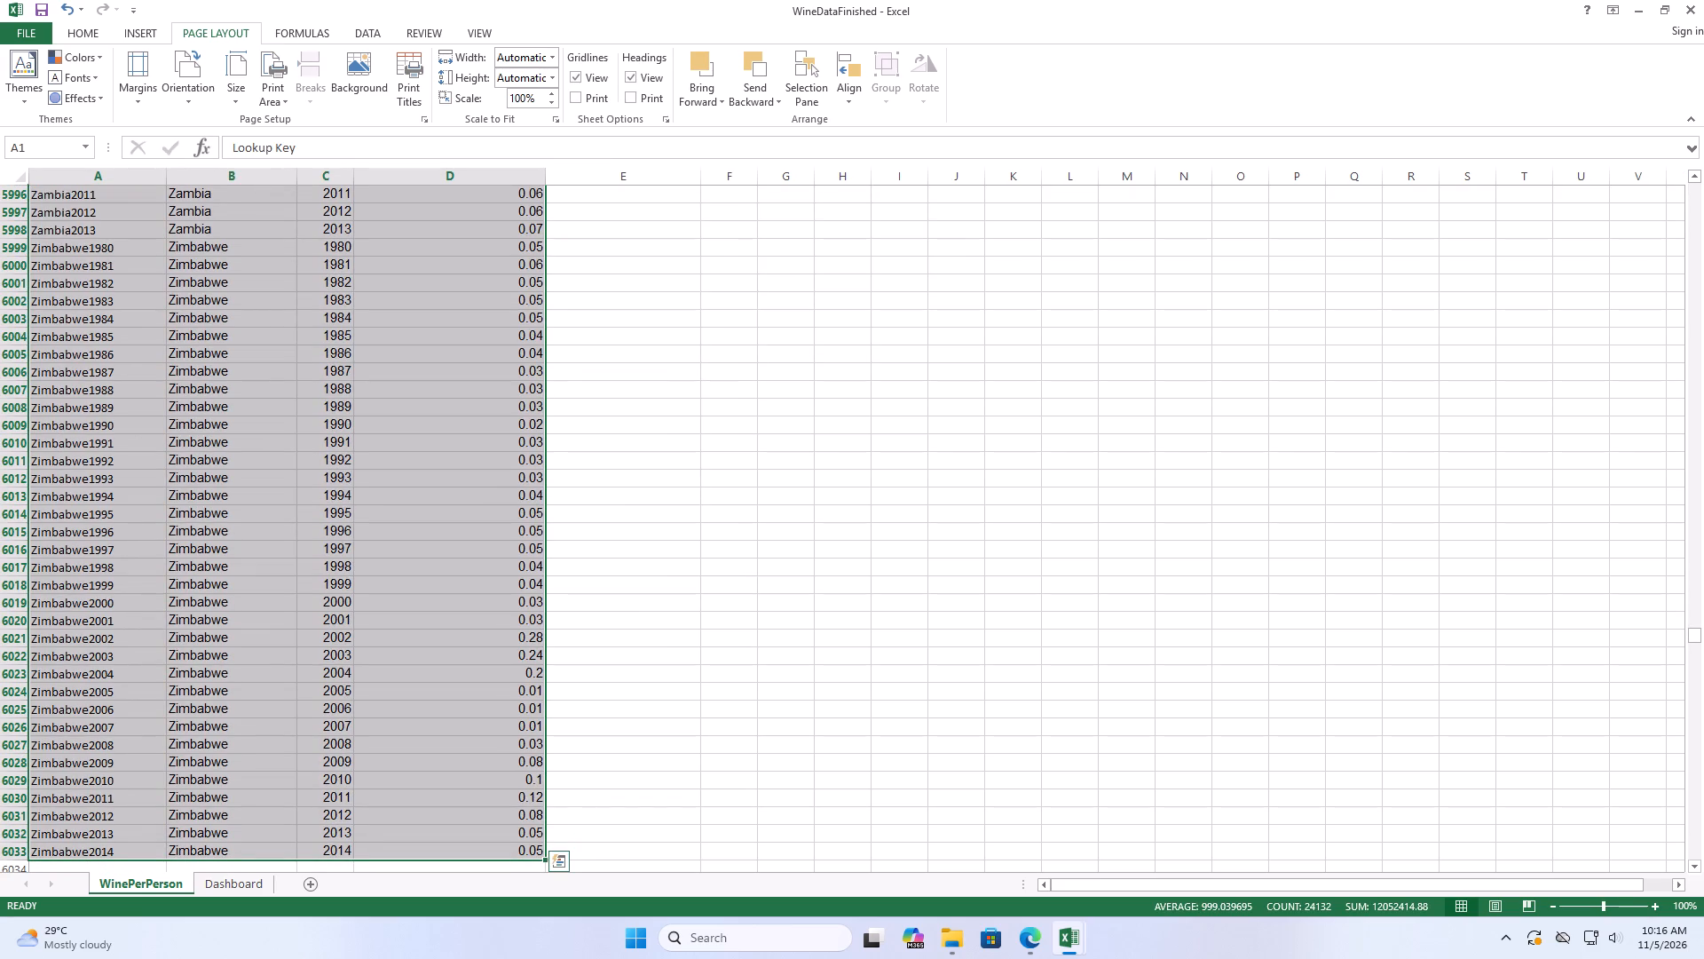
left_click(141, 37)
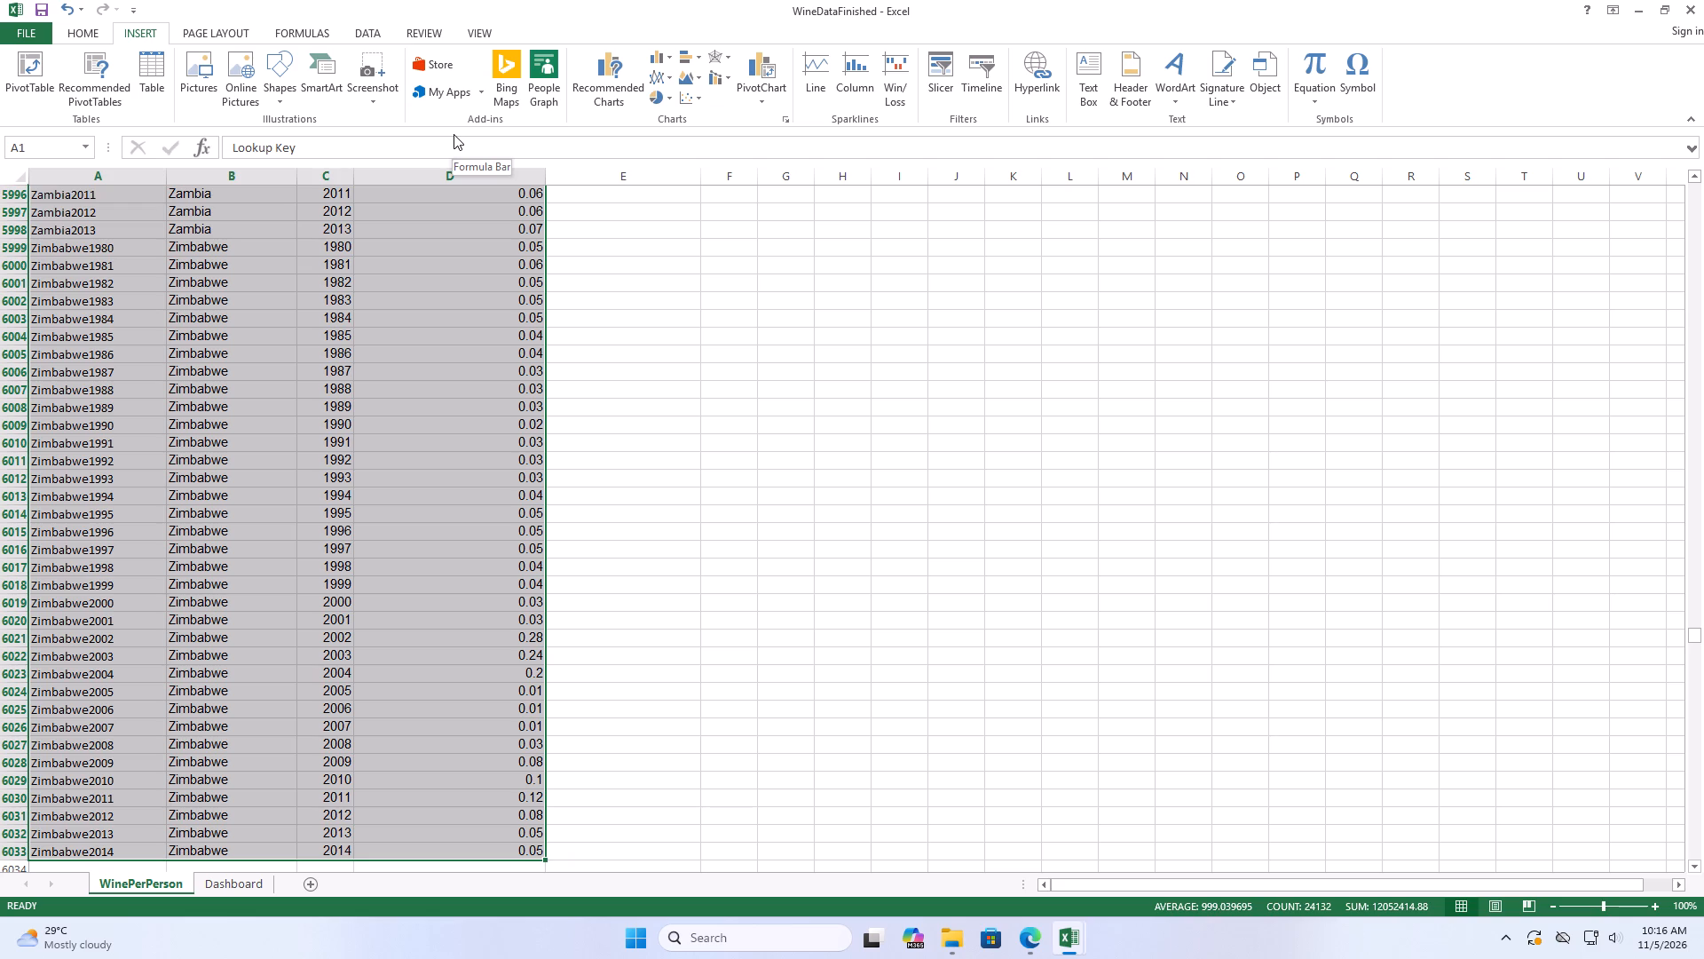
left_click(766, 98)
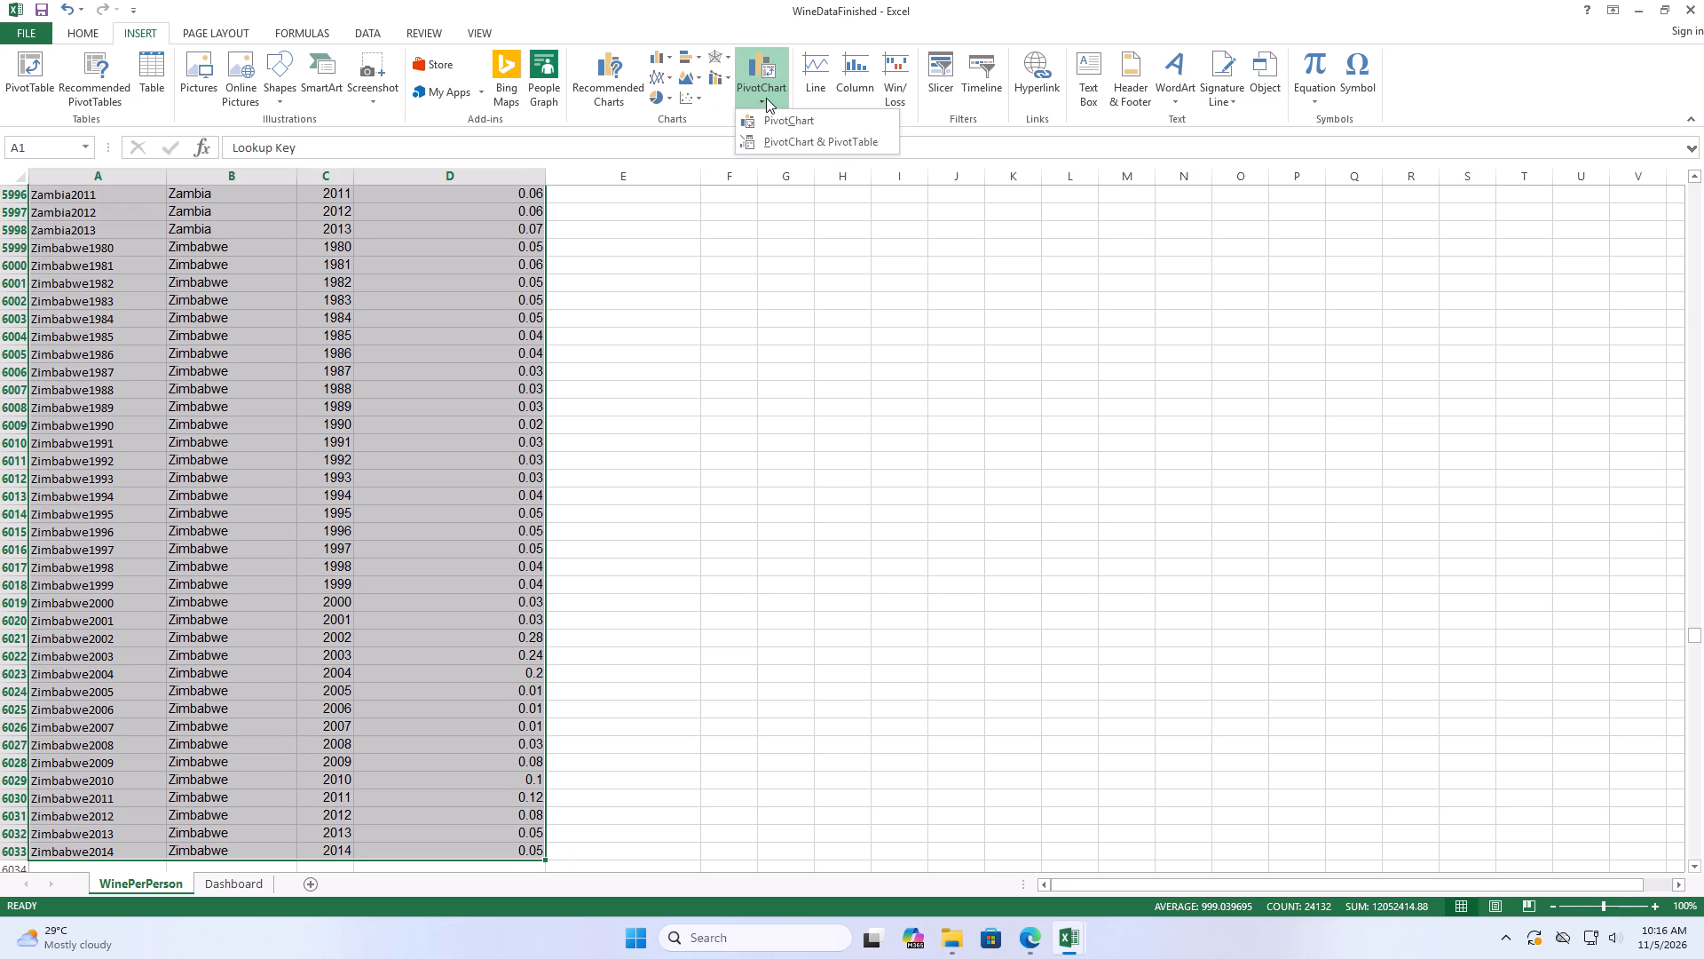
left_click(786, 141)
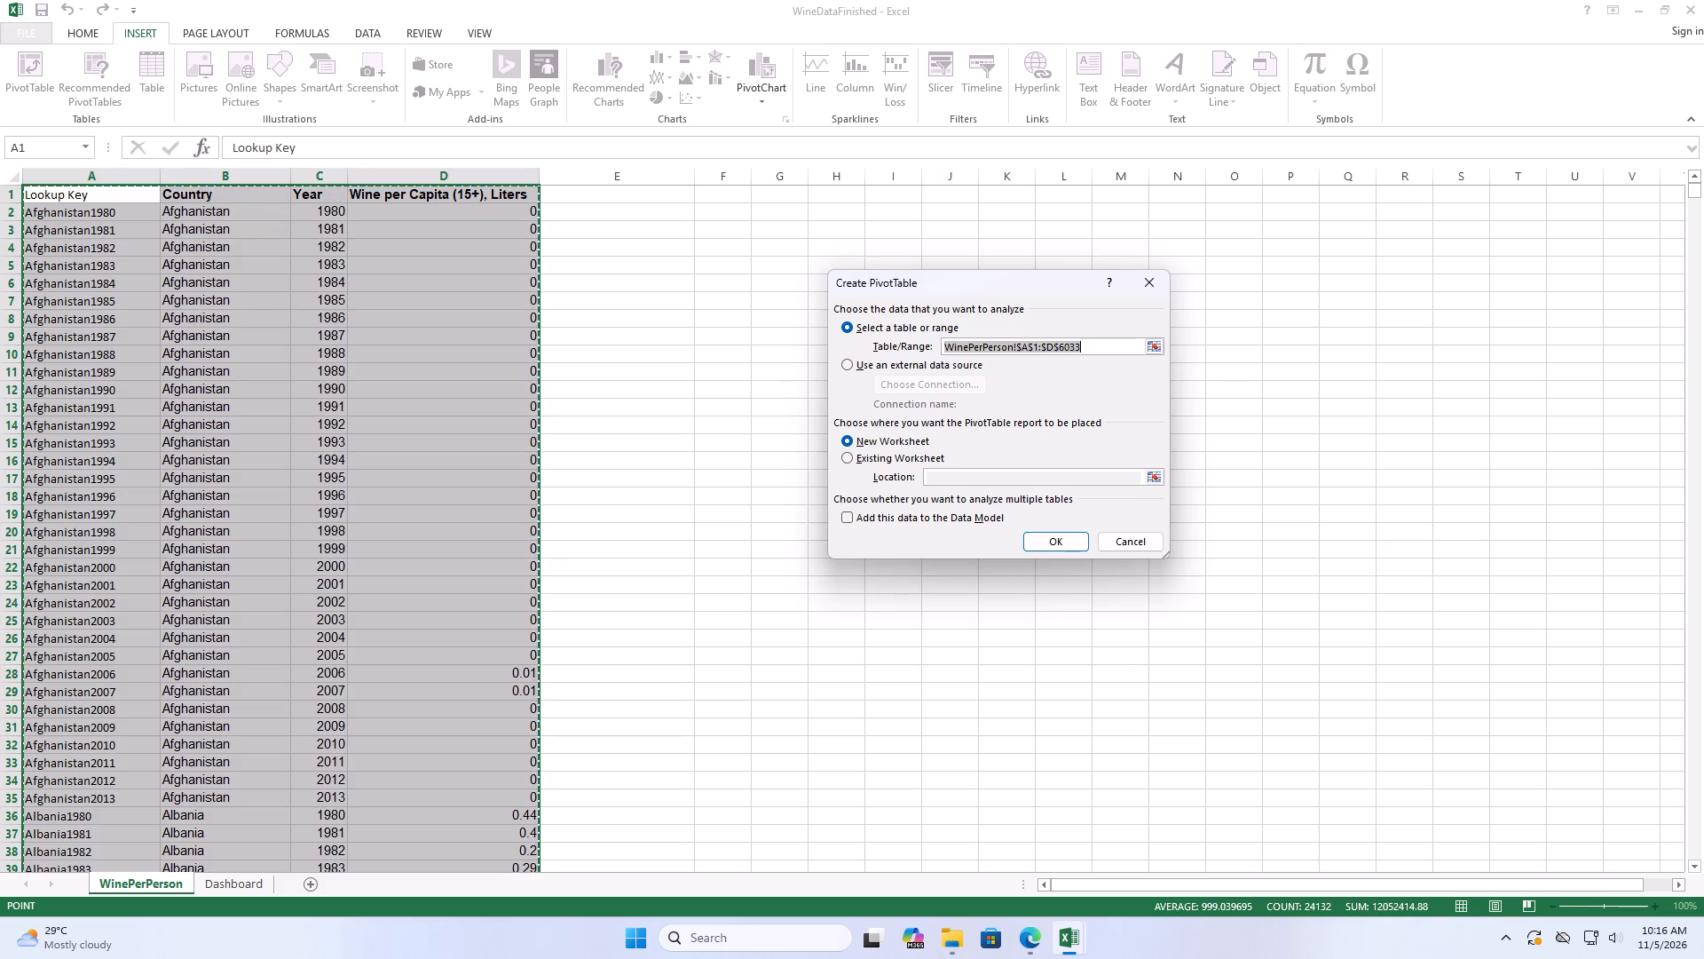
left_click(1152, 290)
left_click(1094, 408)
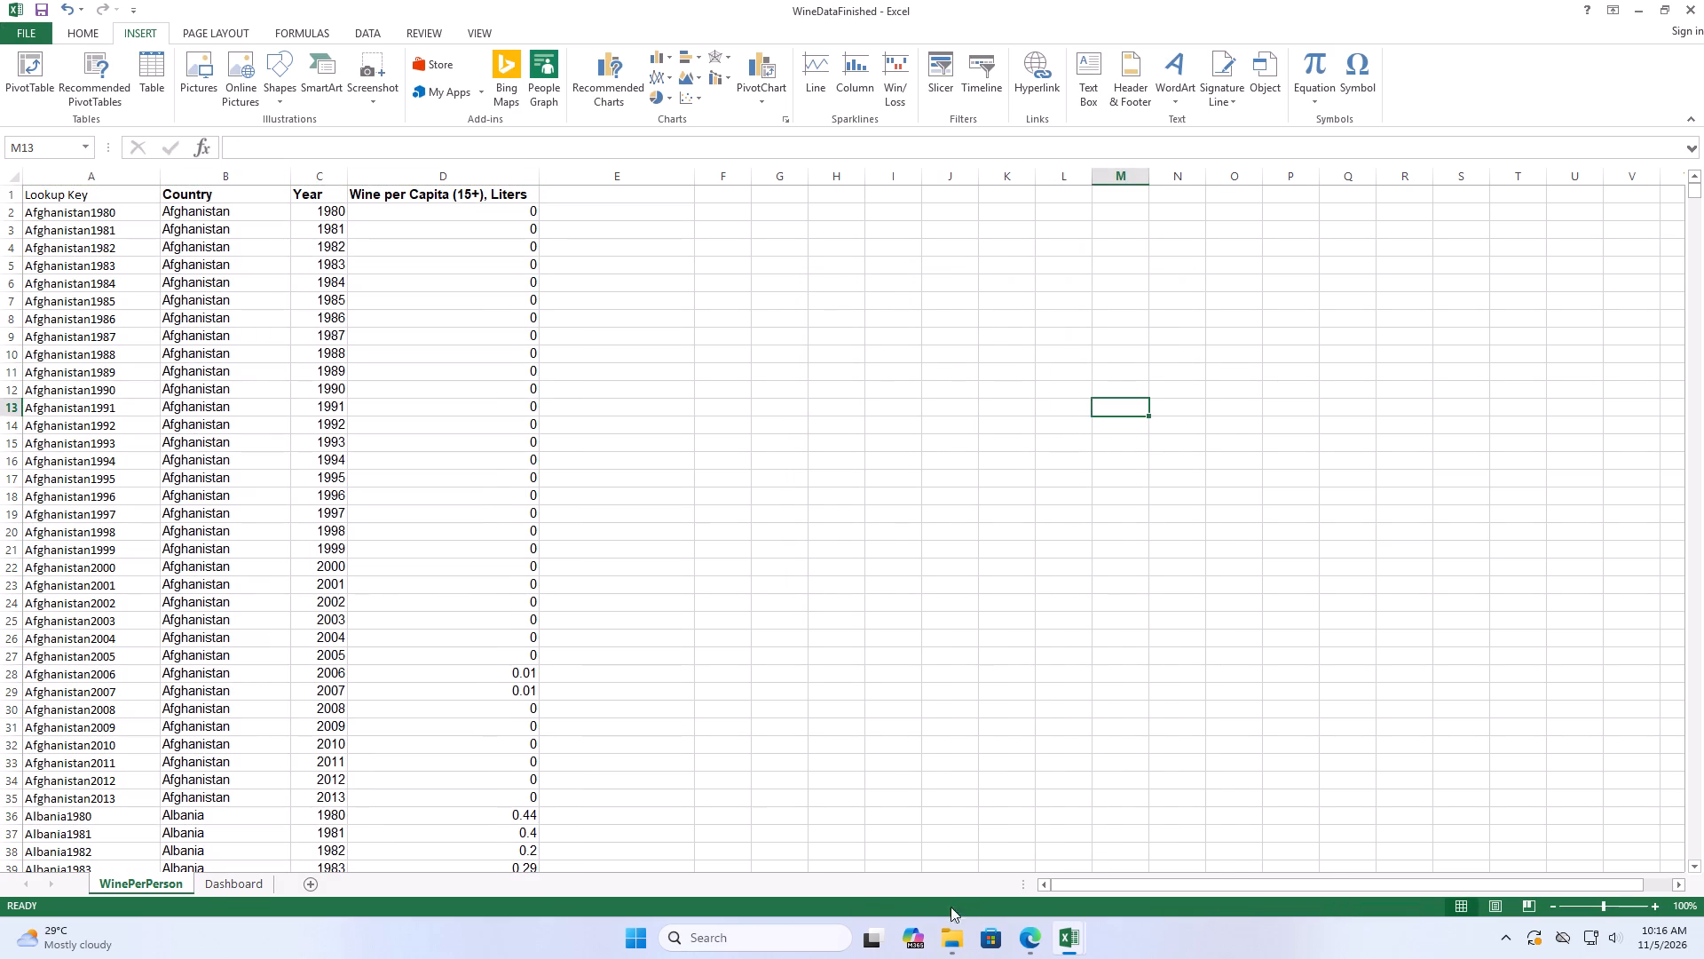
In the Employee Turnover Analysis workbook, insert a PivotChart and PivotTable from Sheet1 range A1:H101 on a new worksheet.
left_click(995, 848)
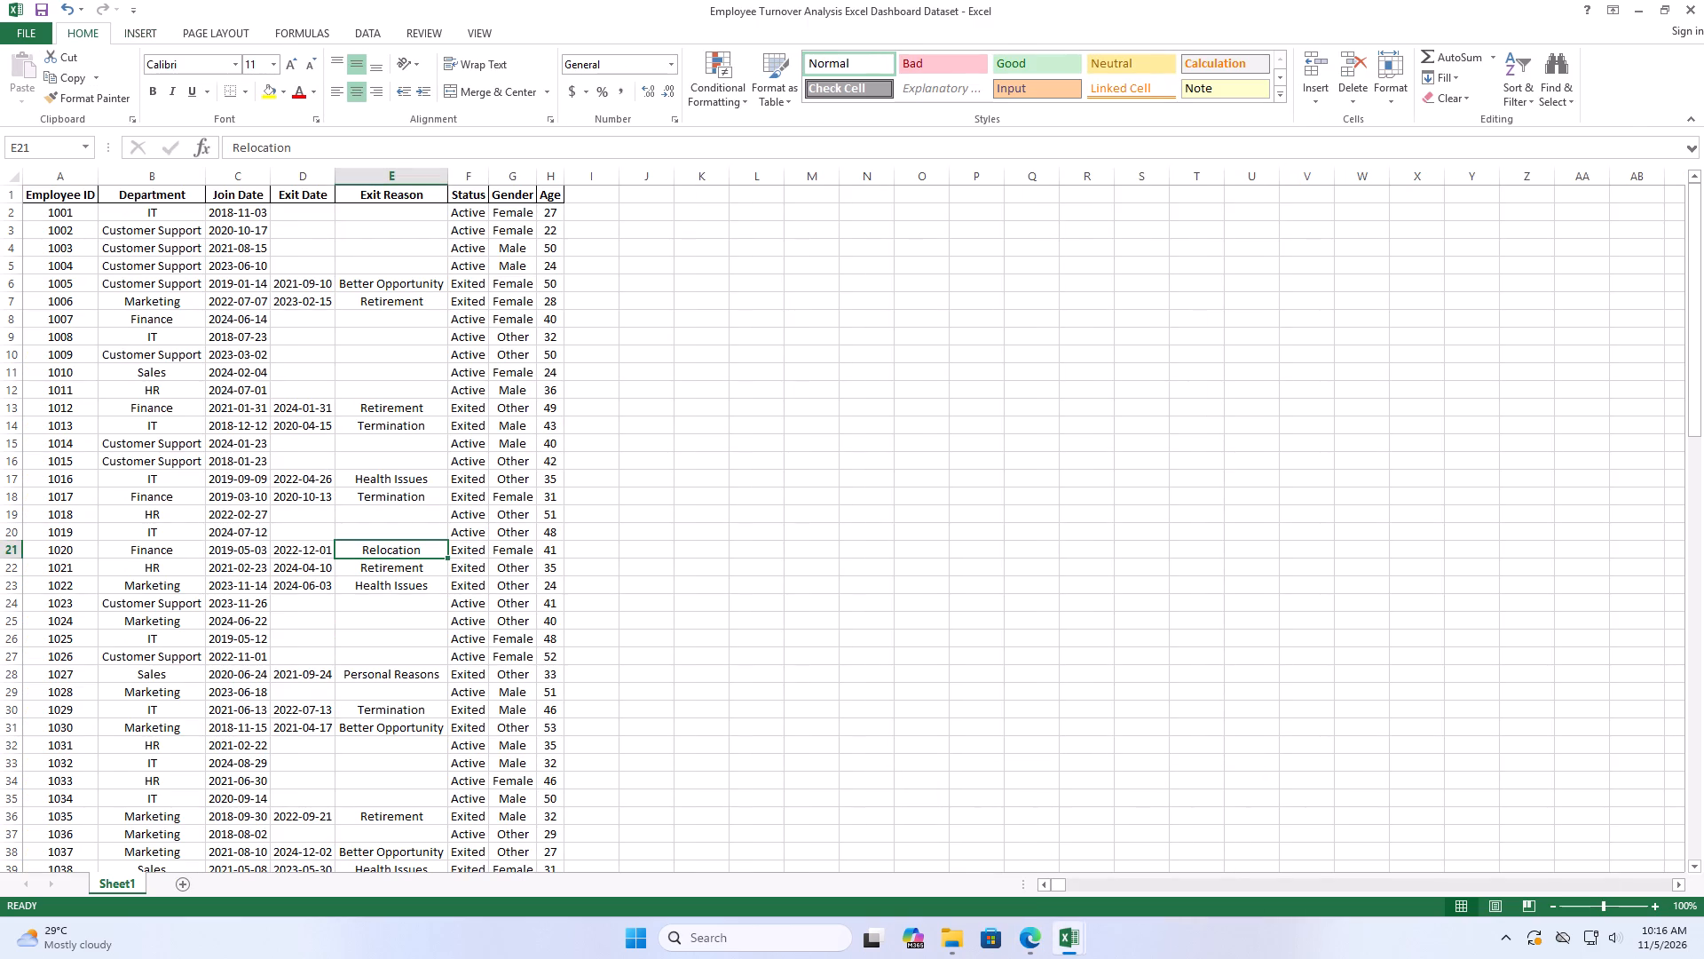
left_click(55, 192)
key("ctrl+a")
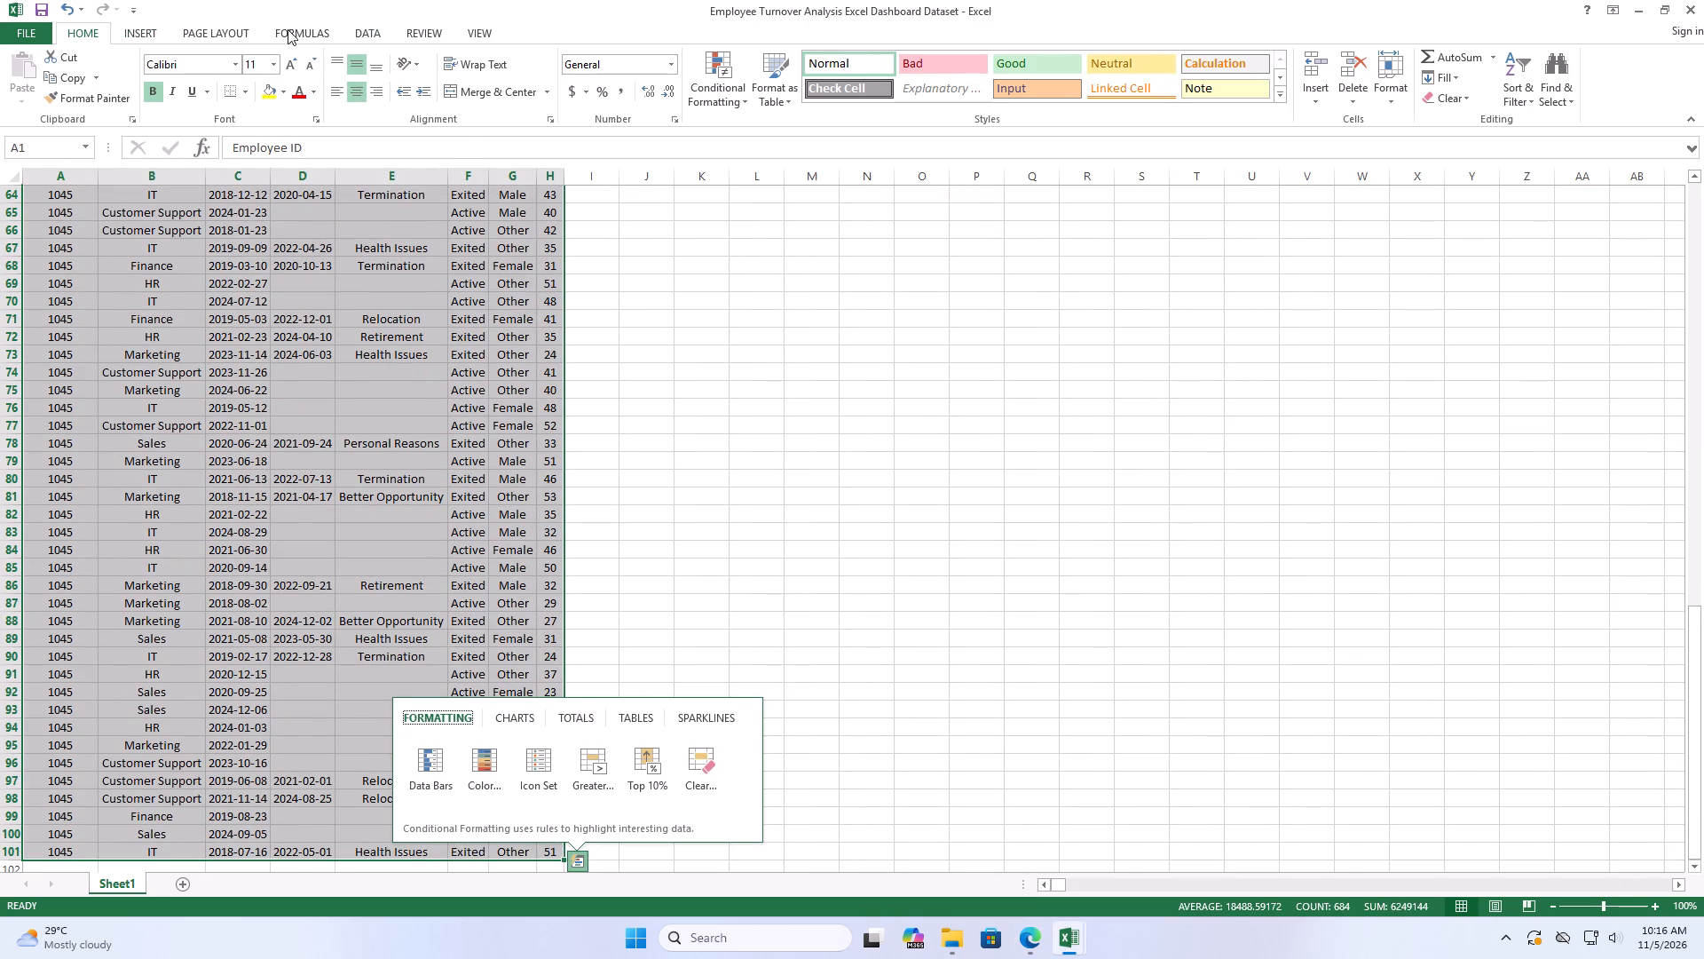
left_click(147, 29)
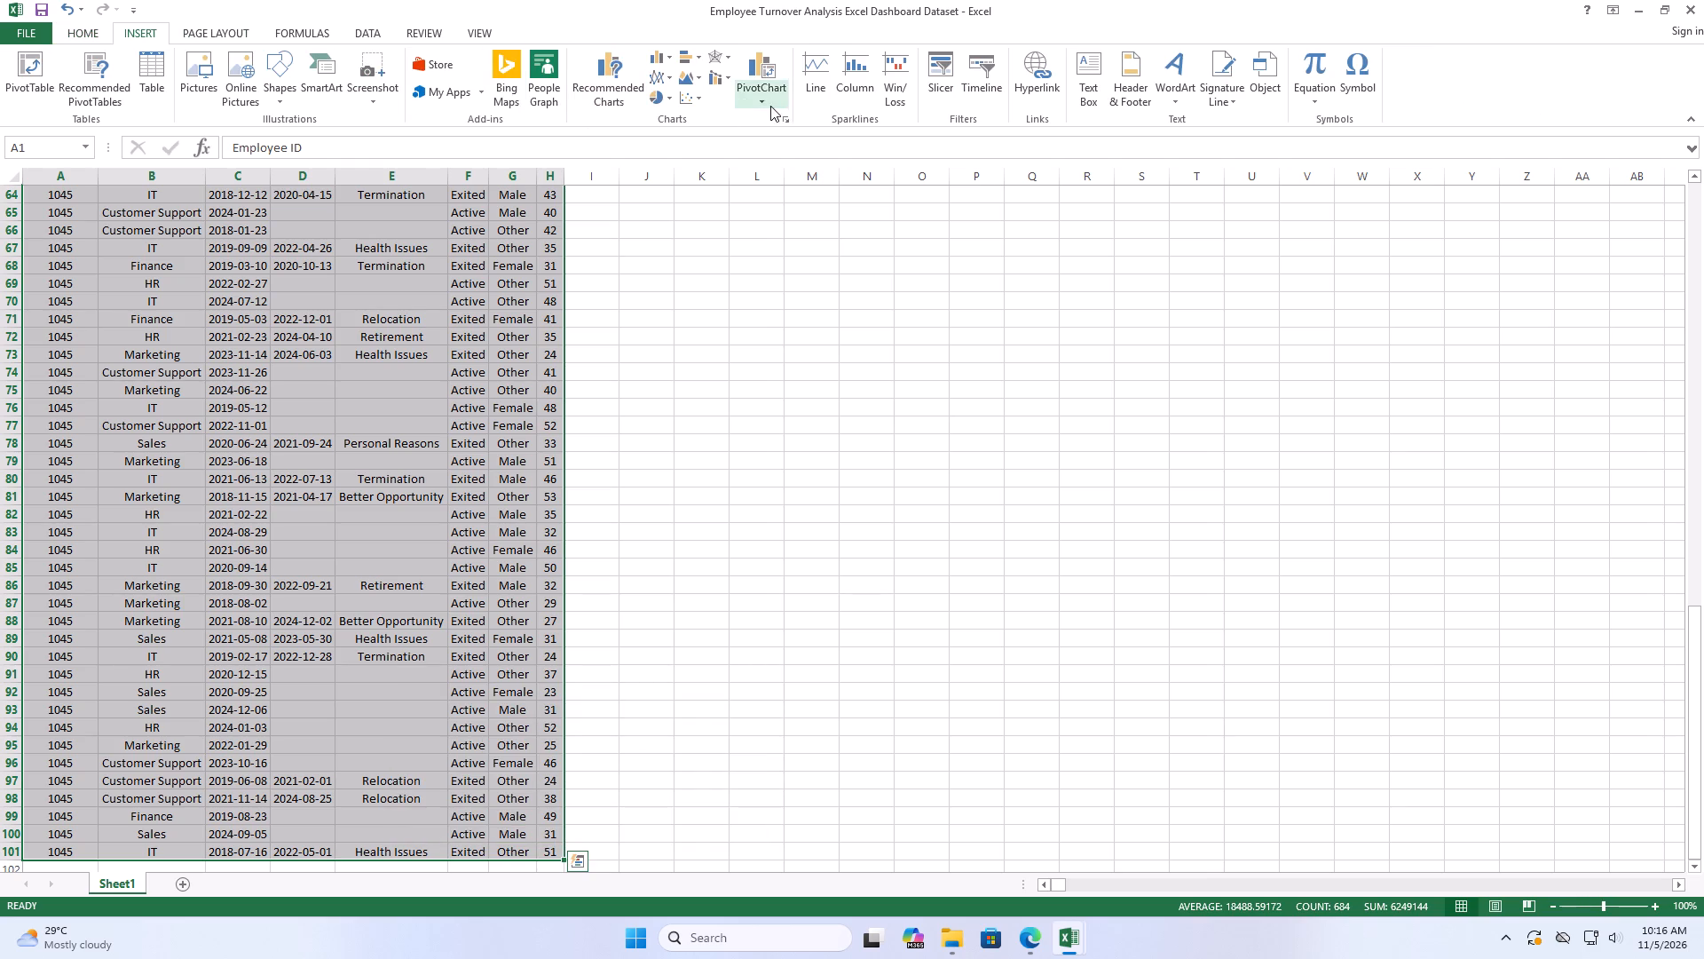
left_click(765, 103)
left_click(780, 139)
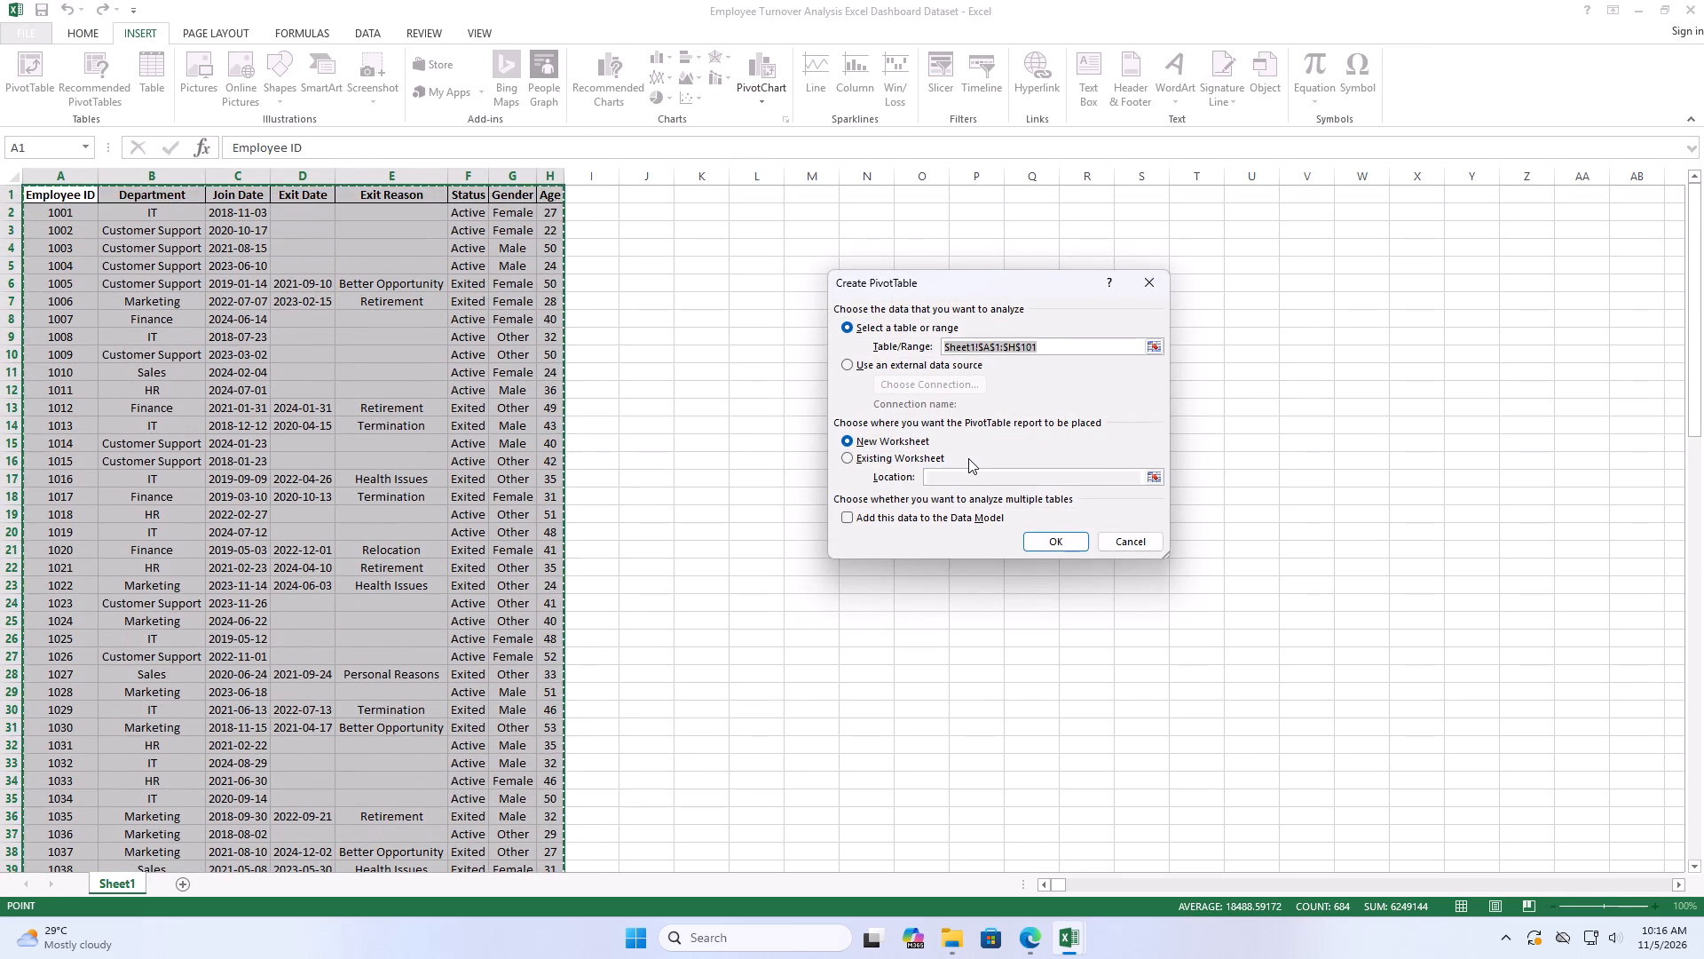
left_click(1054, 545)
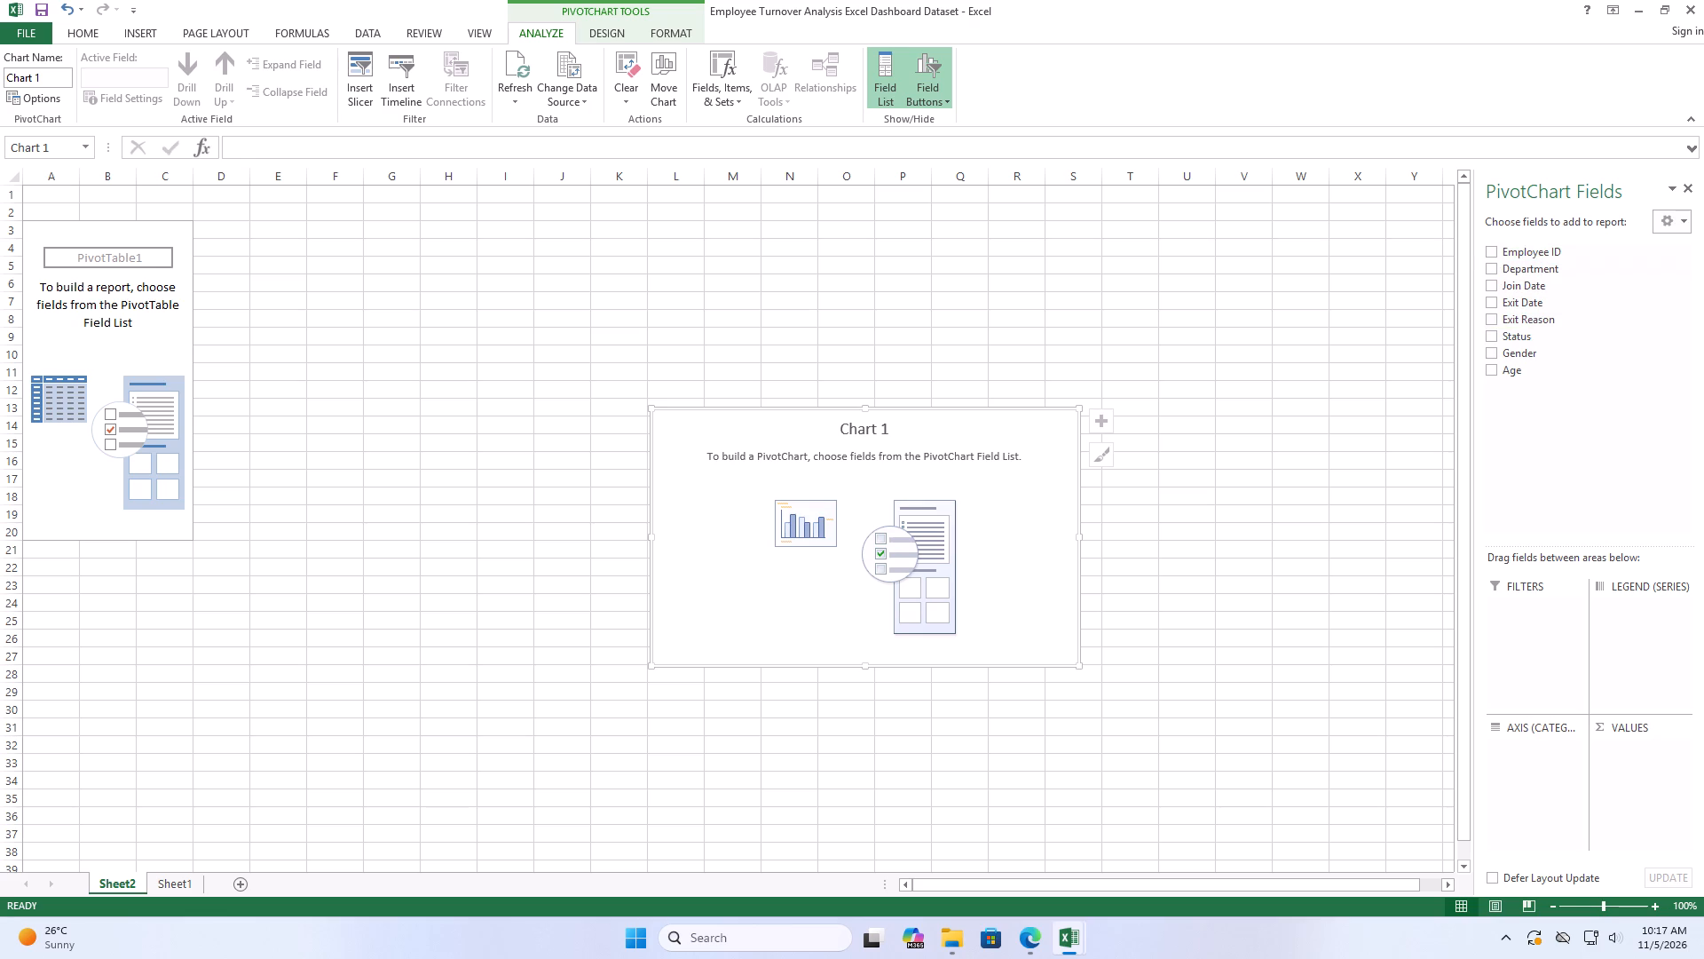
Move the Sheet1 data worksheet ahead of Sheet2 in the sheet order.
left_click(166, 887)
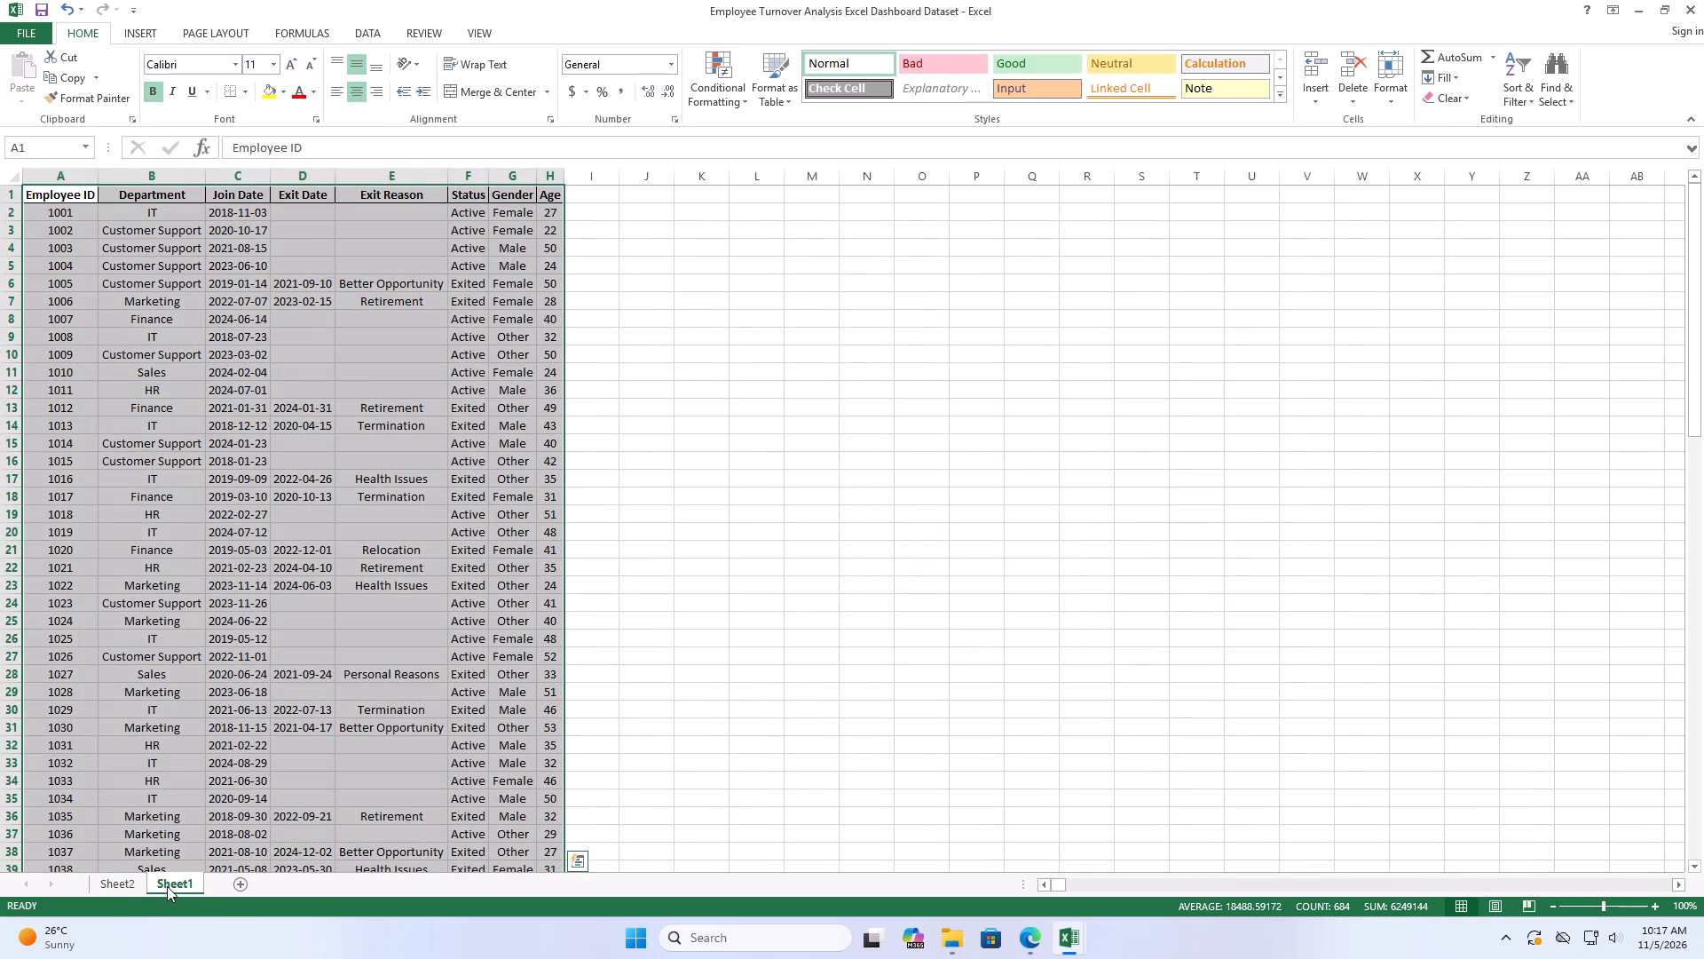
left_click_drag(167, 886, 89, 886)
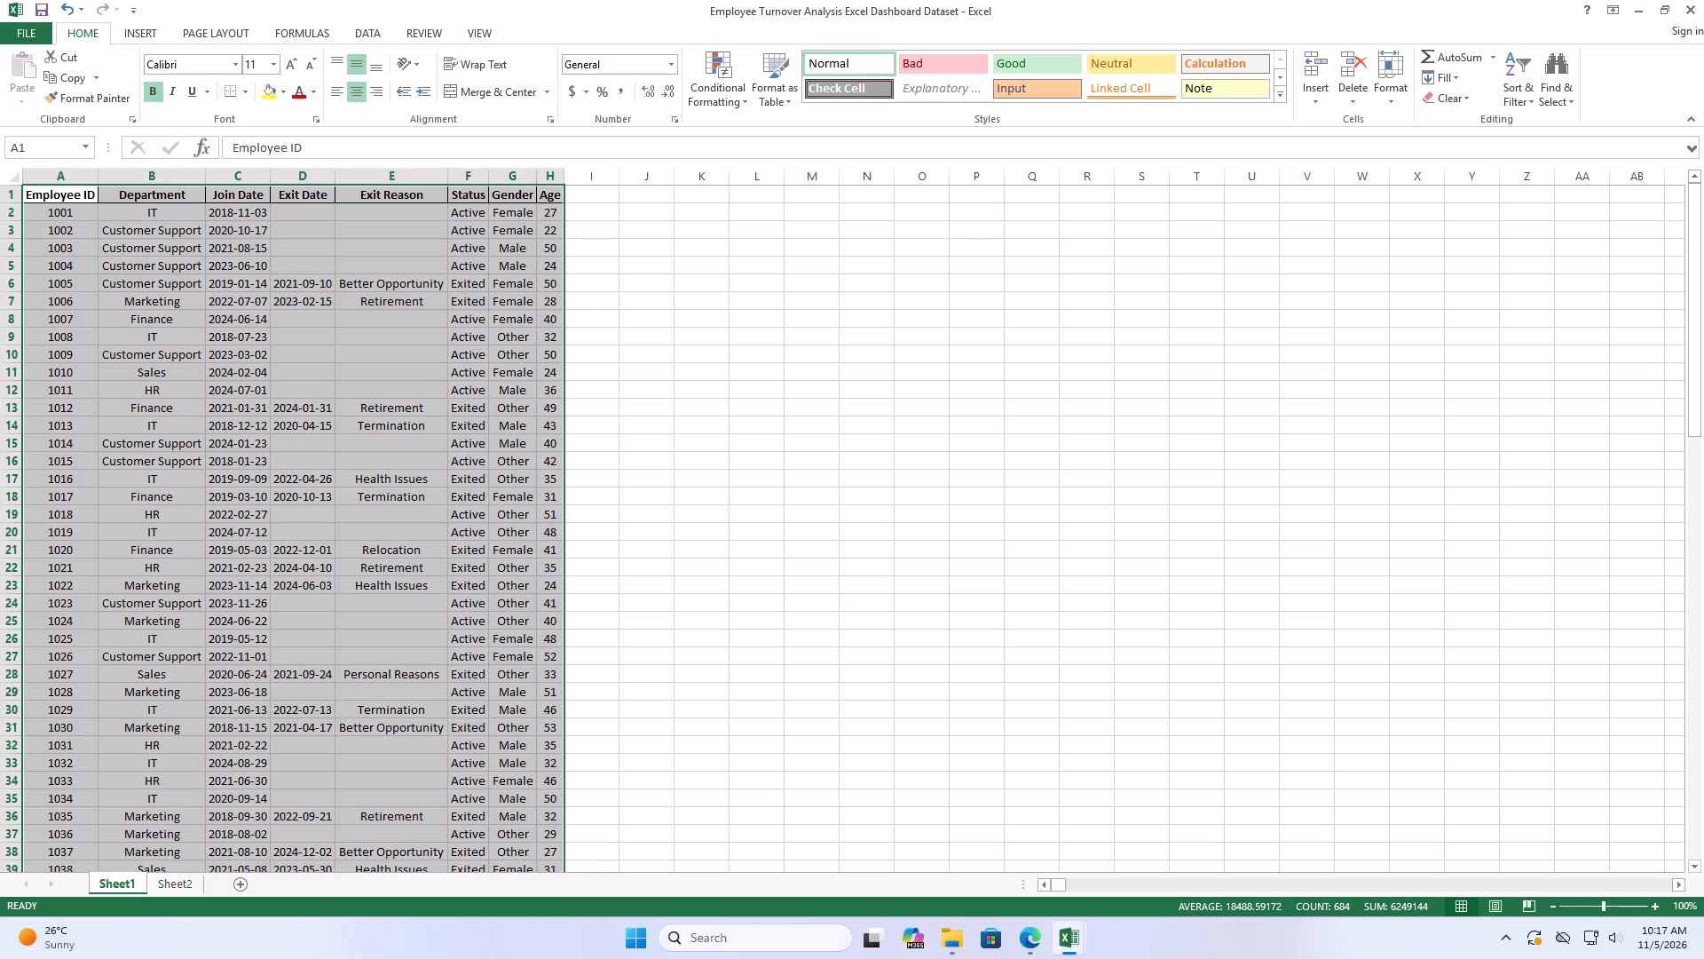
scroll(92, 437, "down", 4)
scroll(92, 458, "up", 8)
On Sheet2, add the Department and Status fields to the empty PivotChart as axis categories.
left_click(170, 891)
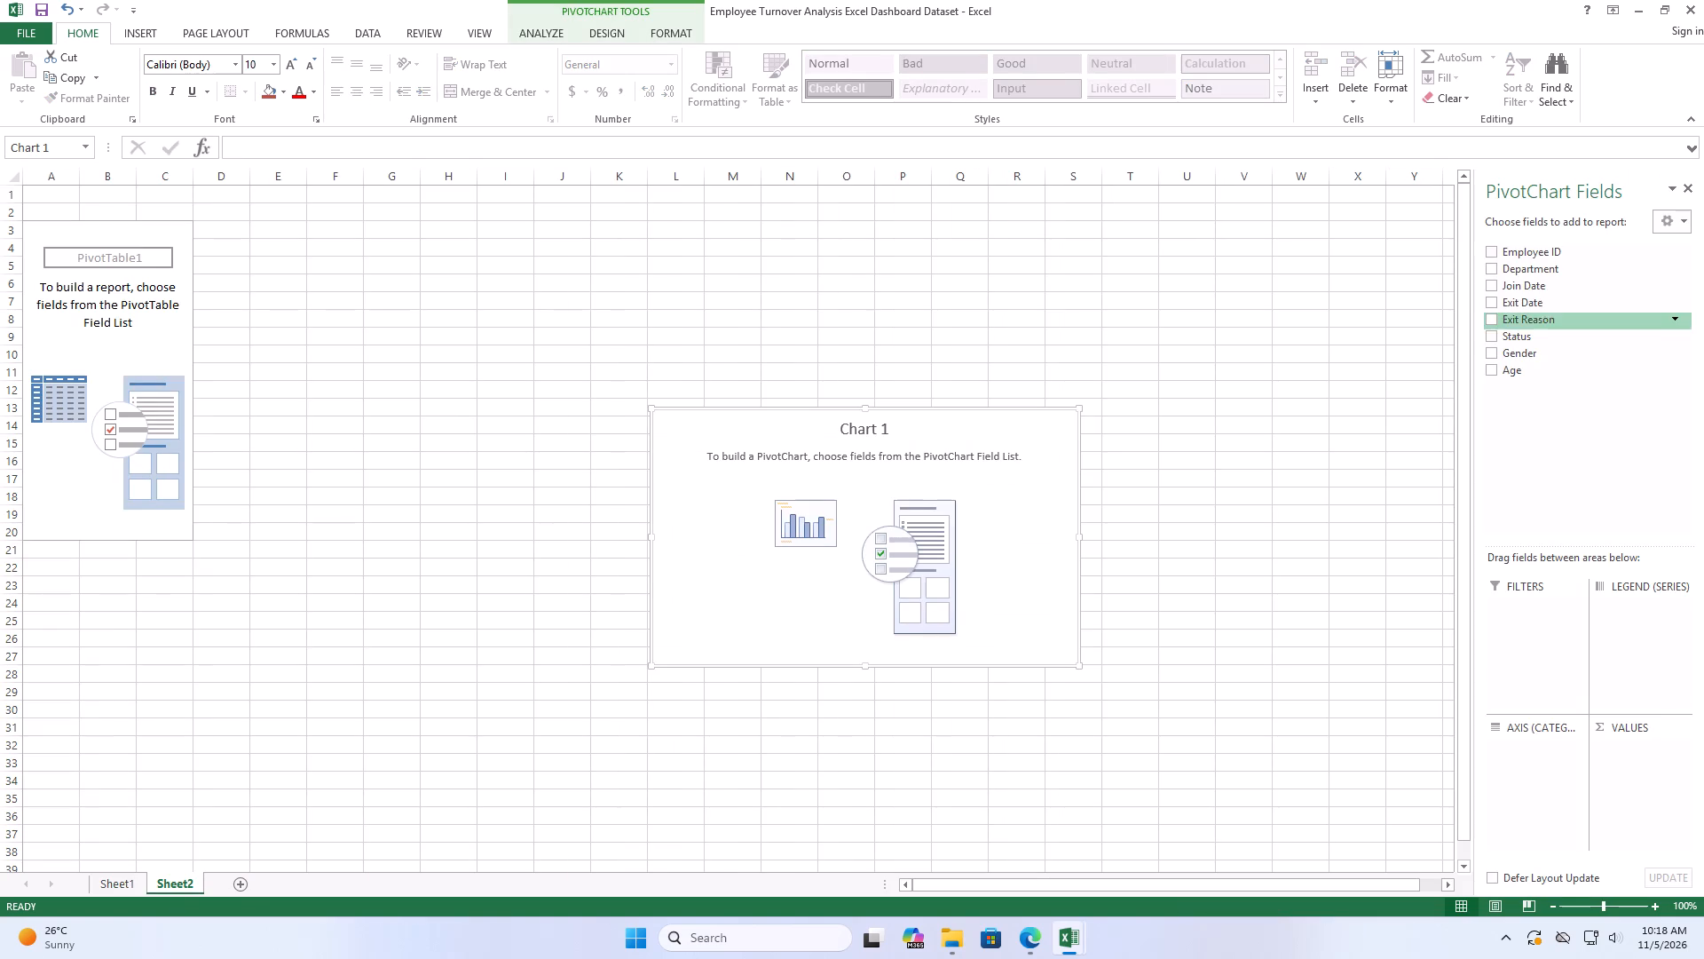
left_click(1489, 273)
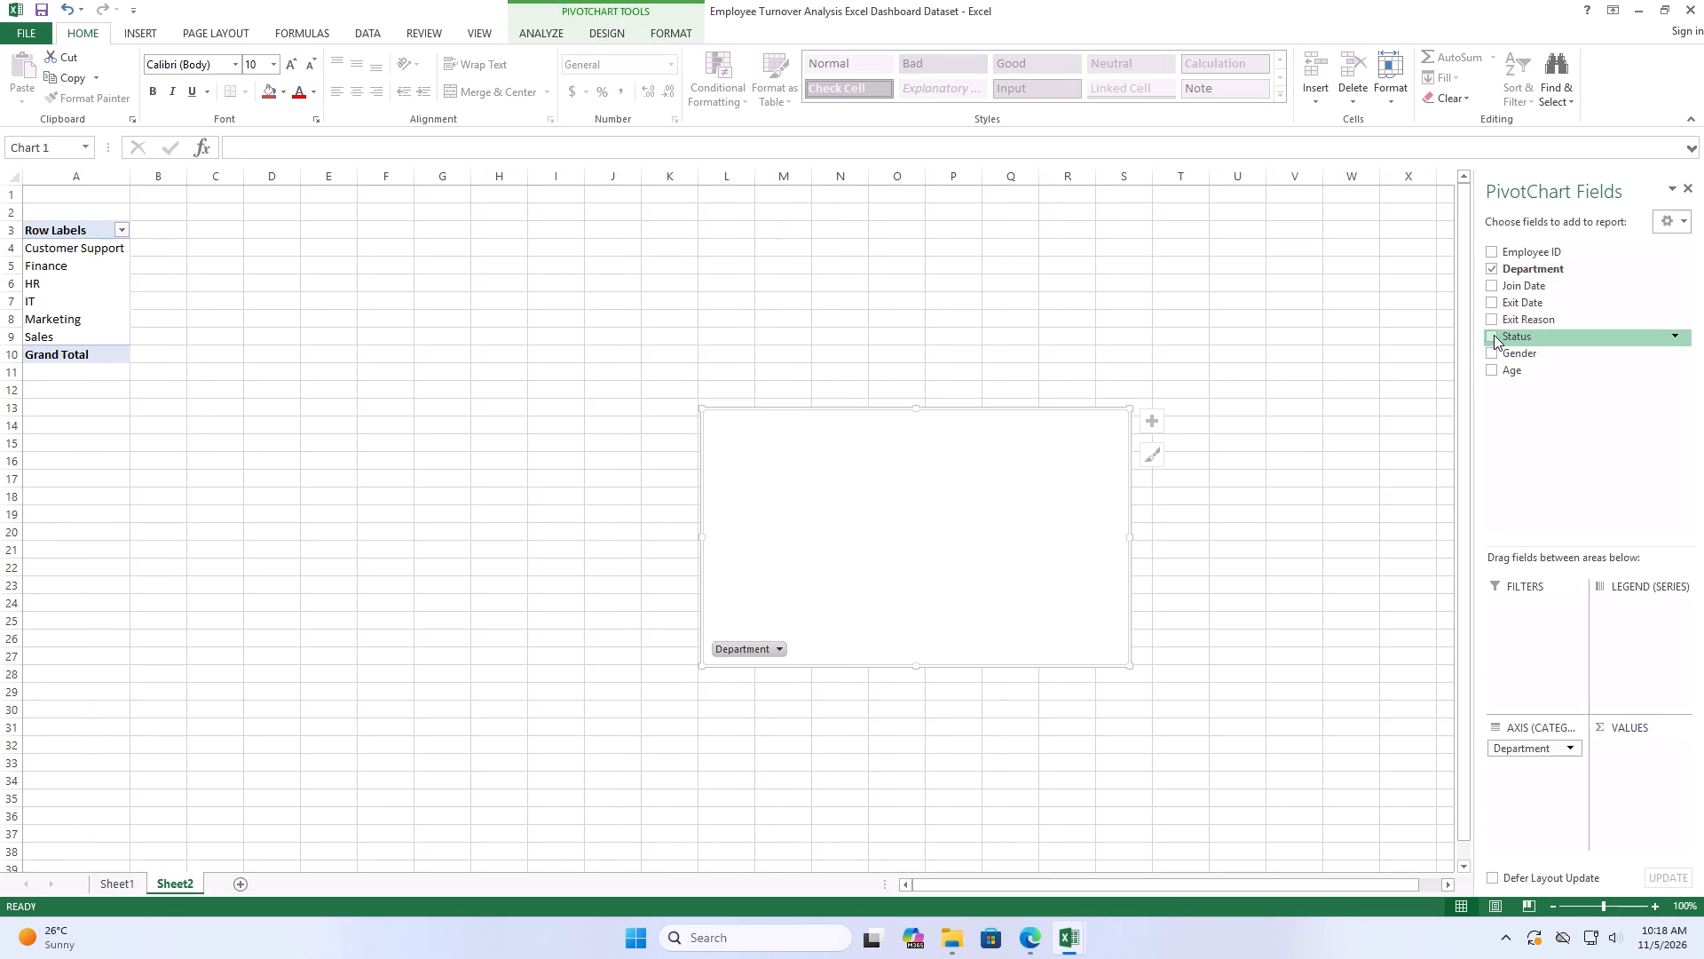
left_click(1494, 335)
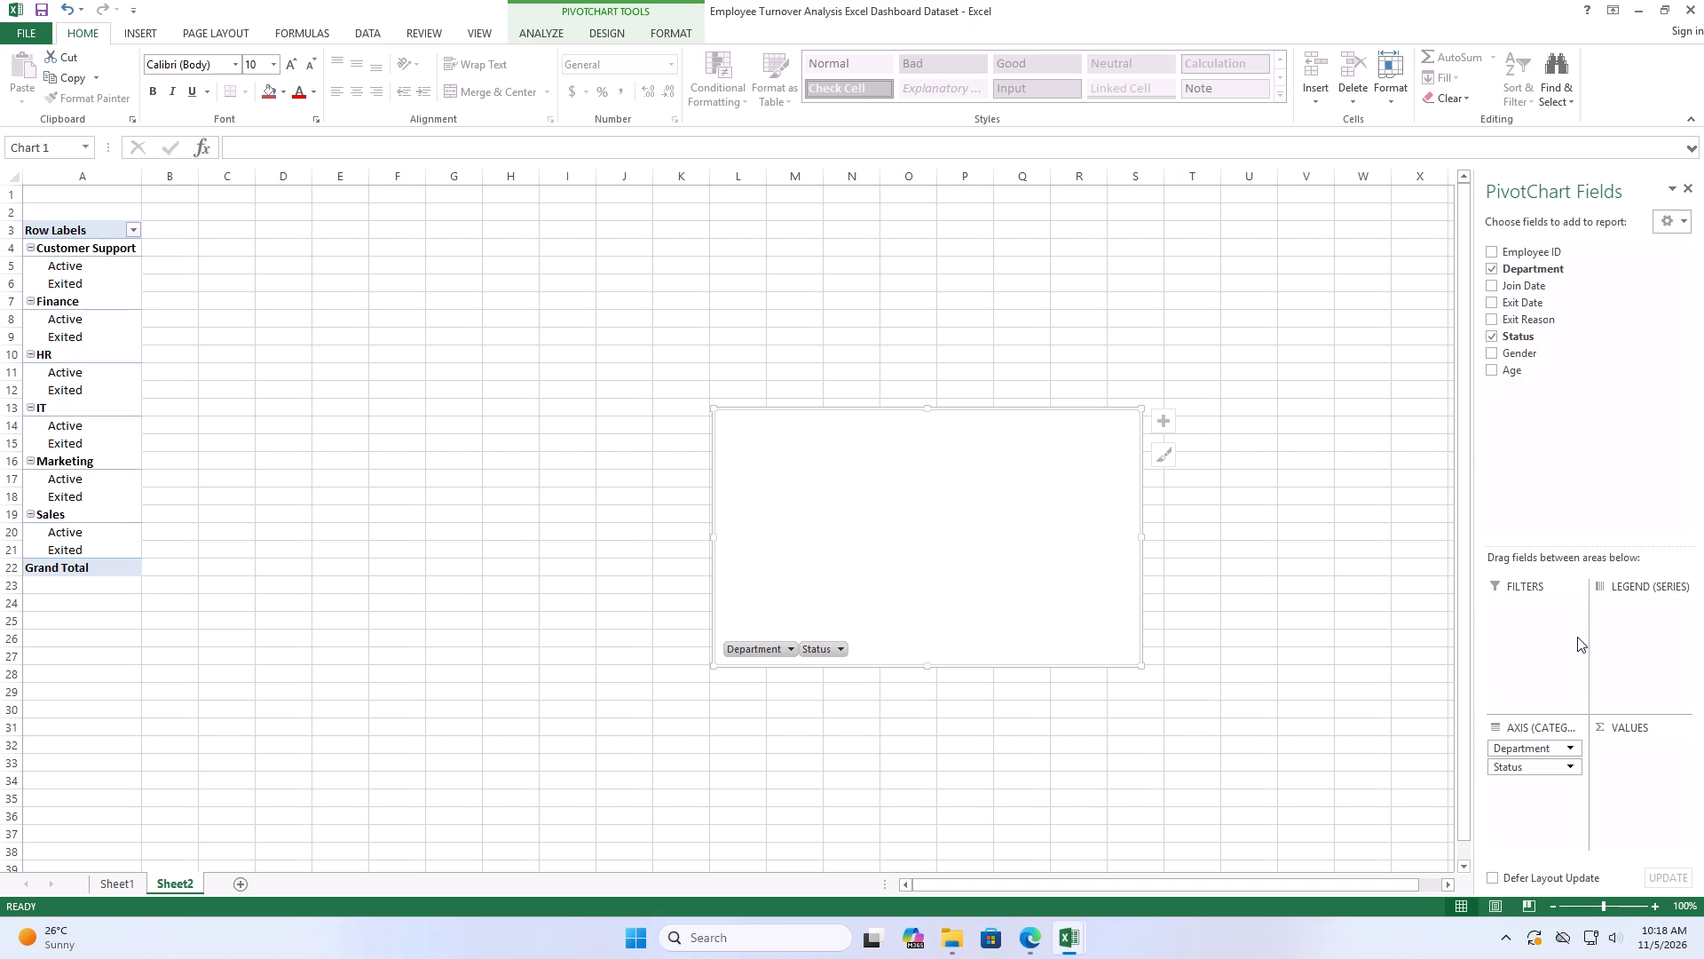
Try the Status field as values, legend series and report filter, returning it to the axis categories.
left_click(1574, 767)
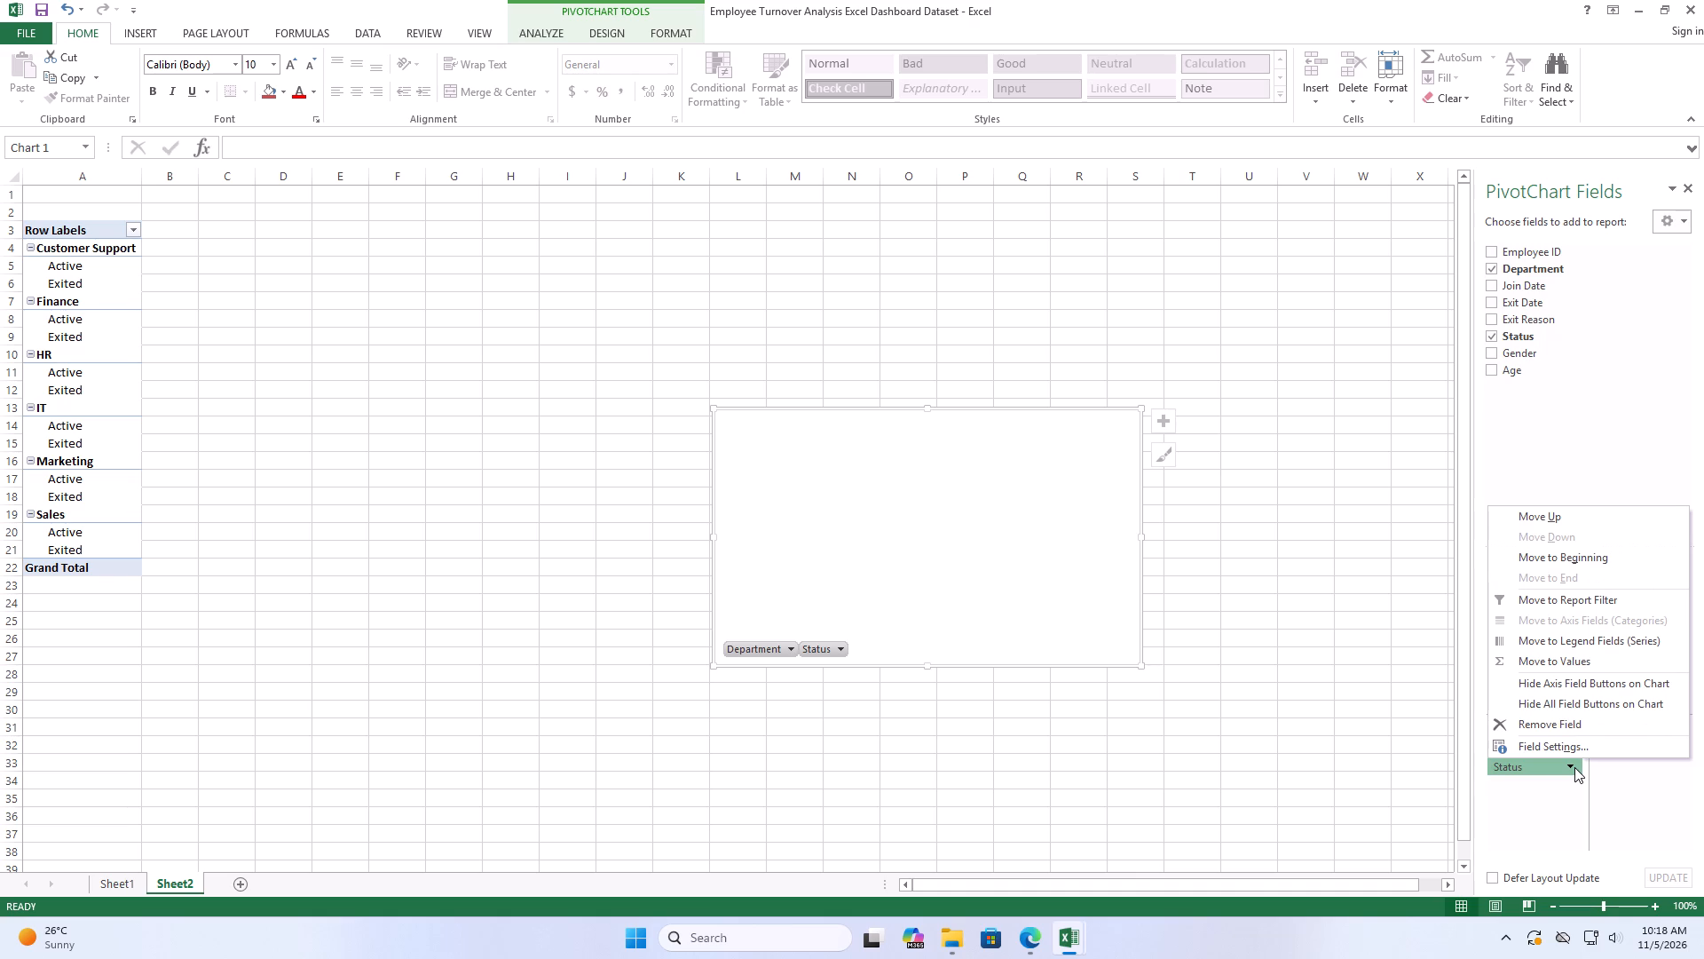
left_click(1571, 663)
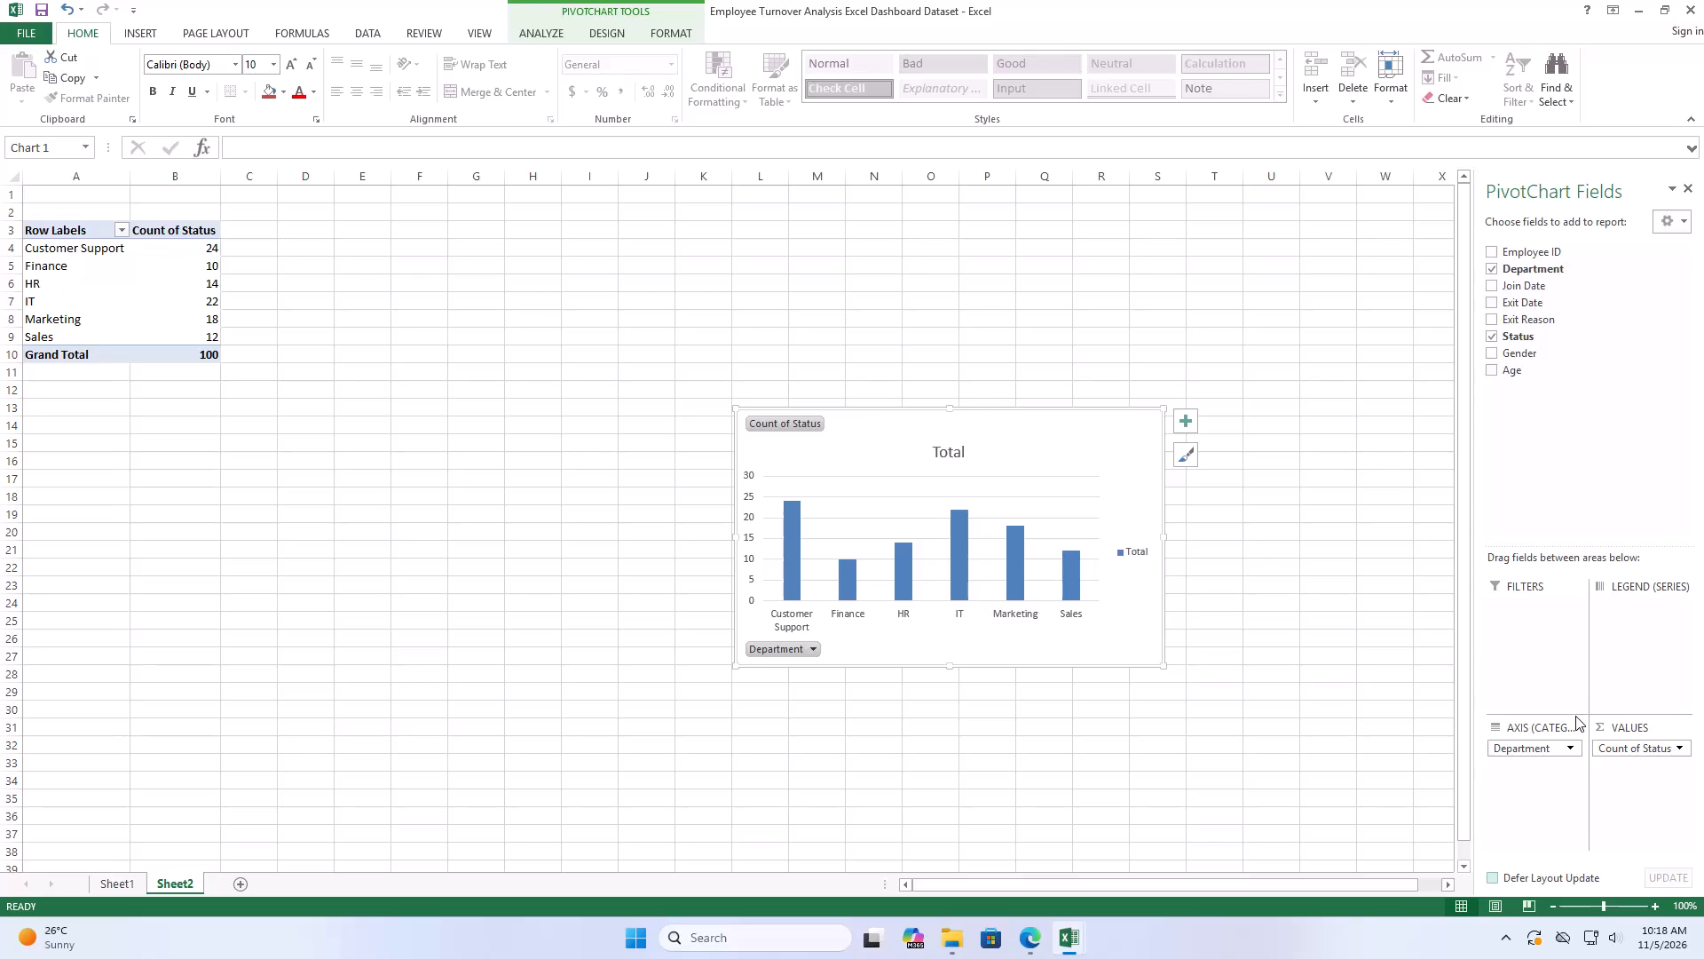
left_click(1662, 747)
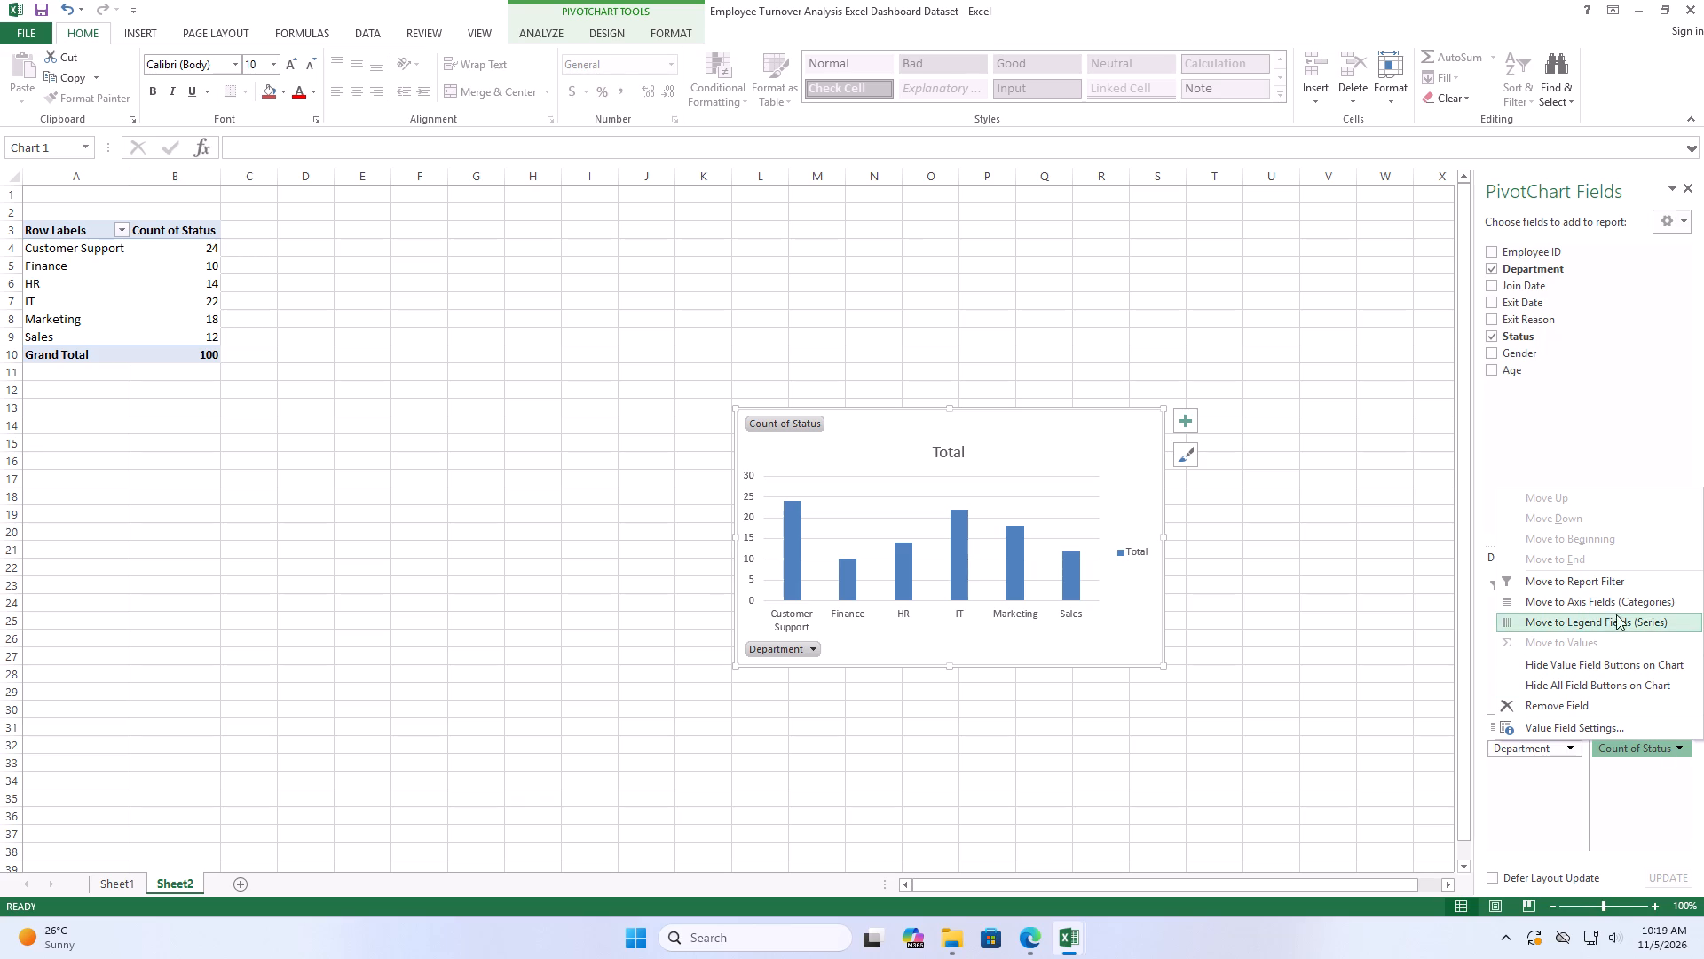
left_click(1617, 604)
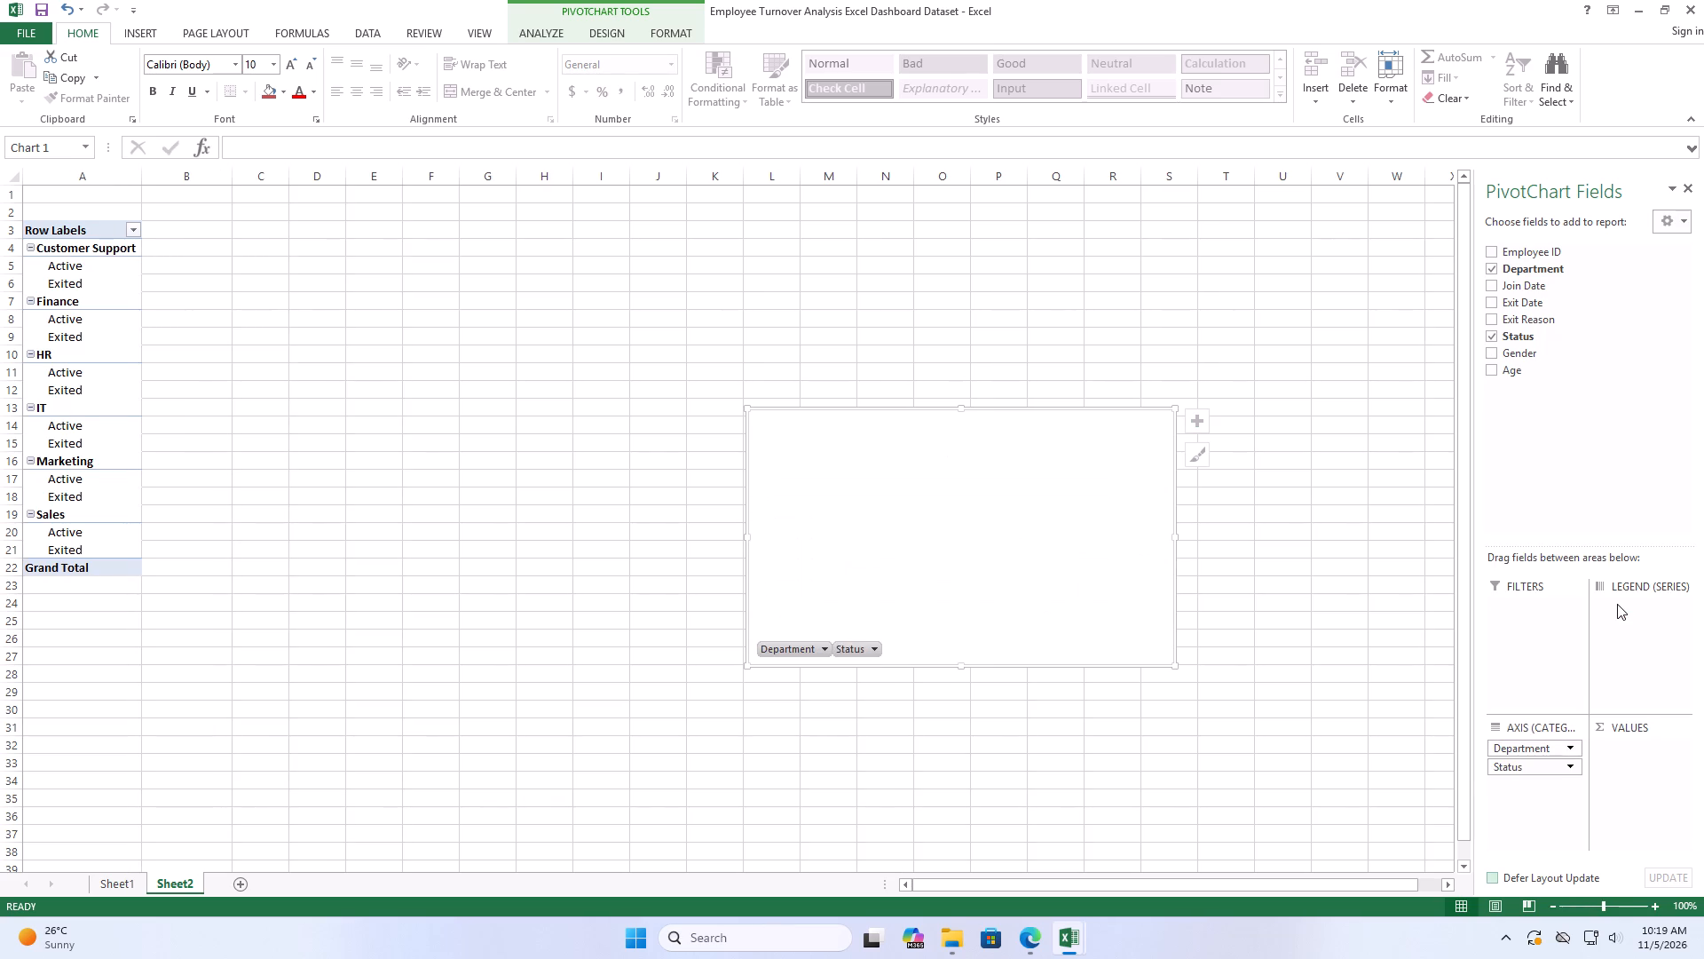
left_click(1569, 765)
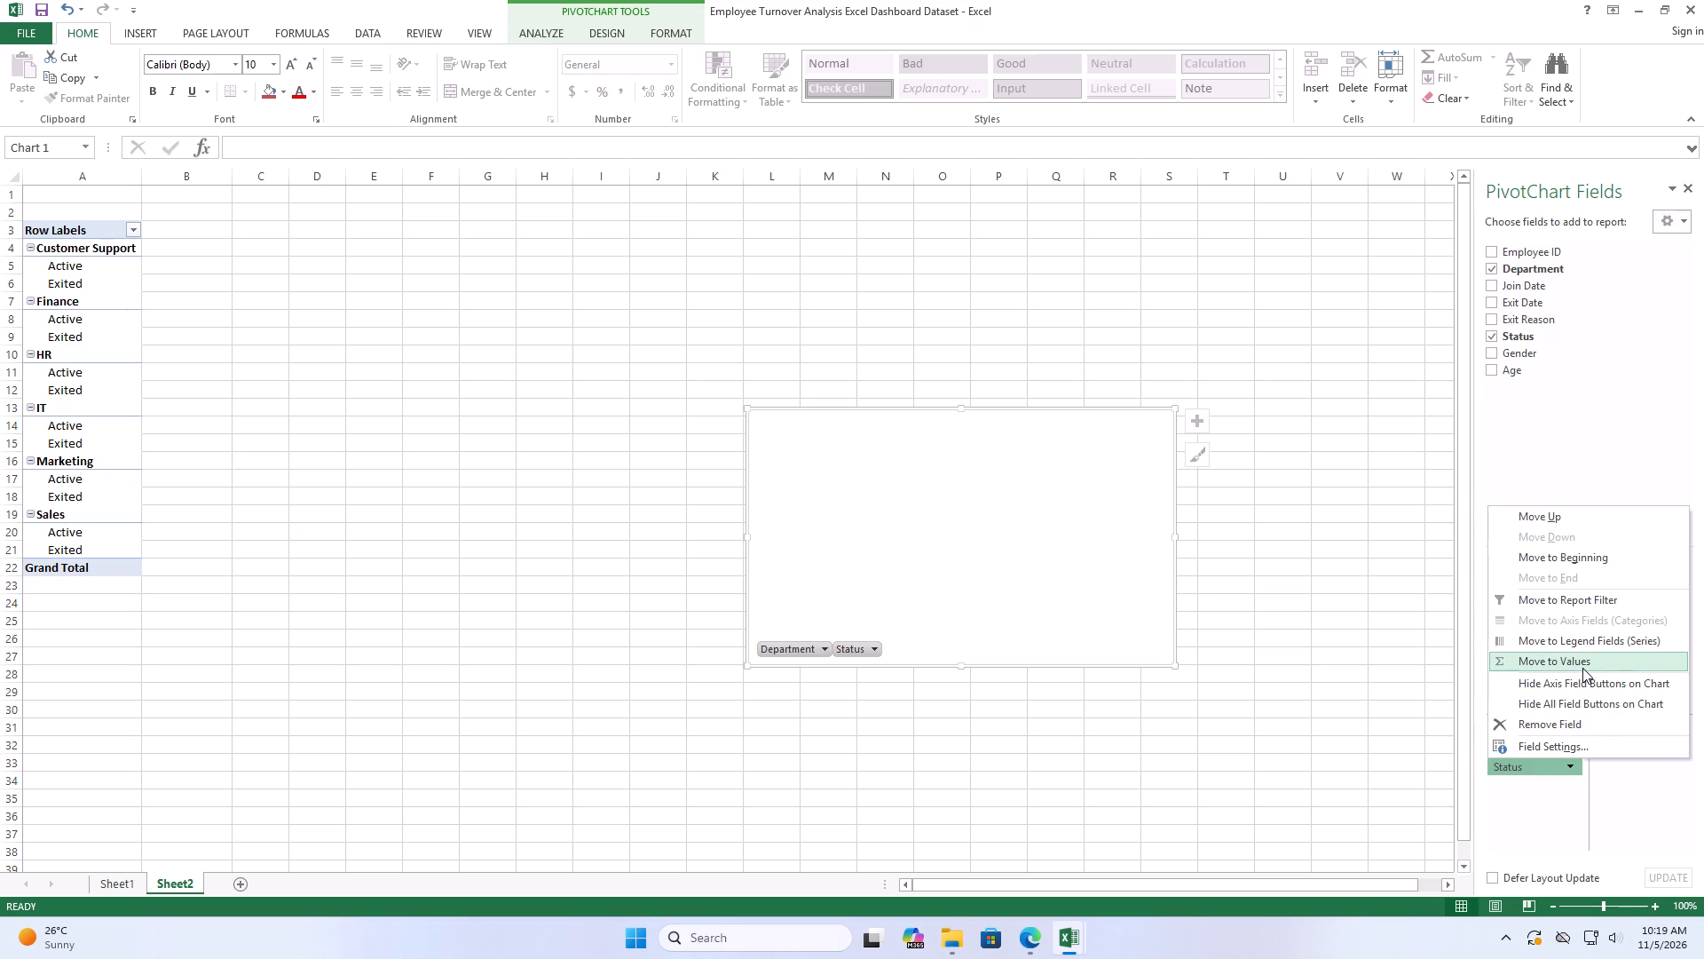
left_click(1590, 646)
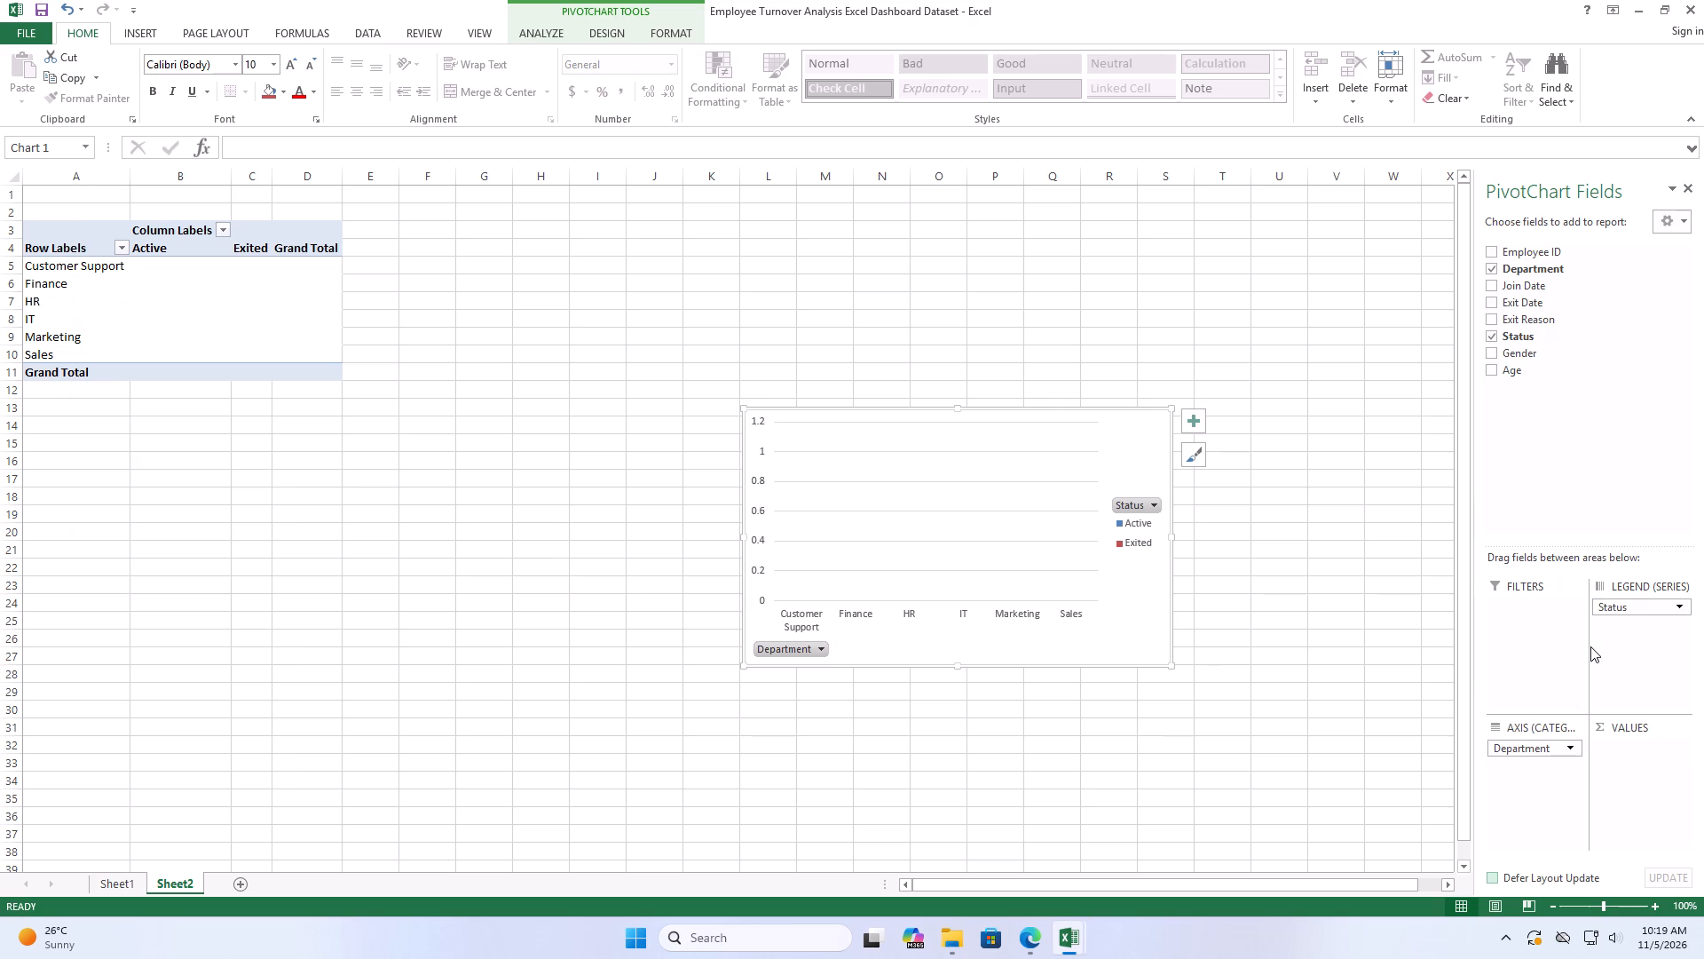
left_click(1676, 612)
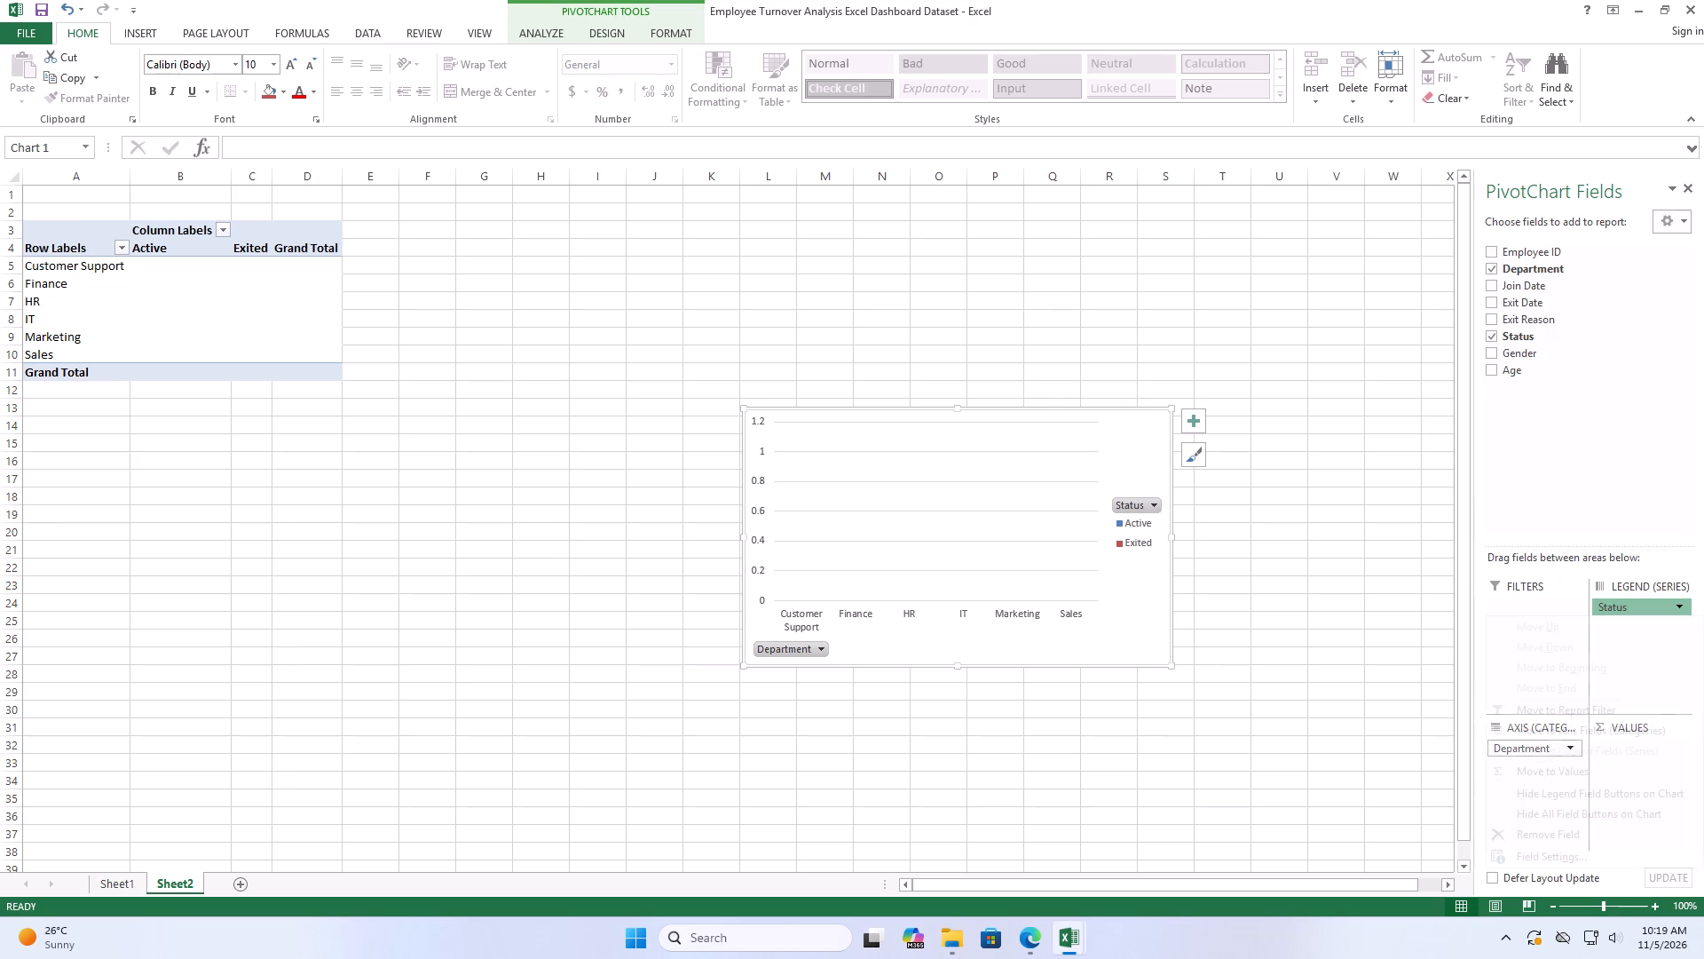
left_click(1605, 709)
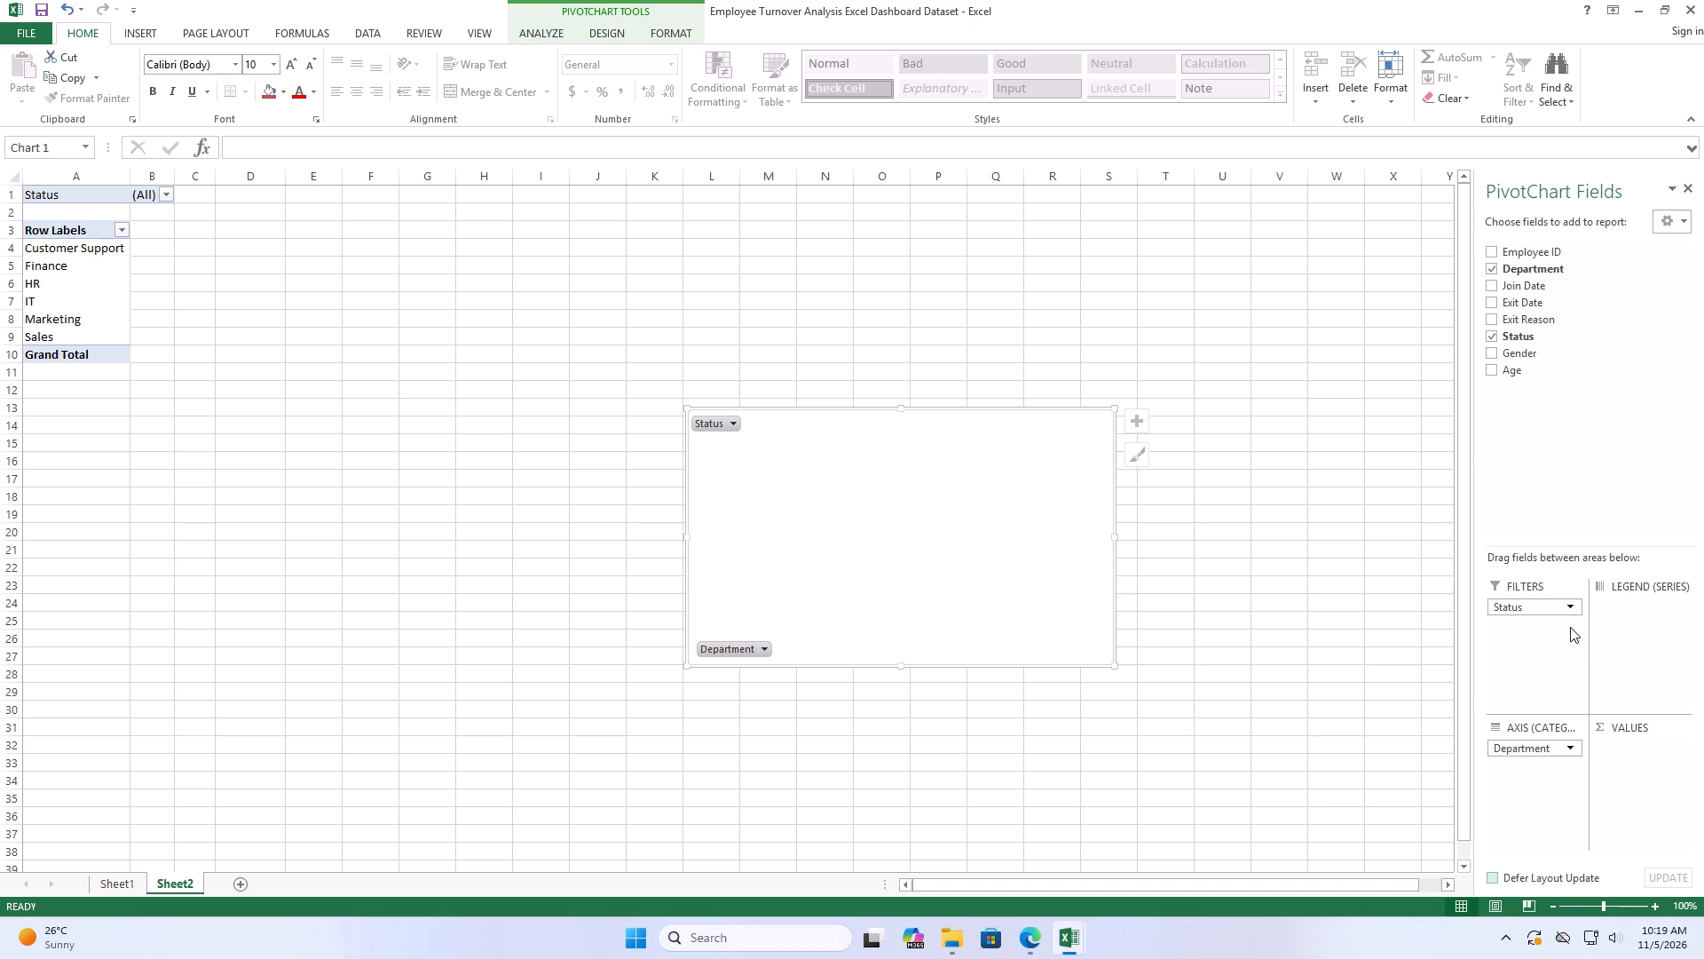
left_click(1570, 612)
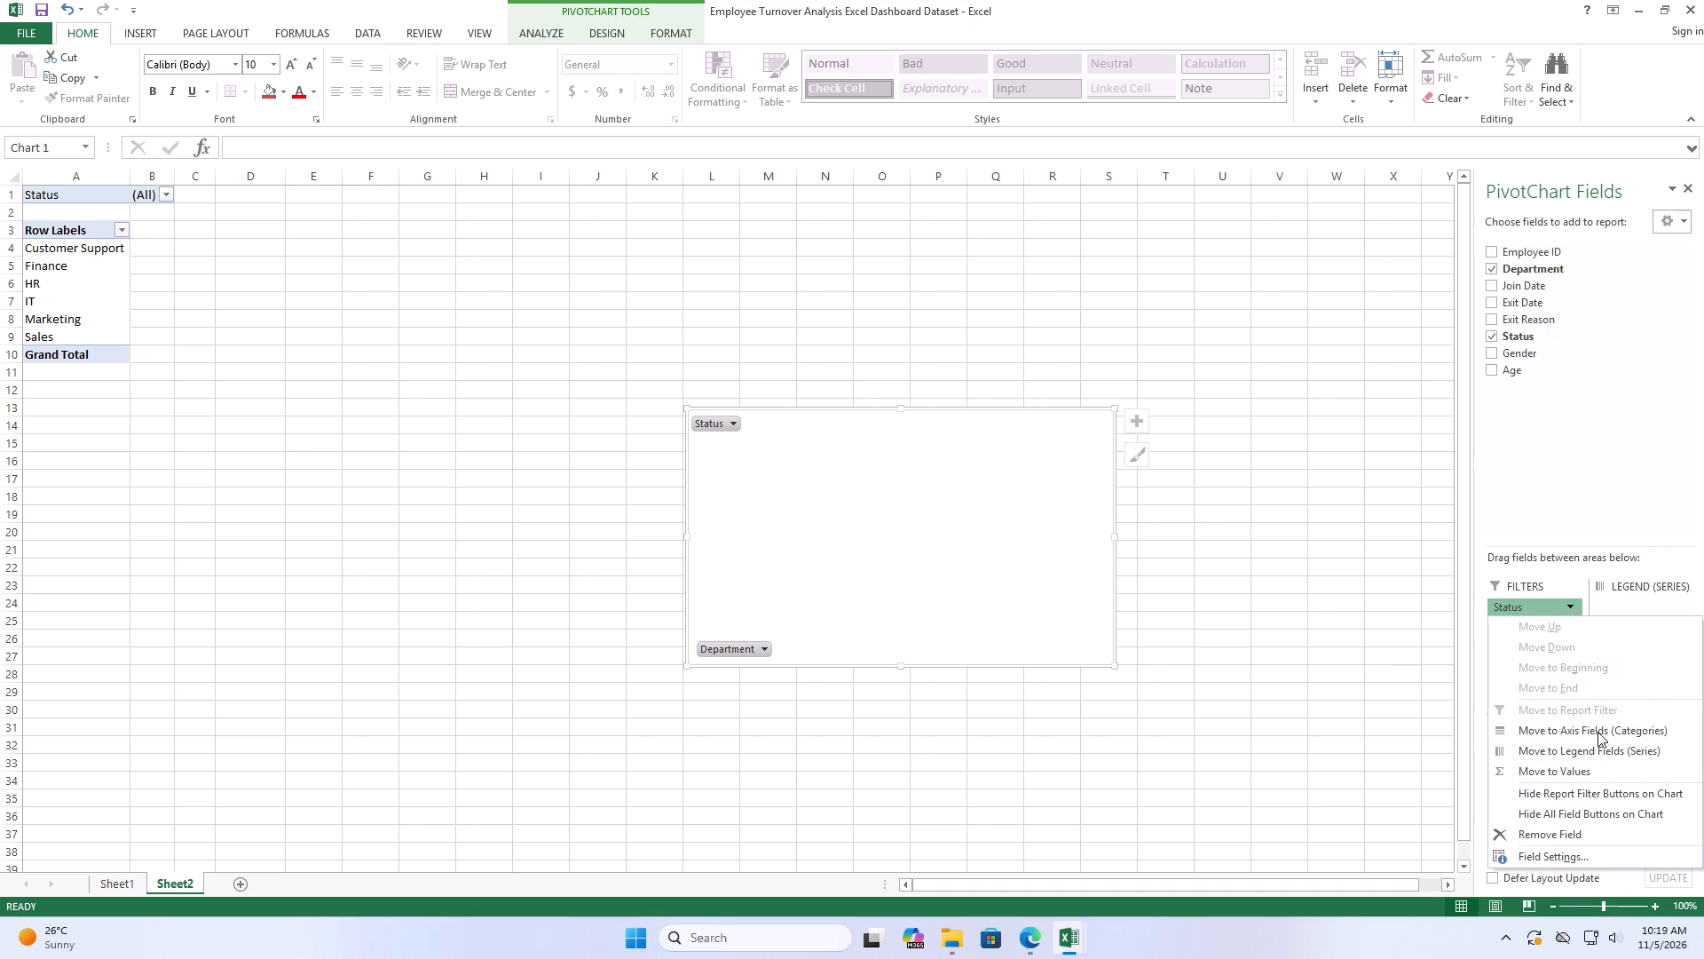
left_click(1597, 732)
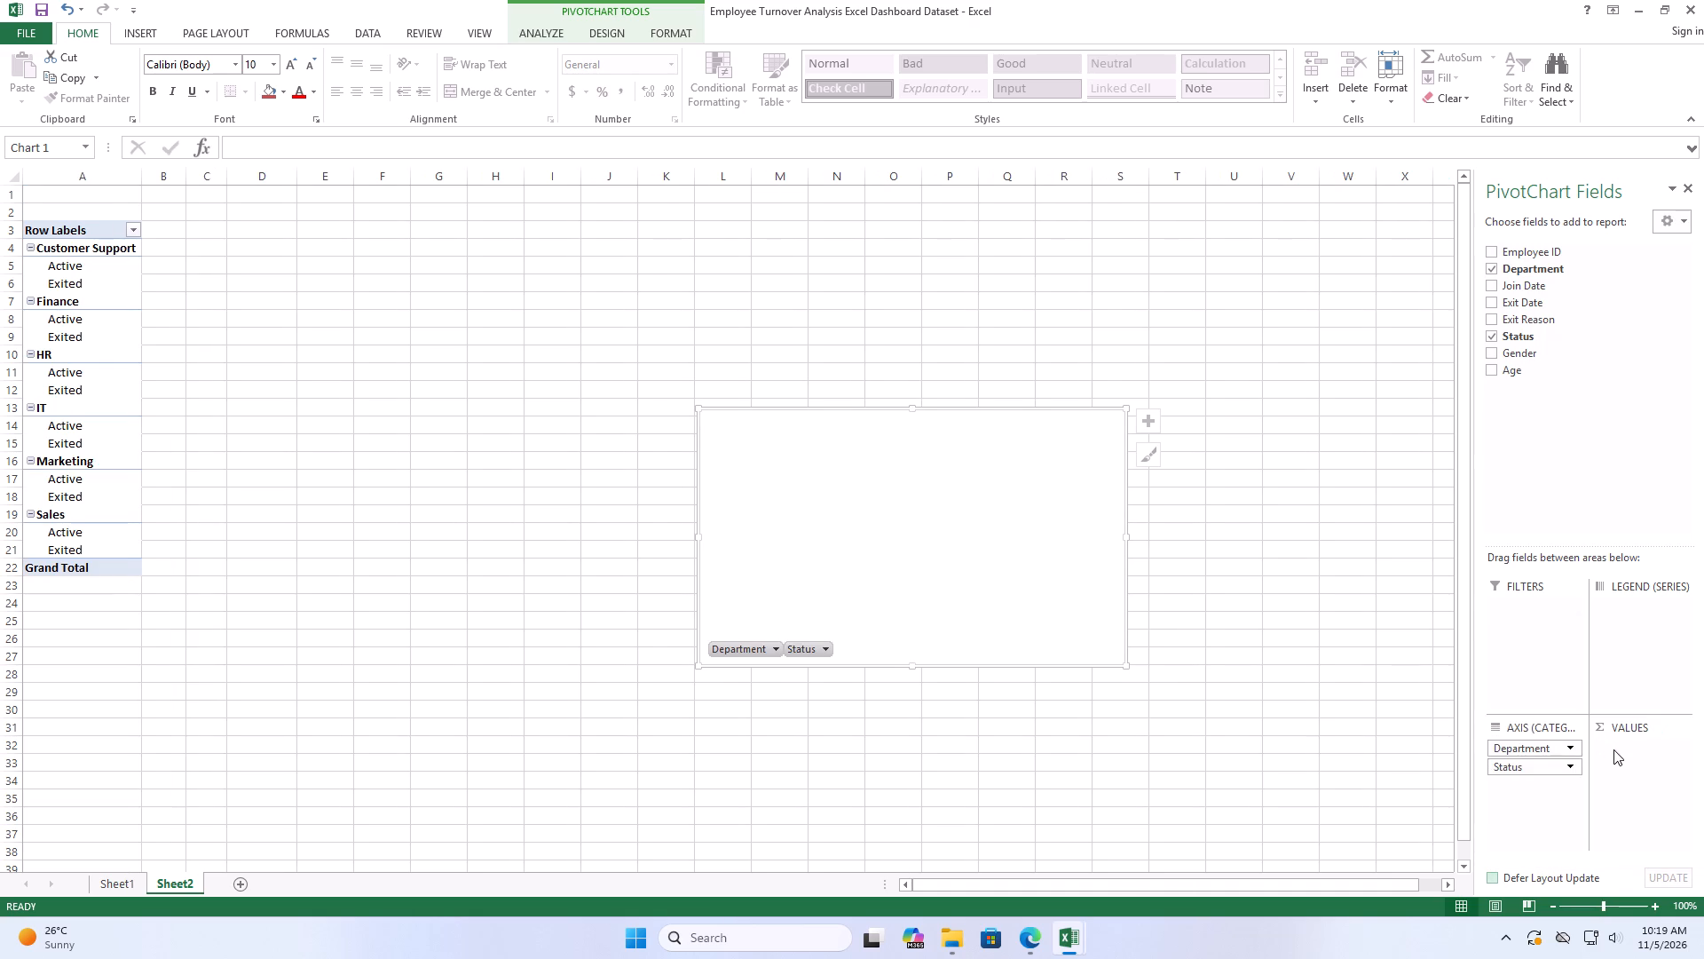
Make Status the PivotChart's legend series and also add it to the values as Count of Status.
left_click(1558, 764)
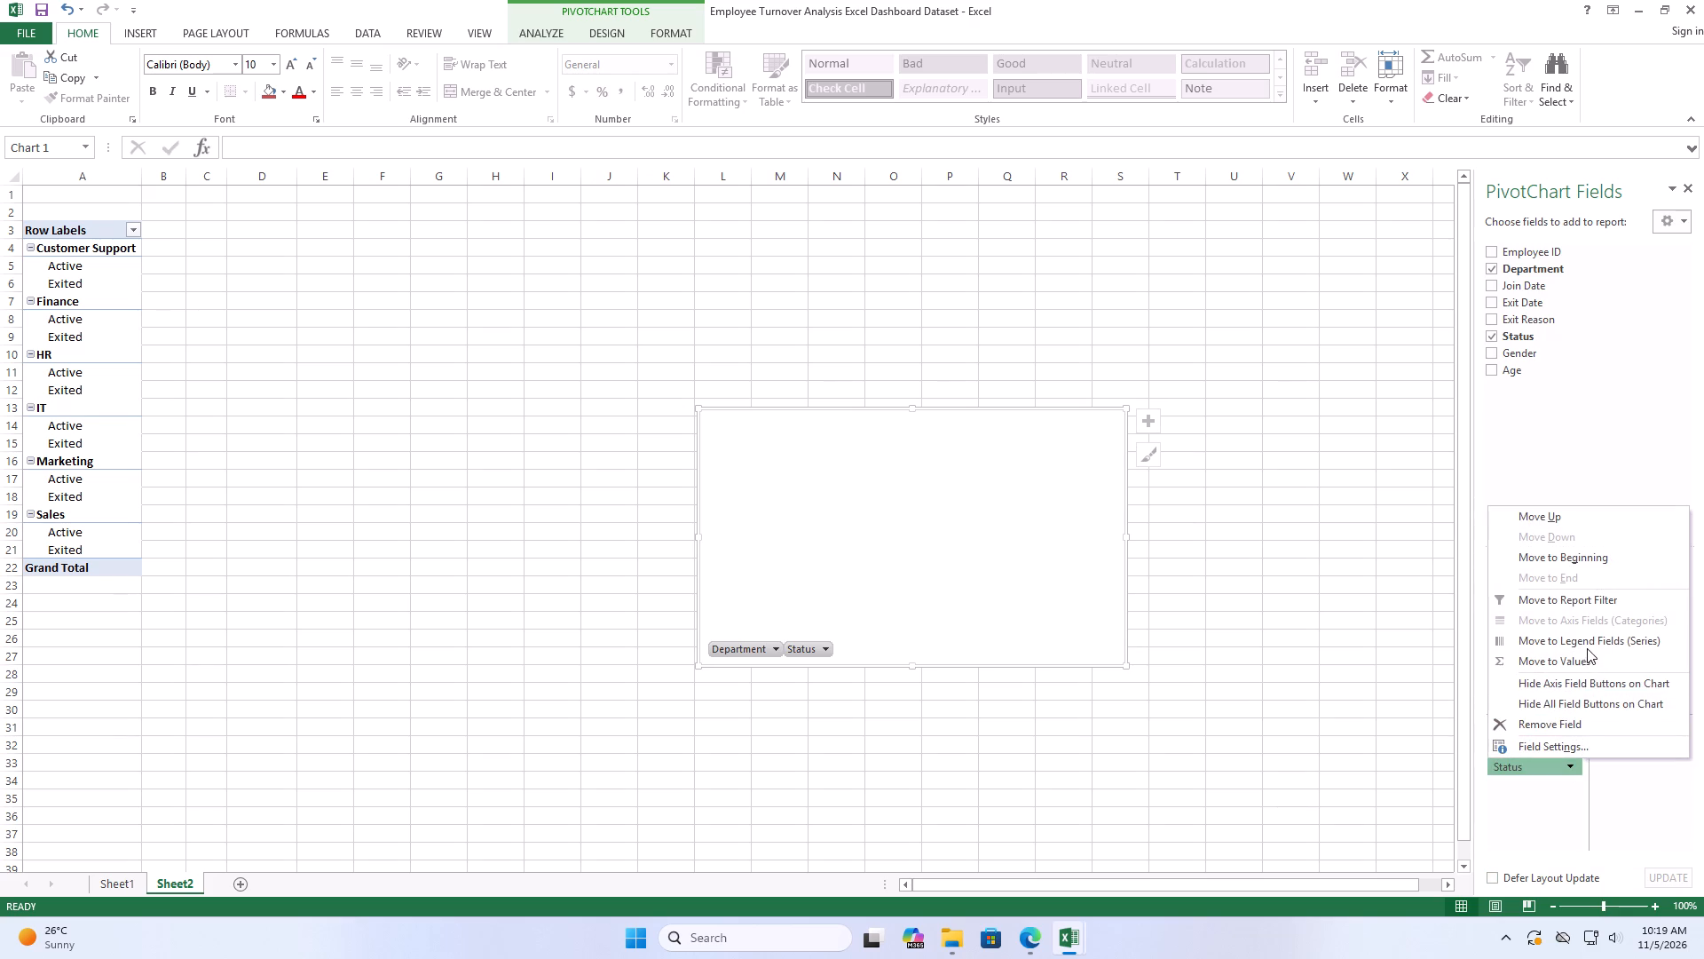
left_click(1590, 642)
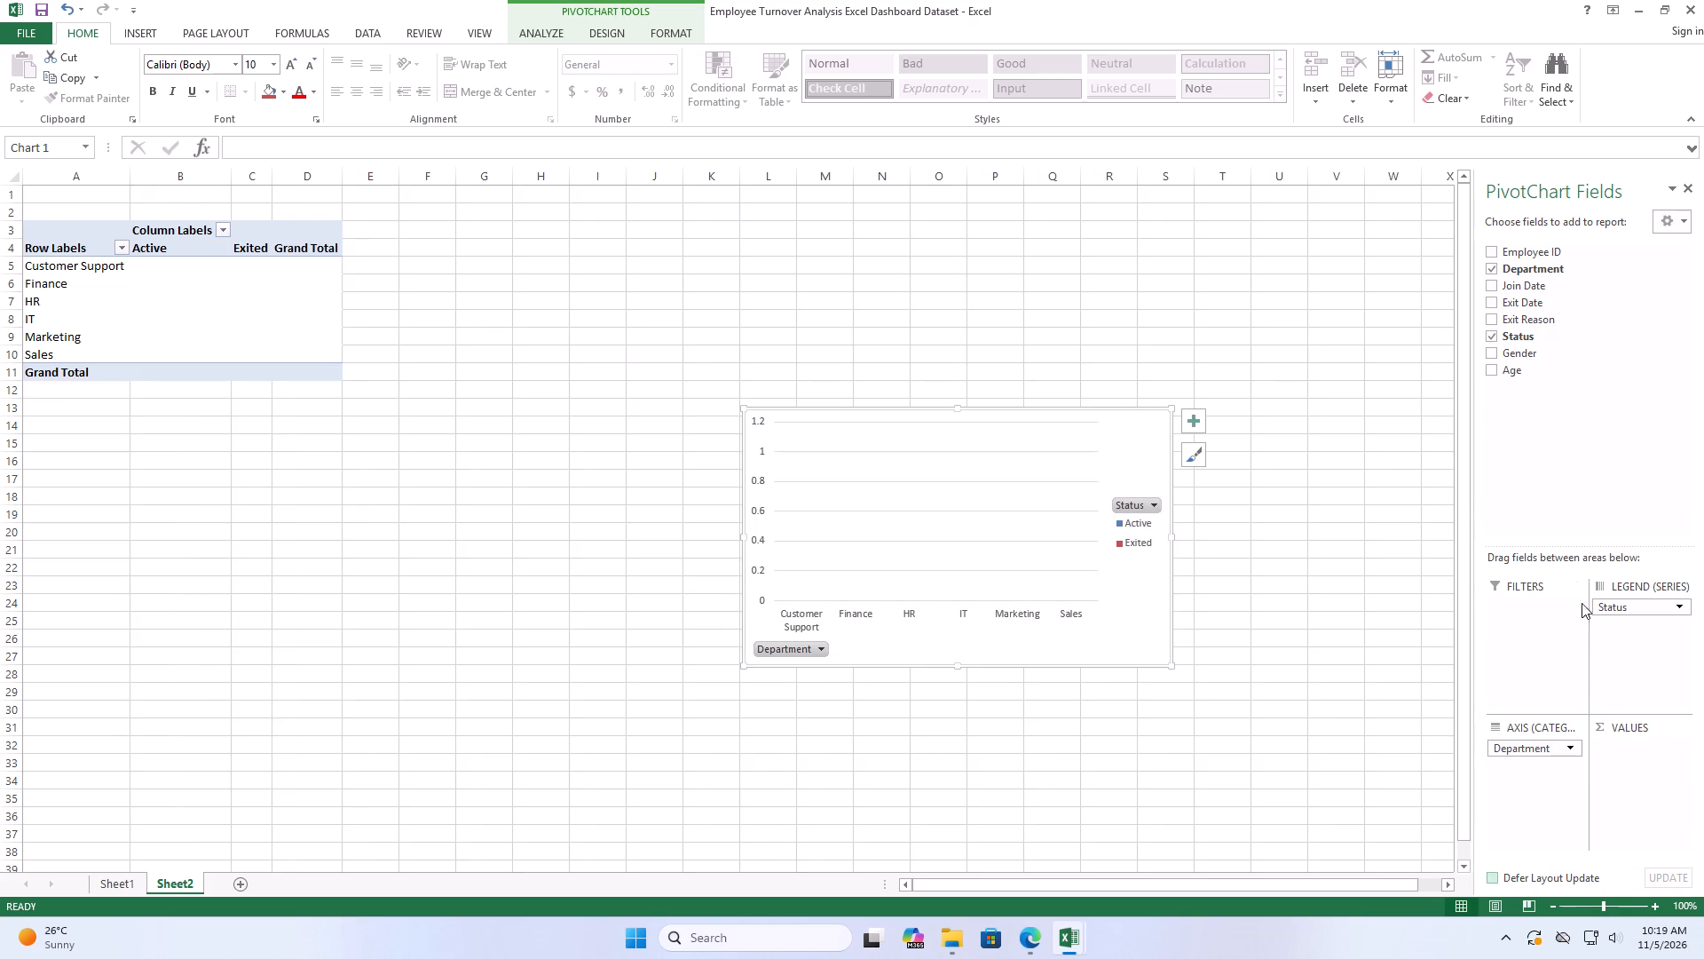
left_click_drag(1519, 337, 1547, 433)
left_click_drag(1547, 433, 1634, 758)
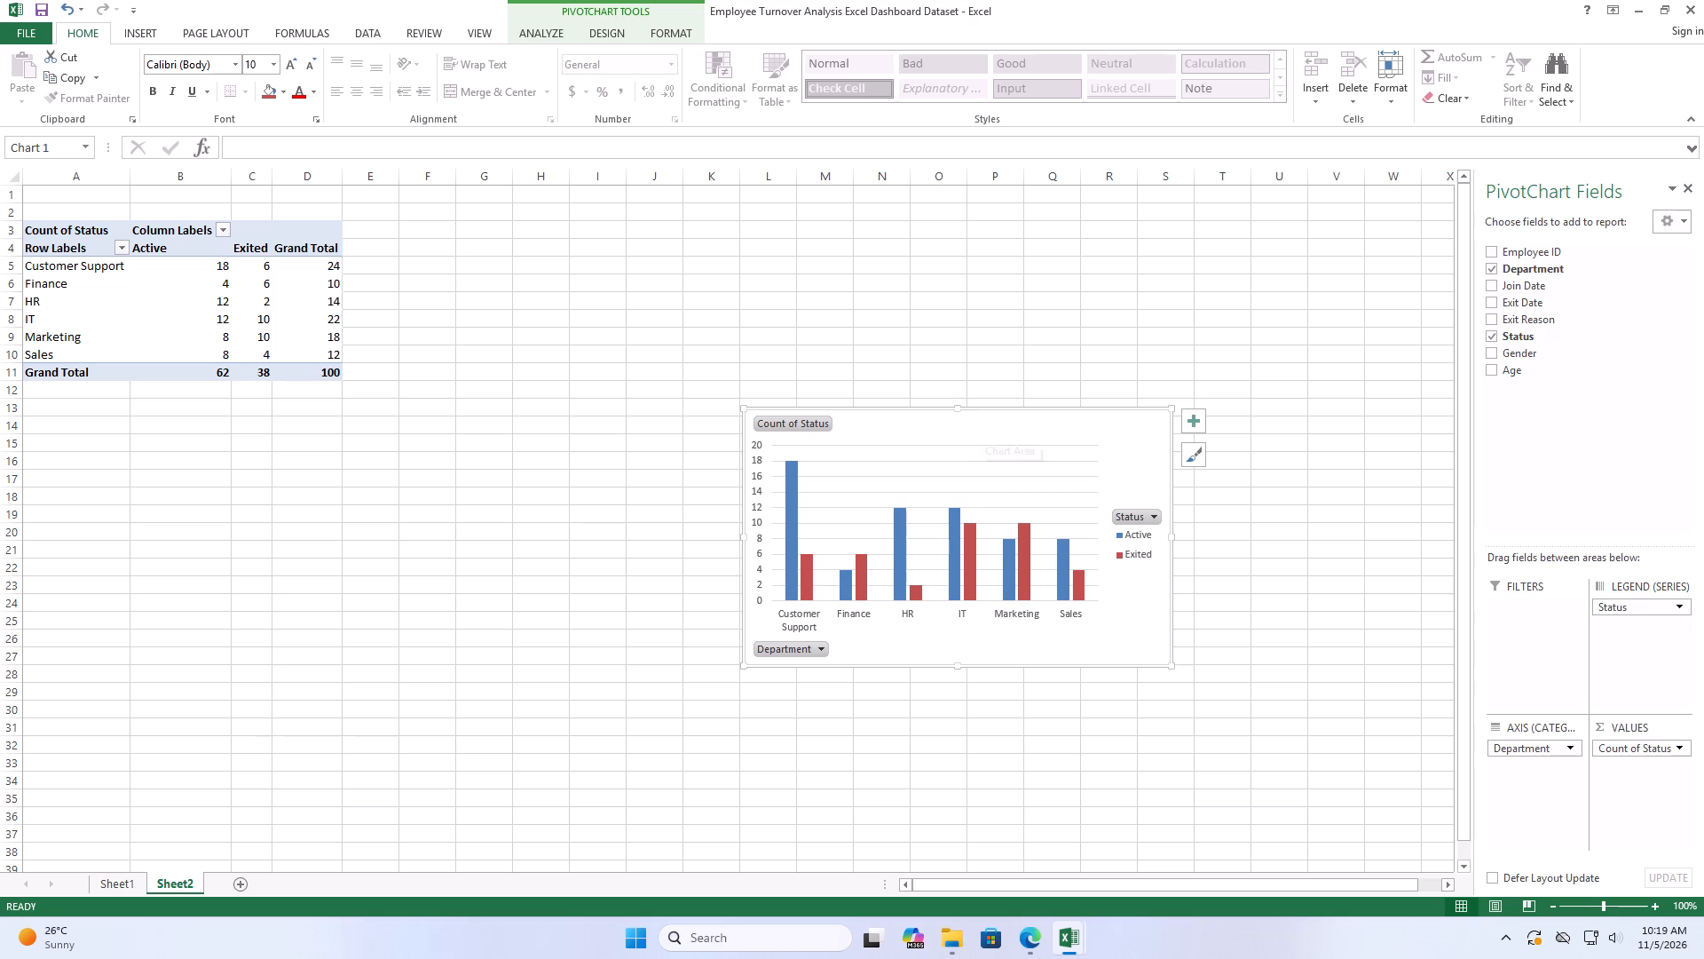
Move the department status chart directly below its PivotTable, starting at about row 14 in column A.
left_click_drag(980, 425, 465, 433)
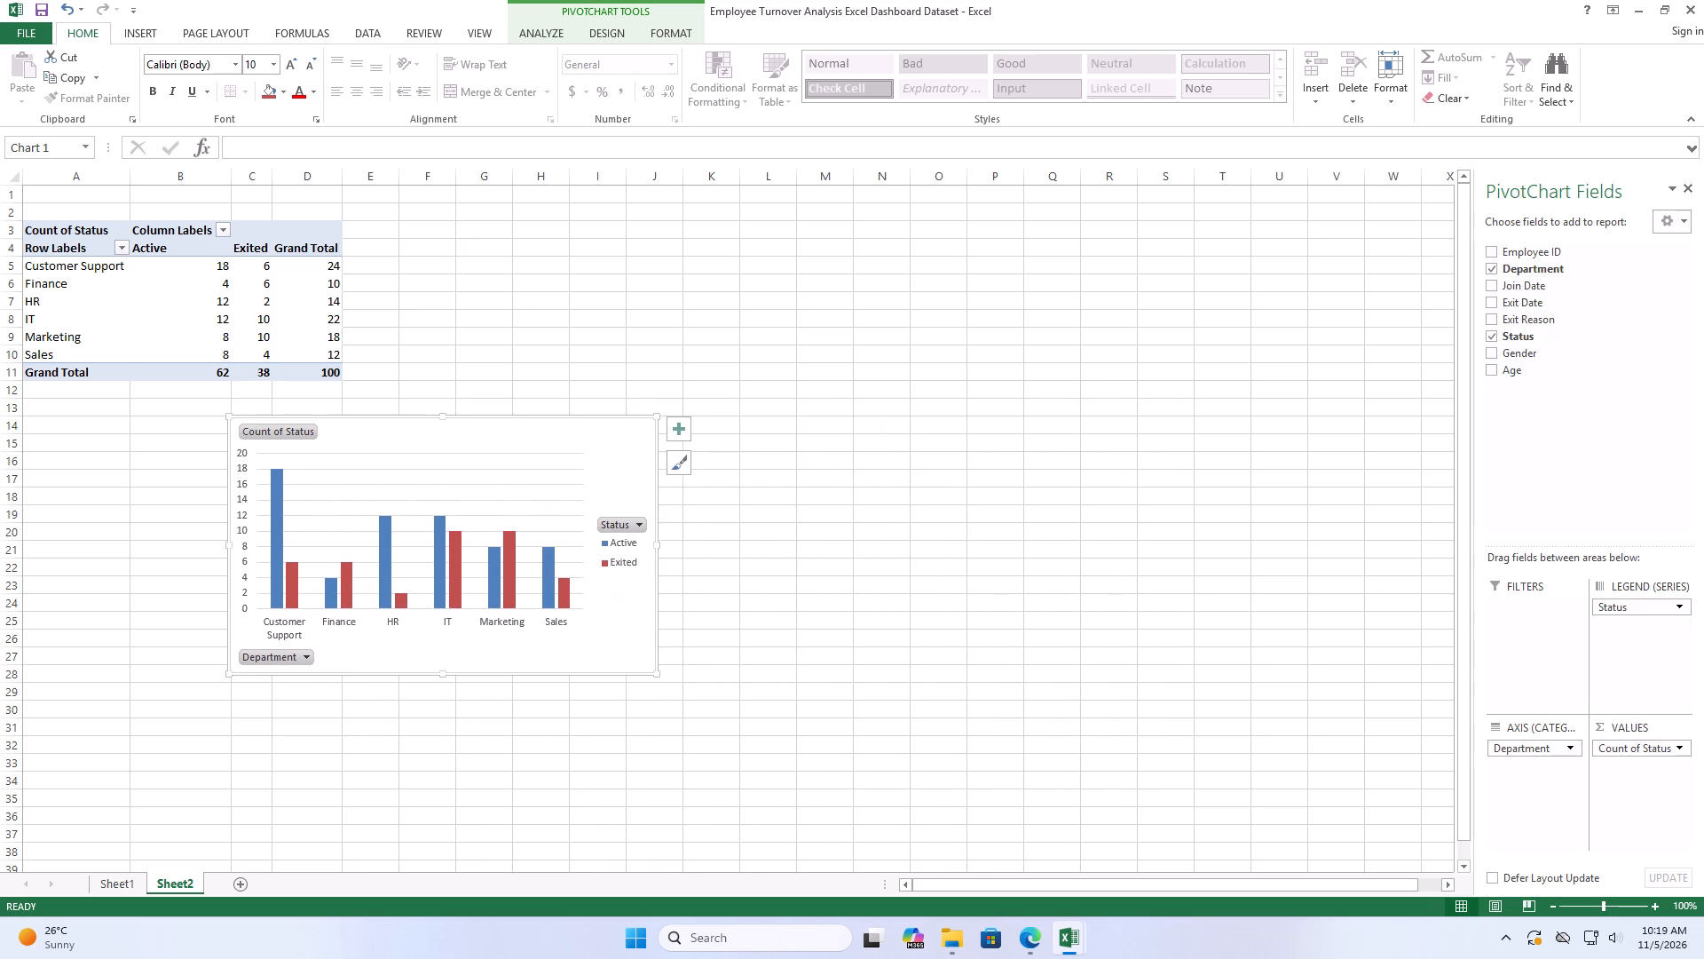
left_click_drag(544, 430, 322, 417)
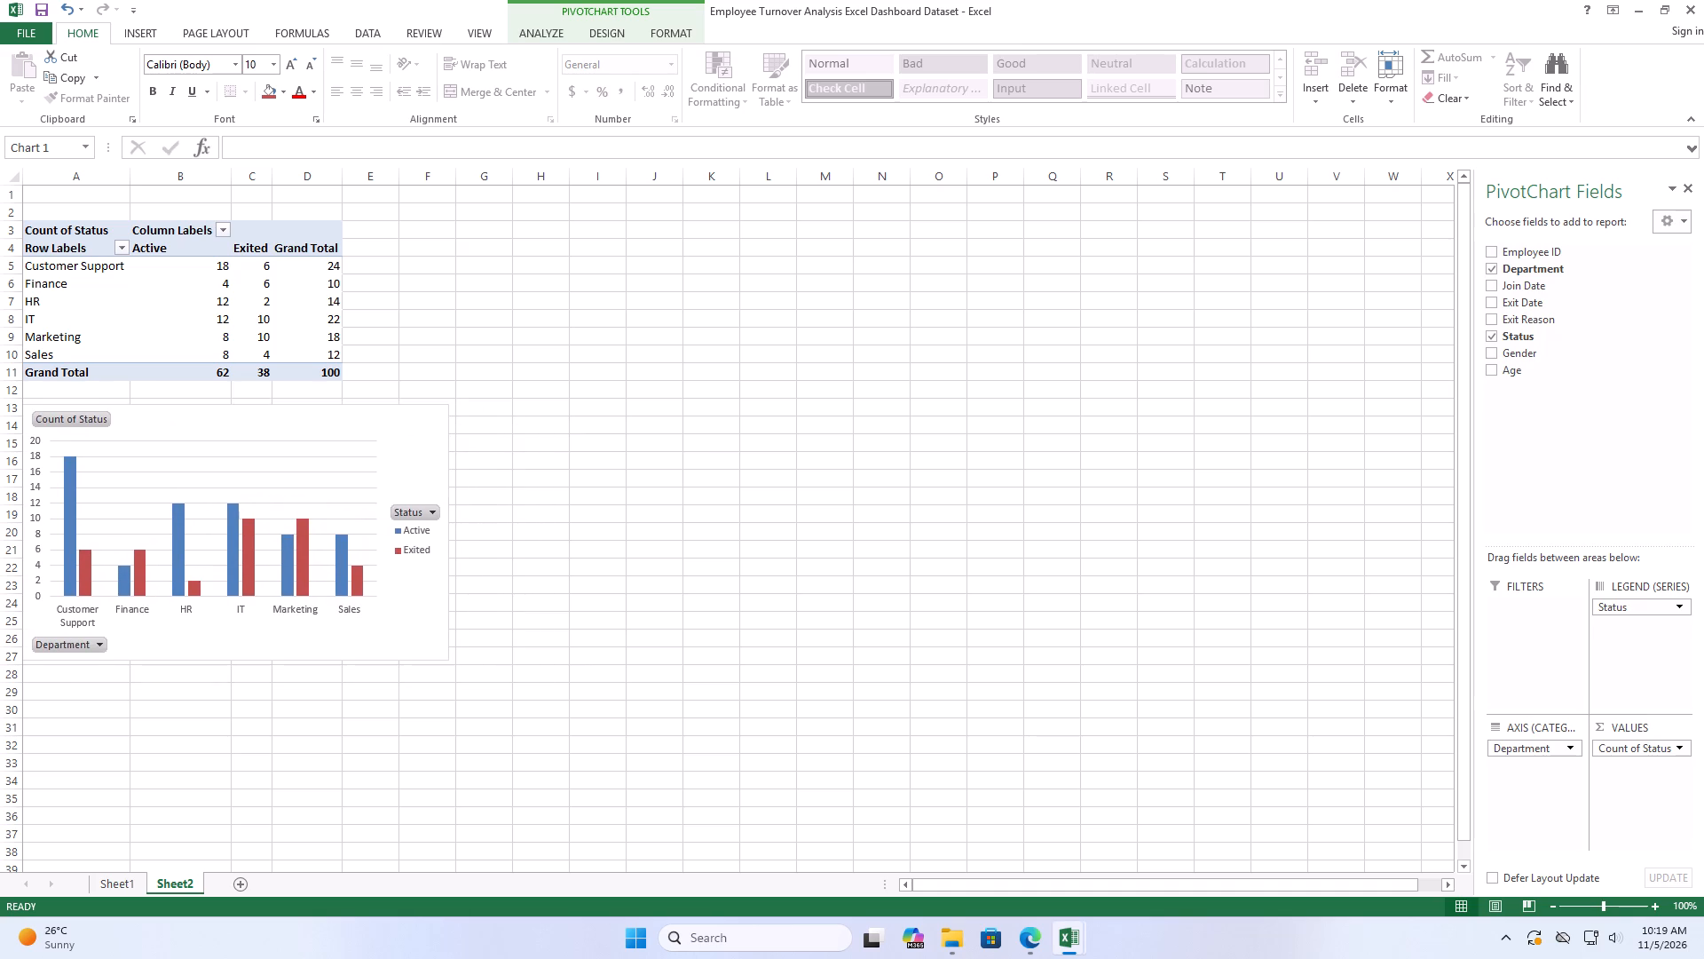
left_click_drag(322, 417, 337, 433)
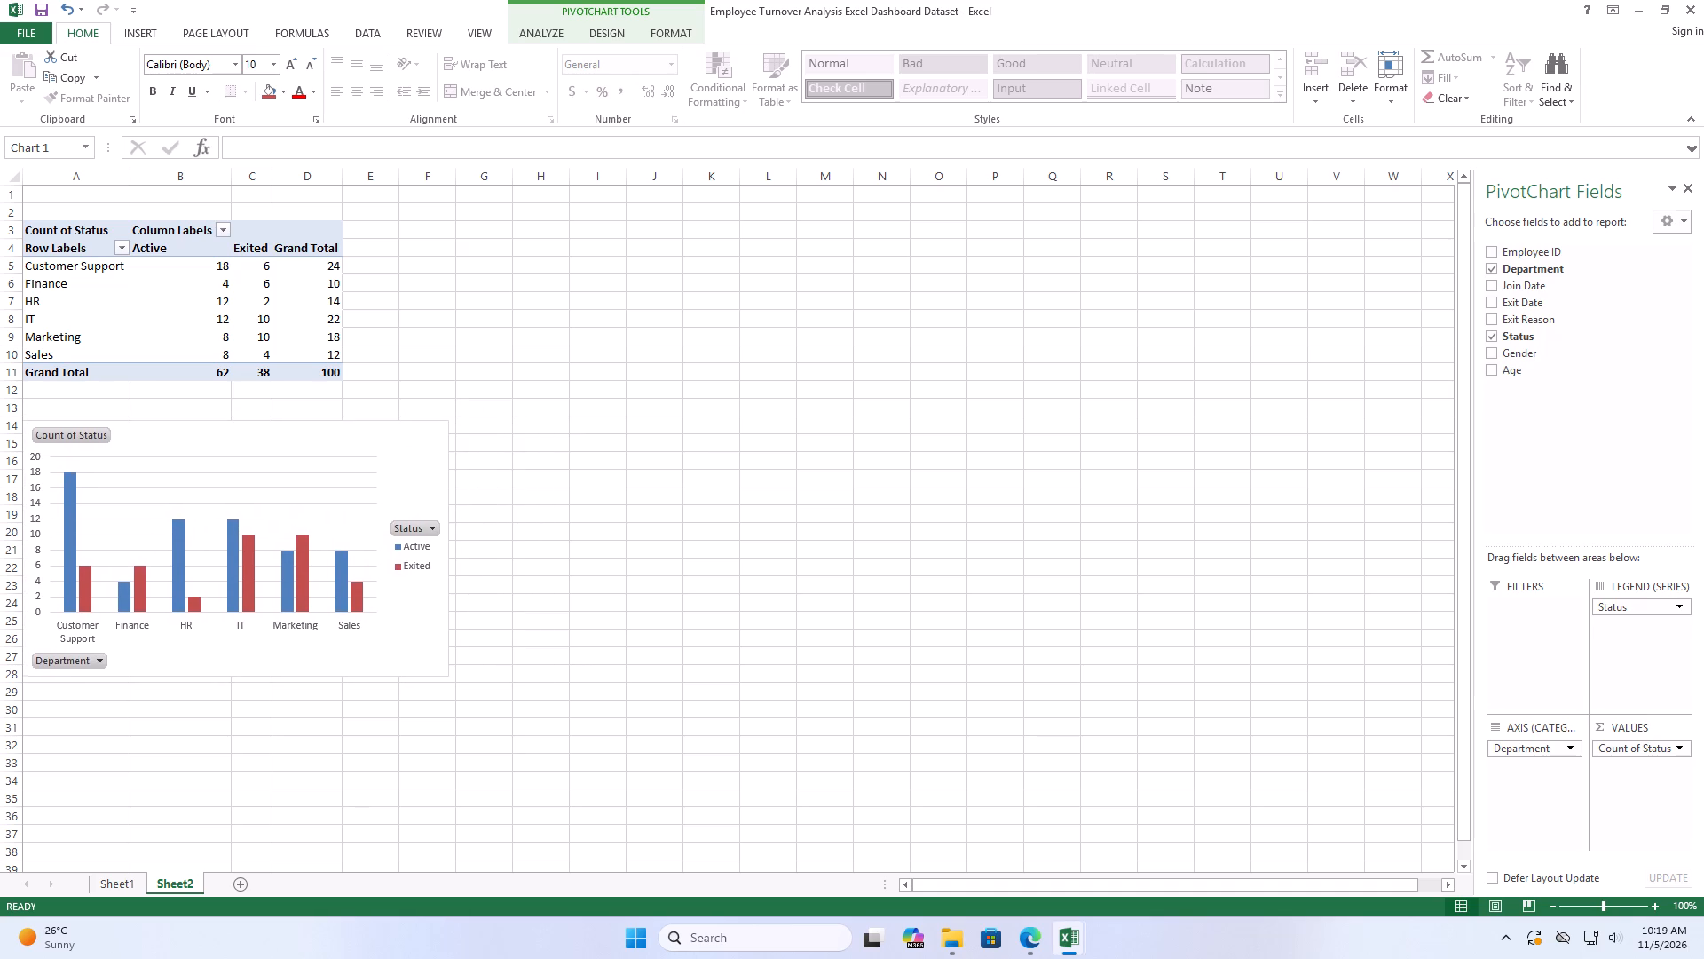
left_click_drag(337, 433, 338, 431)
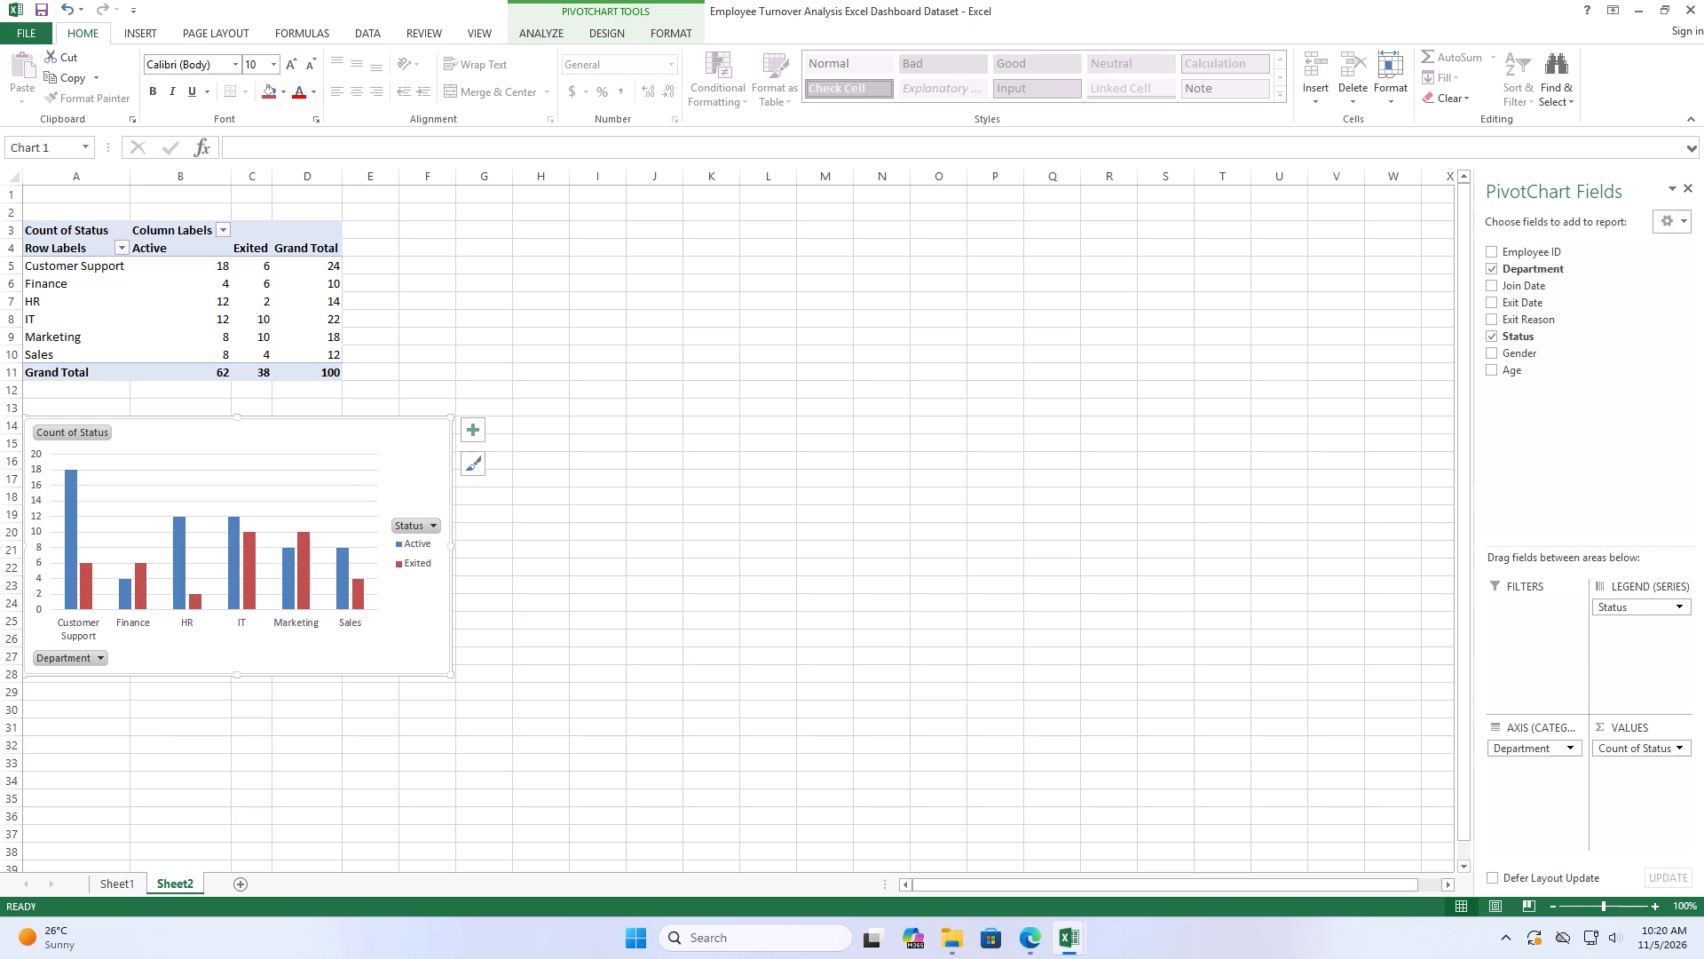
Insert a second PivotChart and PivotTable from Sheet1 range A1:H101, placed on the existing Sheet2 at cell J2.
left_click(122, 881)
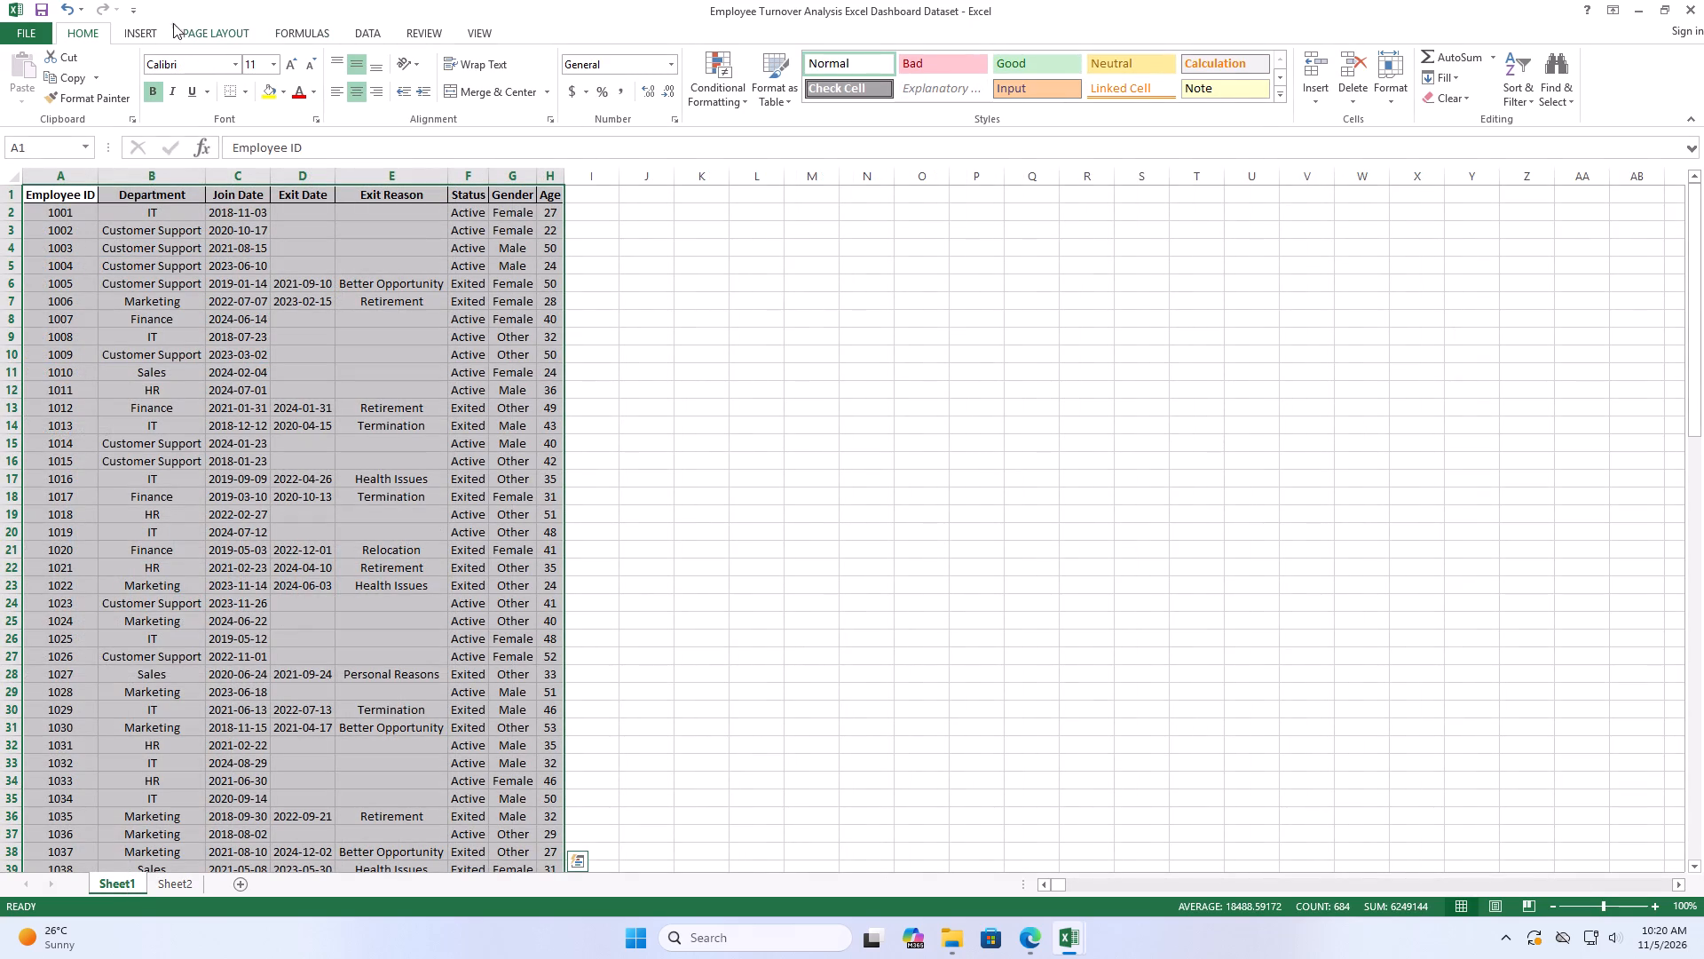
left_click(123, 25)
left_click(769, 98)
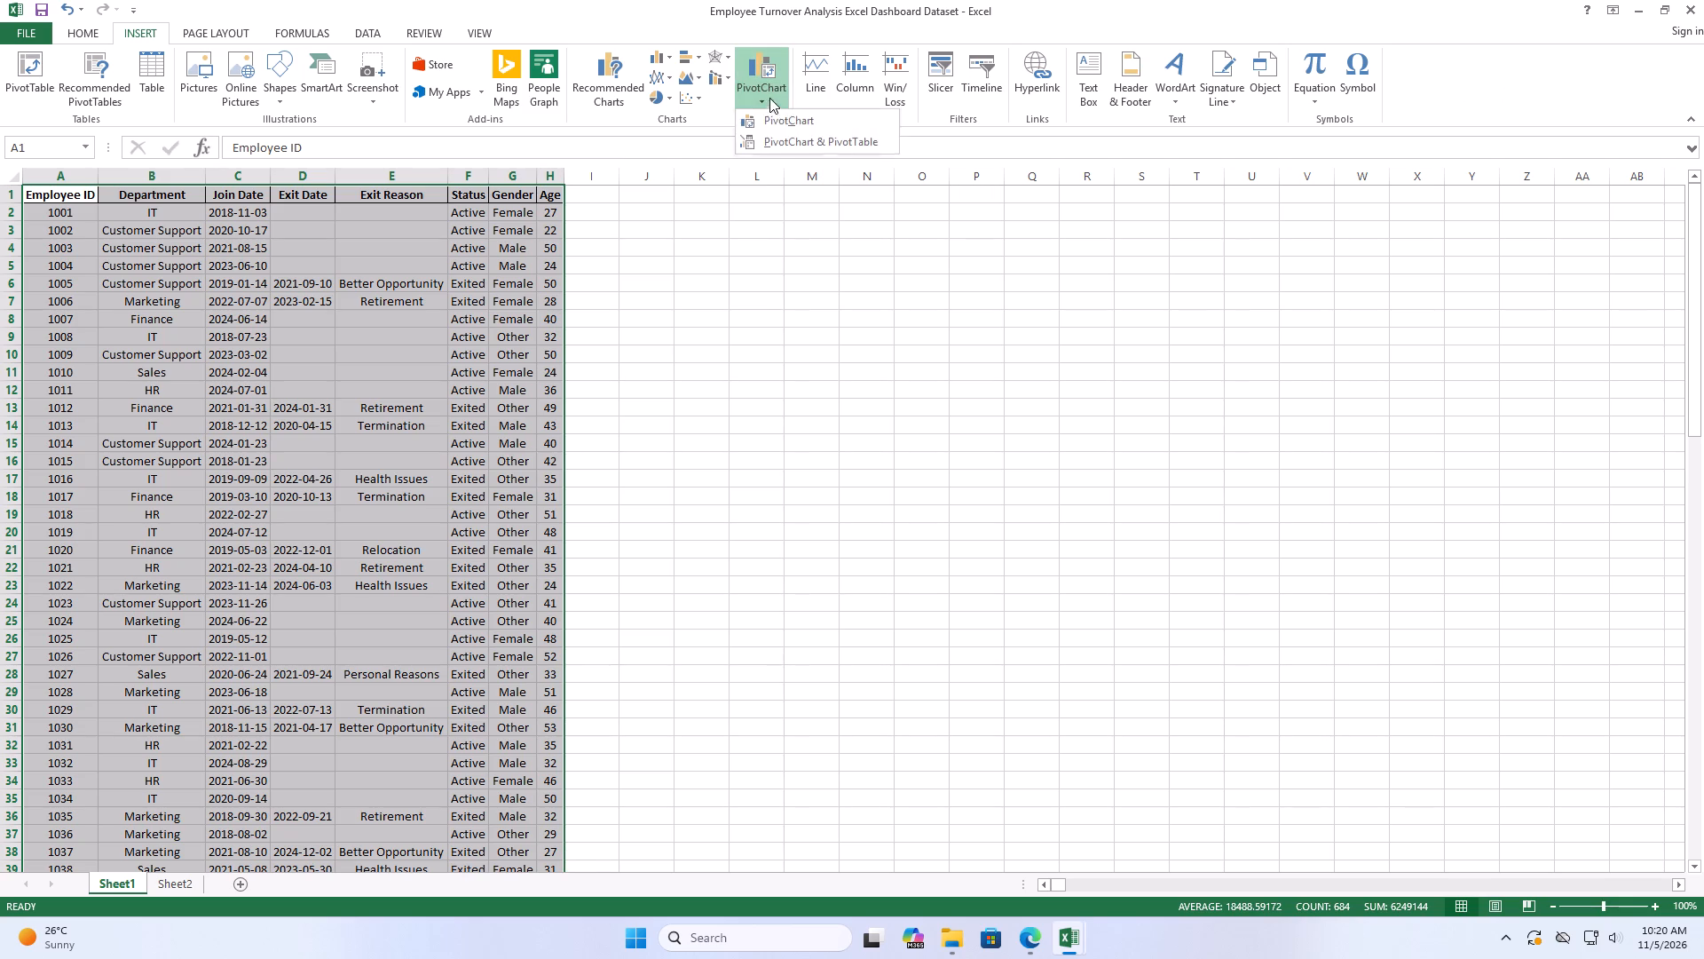
left_click(785, 139)
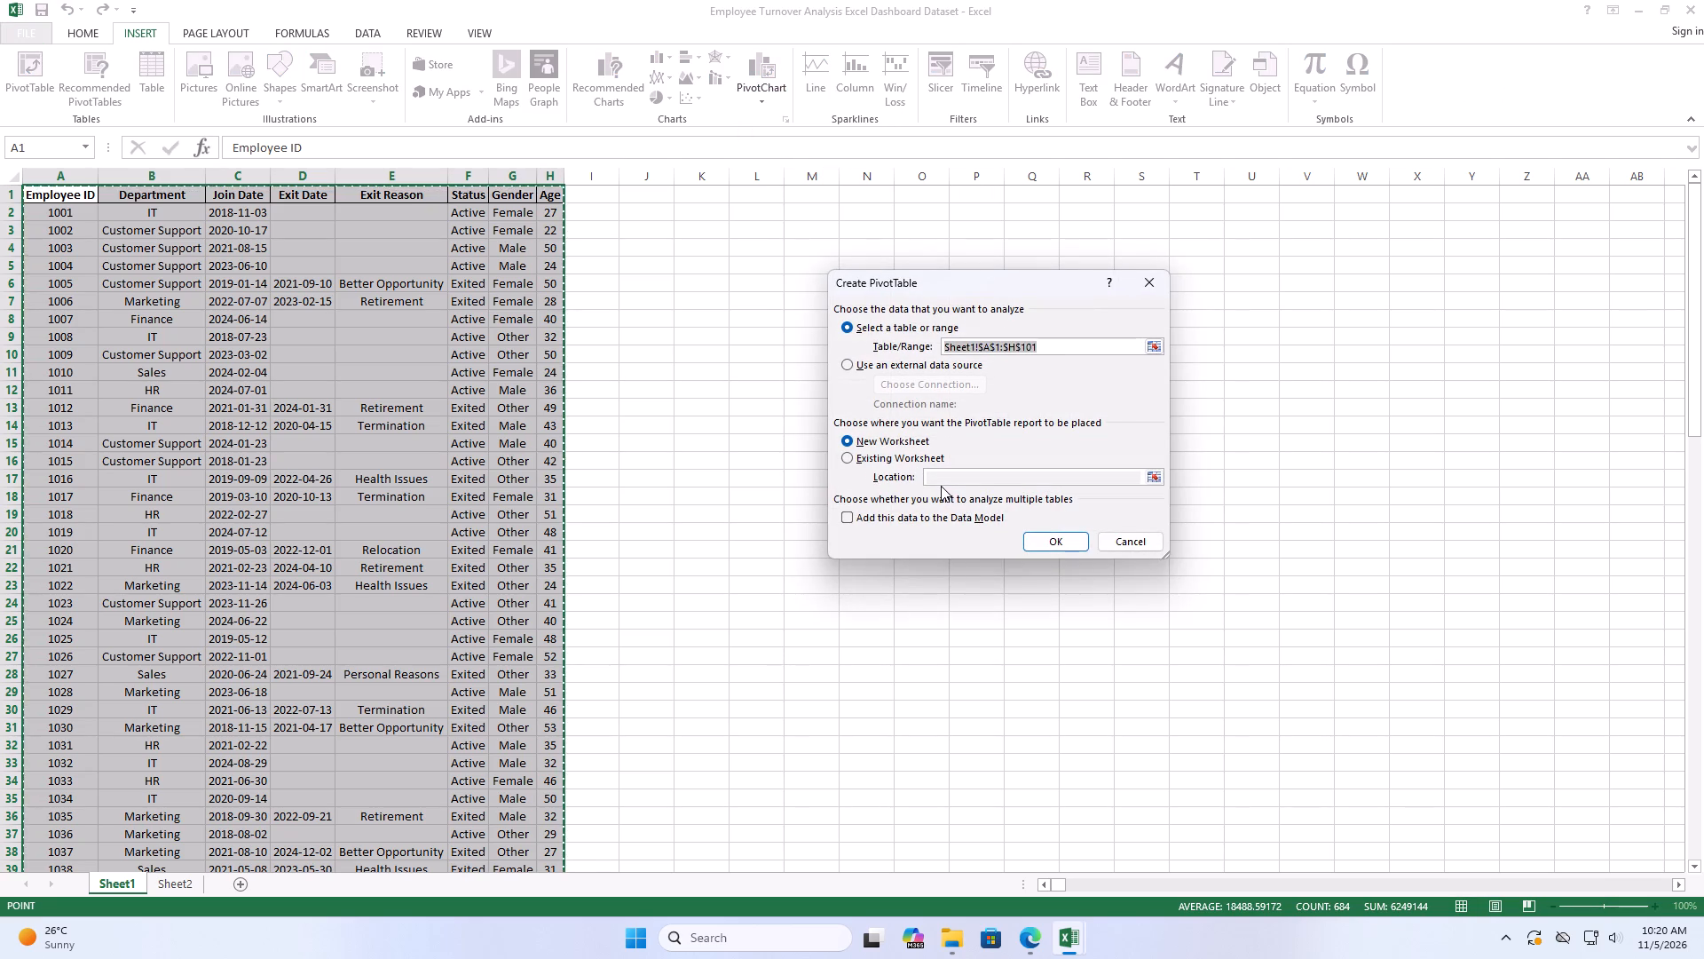
left_click(847, 457)
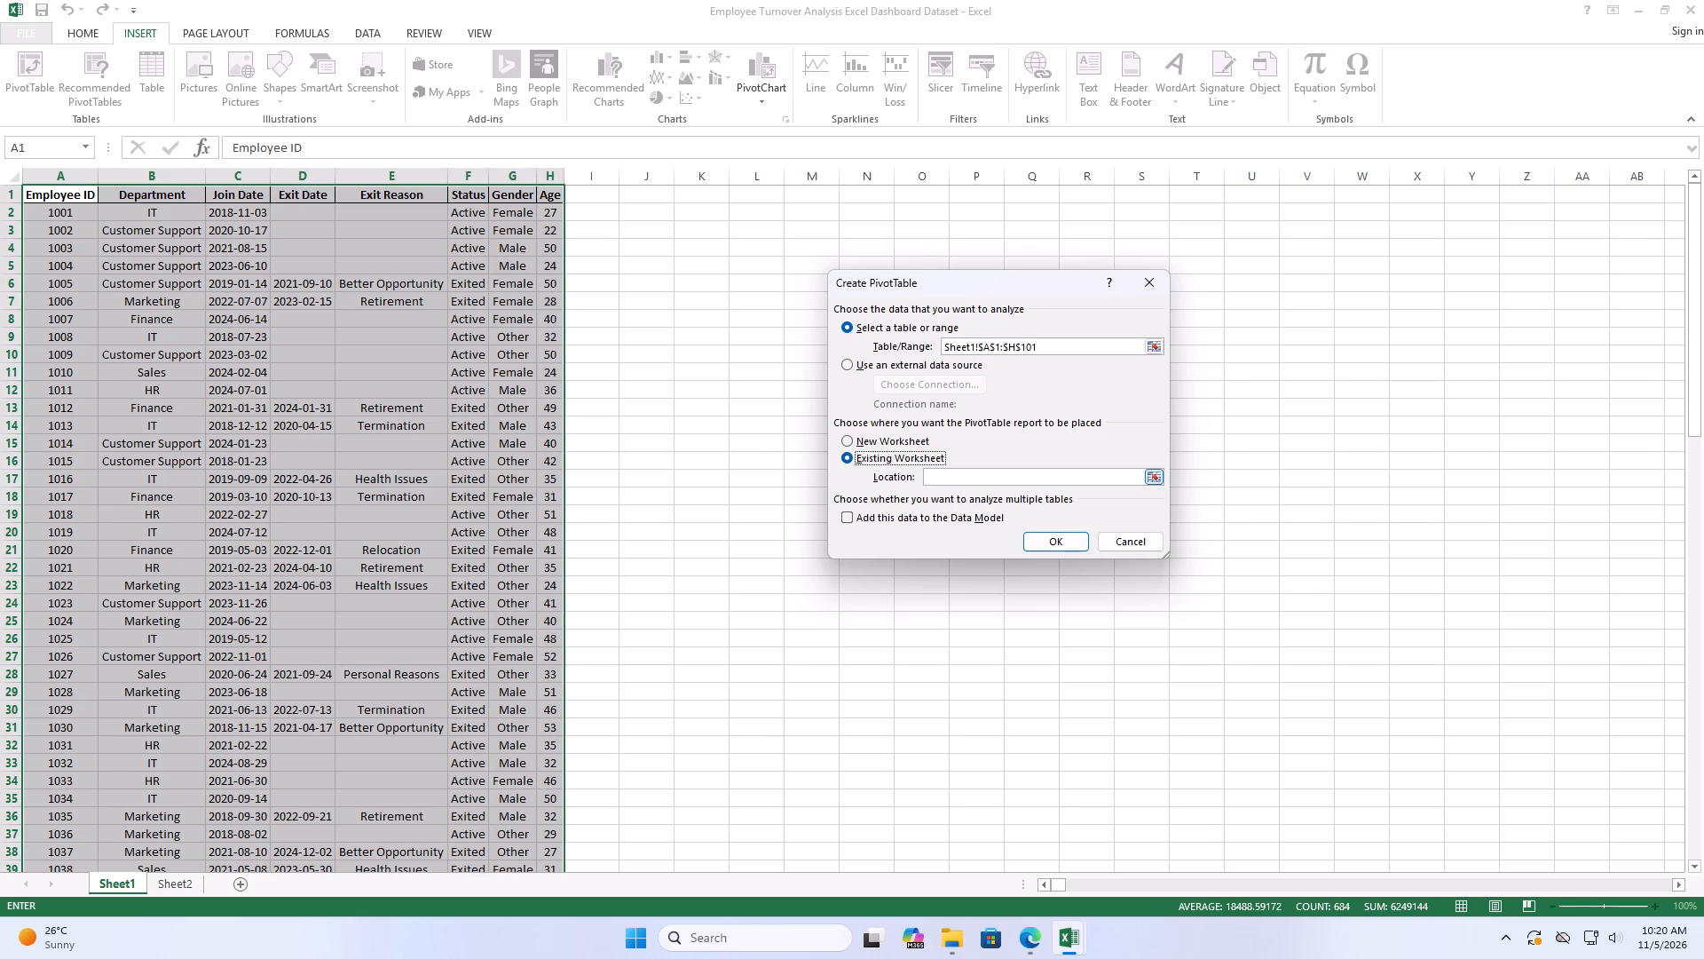
left_click(1156, 477)
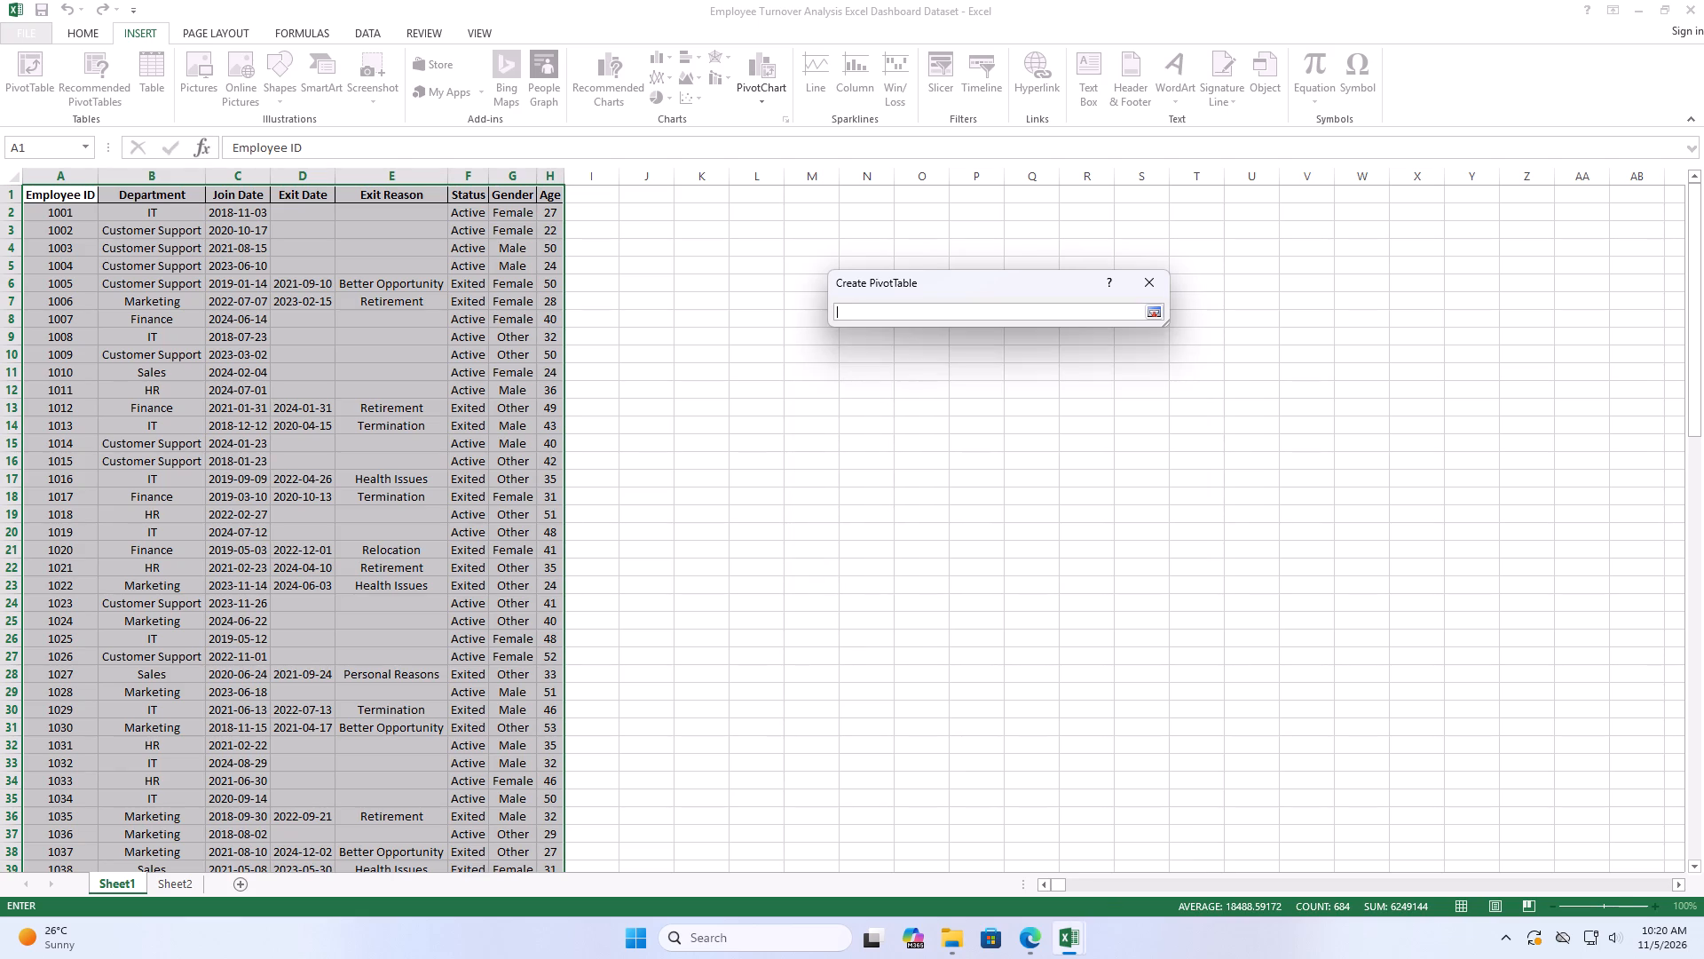
left_click(170, 888)
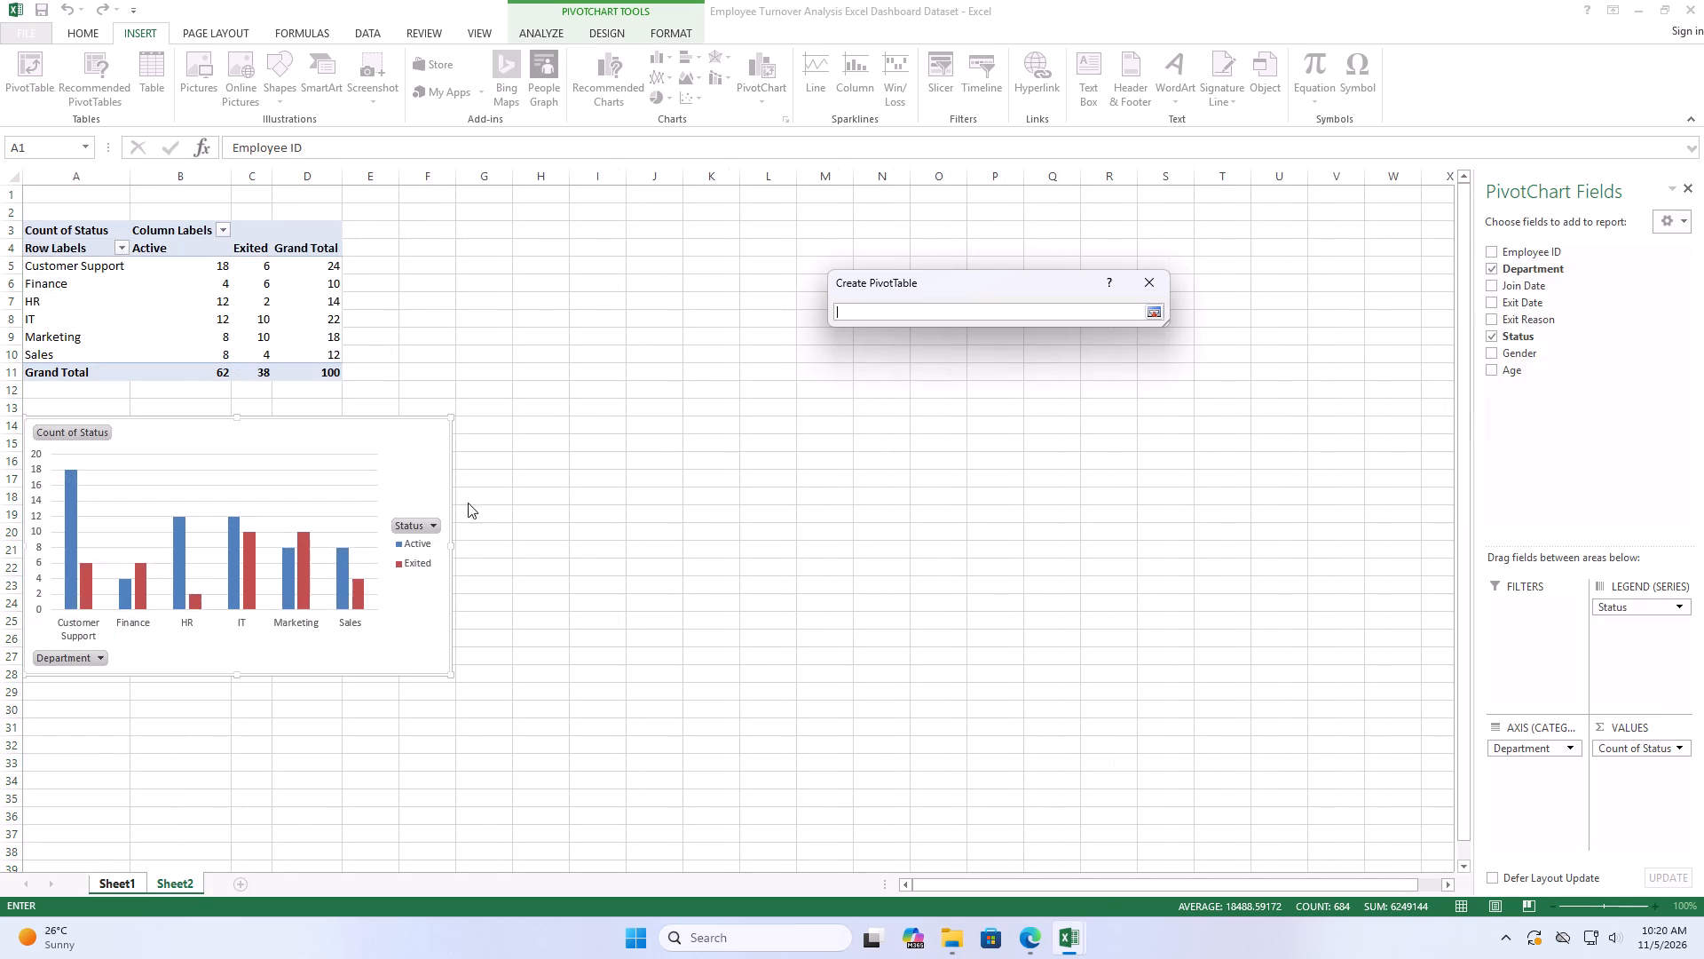
left_click(664, 210)
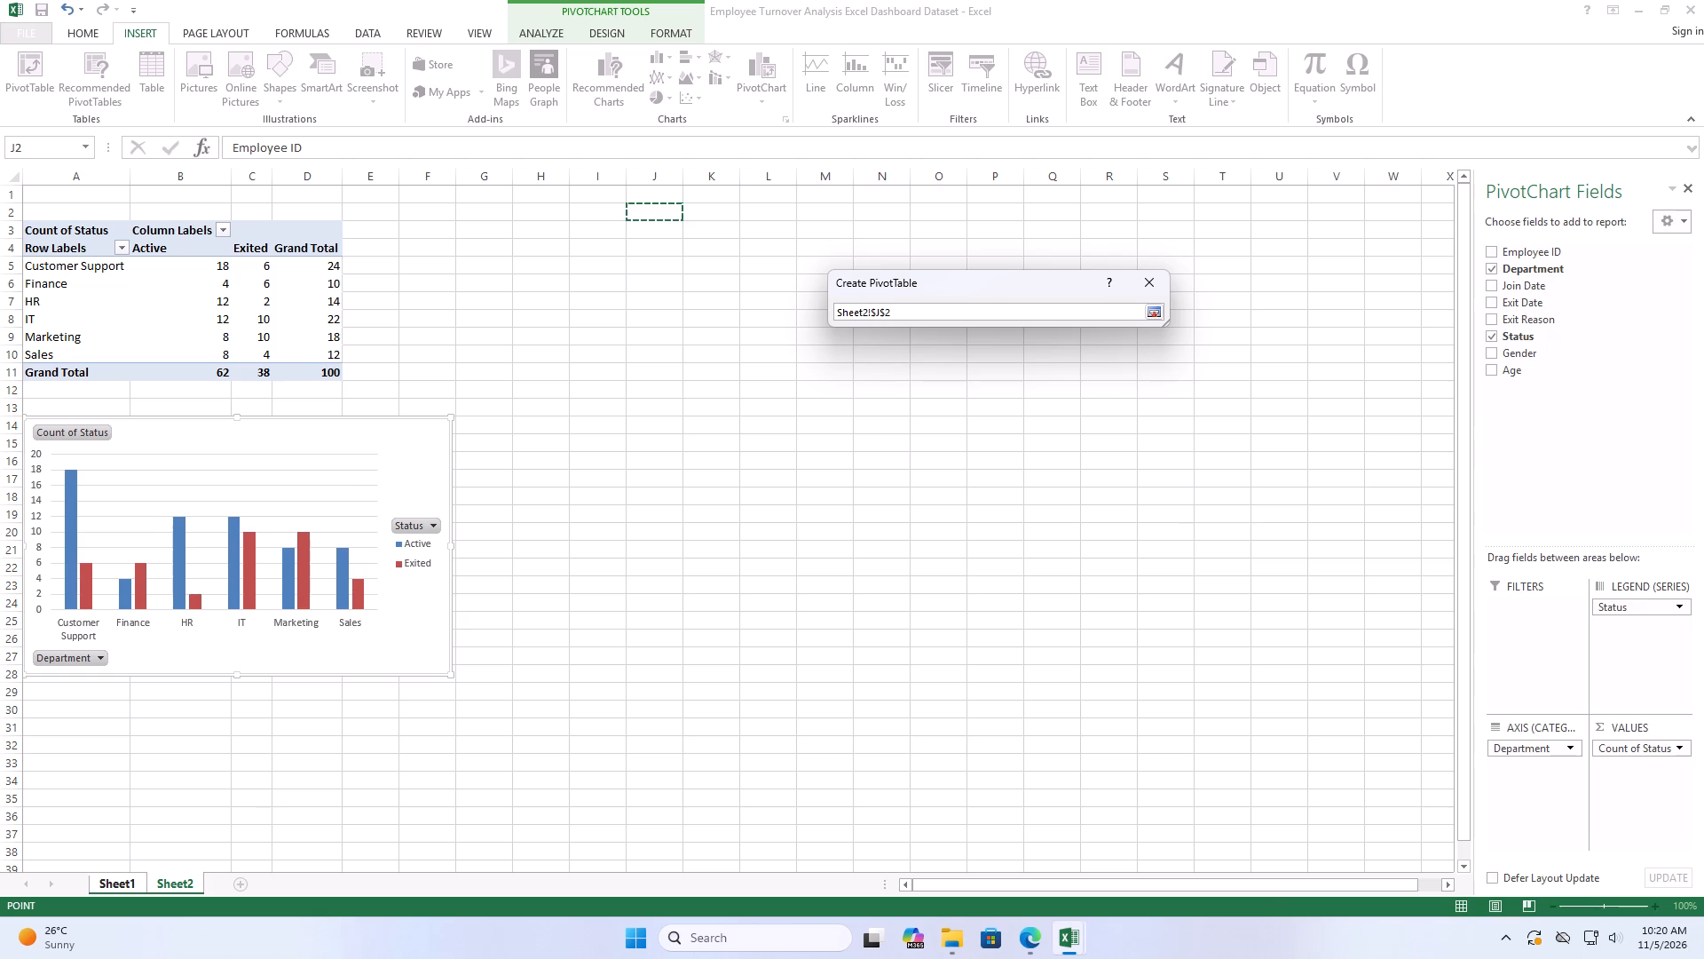
left_click(1156, 309)
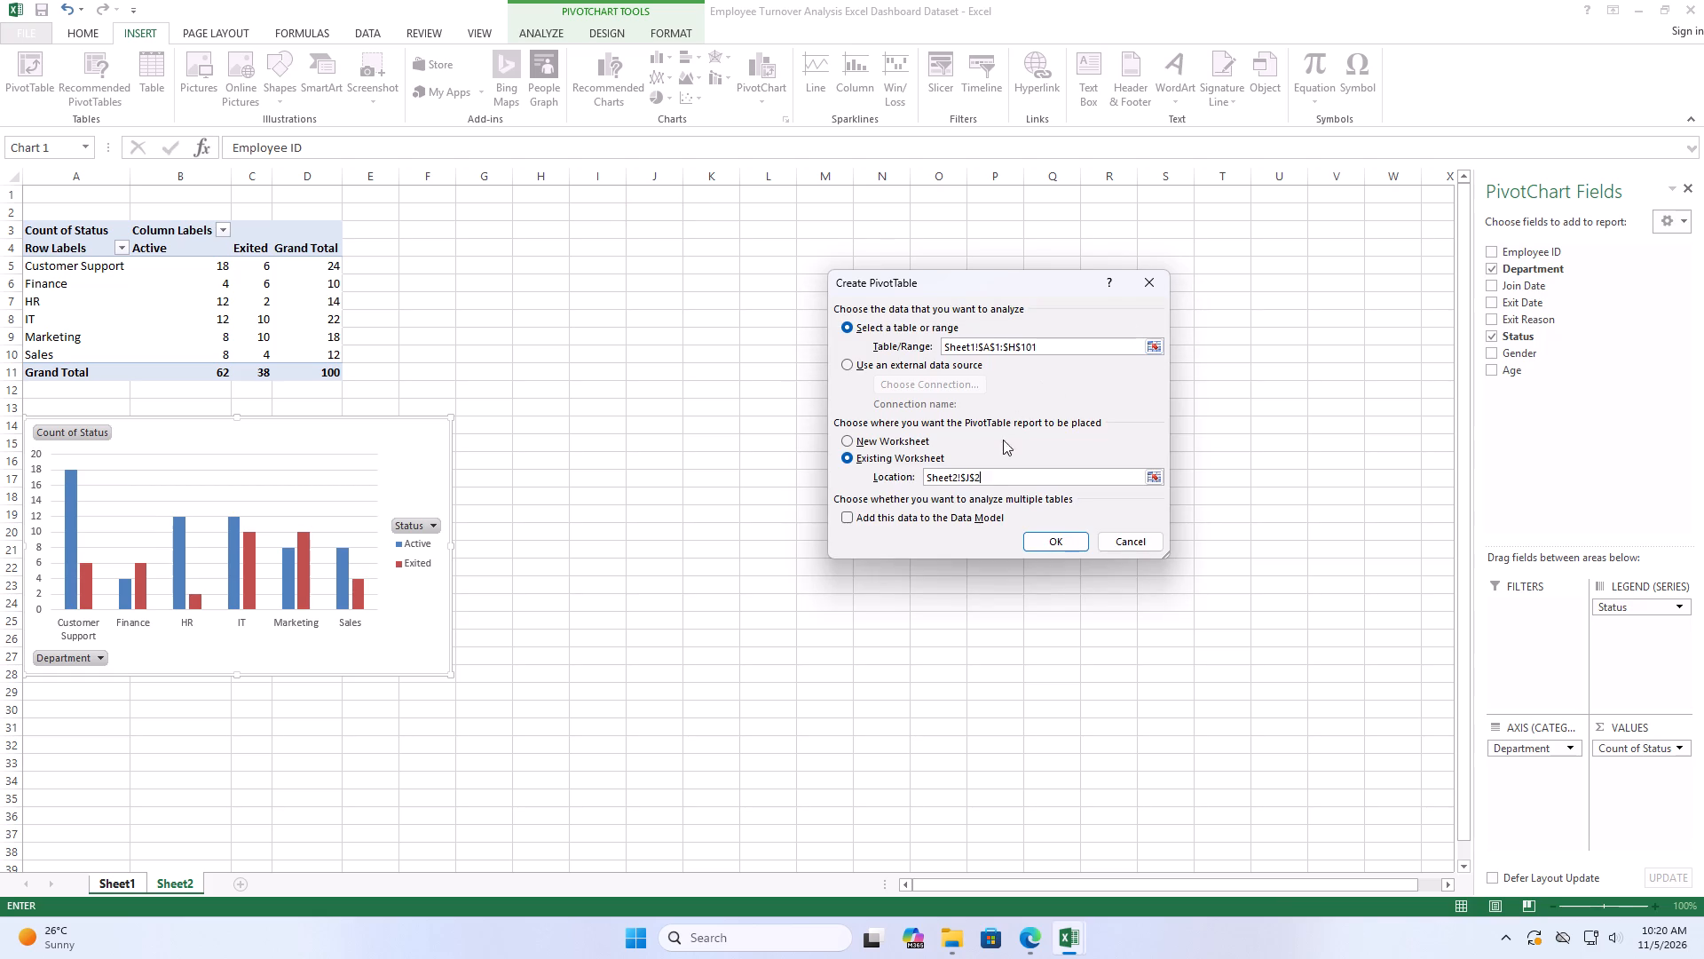
left_click(1061, 535)
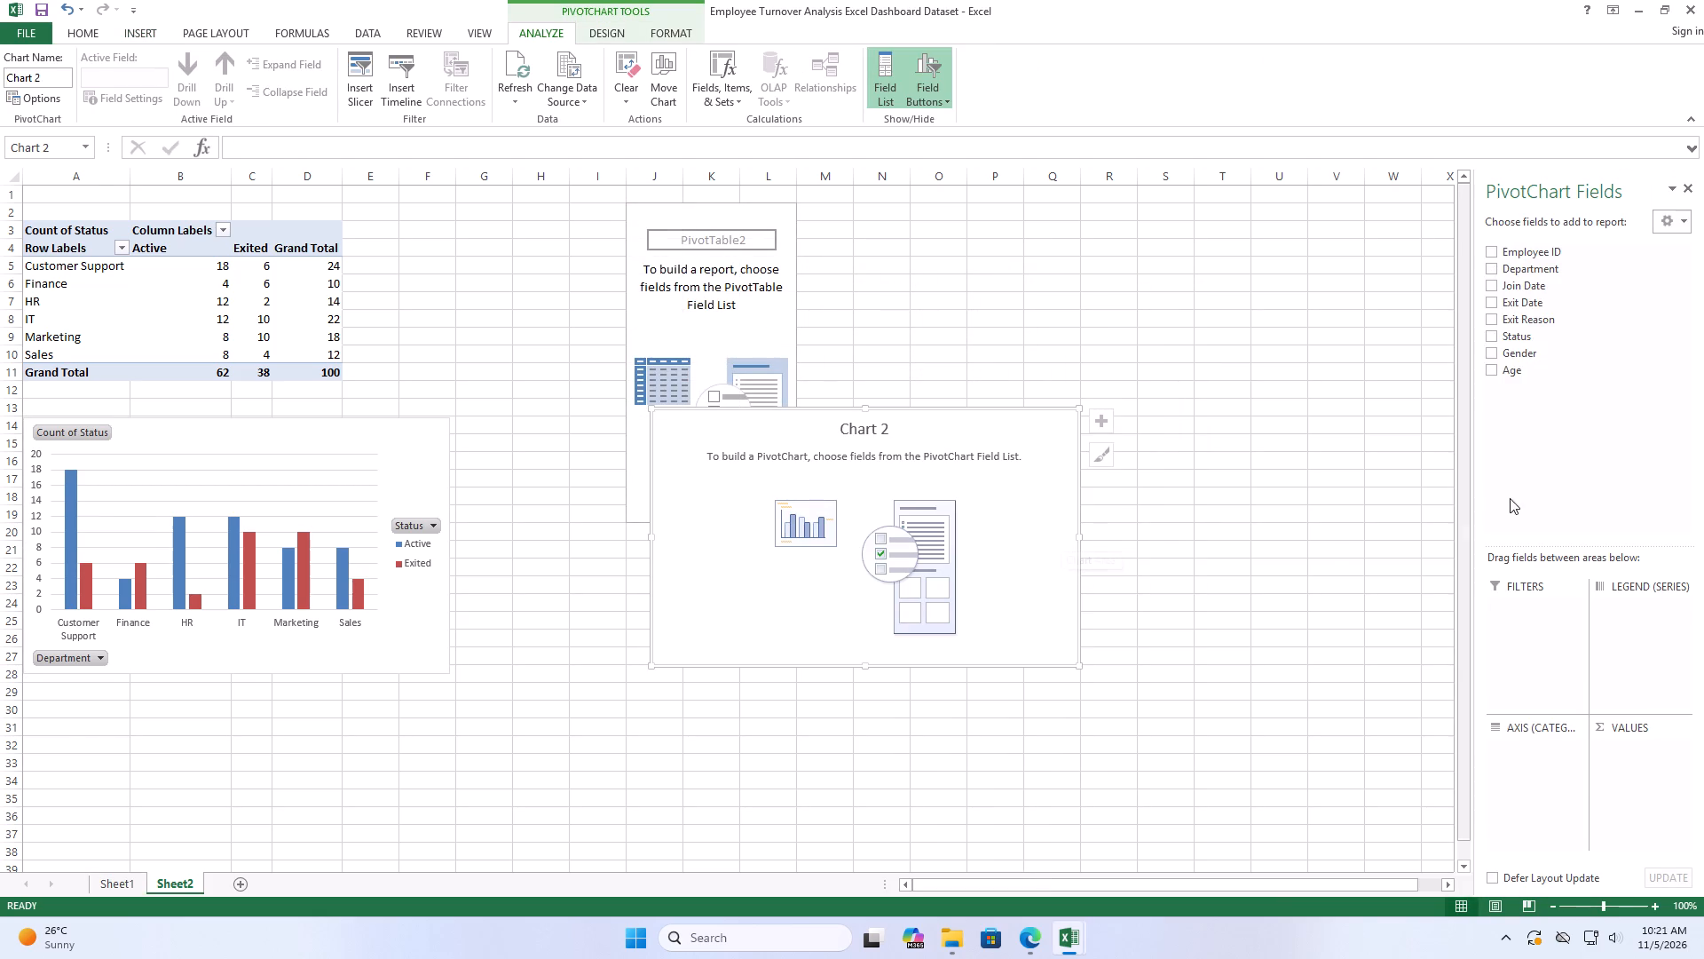
Build the second PivotChart with Department as axis categories, Gender as legend series and Count of Gender as values.
left_click(1535, 273)
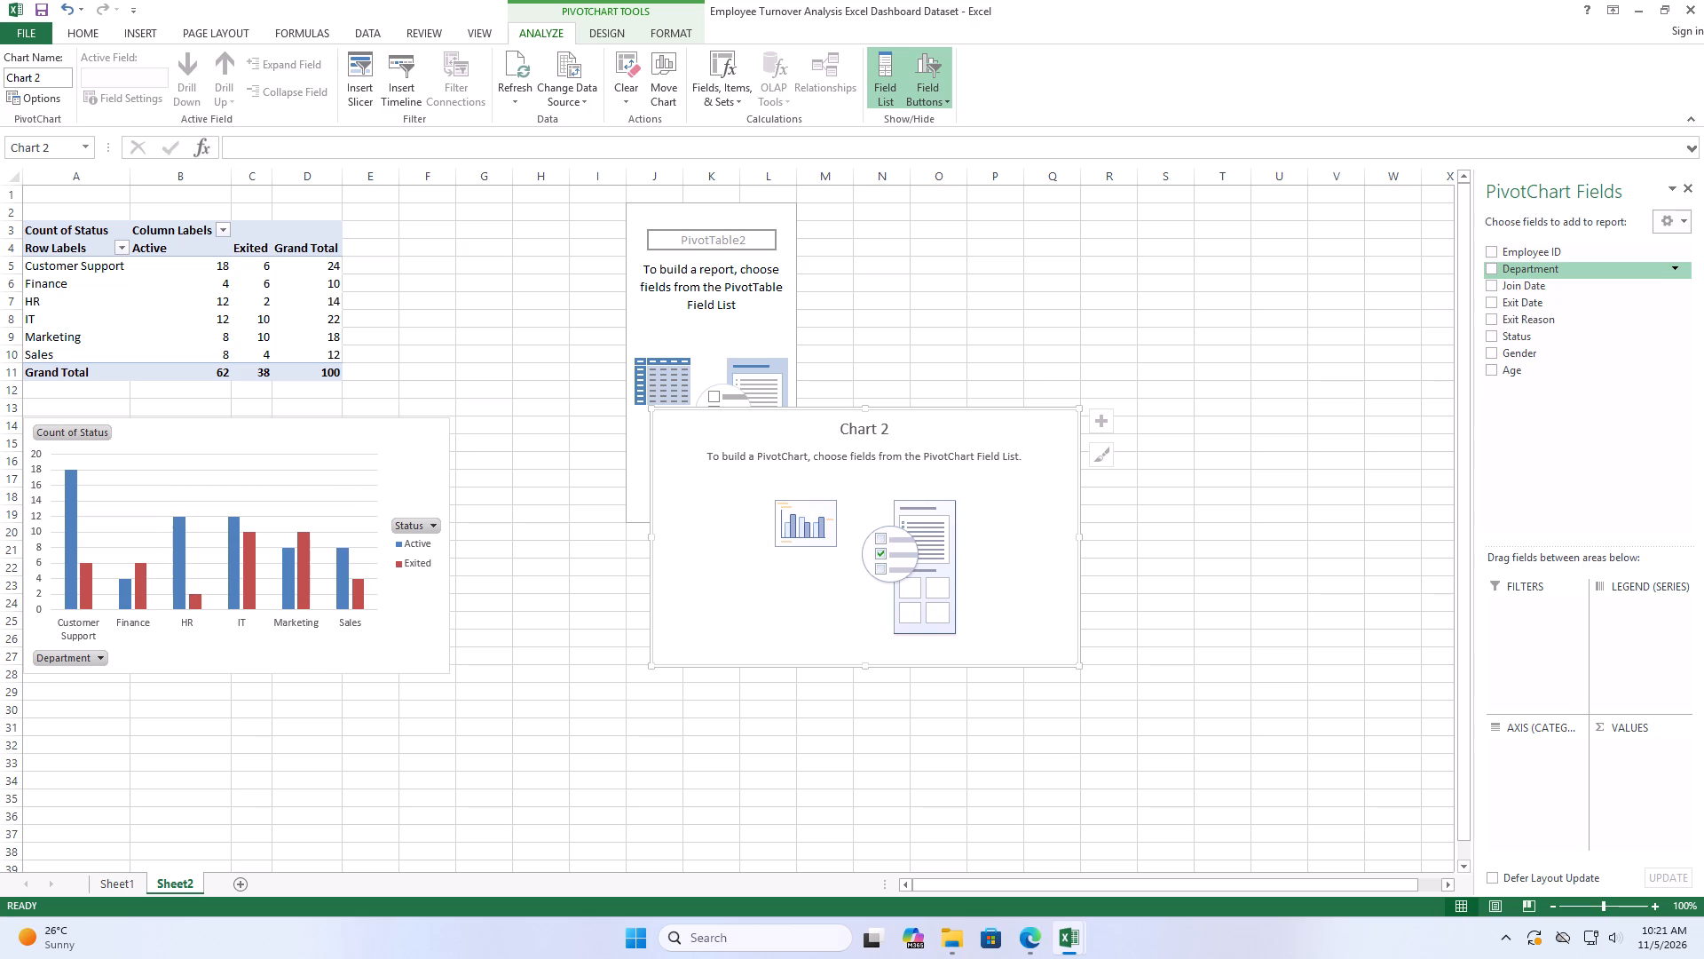
left_click(1495, 270)
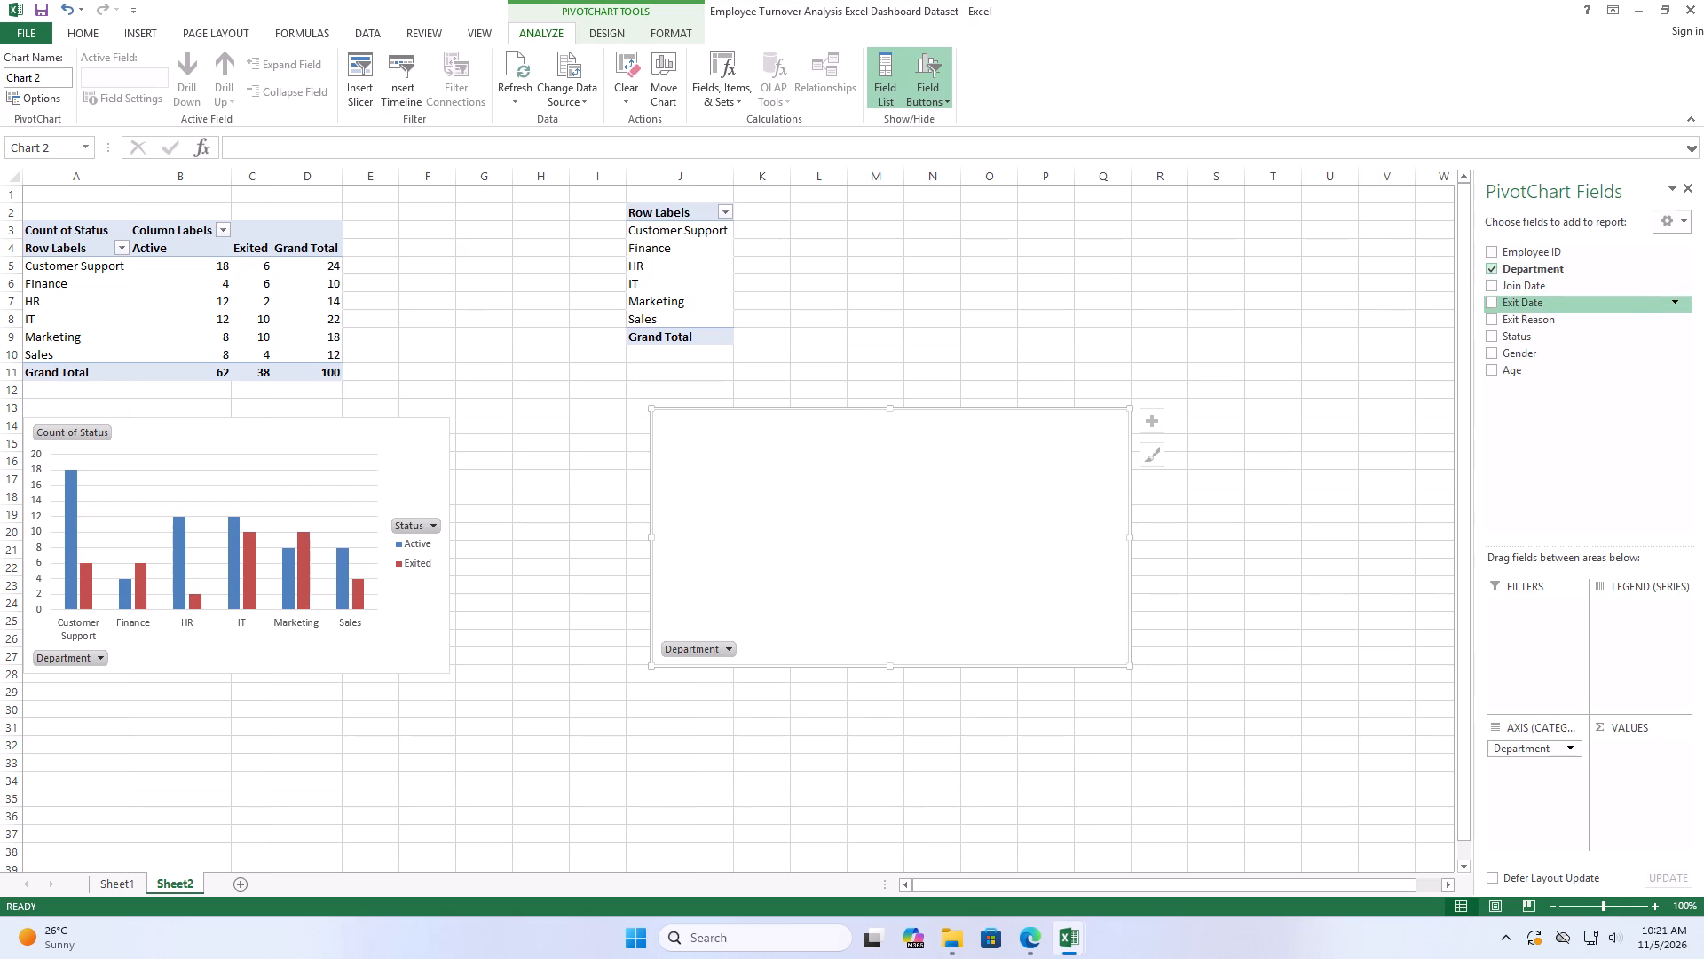
left_click(1492, 353)
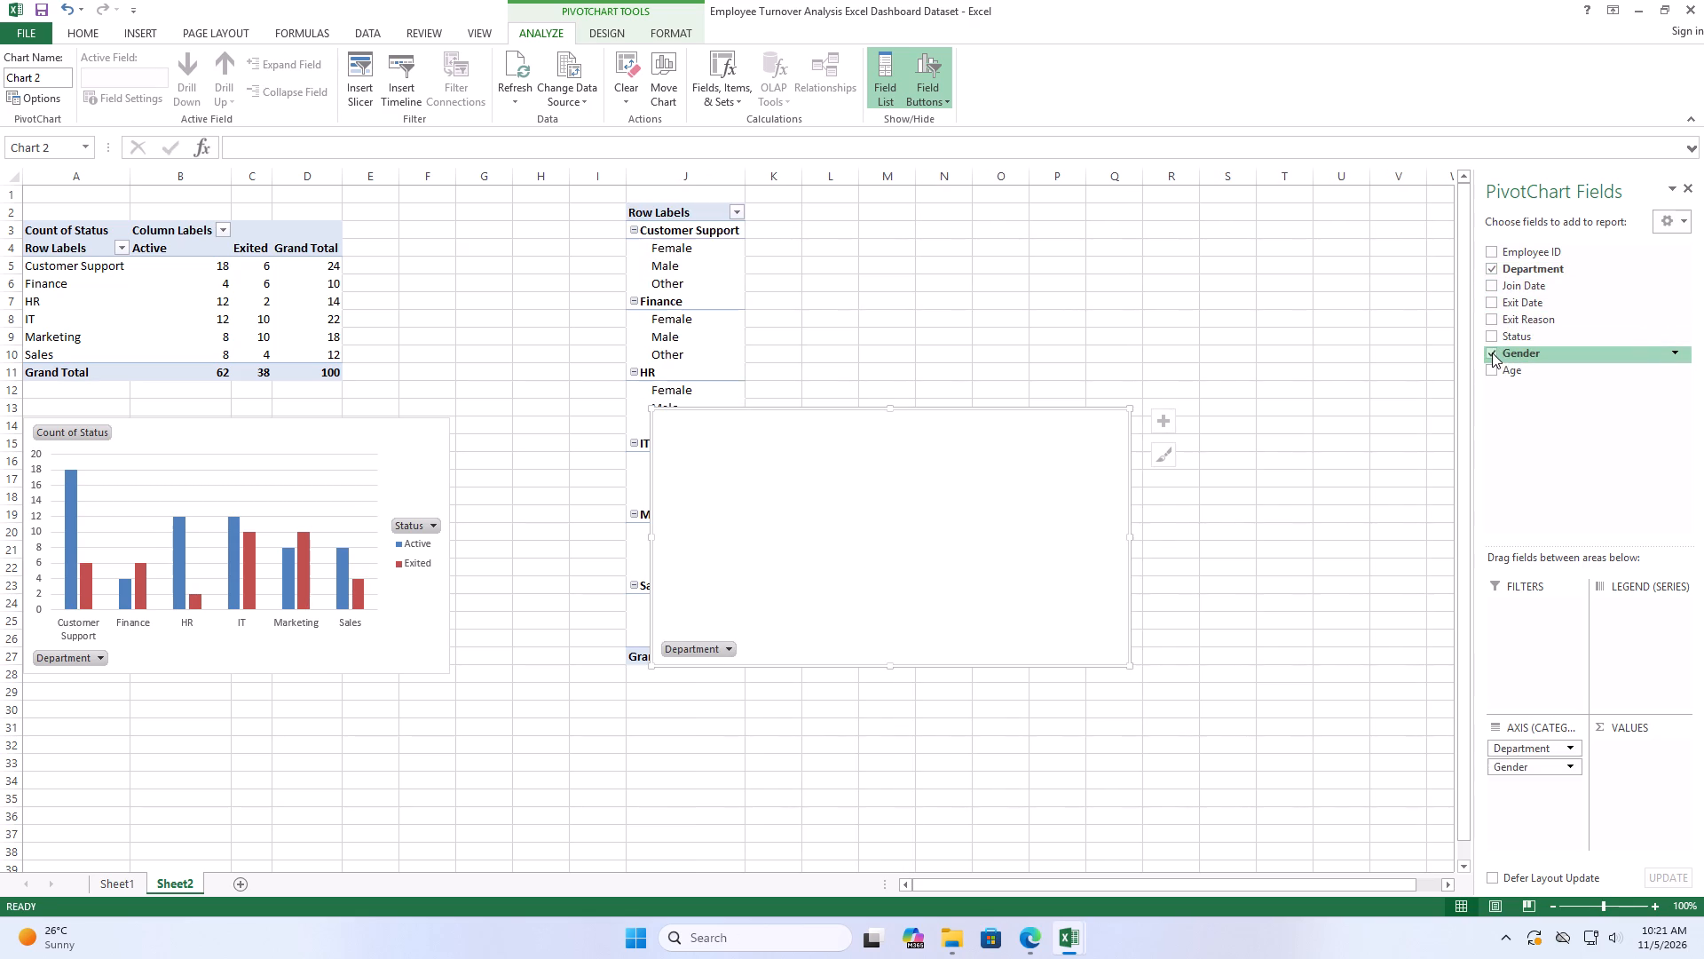
left_click(1568, 765)
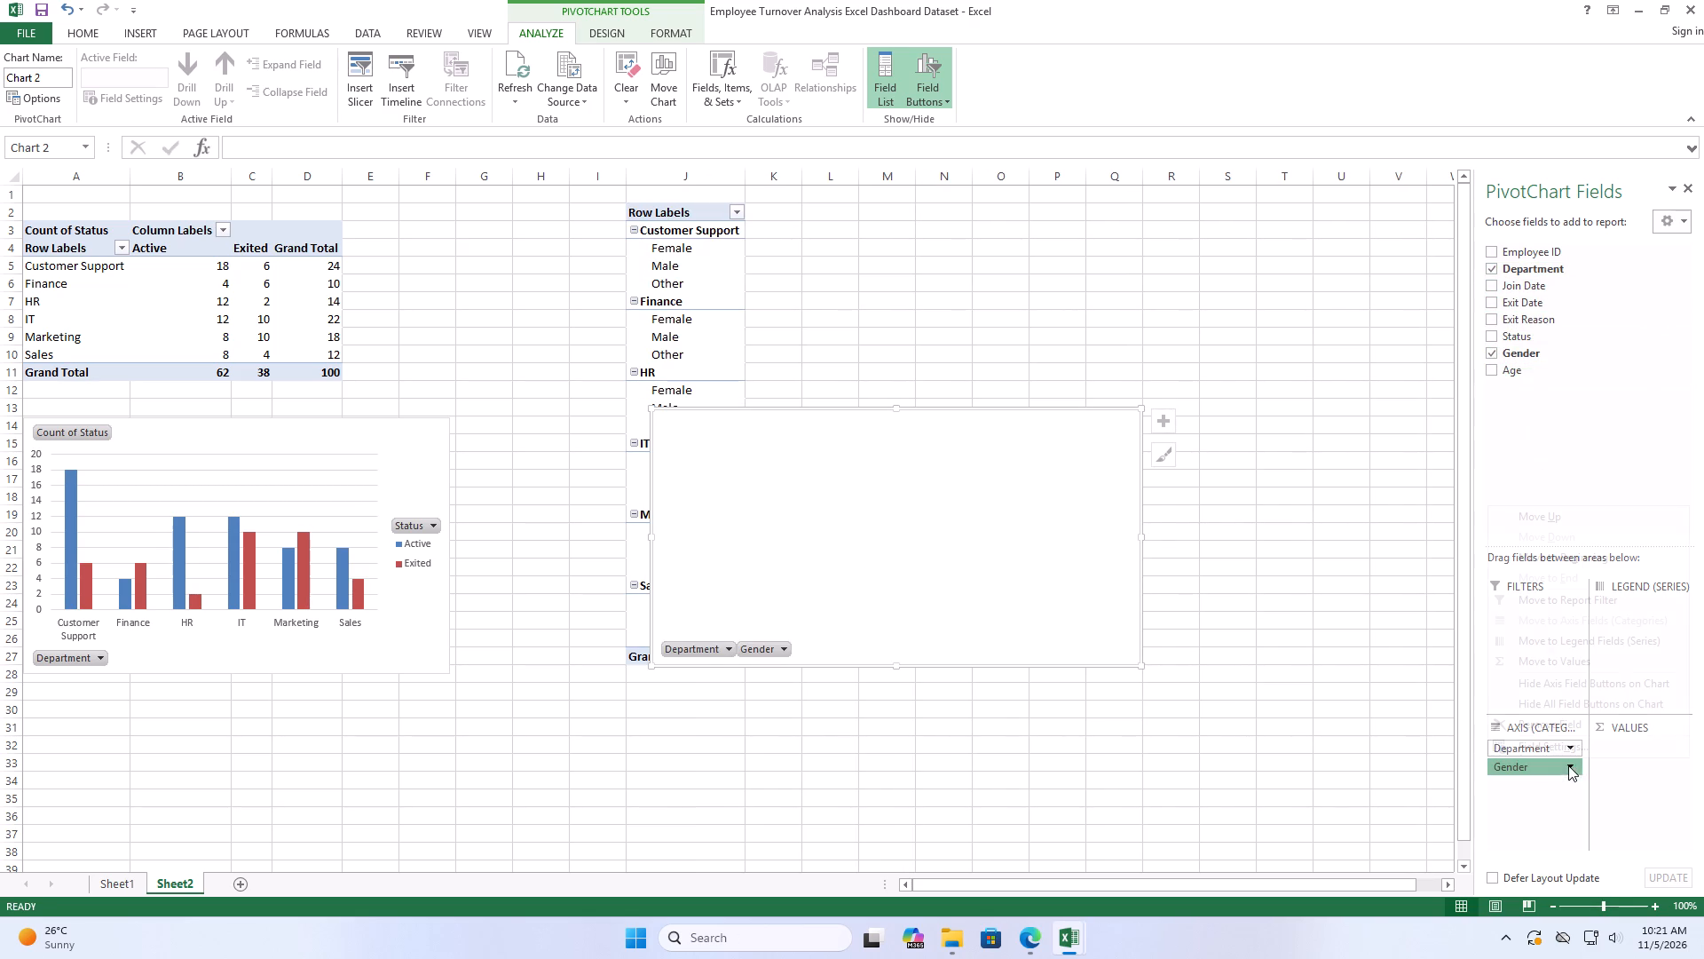
left_click(1589, 639)
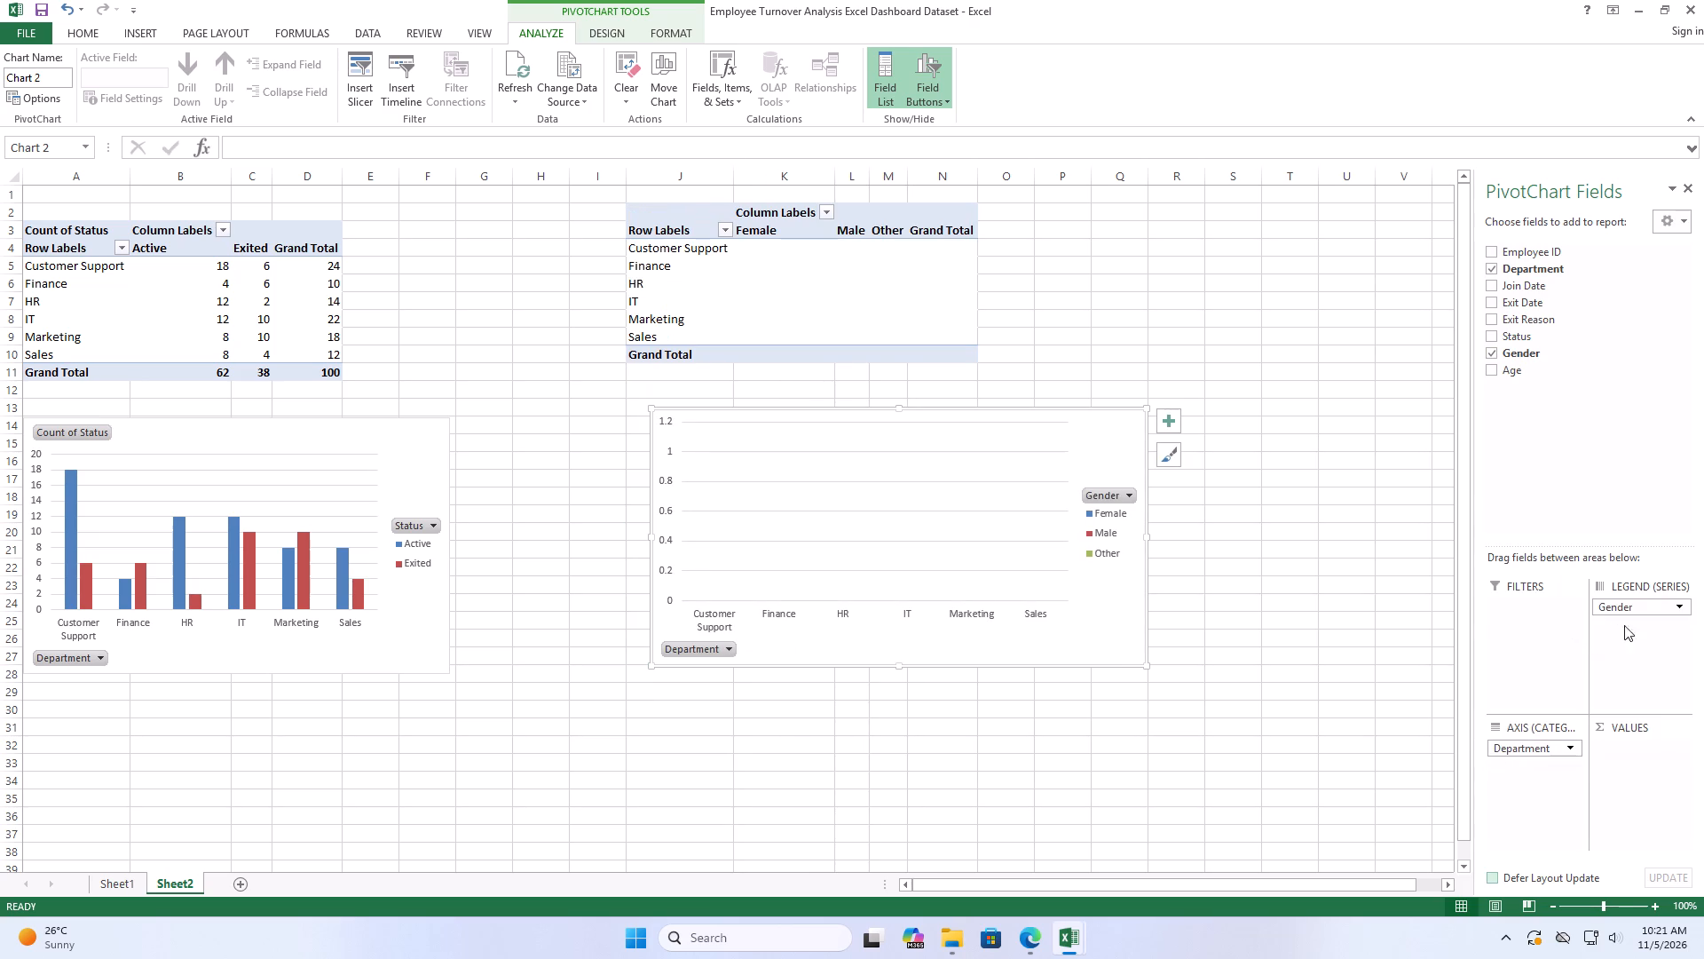
left_click_drag(1533, 359, 1545, 448)
left_click_drag(1545, 448, 1639, 754)
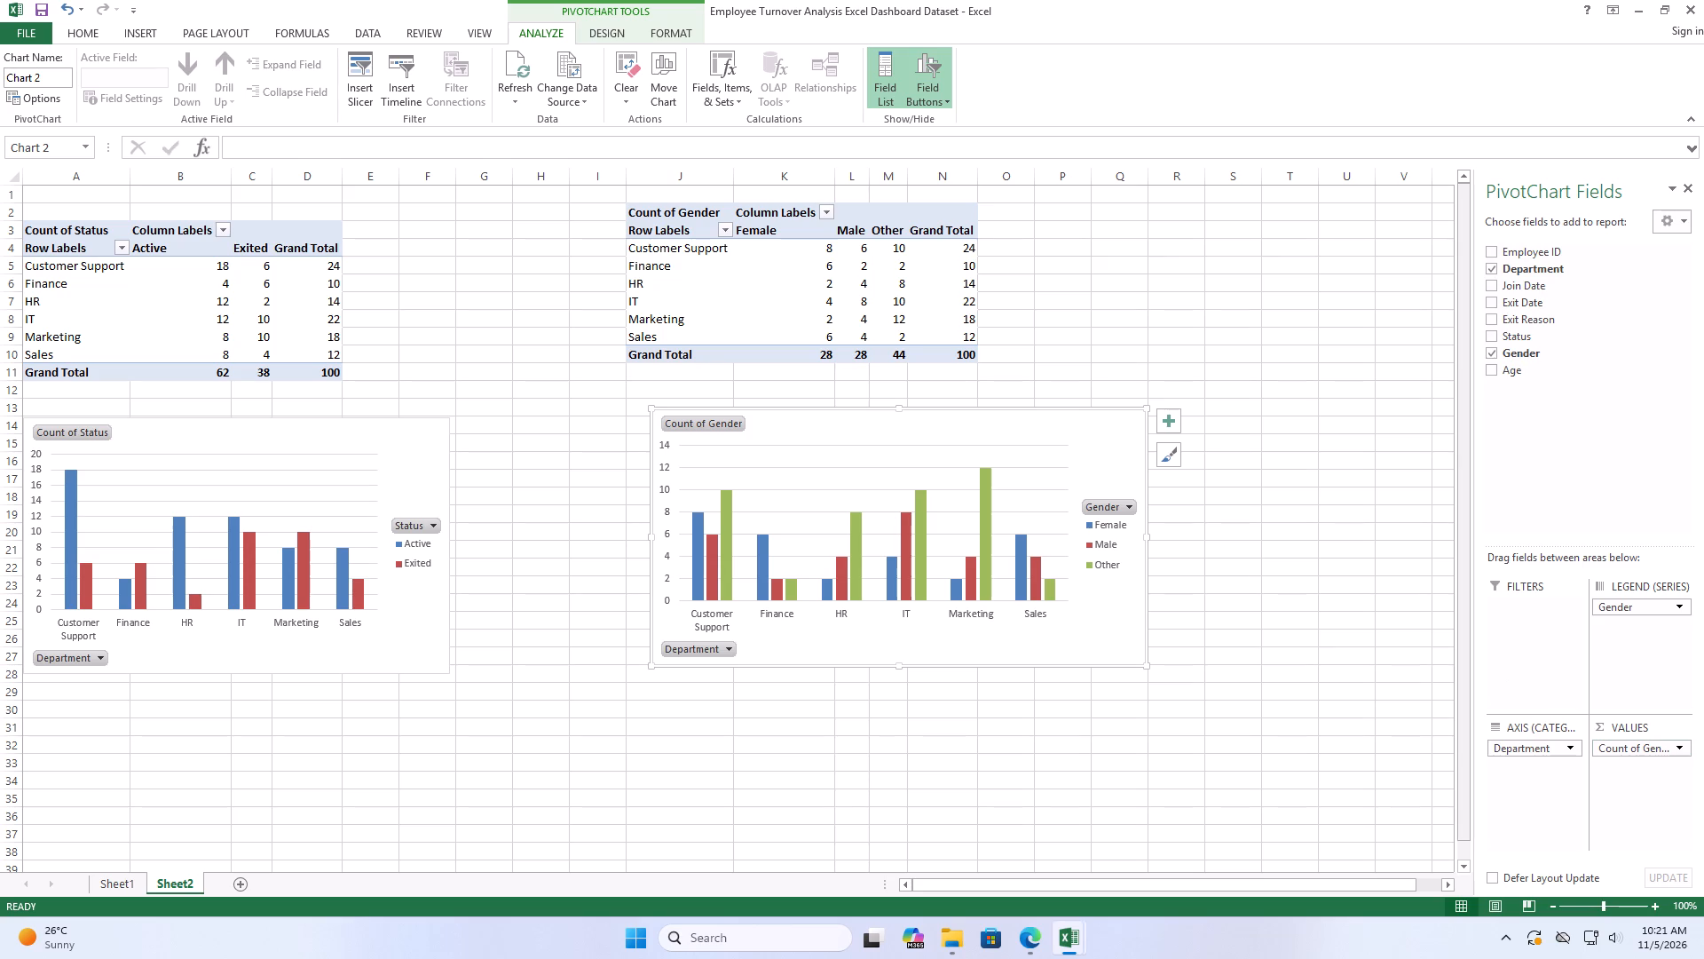
Move the department gender chart slightly toward the status chart, starting at about row 13 in column I below its PivotTable.
left_click_drag(937, 420, 887, 420)
scroll(919, 519, "up", 1)
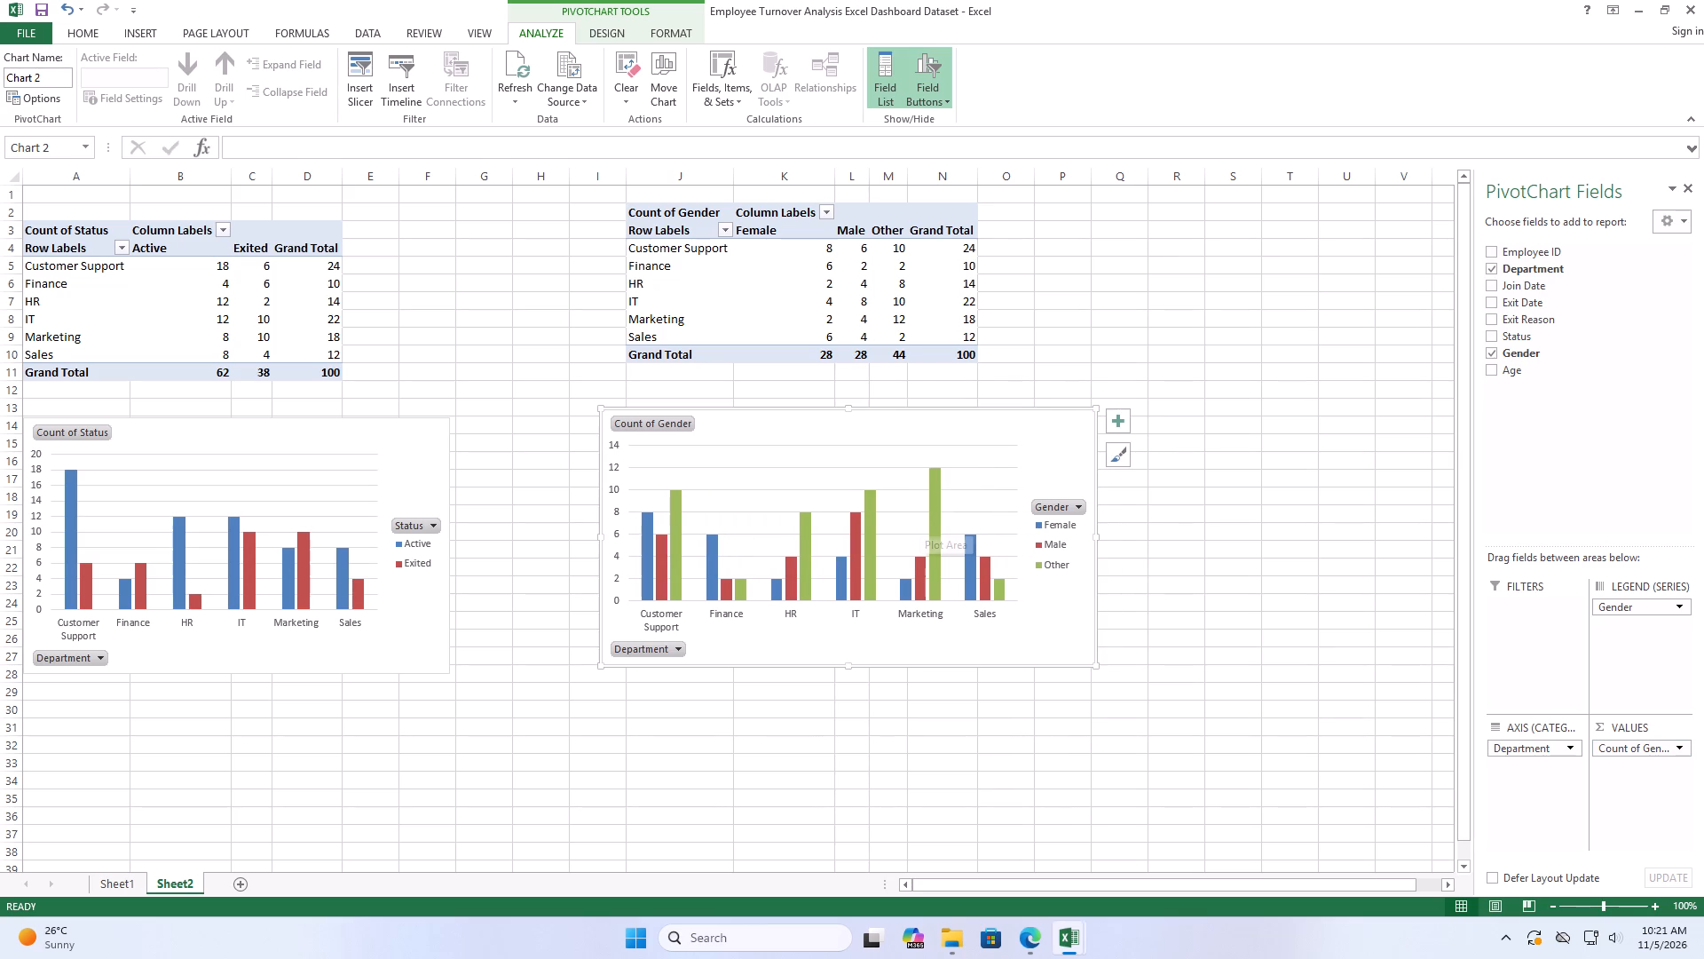
scroll(919, 519, "up", 1)
Insert a third PivotChart and PivotTable from Sheet1 range A1:H101, placed on the existing Sheet2 at cell R2.
left_click(114, 888)
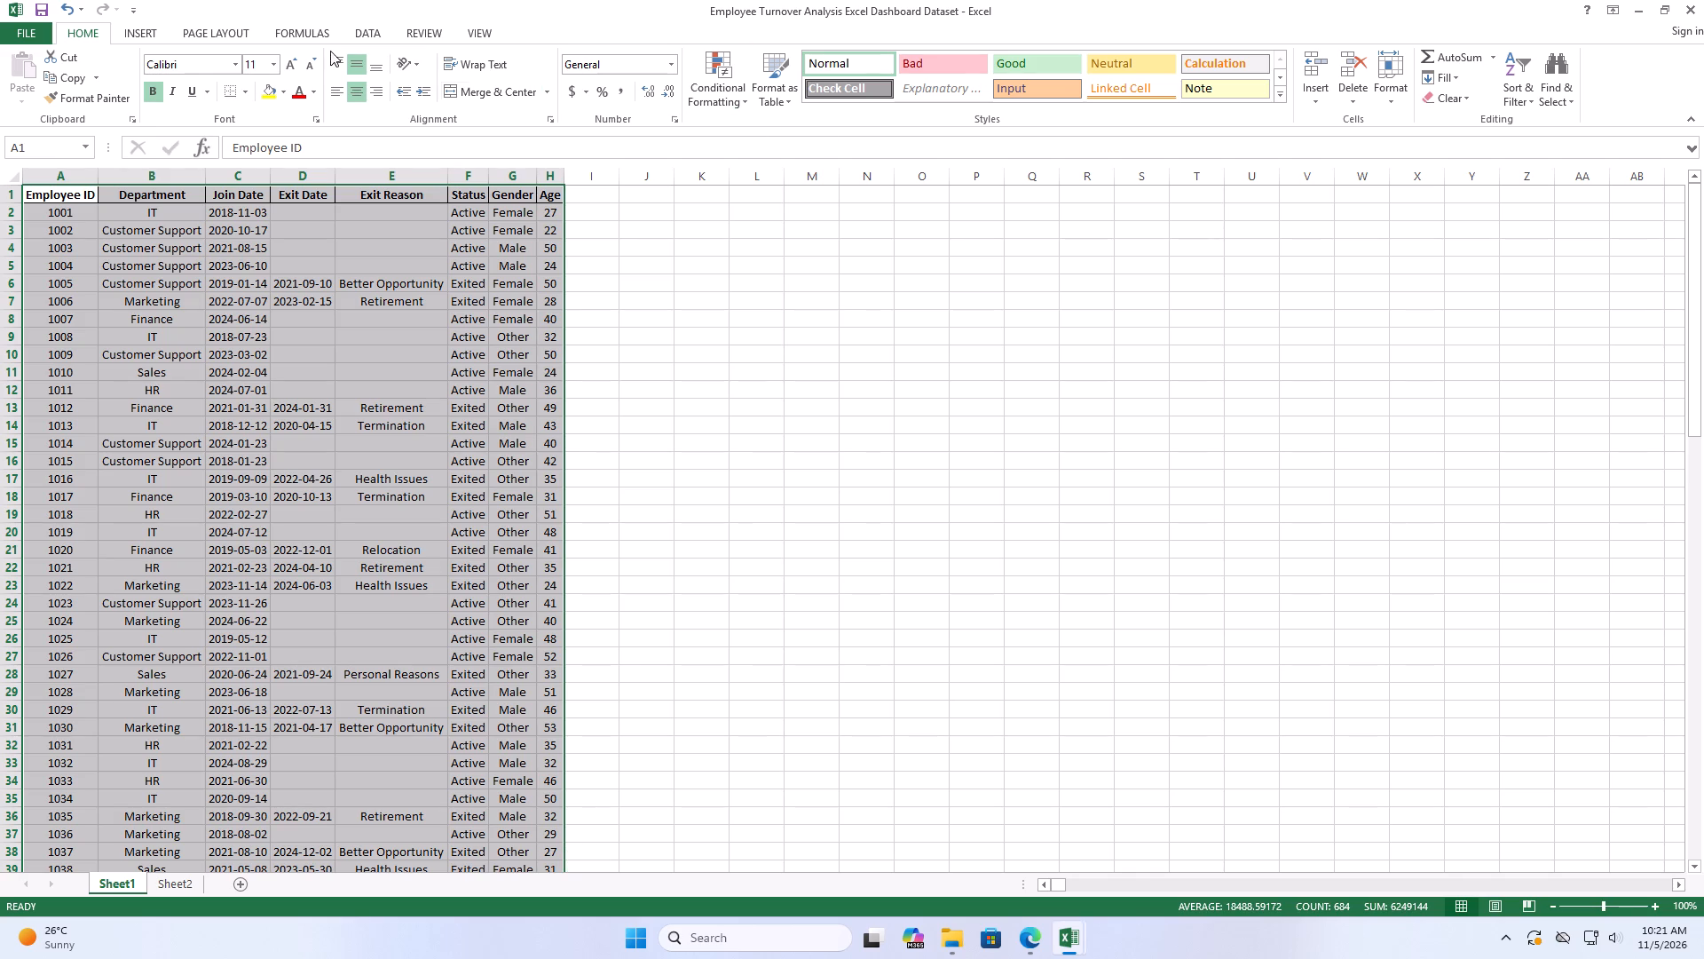
left_click(142, 28)
left_click(776, 101)
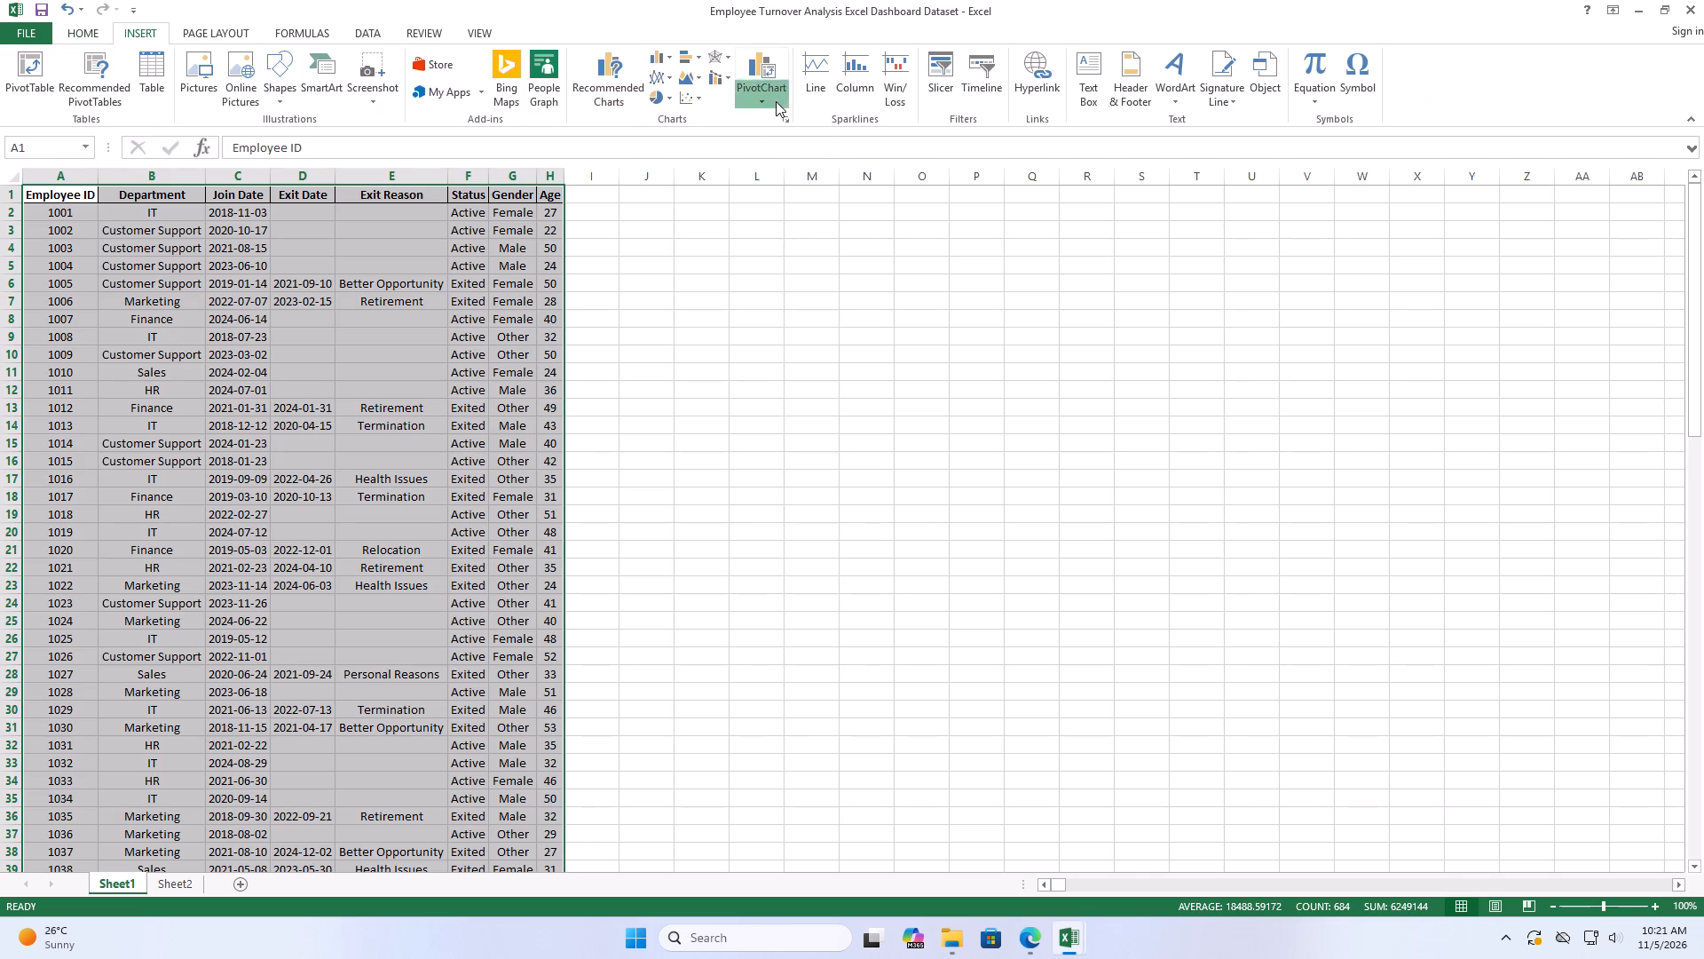
left_click(793, 137)
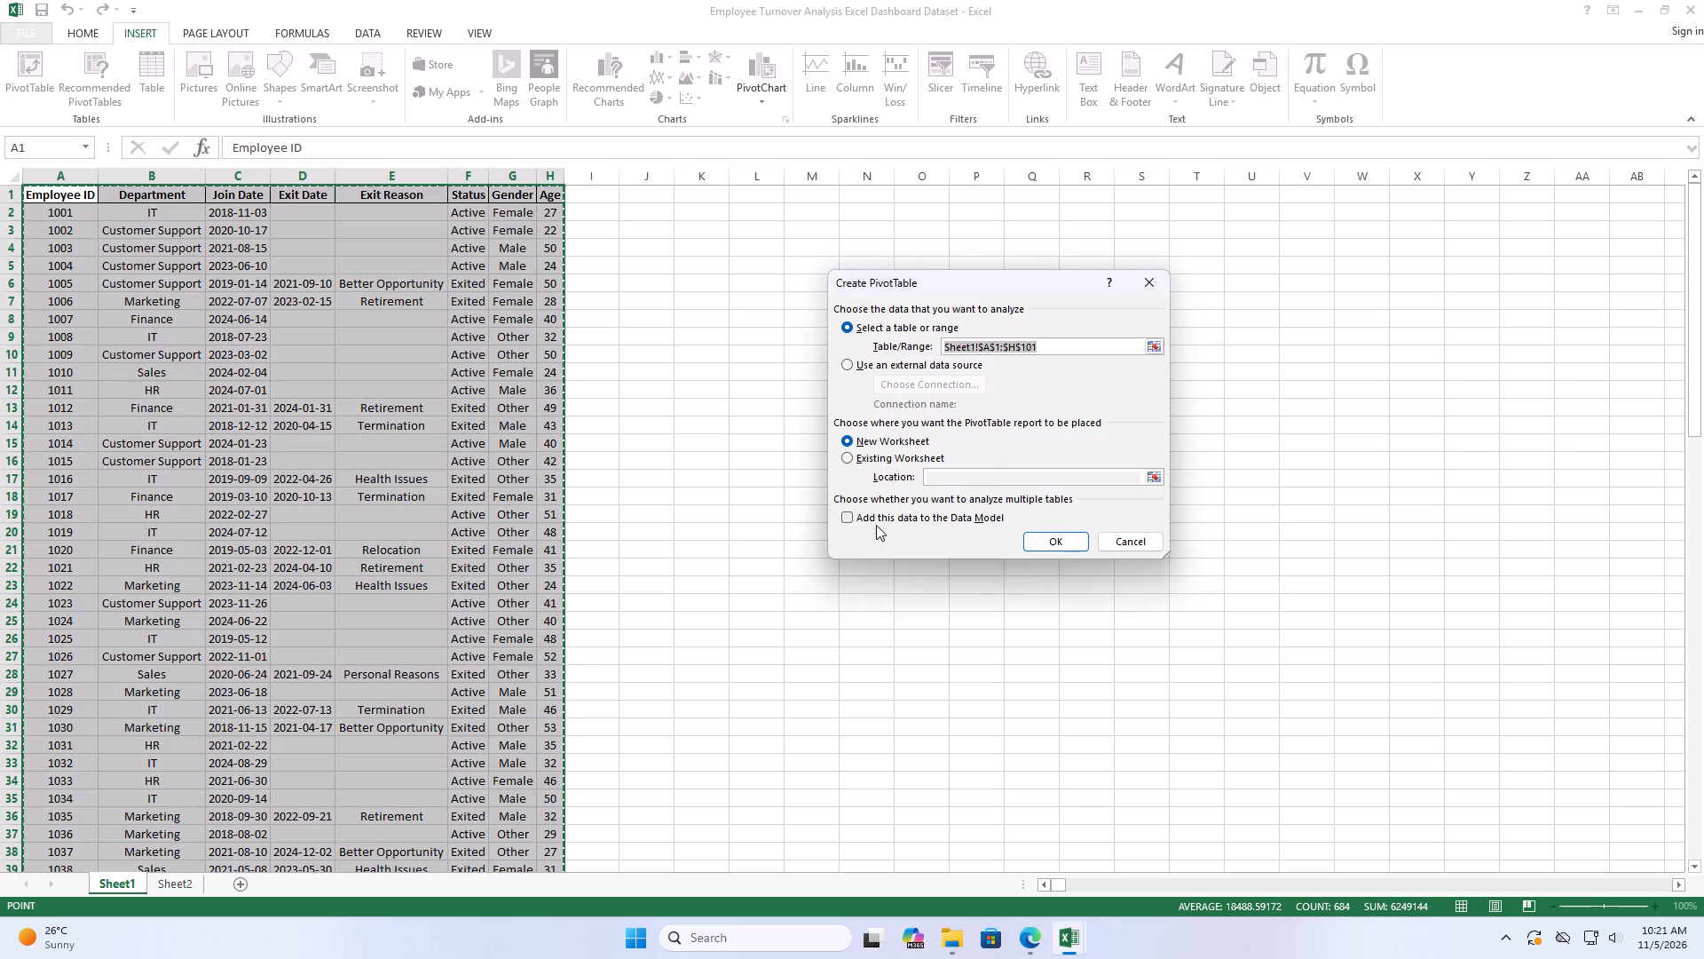
left_click(894, 454)
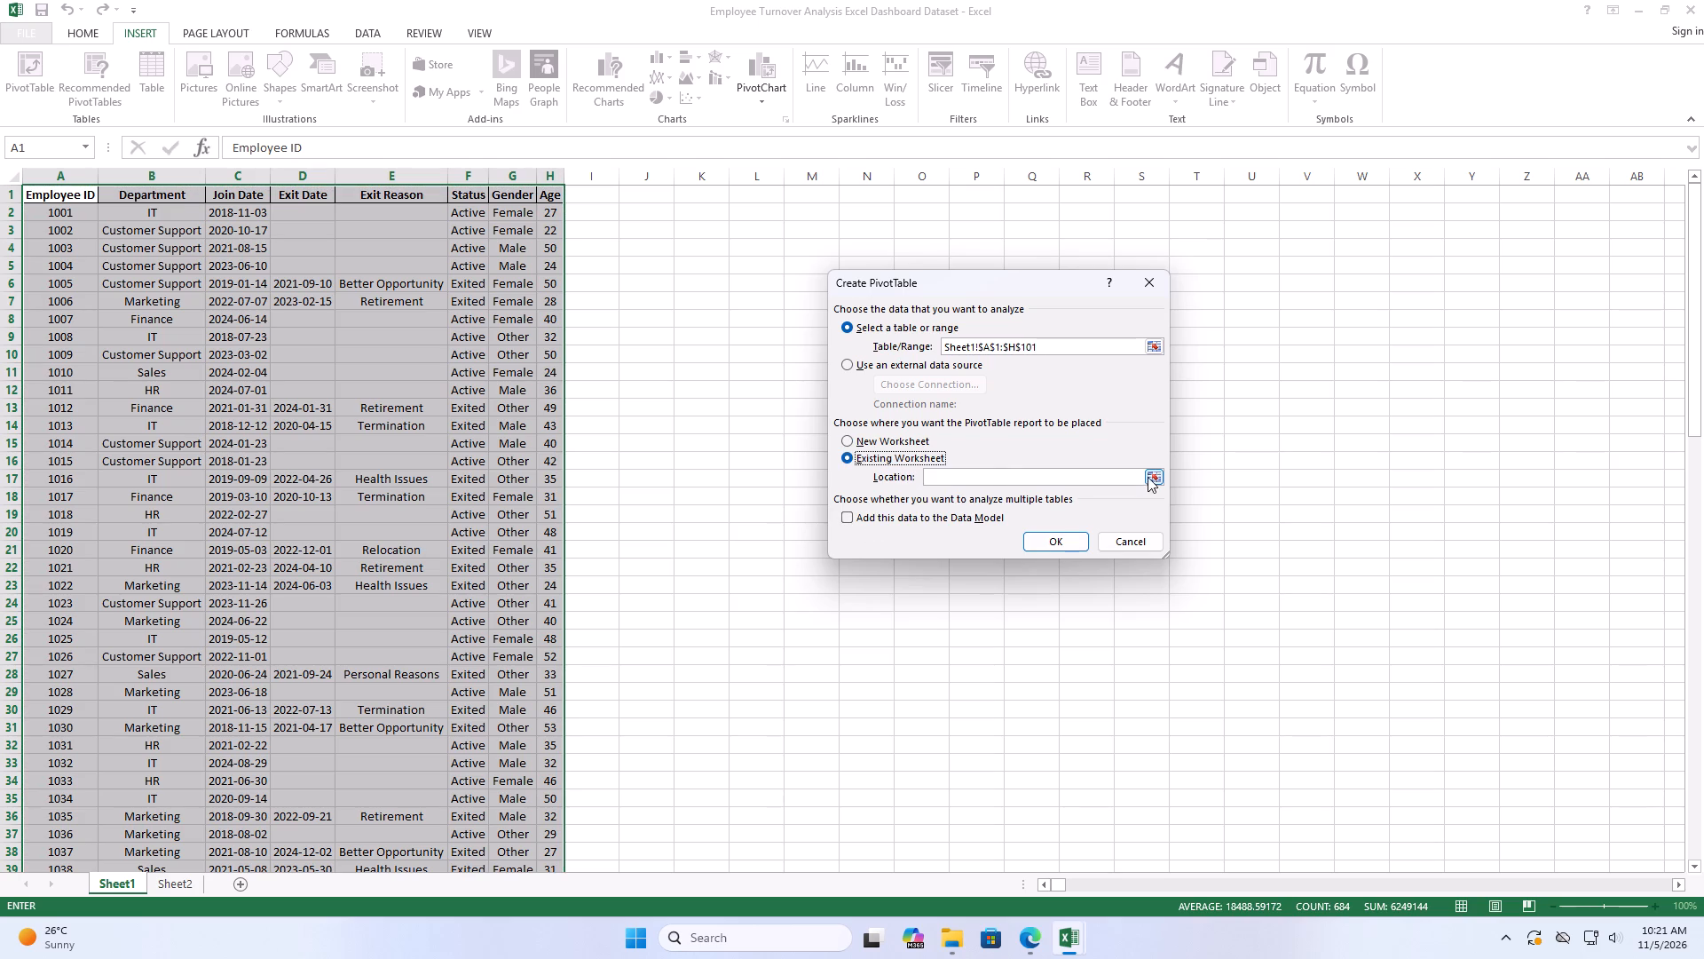
left_click(1155, 478)
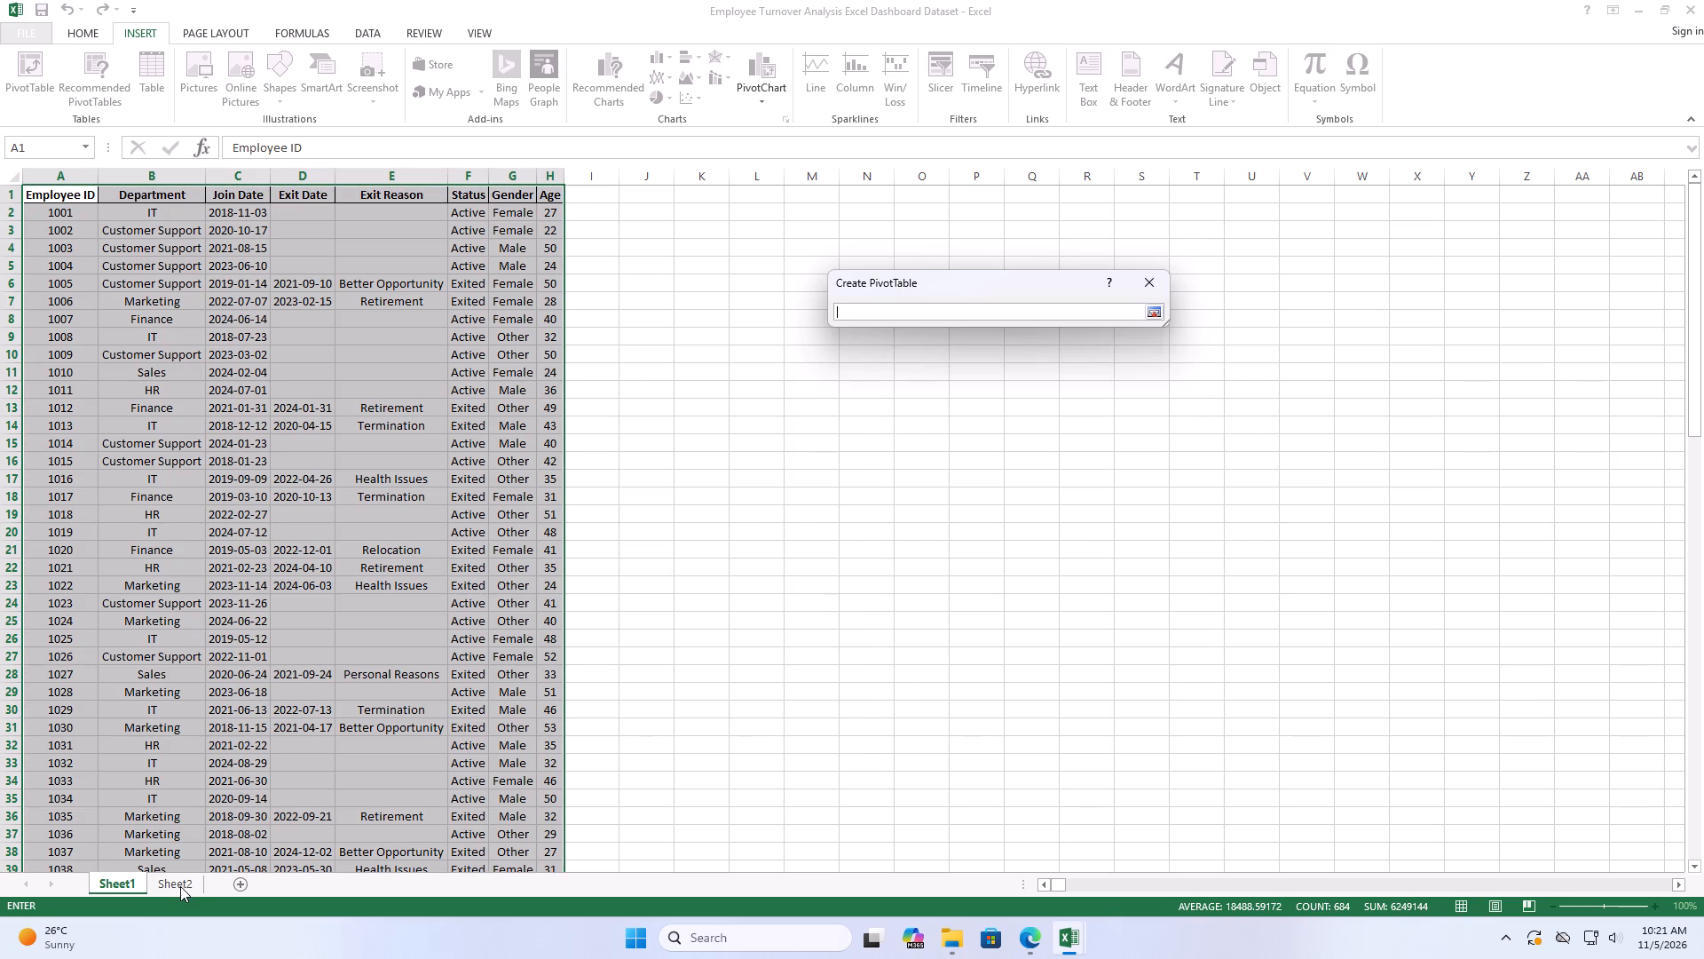
left_click(180, 886)
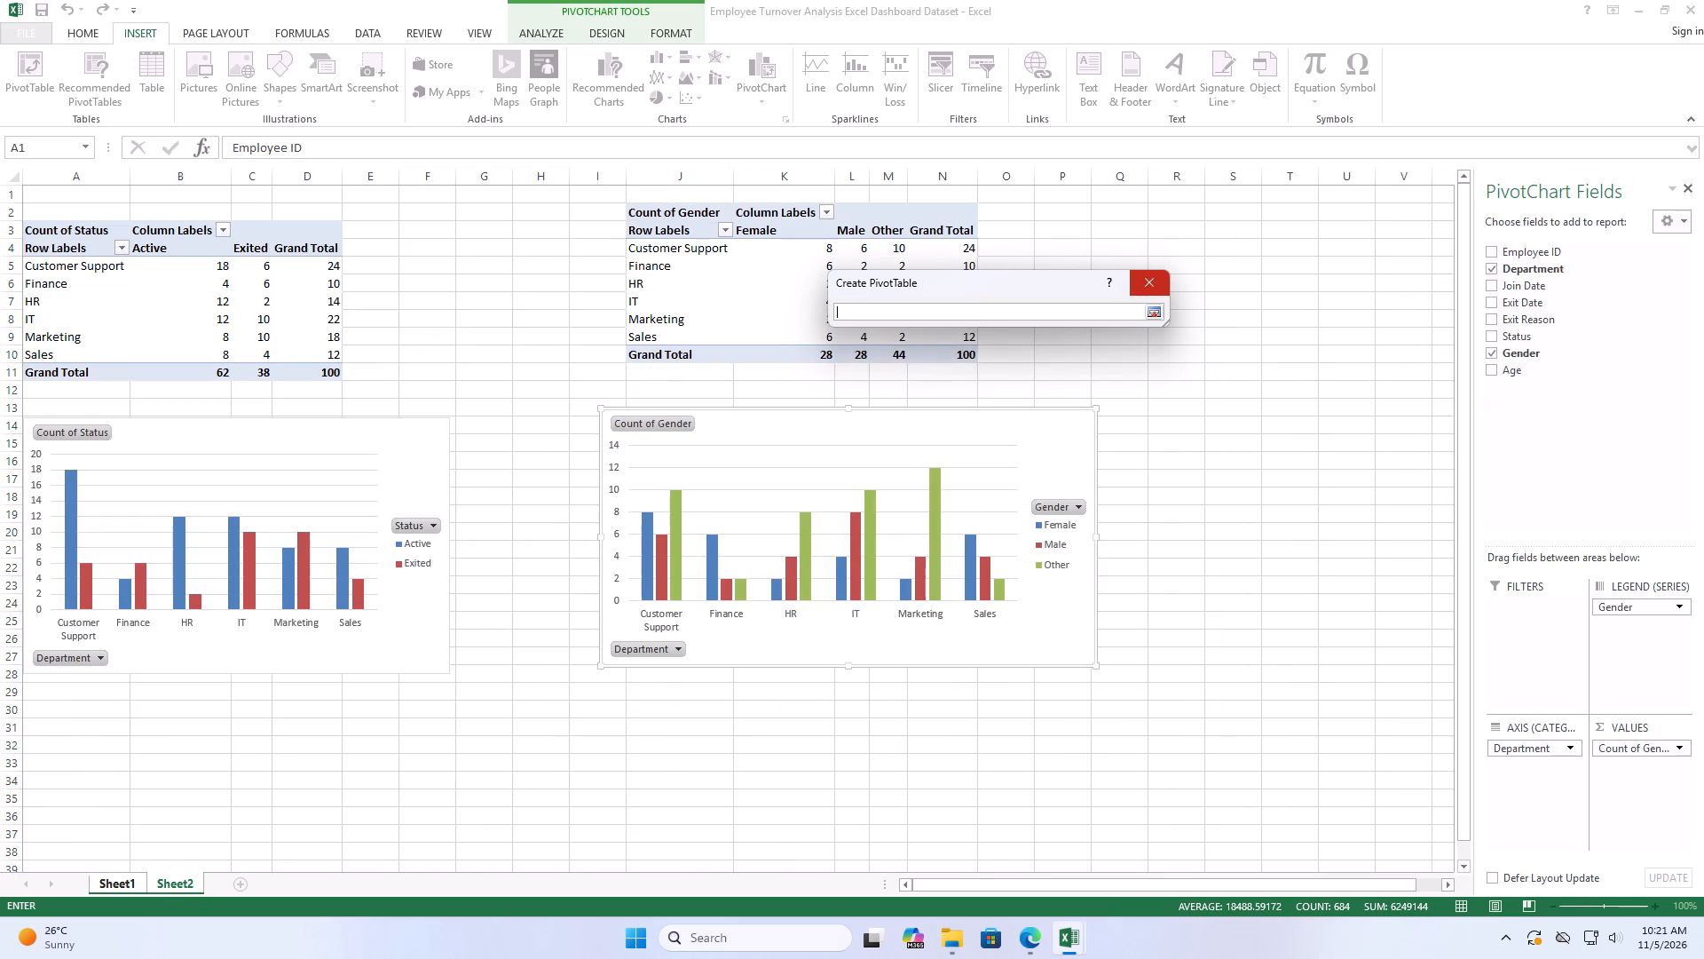
left_click(1179, 212)
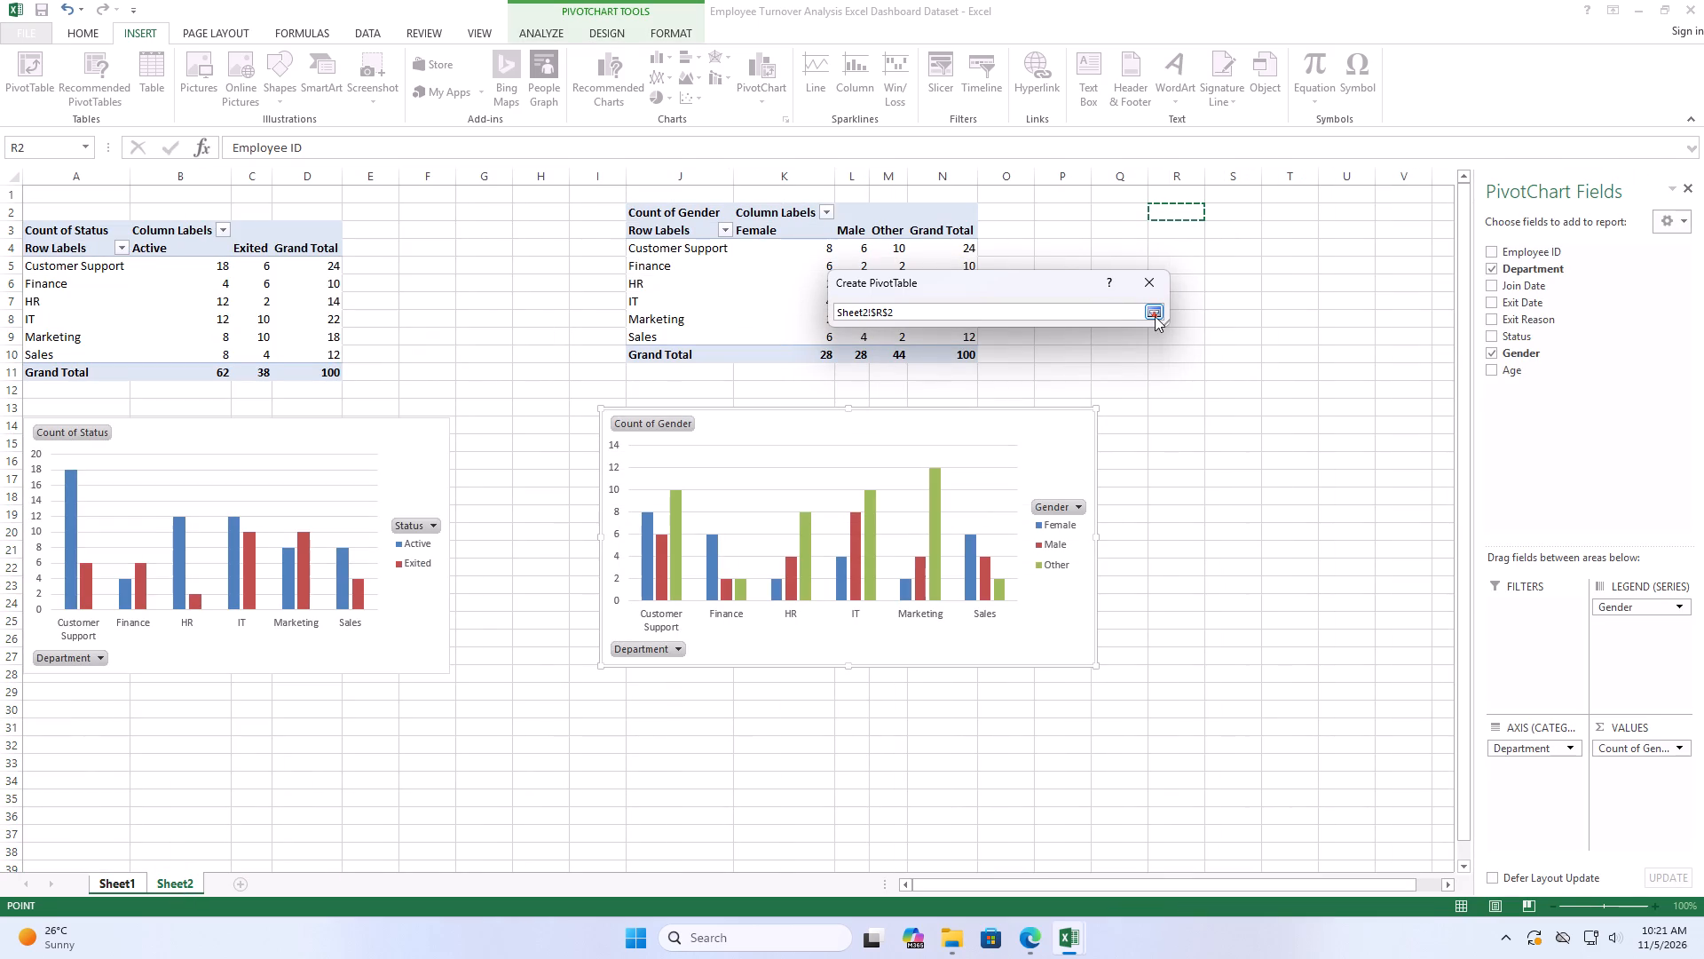
left_click(1158, 311)
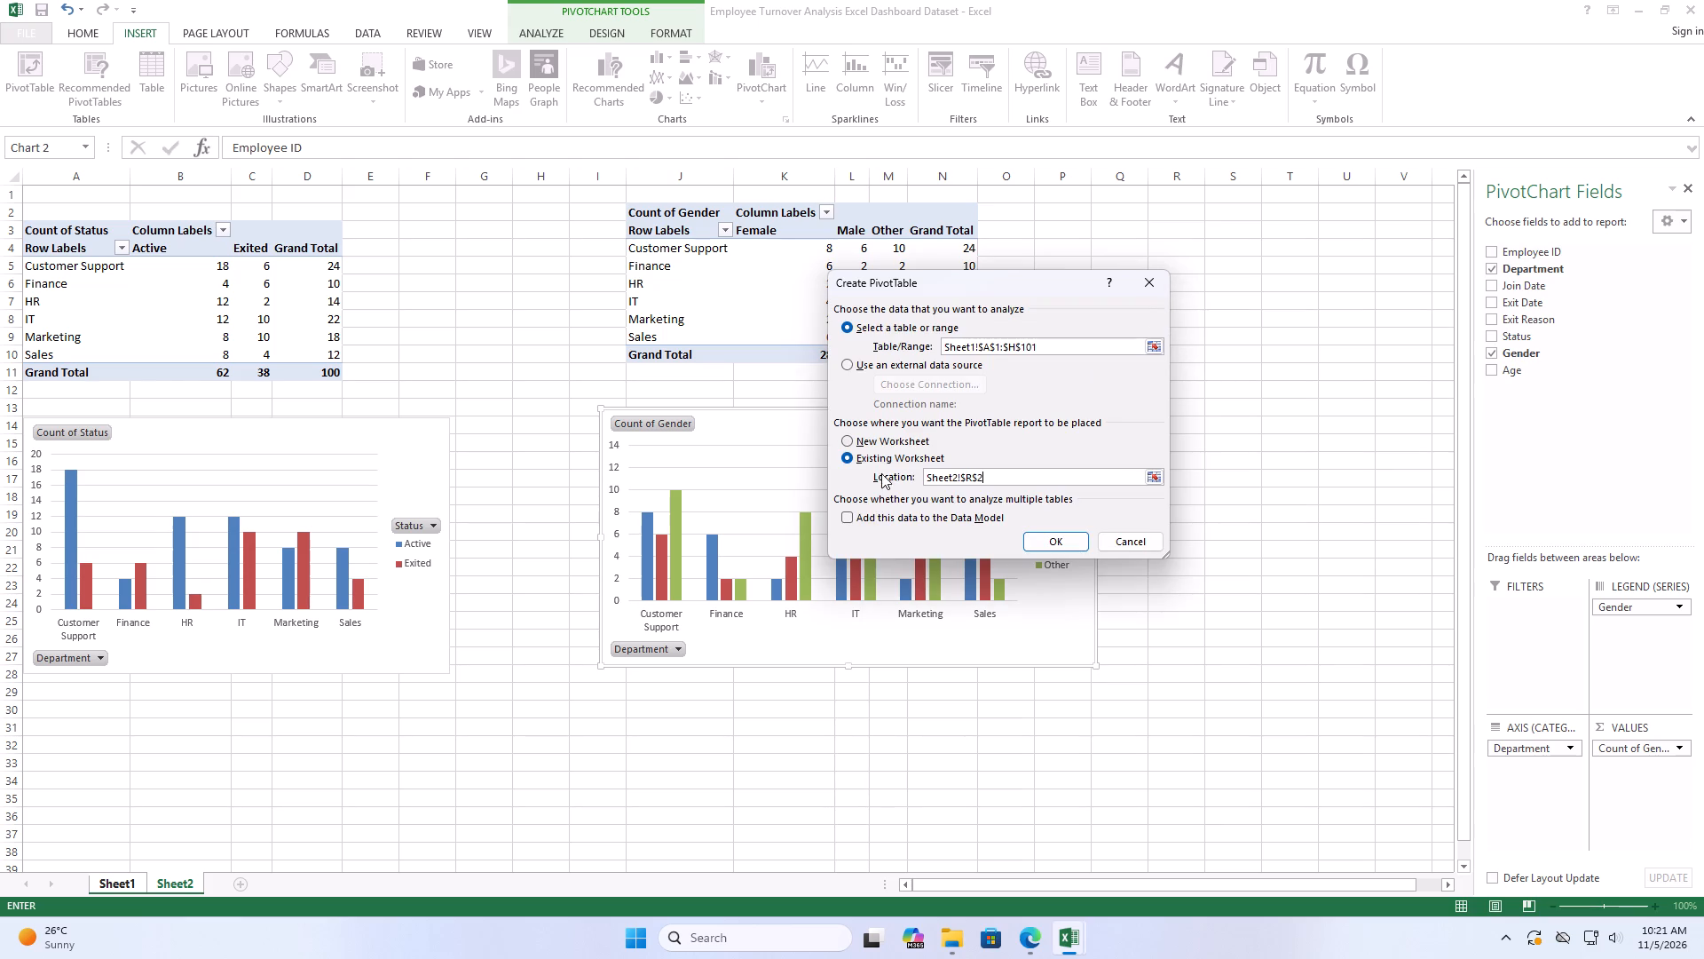
left_click(1048, 537)
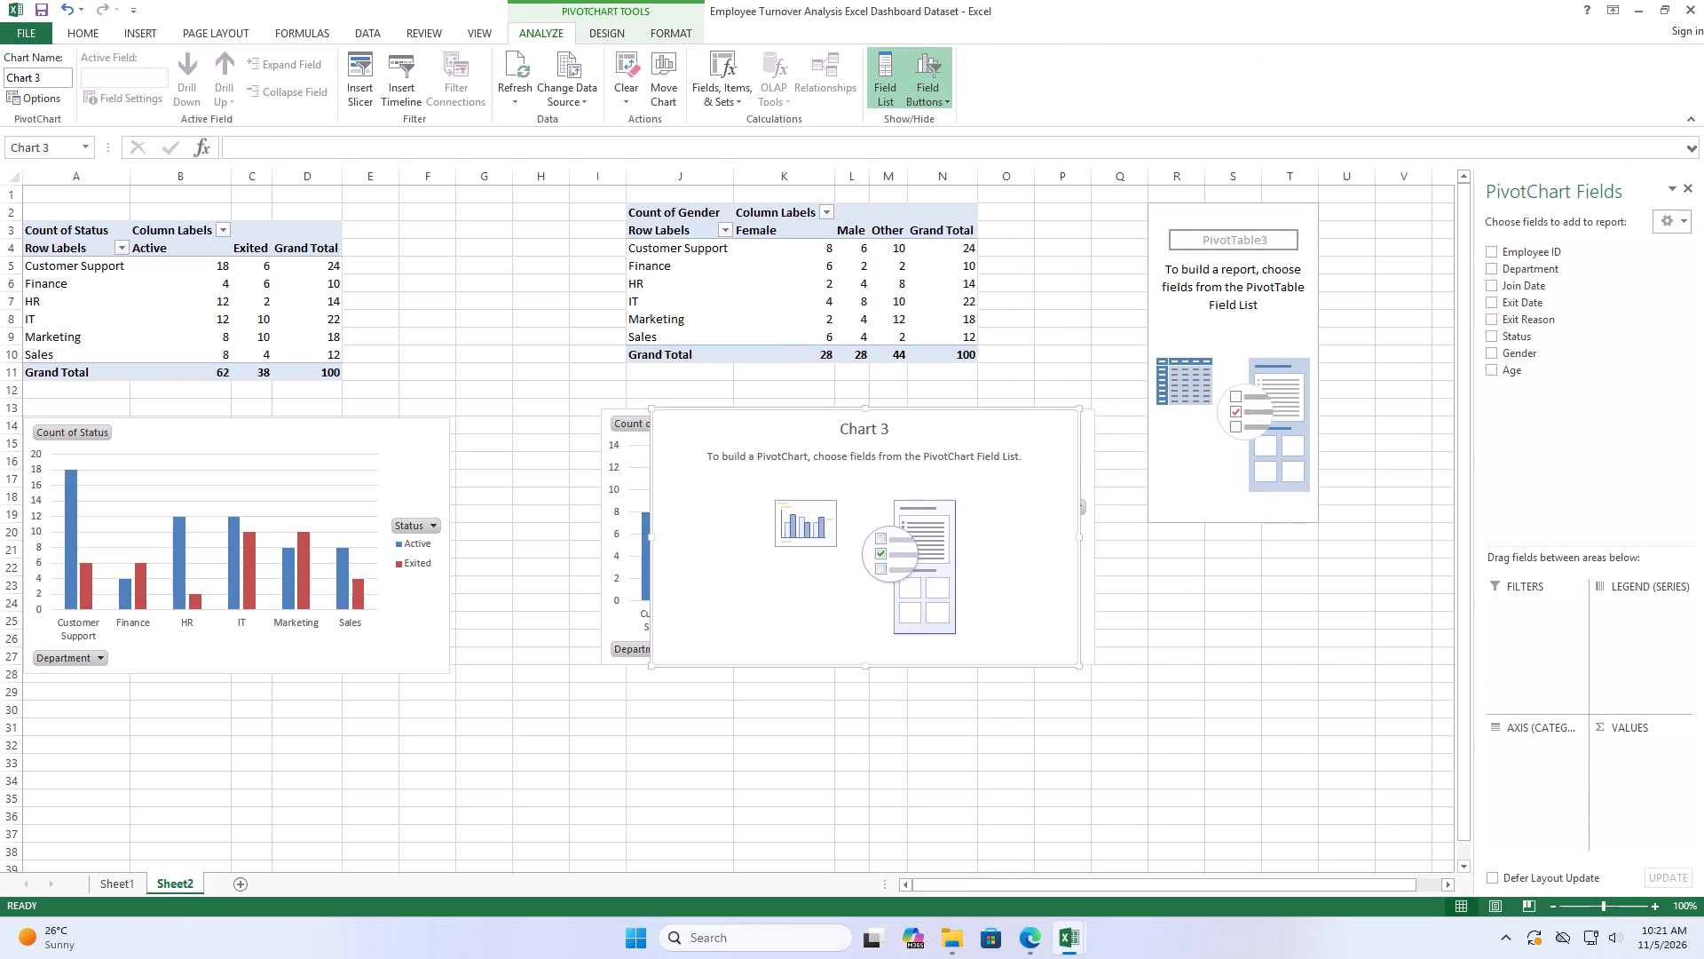
Set Department as the third PivotChart's axis categories and add Age to the values, summarized by Average.
left_click(1536, 266)
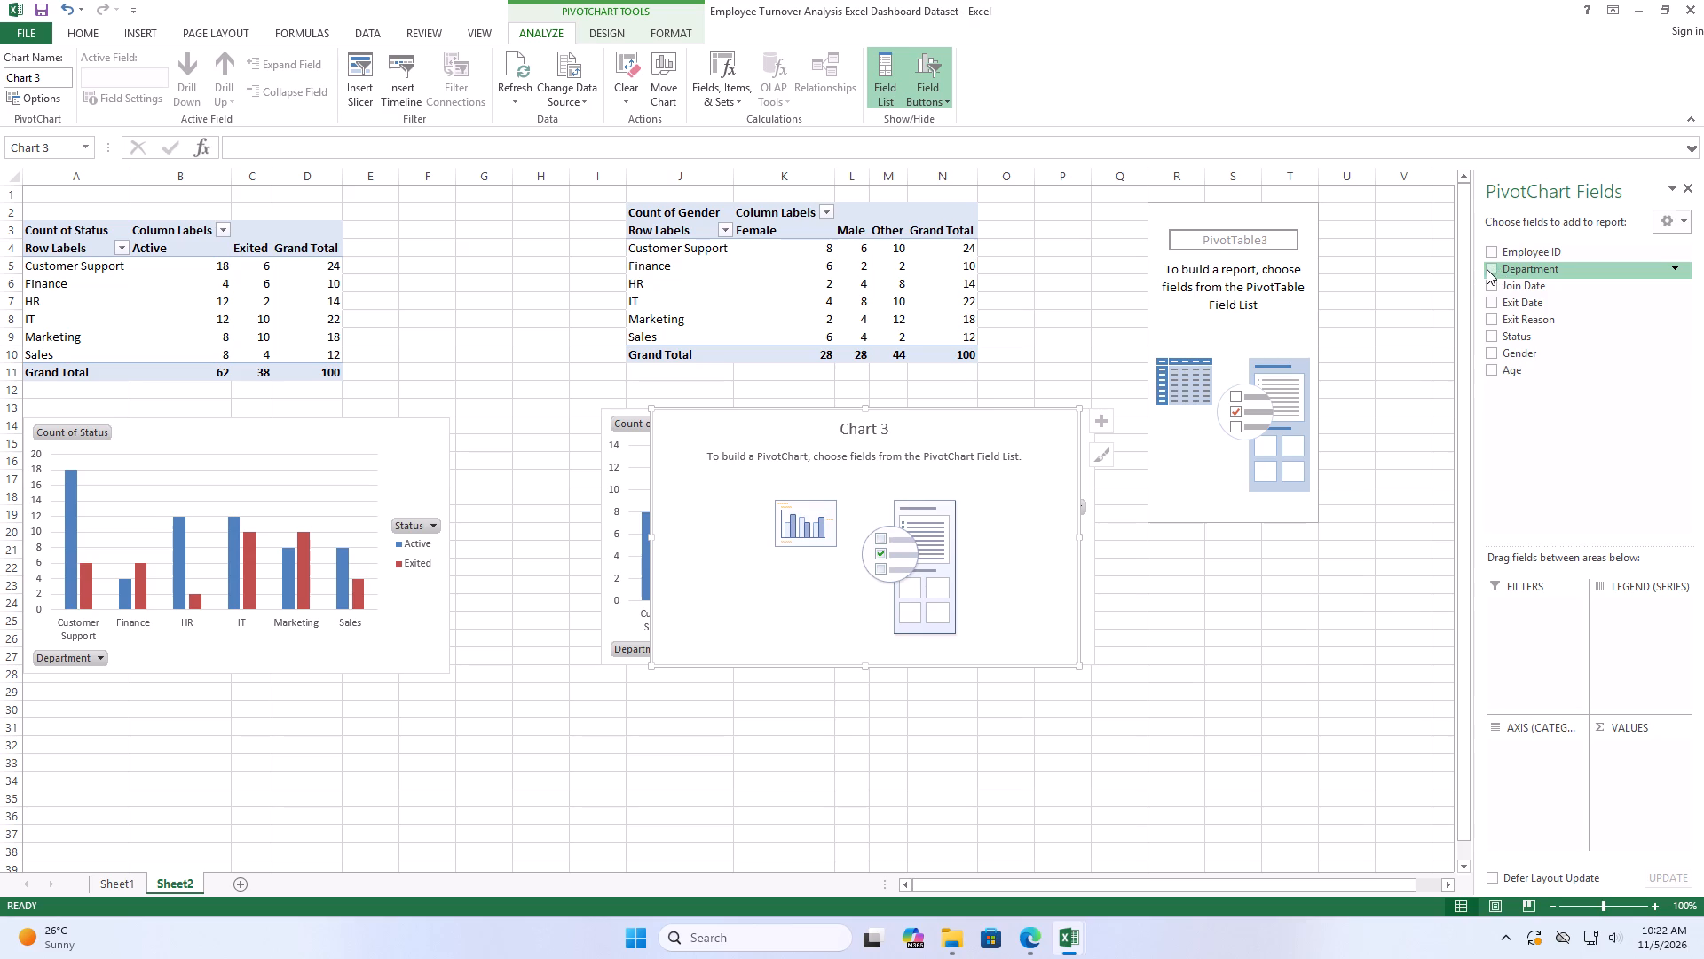
left_click(1493, 271)
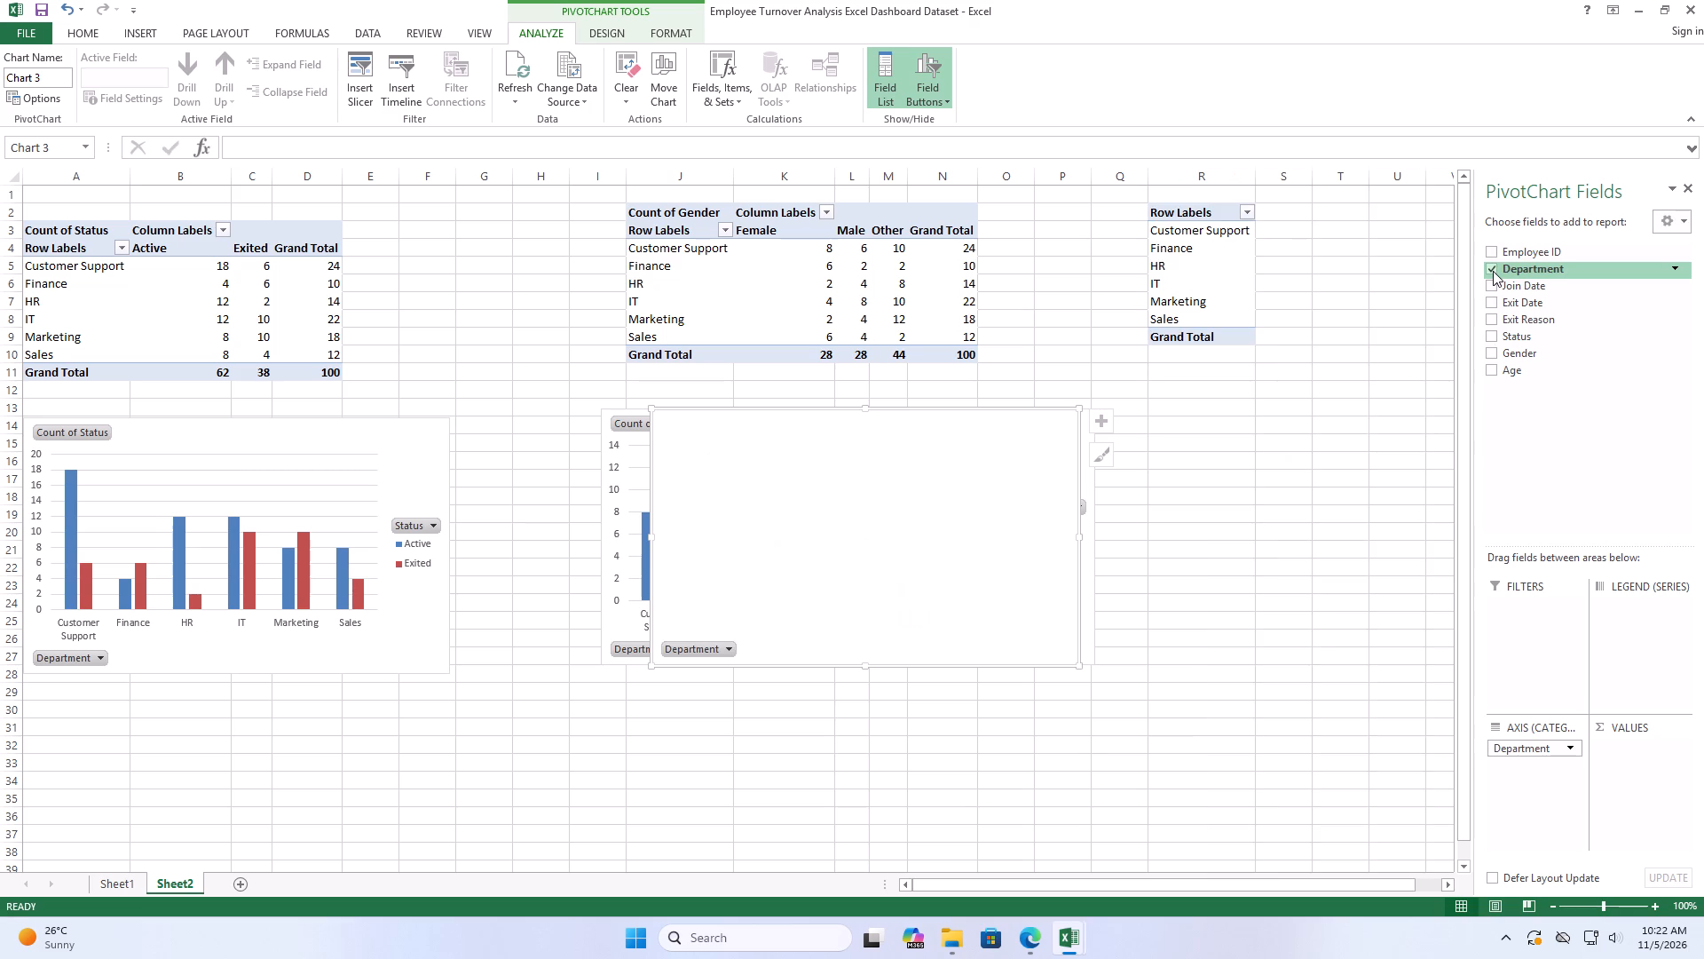
left_click(1493, 271)
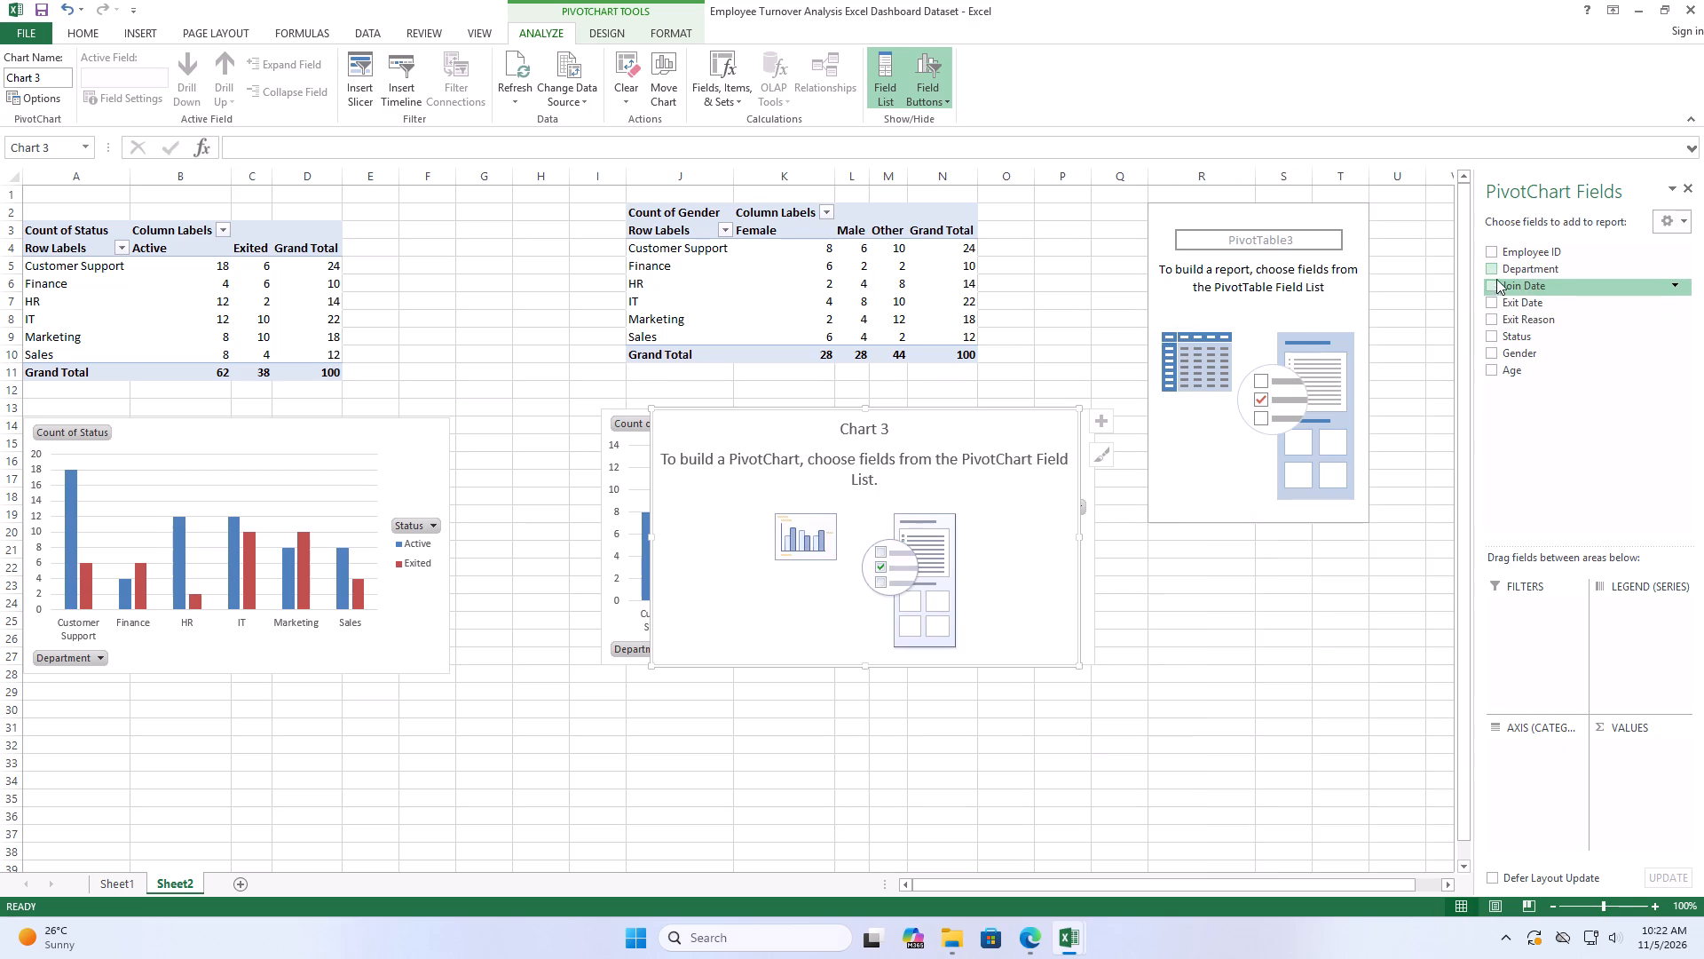
left_click(1496, 271)
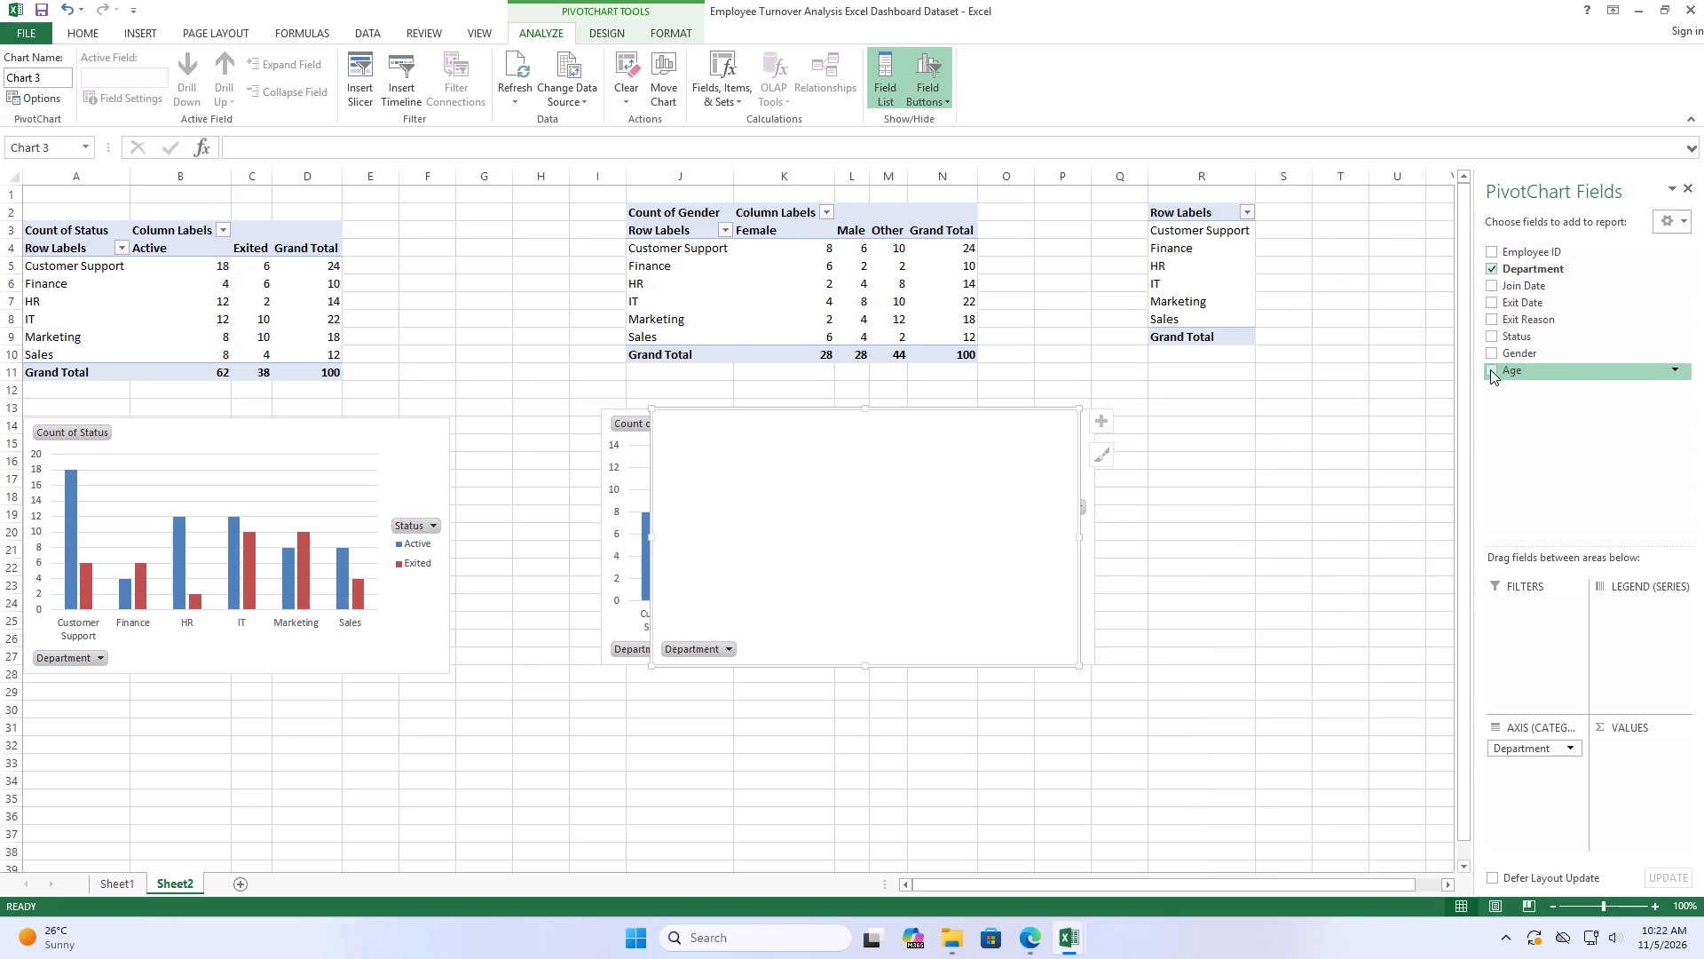
left_click(1490, 369)
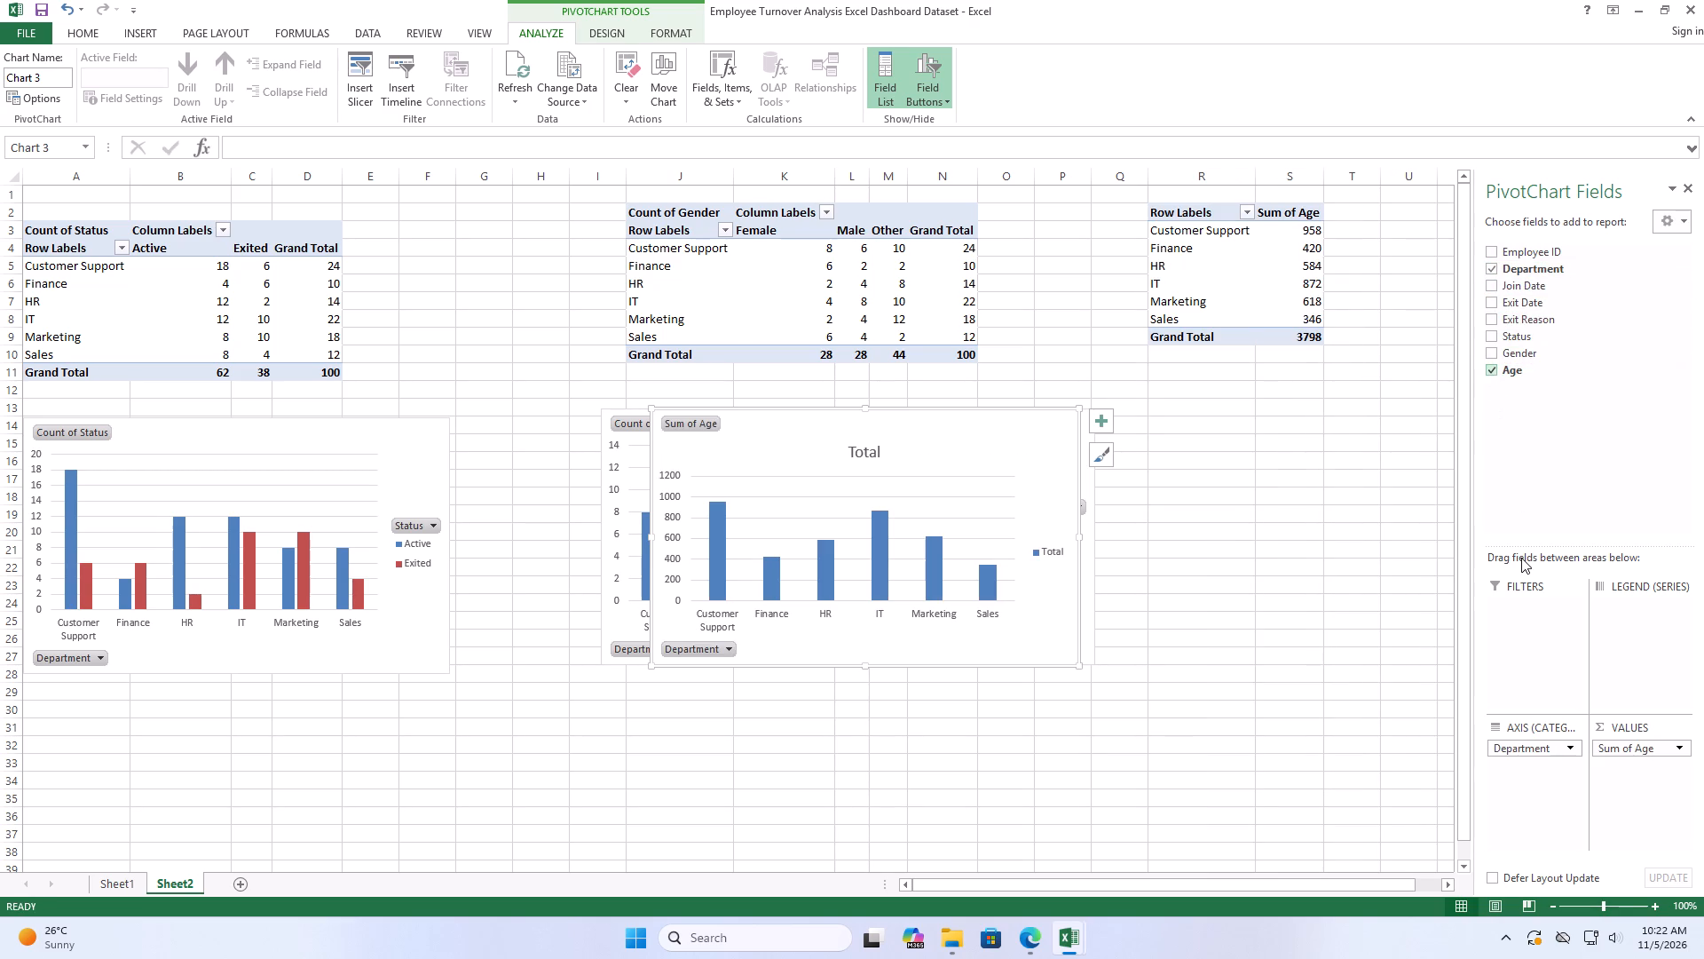
left_click(1647, 749)
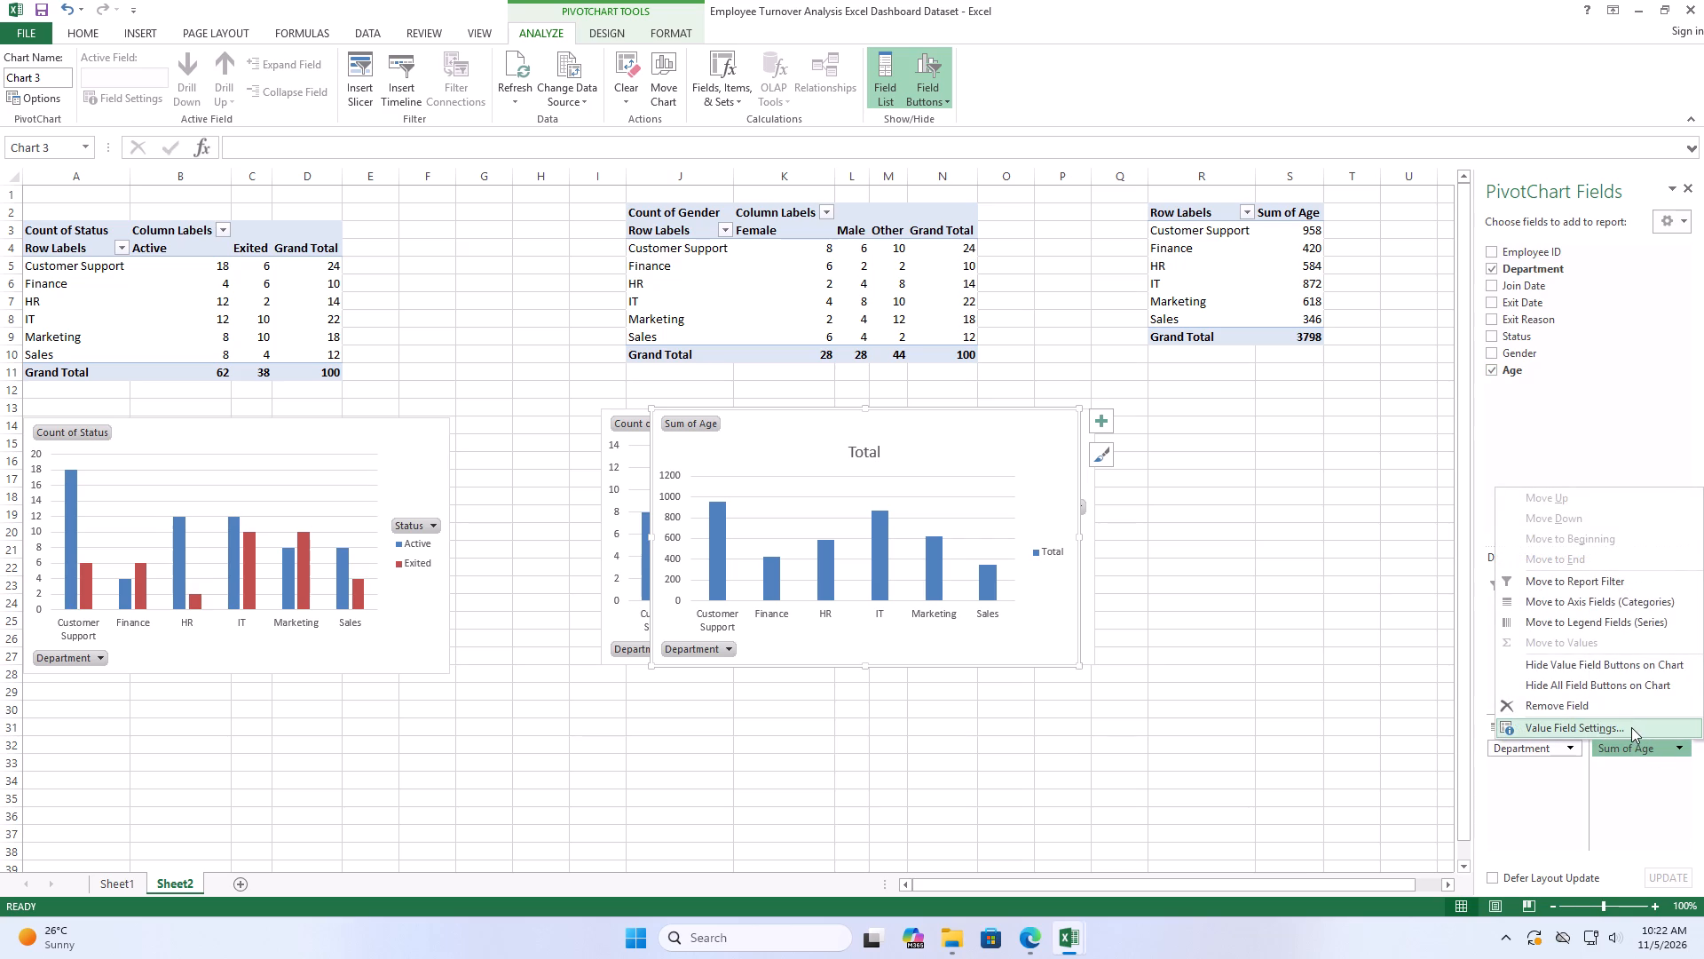
left_click(1626, 727)
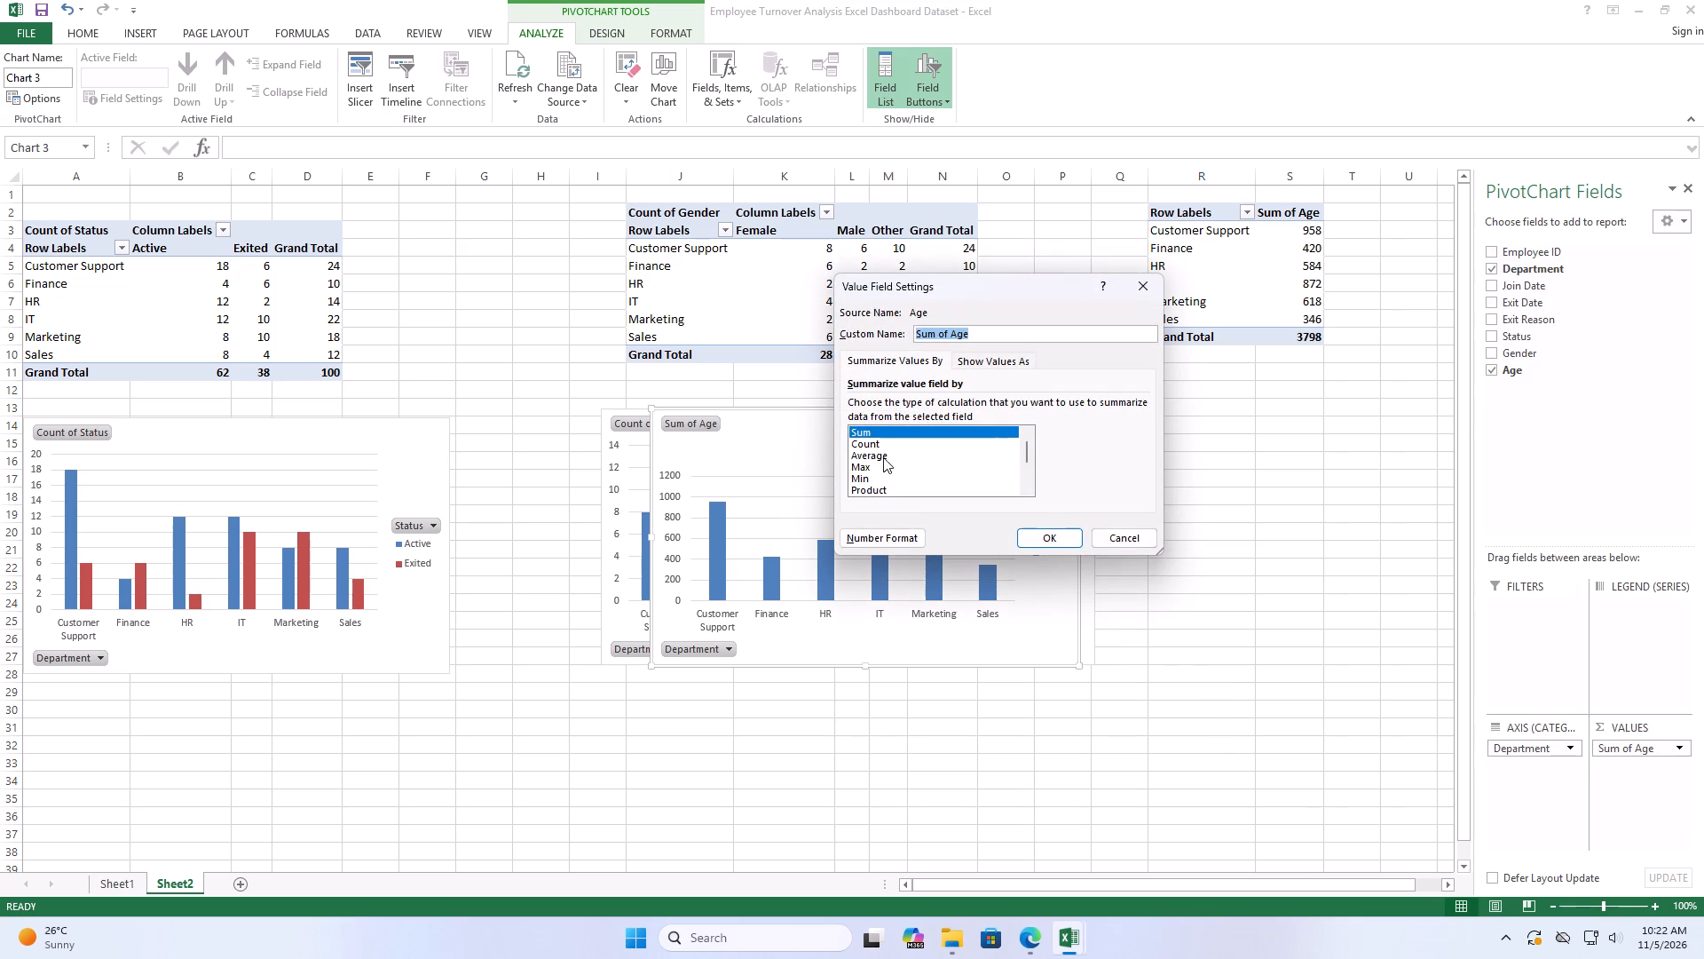
left_click(878, 456)
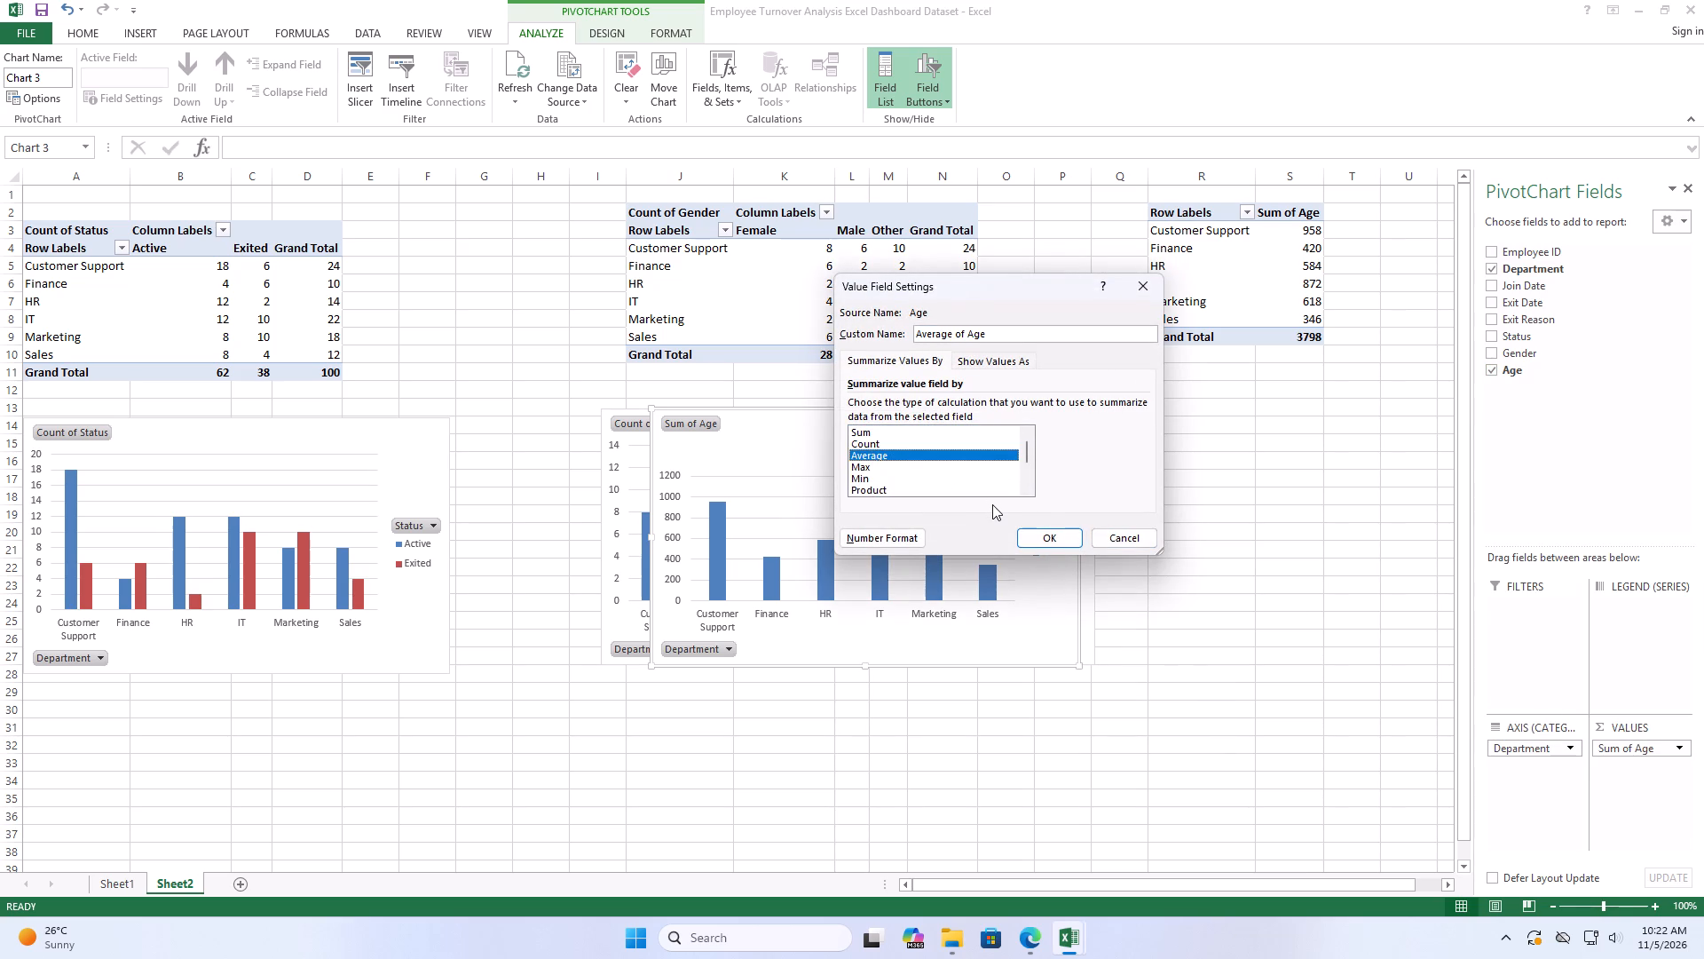
left_click(1049, 536)
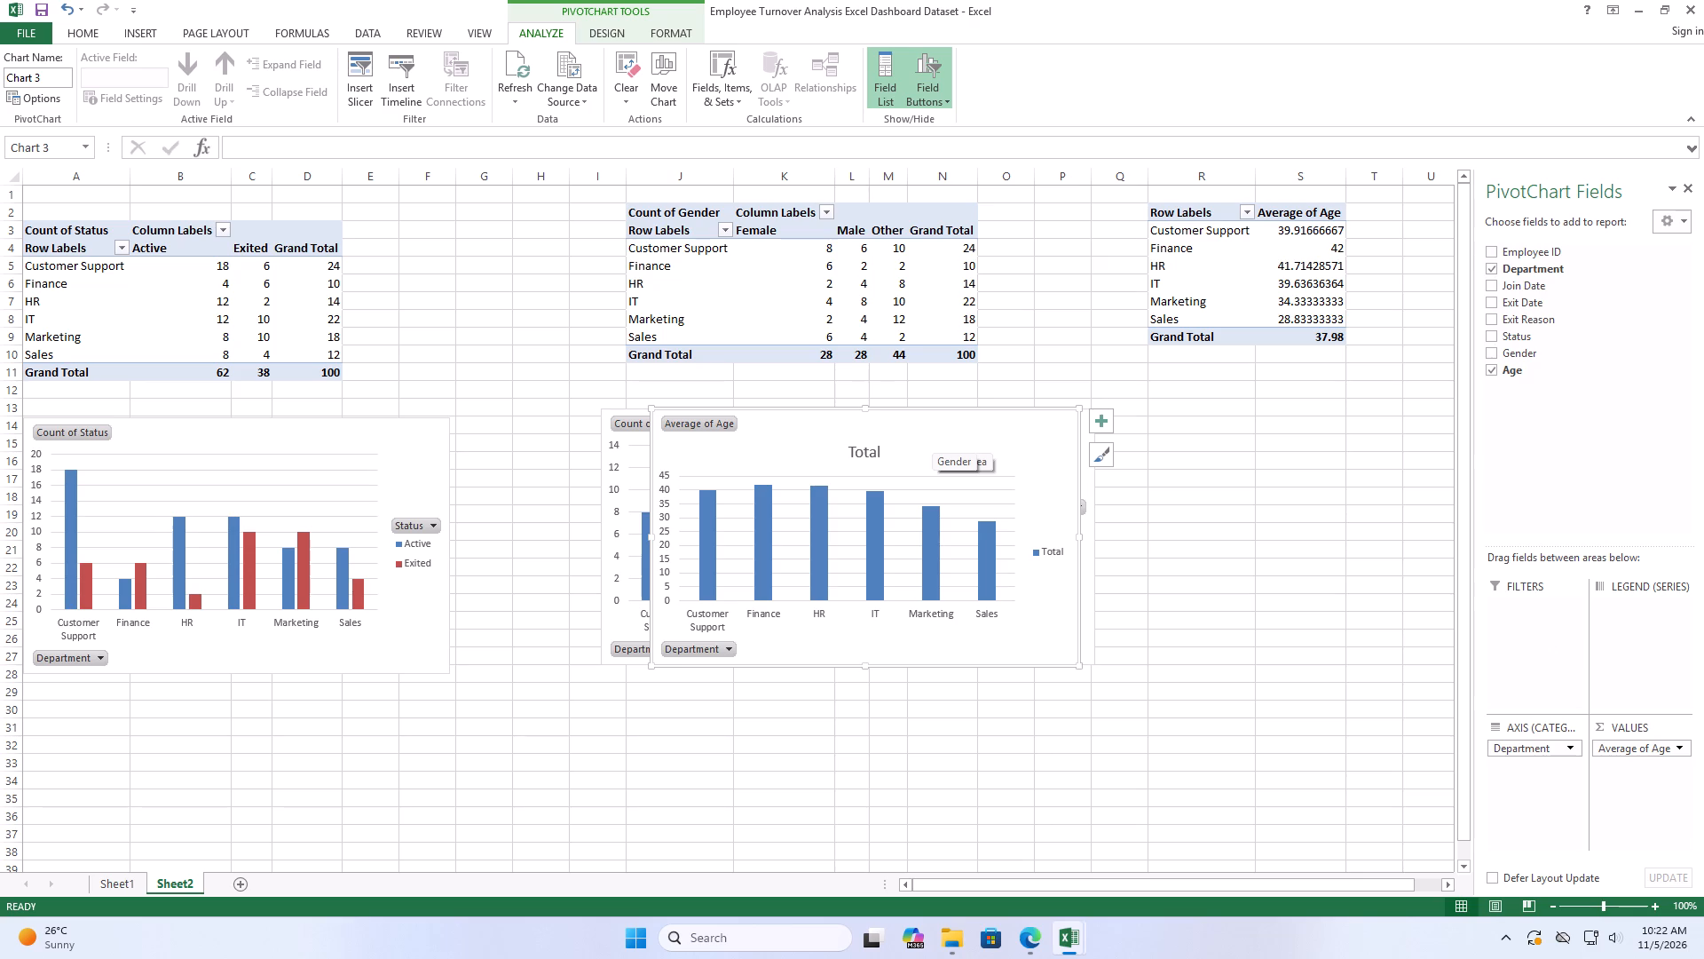
Add the Age field to the third PivotChart's values a second time, summarized by Min.
left_click_drag(1515, 370, 1524, 386)
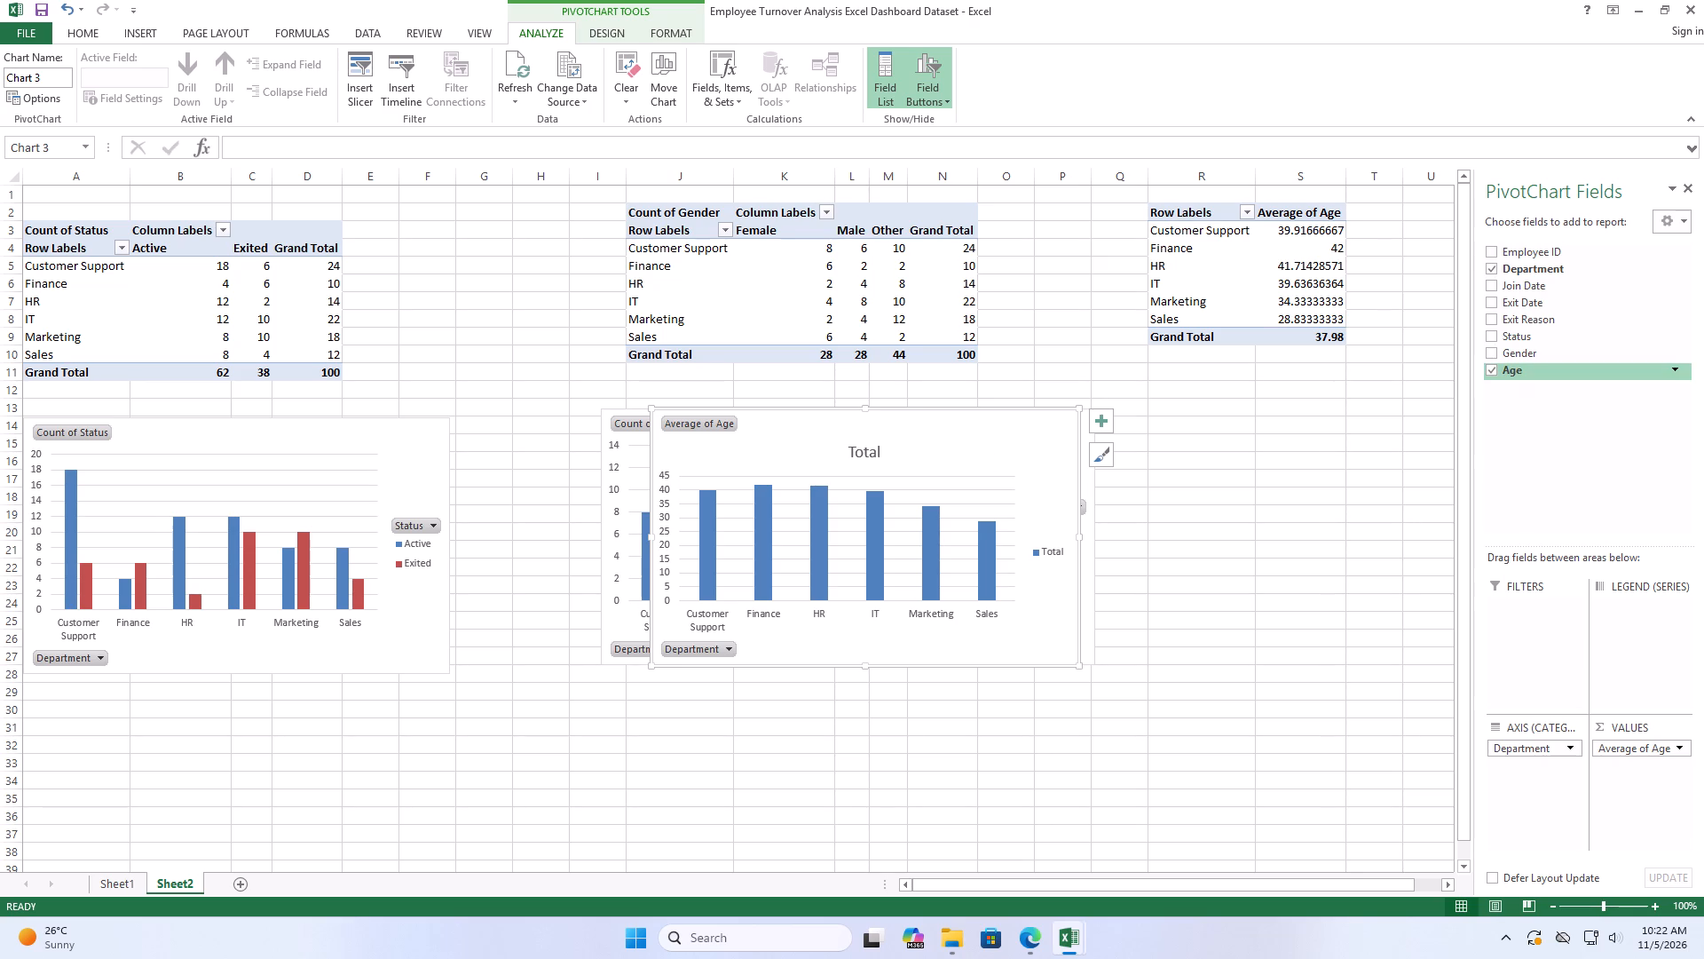
left_click_drag(1524, 386, 1626, 784)
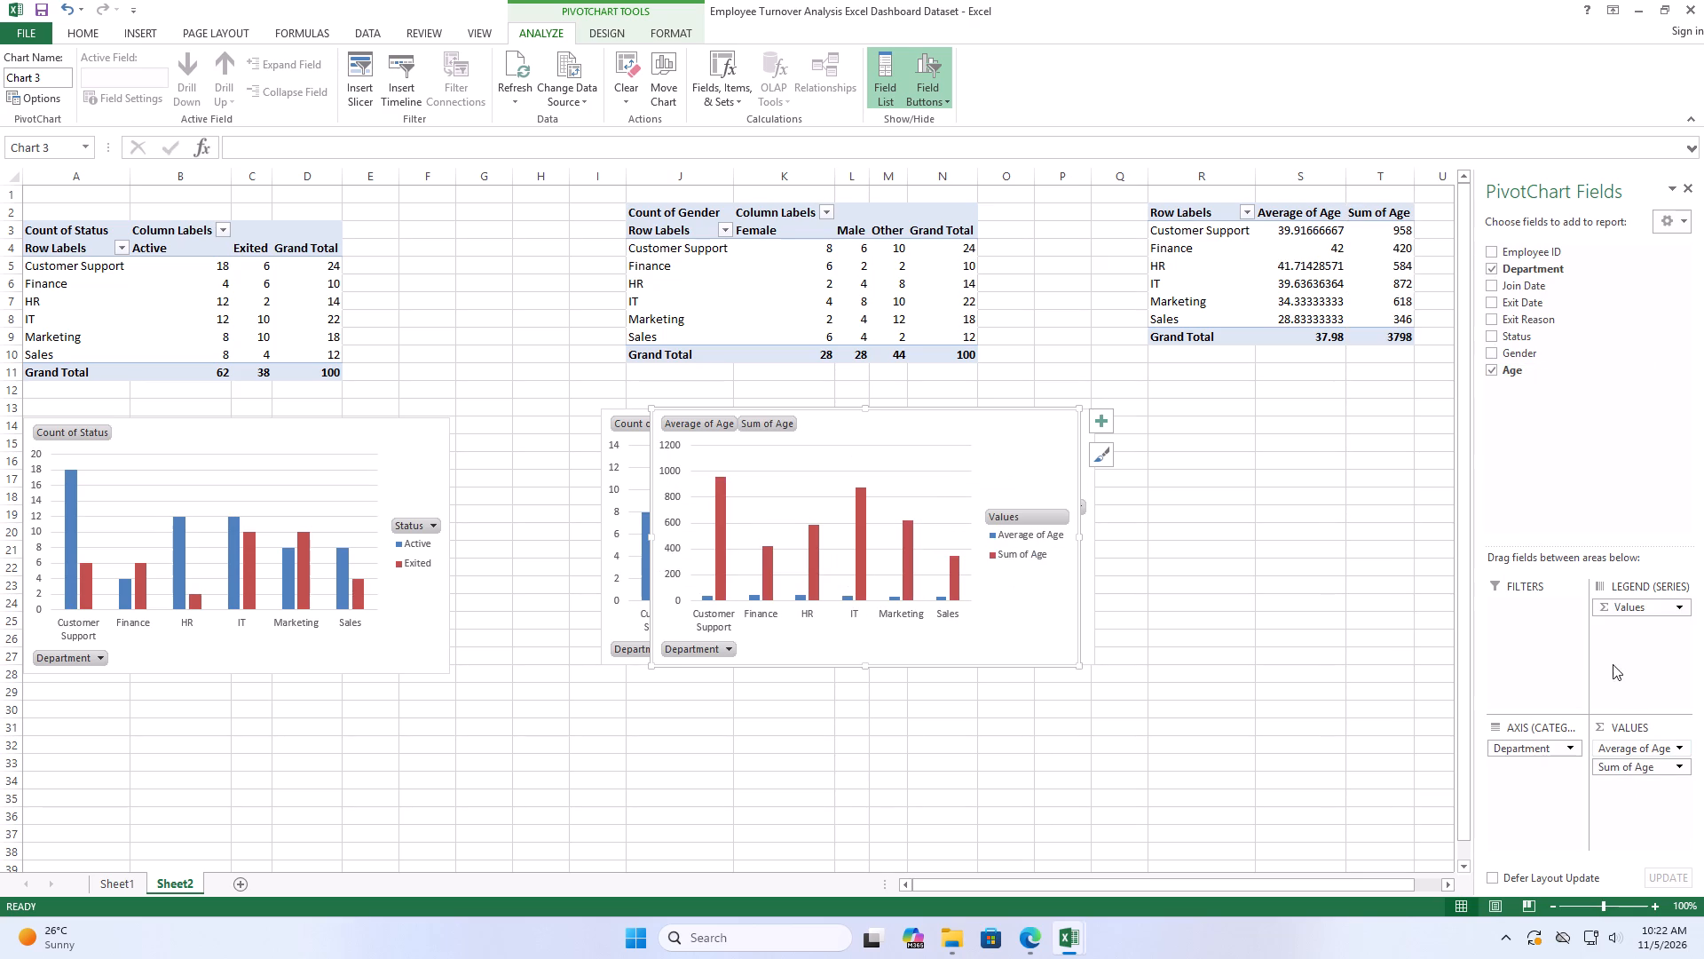
left_click(1652, 767)
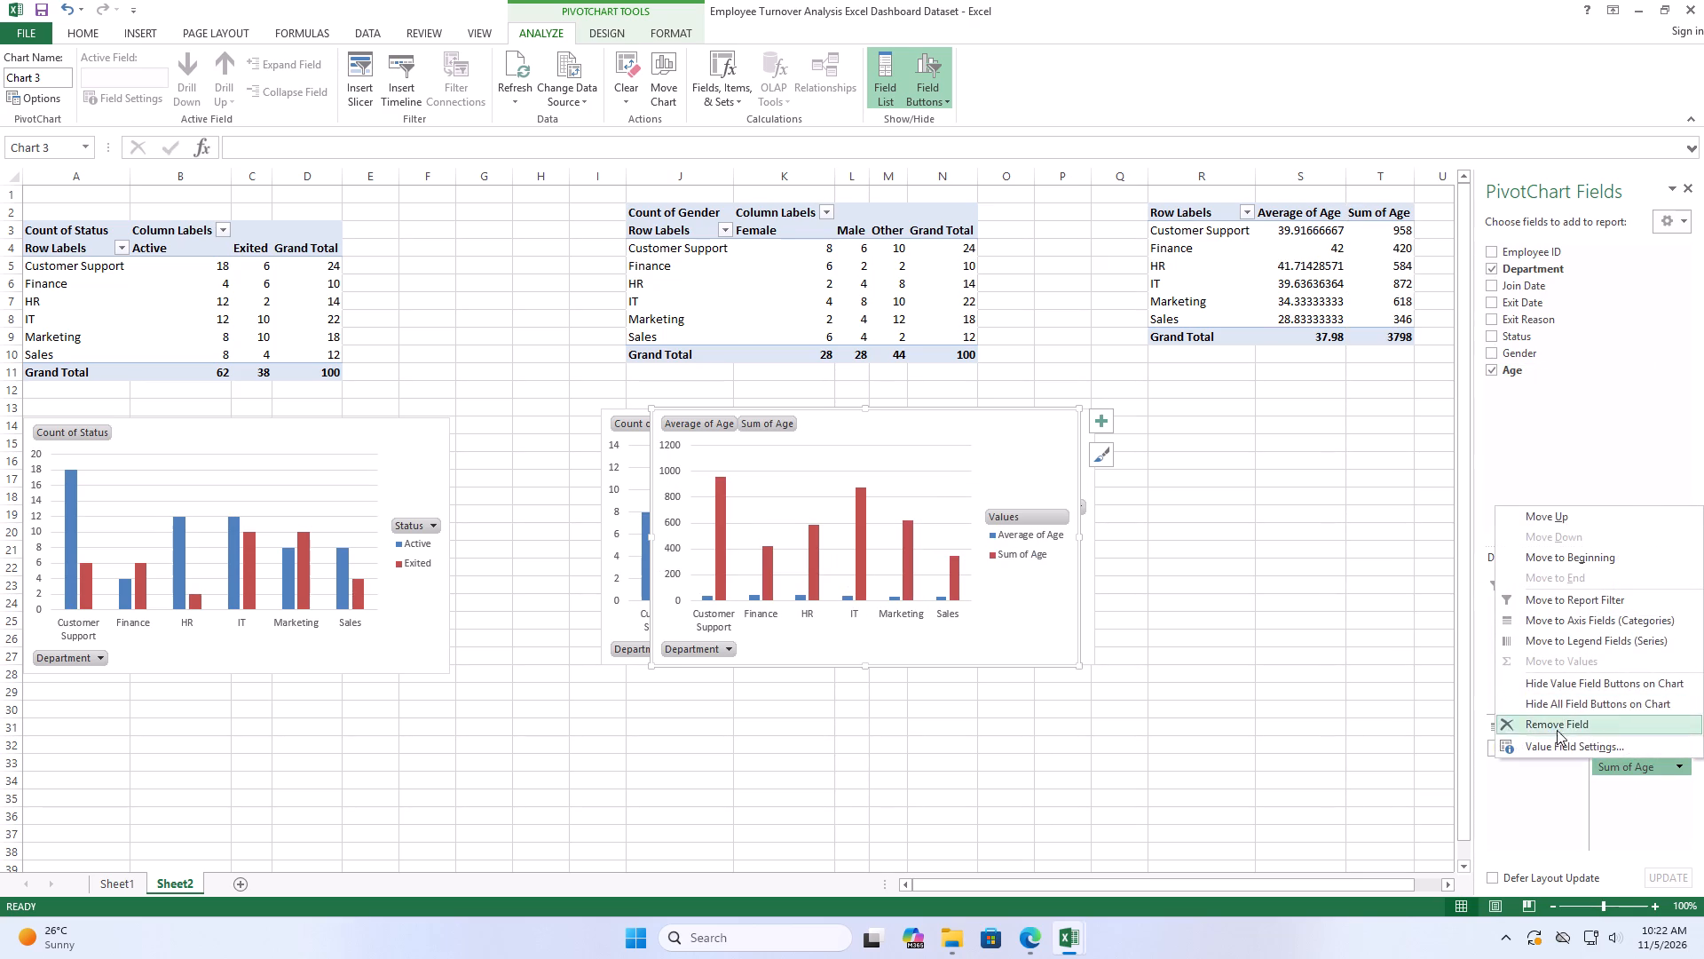
left_click(1556, 744)
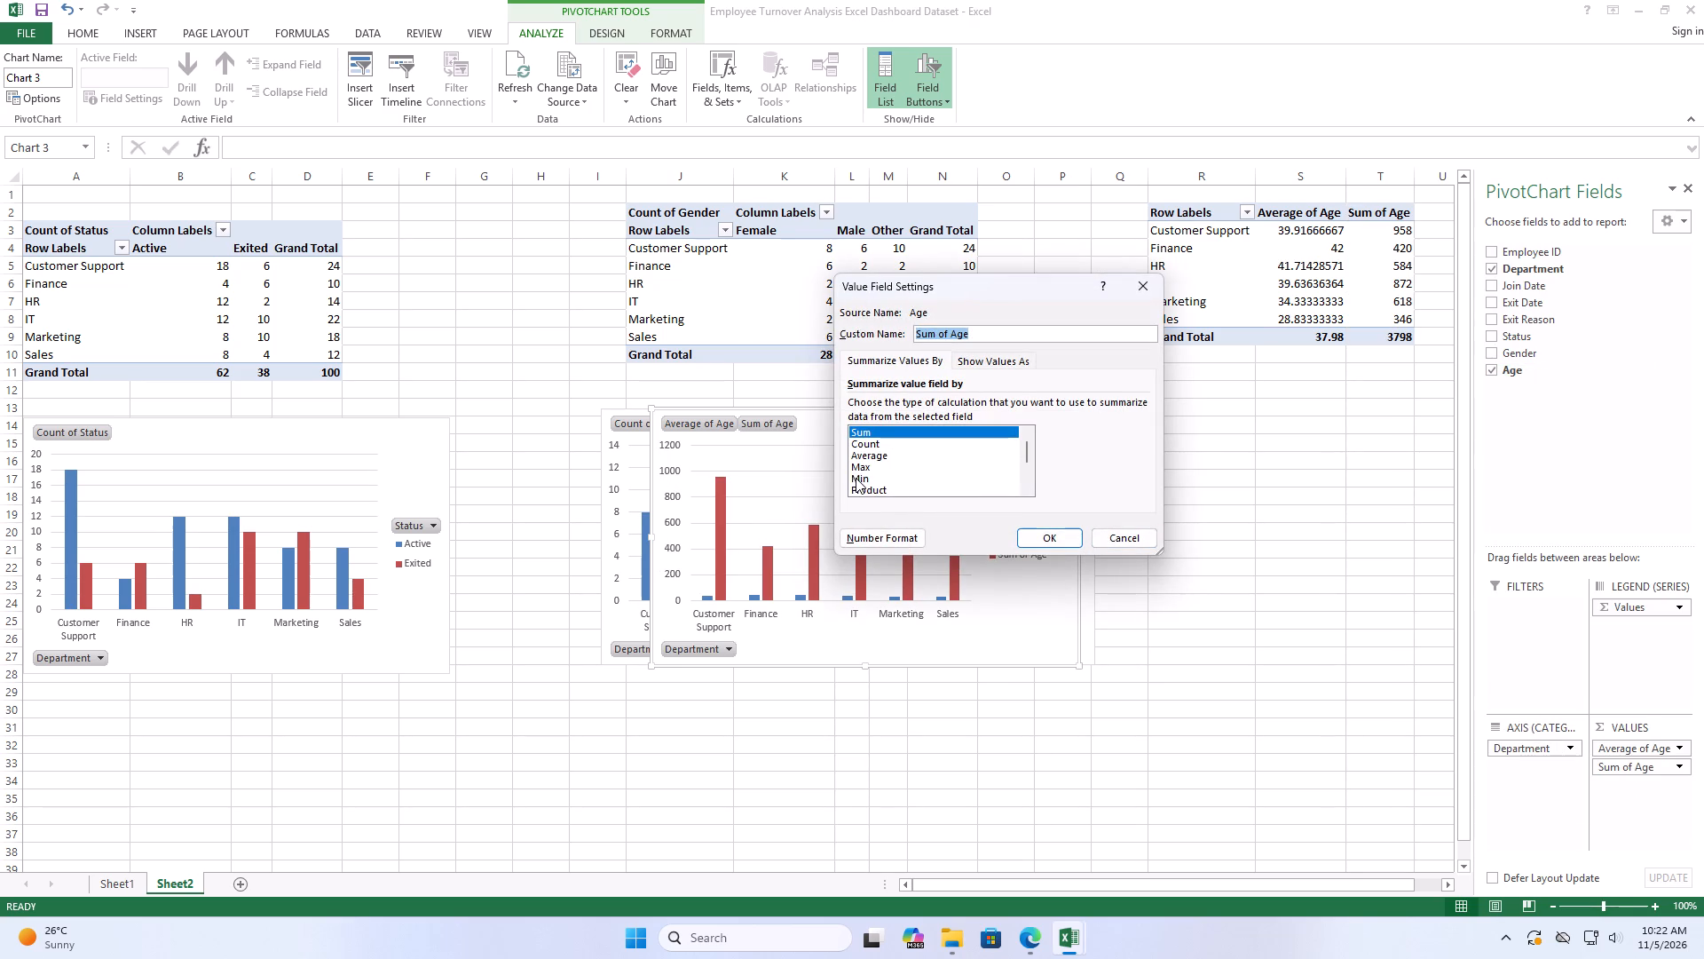
left_click(856, 478)
left_click(1037, 533)
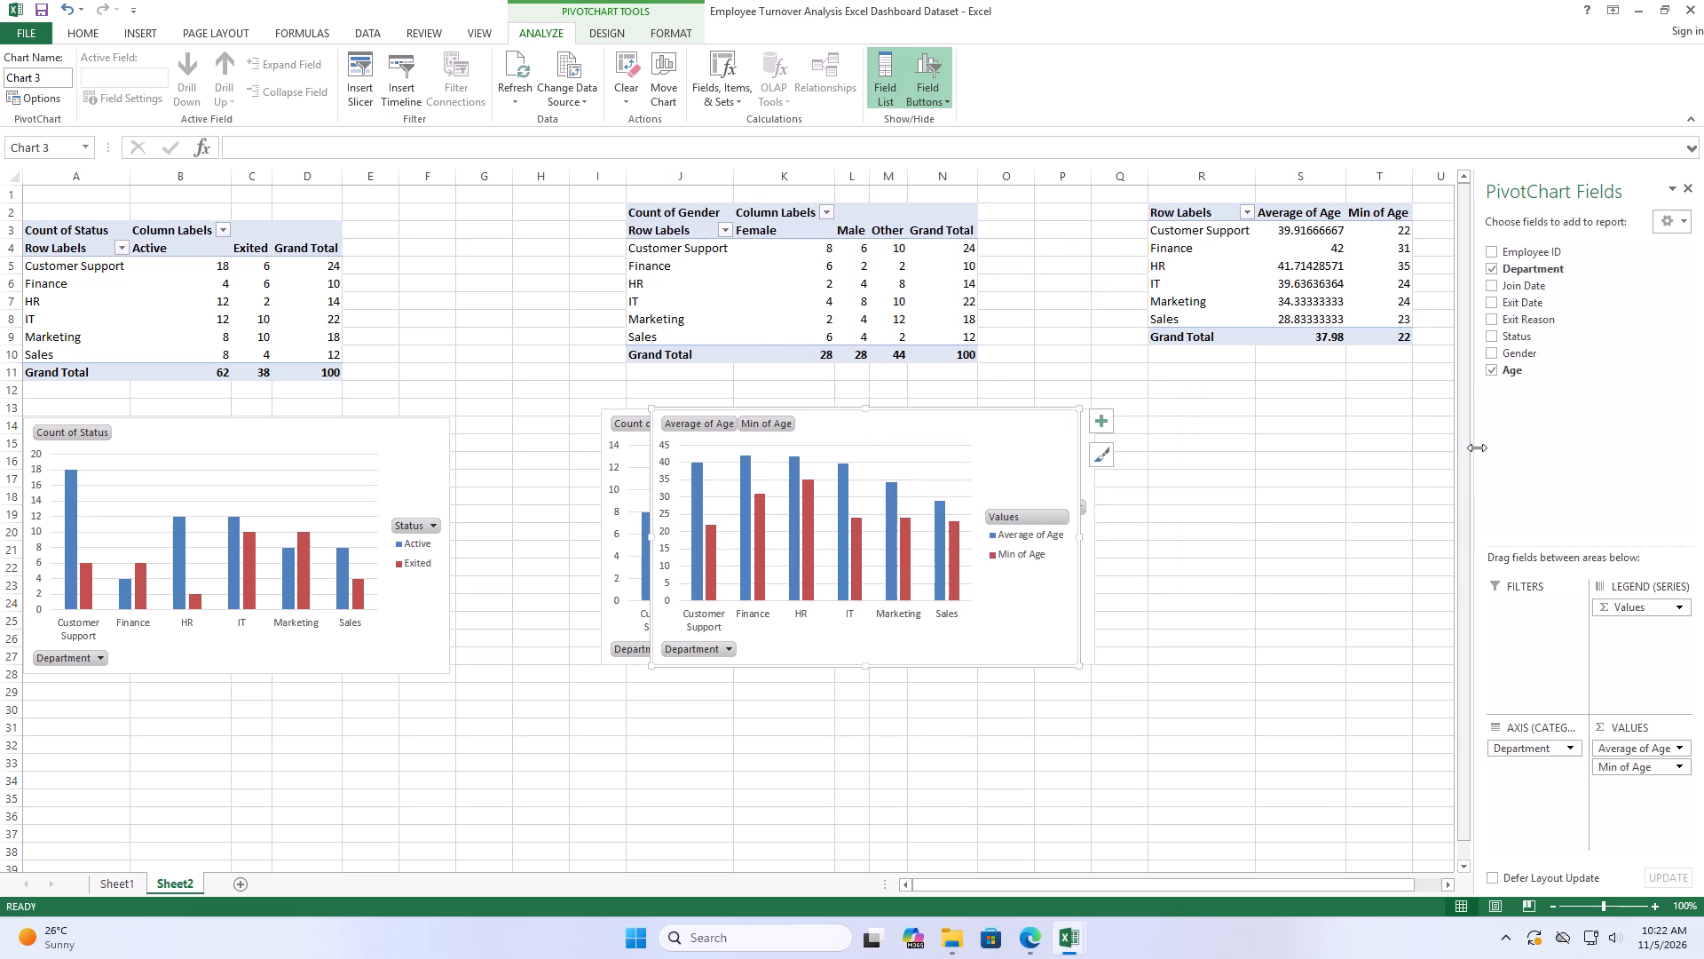
Add the Age field to the third PivotChart's values a third time, summarized by Max.
left_click_drag(1514, 368, 1614, 804)
left_click(1621, 782)
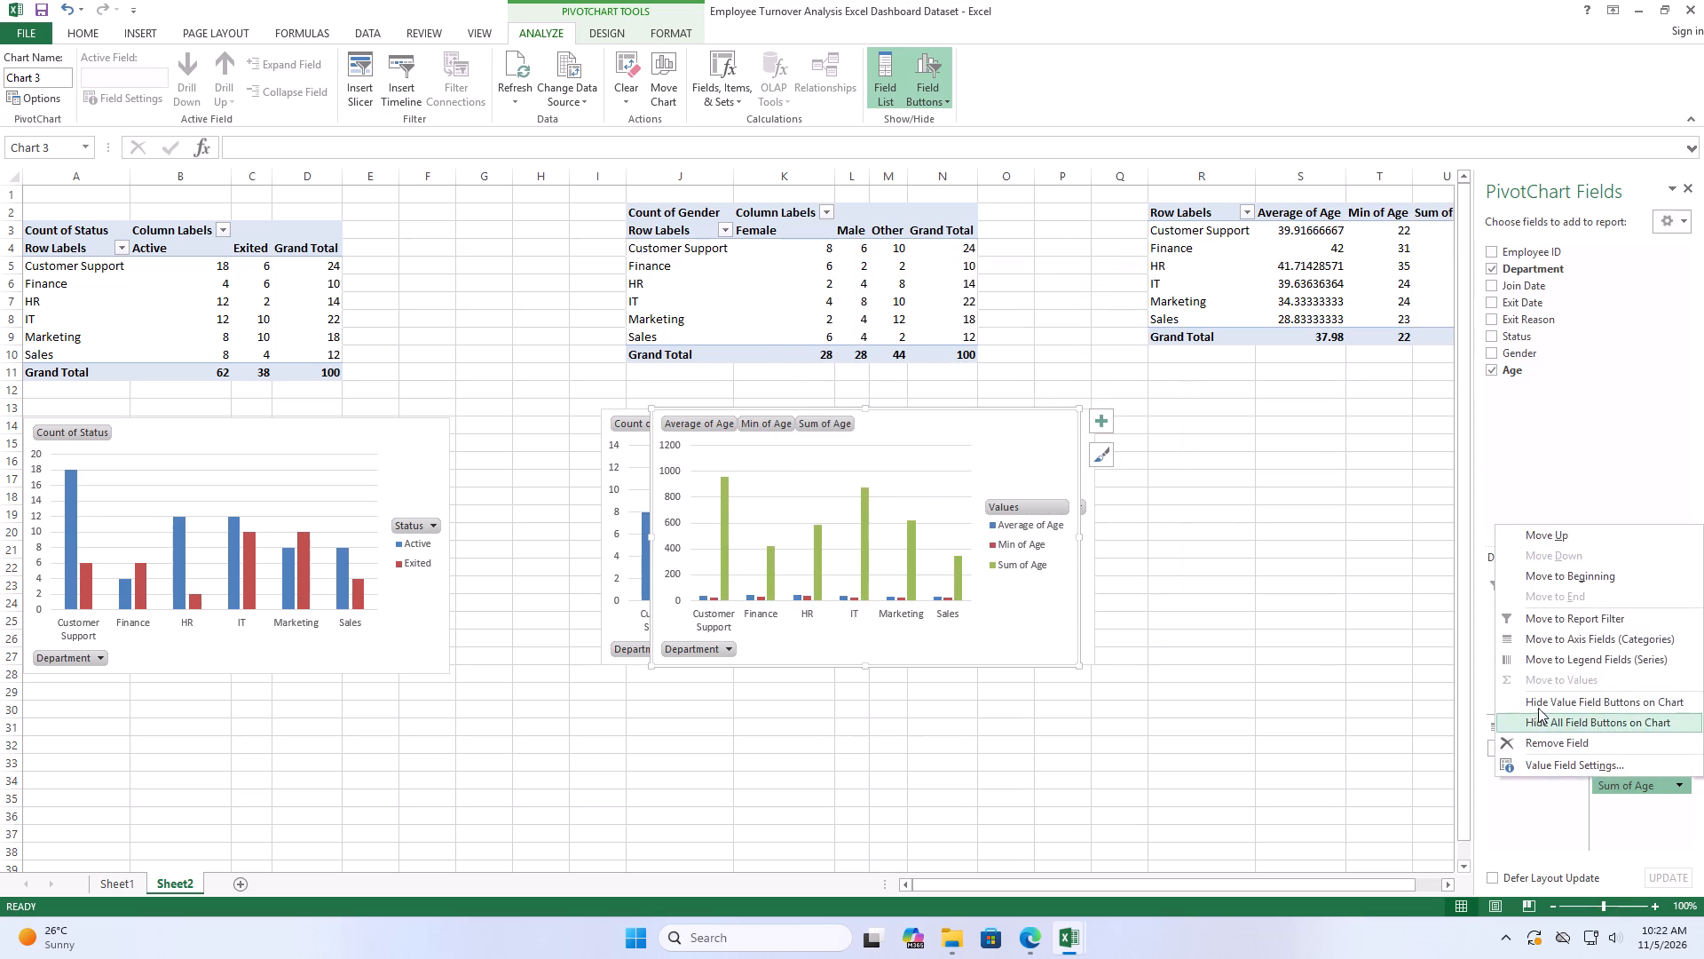
left_click(1558, 760)
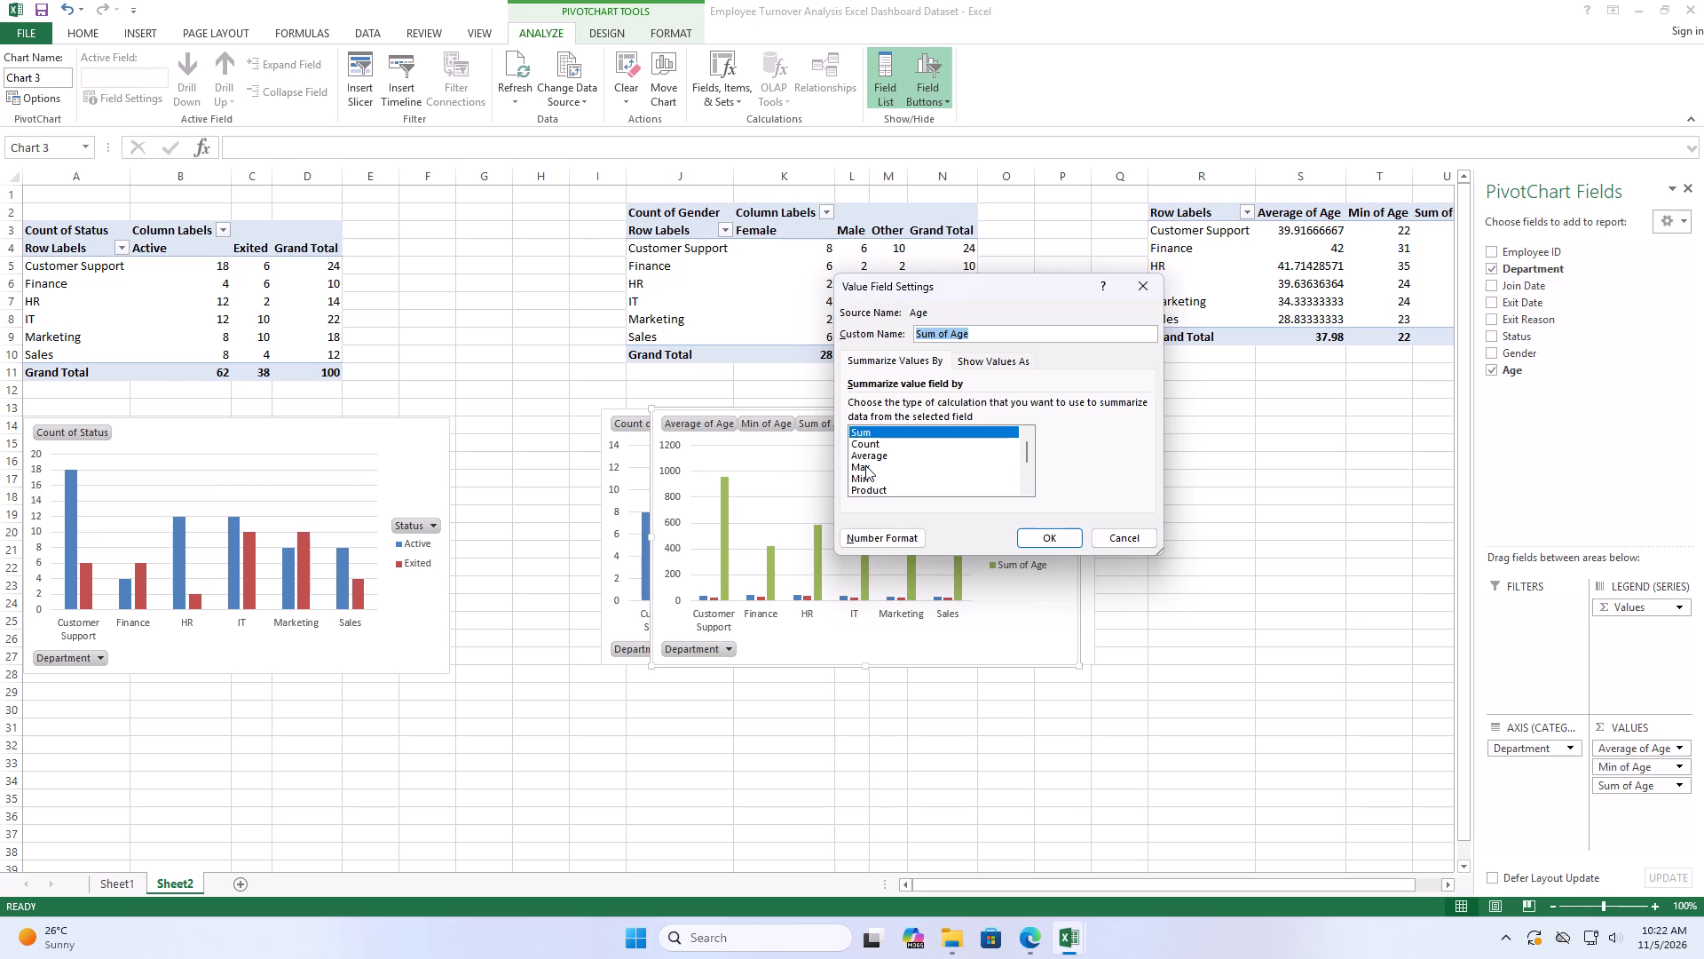
left_click(865, 465)
left_click(1075, 535)
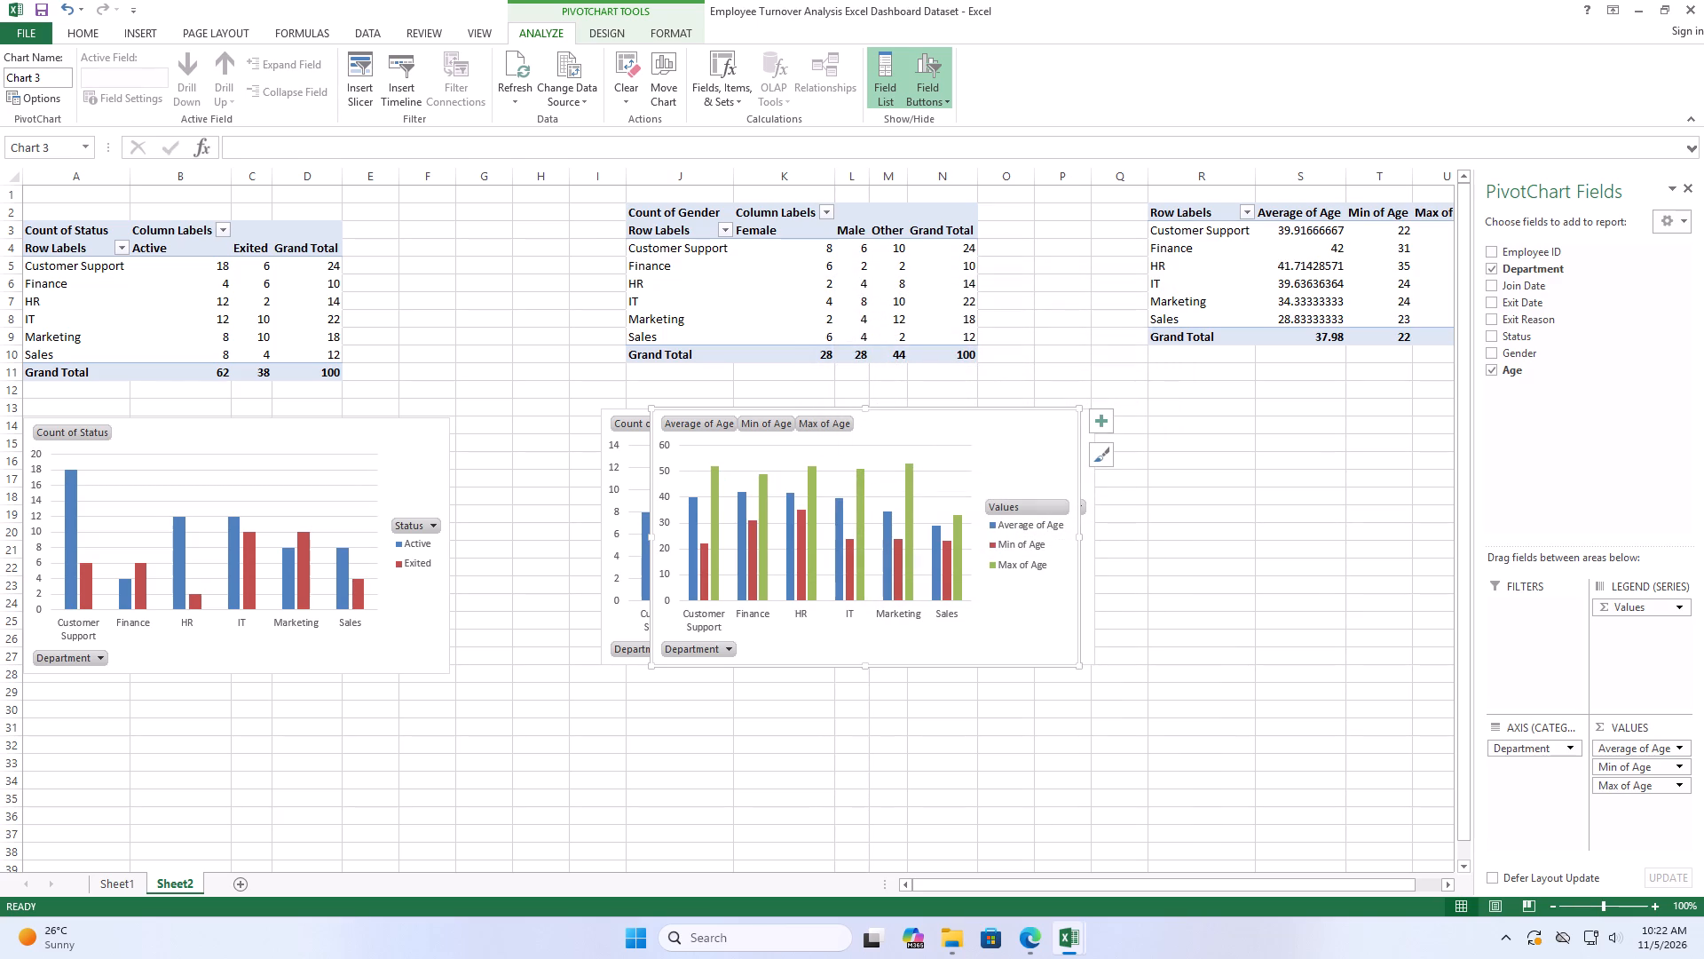
Move the age PivotChart beneath its PivotTable, beside the gender chart, starting around column R.
left_click_drag(936, 427, 1379, 442)
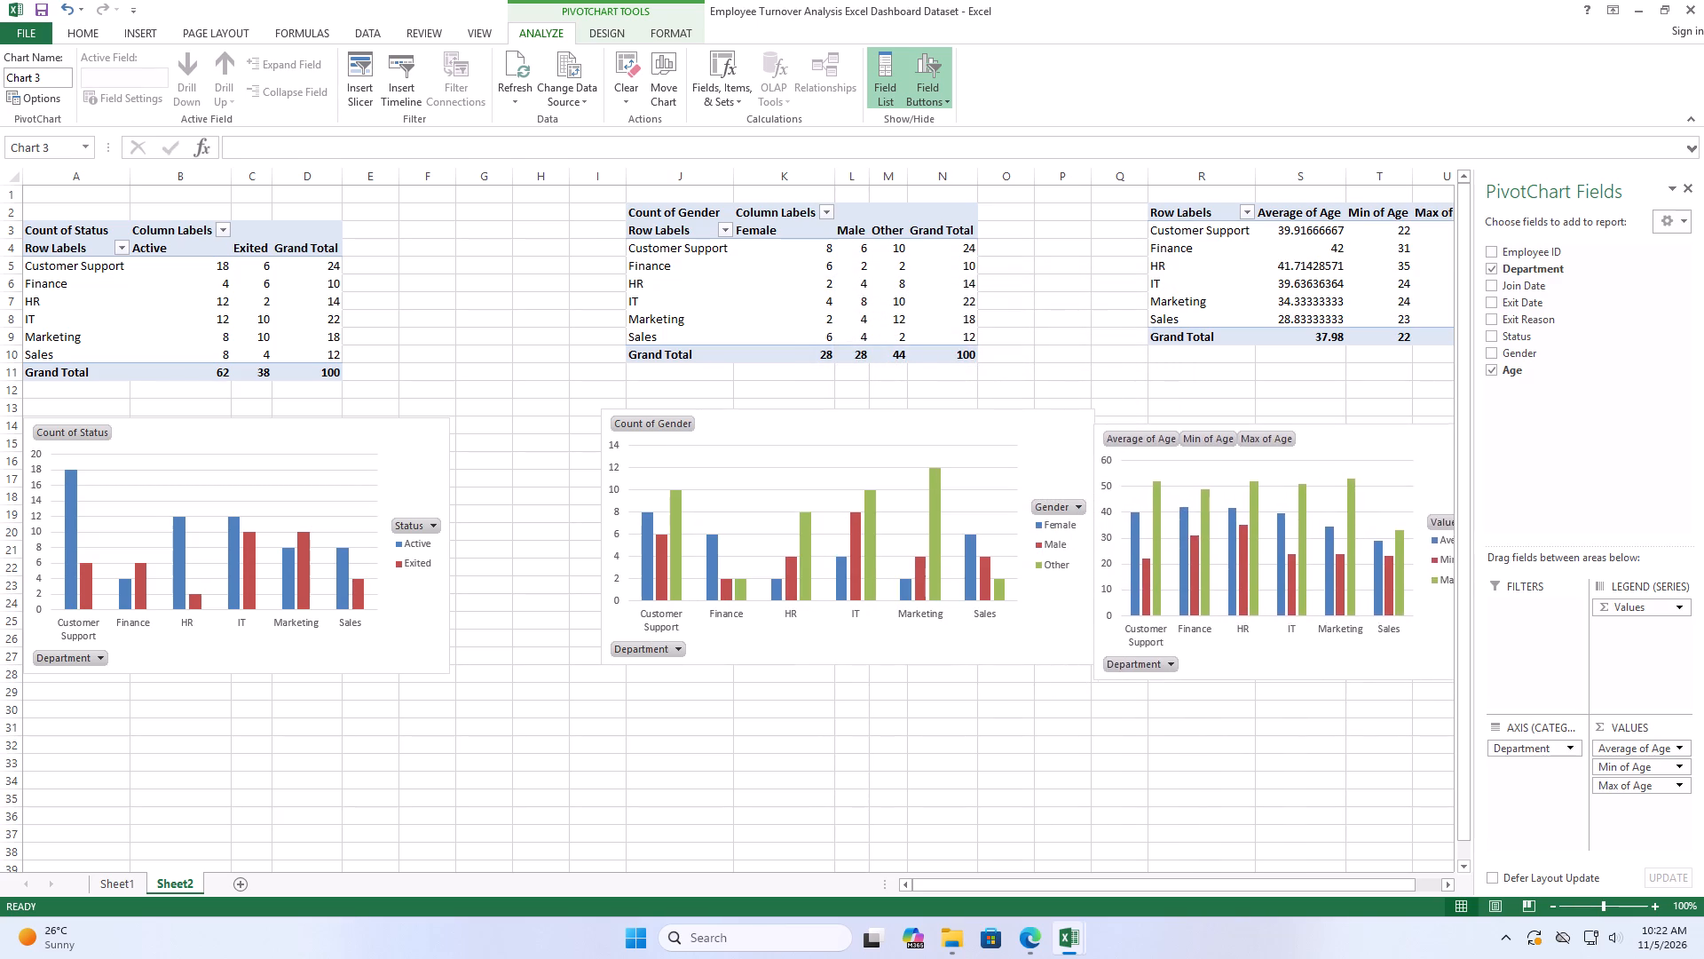
left_click_drag(1379, 442, 1429, 422)
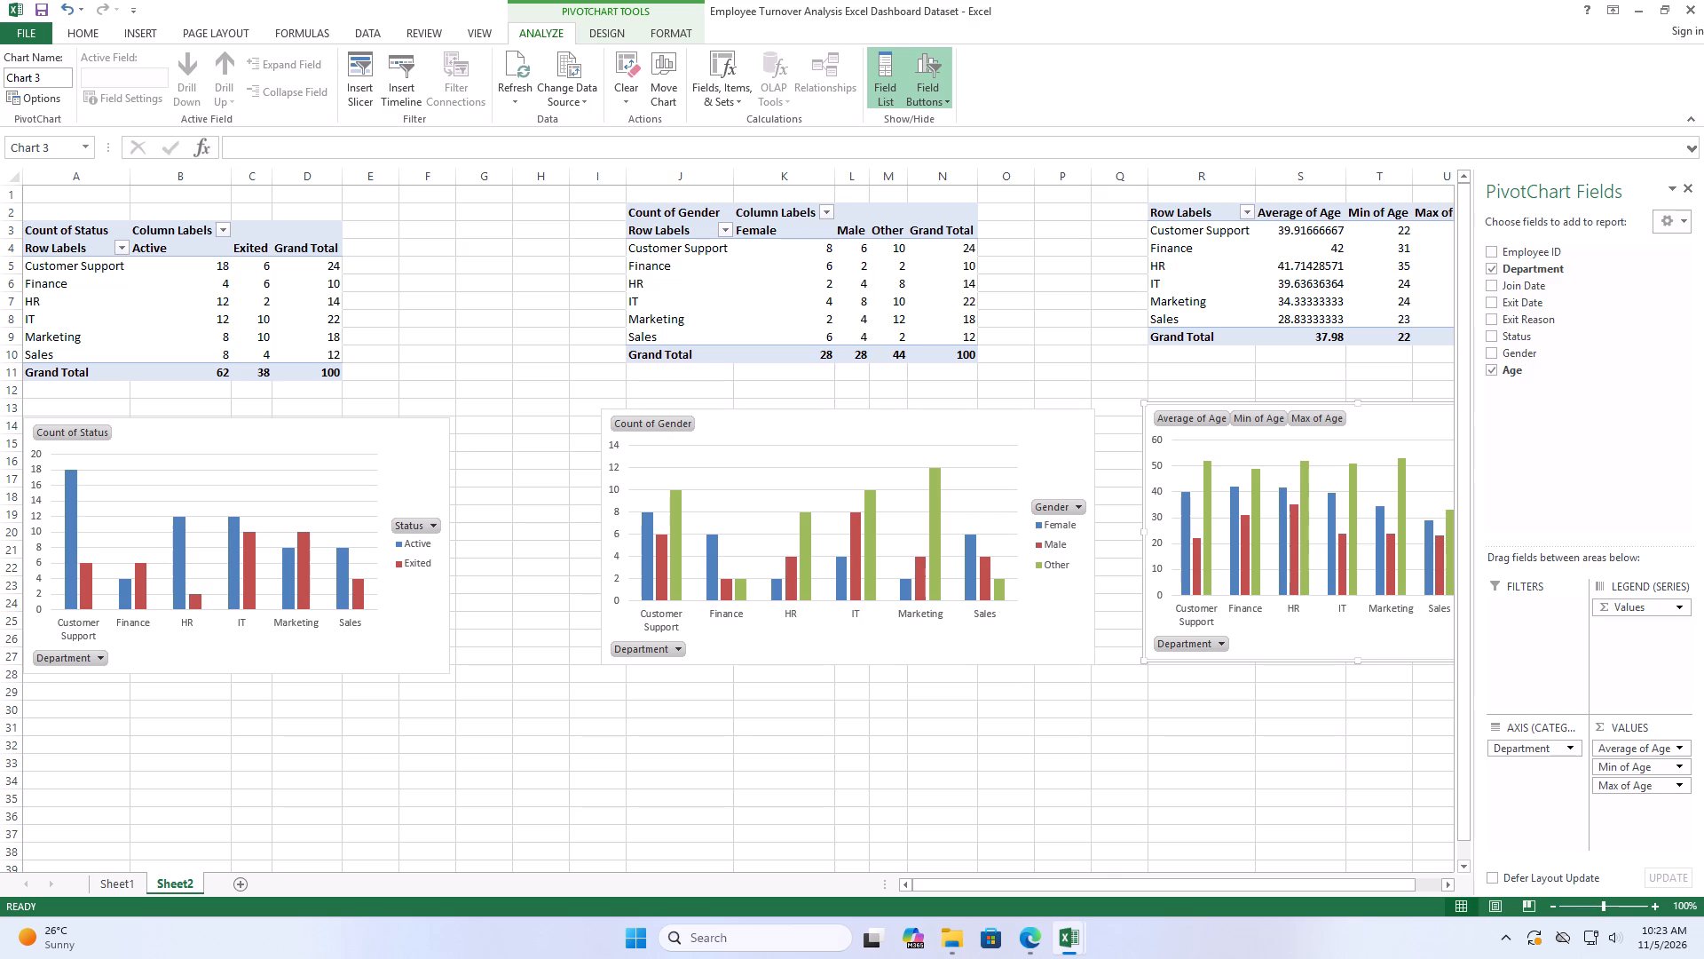
Insert a fourth PivotChart and PivotTable from Sheet1 range A1:H101, placed on the existing Sheet2 at cell A34.
left_click(108, 889)
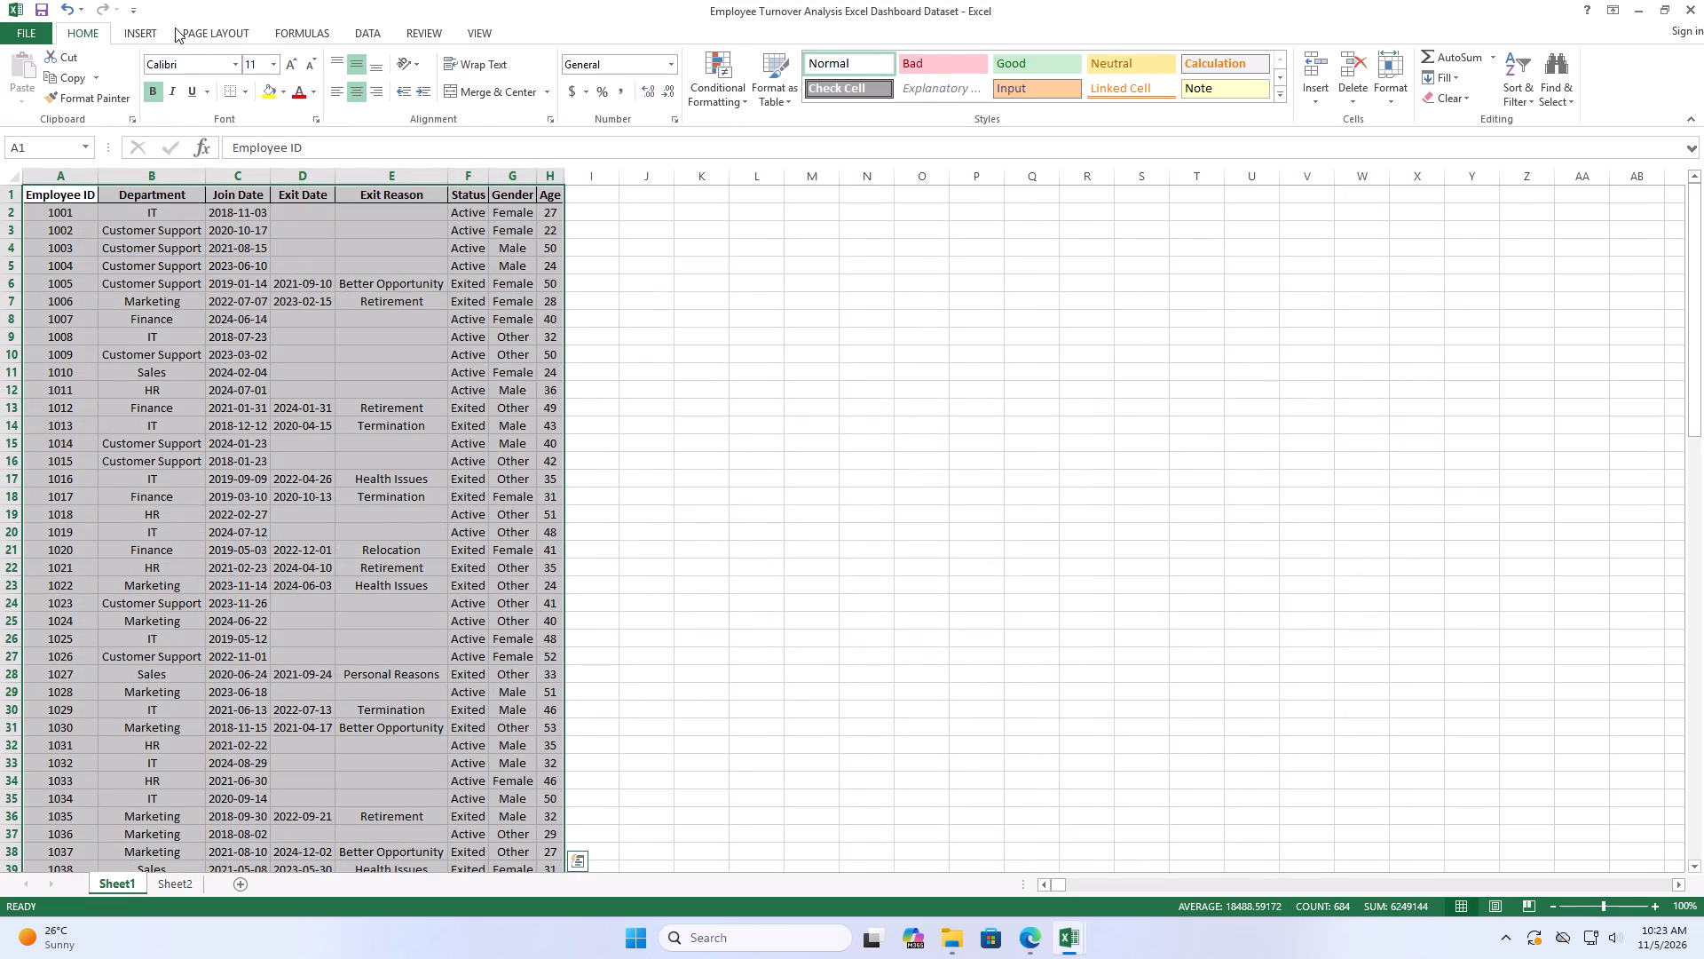
left_click(149, 31)
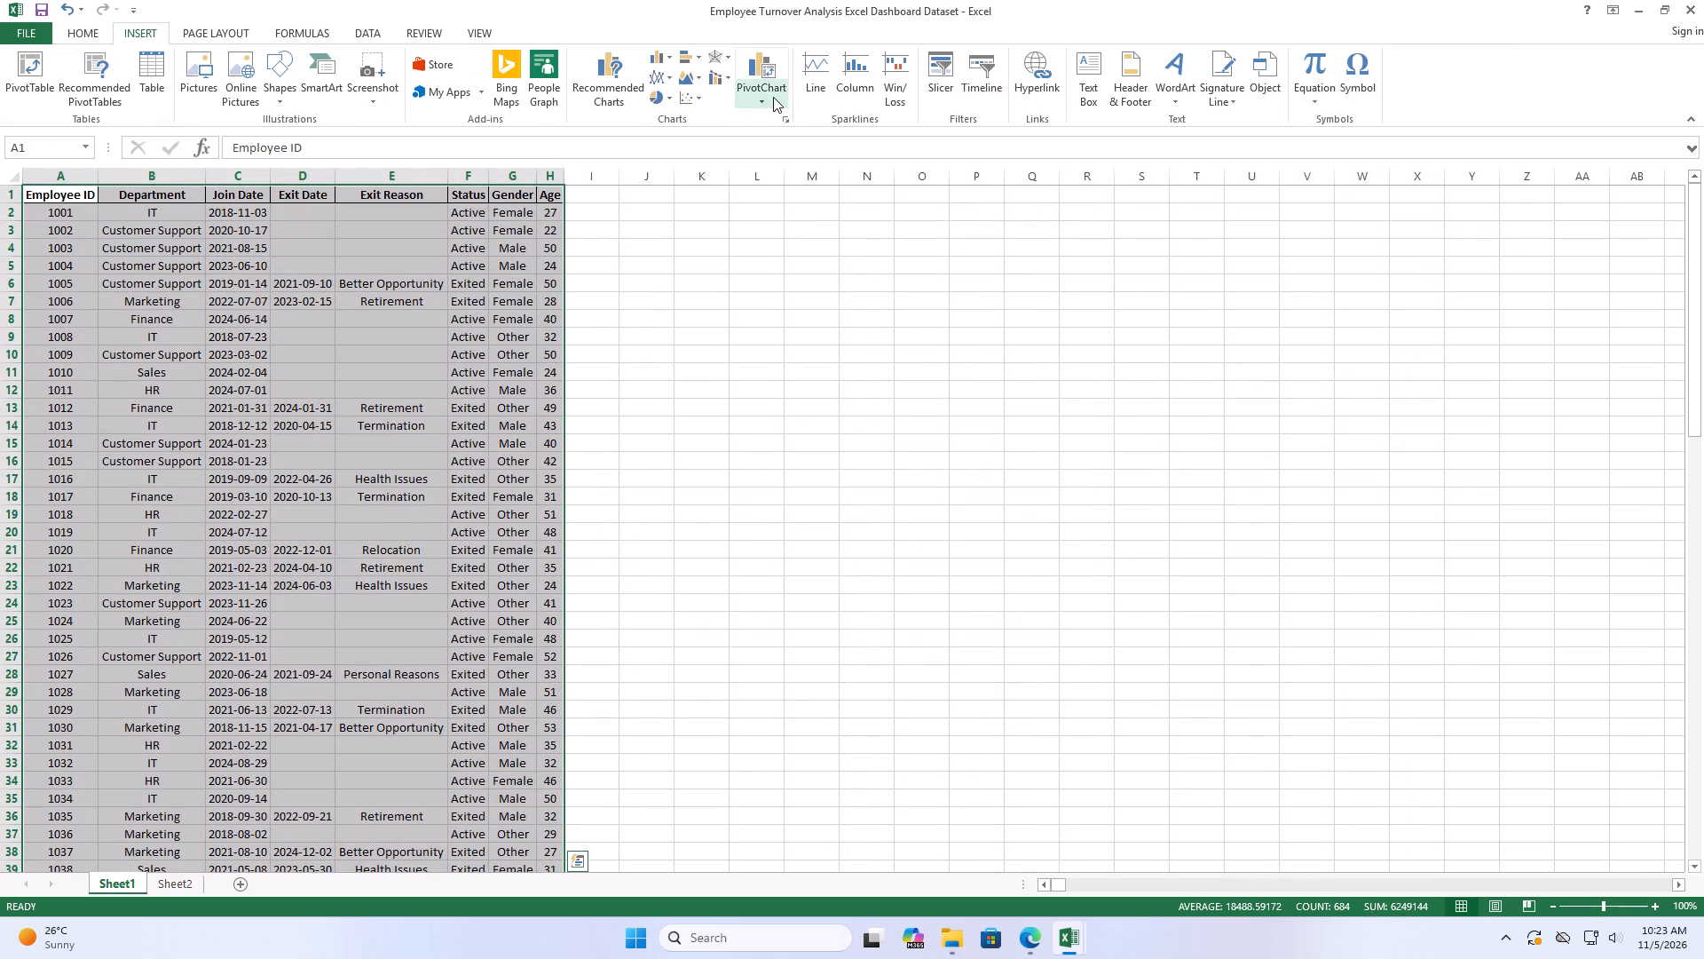
left_click(773, 97)
left_click(777, 141)
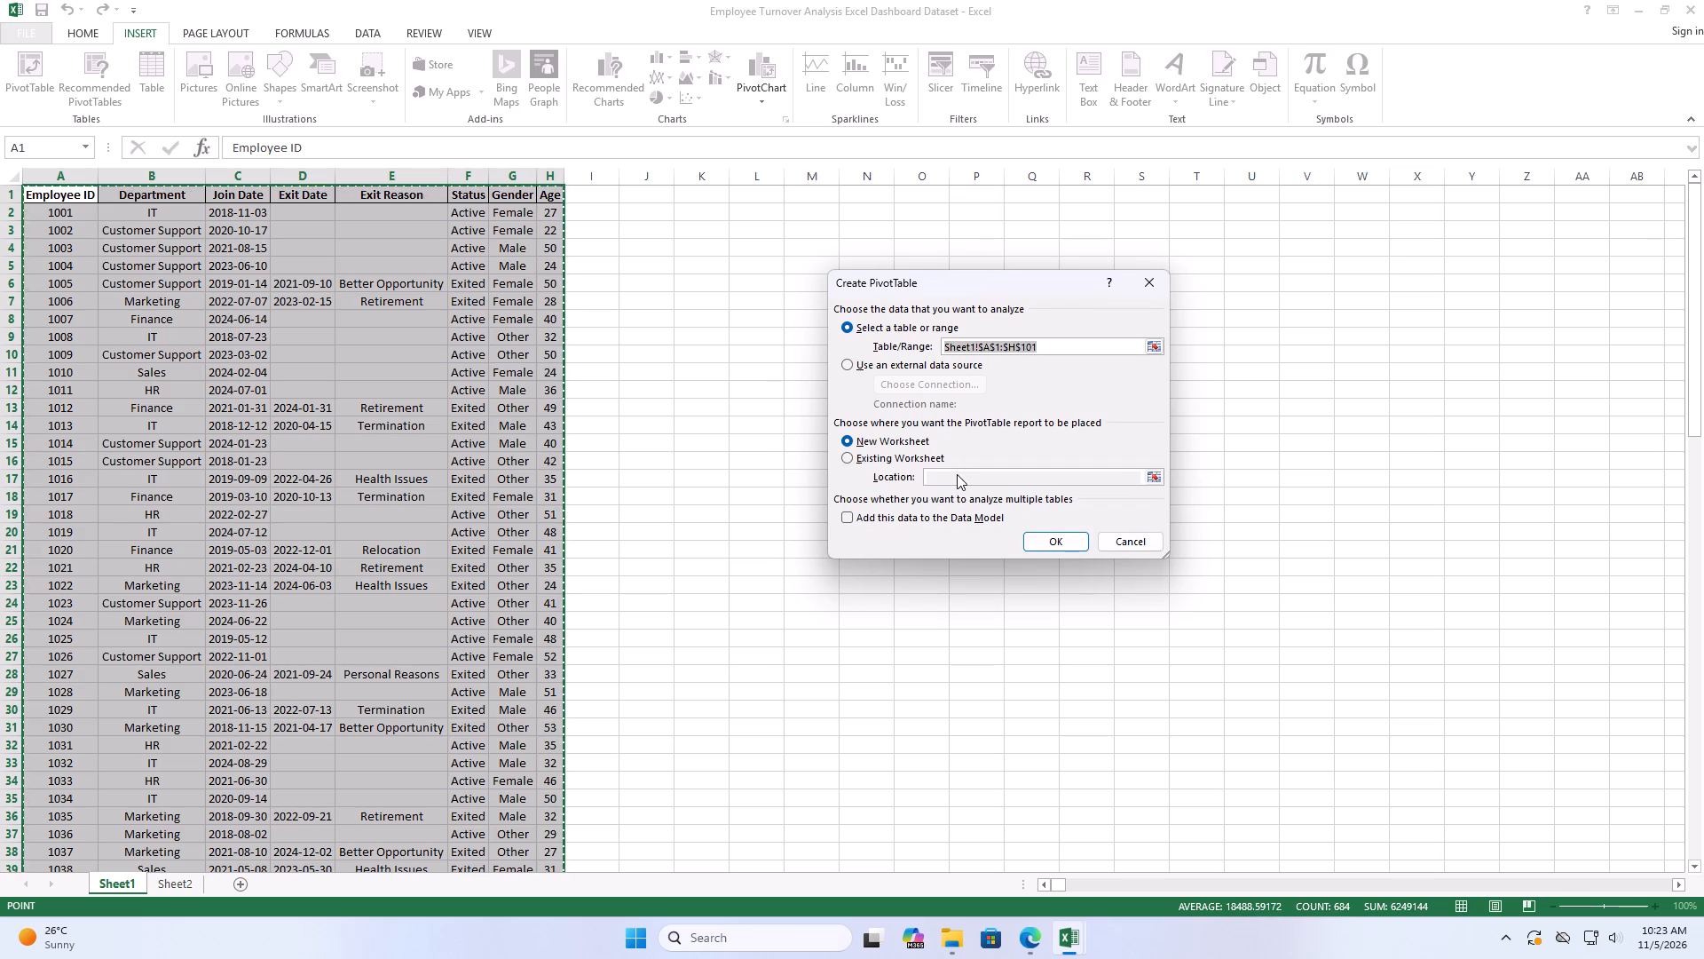
left_click(892, 459)
left_click(1156, 478)
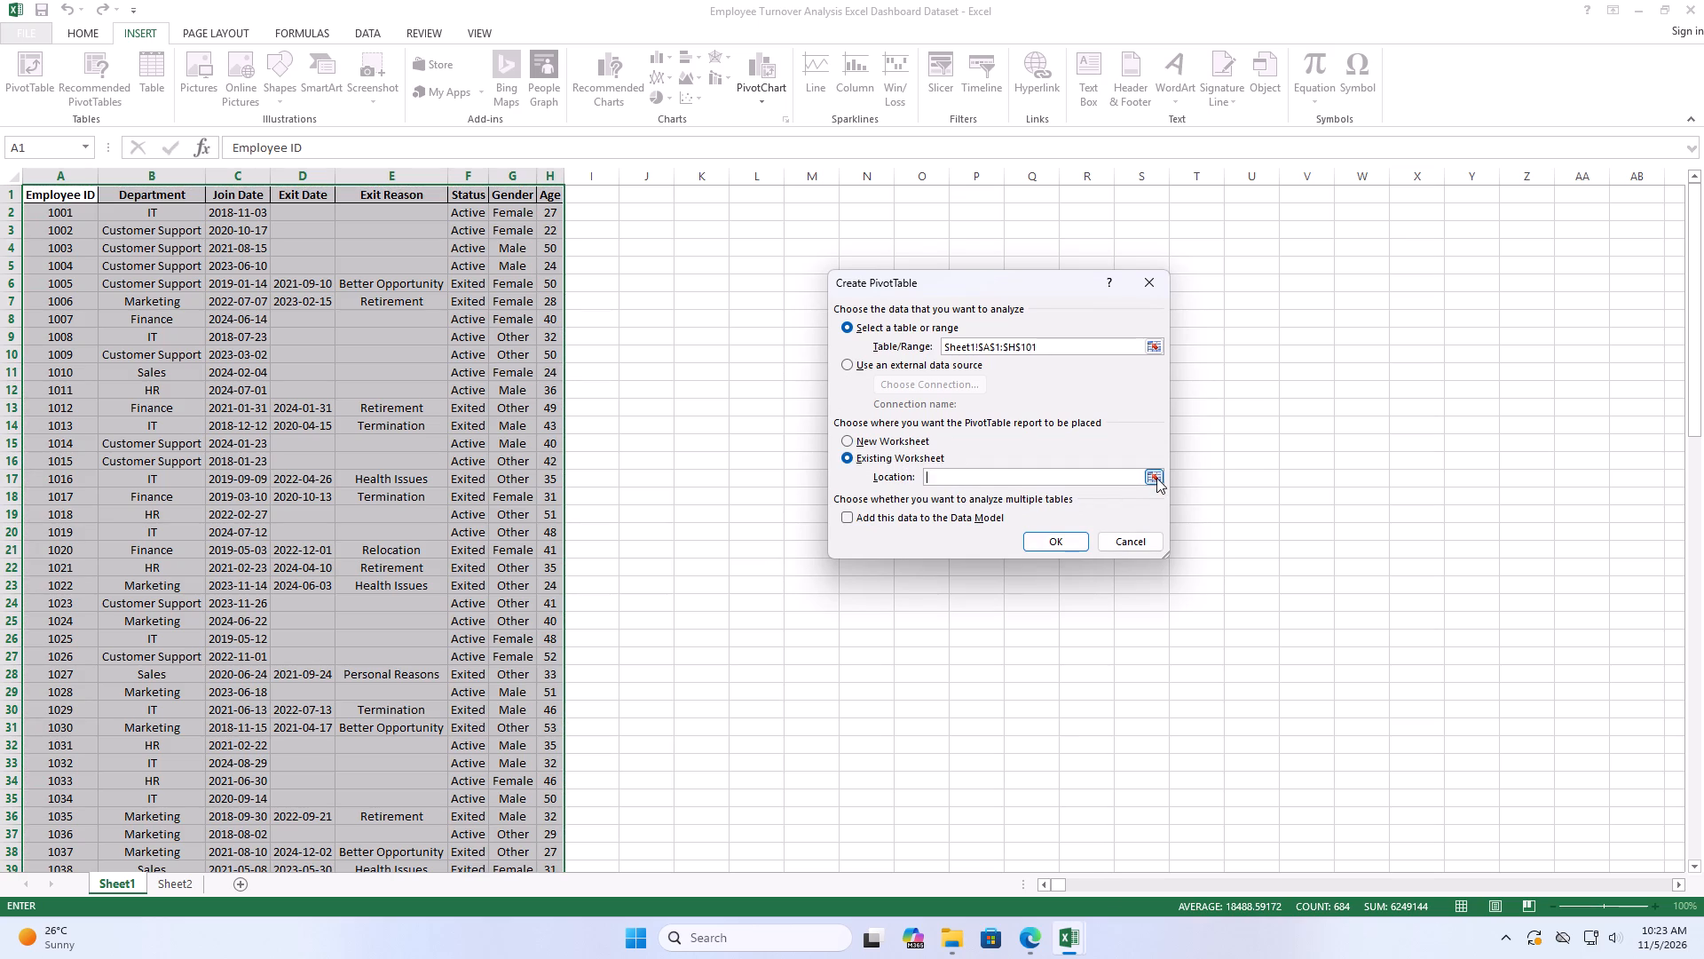
left_click(184, 878)
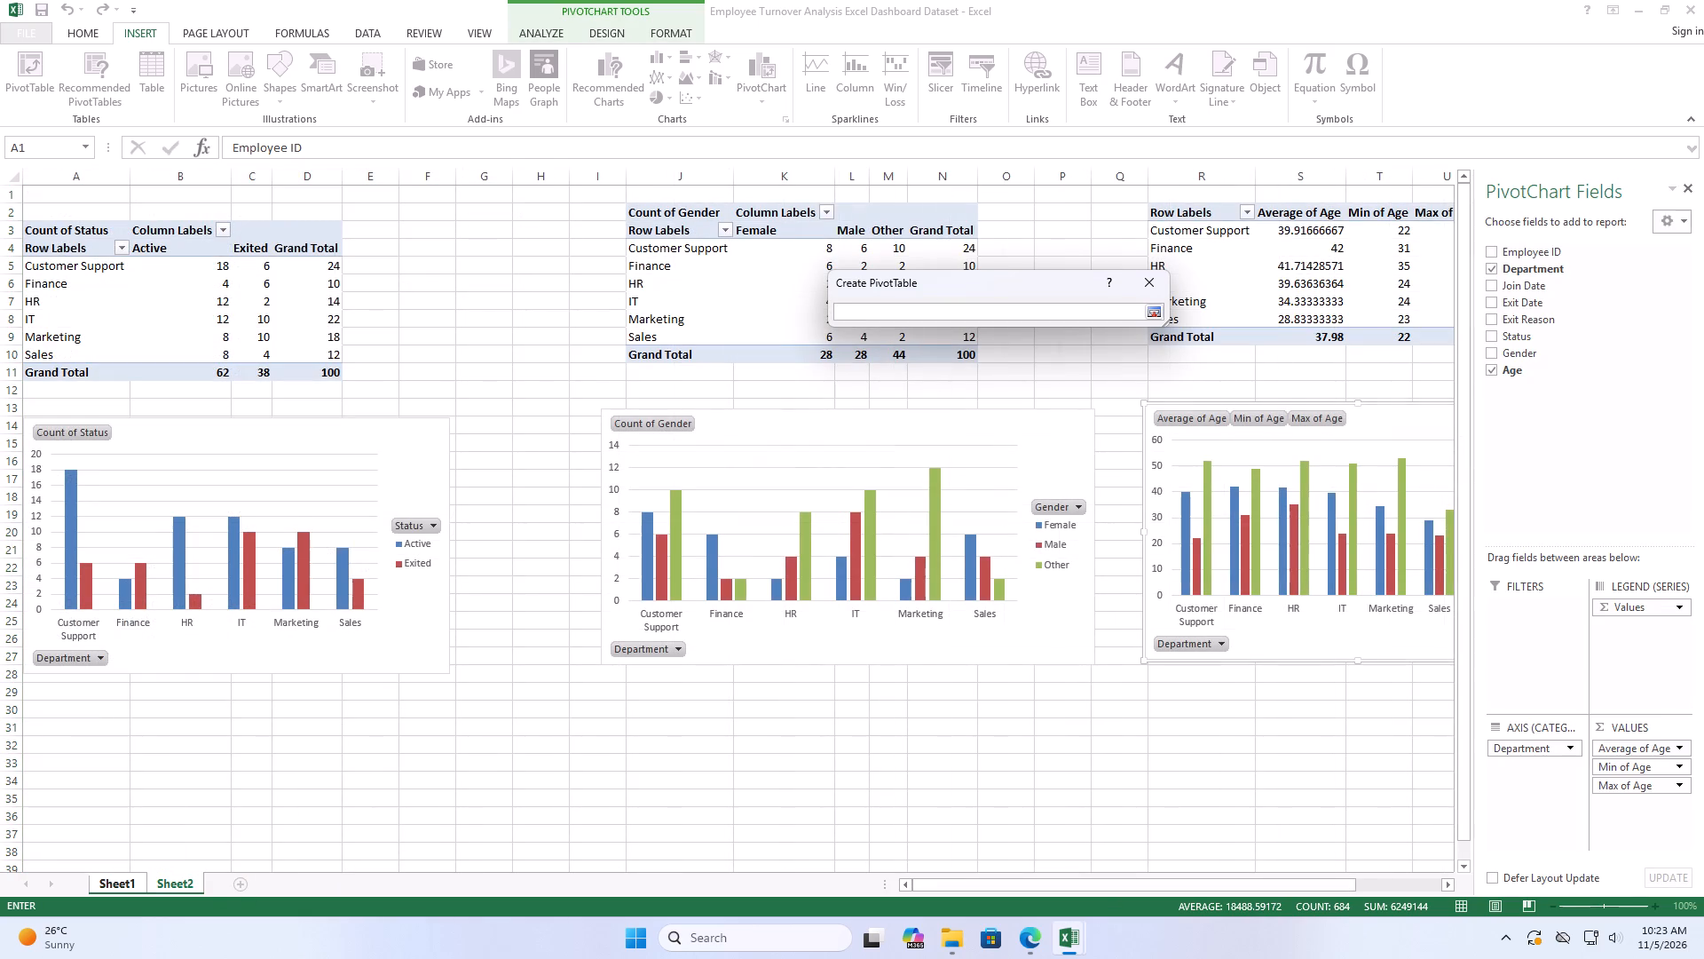
scroll(162, 778, "down", 2)
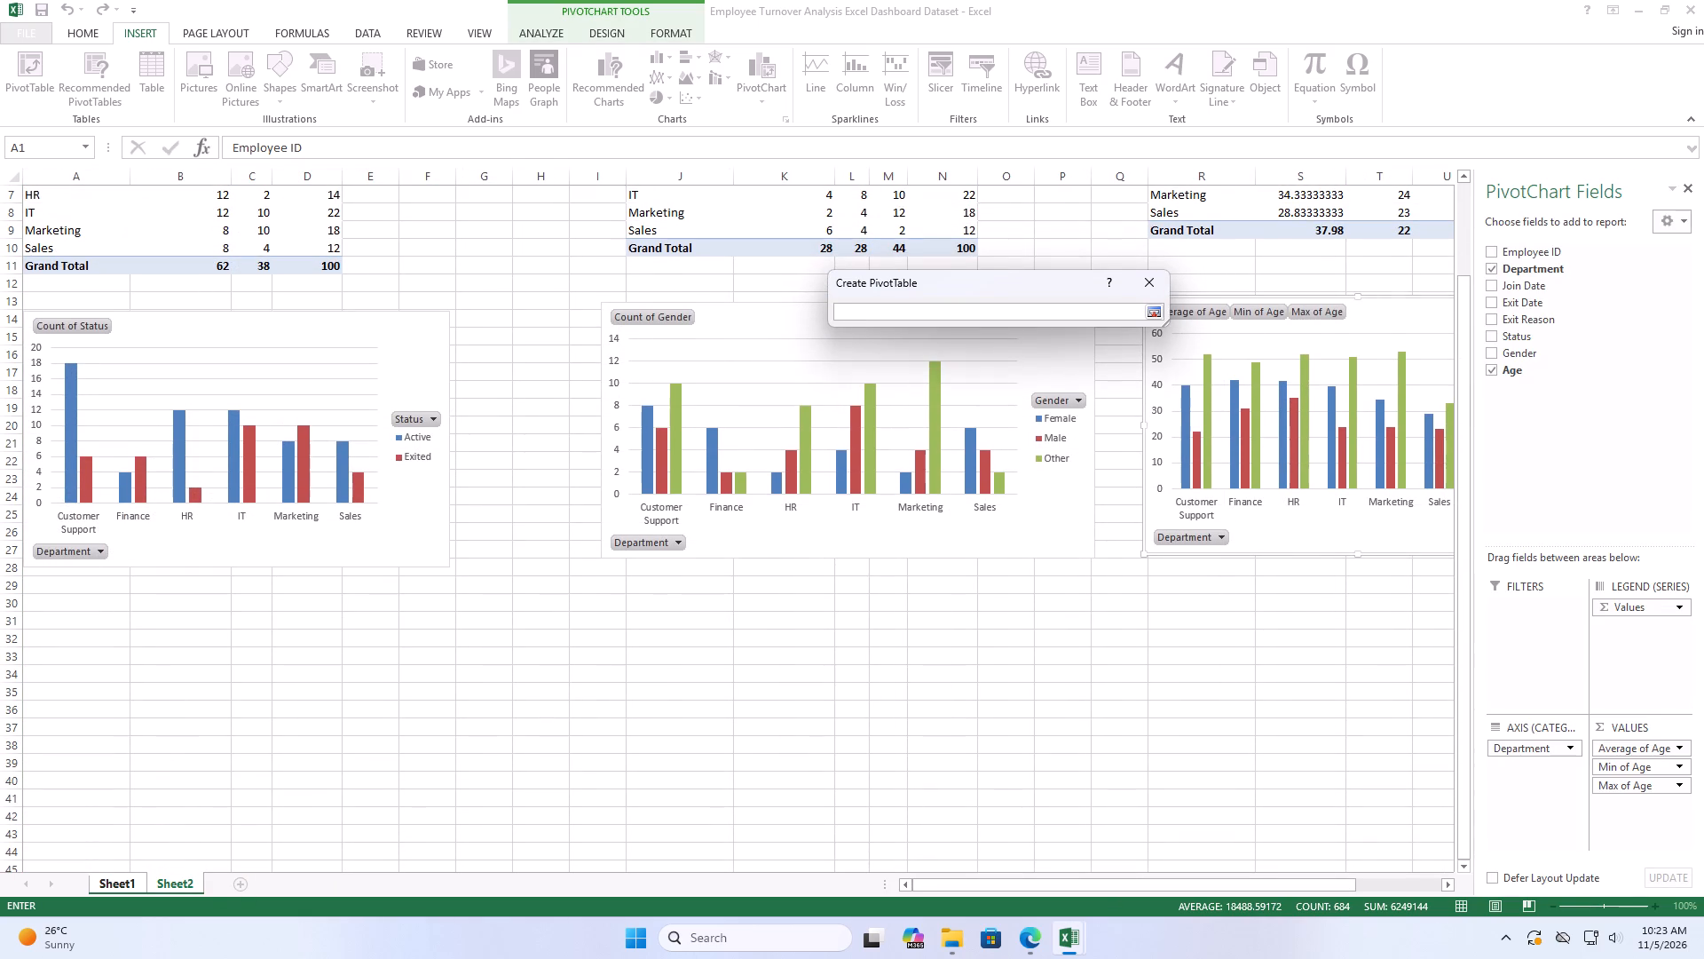
left_click(101, 676)
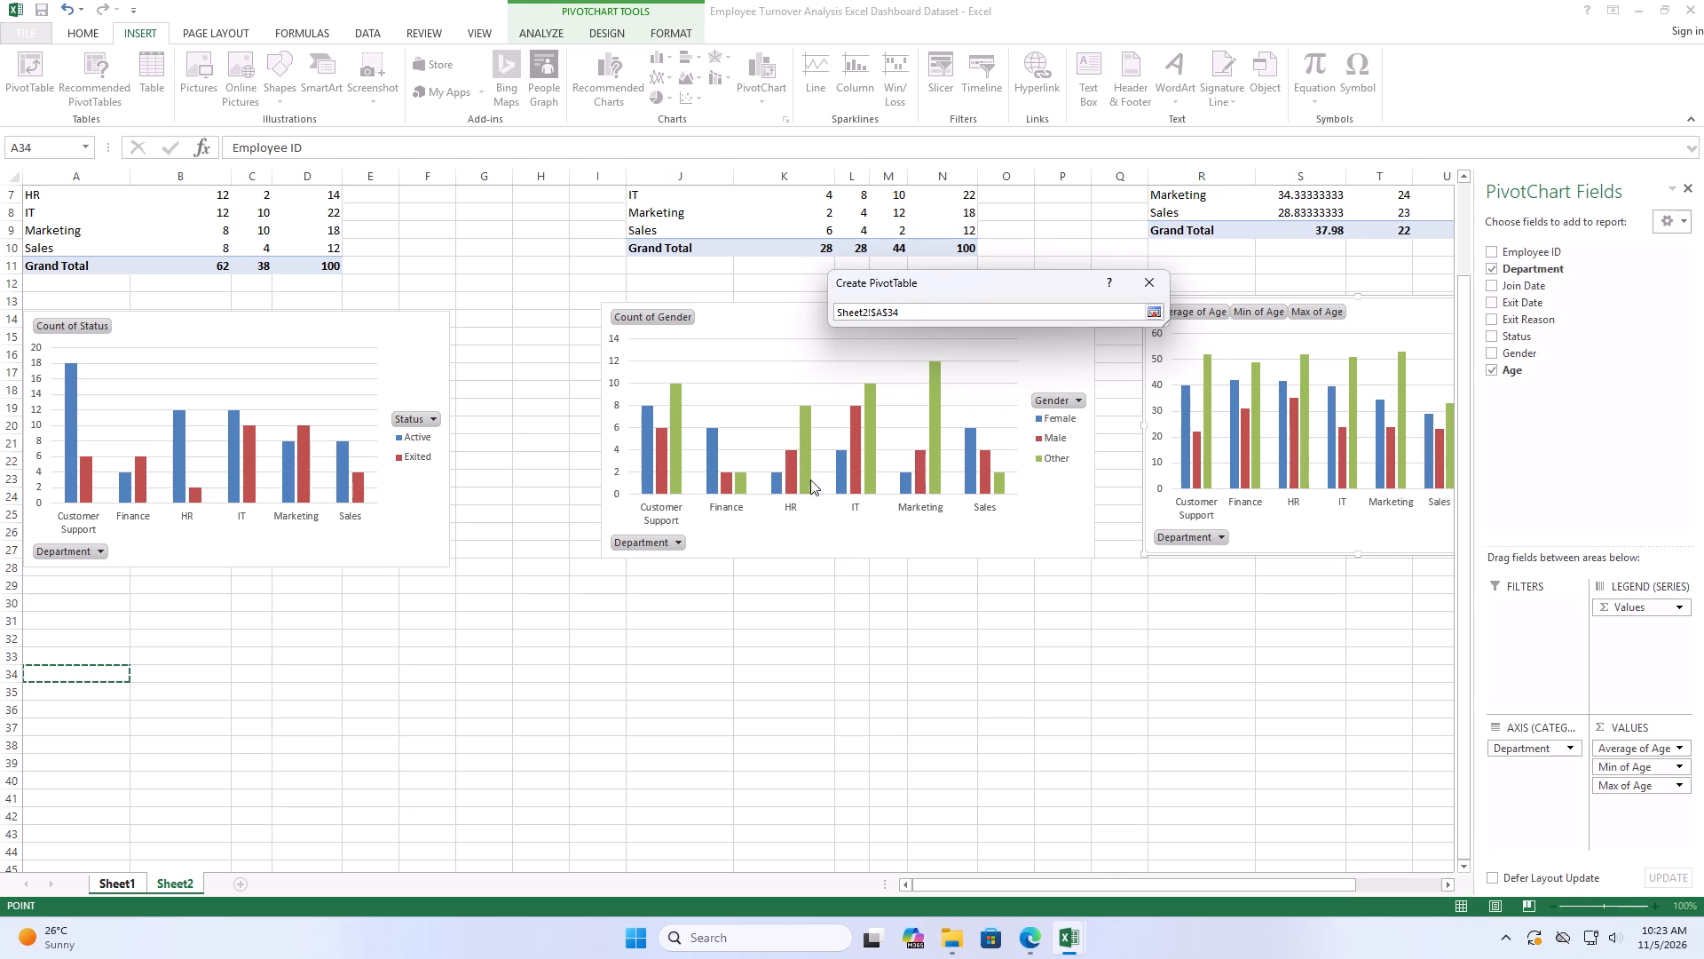
left_click(1156, 313)
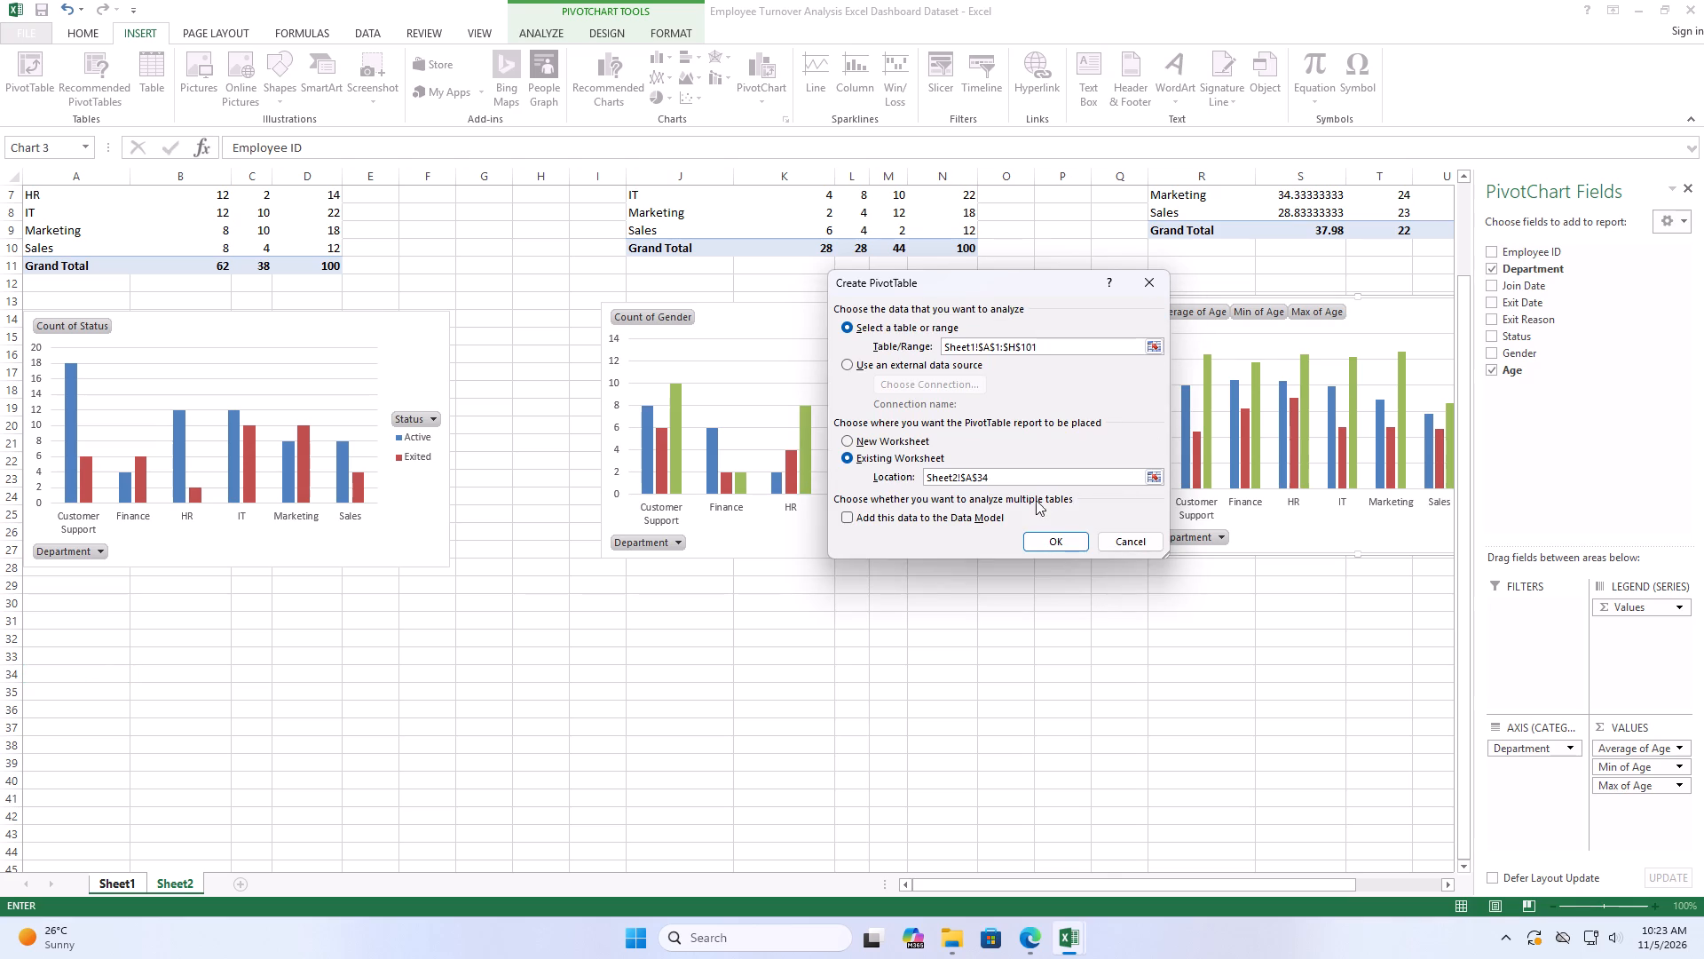
left_click(1057, 543)
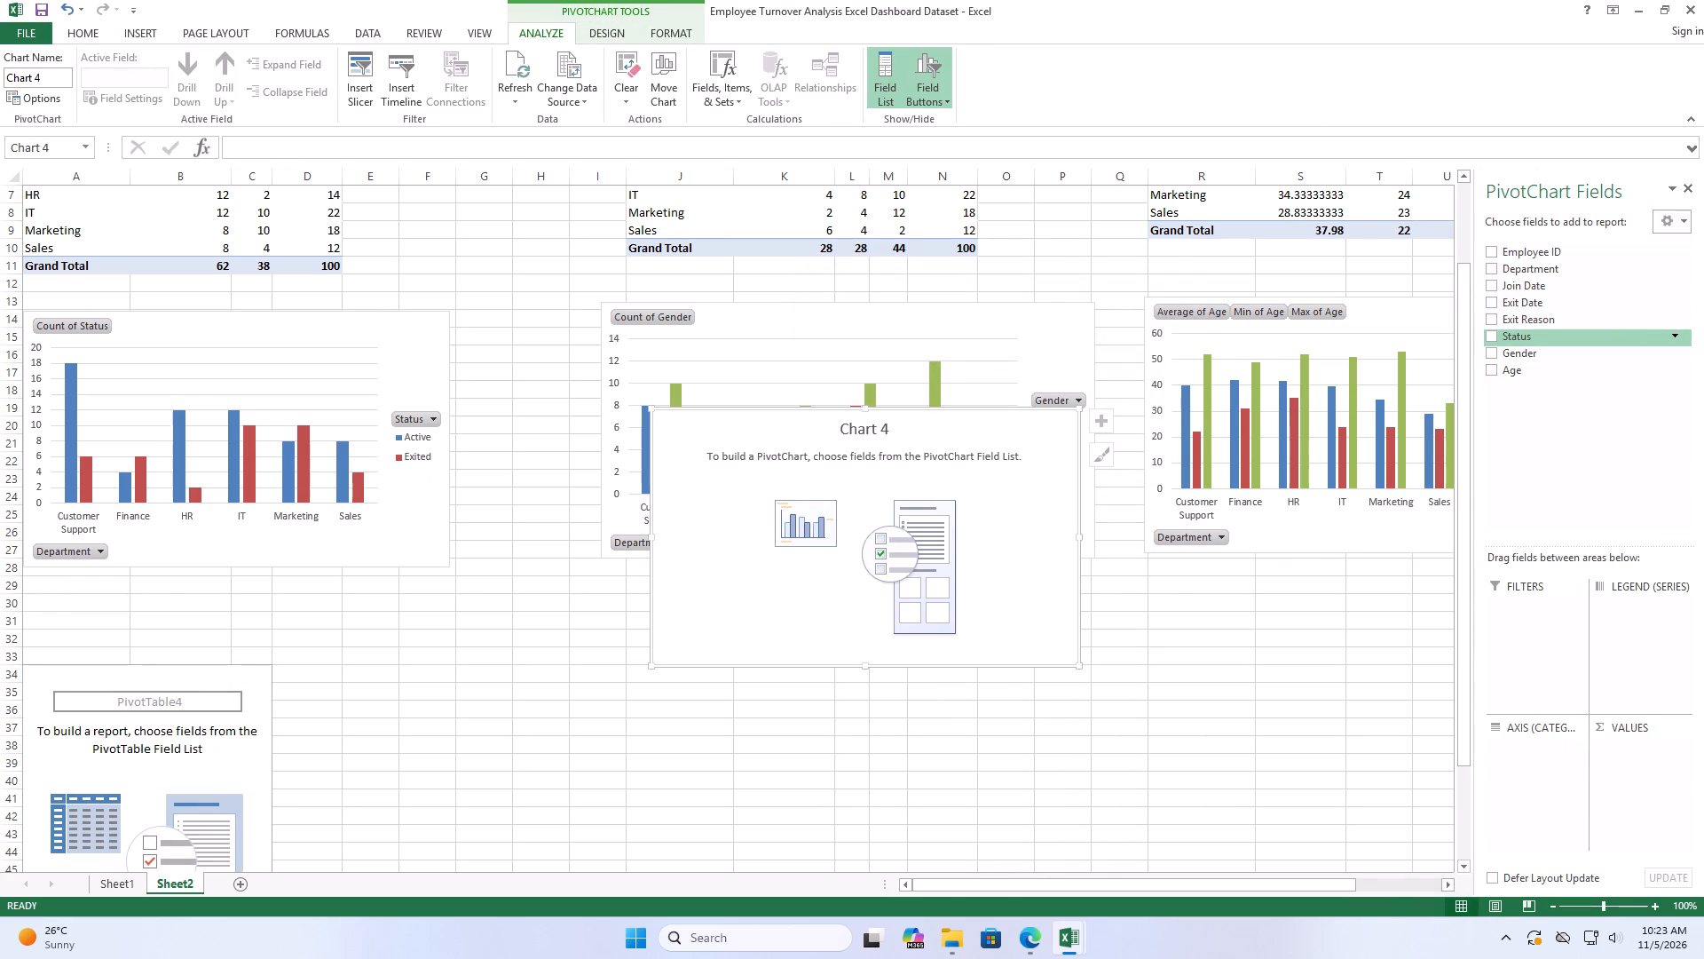
Add the Status field to the fourth PivotChart as its axis categories.
left_click(1492, 334)
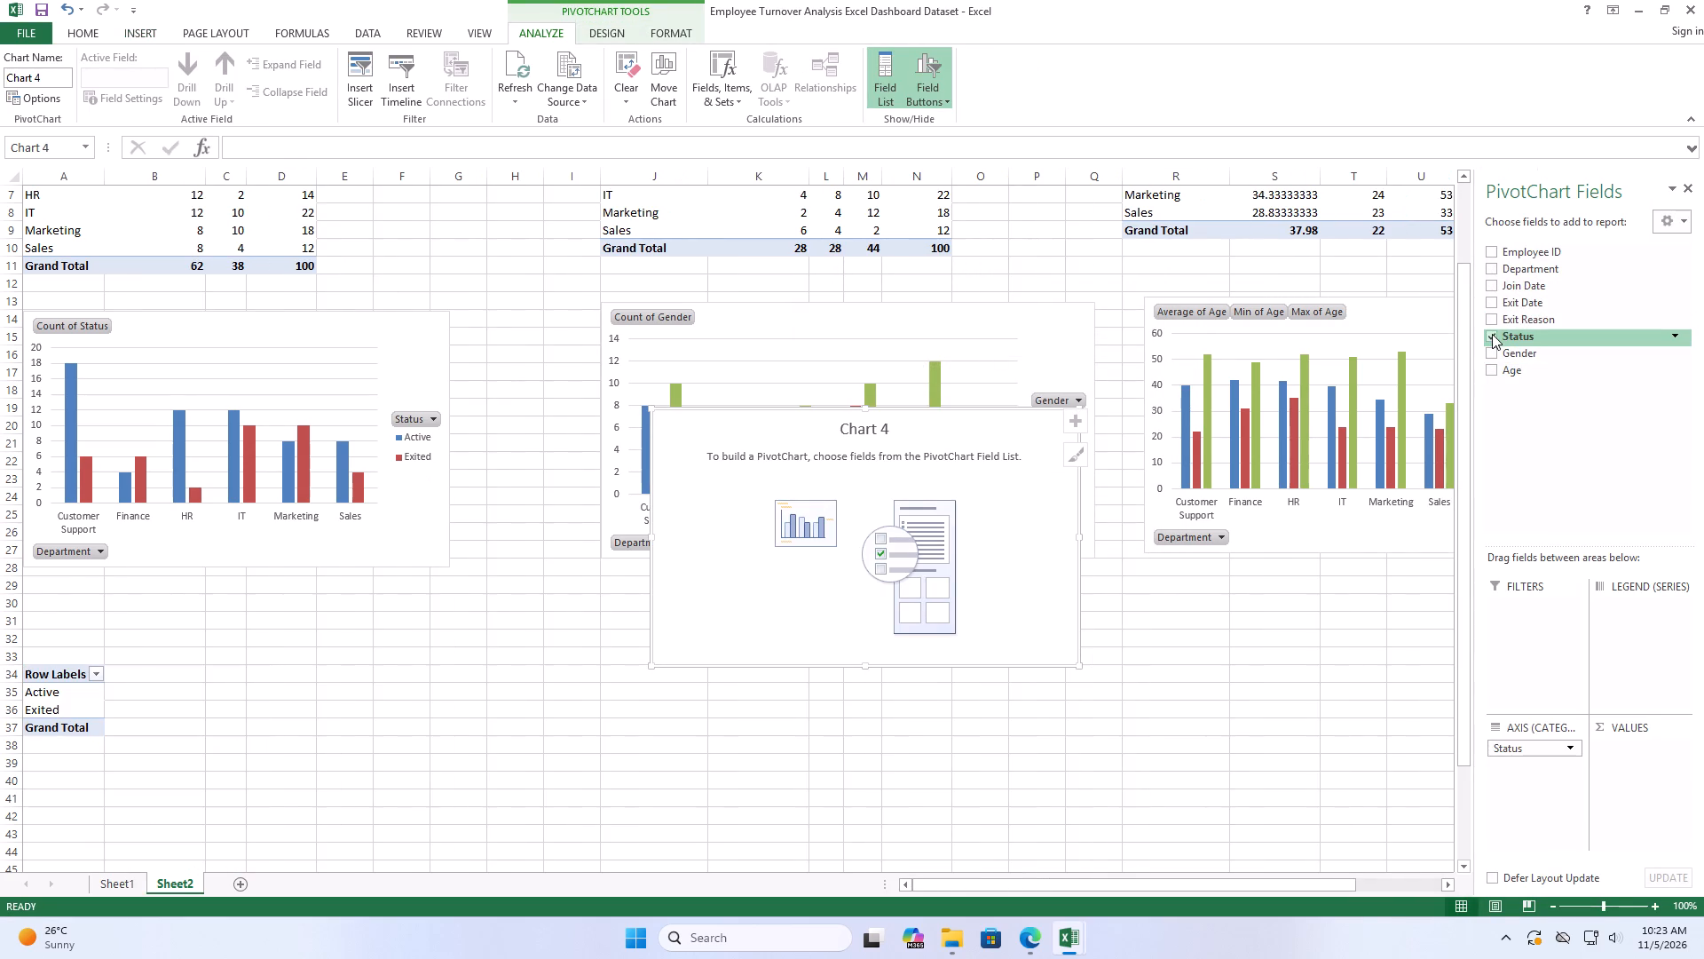
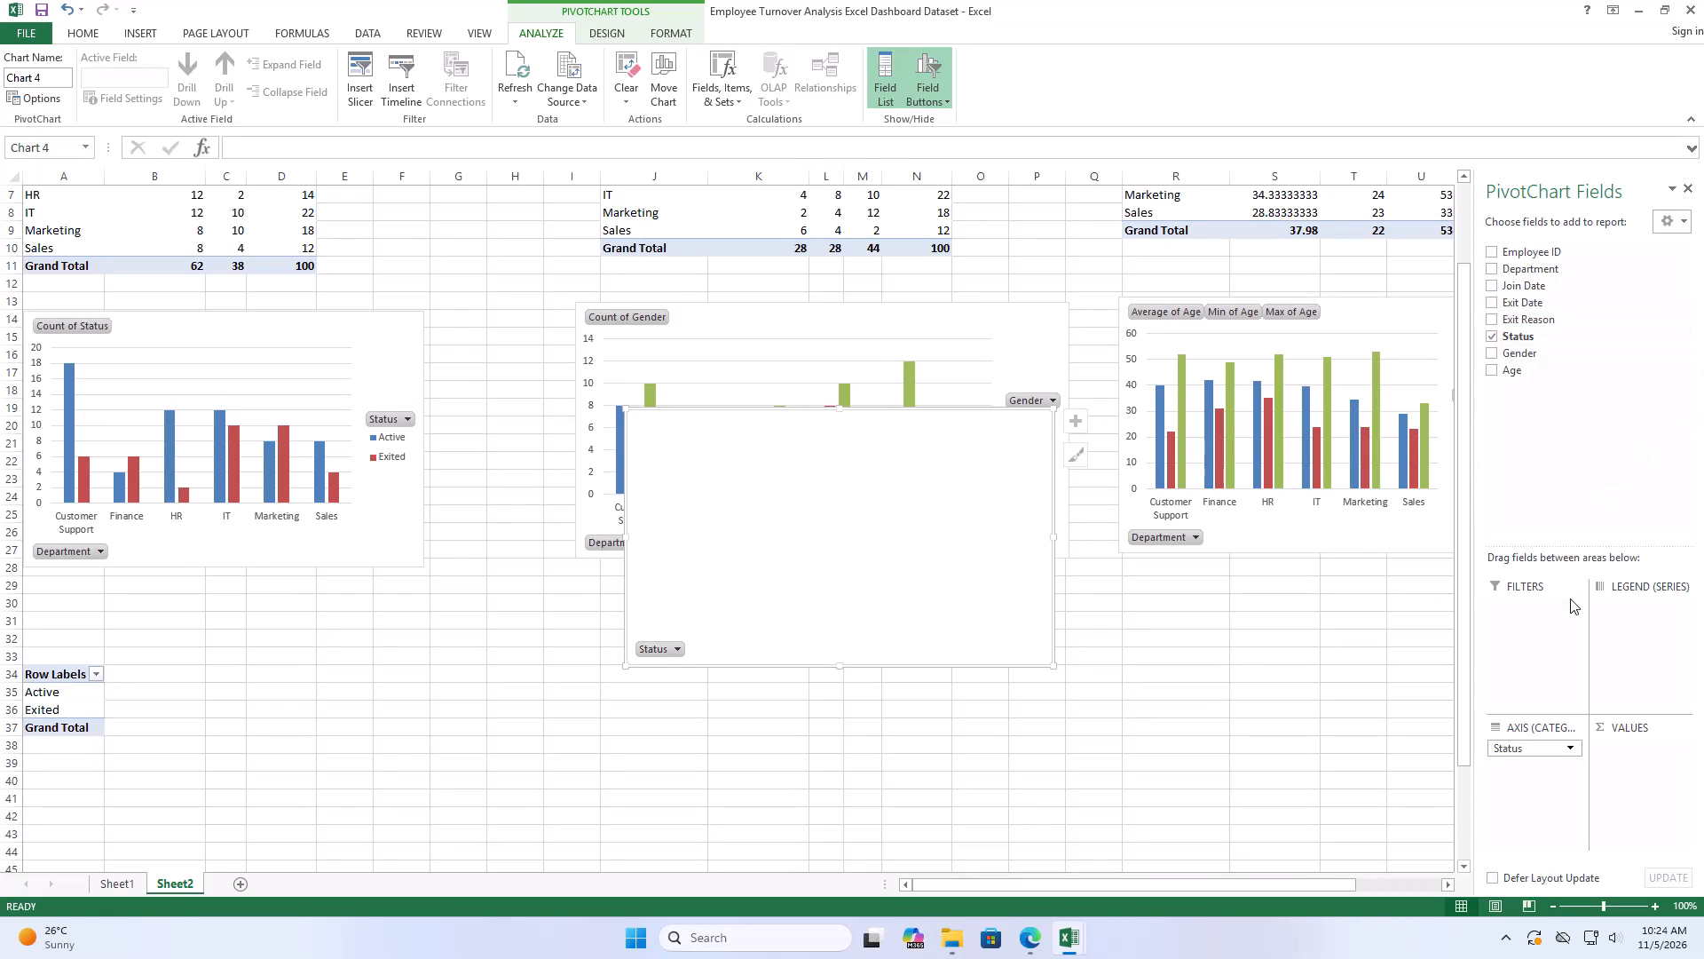
Lay out the fourth PivotChart with Gender as axis categories, Status as legend series and Count of Gender as values.
left_click(1516, 359)
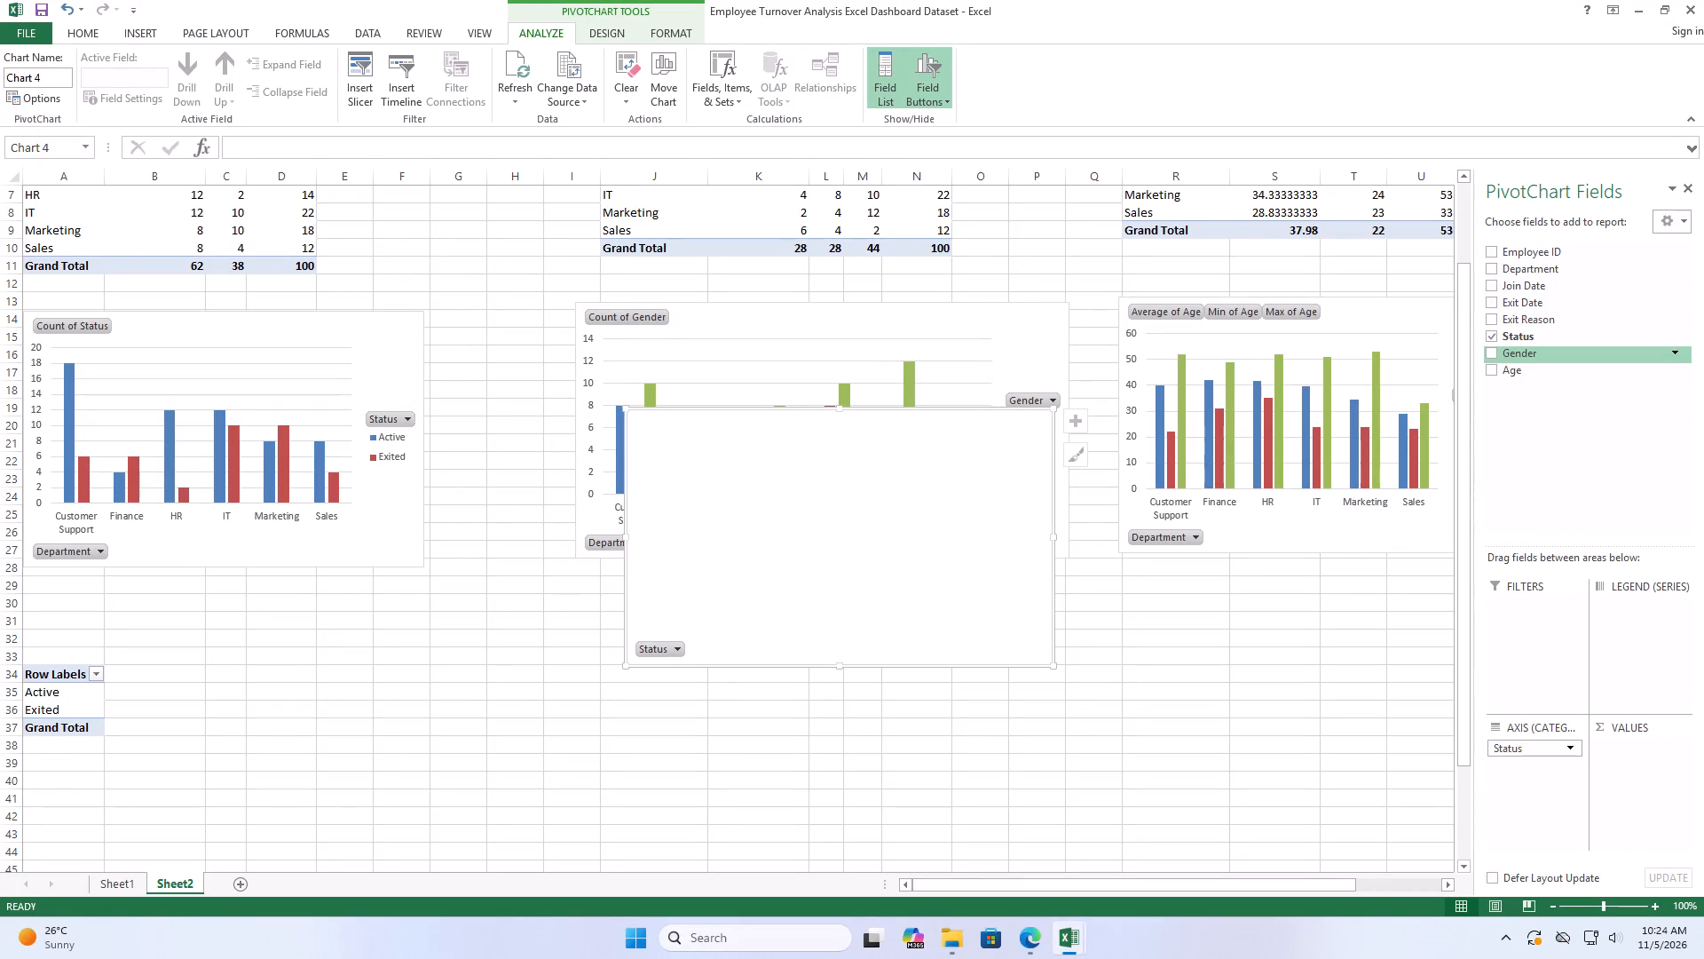
left_click(1495, 356)
left_click(1517, 764)
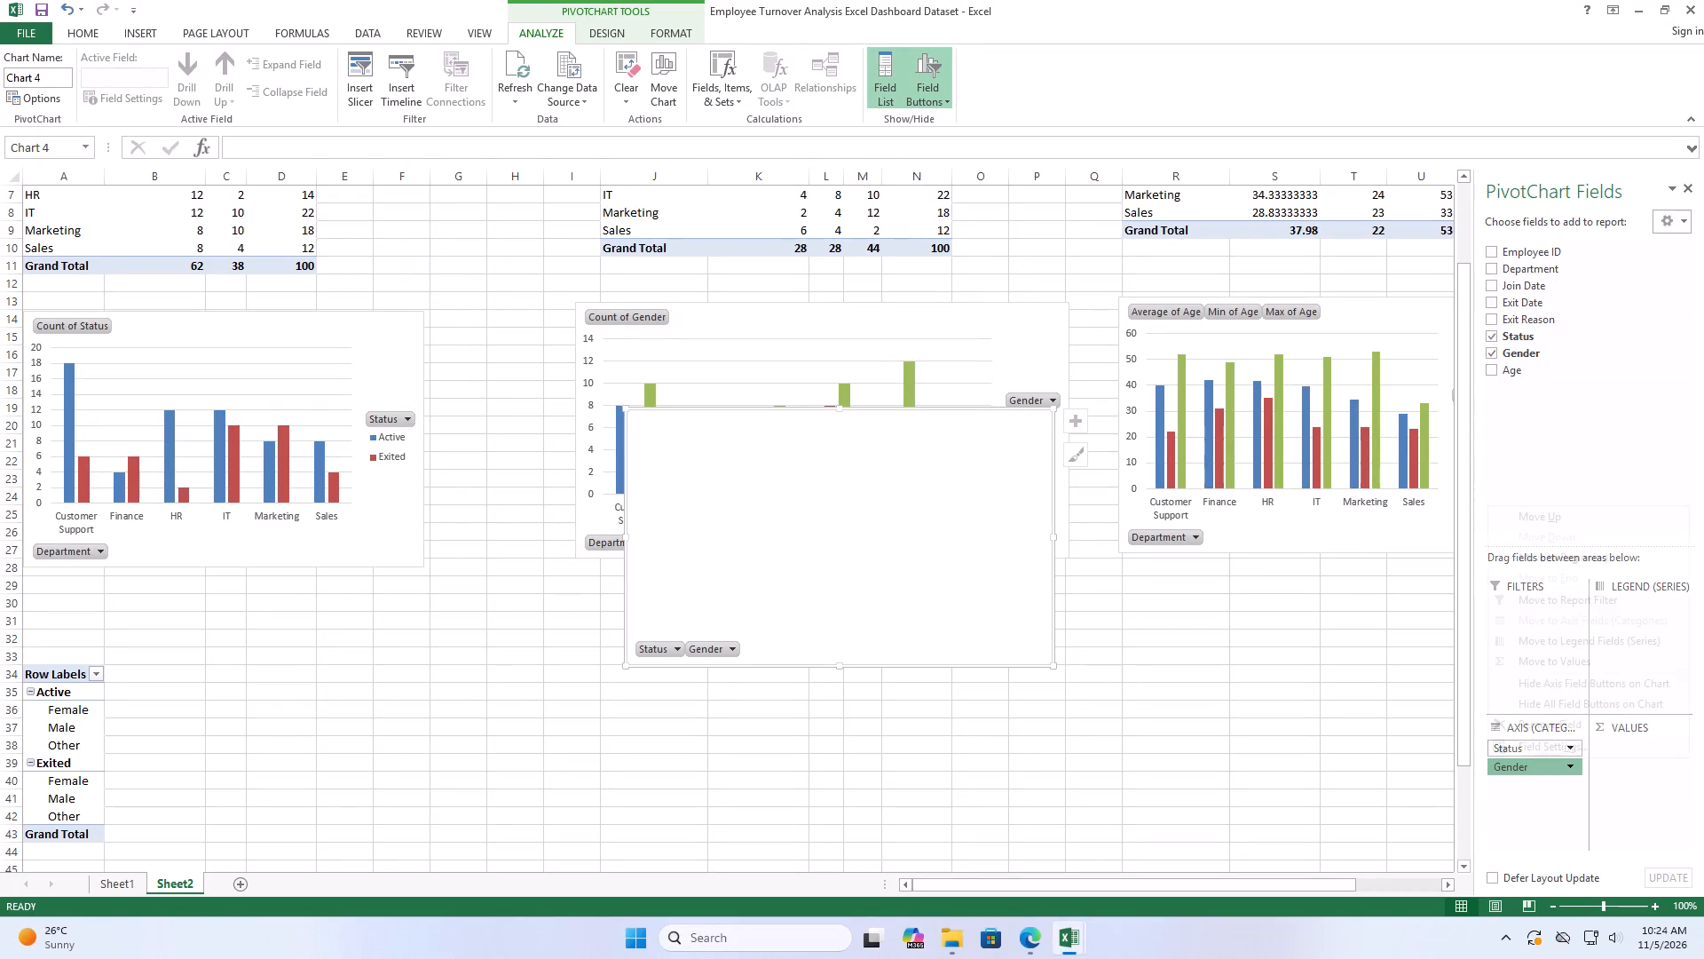
left_click(1584, 642)
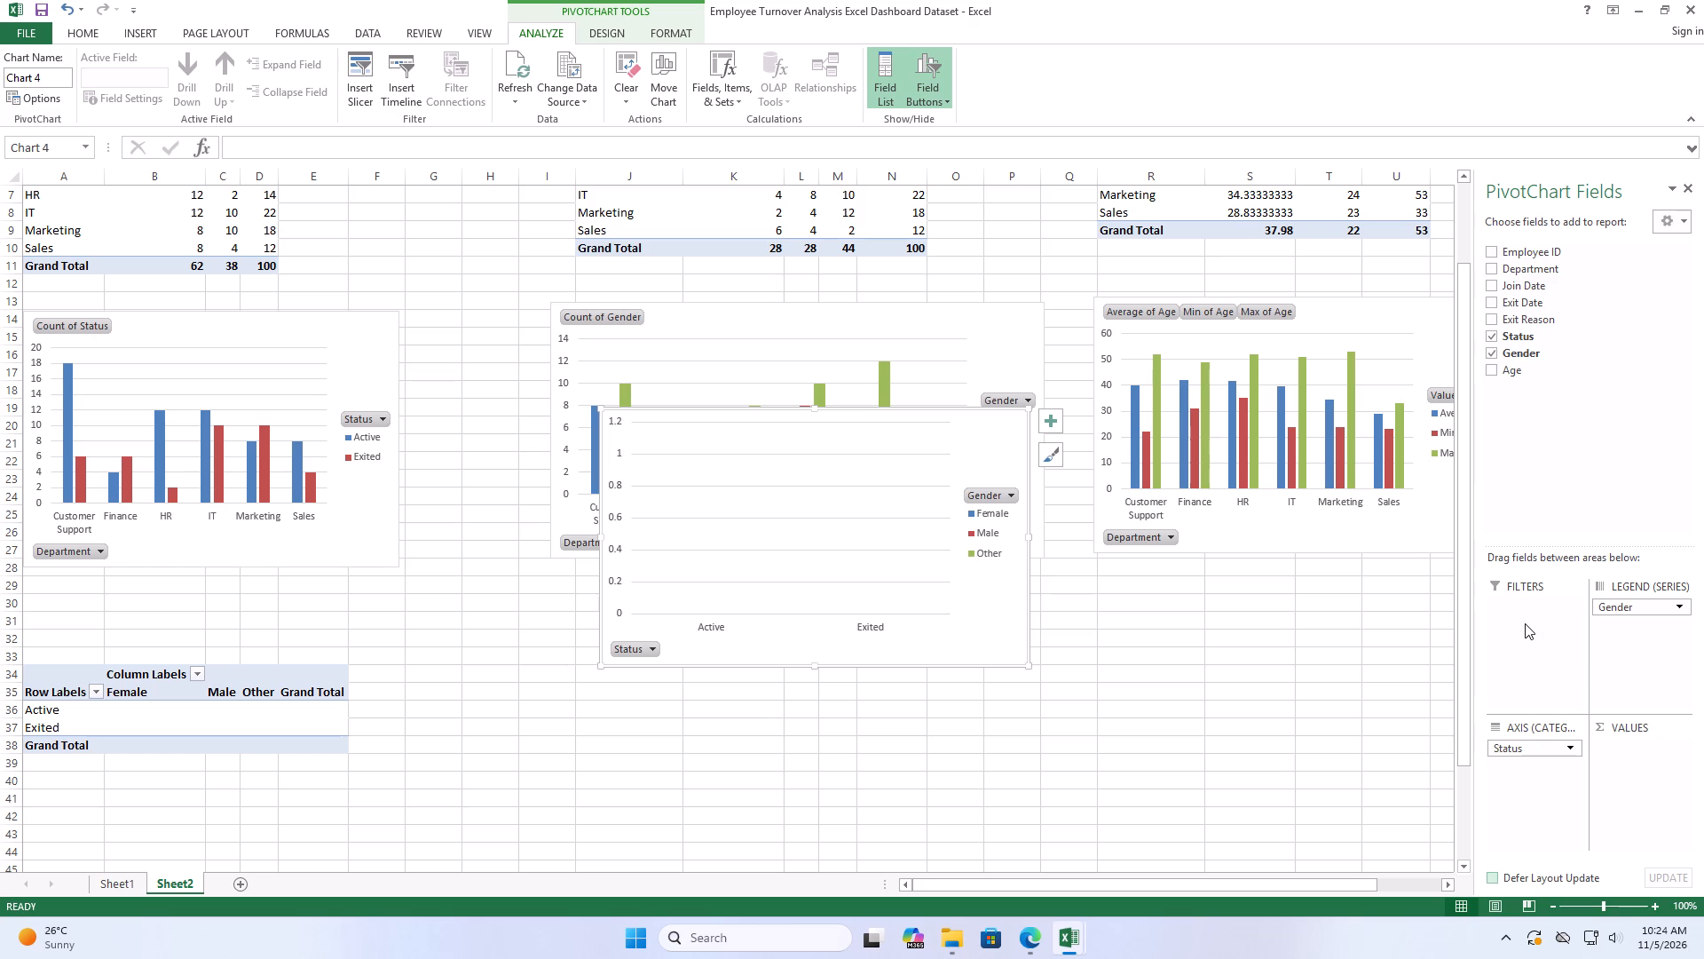
left_click(1566, 748)
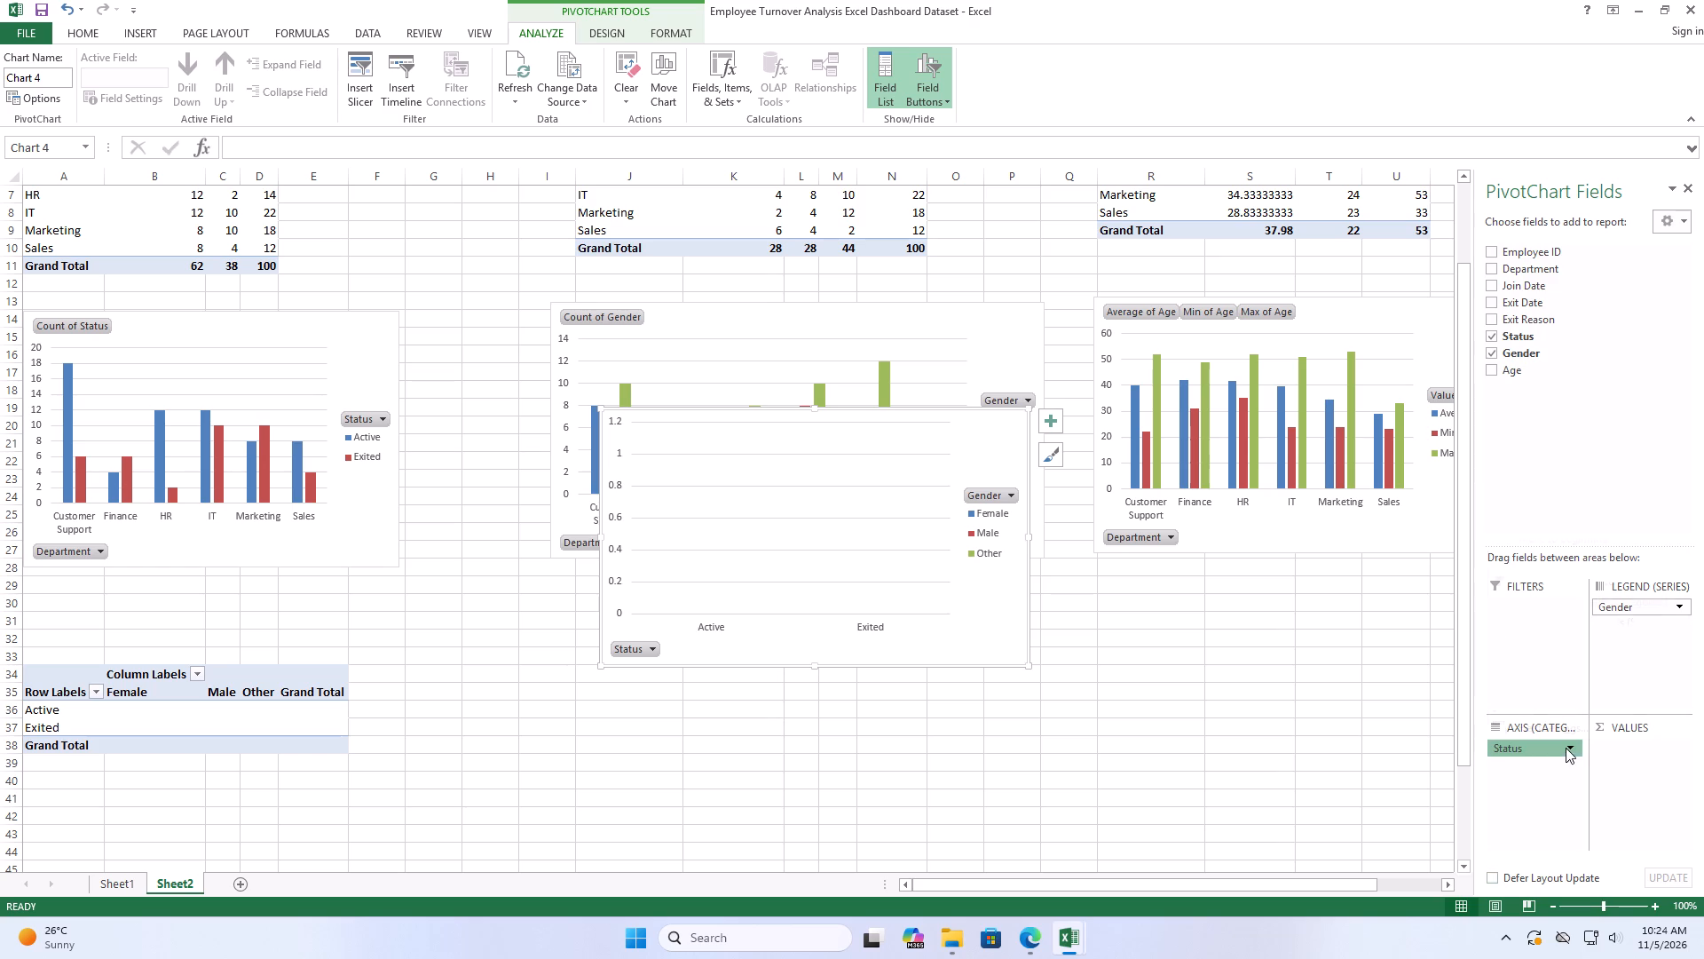
left_click(1586, 629)
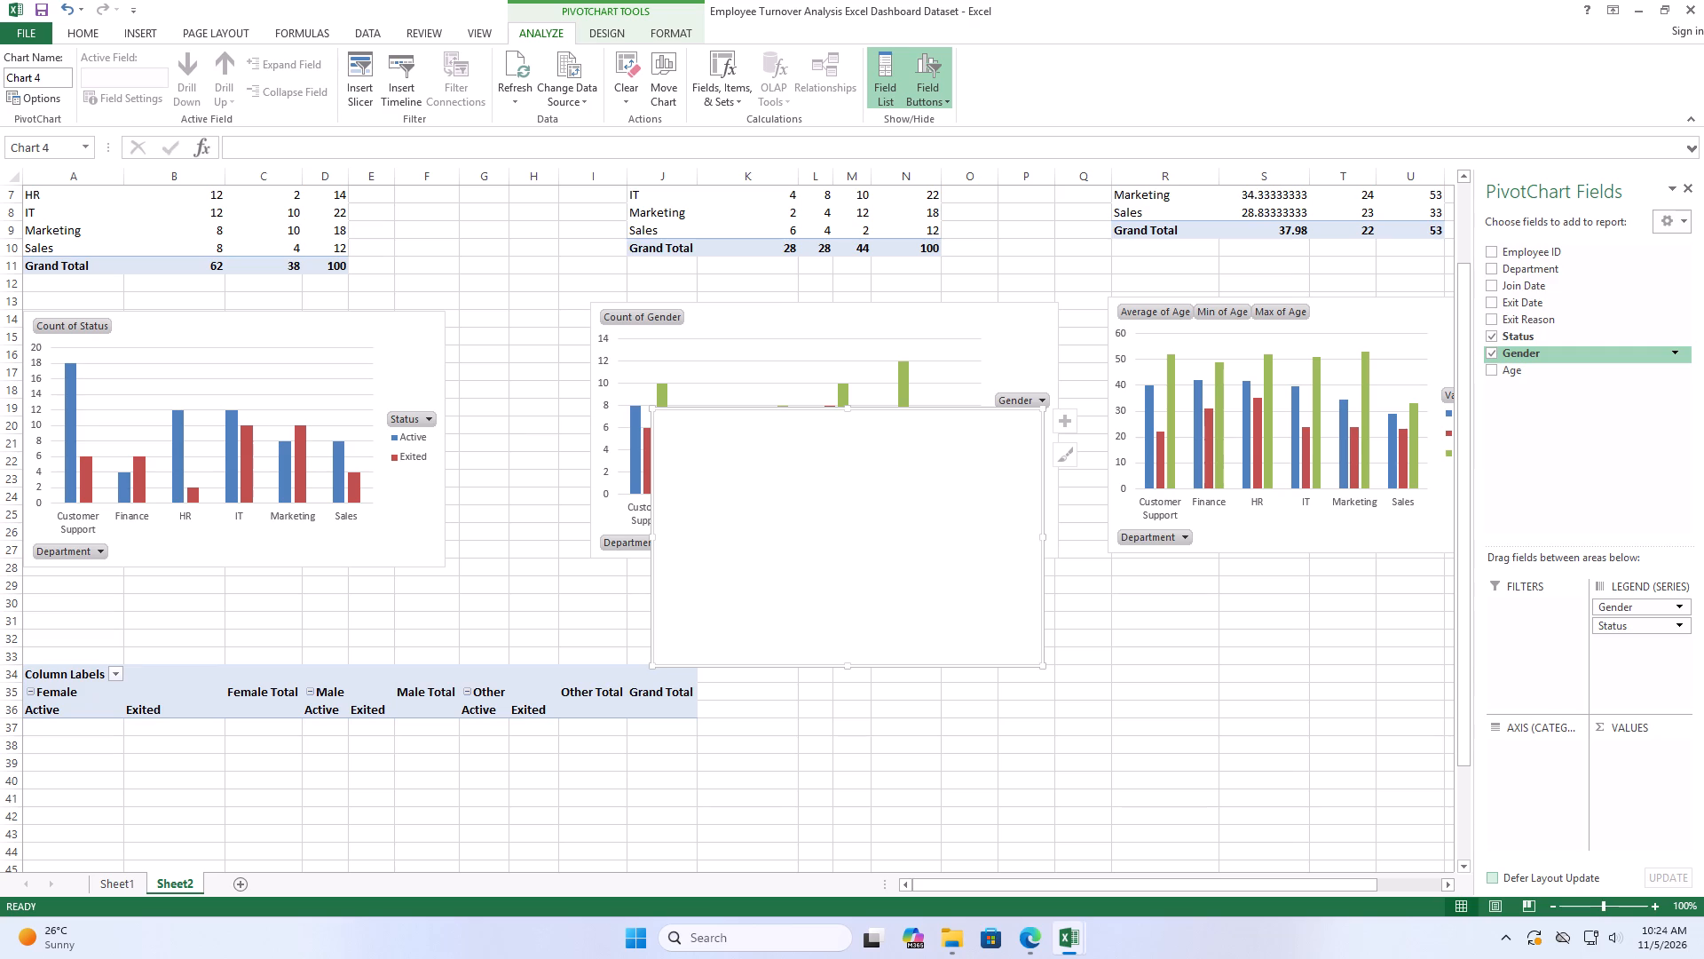
left_click_drag(1533, 353, 1655, 775)
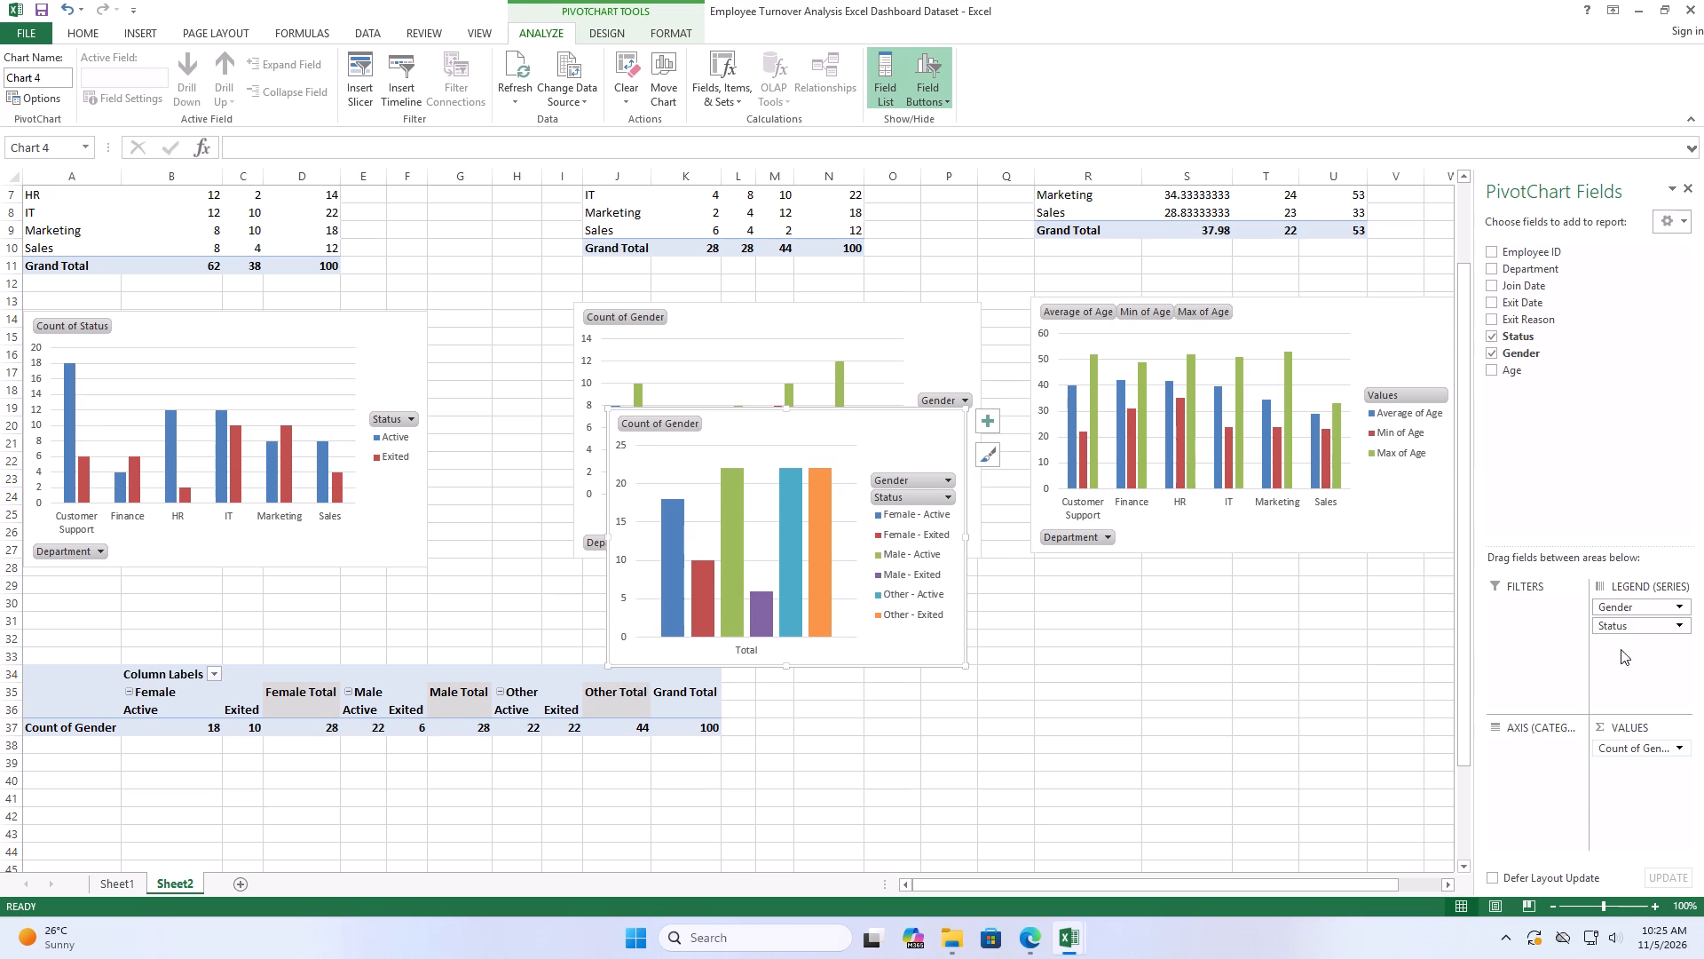
left_click_drag(1625, 604, 1529, 768)
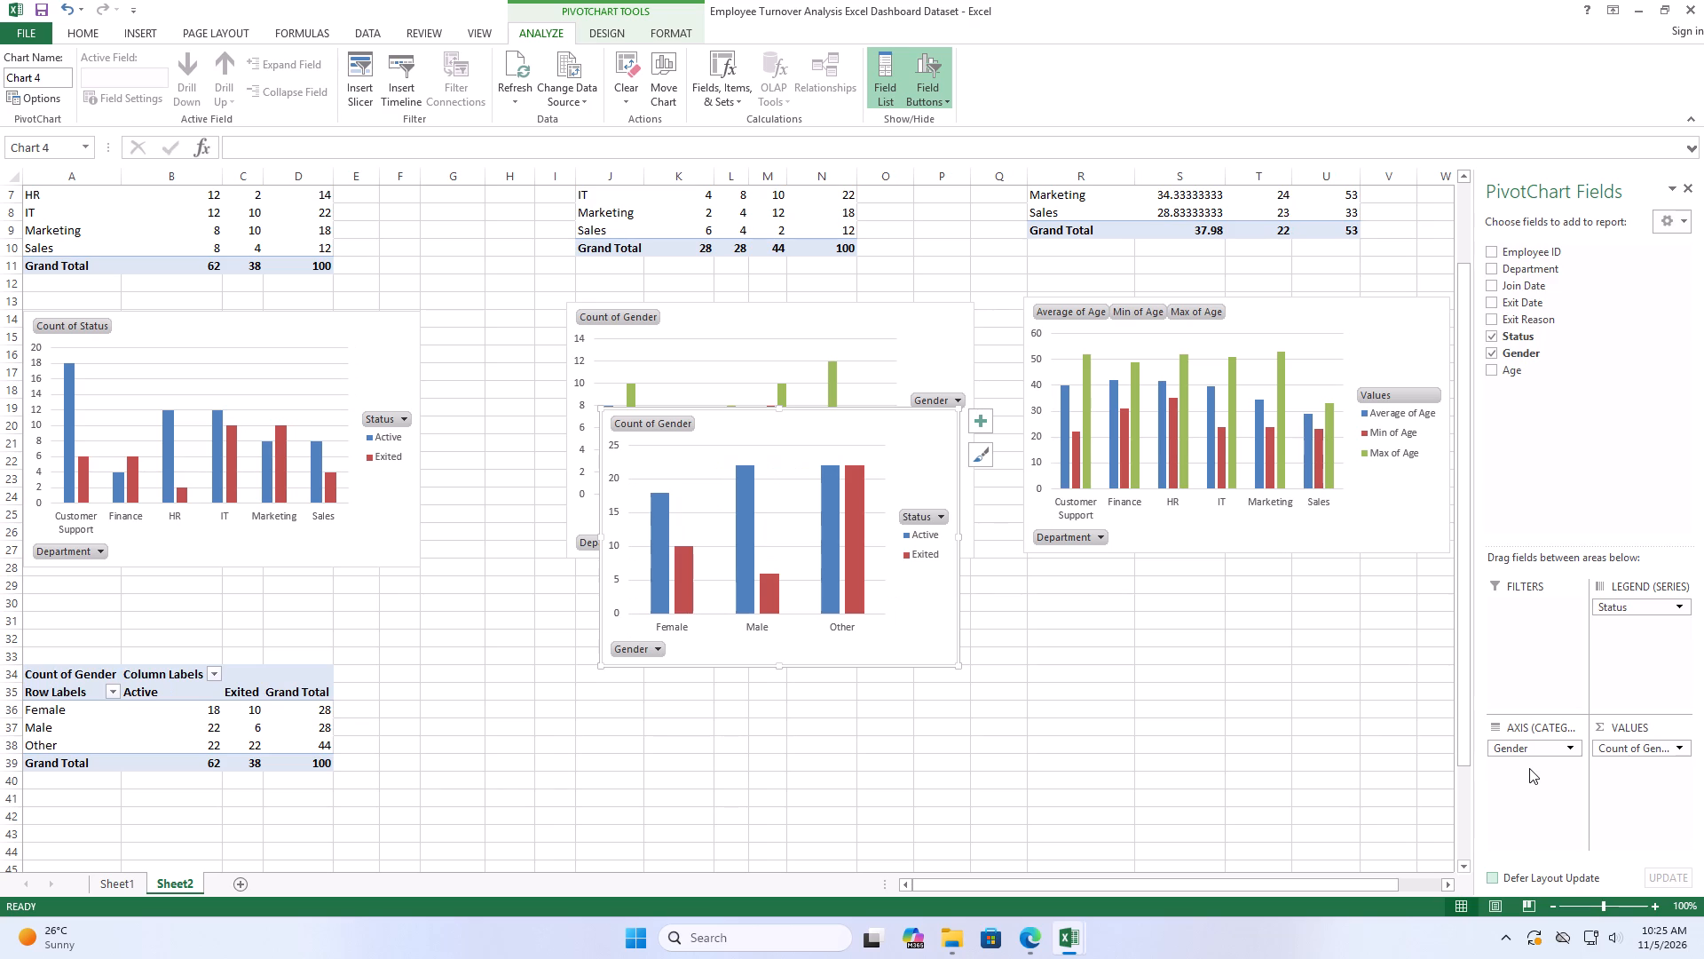
Move the gender-by-status PivotChart beneath its PivotTable, starting around cell A42.
scroll(654, 666, "down", 3)
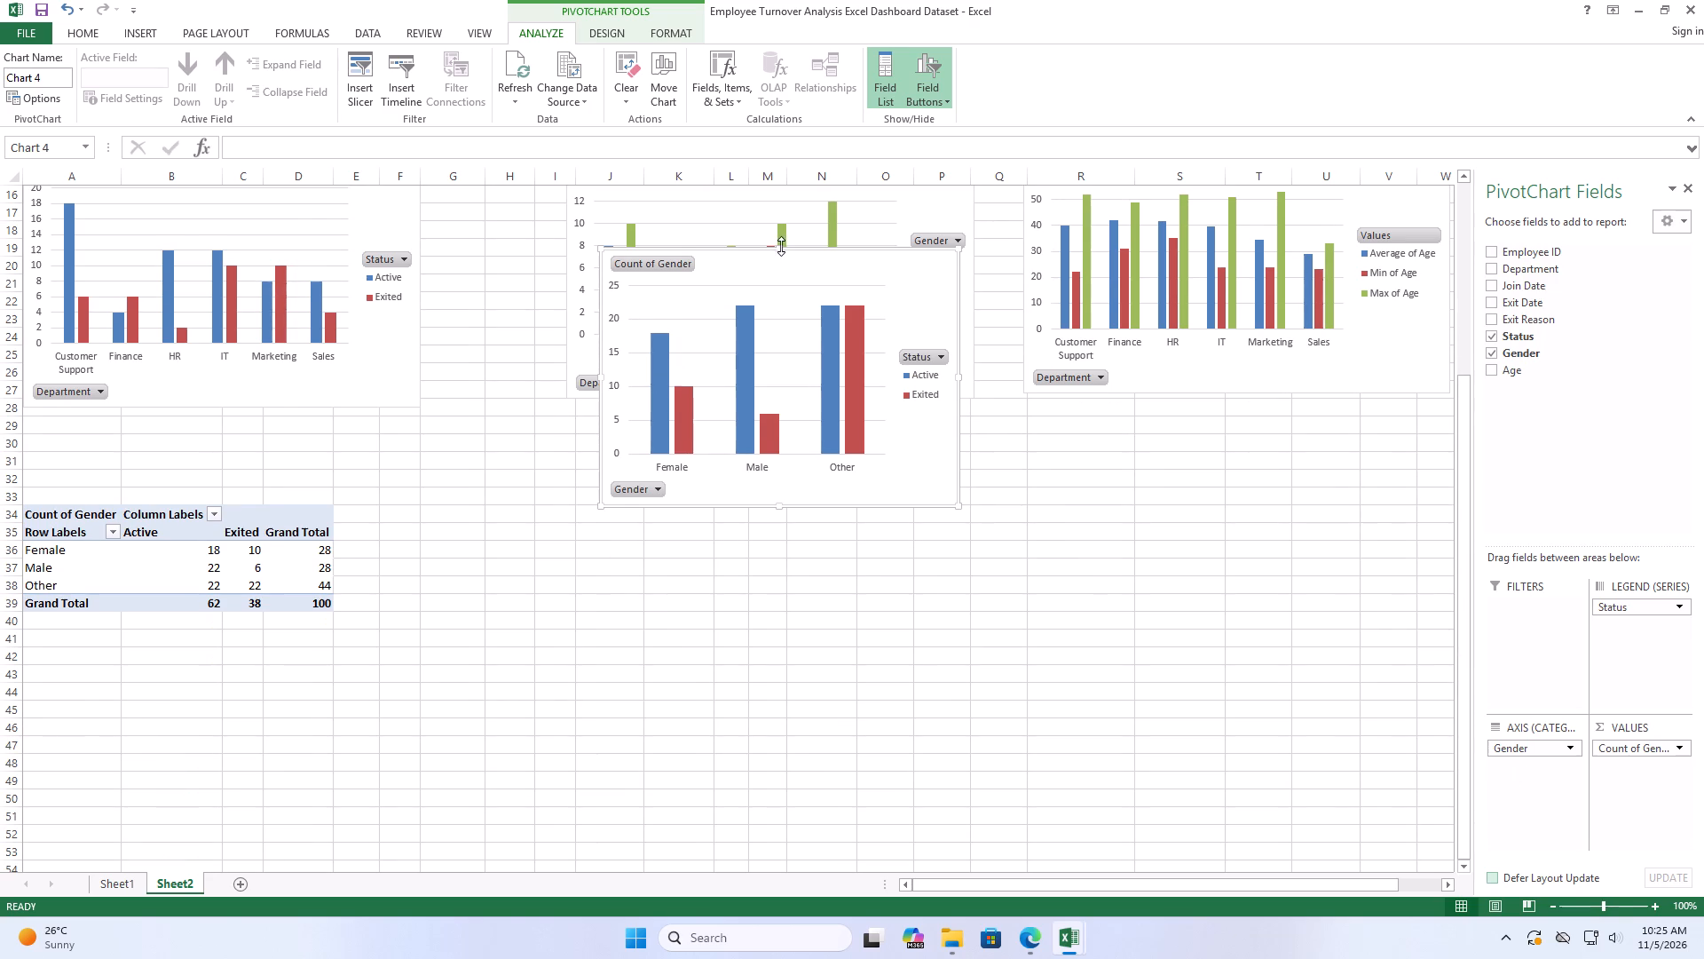
left_click_drag(790, 259, 204, 642)
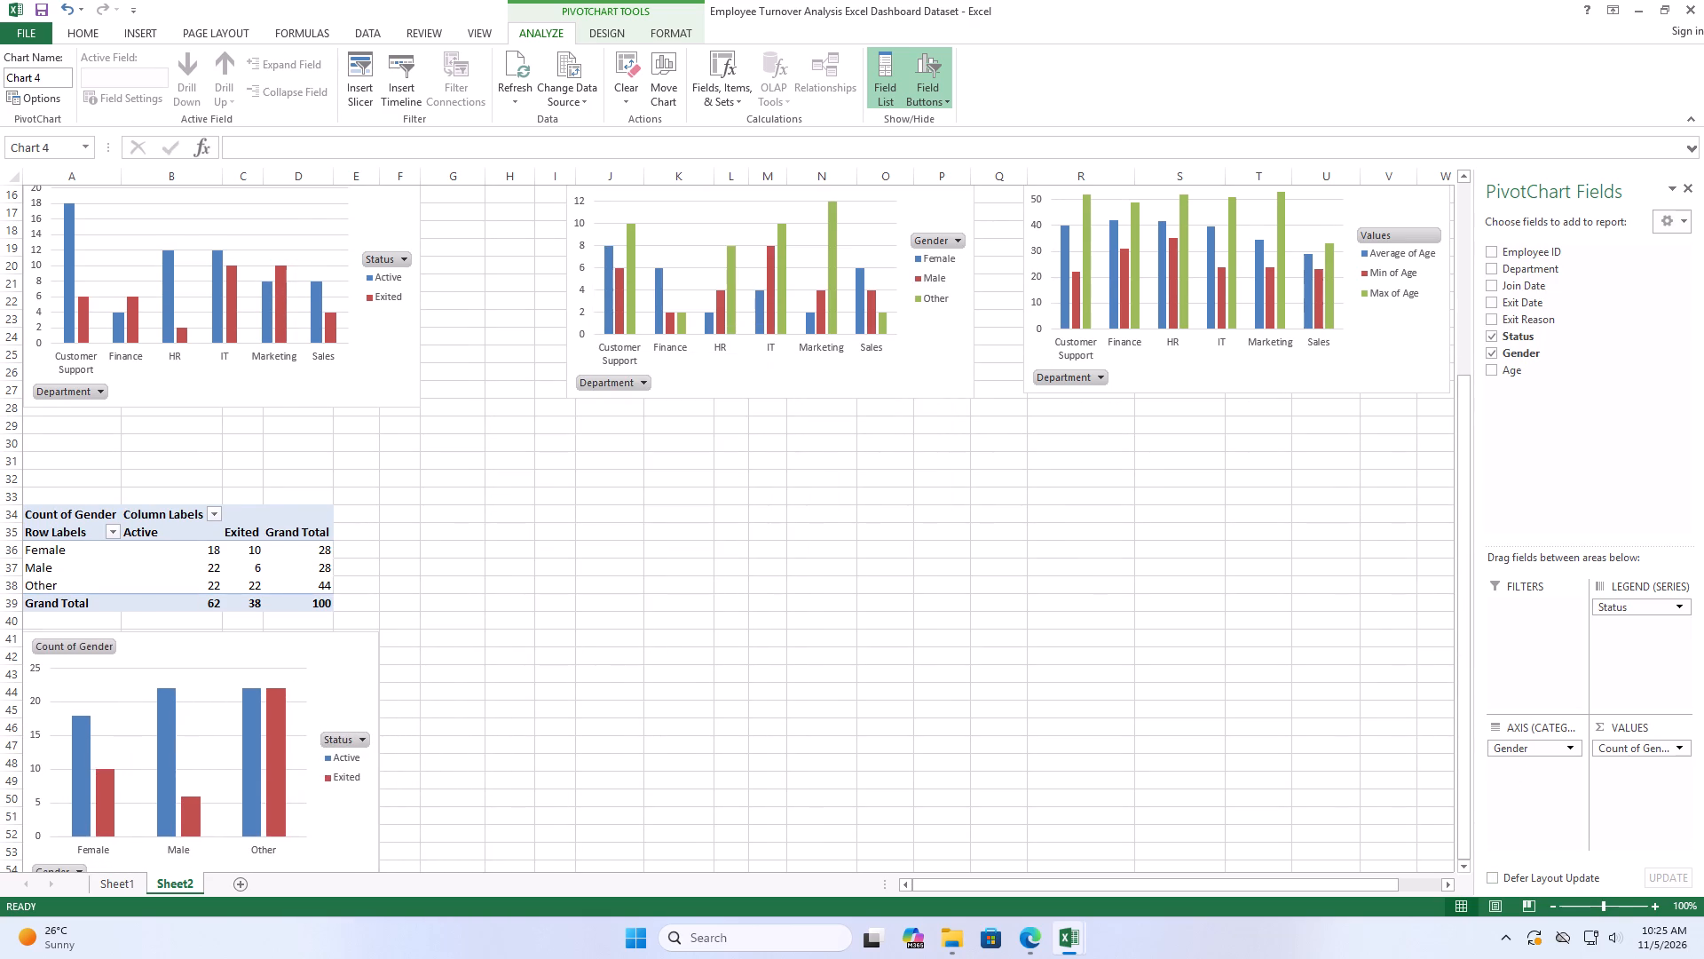
left_click_drag(204, 642, 217, 662)
scroll(656, 677, "down", 2)
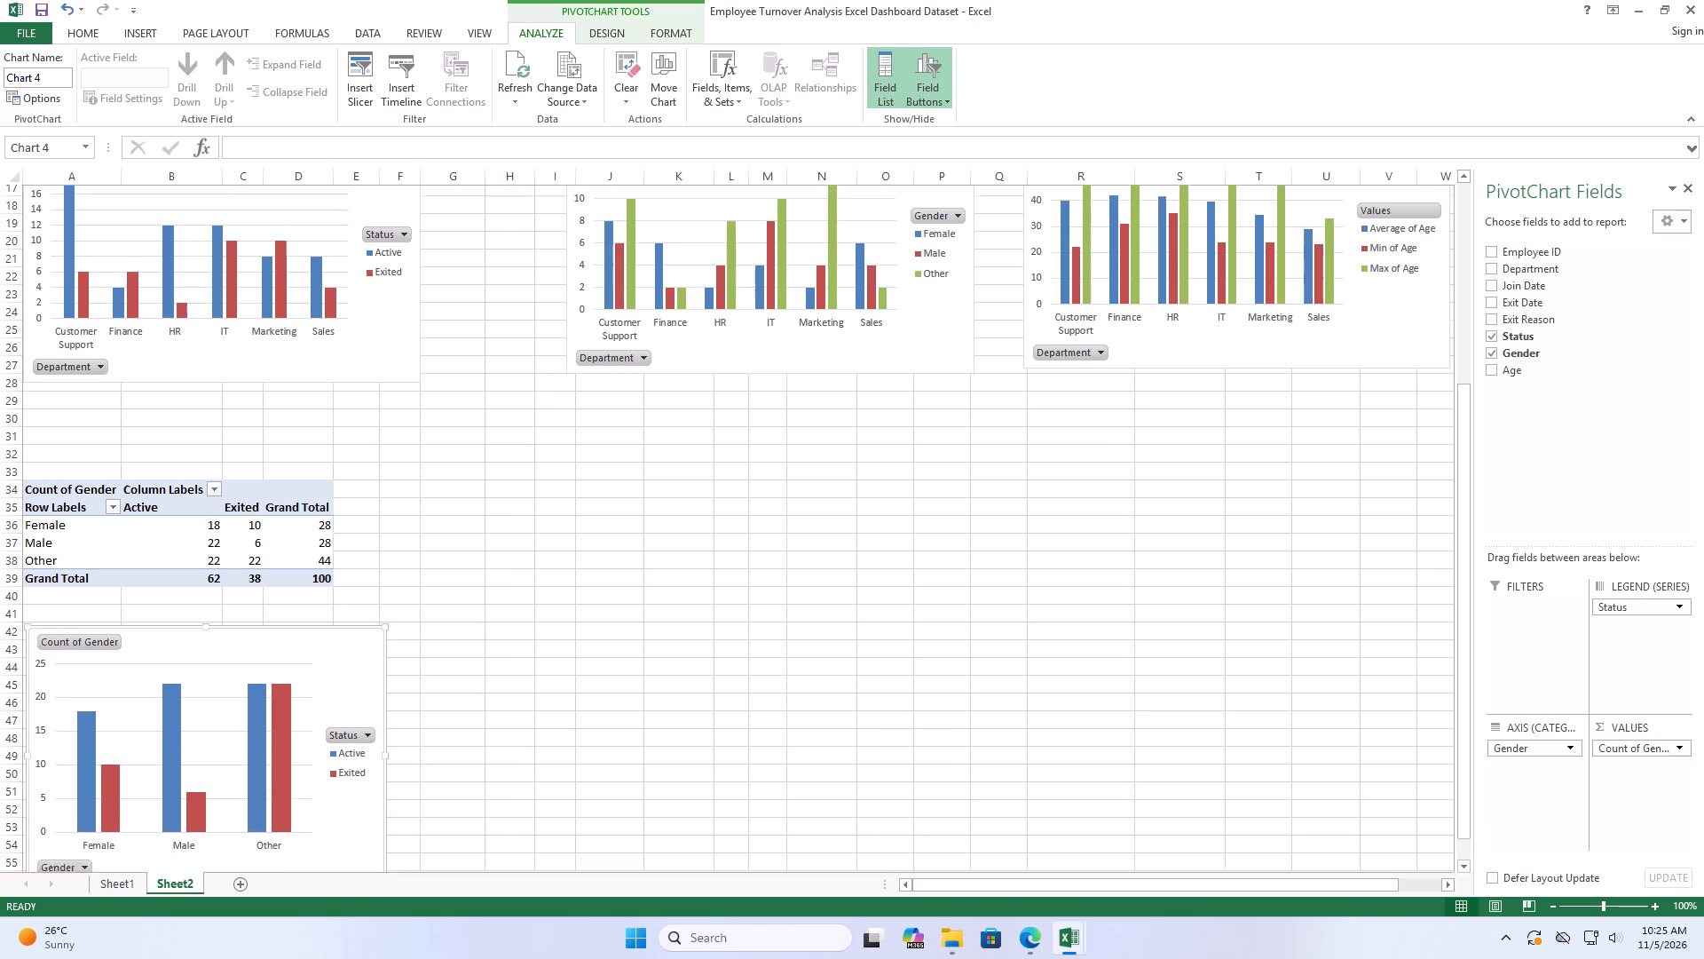
scroll(656, 677, "down", 1)
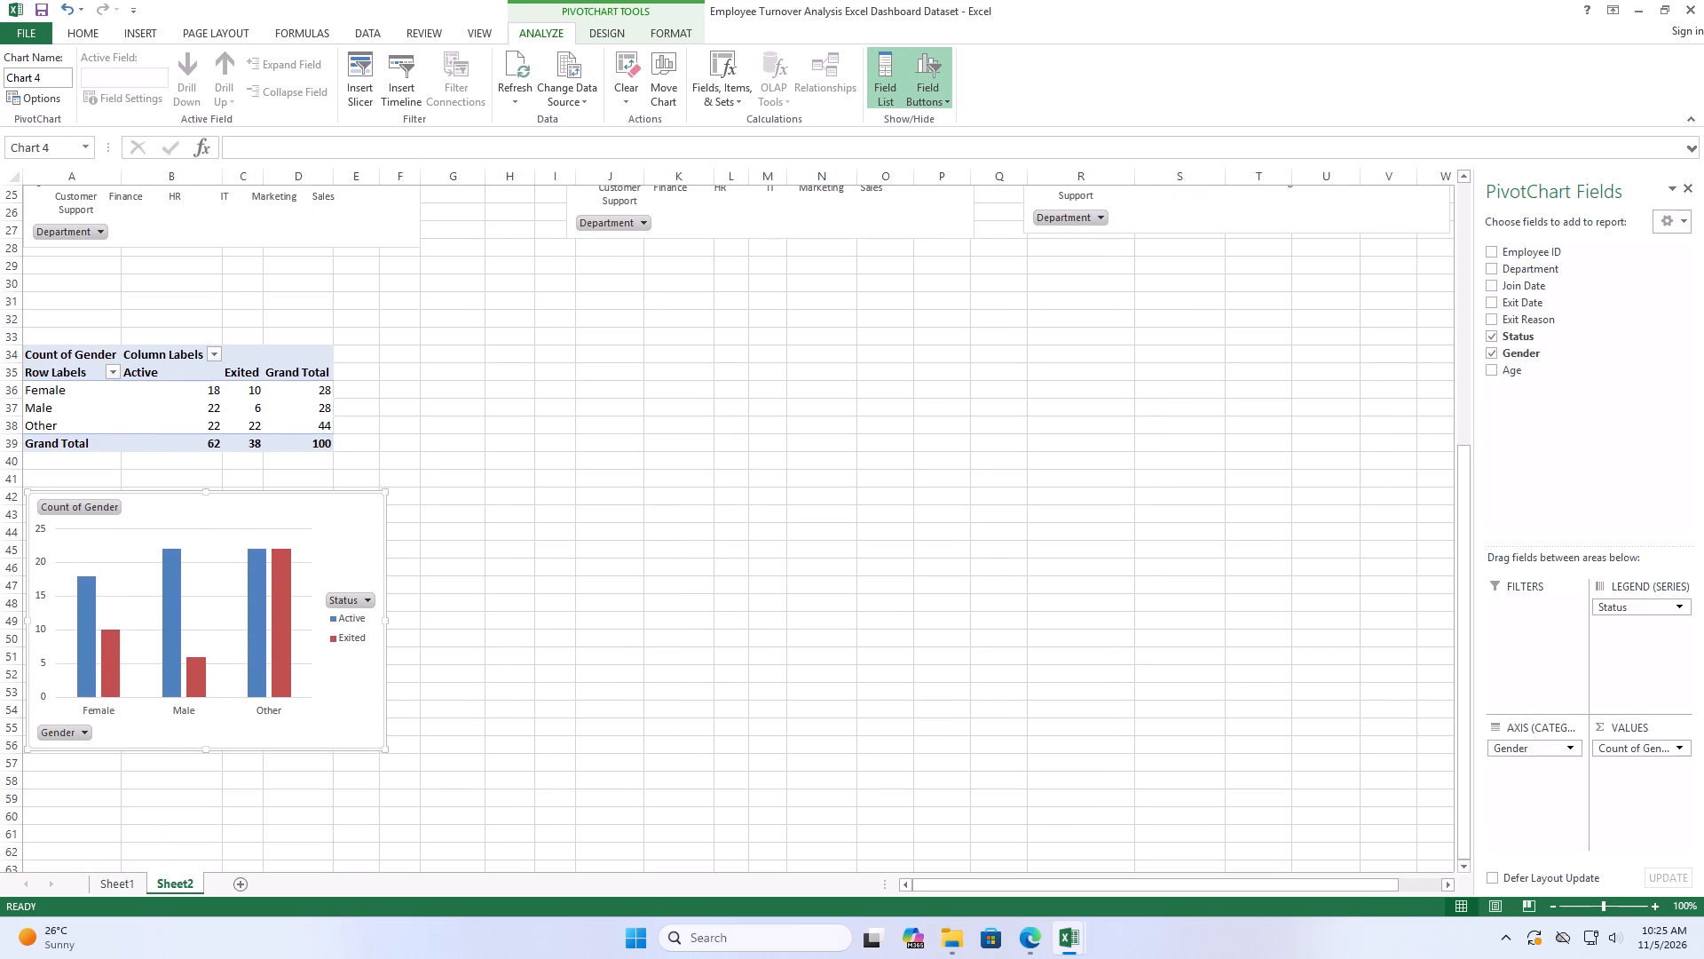
Insert a fifth PivotChart and PivotTable from Sheet1 range A1:H101, placed on the existing Sheet2 at cell I34.
left_click(109, 882)
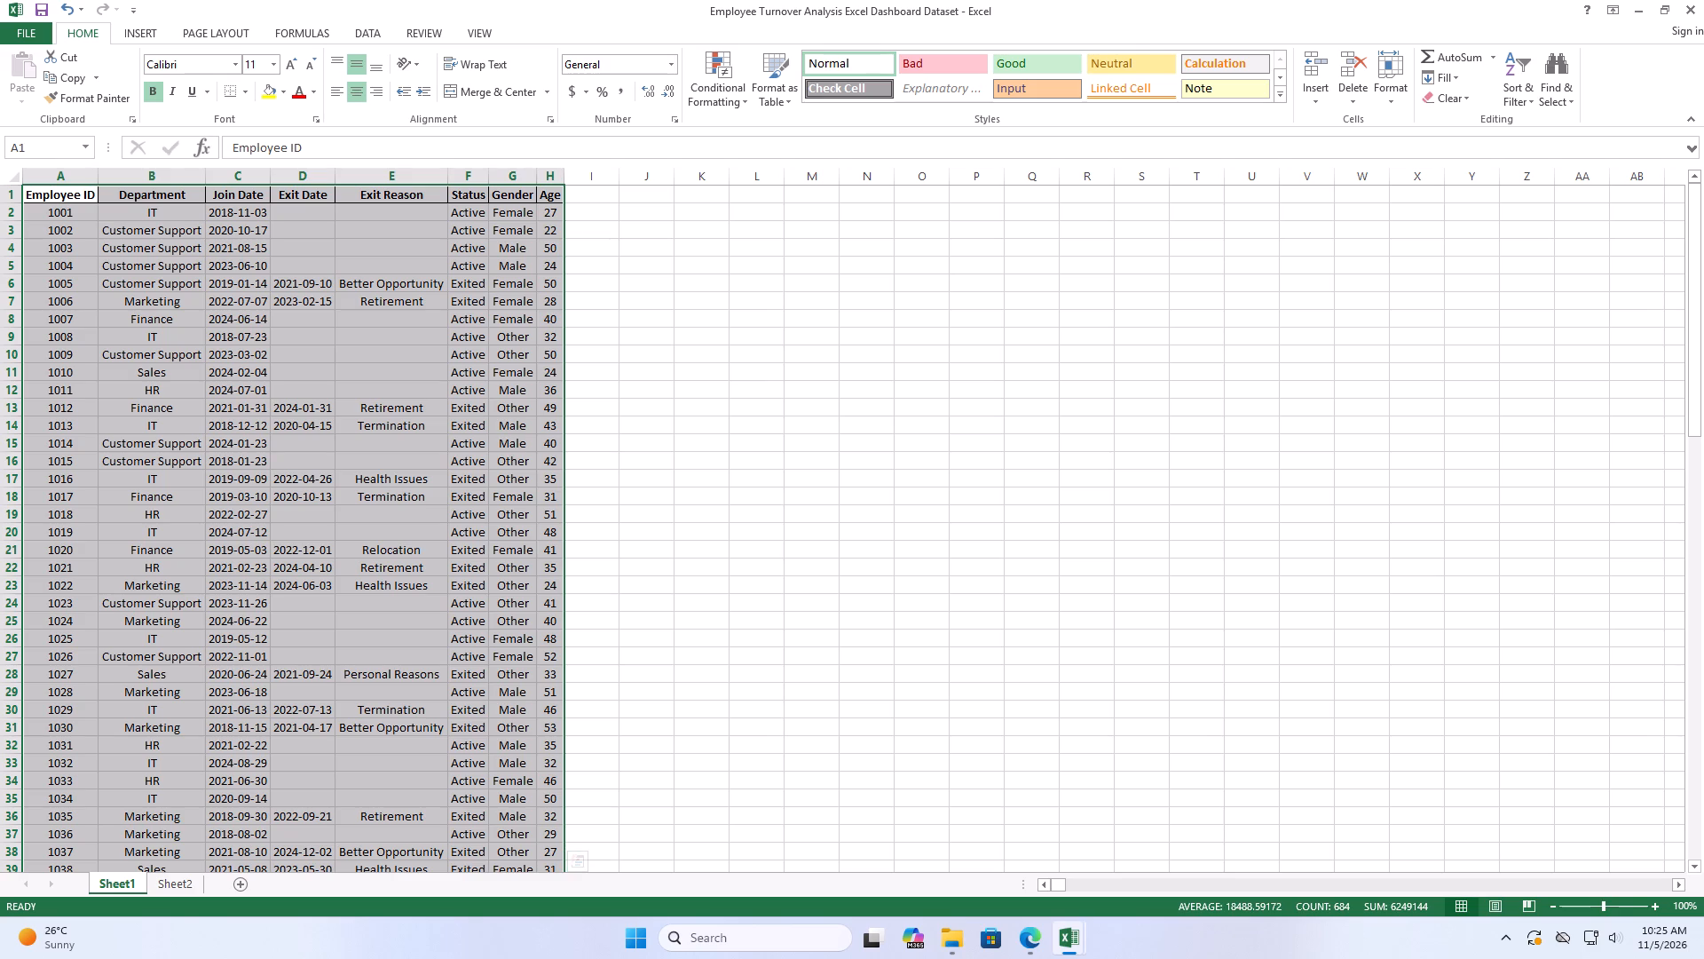
scroll(316, 727, "down", 8)
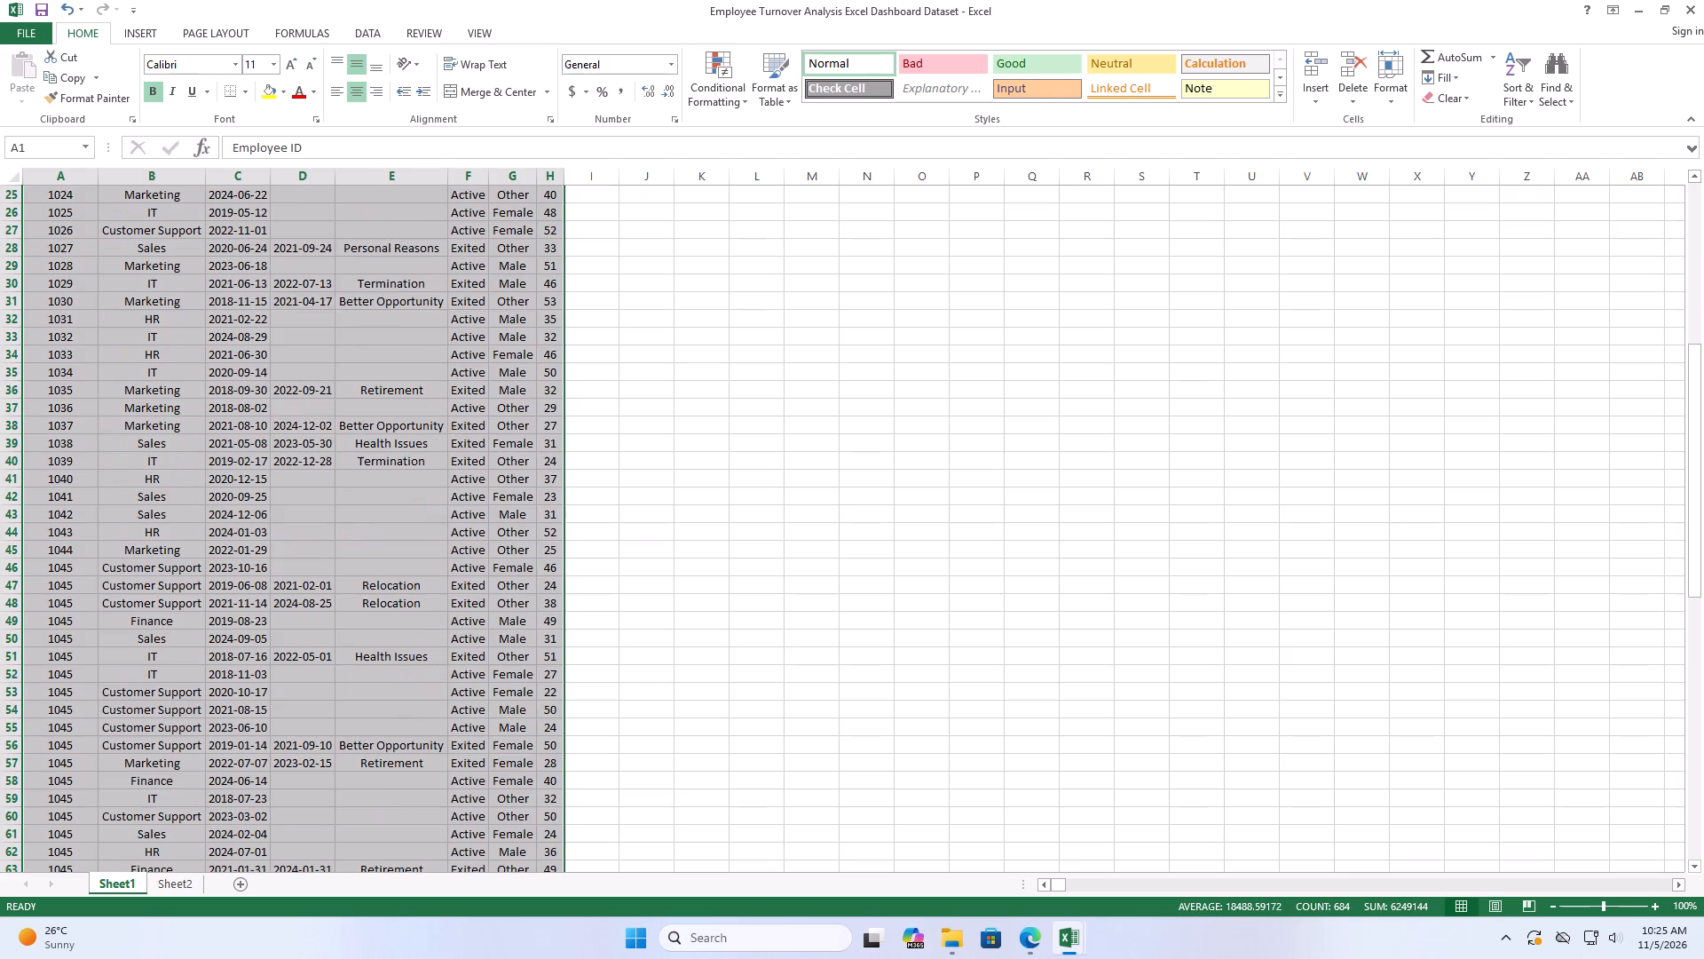
scroll(316, 727, "up", 16)
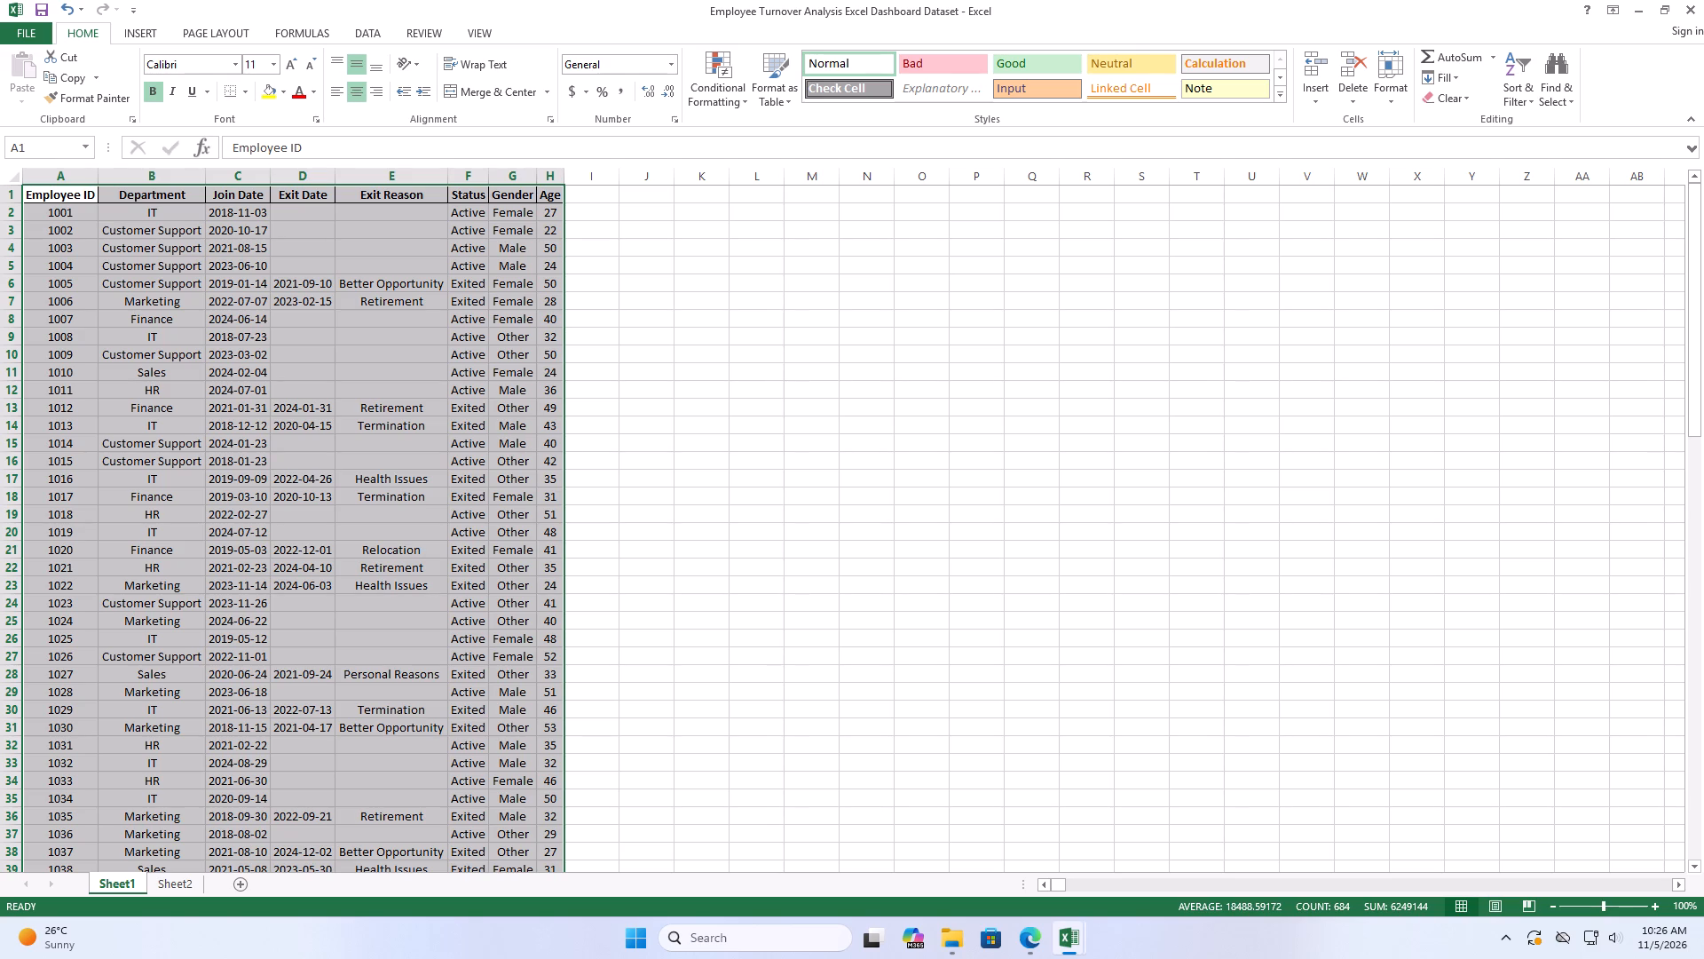
left_click(144, 29)
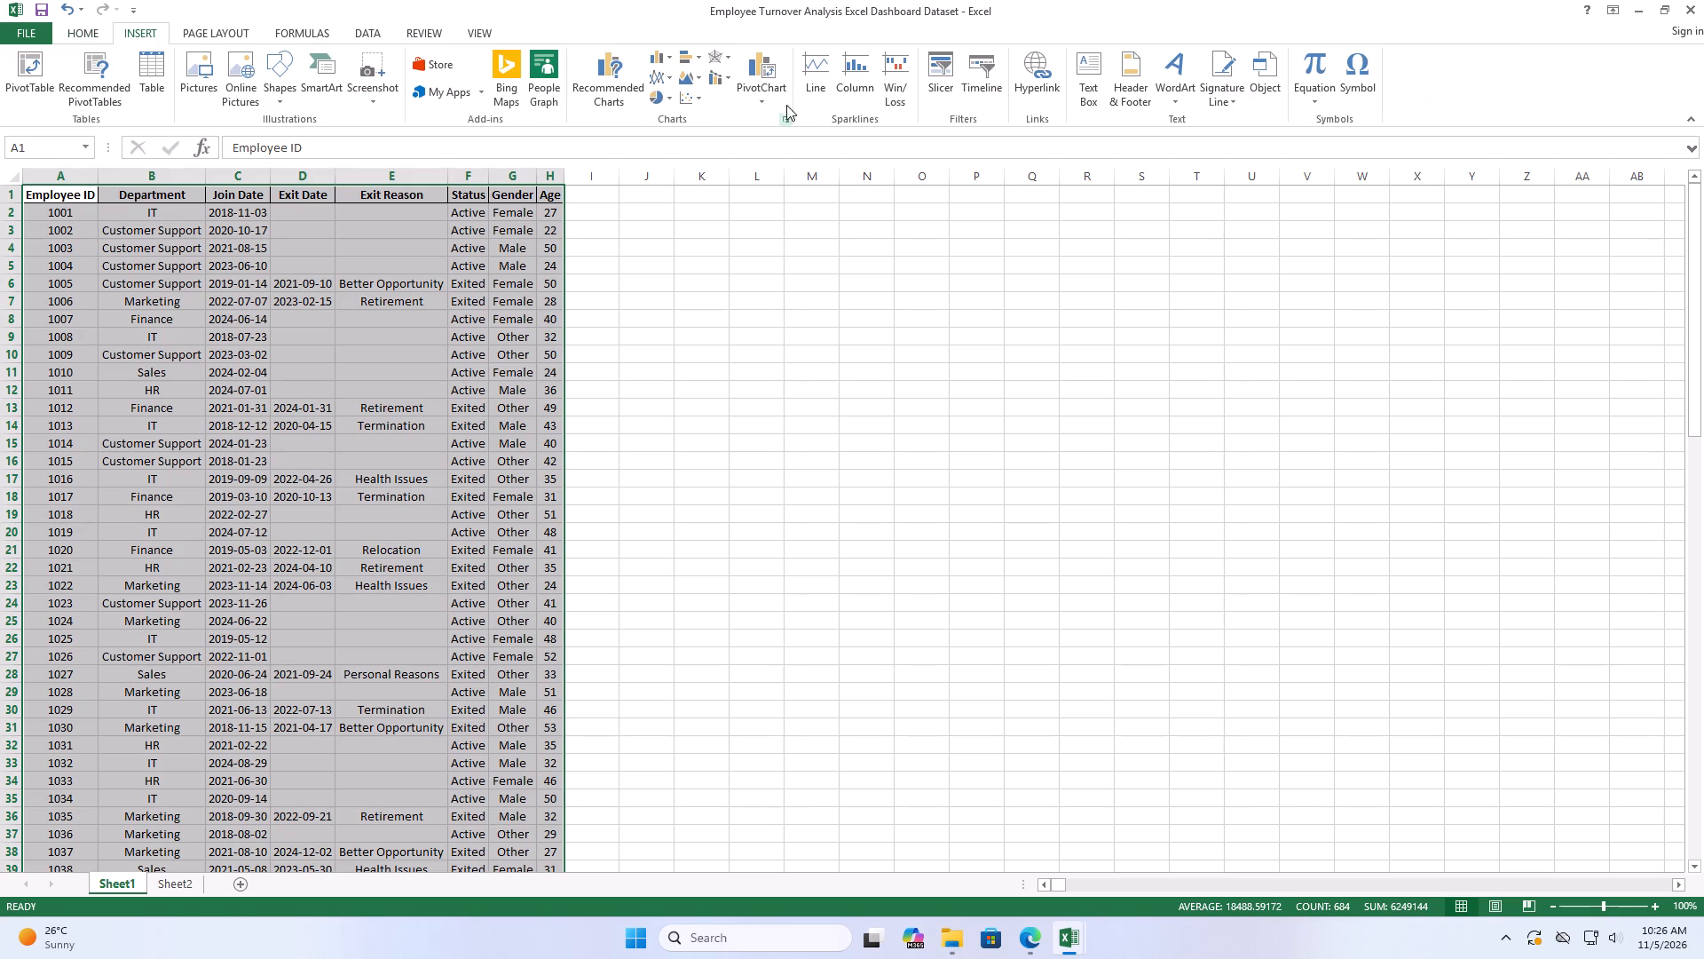
left_click(768, 103)
left_click(789, 141)
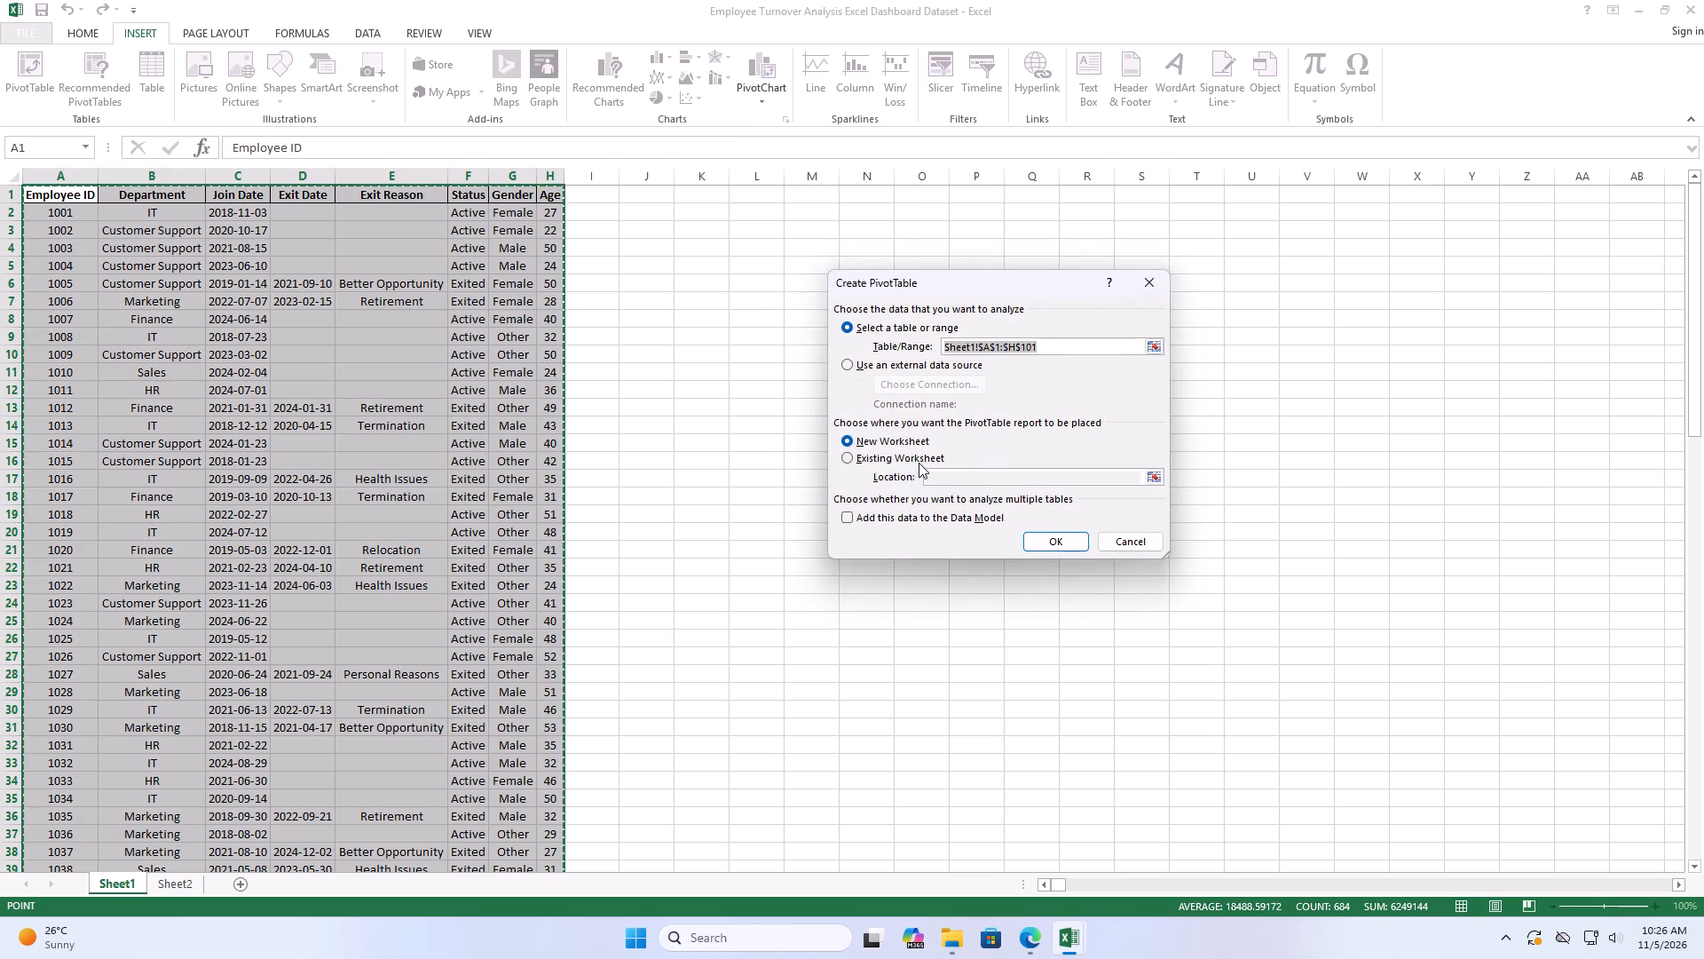
left_click(893, 461)
left_click(1156, 478)
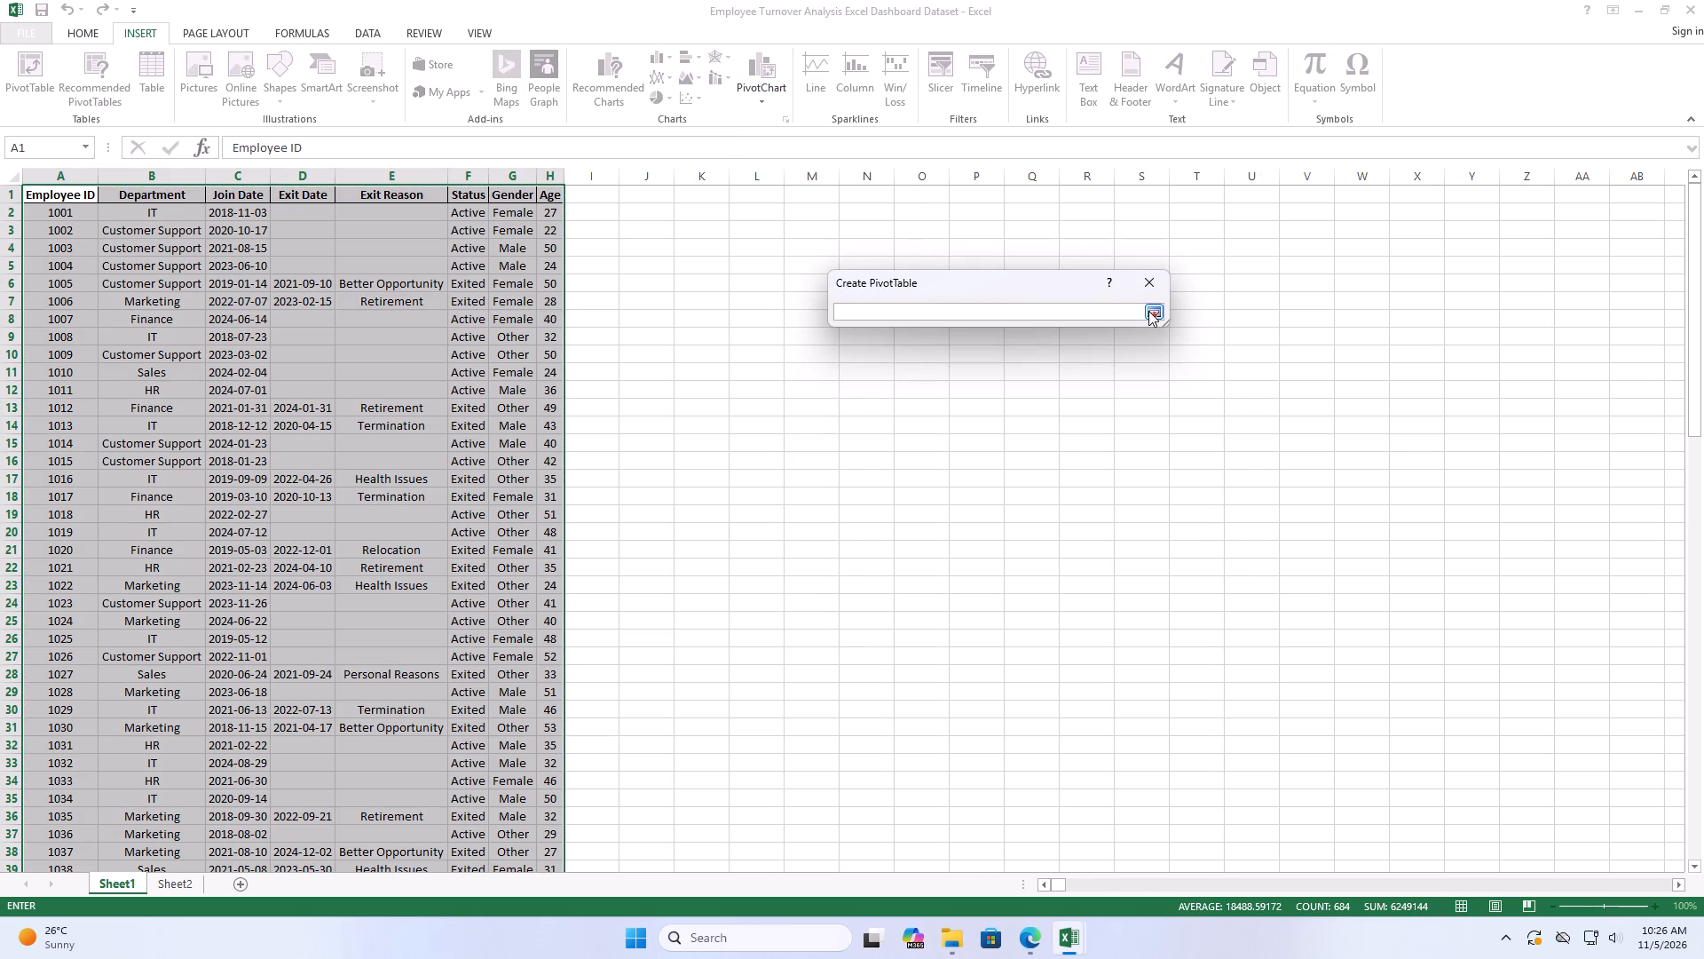
left_click(1148, 311)
left_click(1157, 476)
left_click(193, 884)
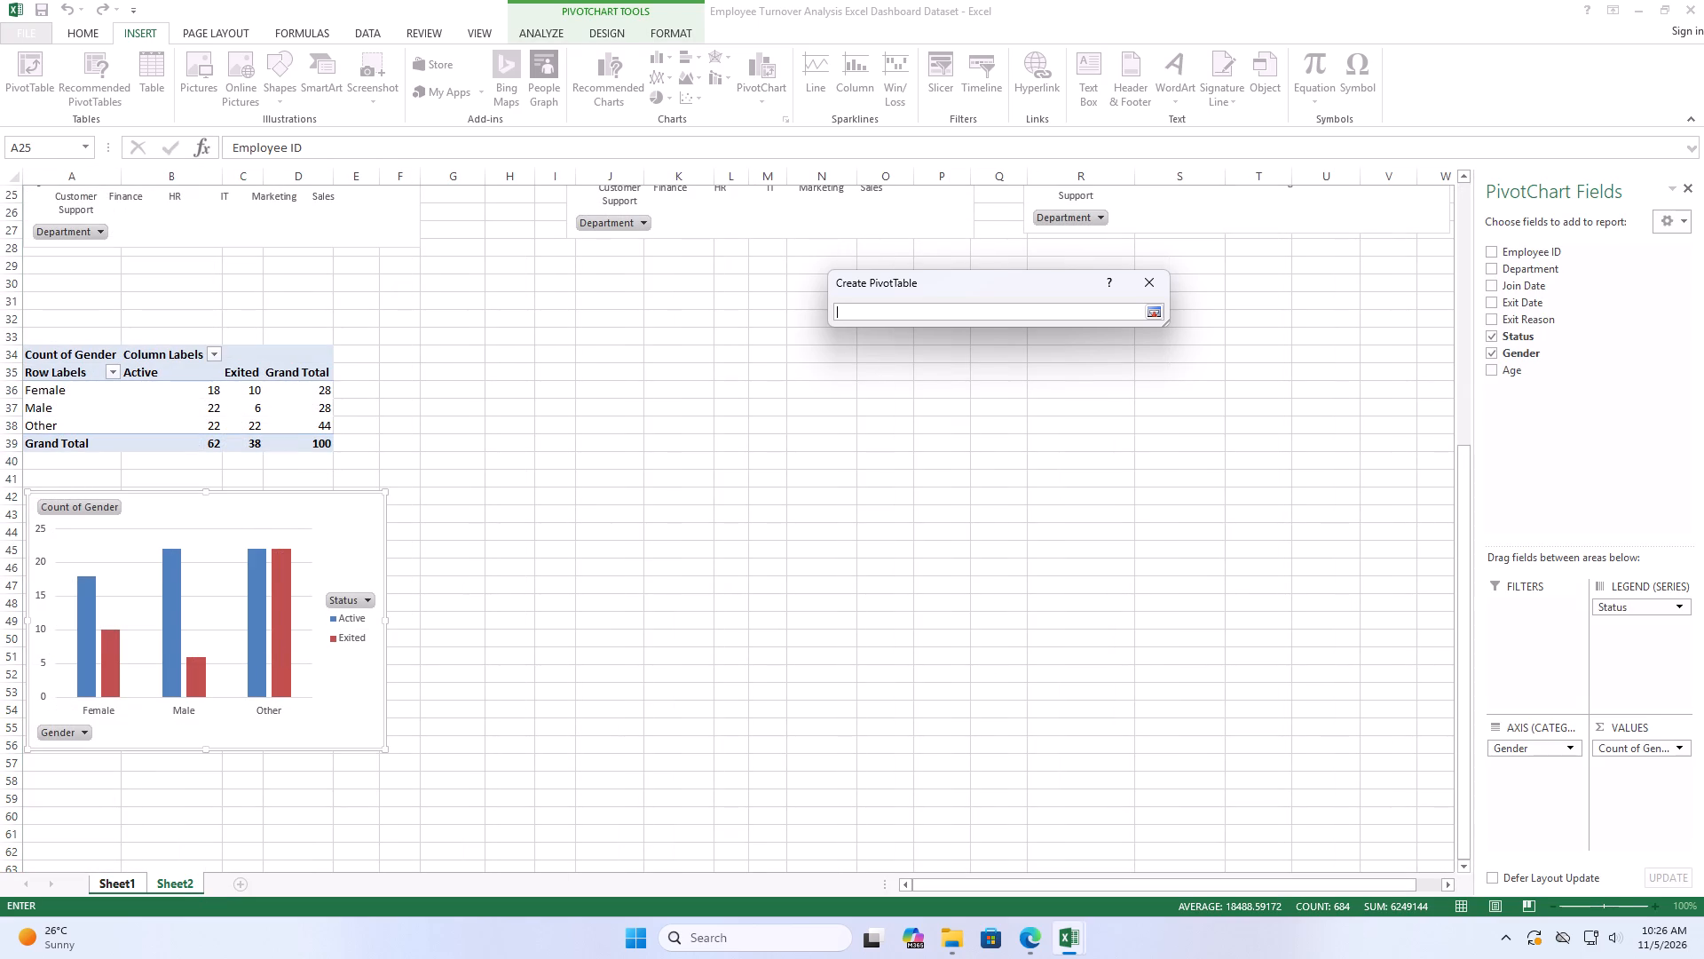
left_click(559, 357)
left_click(1159, 313)
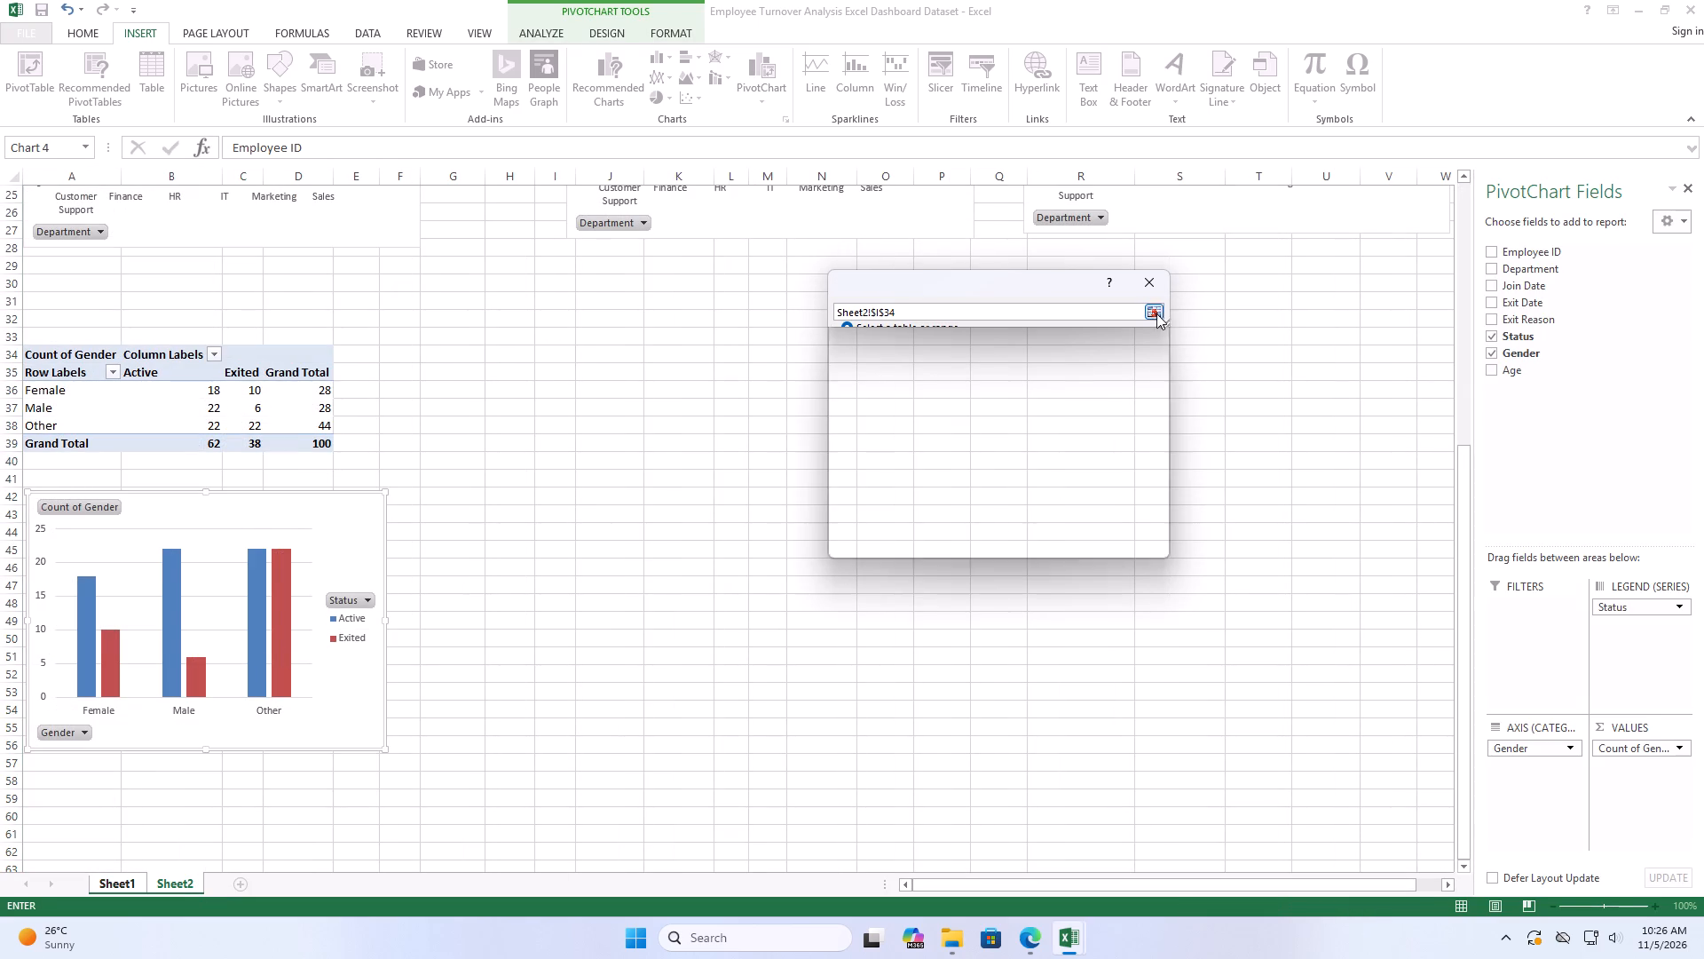
left_click(1069, 538)
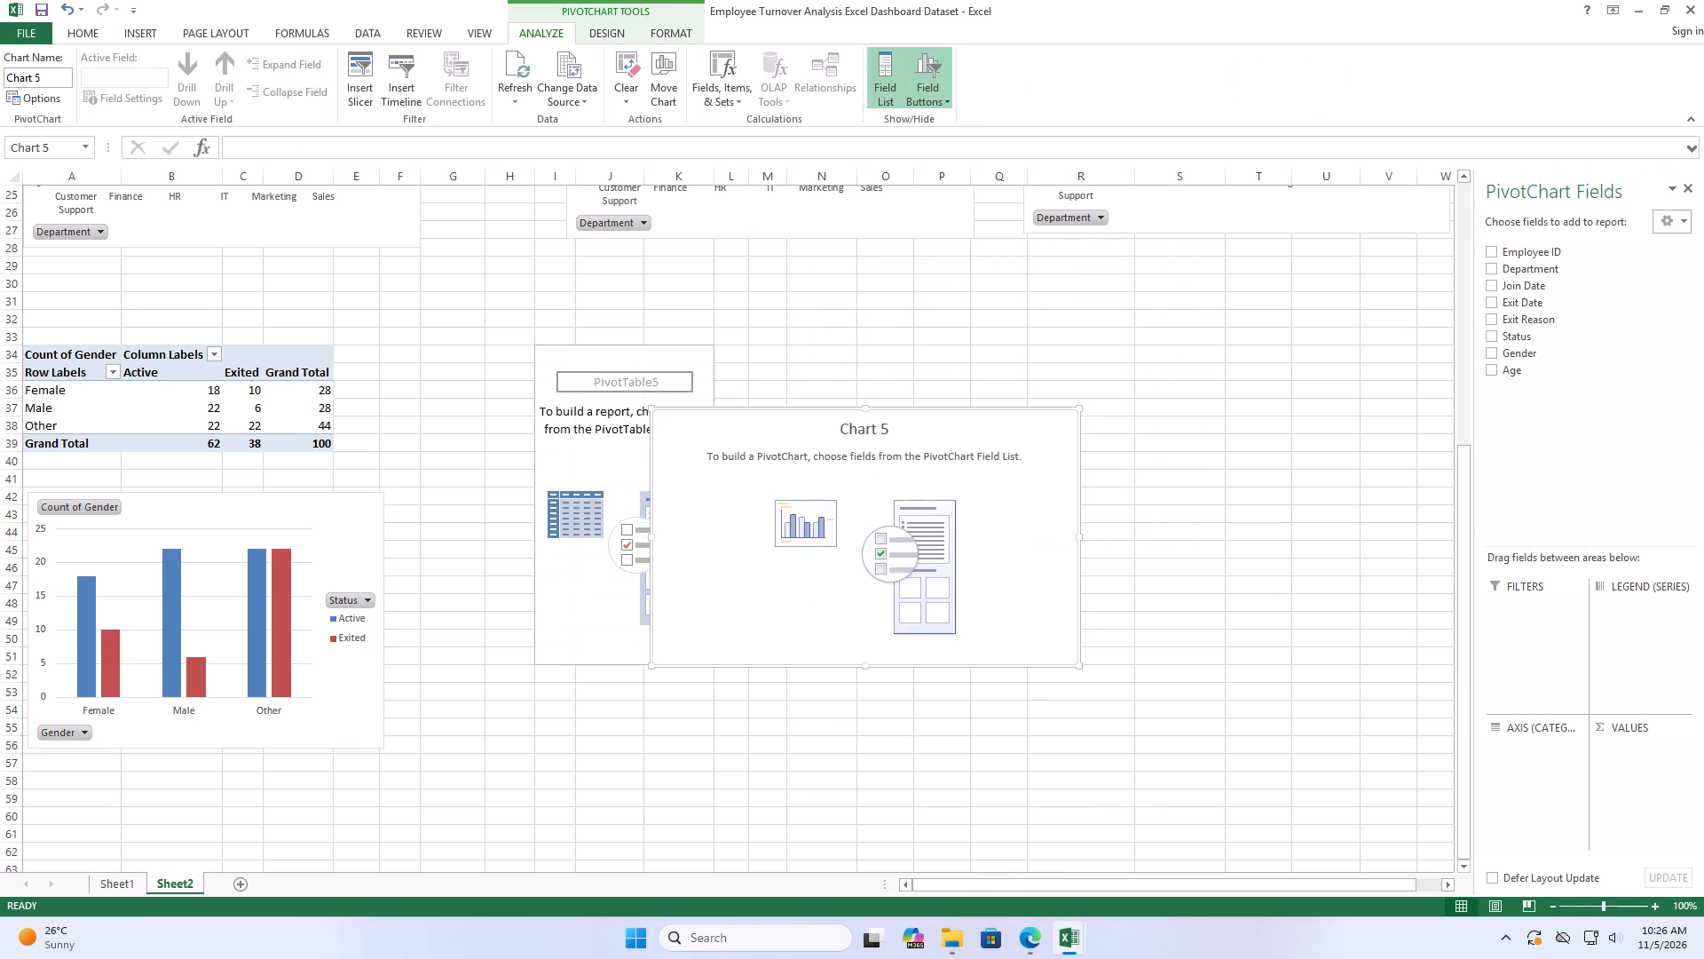
Set Department as the fifth PivotChart's axis categories and Count of Exit Reason as its values.
left_click(1552, 270)
left_click(1492, 268)
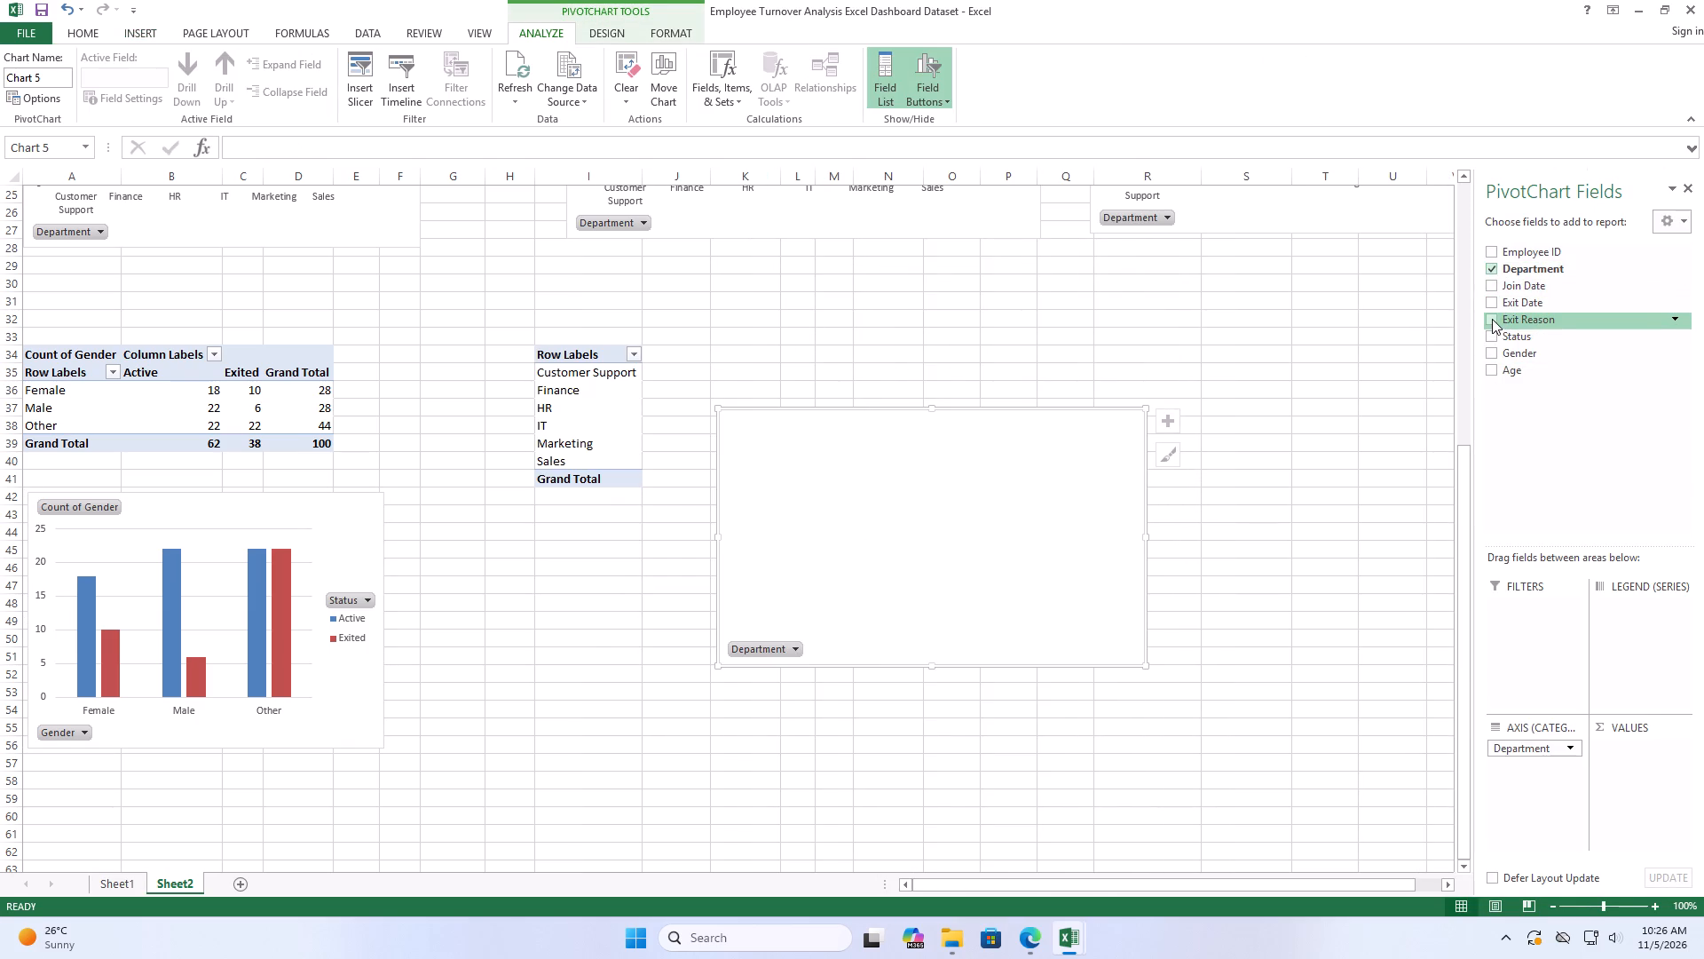
left_click(1492, 319)
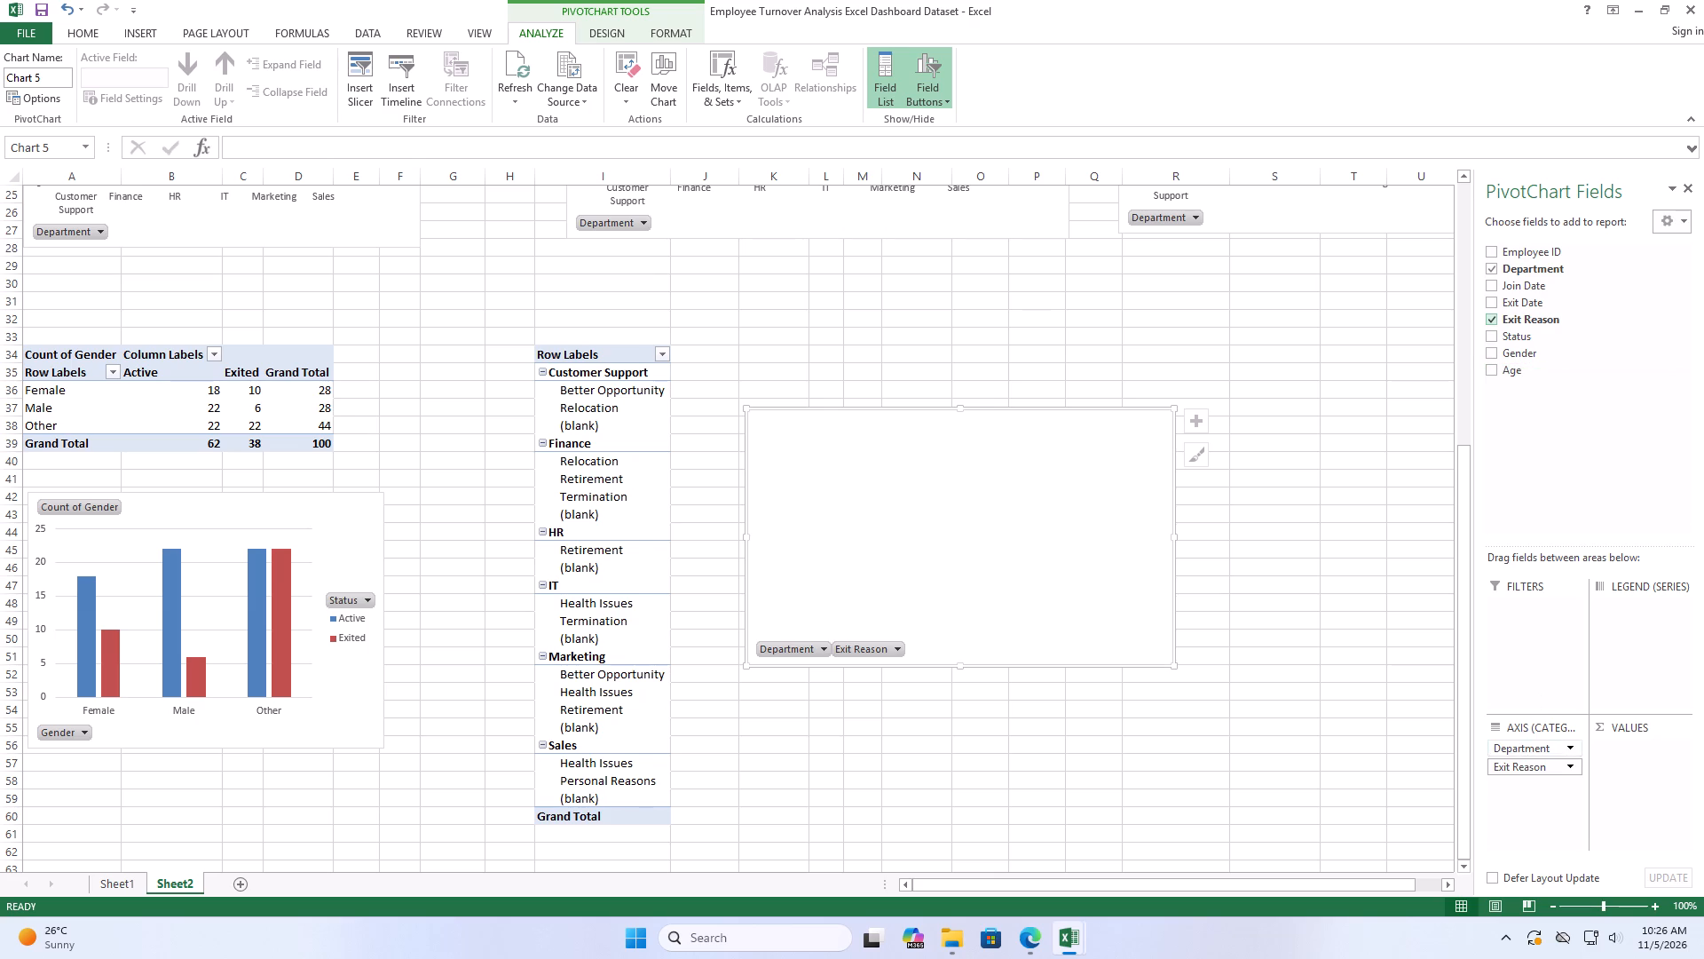
left_click_drag(1524, 768, 1636, 756)
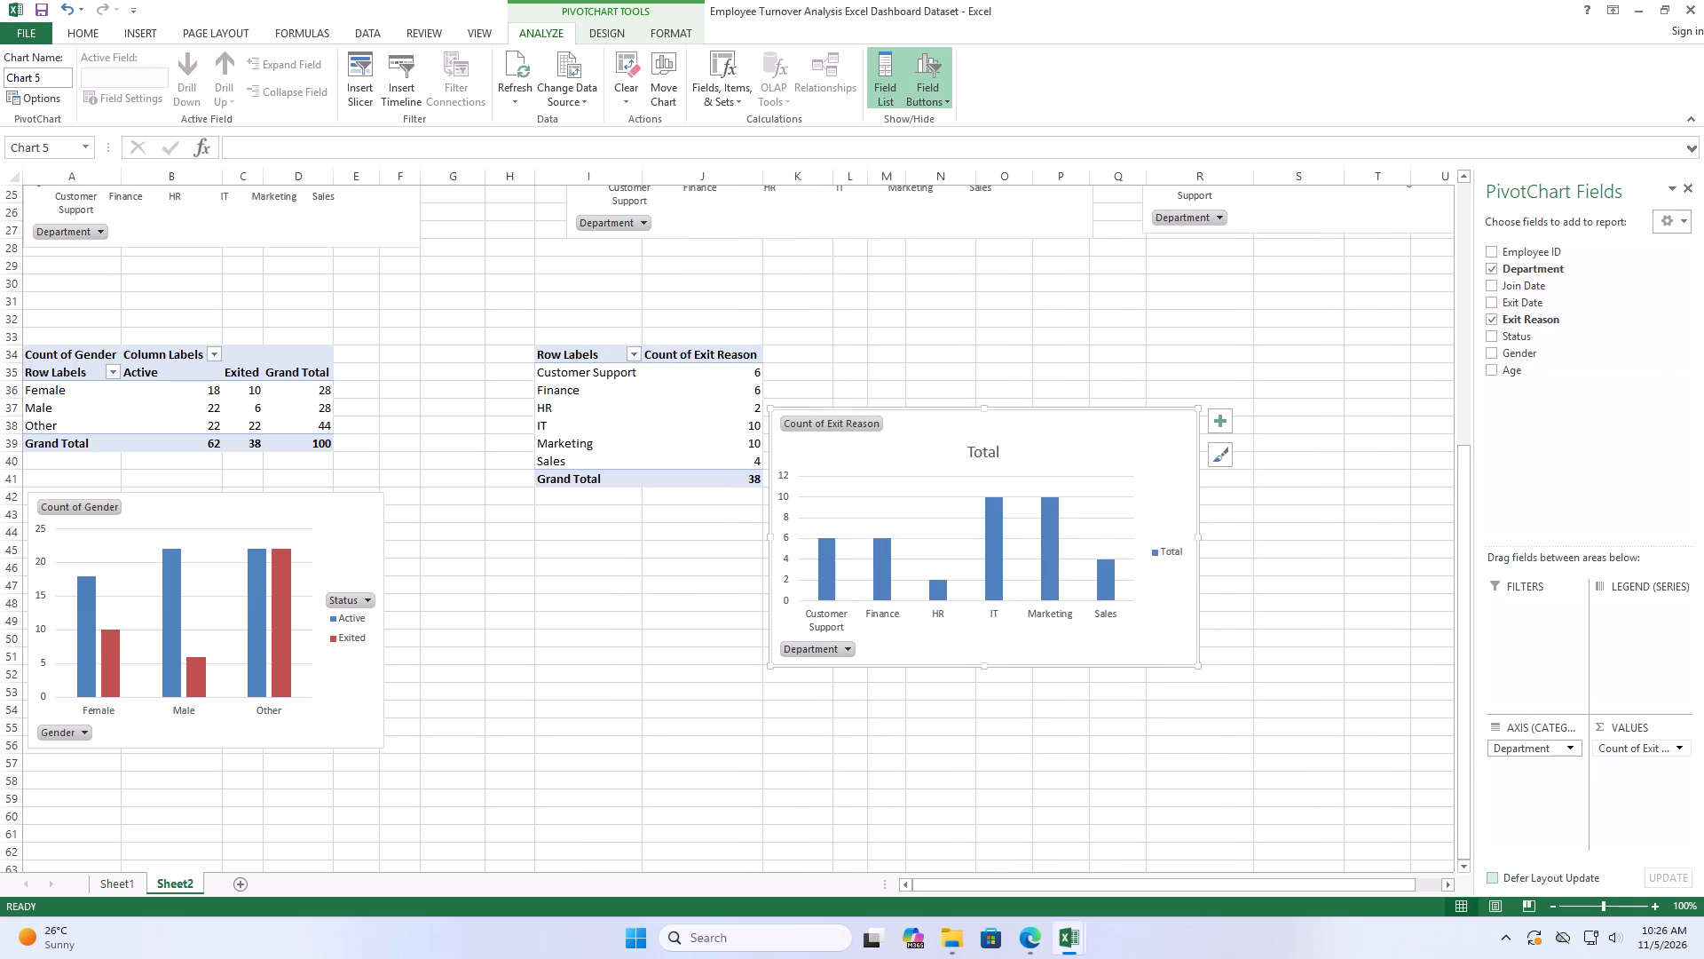
Review the available summary calculations in the value field settings for Count of Exit Reason.
left_click(1655, 744)
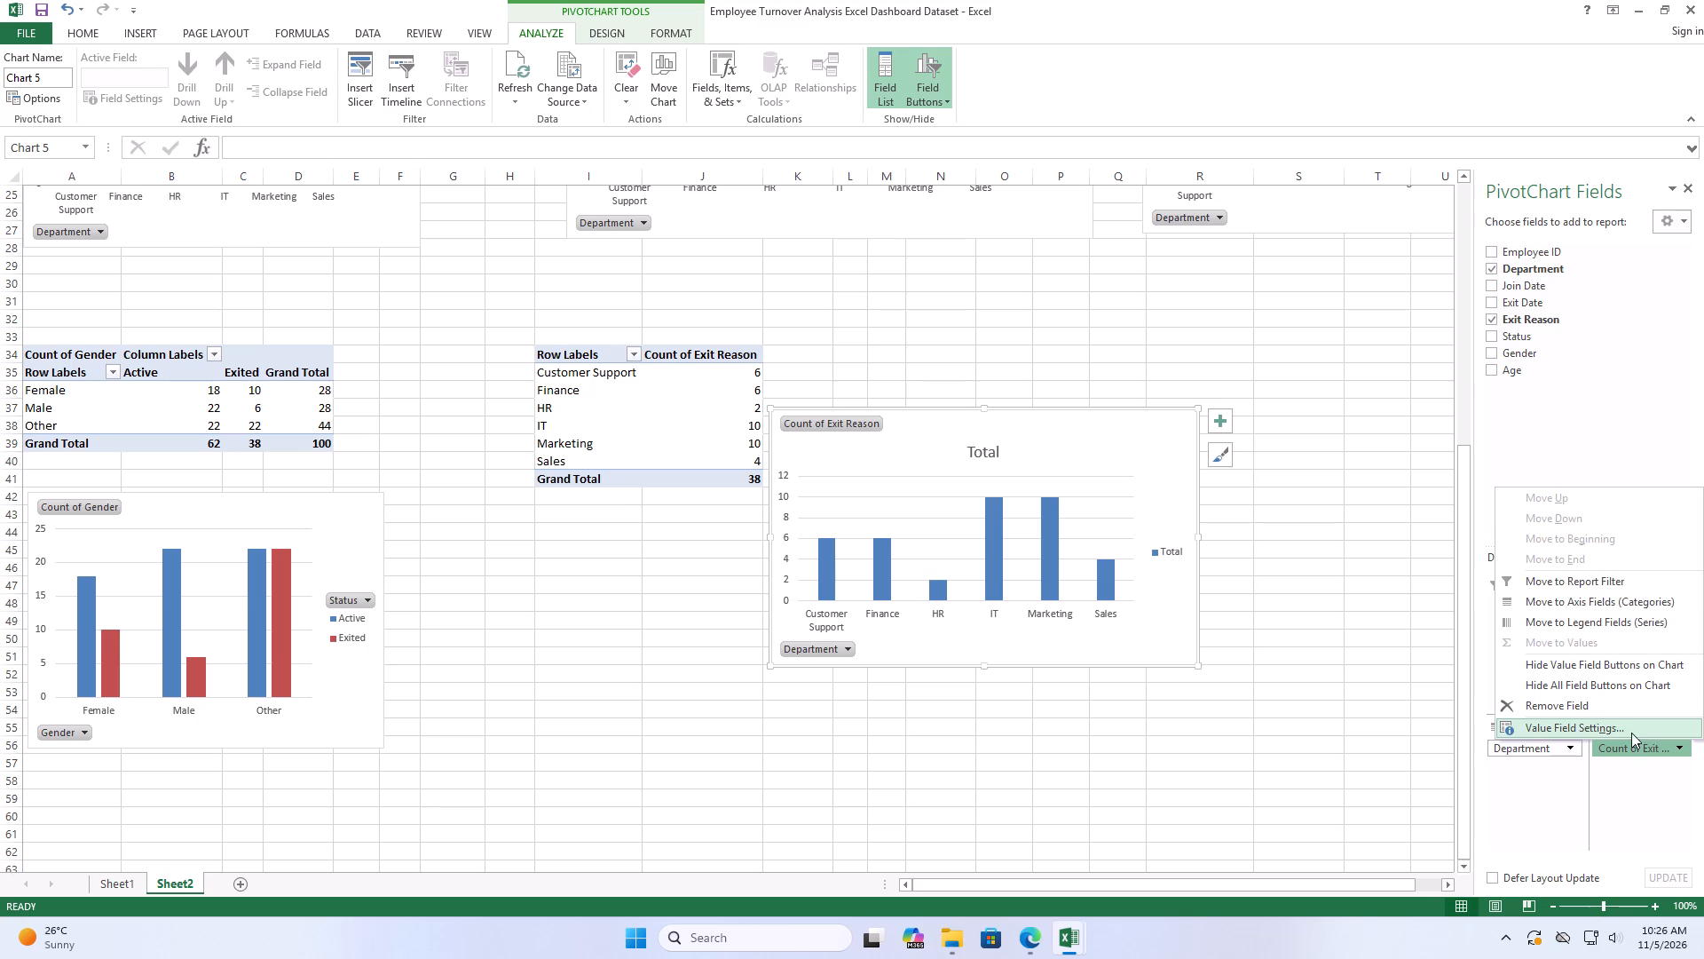
left_click(1631, 733)
scroll(893, 466, "down", 3)
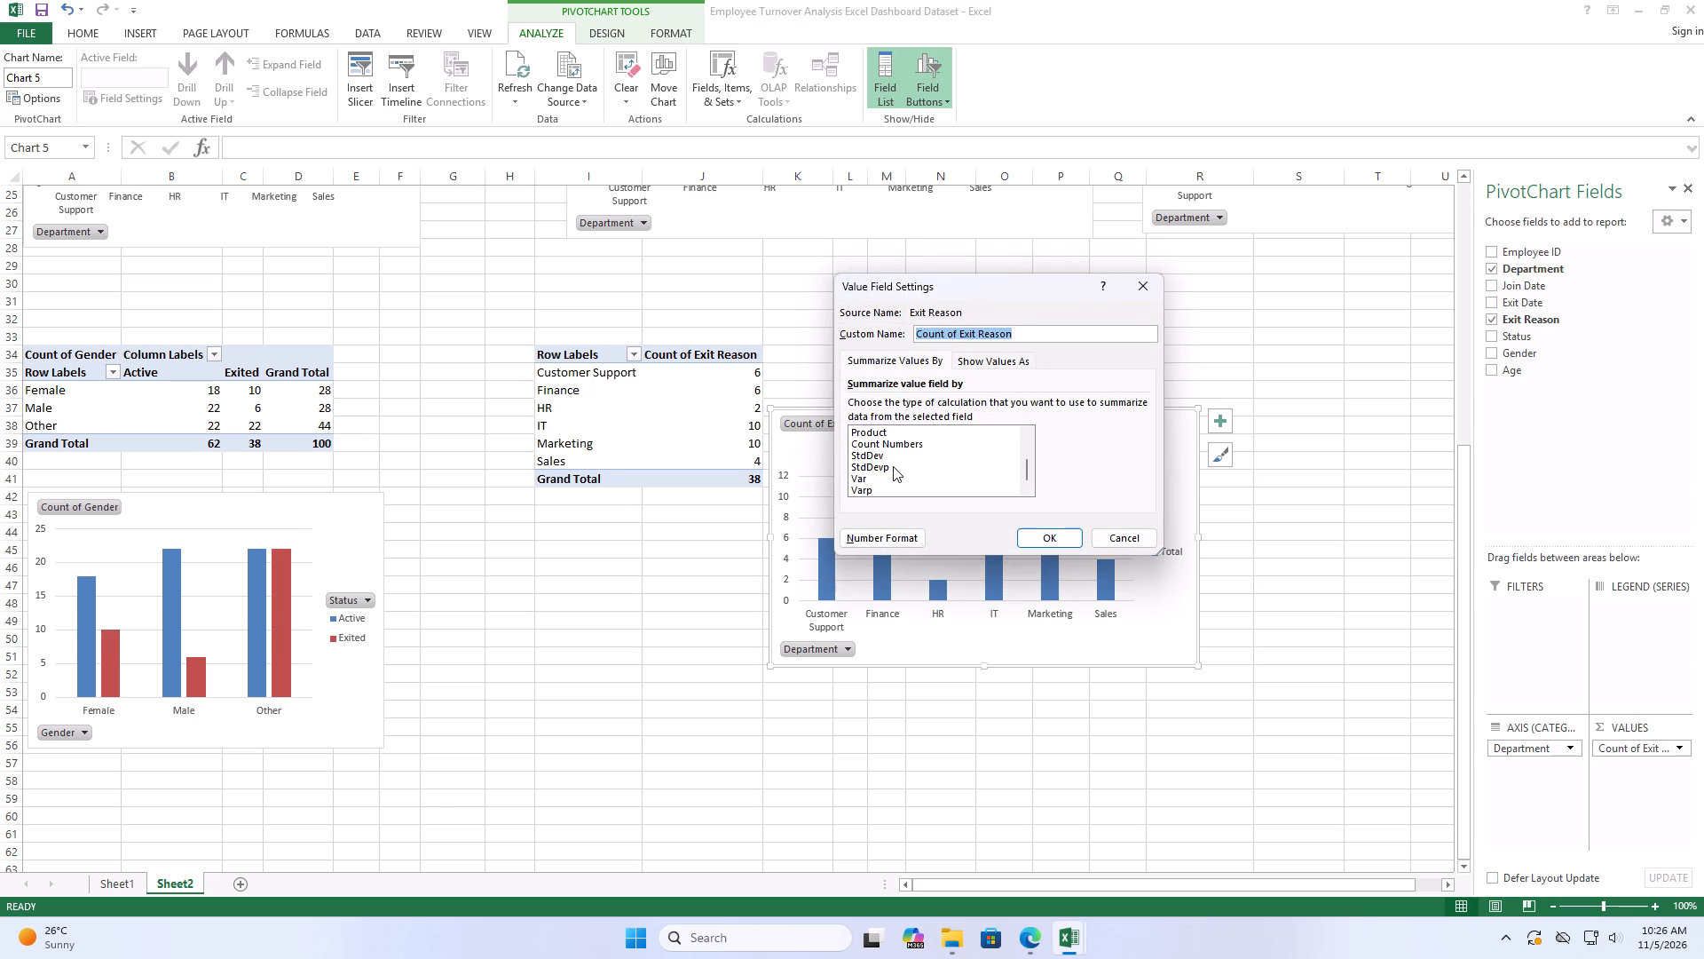
scroll(893, 466, "down", 11)
scroll(887, 466, "up", 5)
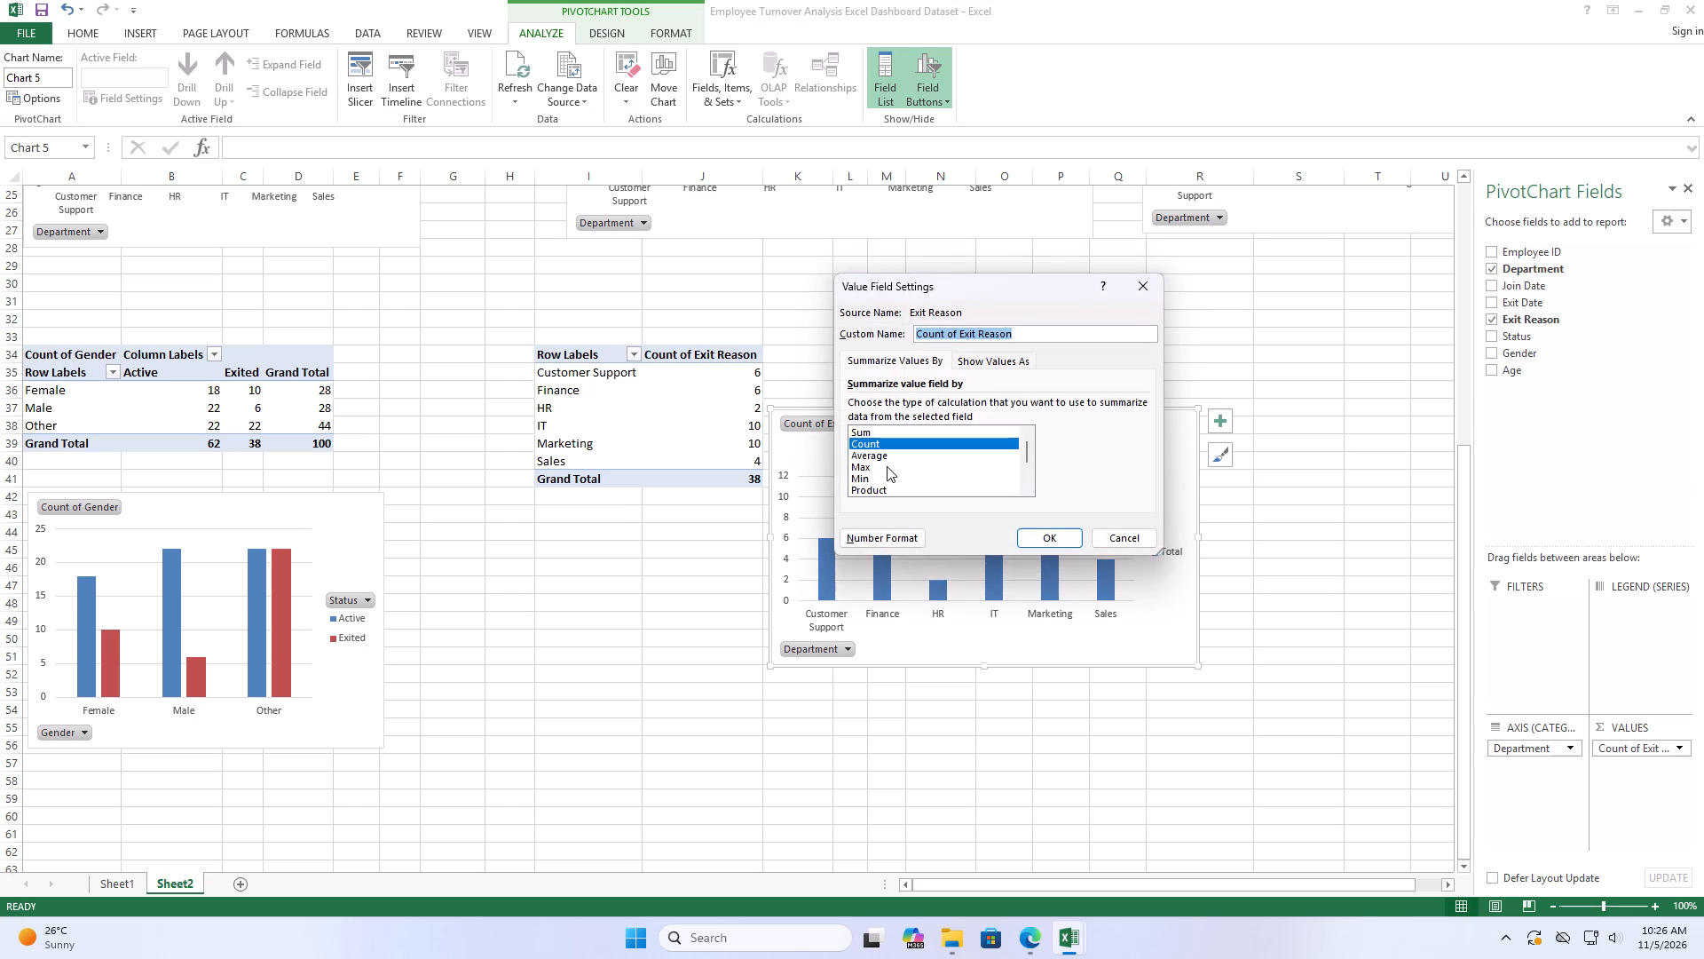
scroll(887, 466, "down", 7)
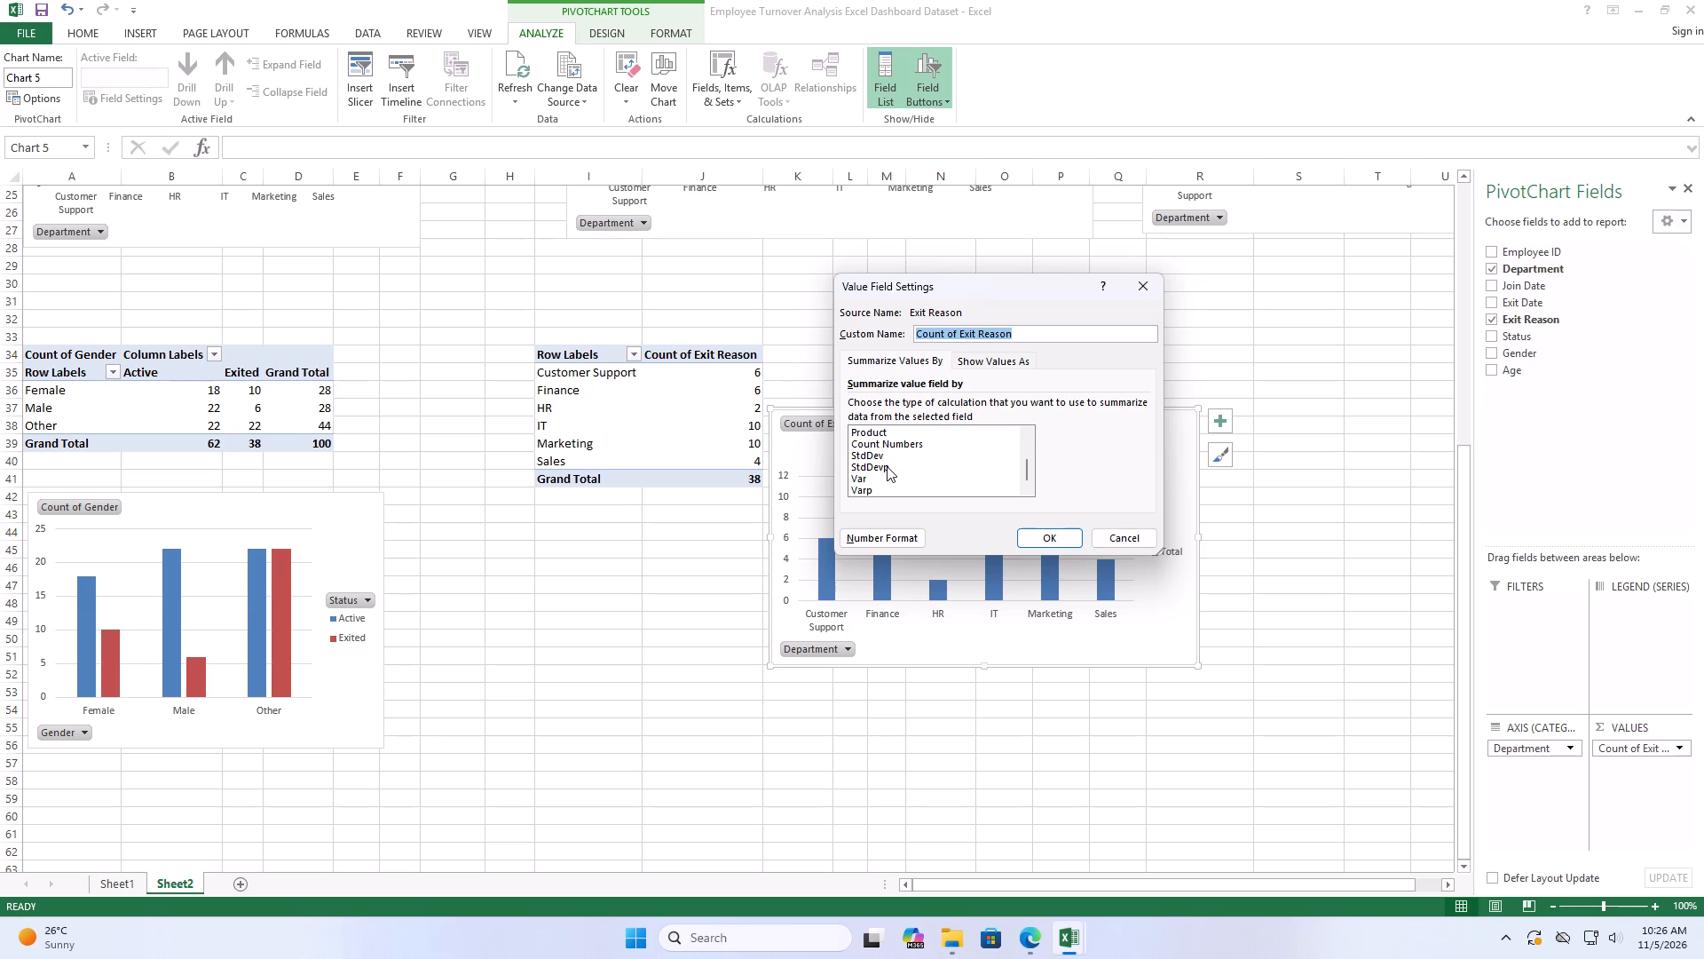
scroll(887, 466, "up", 5)
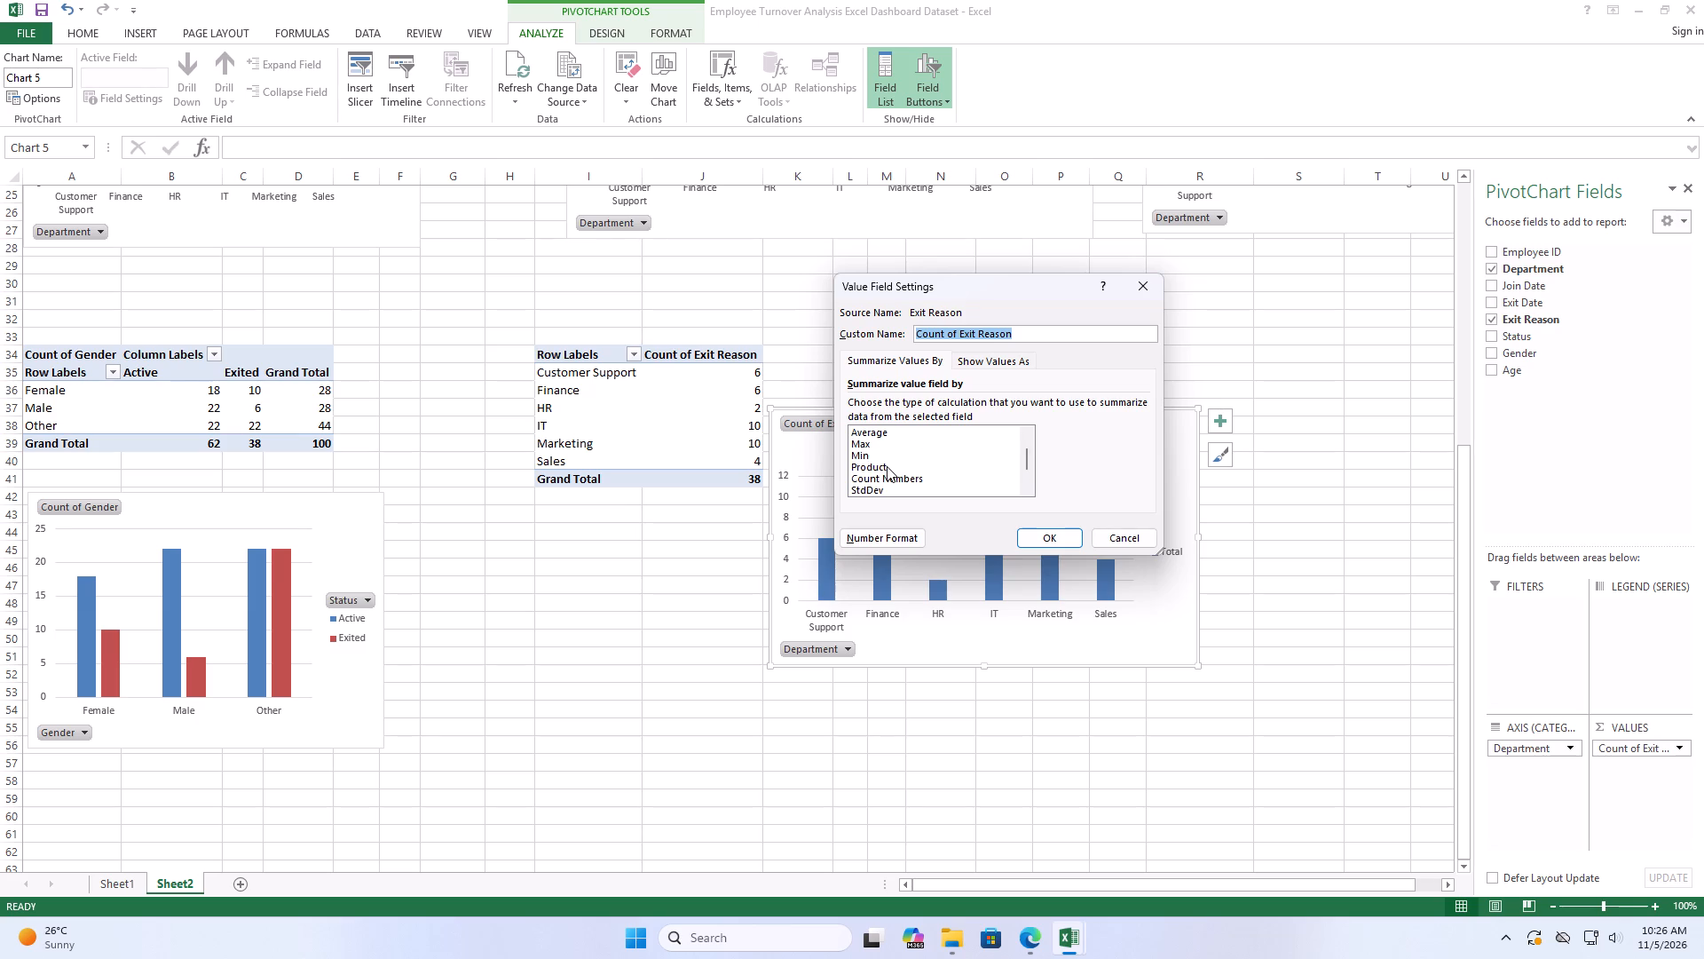
Check the Show Values As calculations available for Count of Exit Reason, leaving the value field settings without applying changes.
left_click(973, 357)
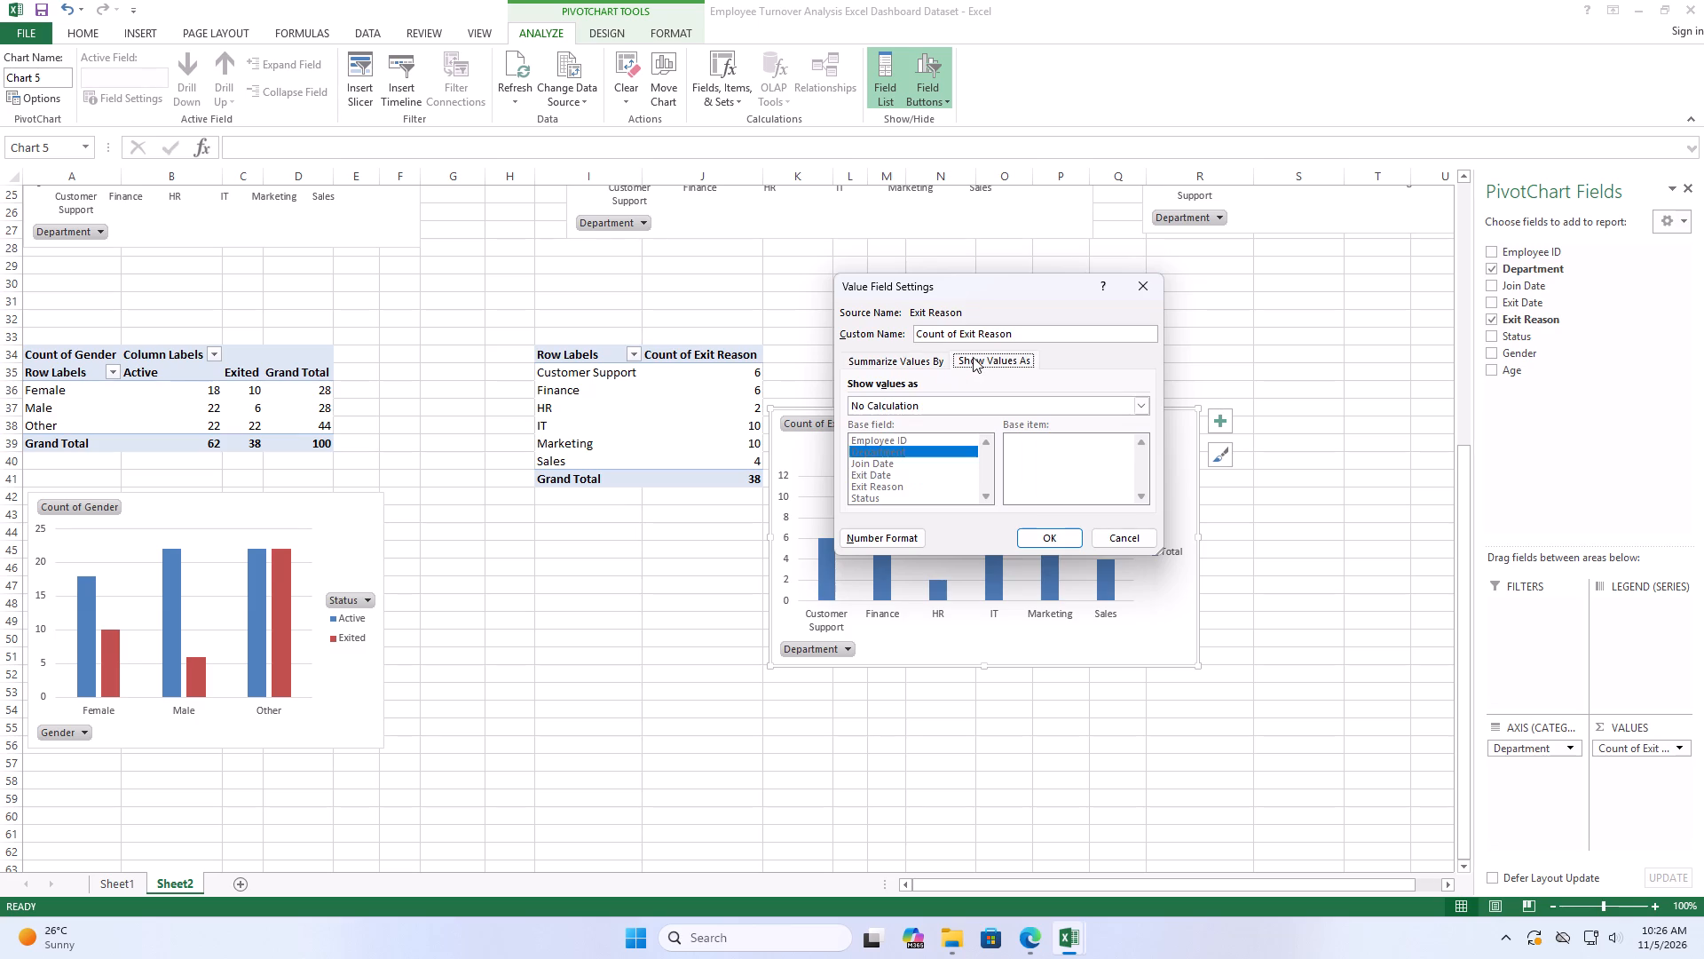
scroll(906, 476, "down", 1)
left_click(876, 486)
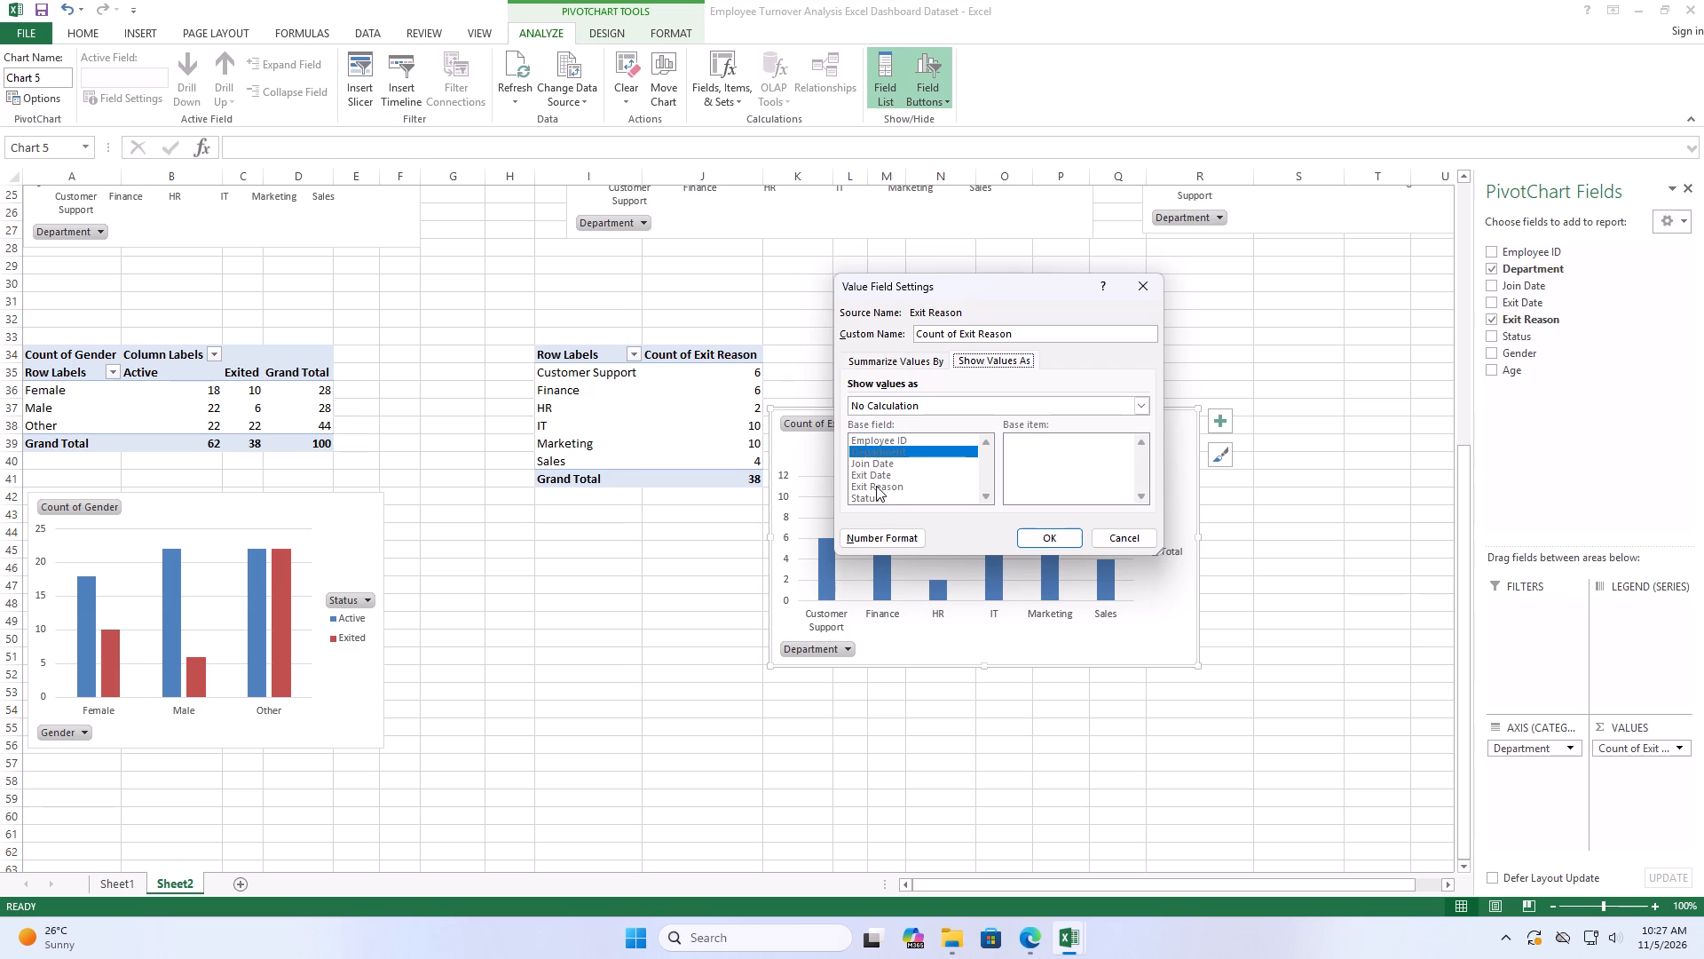
left_click(876, 486)
left_click(943, 403)
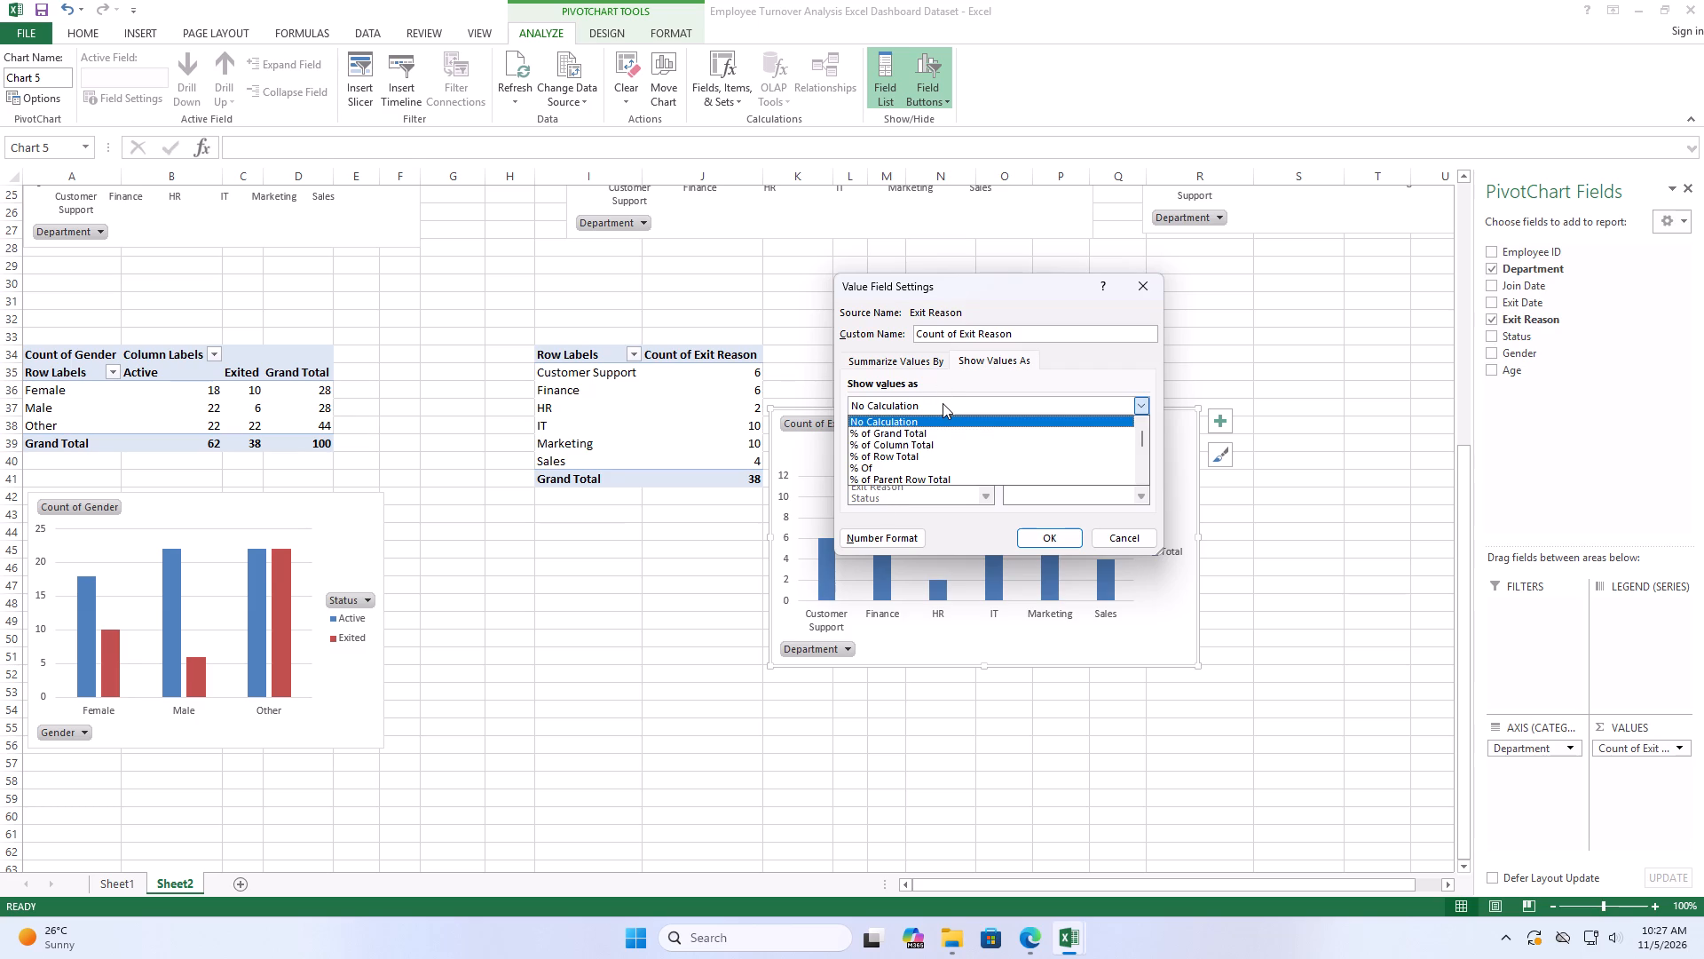
scroll(951, 468, "down", 3)
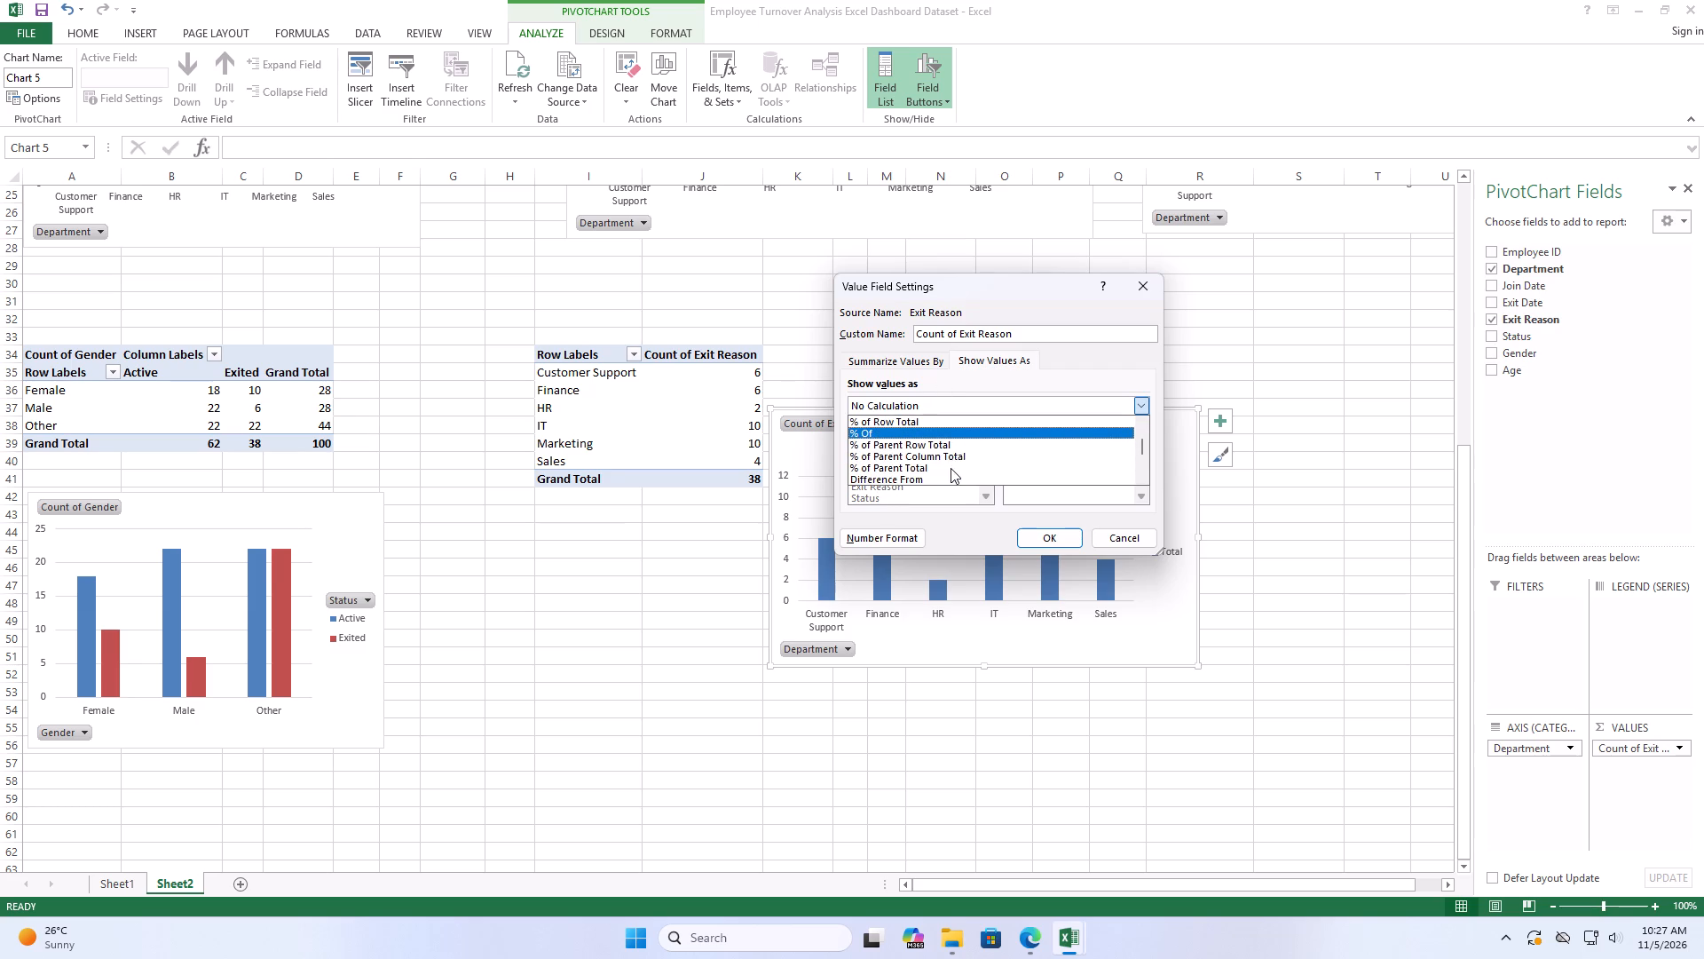
scroll(951, 468, "up", 5)
left_click(941, 417)
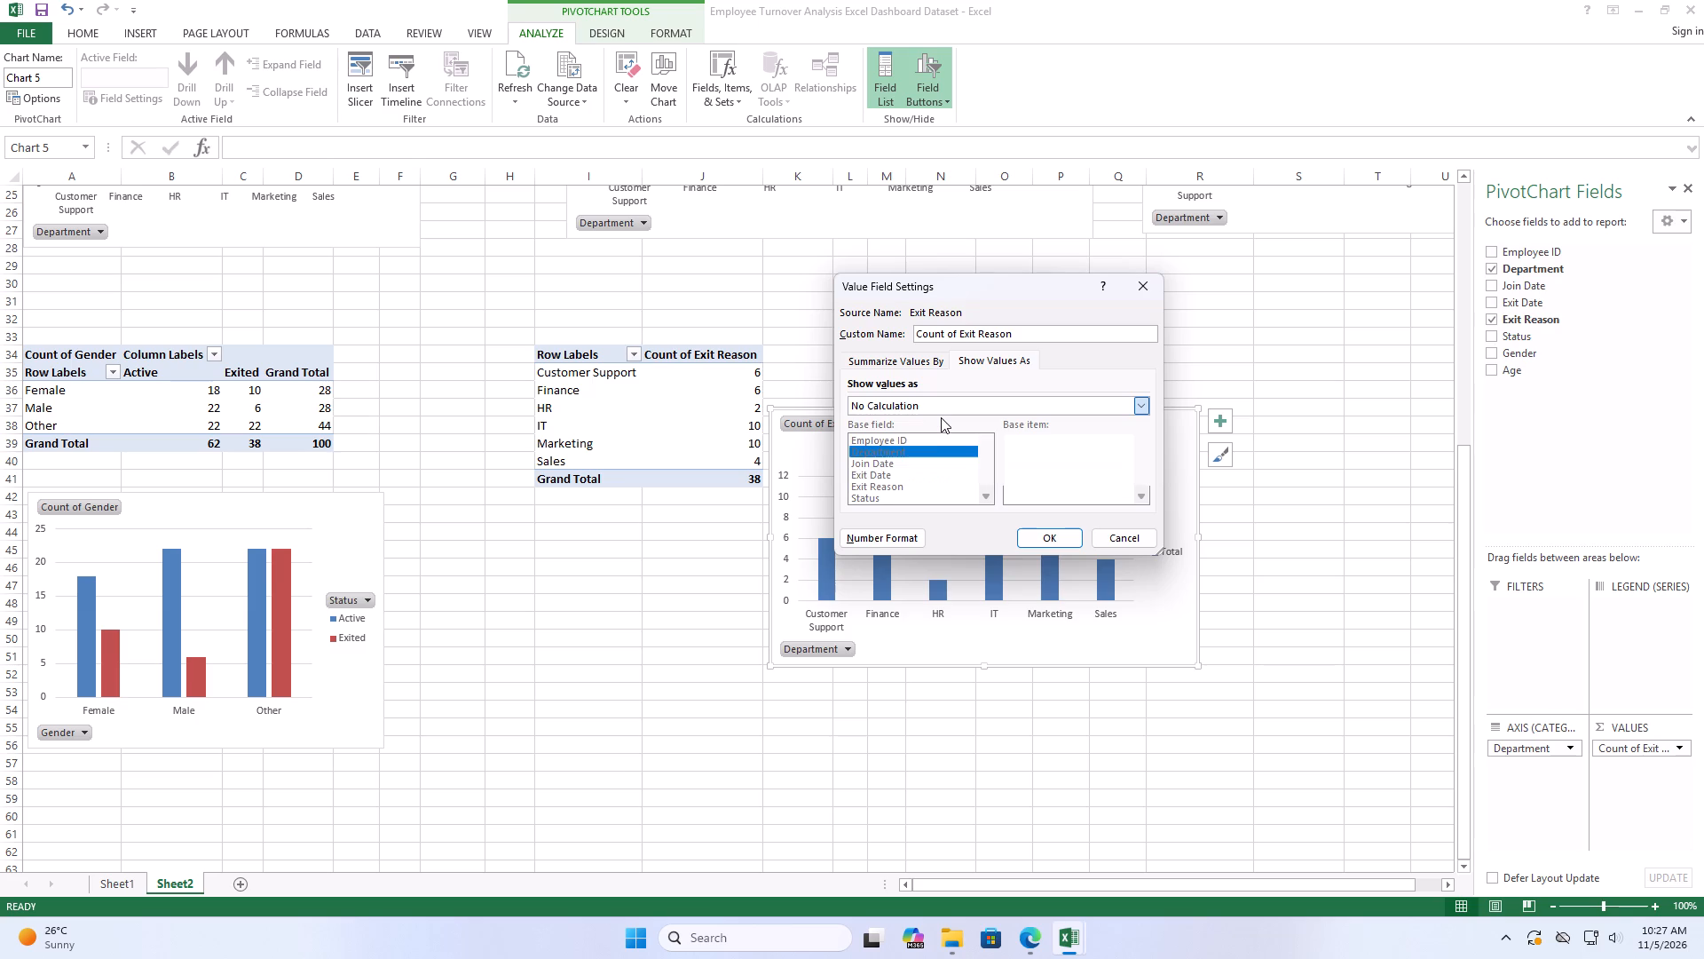
left_click(895, 363)
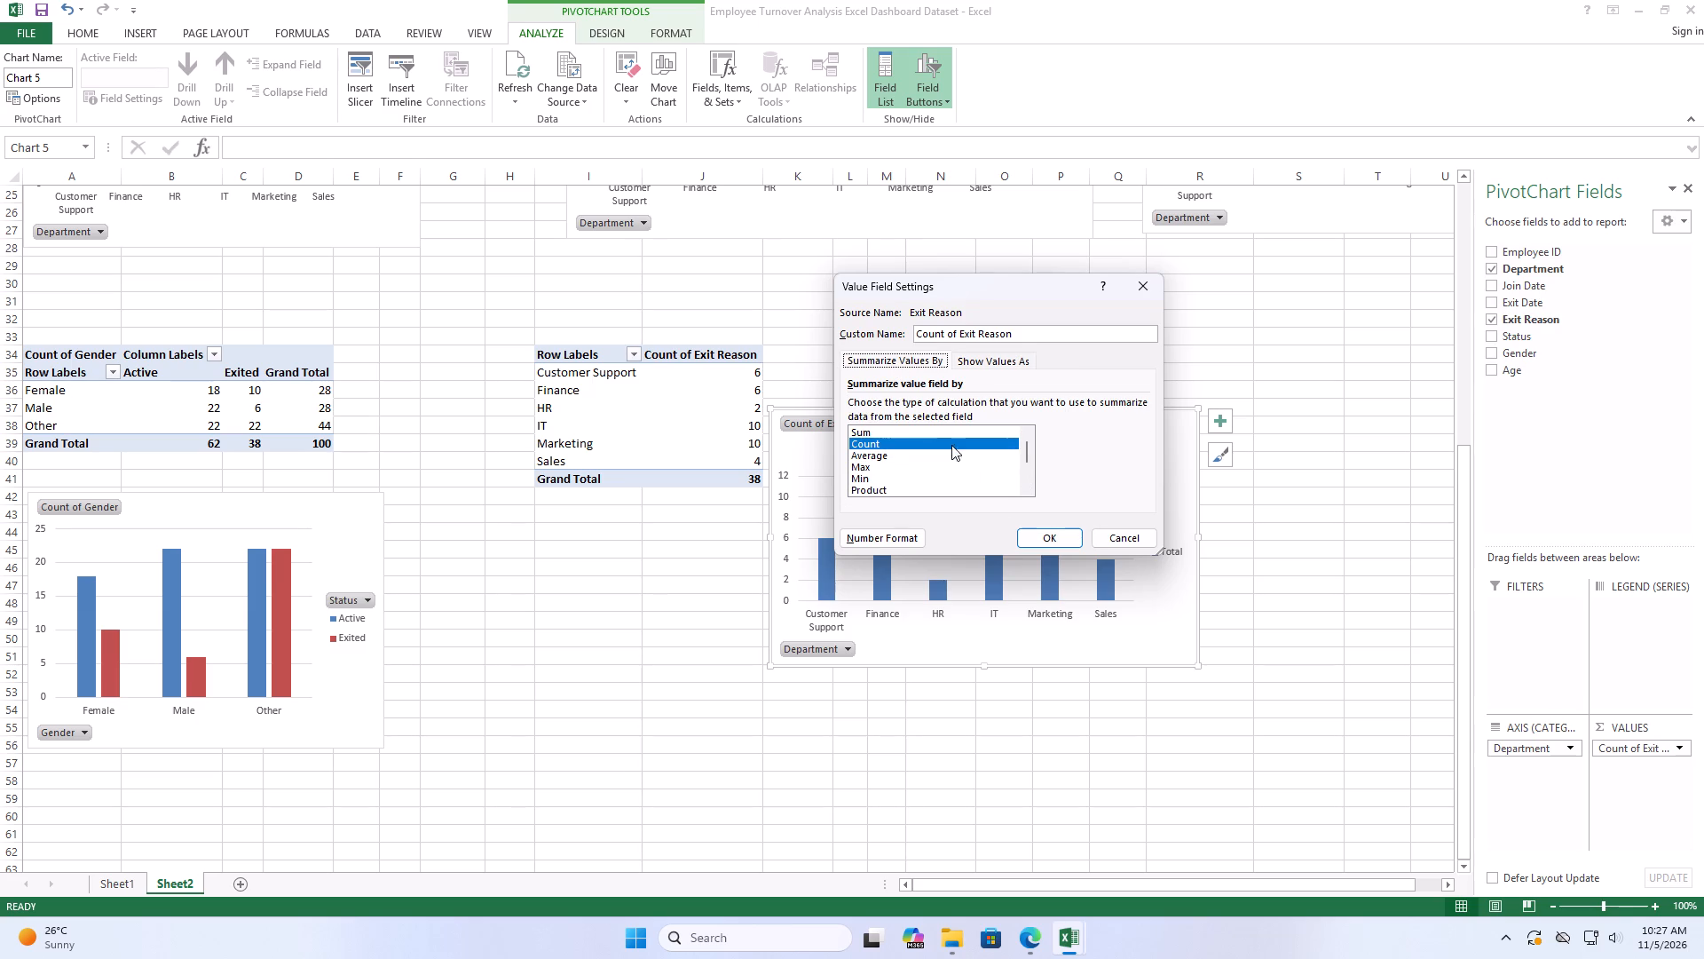
left_click(1120, 539)
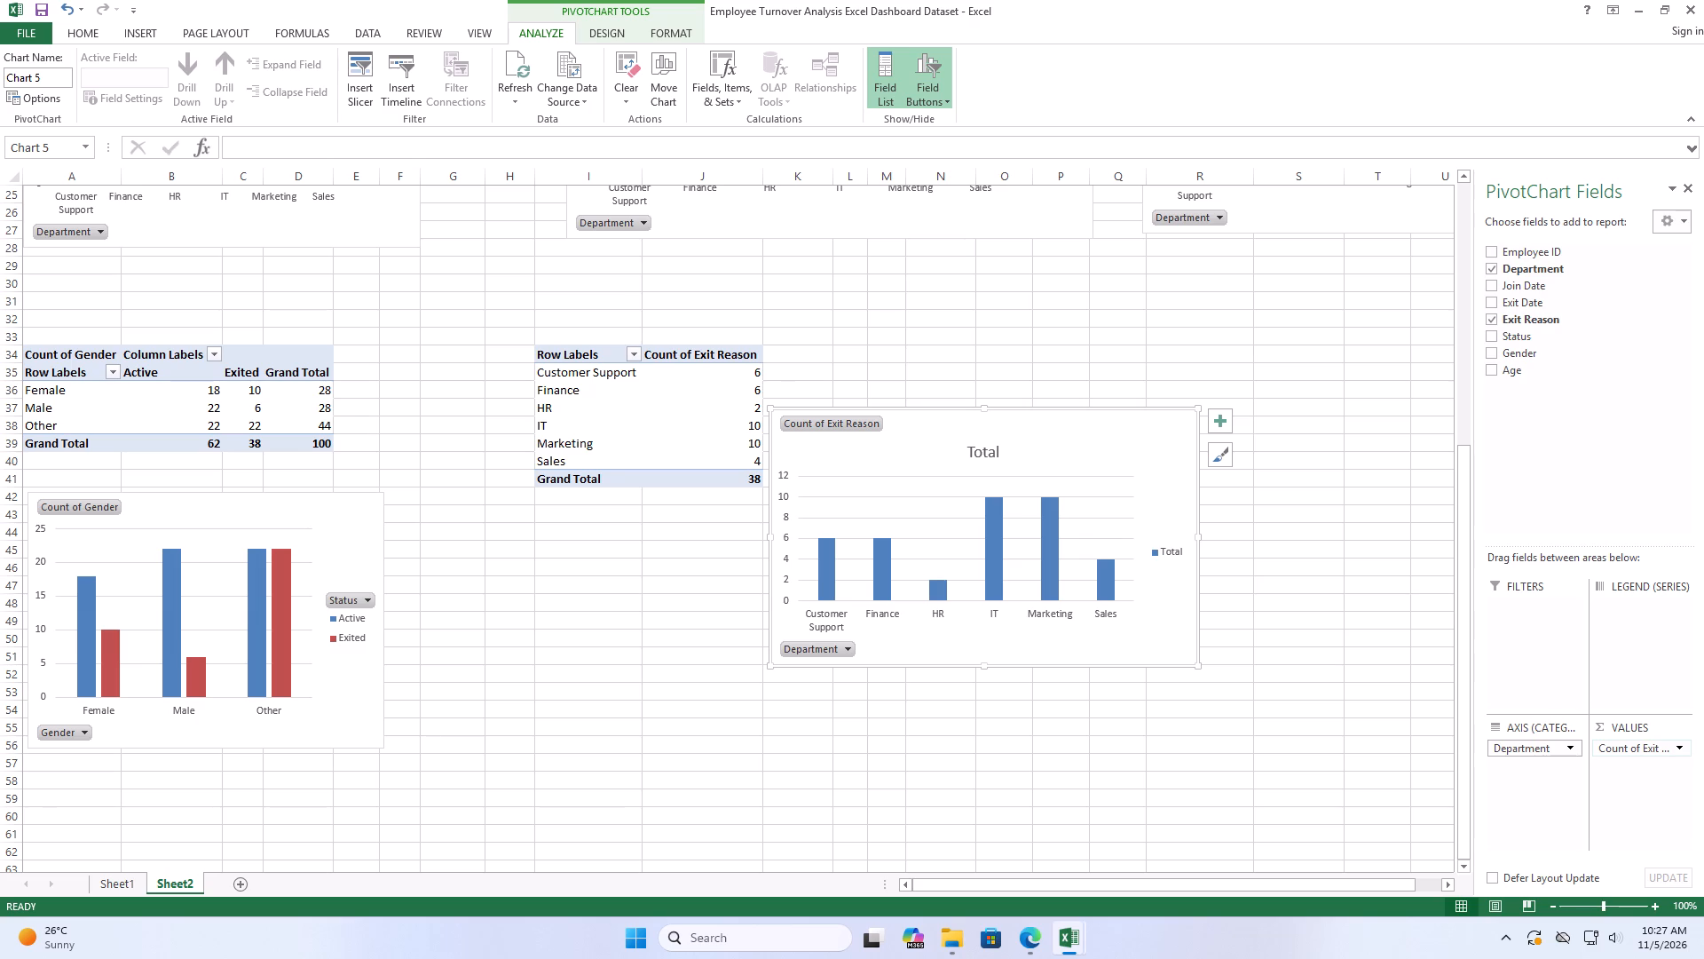
Close the PivotChart field list and cut the Count of Exit Reason by department PivotChart from Sheet2.
left_click(1692, 192)
right_click(1072, 423)
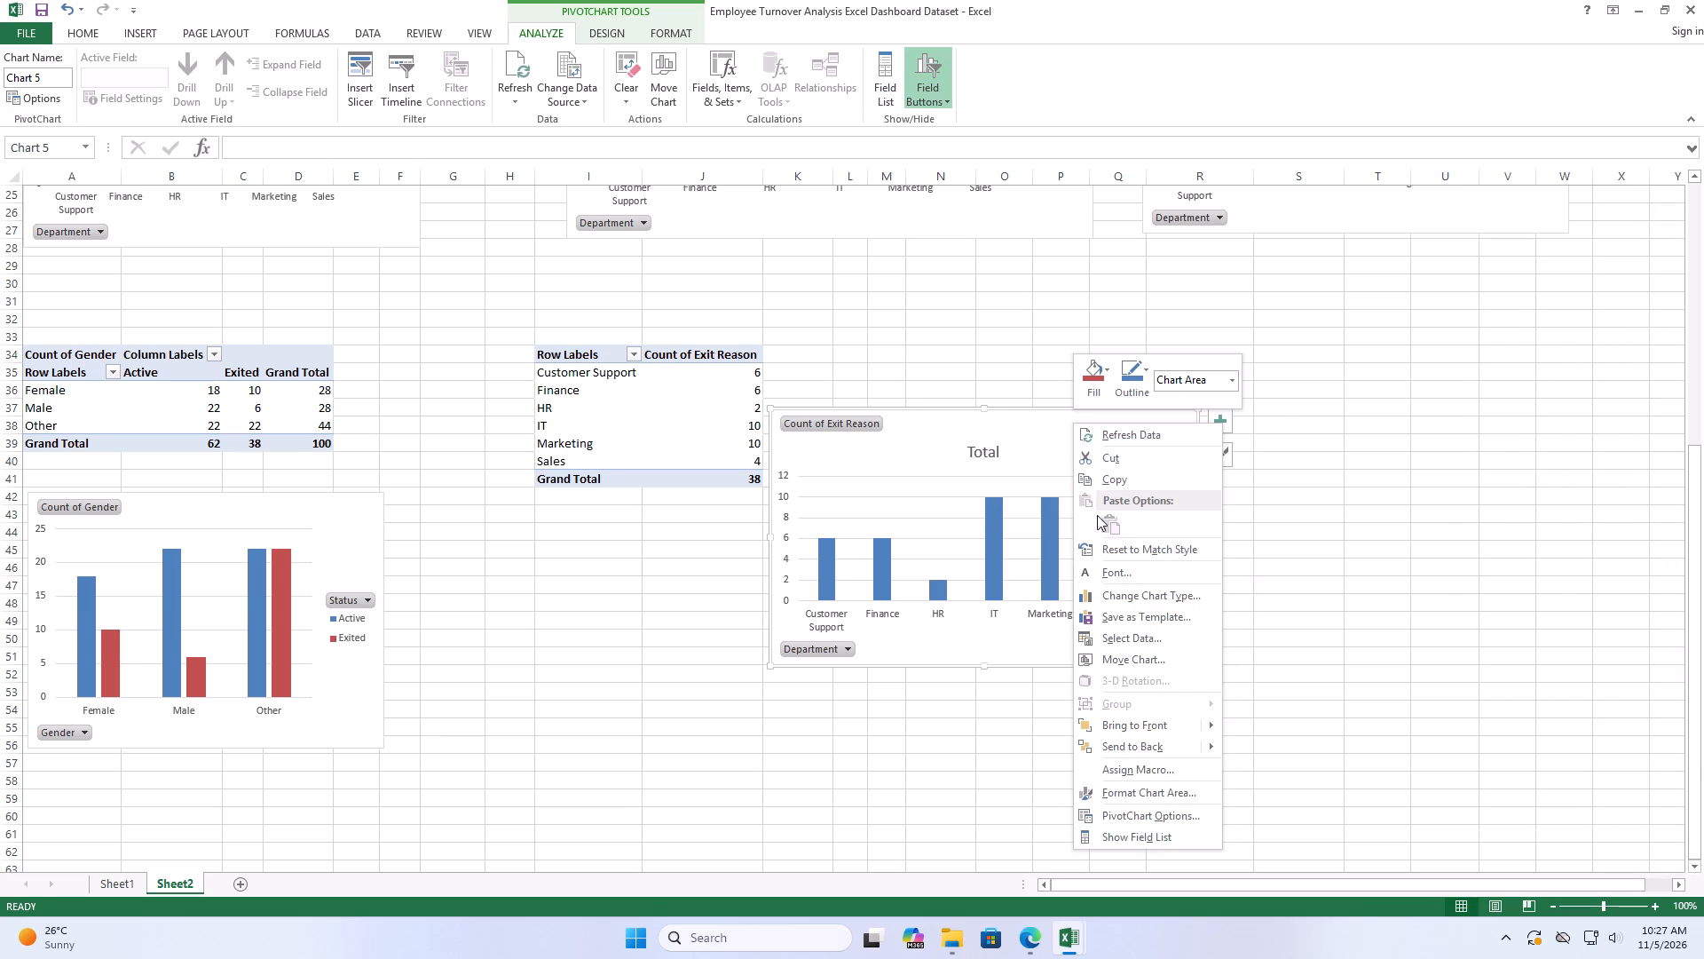
left_click(1114, 461)
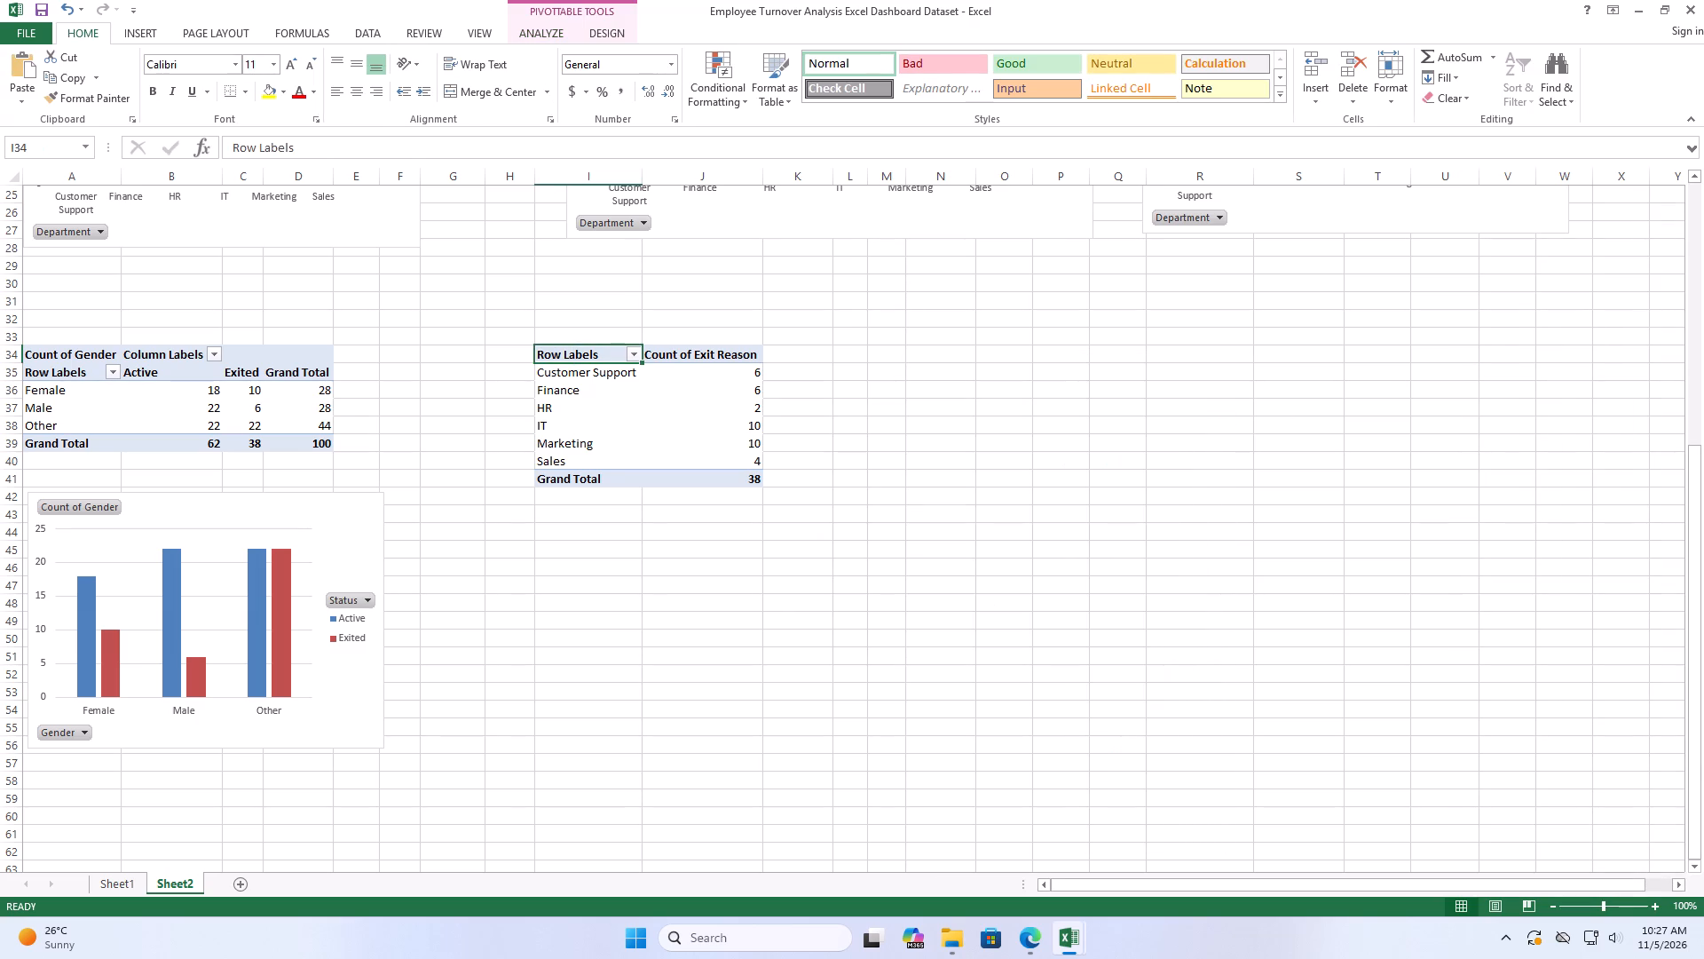
Delete the Count of Exit Reason PivotTable by clearing the range H32:J43 on Sheet2.
right_click(692, 392)
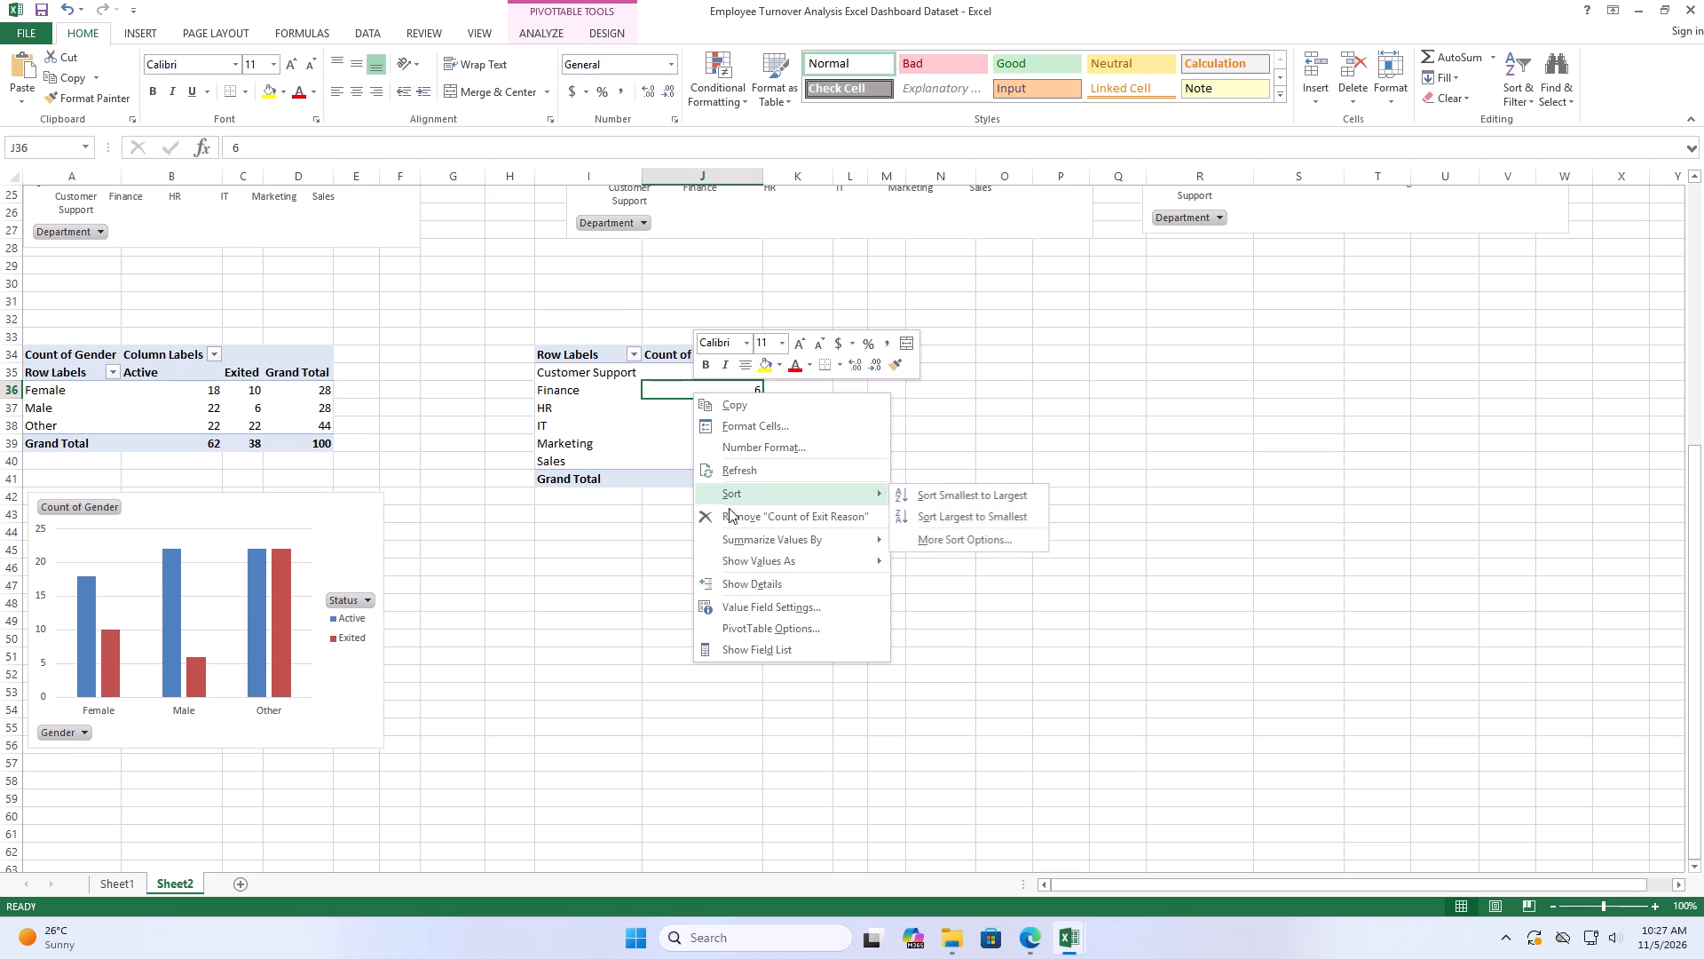
left_click(639, 581)
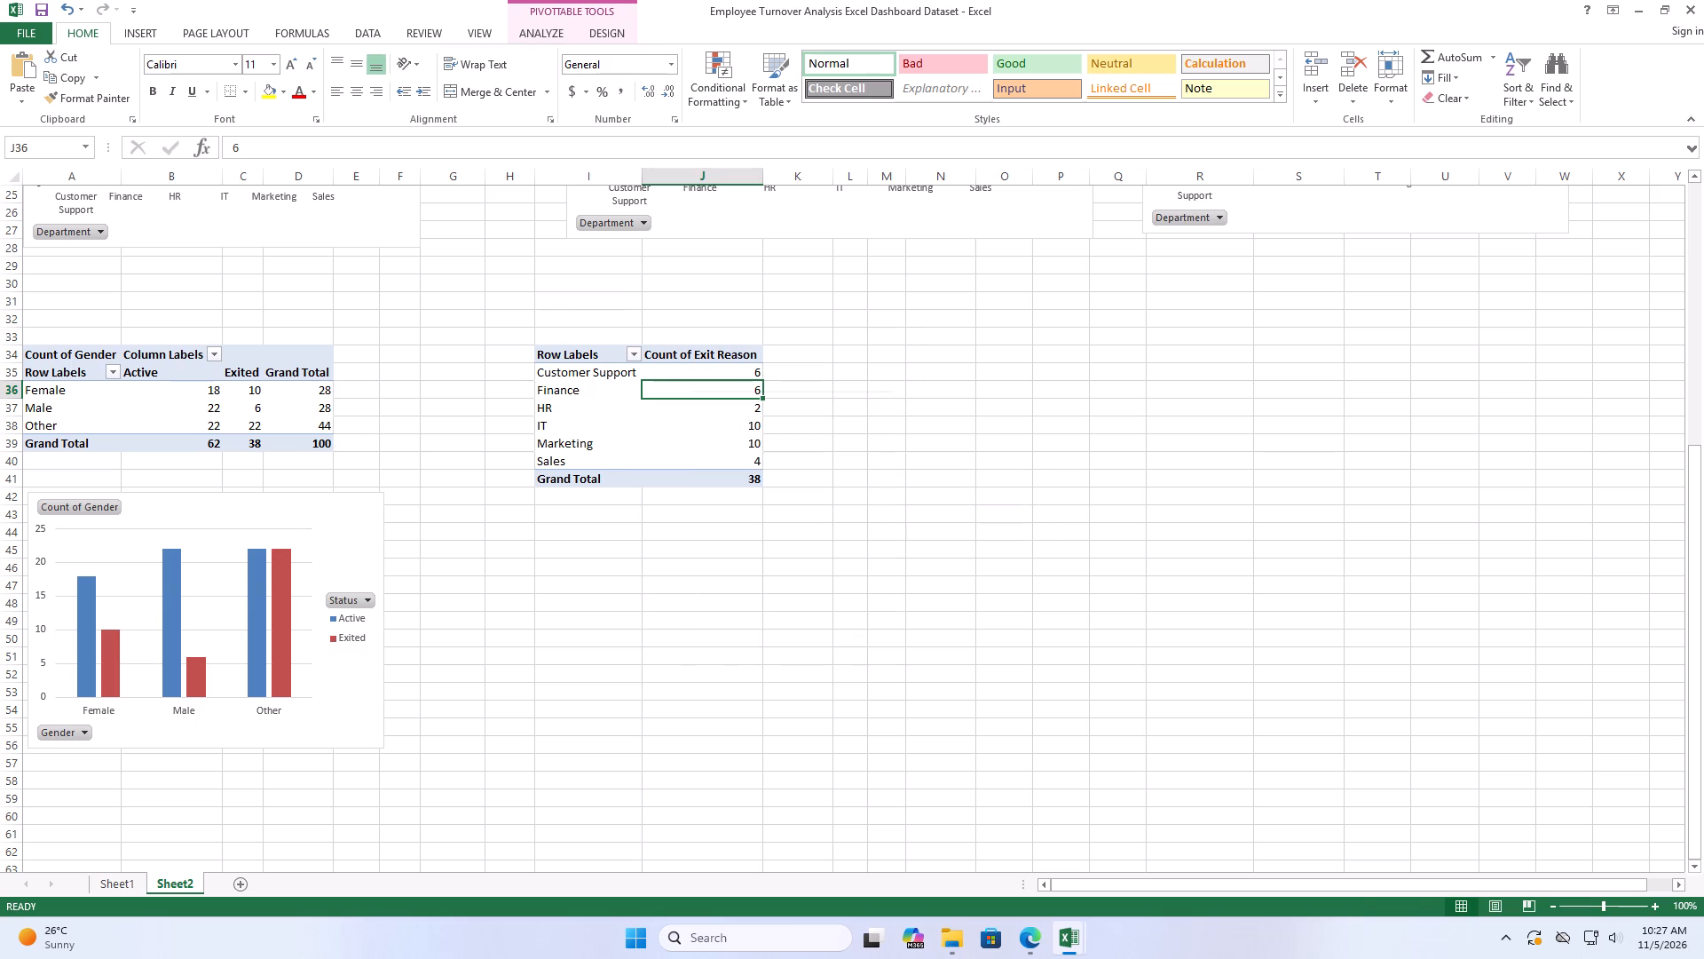
left_click_drag(517, 323, 757, 514)
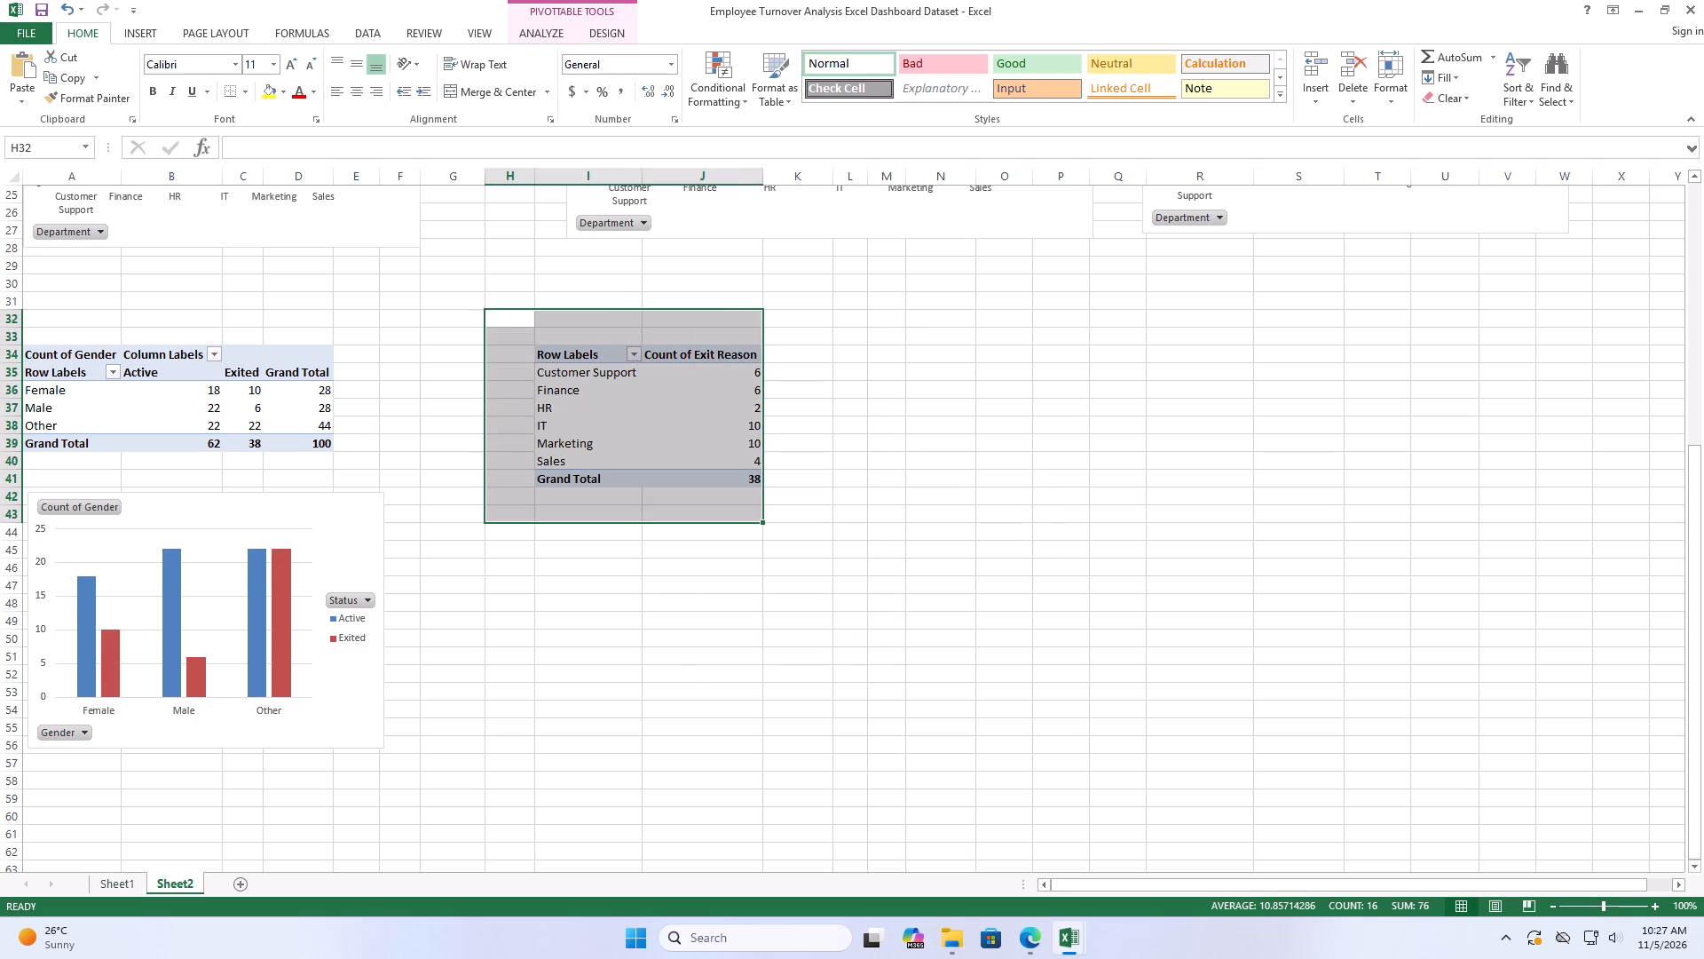
key("Delete")
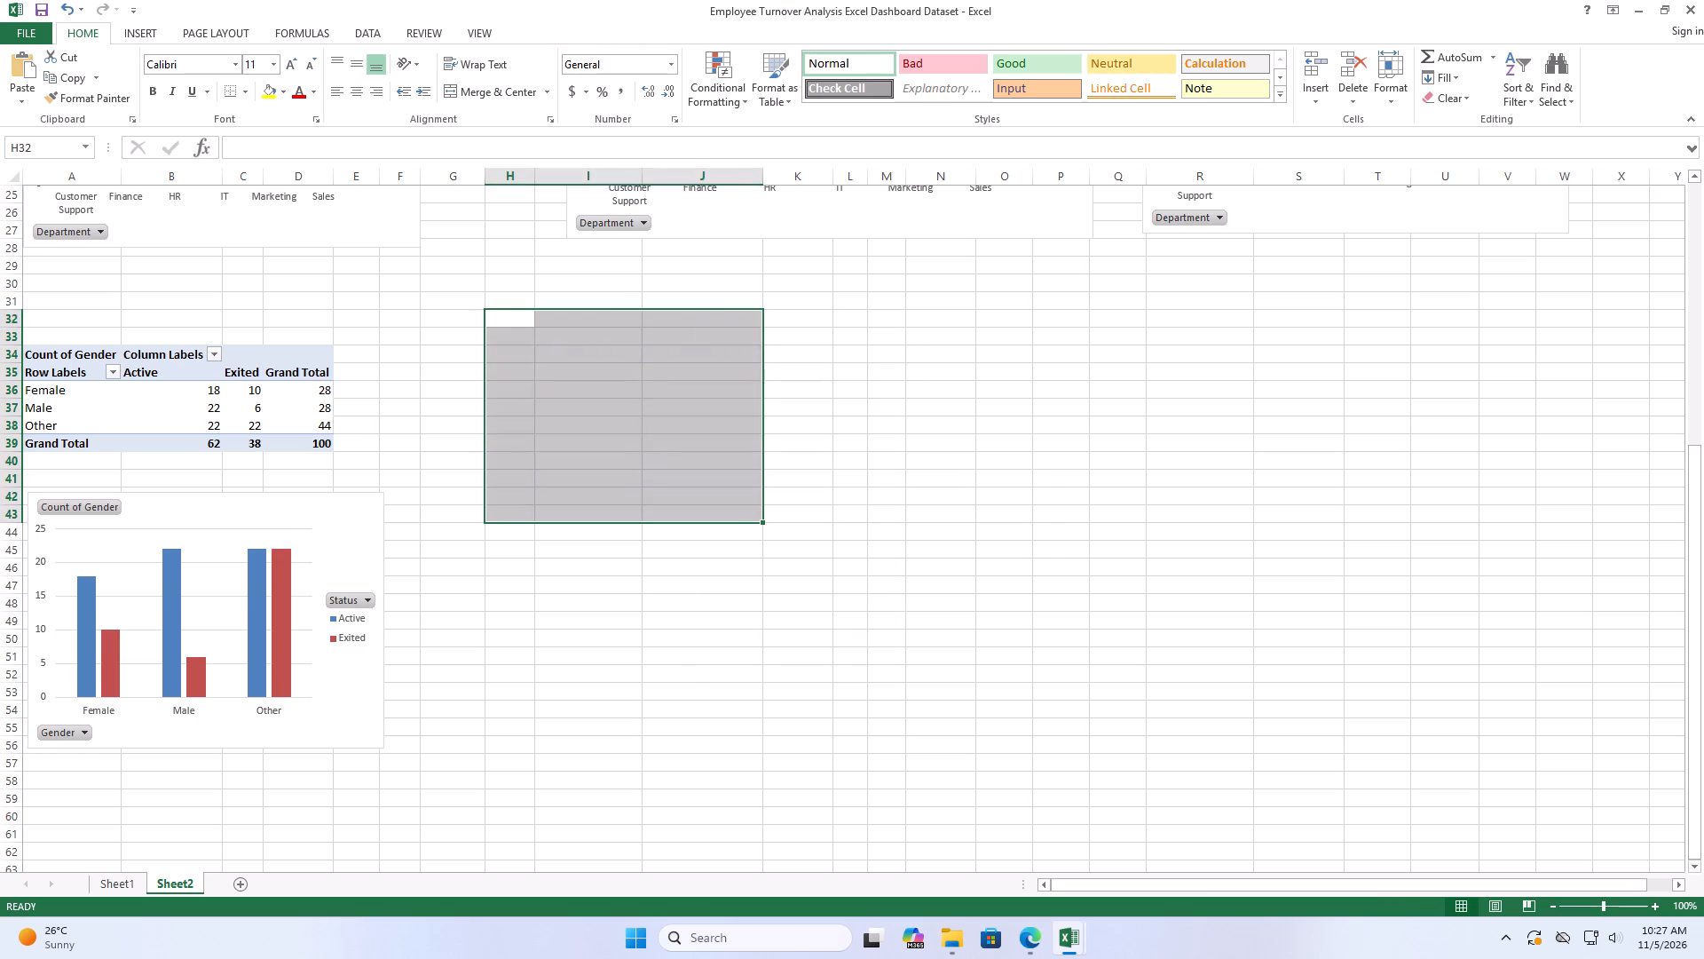
left_click(1135, 480)
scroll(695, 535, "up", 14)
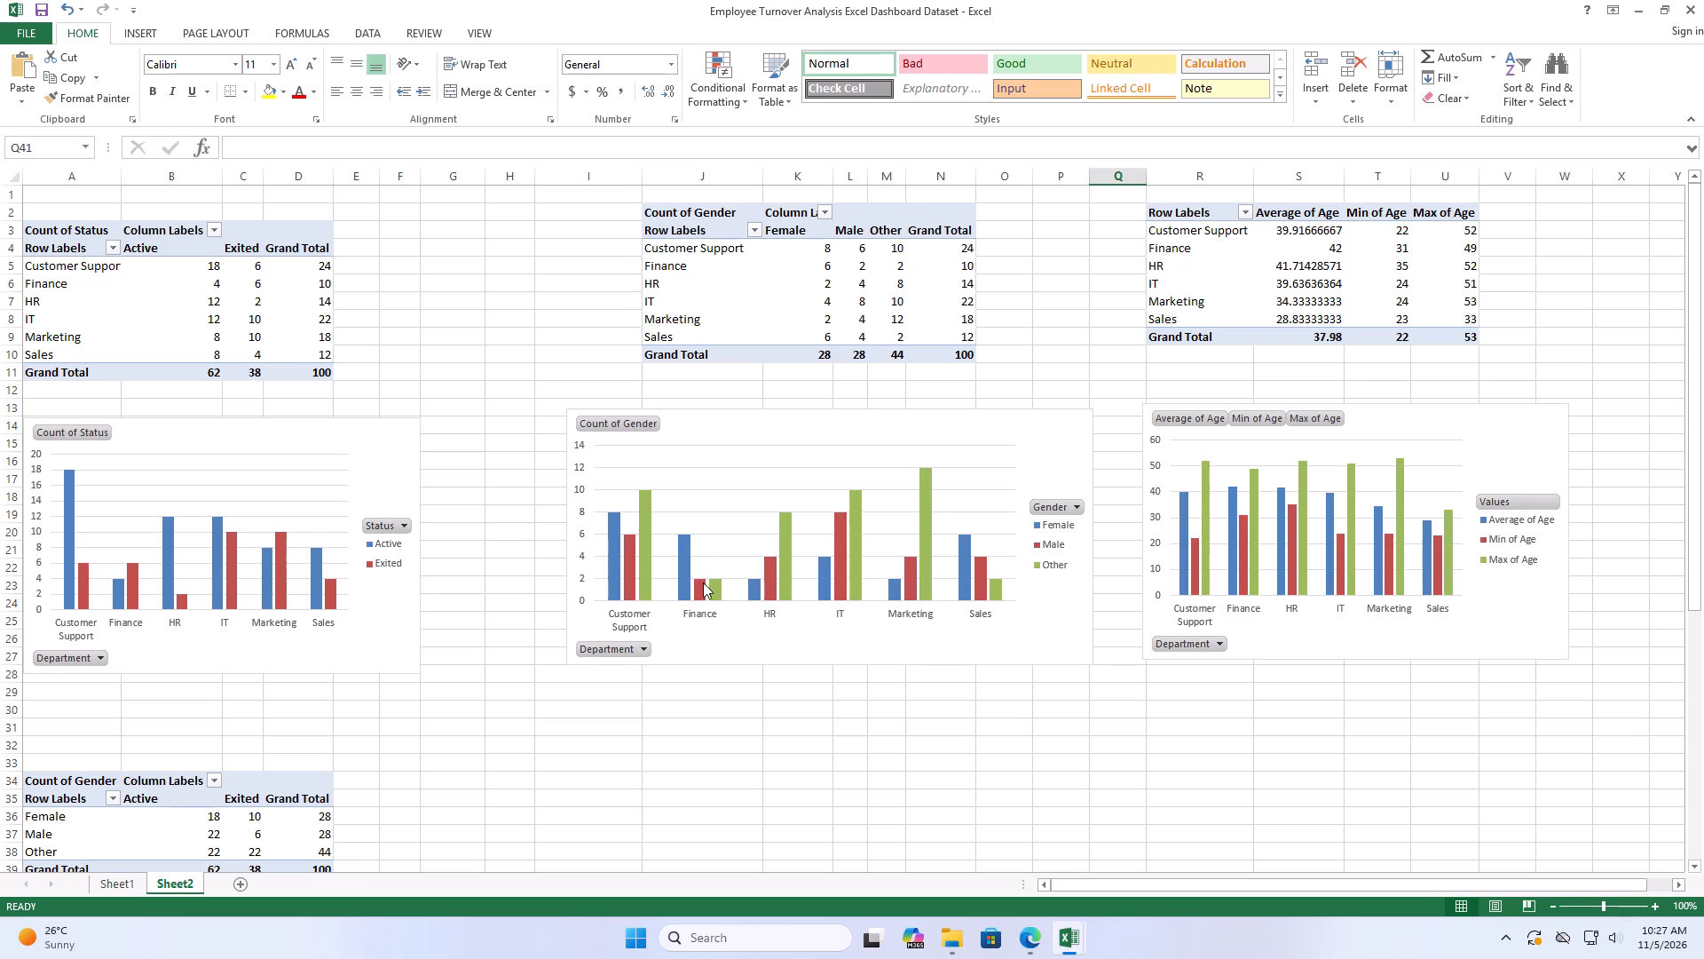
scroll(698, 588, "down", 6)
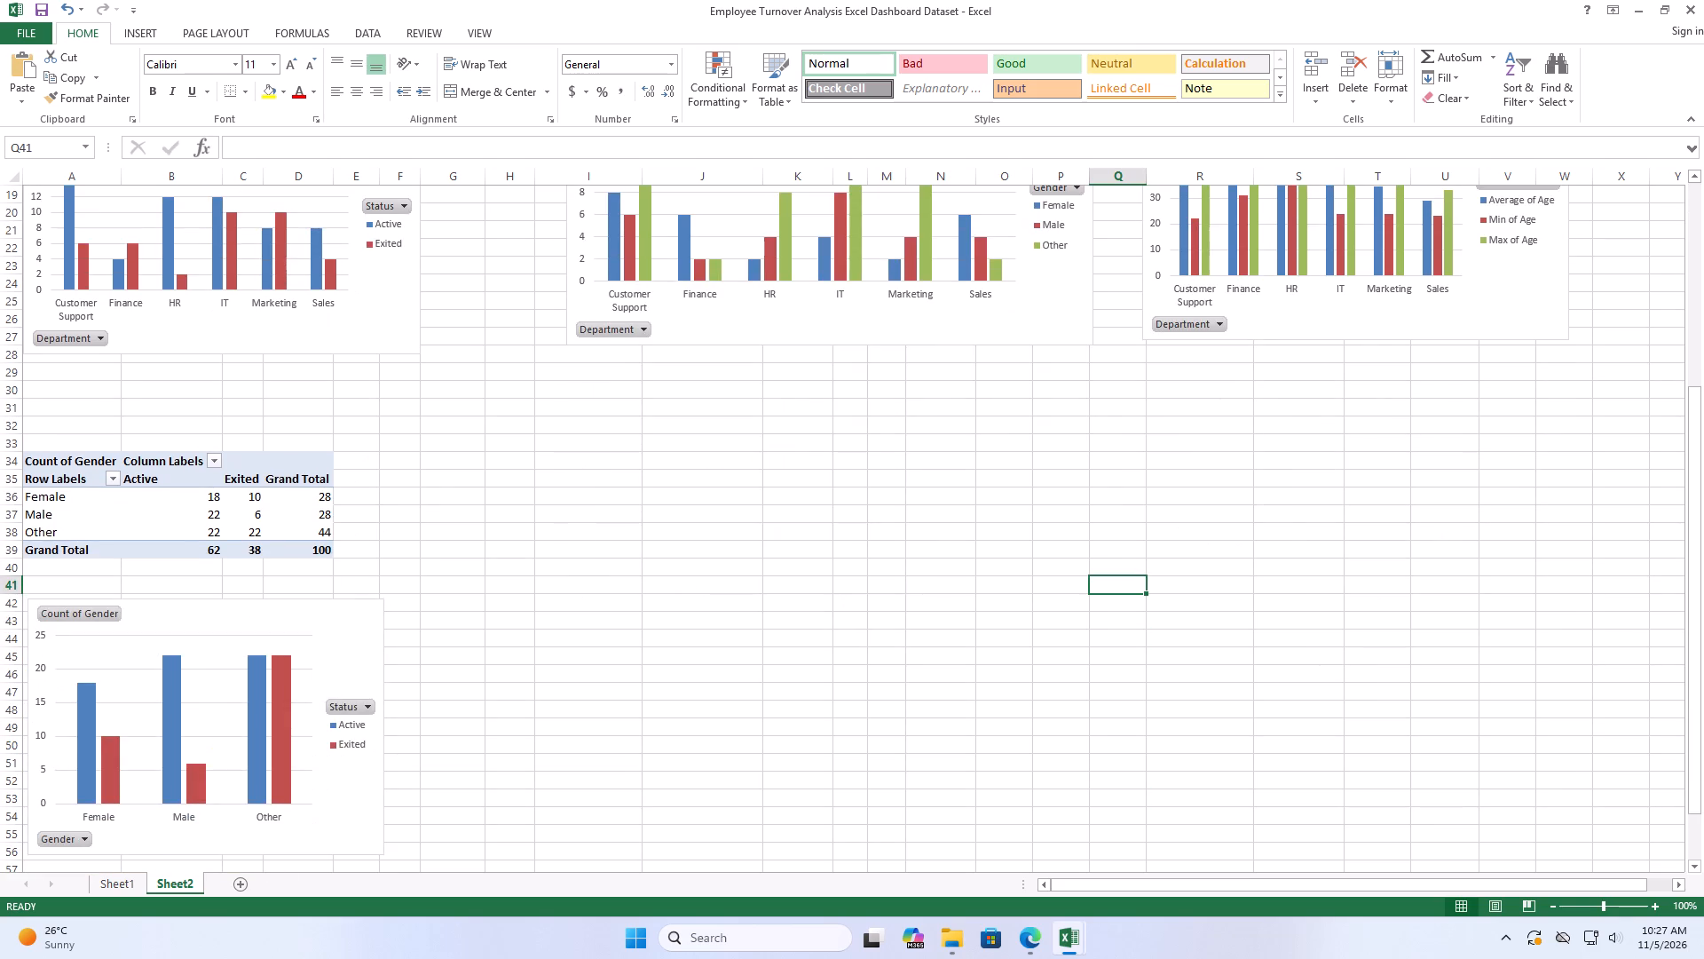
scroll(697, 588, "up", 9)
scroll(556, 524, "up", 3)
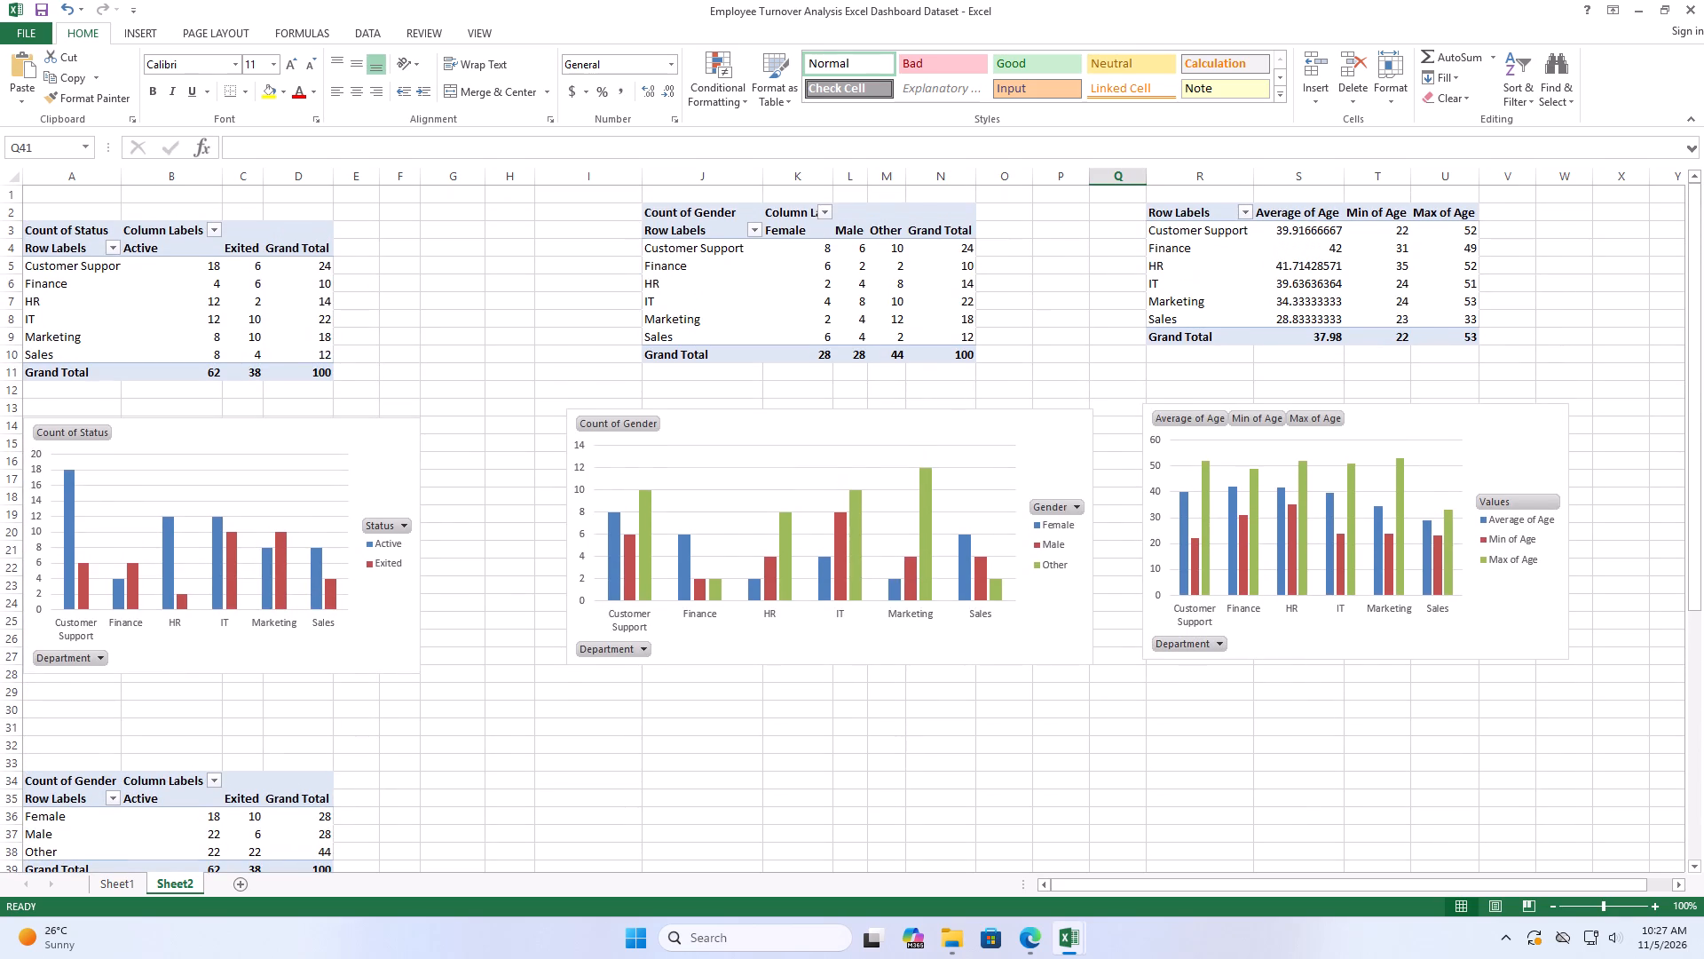
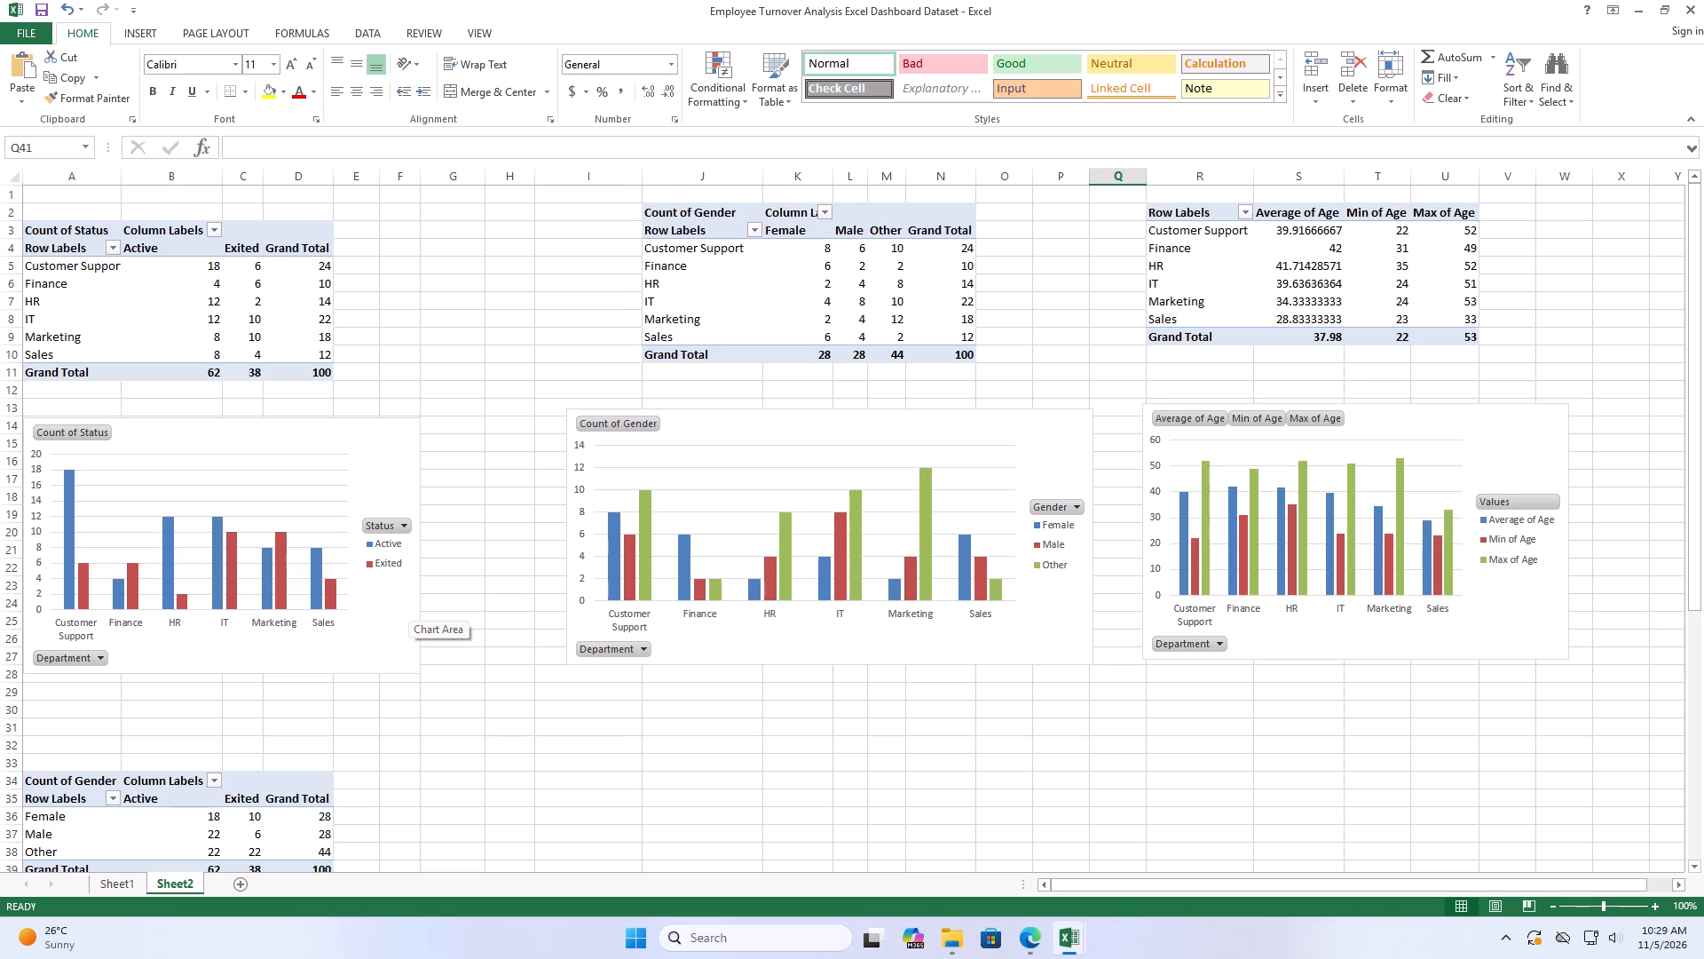
Save the workbook.
scroll(375, 614, "up", 8)
key("ctrl+s")
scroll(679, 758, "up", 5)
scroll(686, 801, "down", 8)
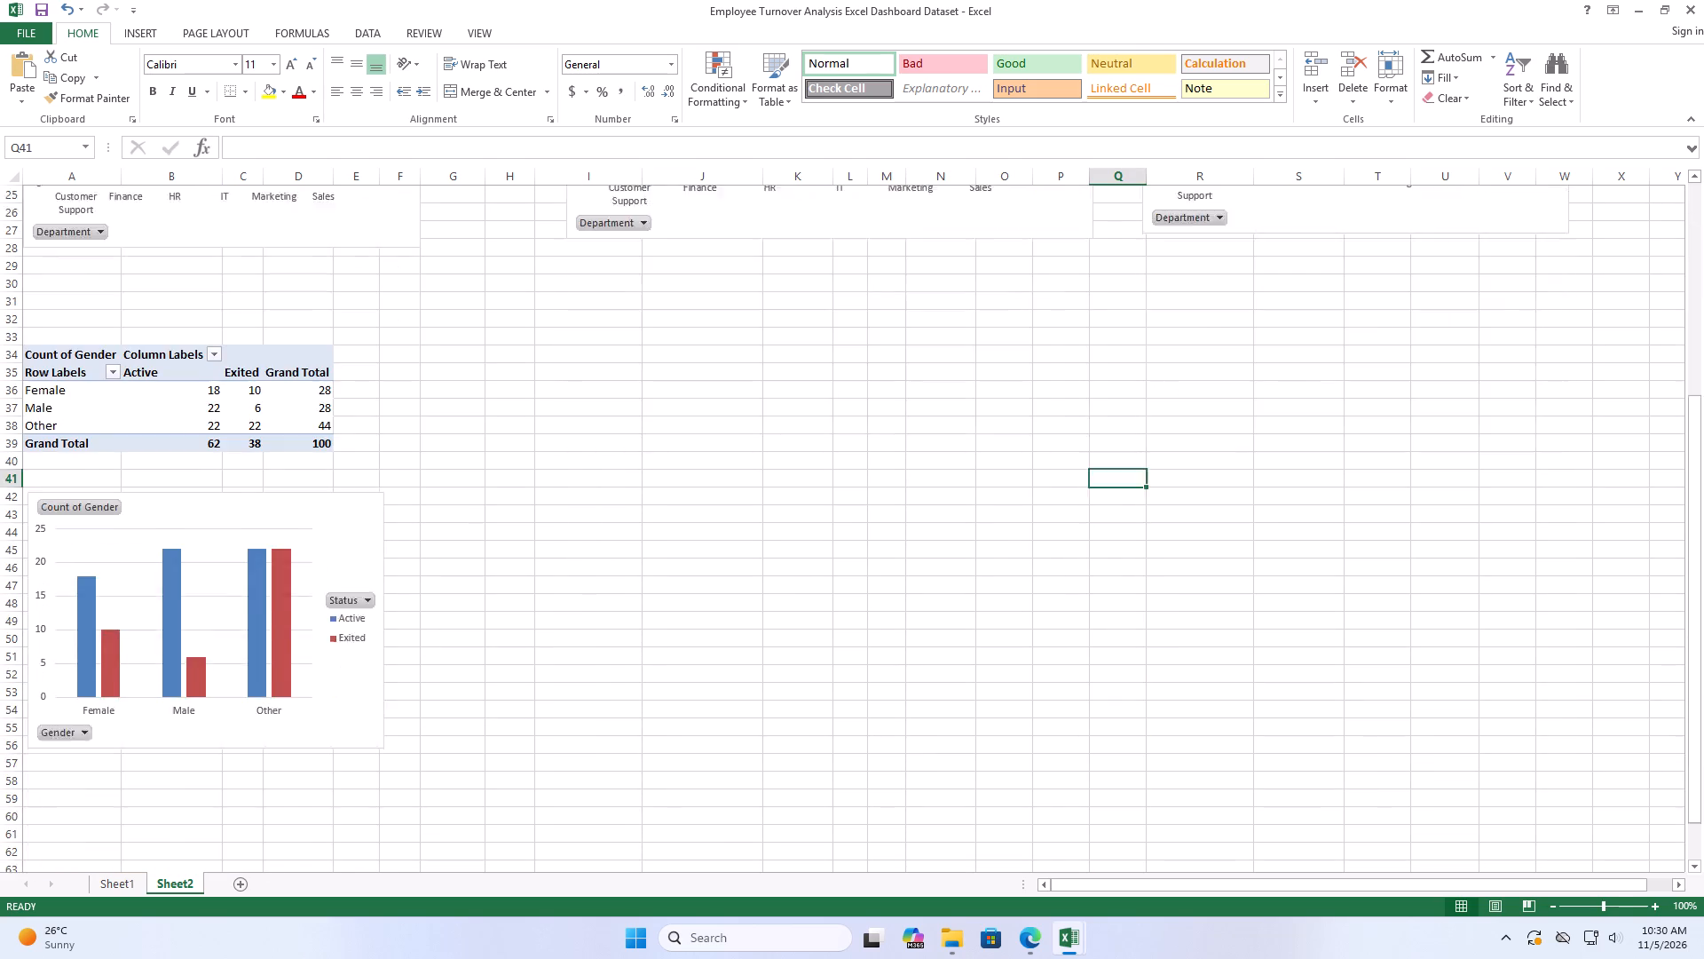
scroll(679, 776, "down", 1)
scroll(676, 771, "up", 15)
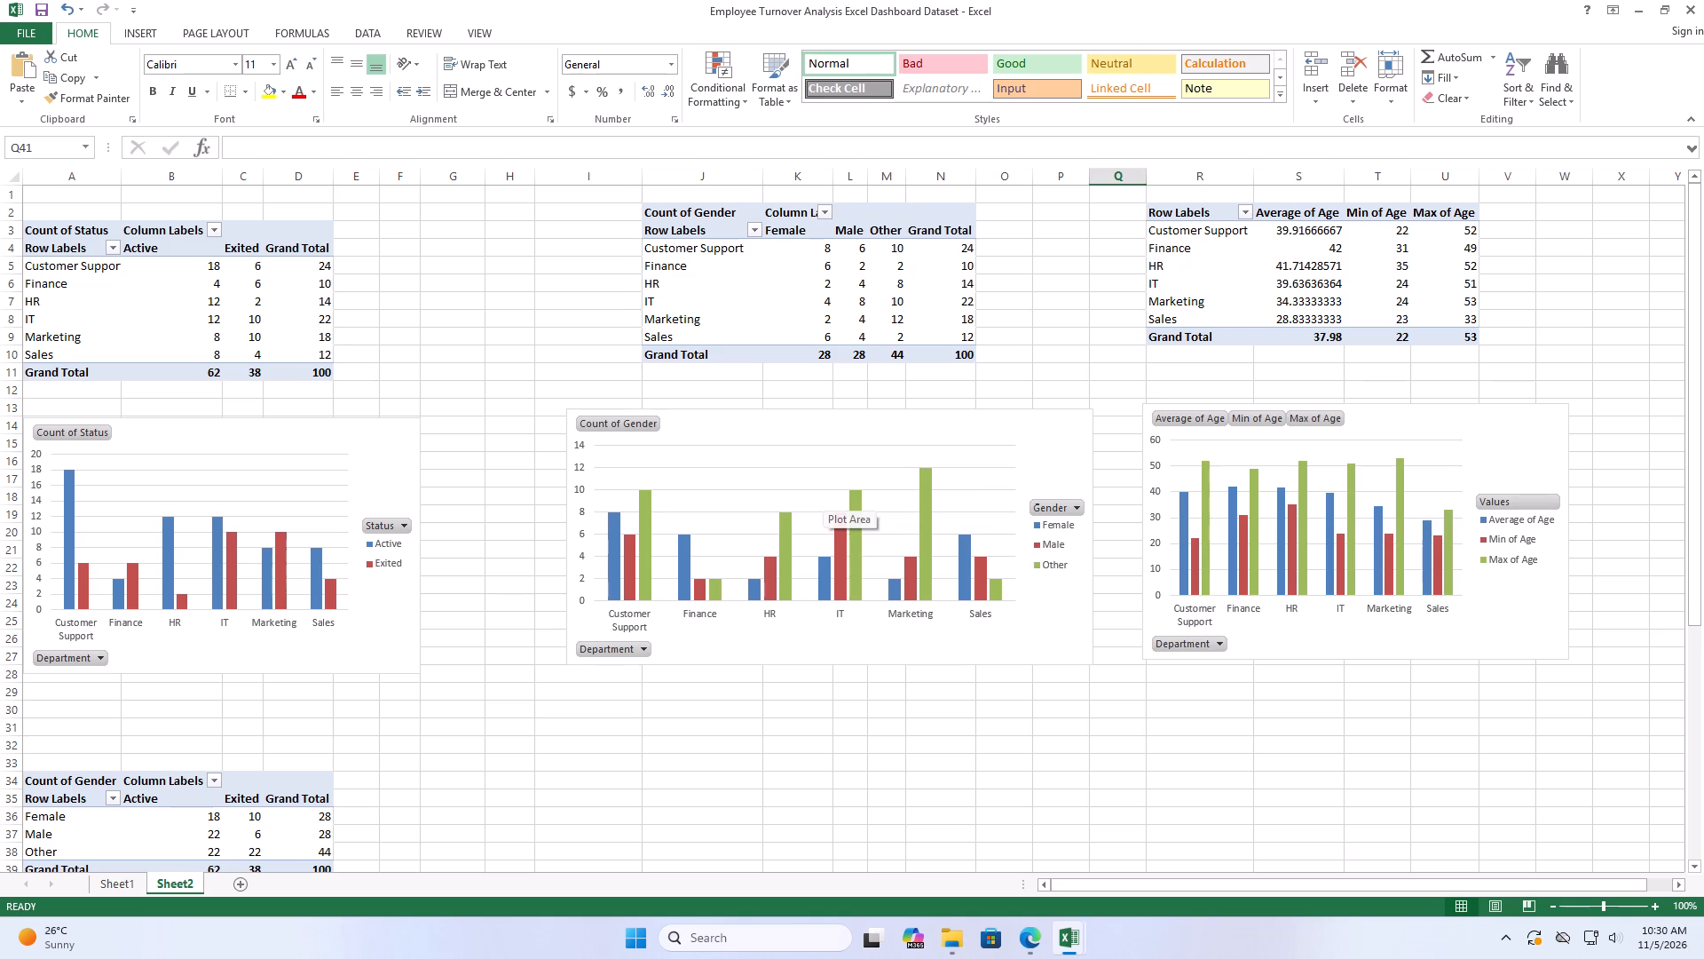
Enter 6 in cell Q42 on Sheet2.
key("Return")
key("6")
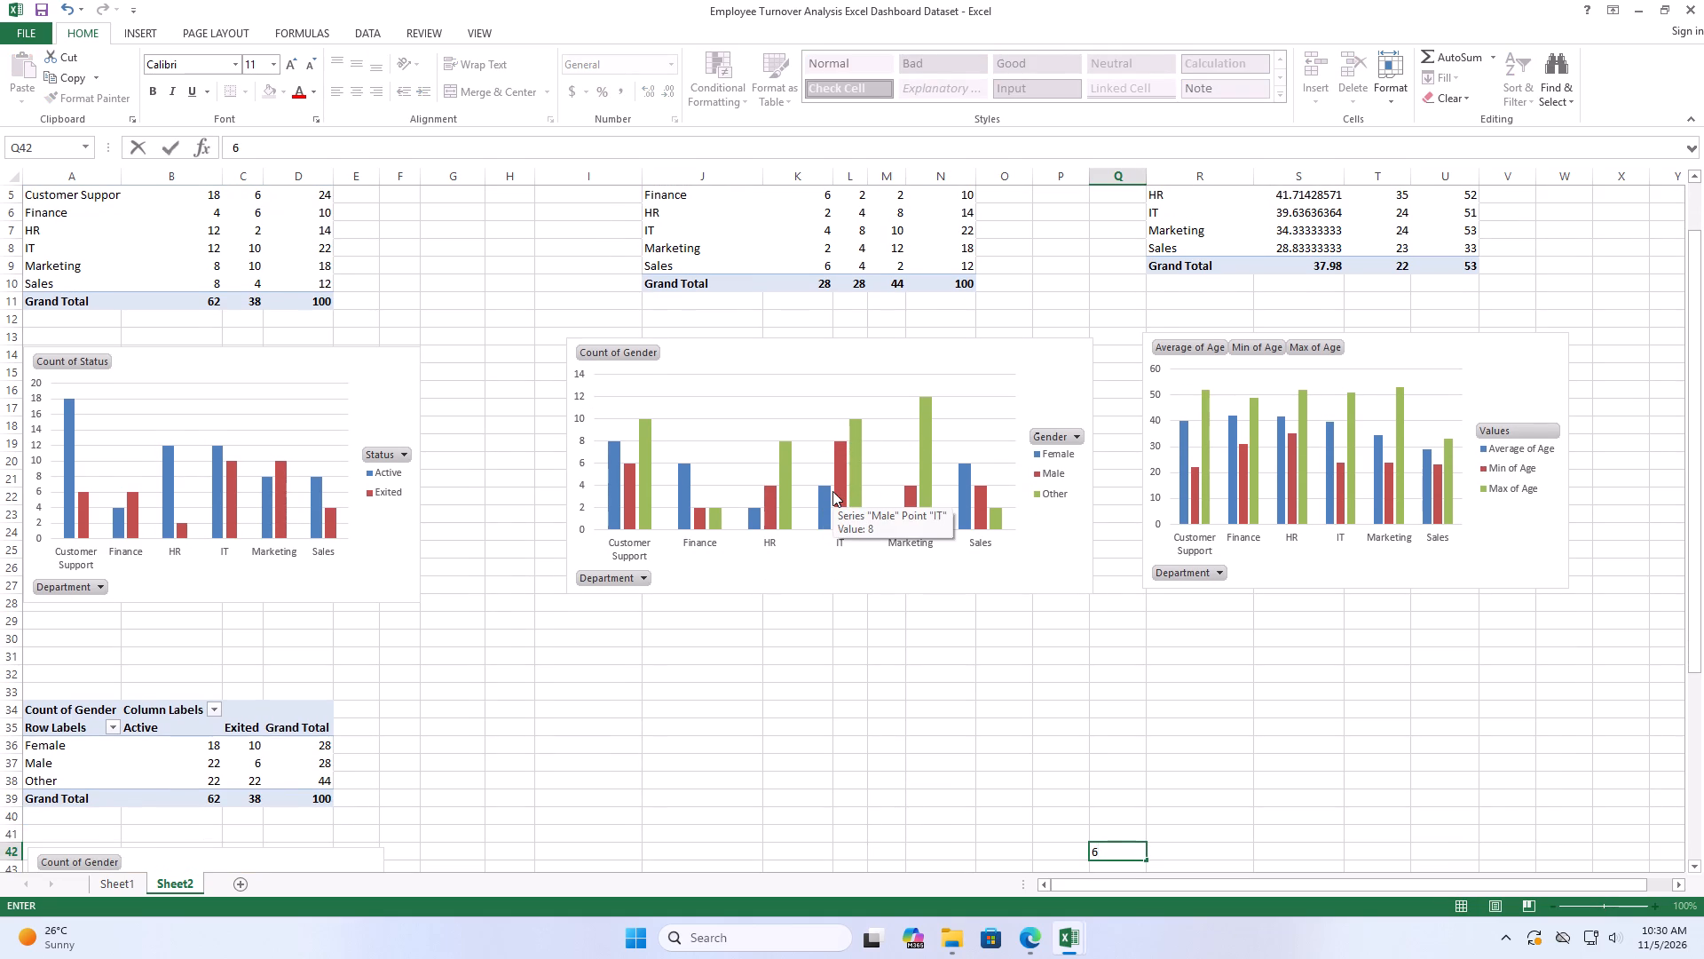
right_click(887, 428)
scroll(887, 428, "up", 14)
left_click(485, 324)
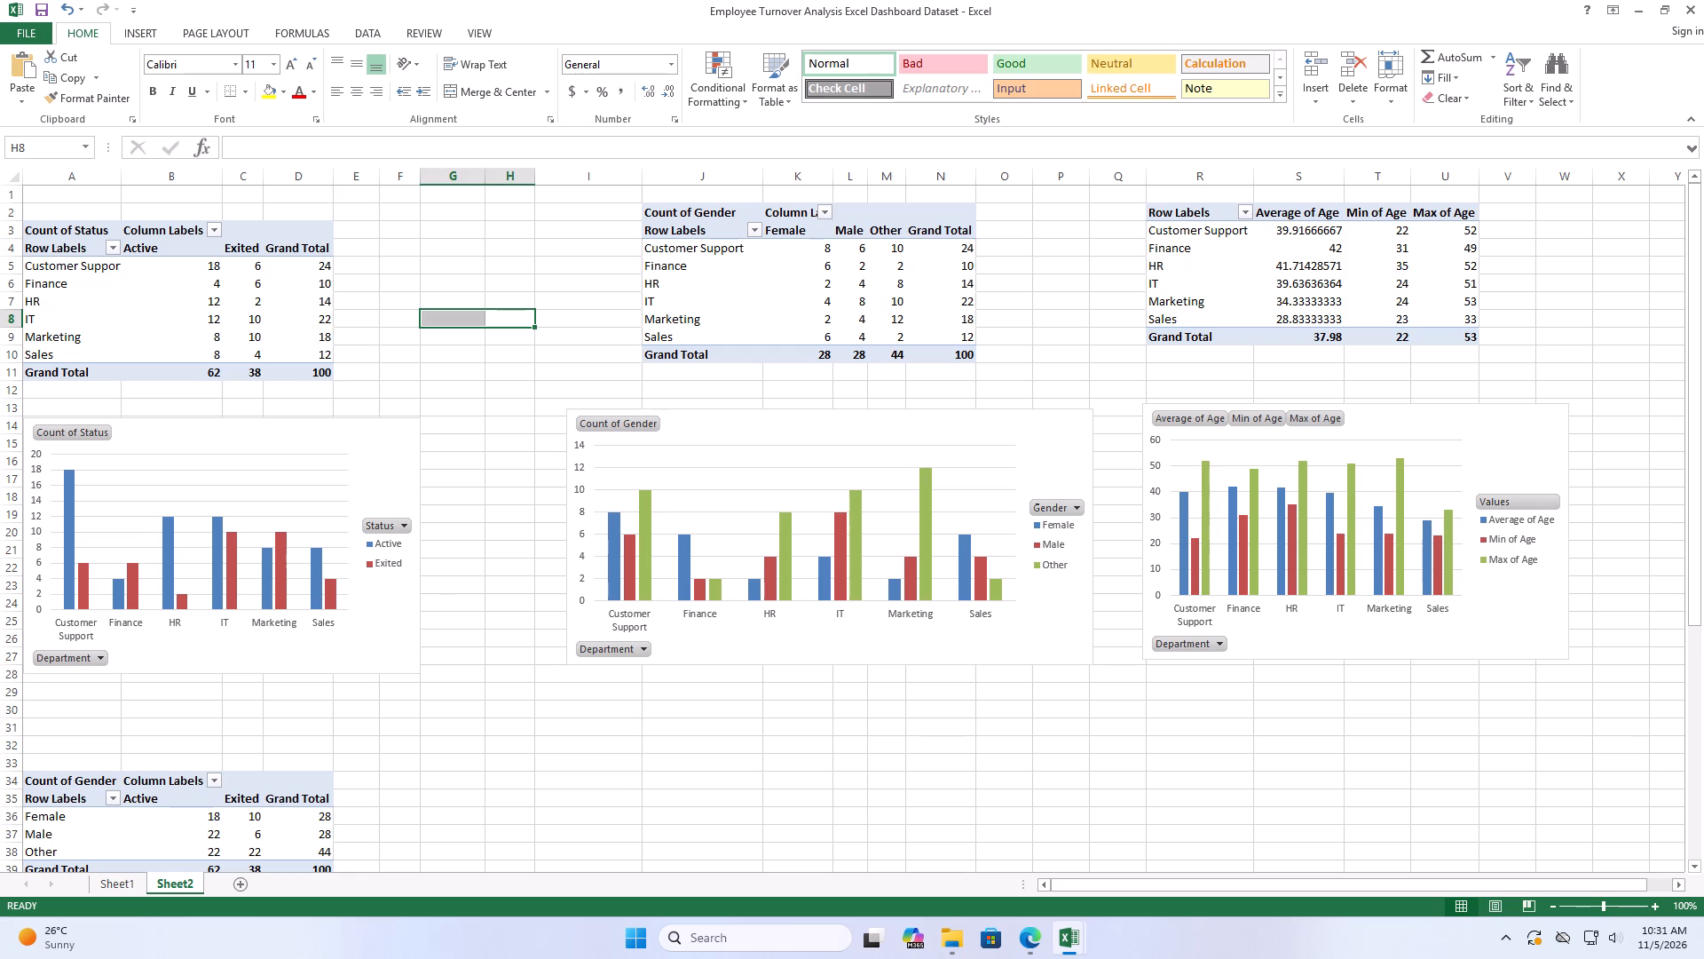
Insert a PivotChart with its PivotTable from the Sheet1 employee data A1:H101, placed on the existing Sheet2 at cell I34.
scroll(618, 256, "up", 1)
scroll(946, 359, "up", 4)
left_click(110, 888)
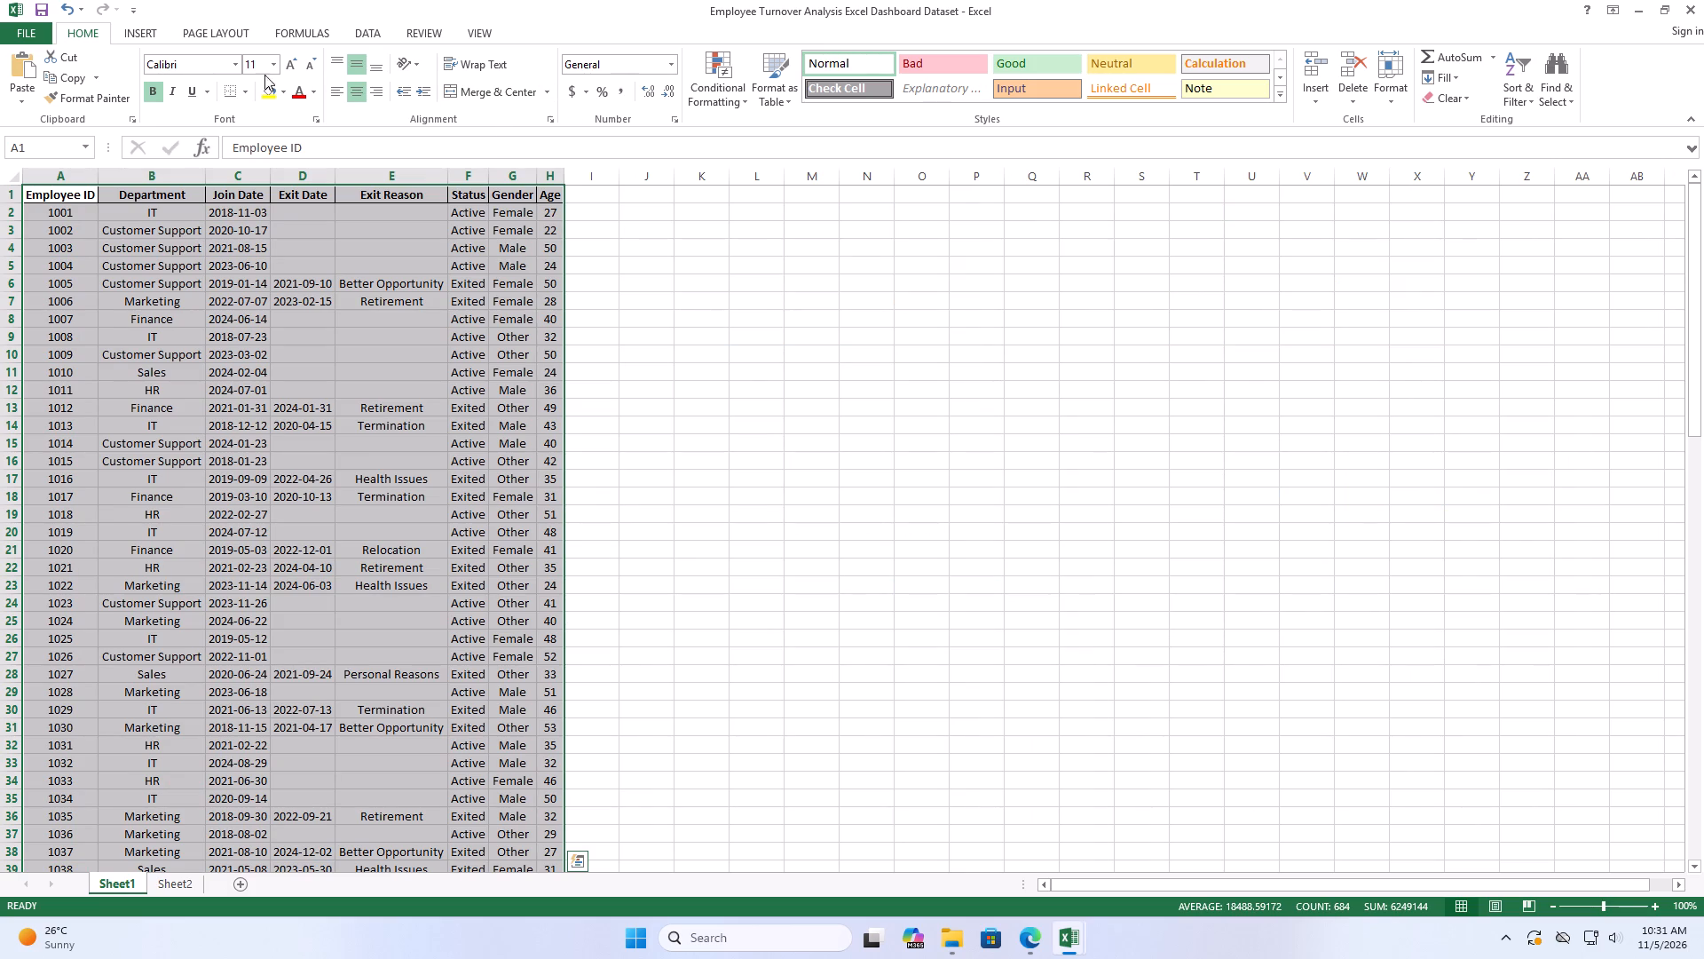
left_click(138, 38)
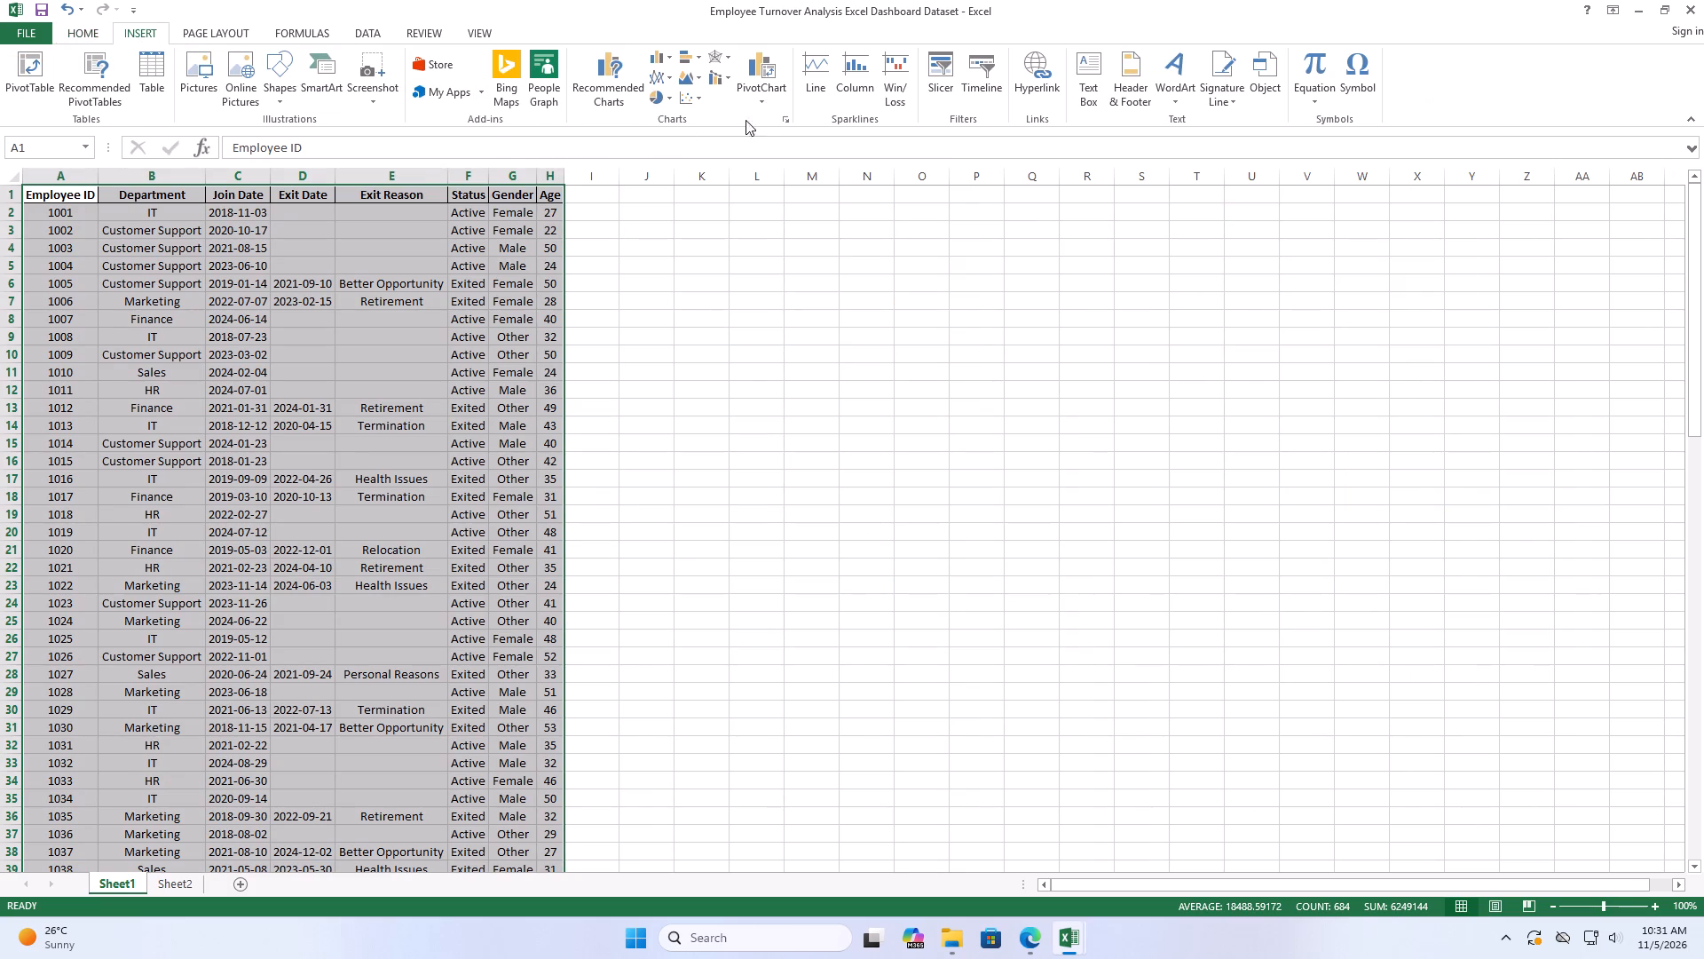
left_click(761, 100)
left_click(789, 137)
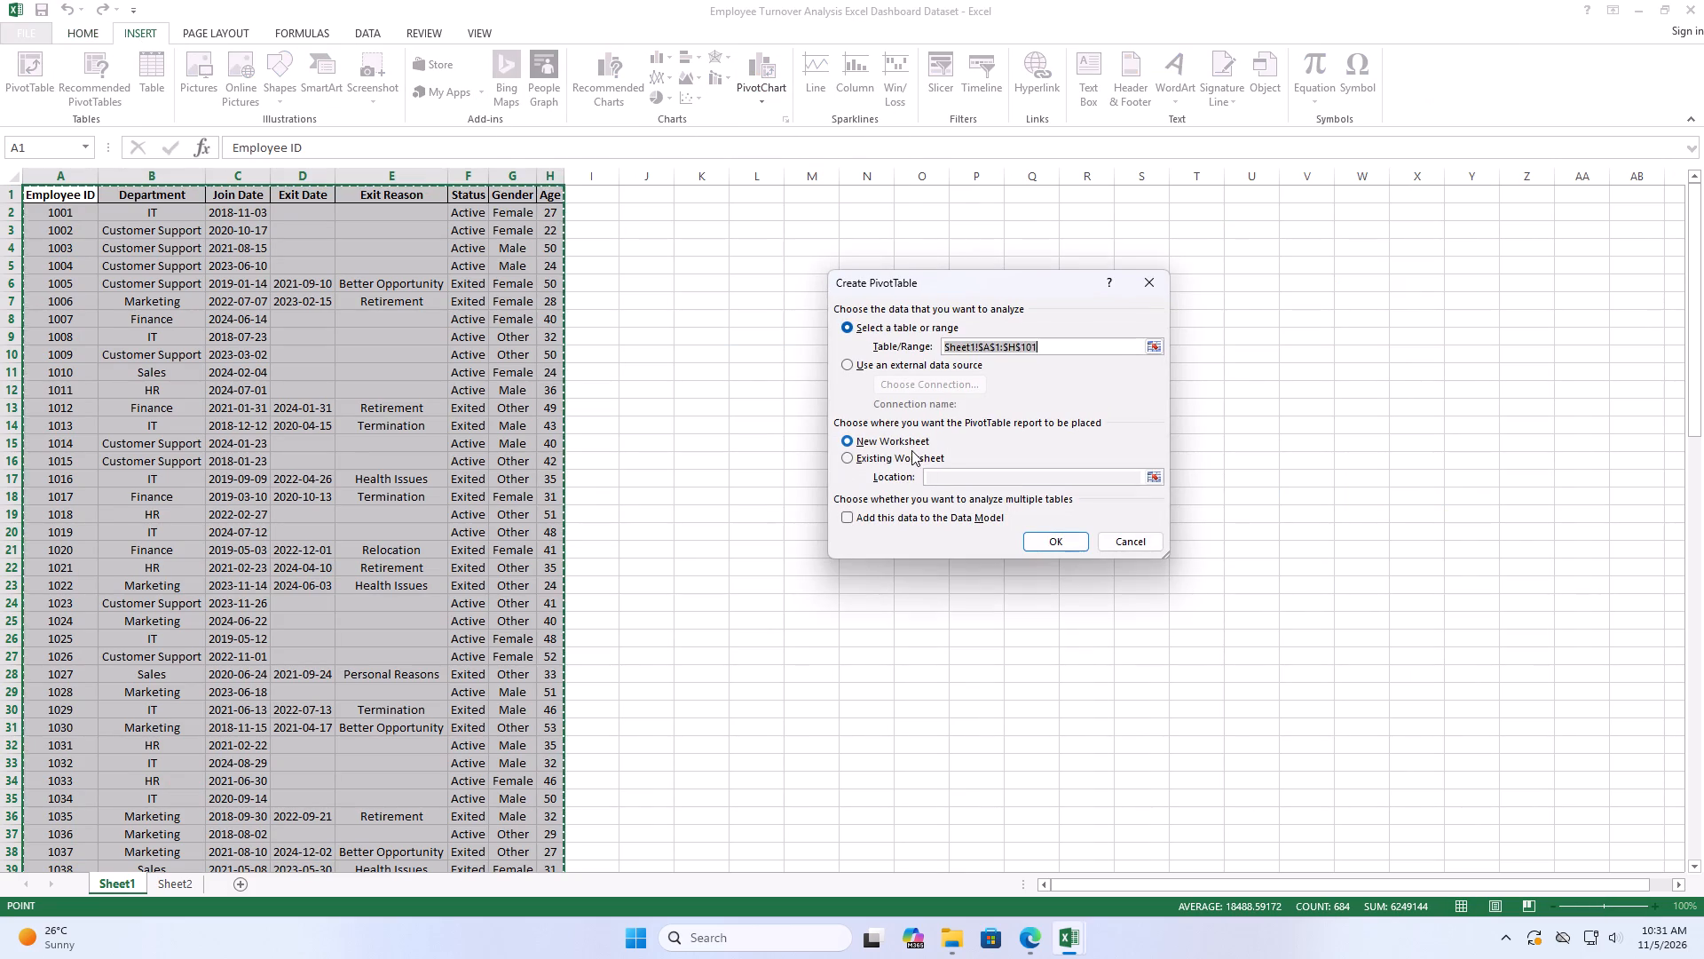
left_click(882, 453)
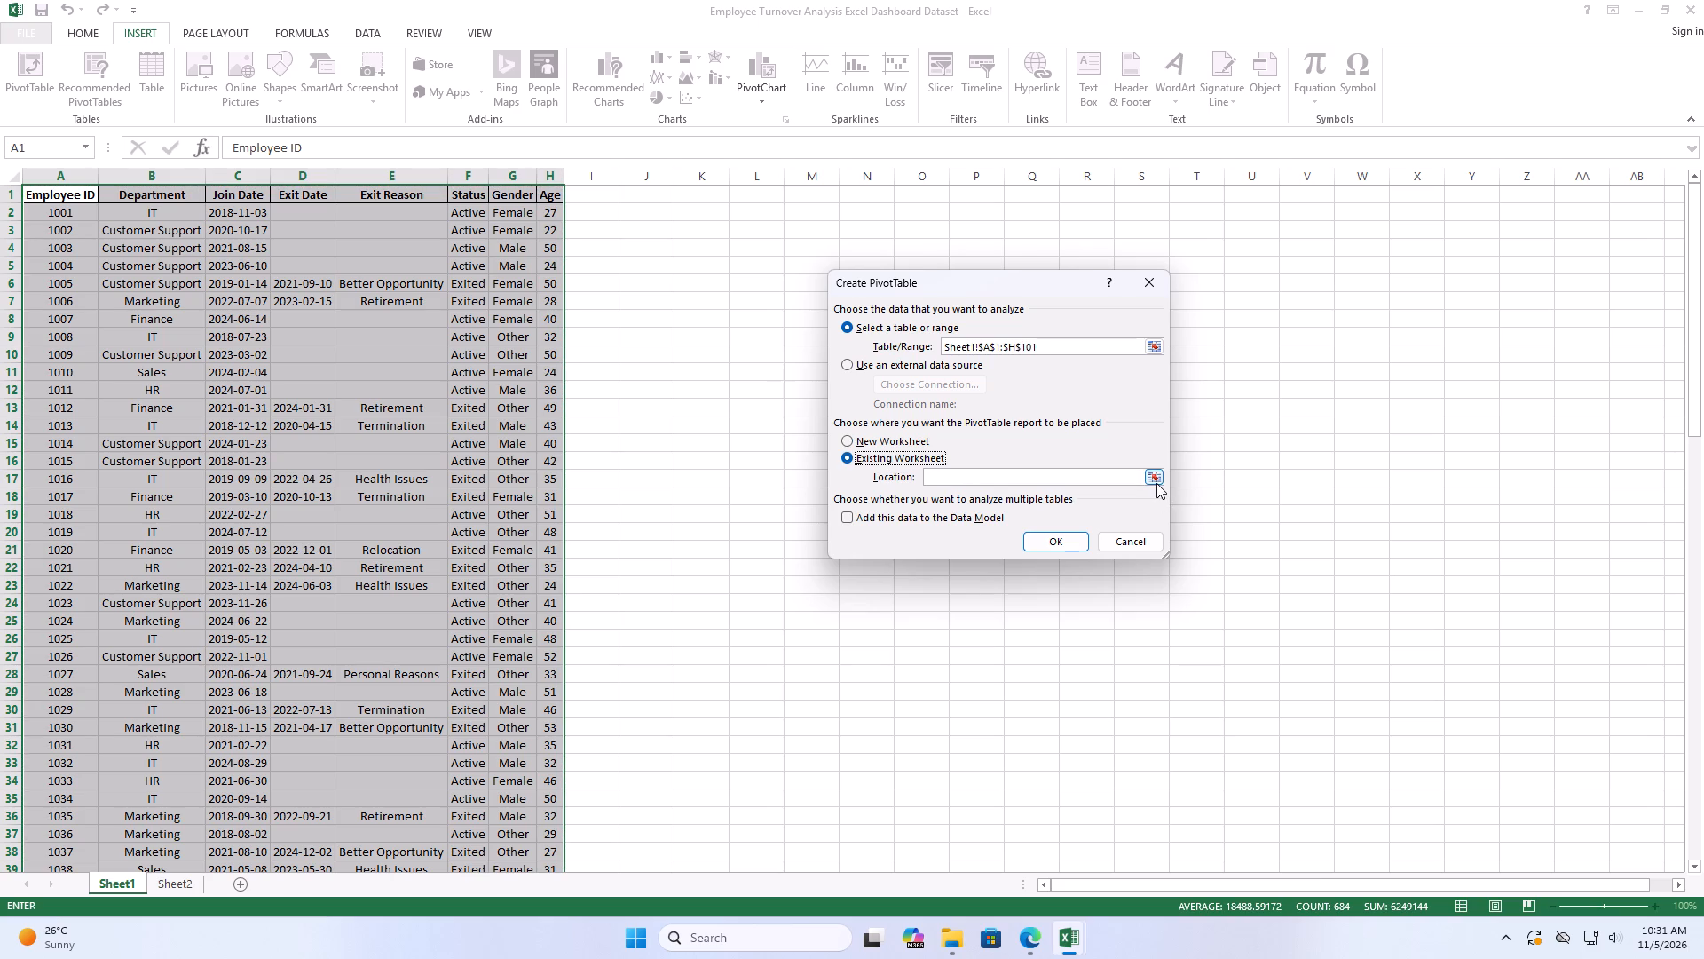
left_click(1156, 483)
left_click(177, 887)
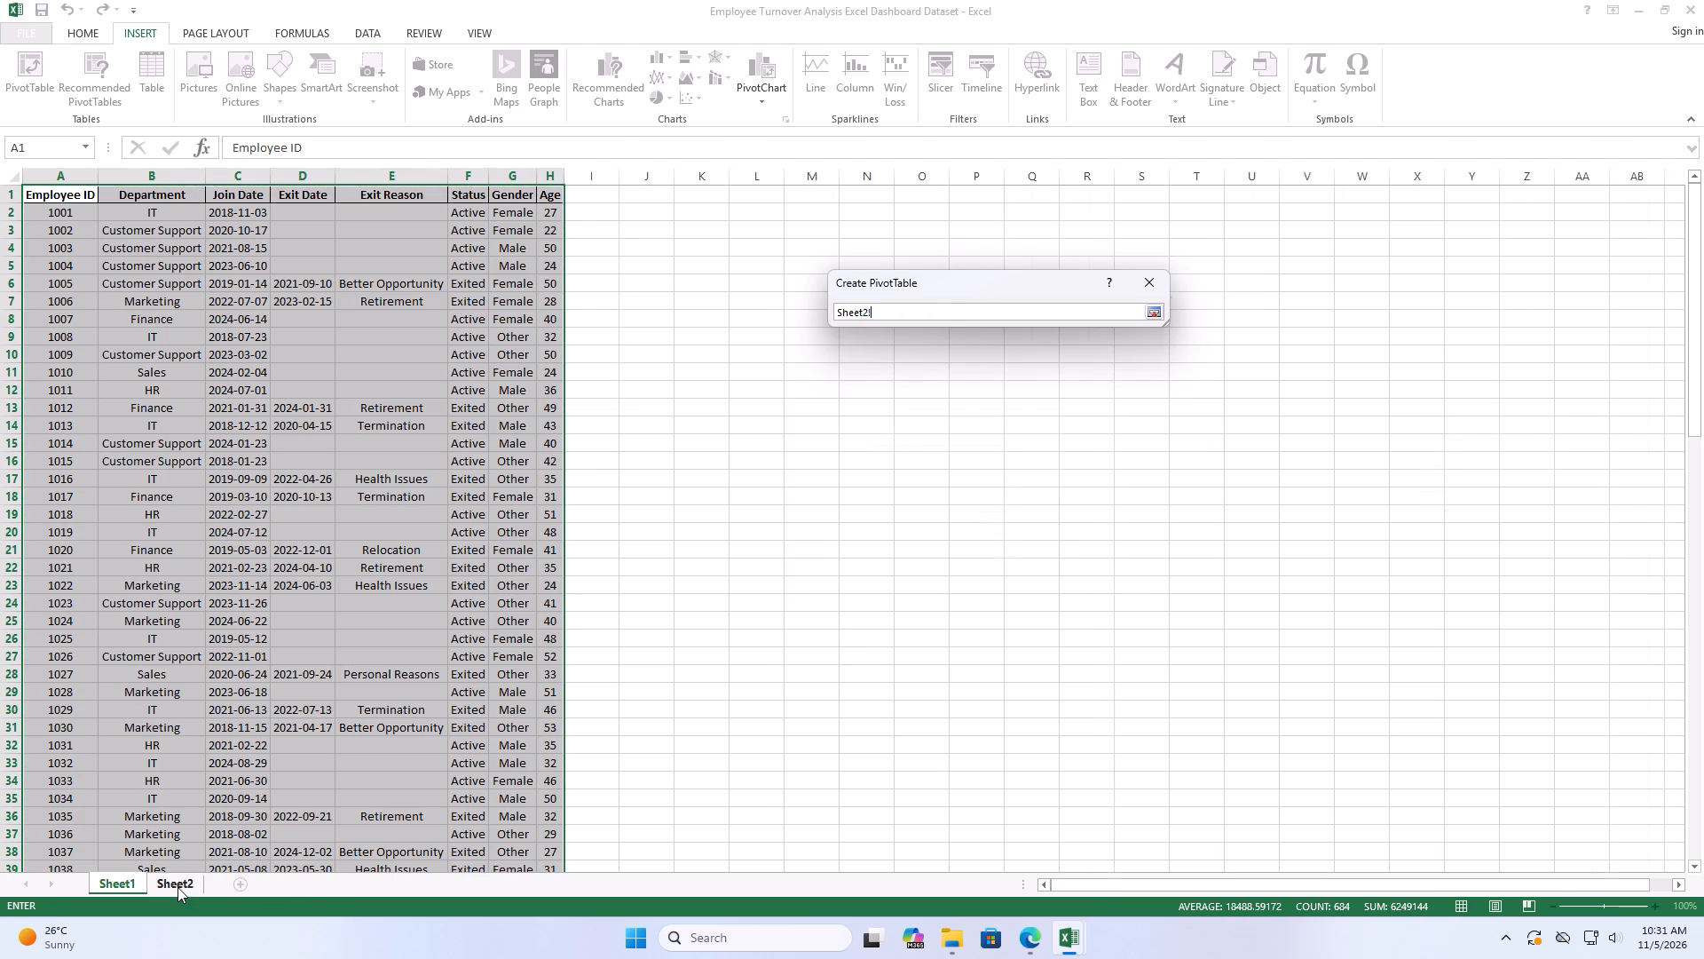
scroll(539, 764, "down", 4)
scroll(540, 692, "down", 2)
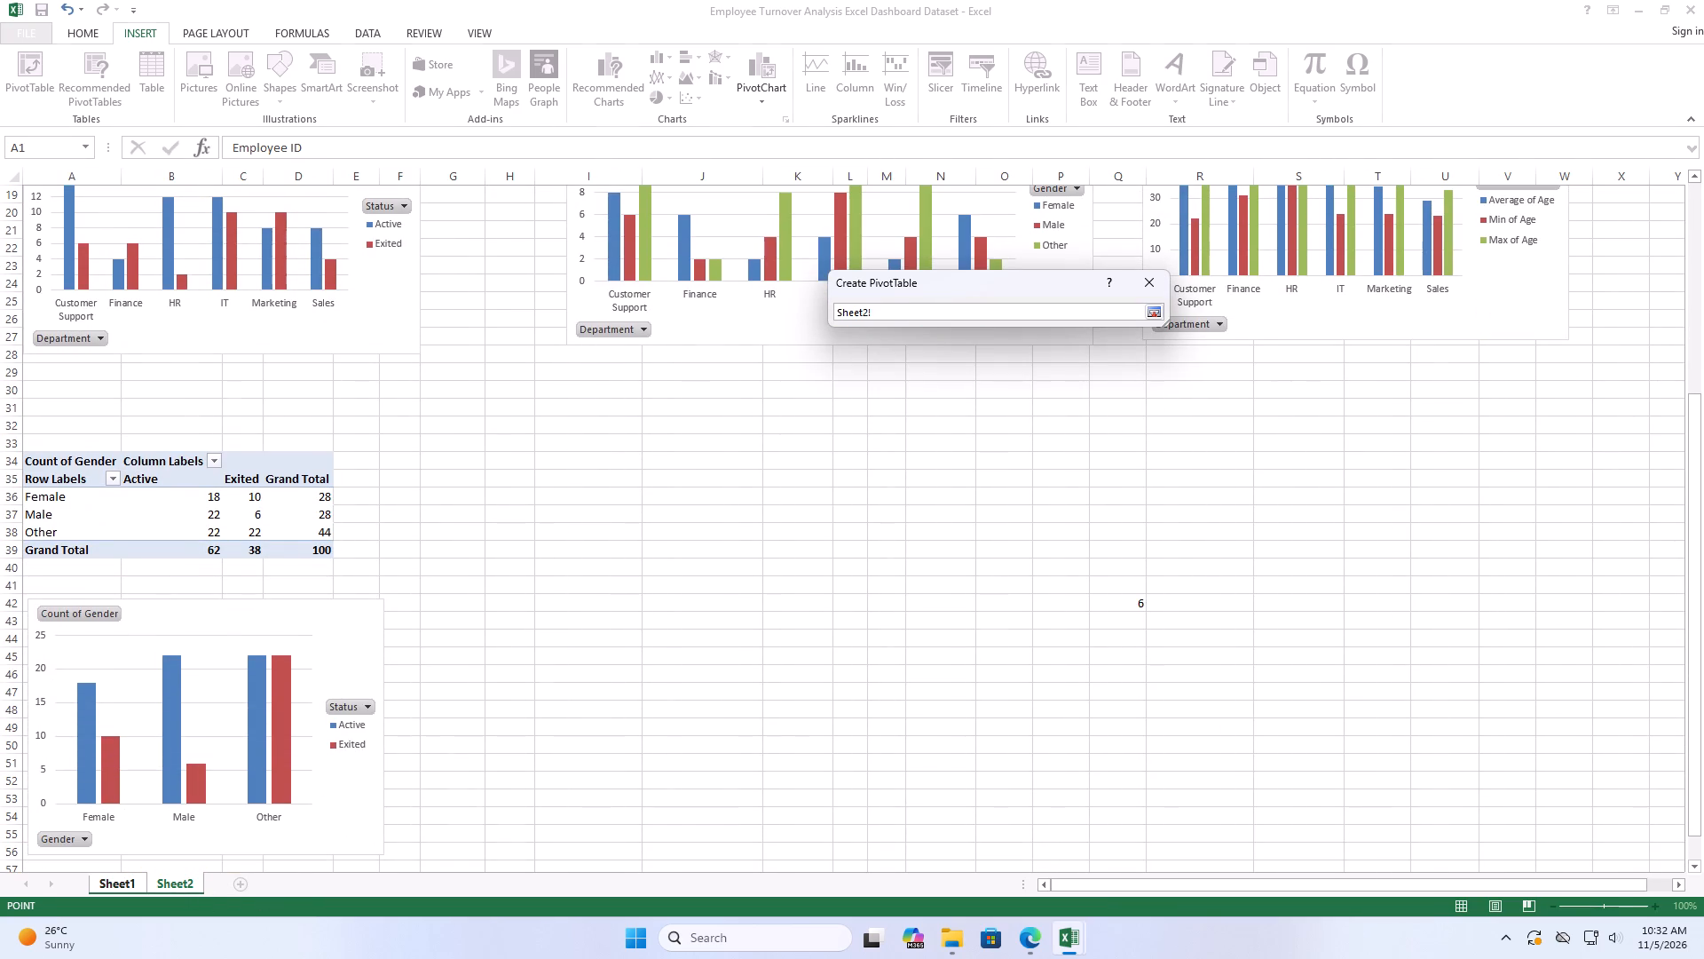
left_click(564, 466)
left_click(1153, 307)
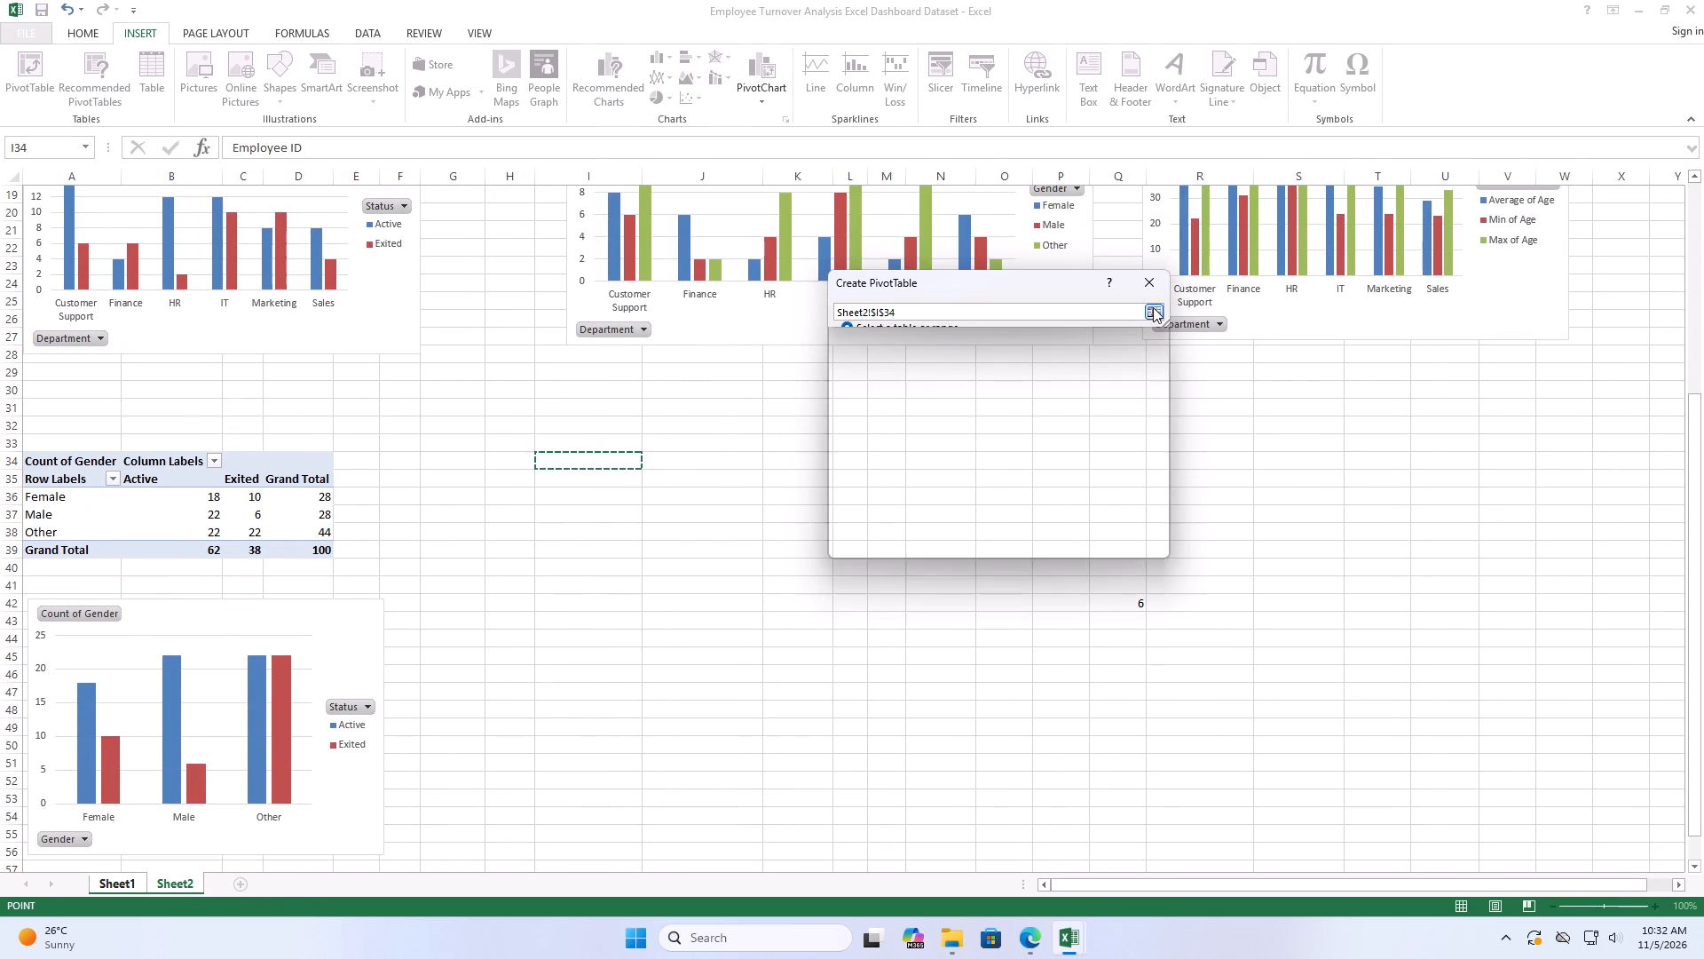
left_click(1064, 545)
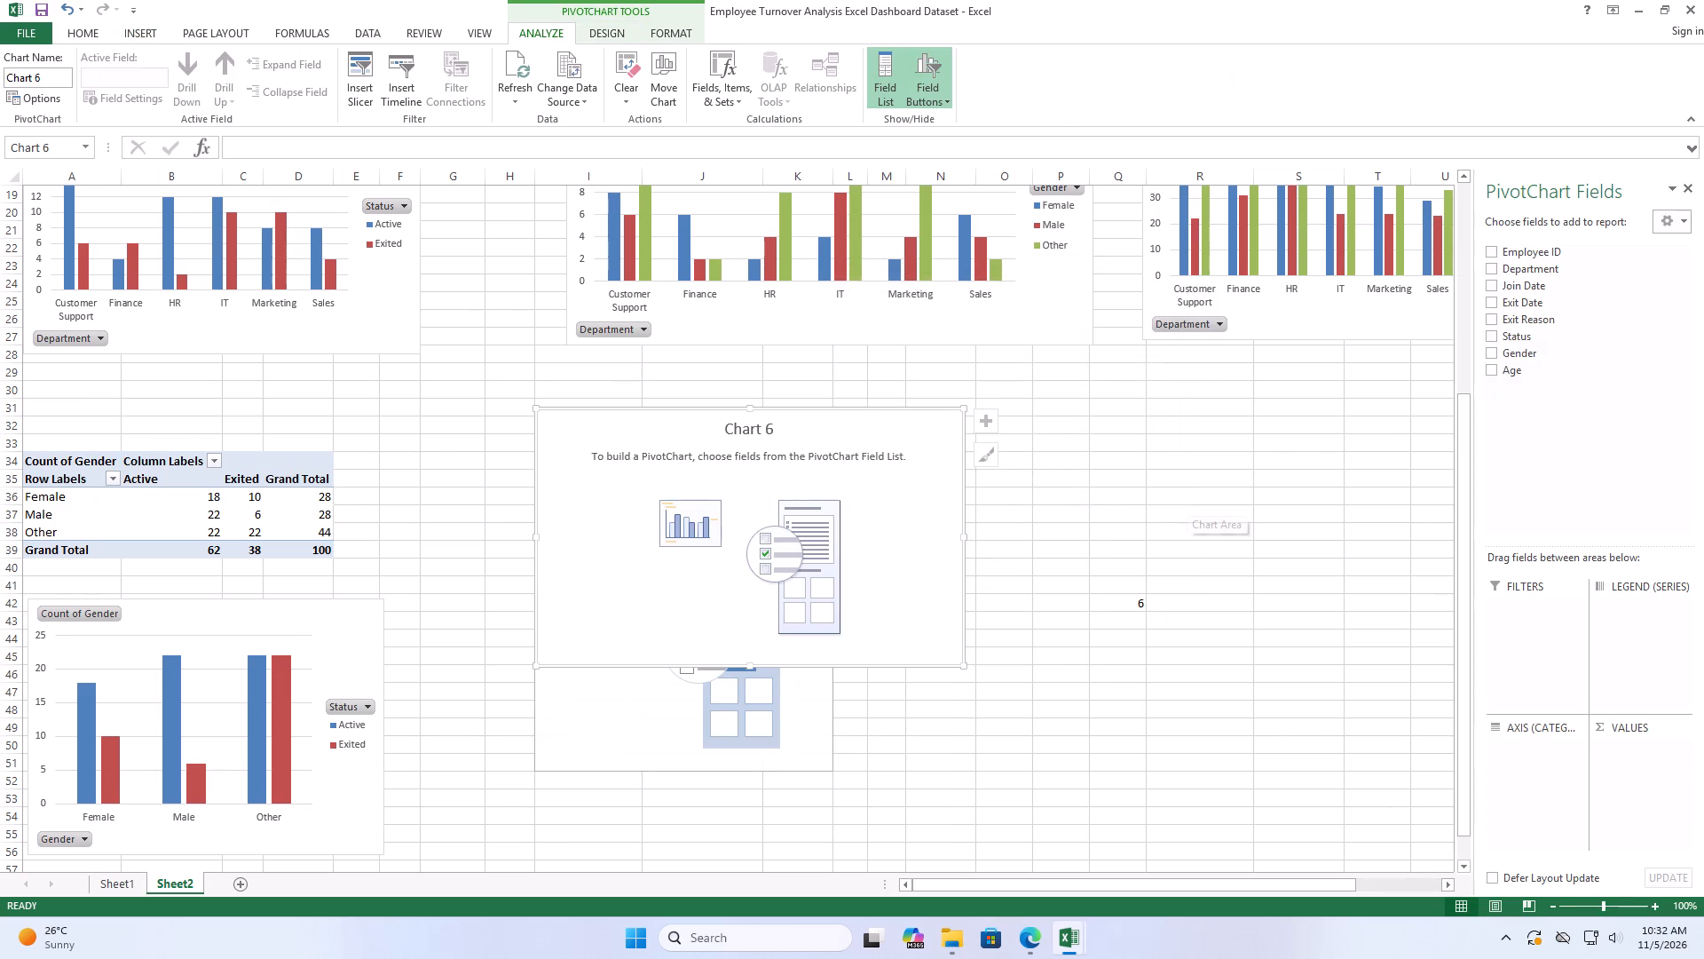
Add Gender as axis categories and Age as values in the new PivotChart, and move the chart below its PivotTable.
left_click(1526, 352)
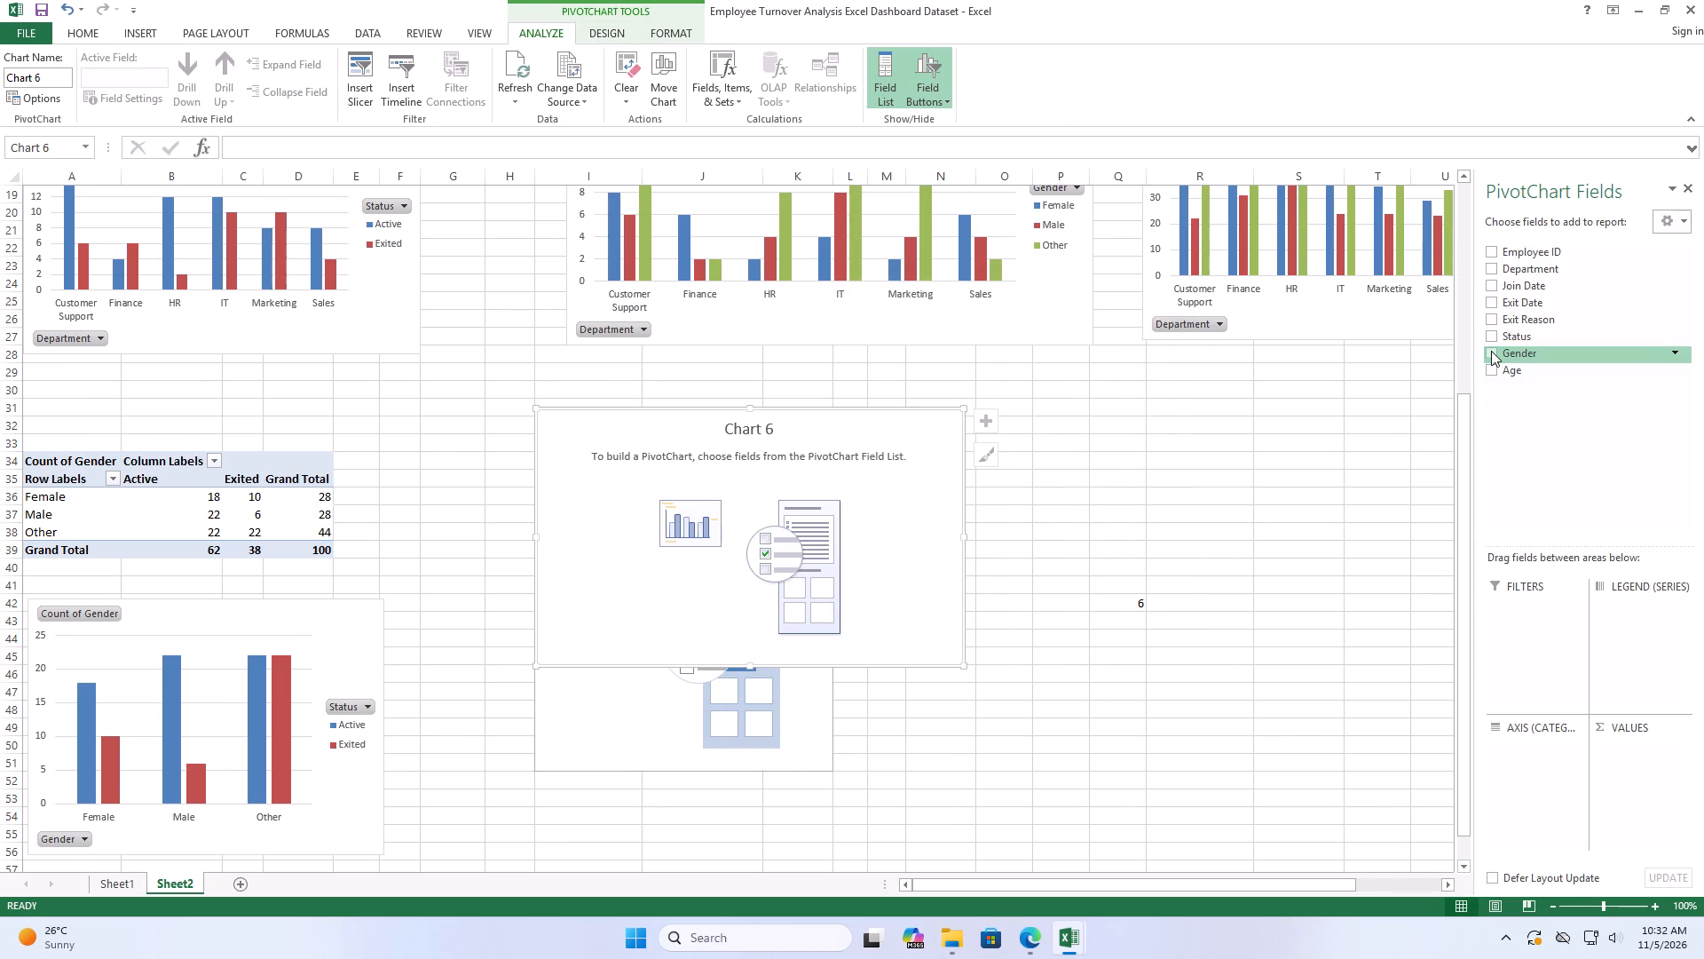
left_click(1491, 351)
left_click(1492, 371)
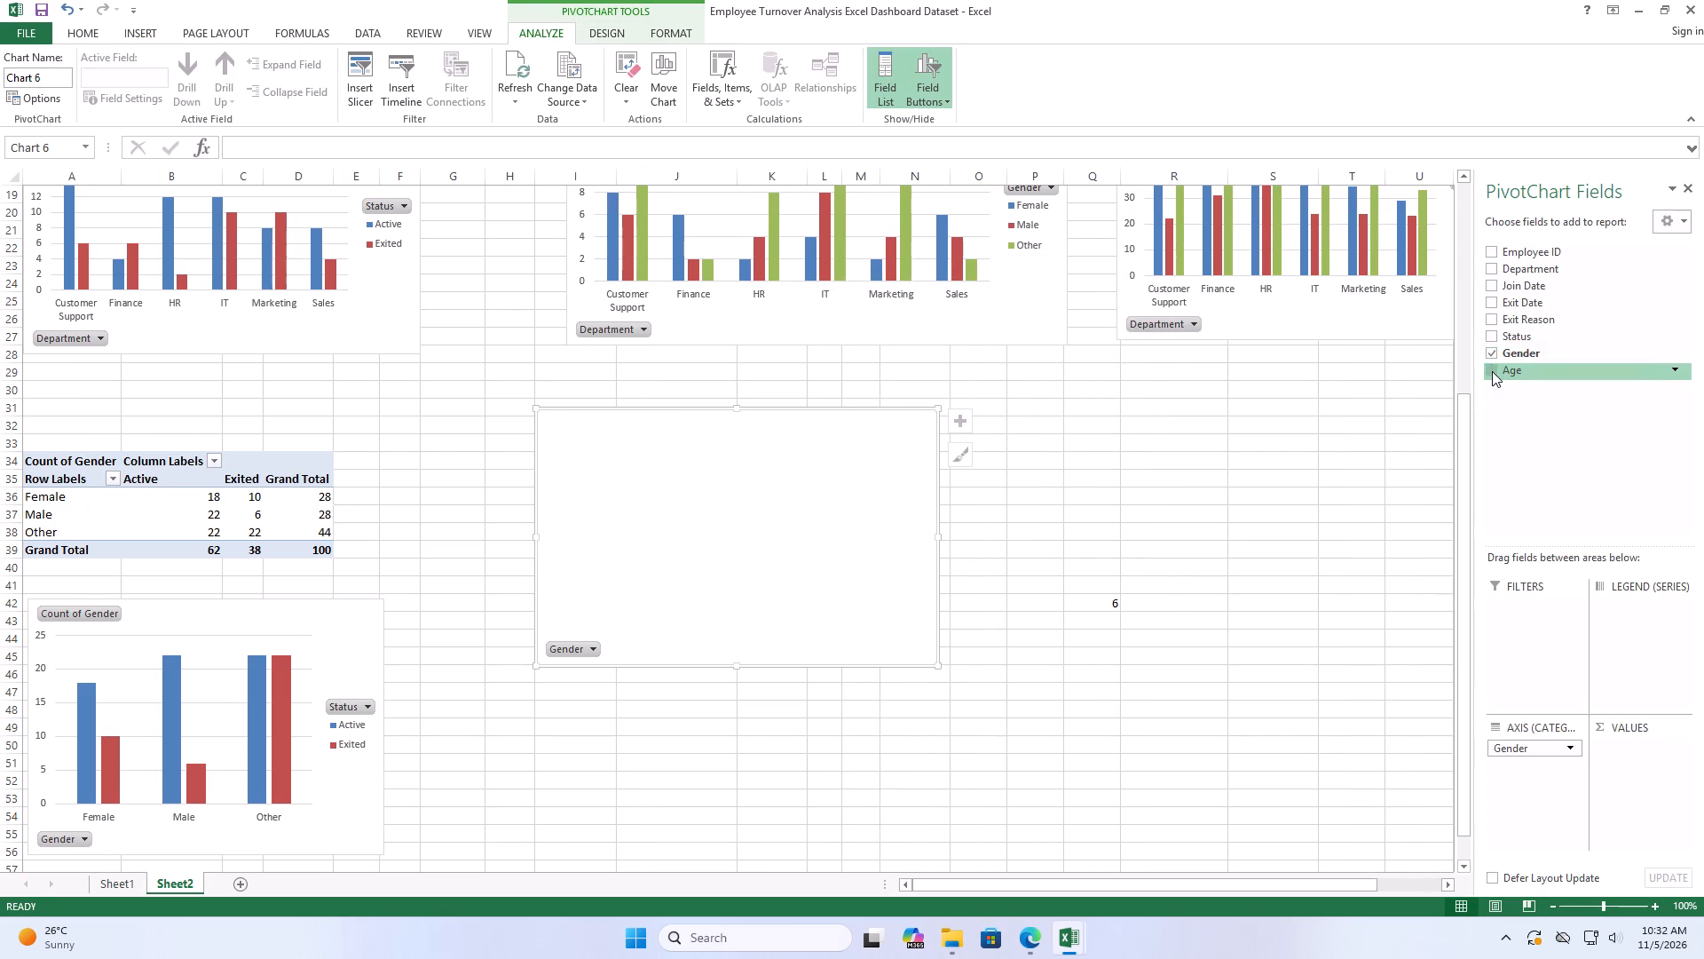
left_click_drag(786, 429, 1027, 543)
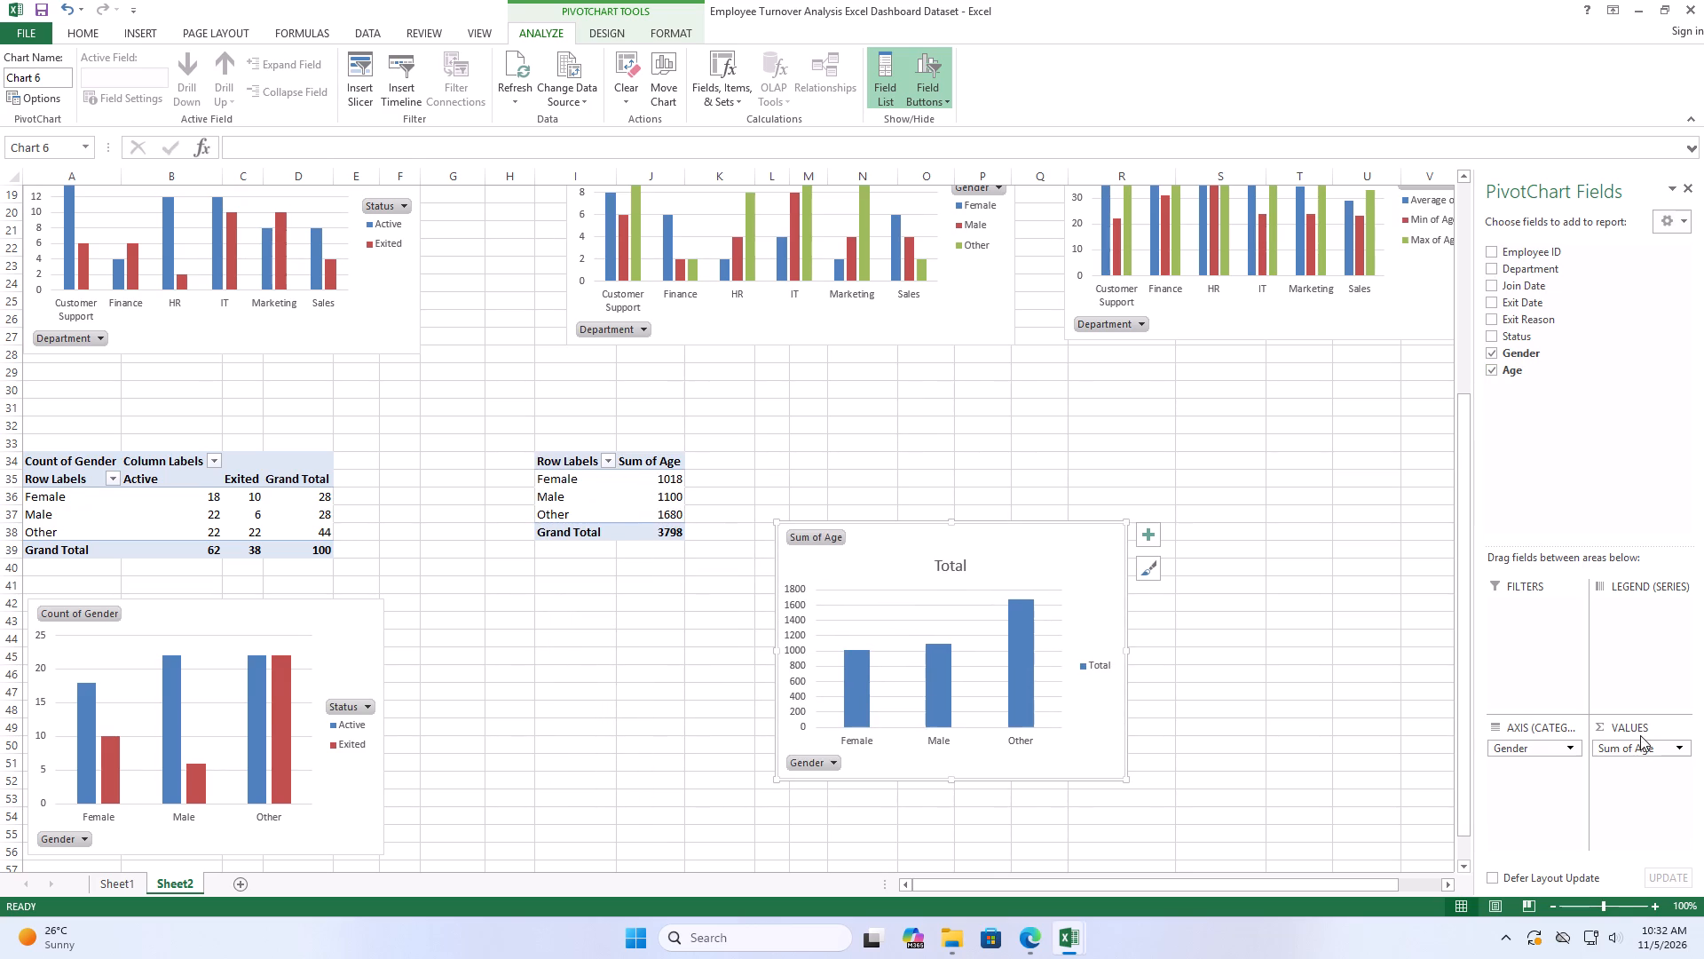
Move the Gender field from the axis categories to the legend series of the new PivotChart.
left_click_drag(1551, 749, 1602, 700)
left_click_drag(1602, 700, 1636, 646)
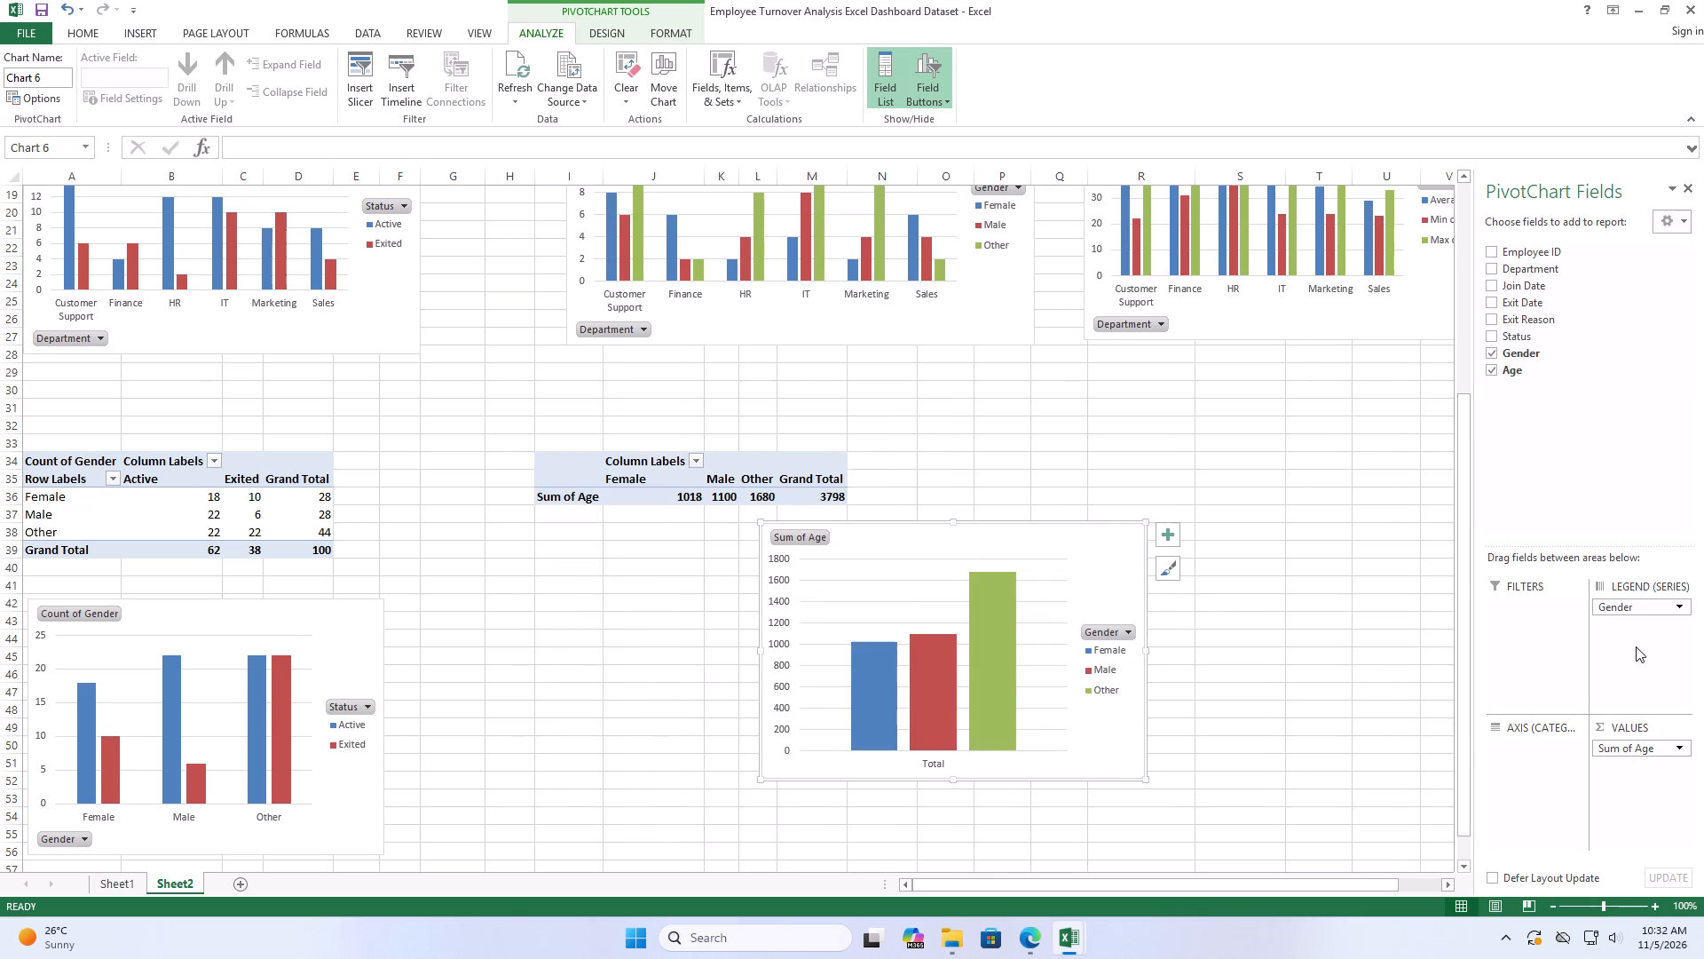
Summarize the new PivotChart's Age value field by Average.
left_click(1651, 753)
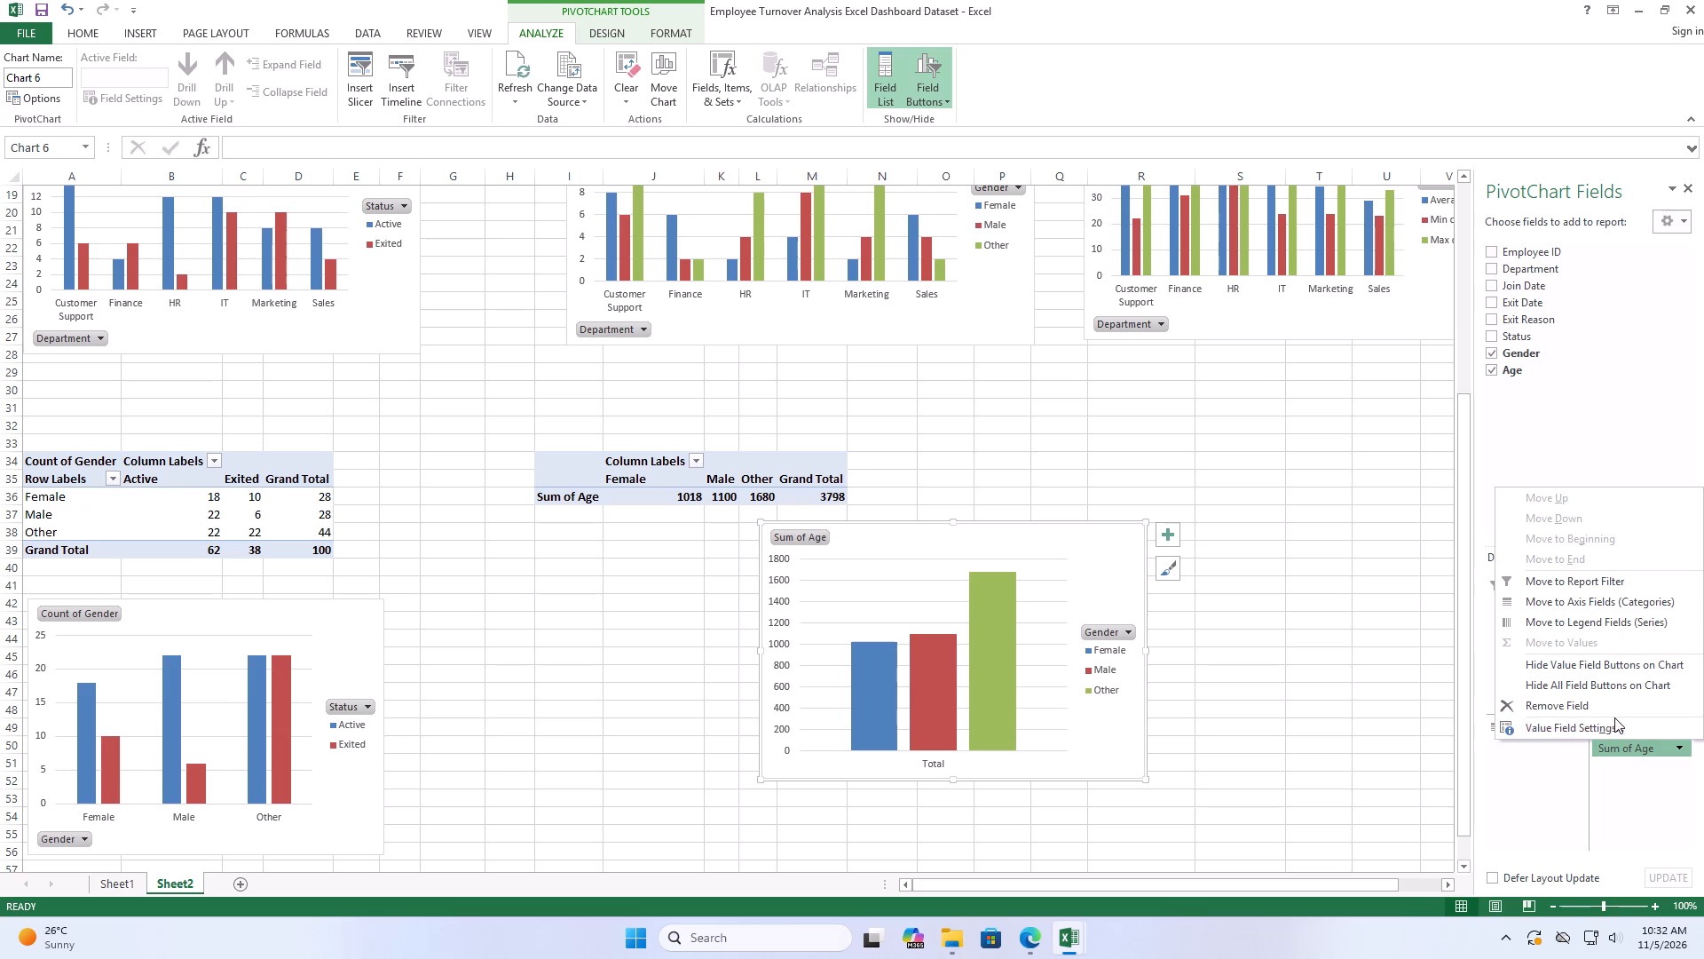
left_click(1614, 725)
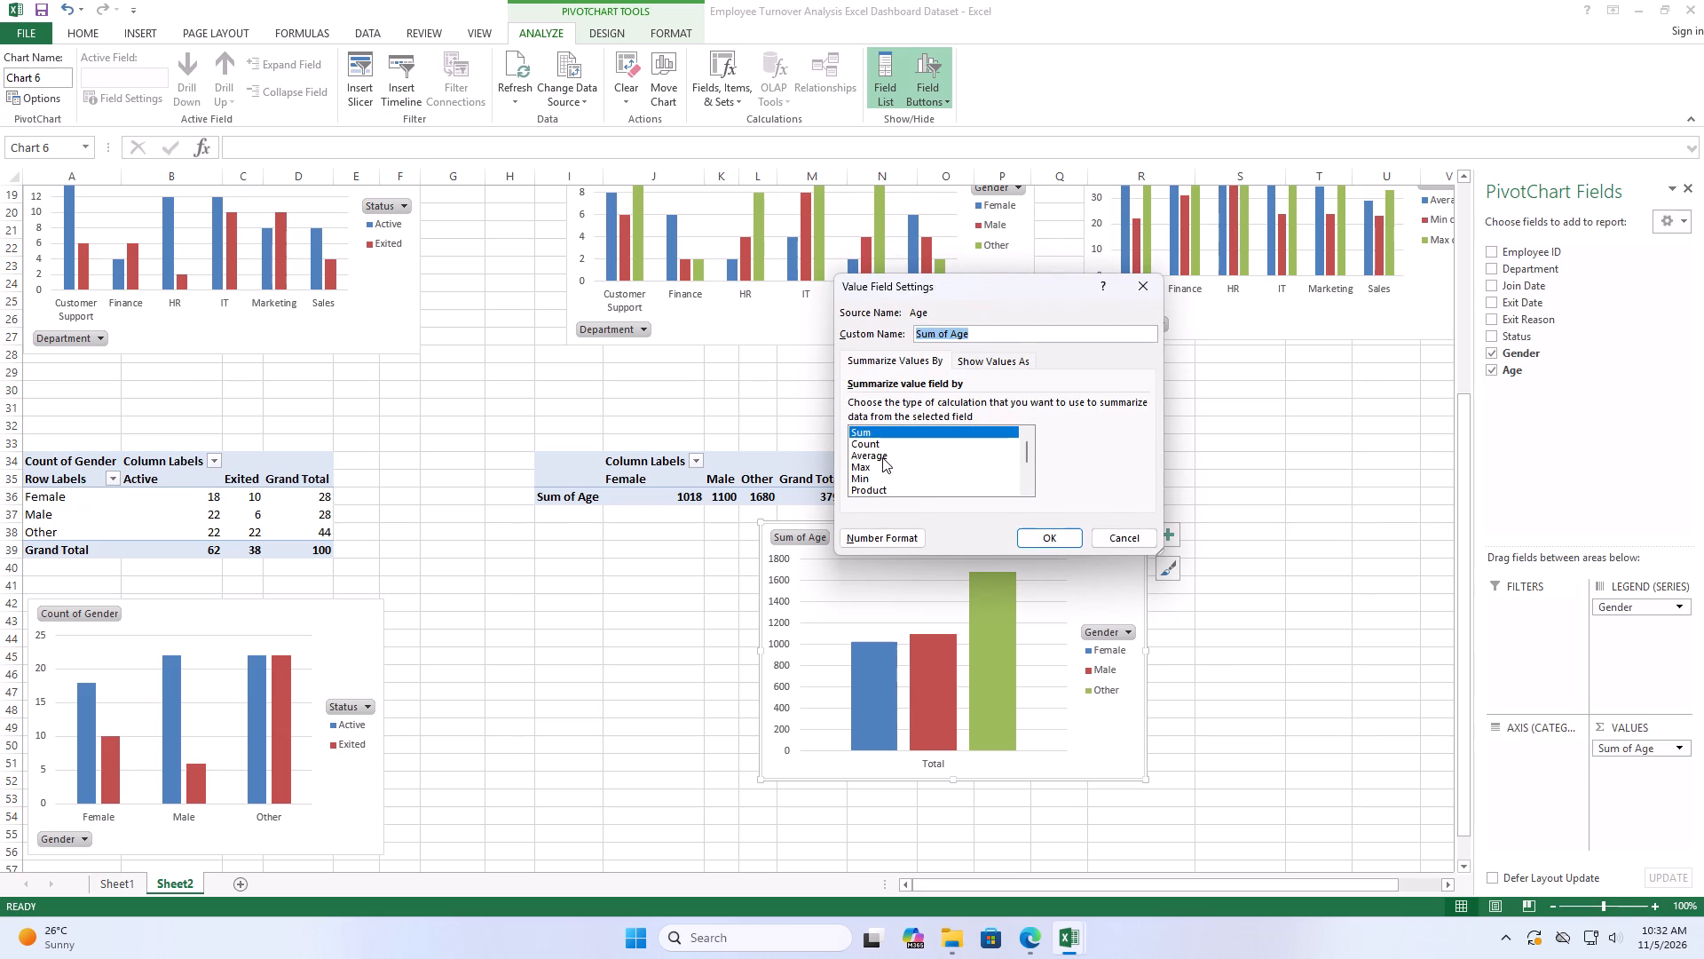
left_click(873, 457)
left_click(1047, 532)
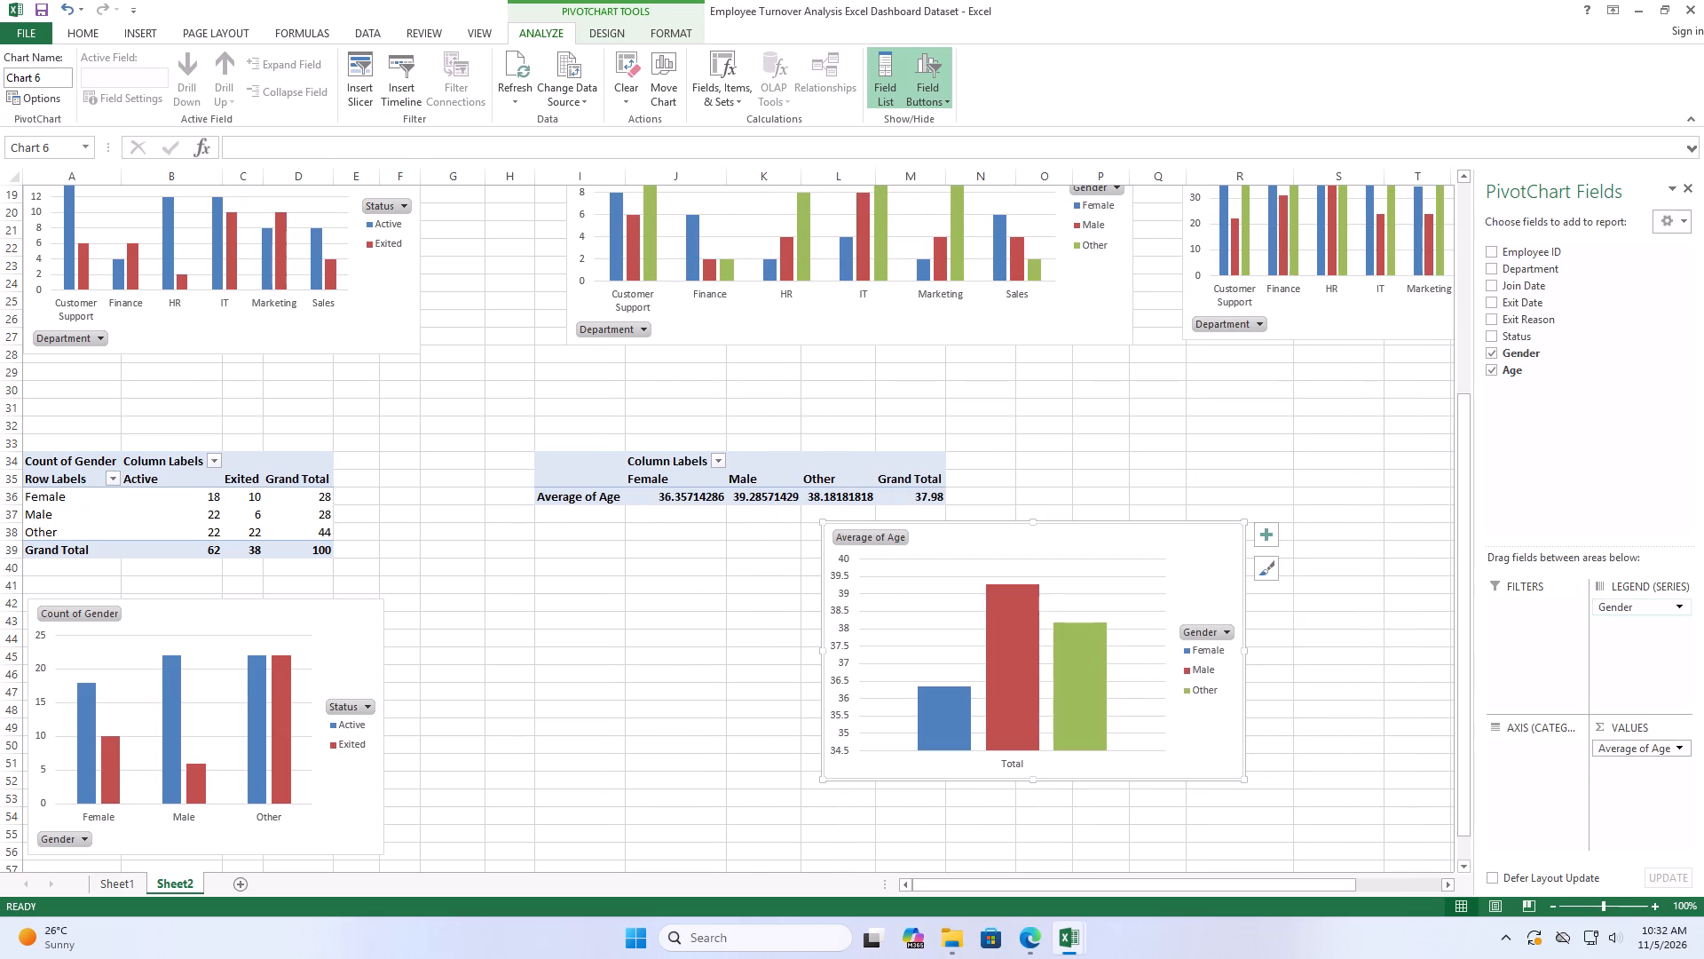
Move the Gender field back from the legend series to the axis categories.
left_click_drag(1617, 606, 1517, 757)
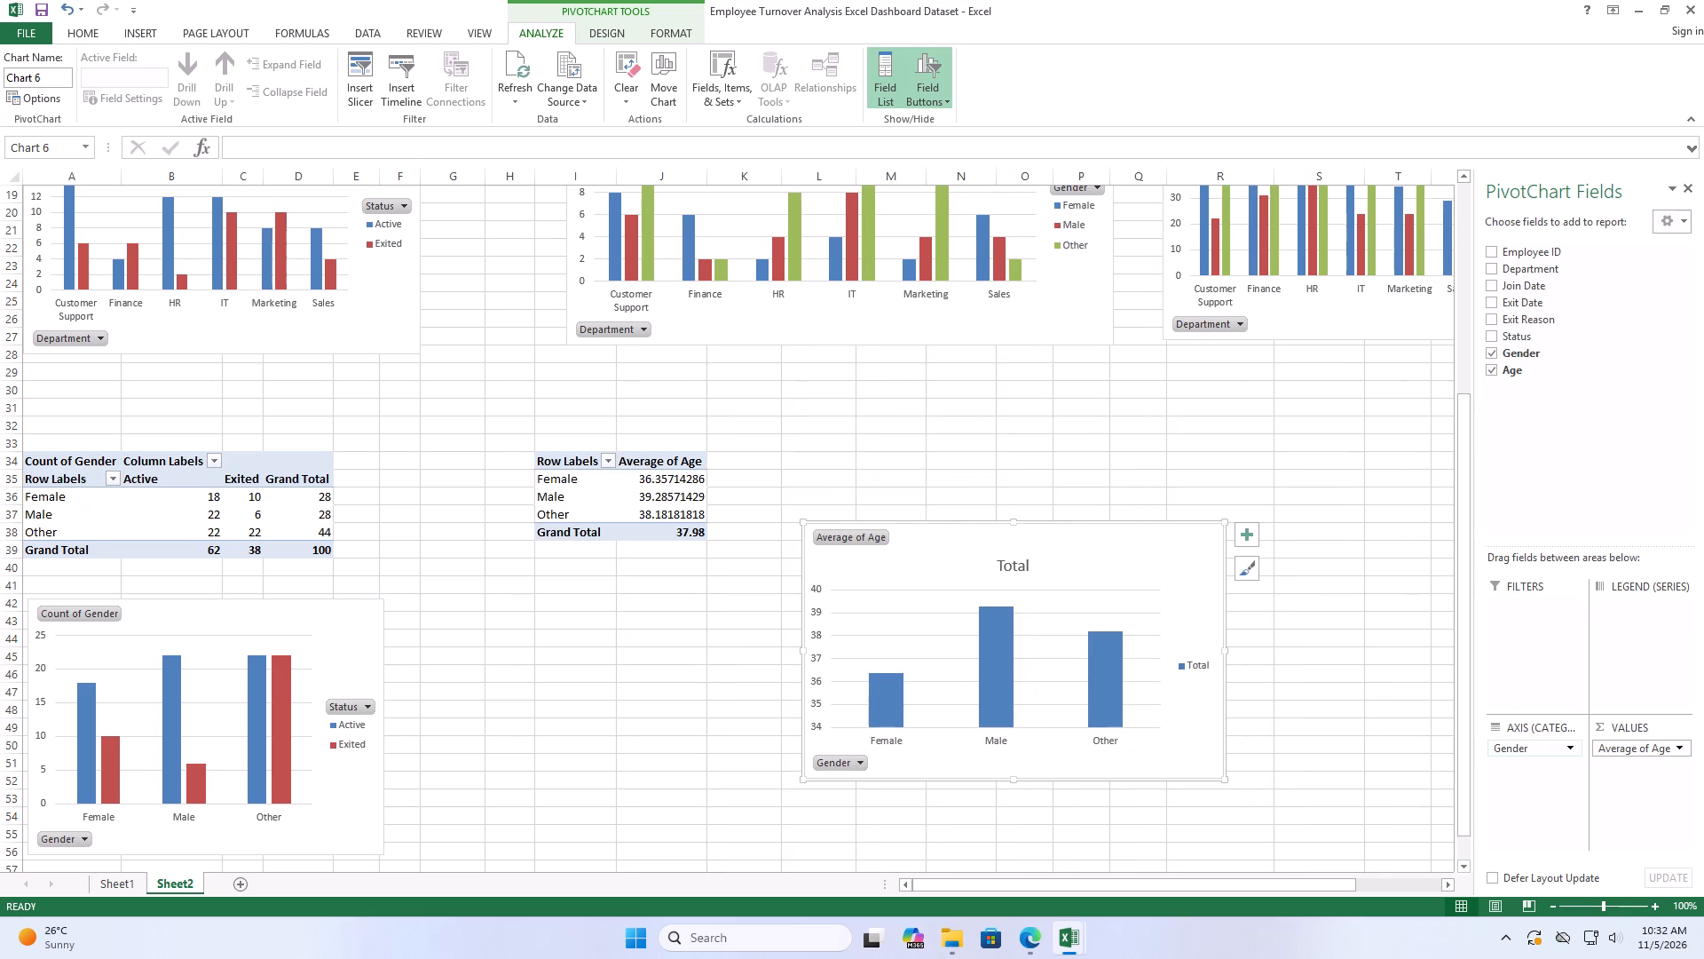
Add Age a second time to the PivotChart's values and summarize it by Min.
left_click_drag(1525, 374, 1528, 432)
left_click_drag(1528, 432, 1626, 775)
left_click(1655, 769)
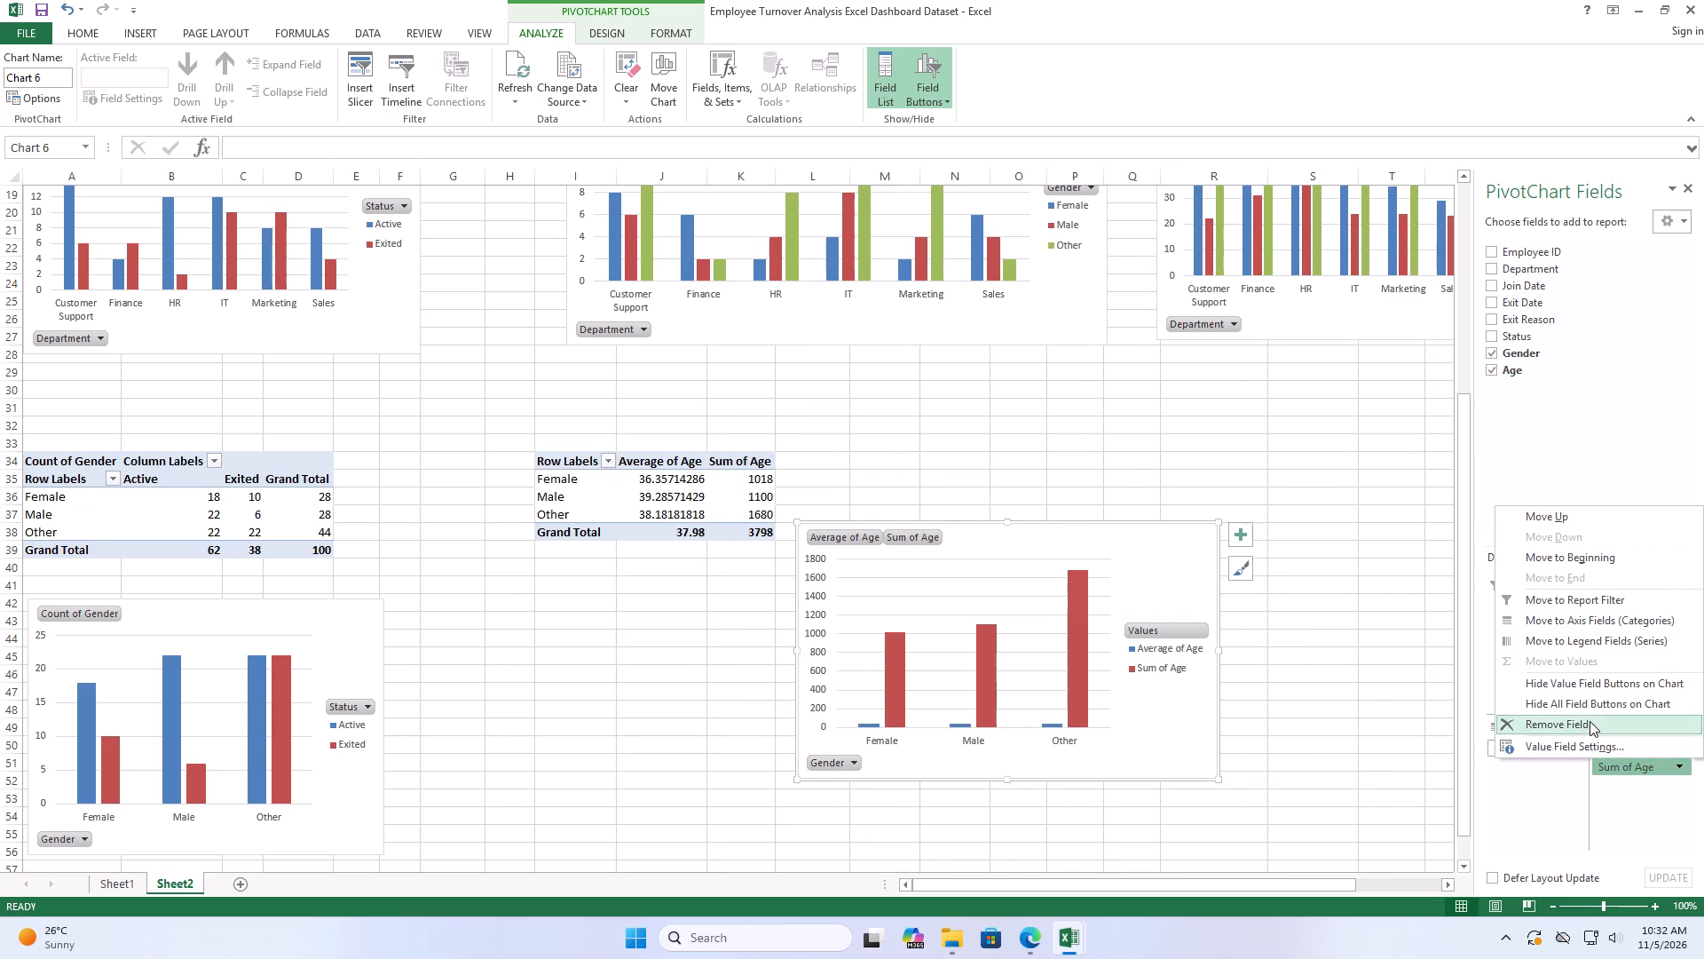
left_click(1586, 748)
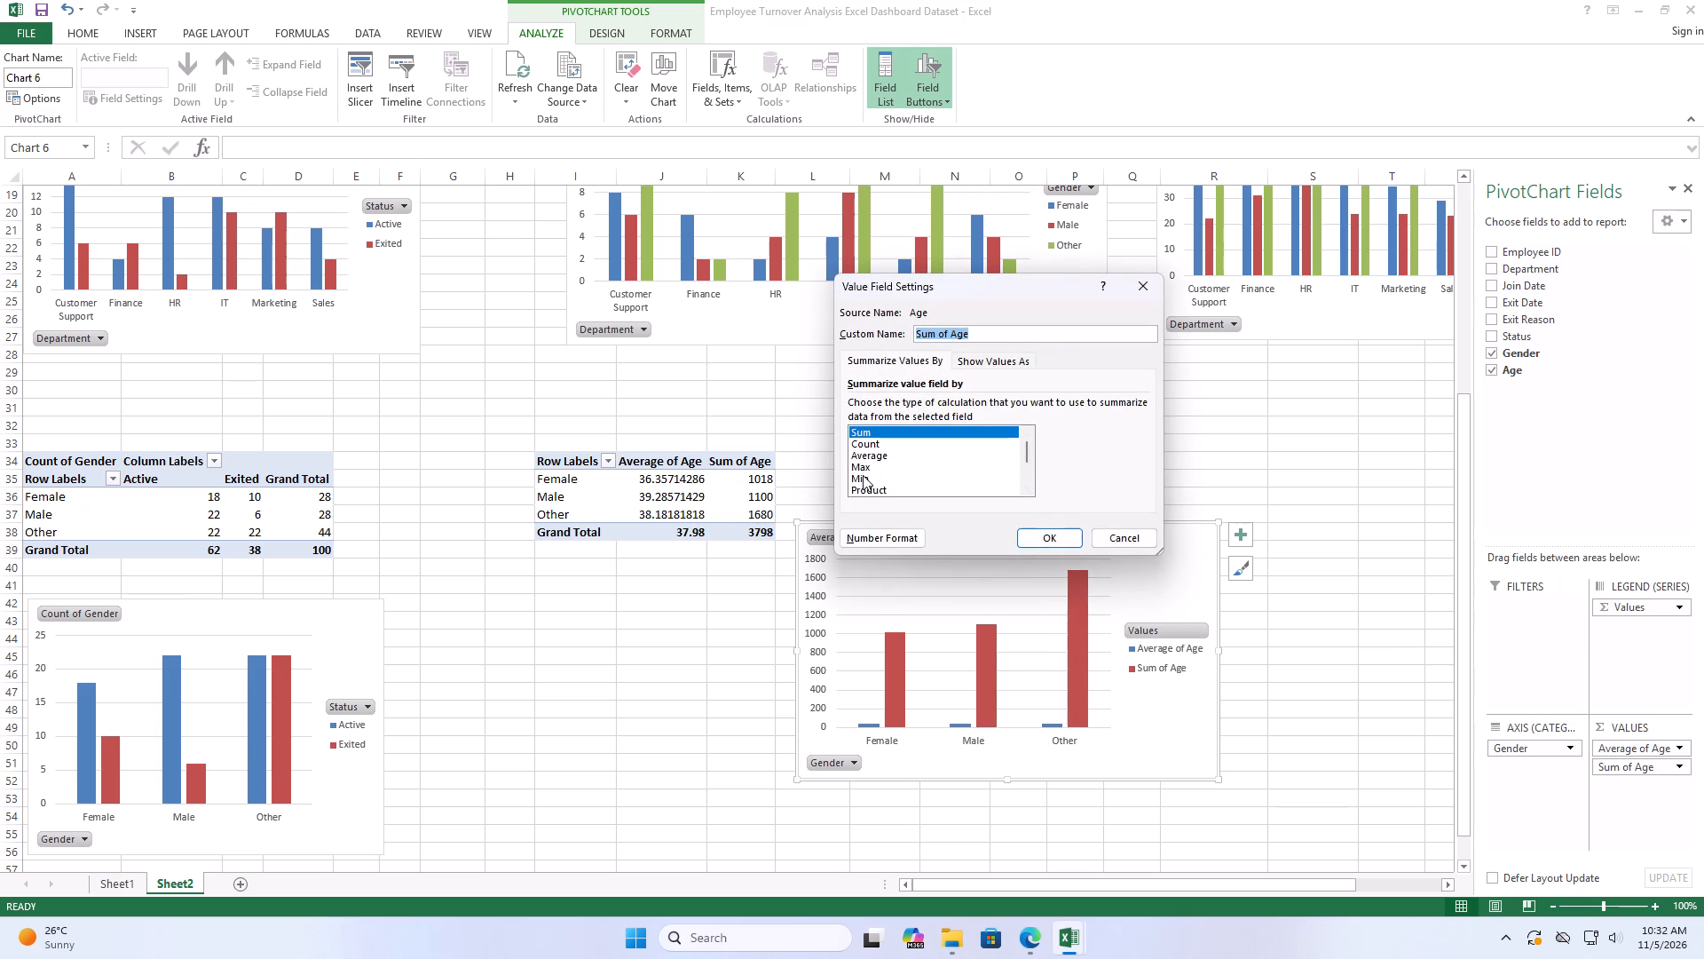
left_click(866, 475)
left_click(1039, 539)
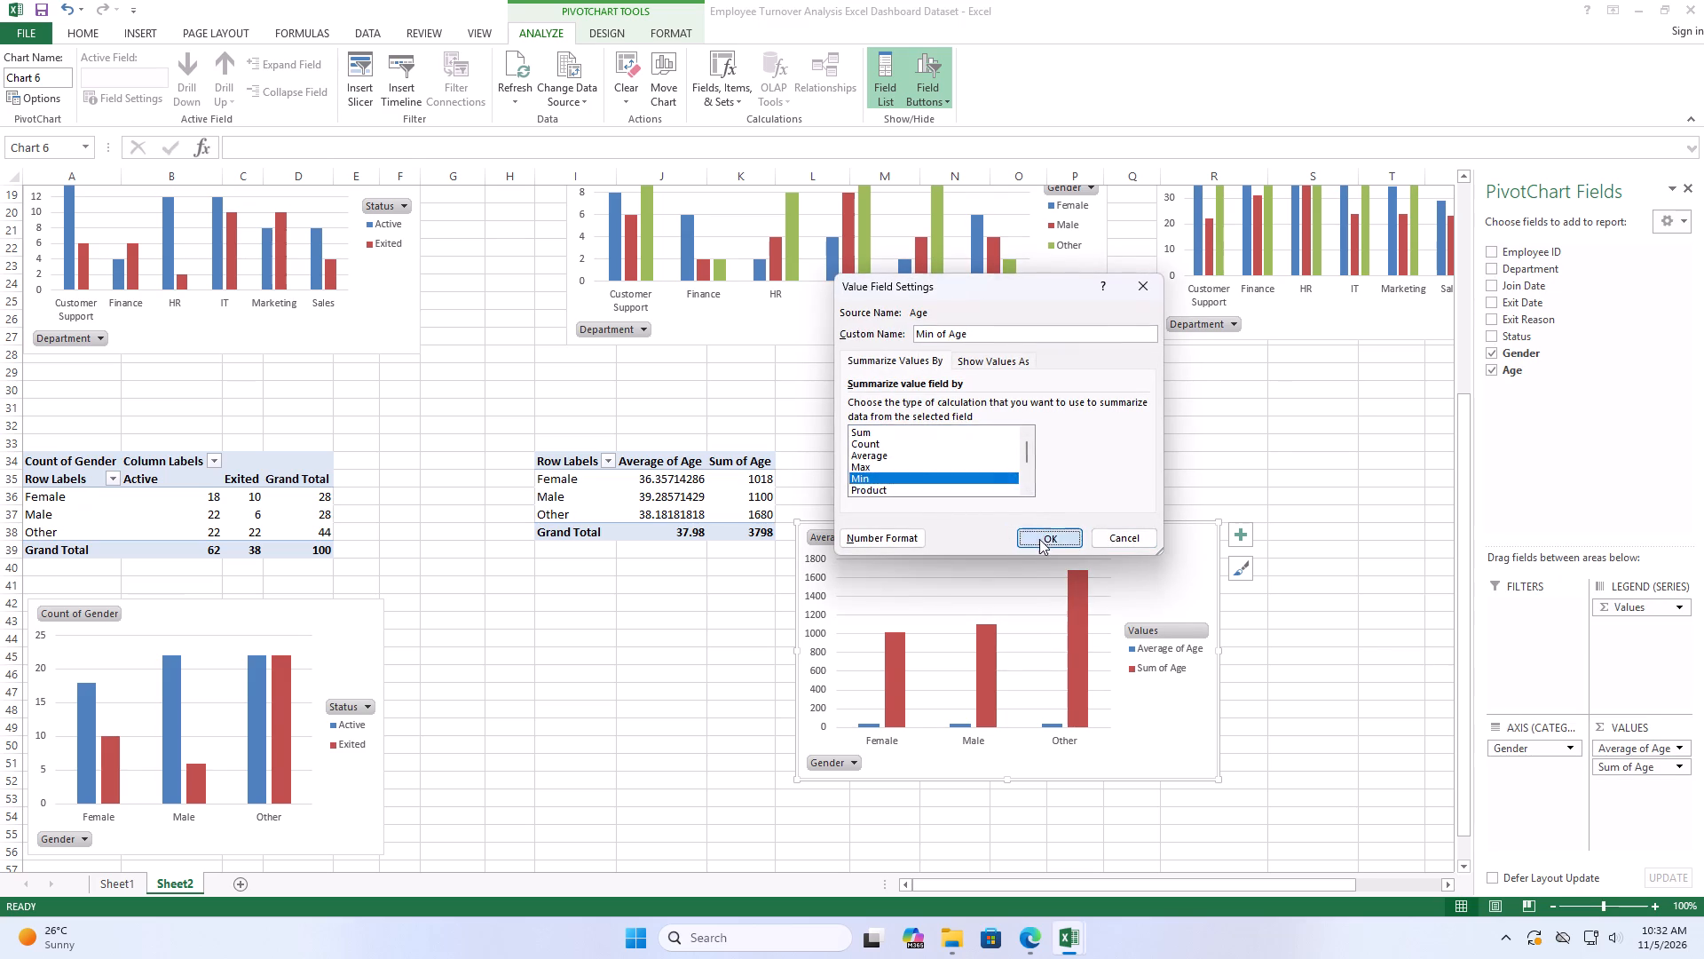
Add Age a third time to the gender PivotChart's values and summarize it by Max.
left_click_drag(1512, 376, 1511, 375)
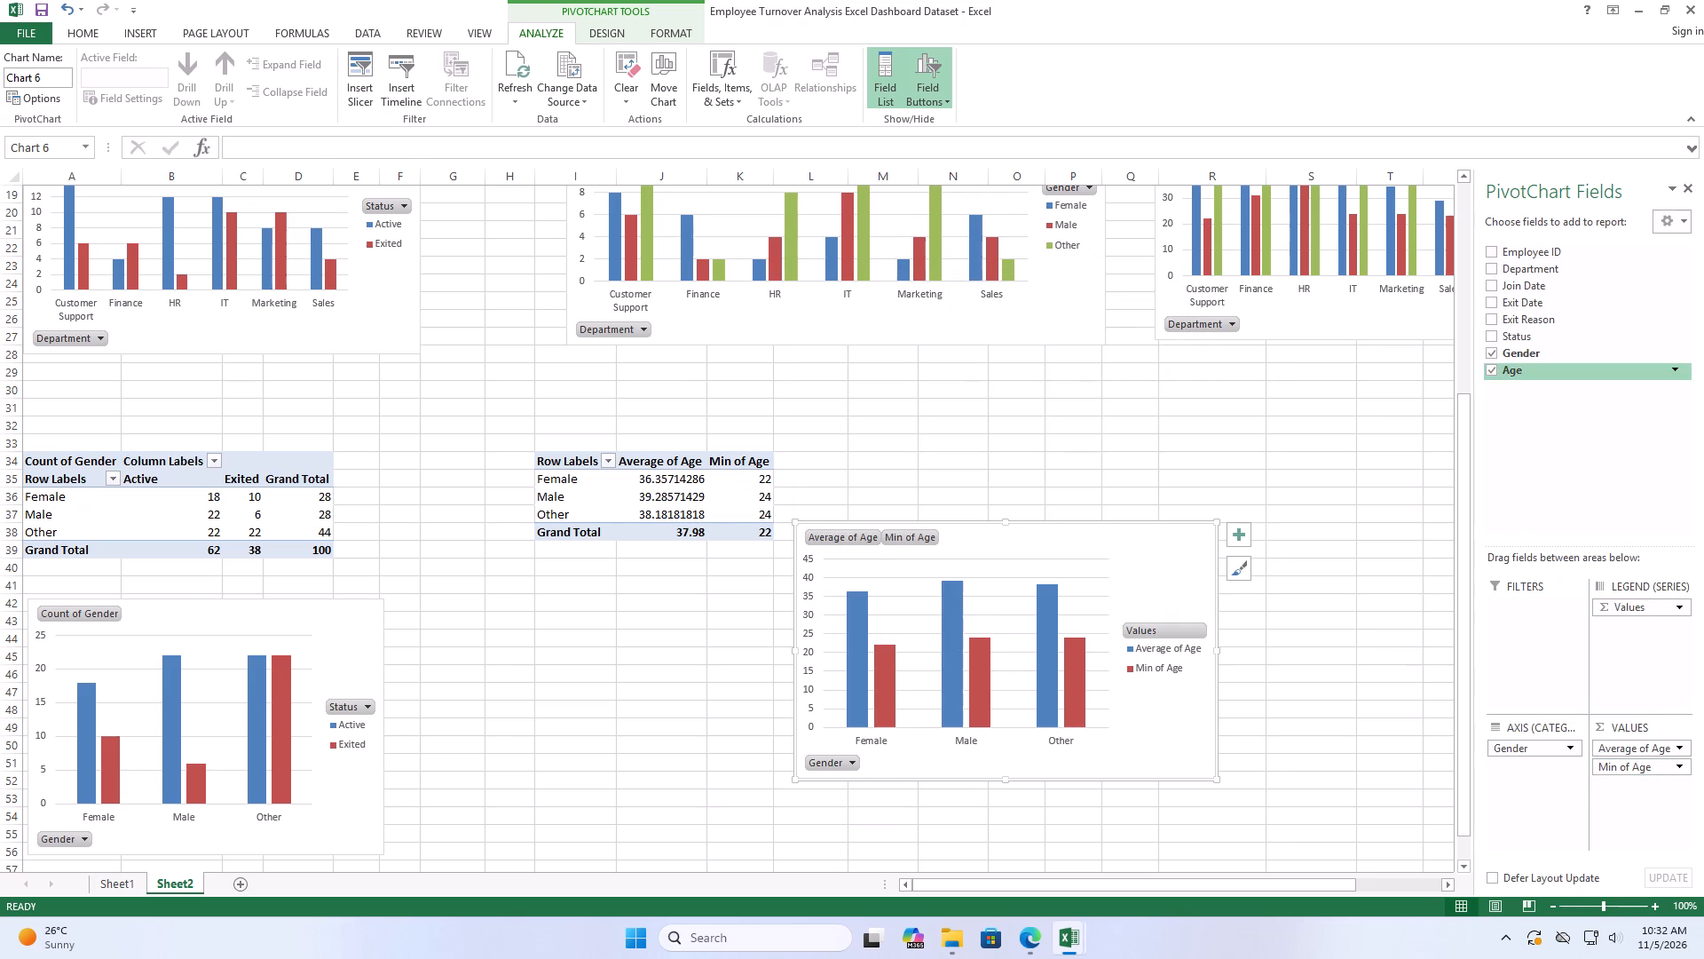
left_click_drag(1511, 375, 1631, 812)
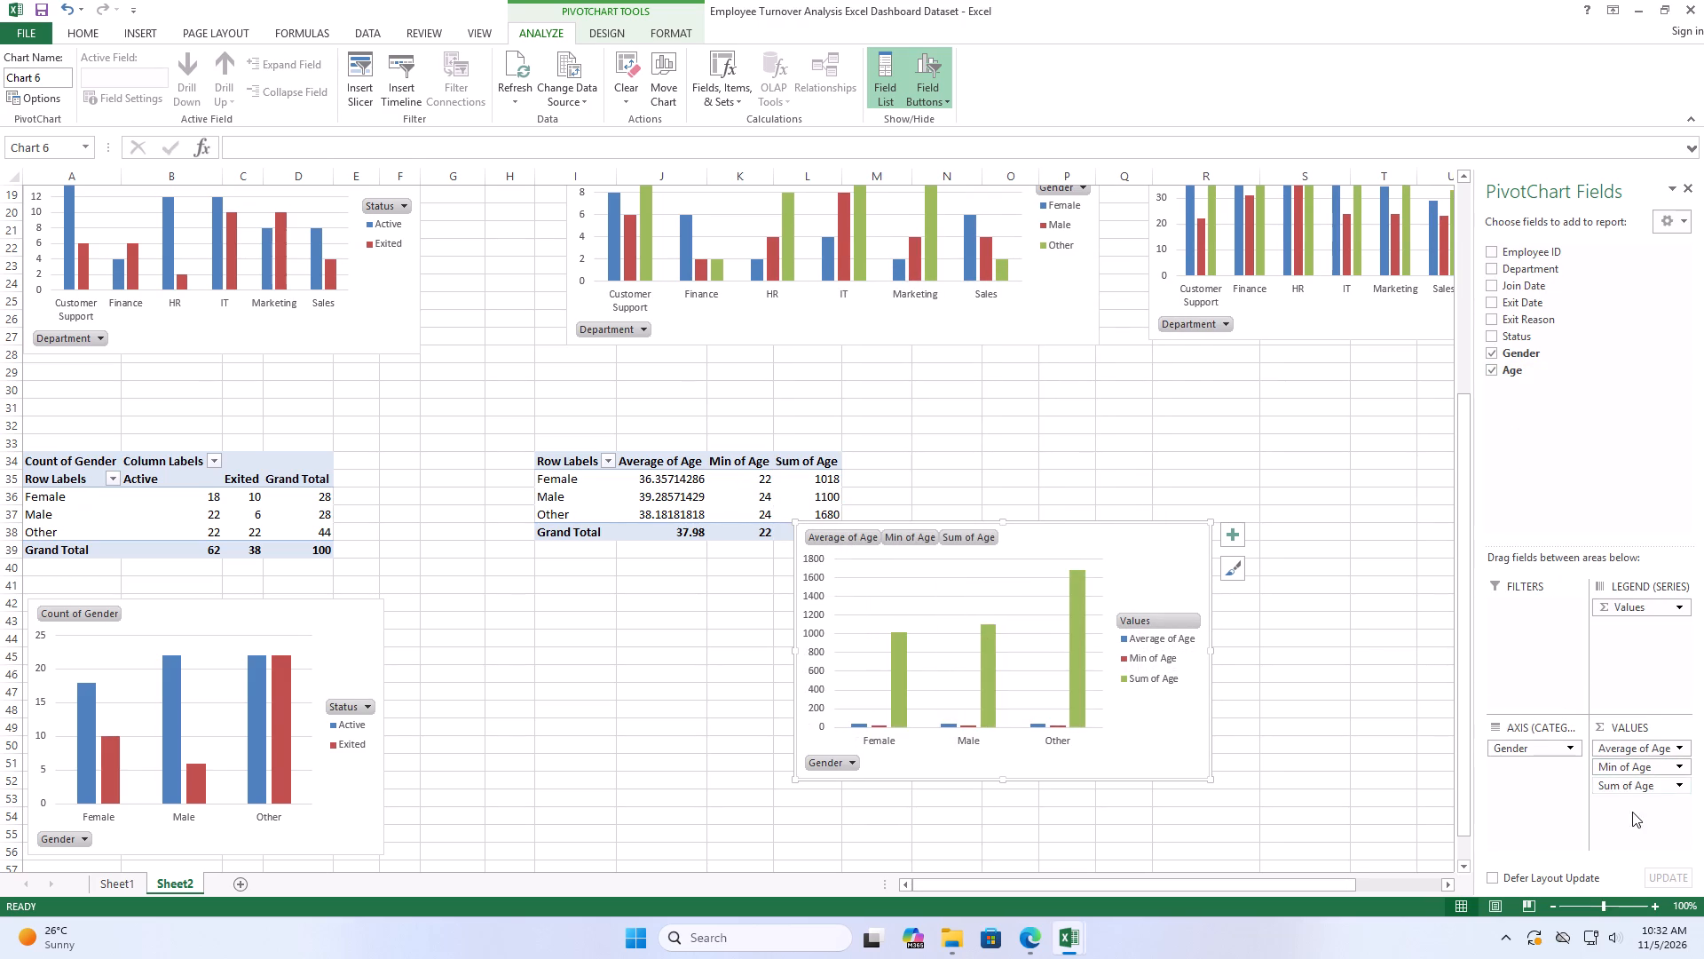
left_click(1636, 788)
left_click(1551, 768)
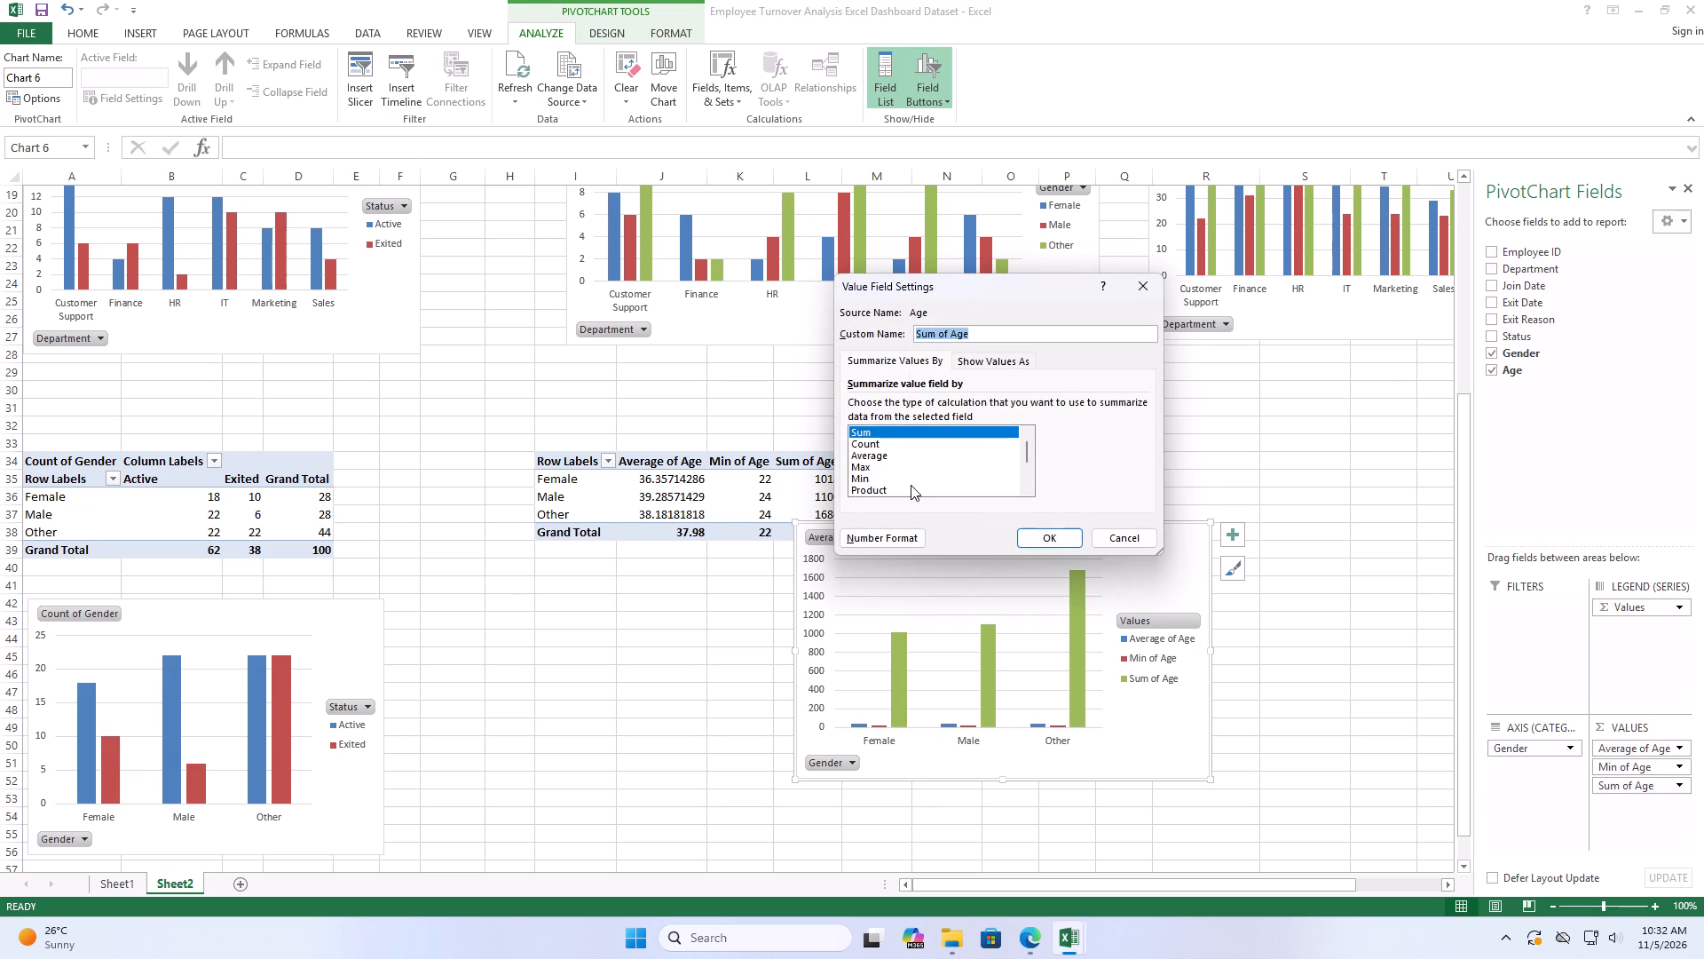
left_click(866, 468)
left_click(1051, 542)
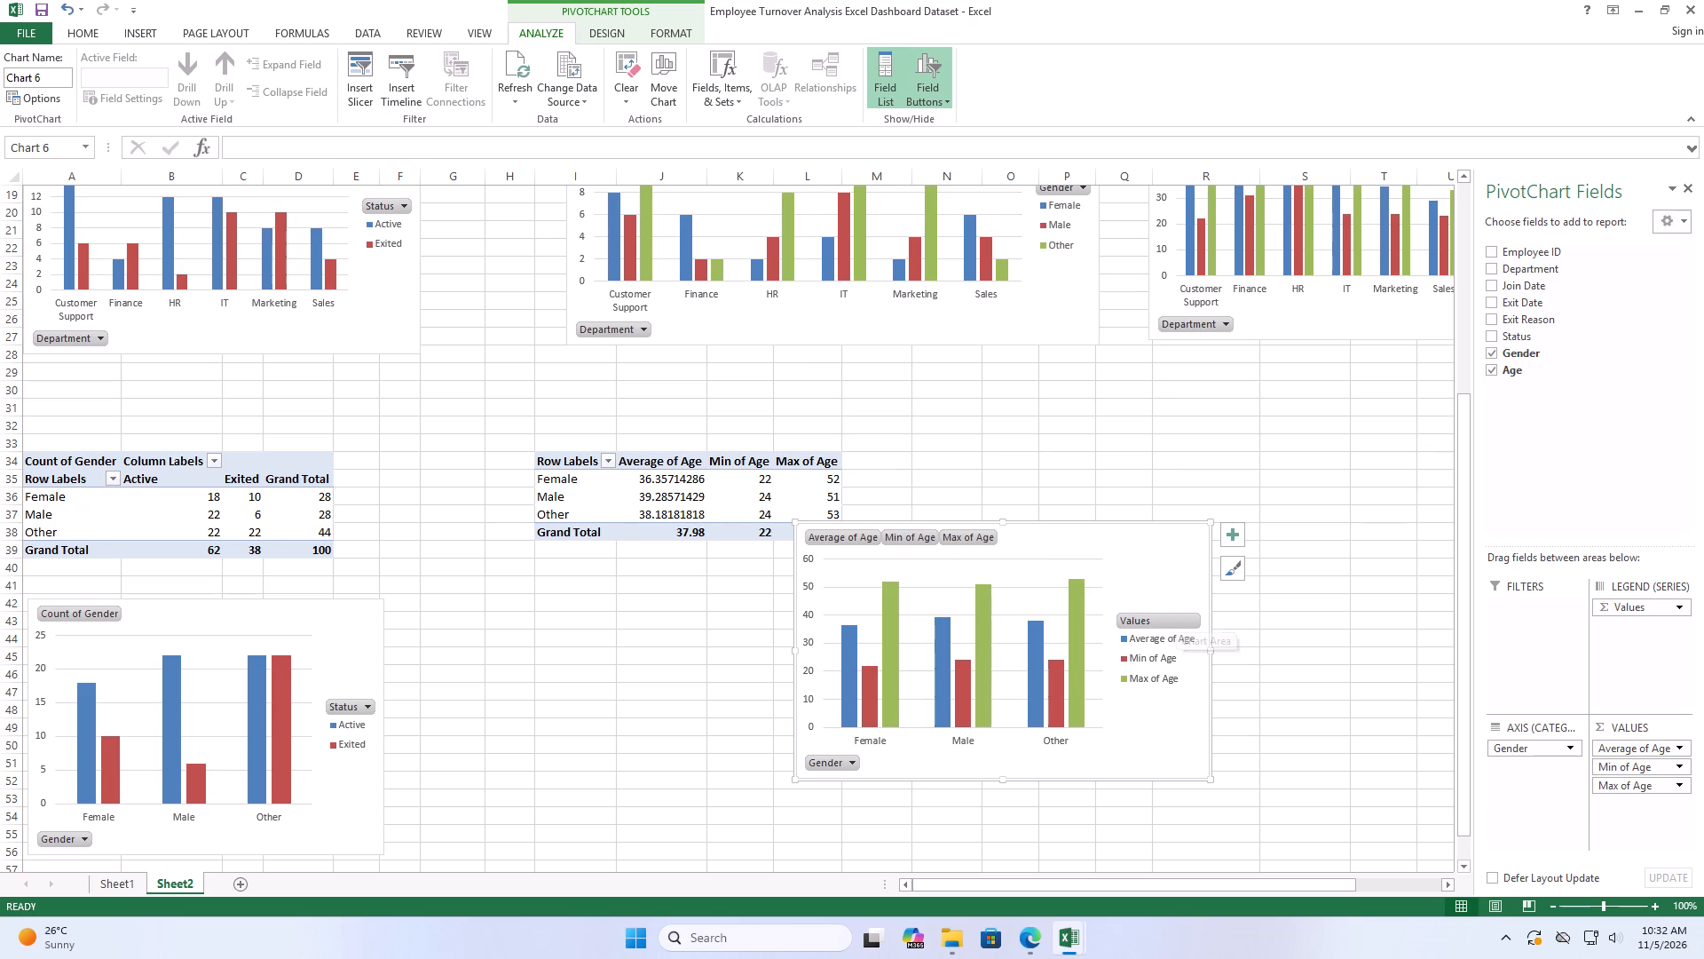
Move the age-by-gender PivotChart directly below its PivotTable, beside the Count of Gender chart.
left_click_drag(1095, 541, 823, 594)
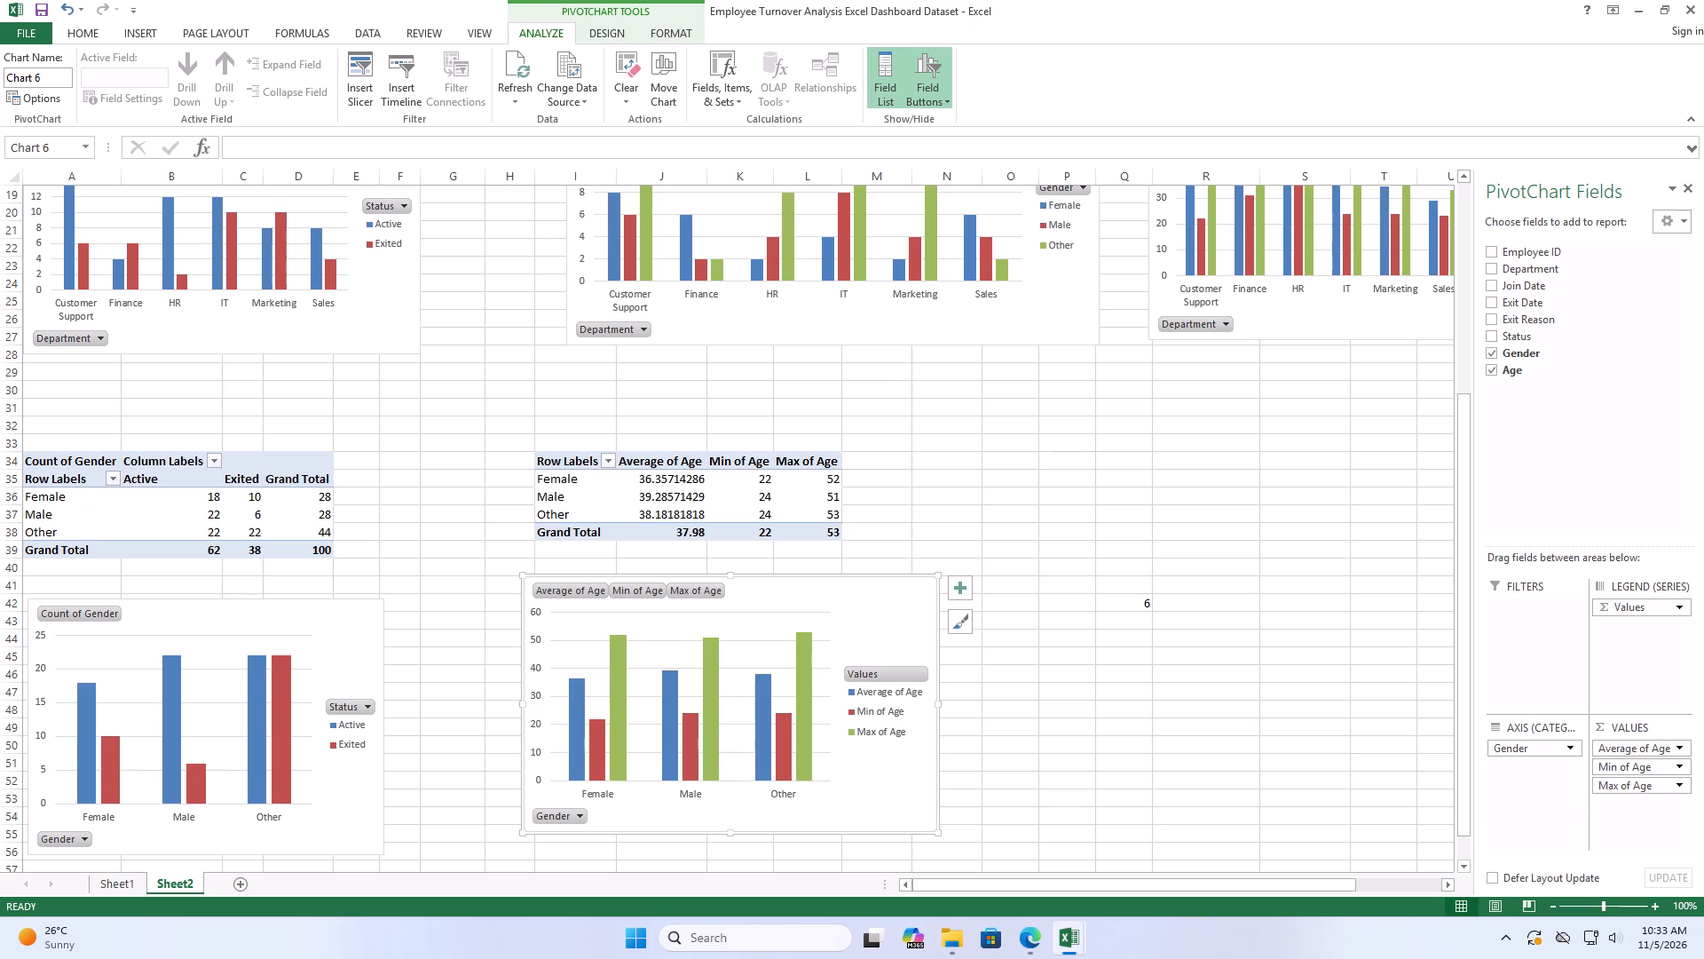
Review the existing PivotTables and PivotCharts on Sheet2 by department and gender.
scroll(1134, 551, "up", 4)
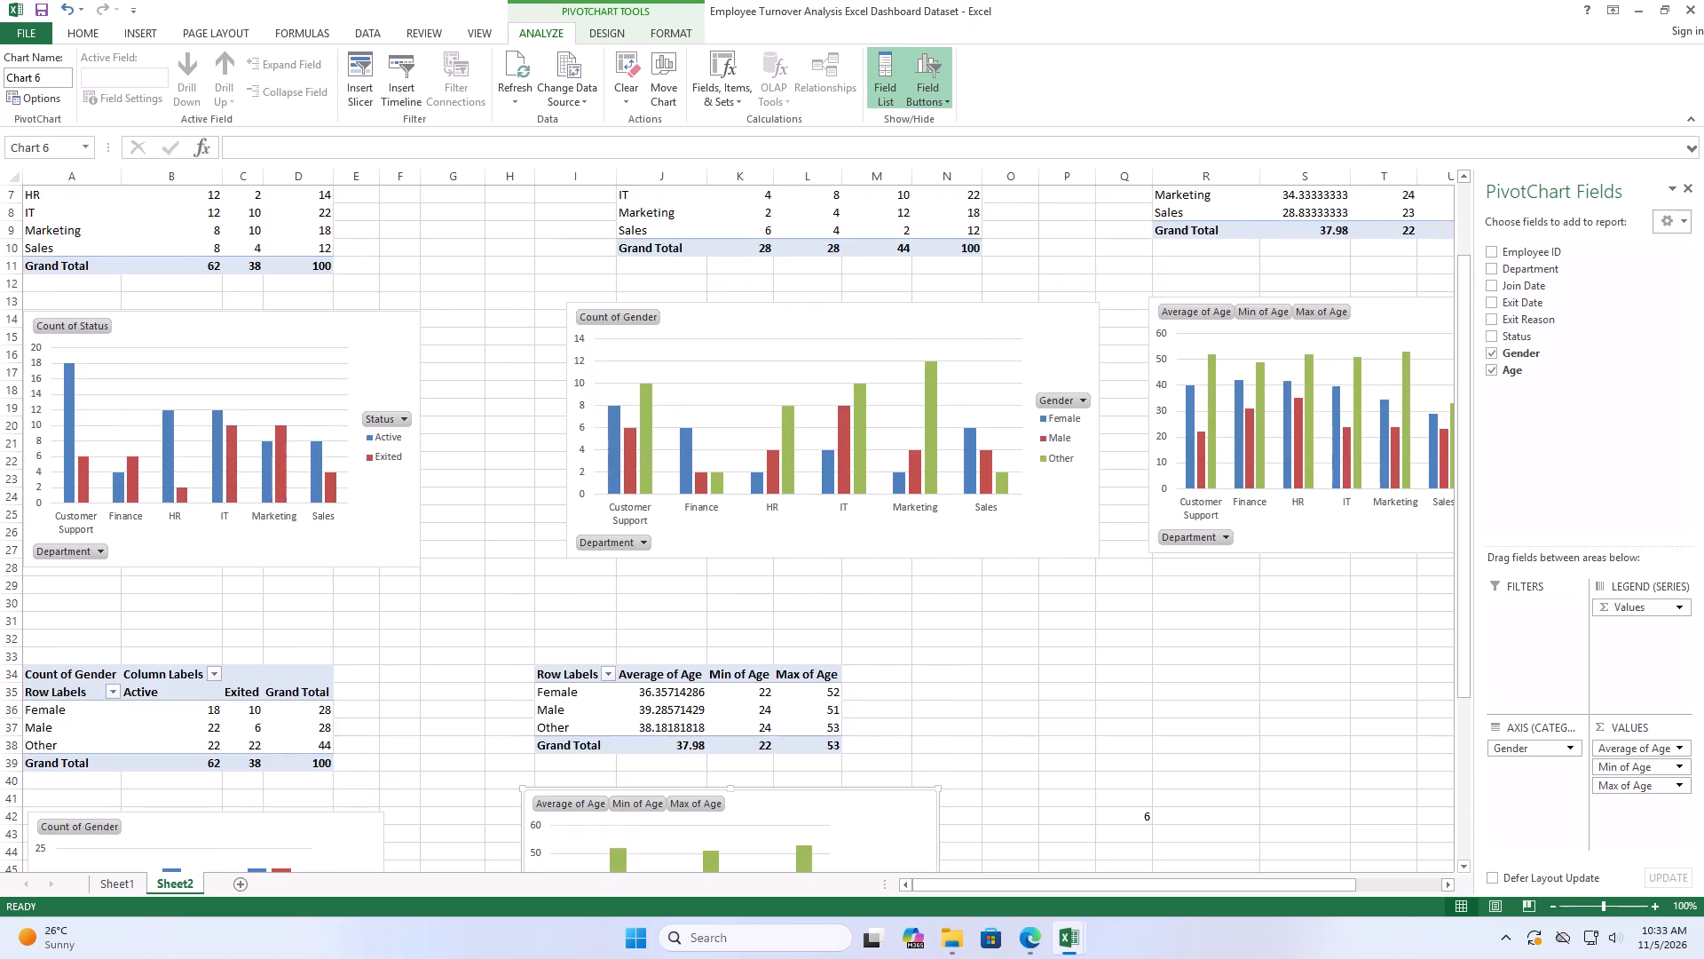
scroll(1134, 551, "up", 7)
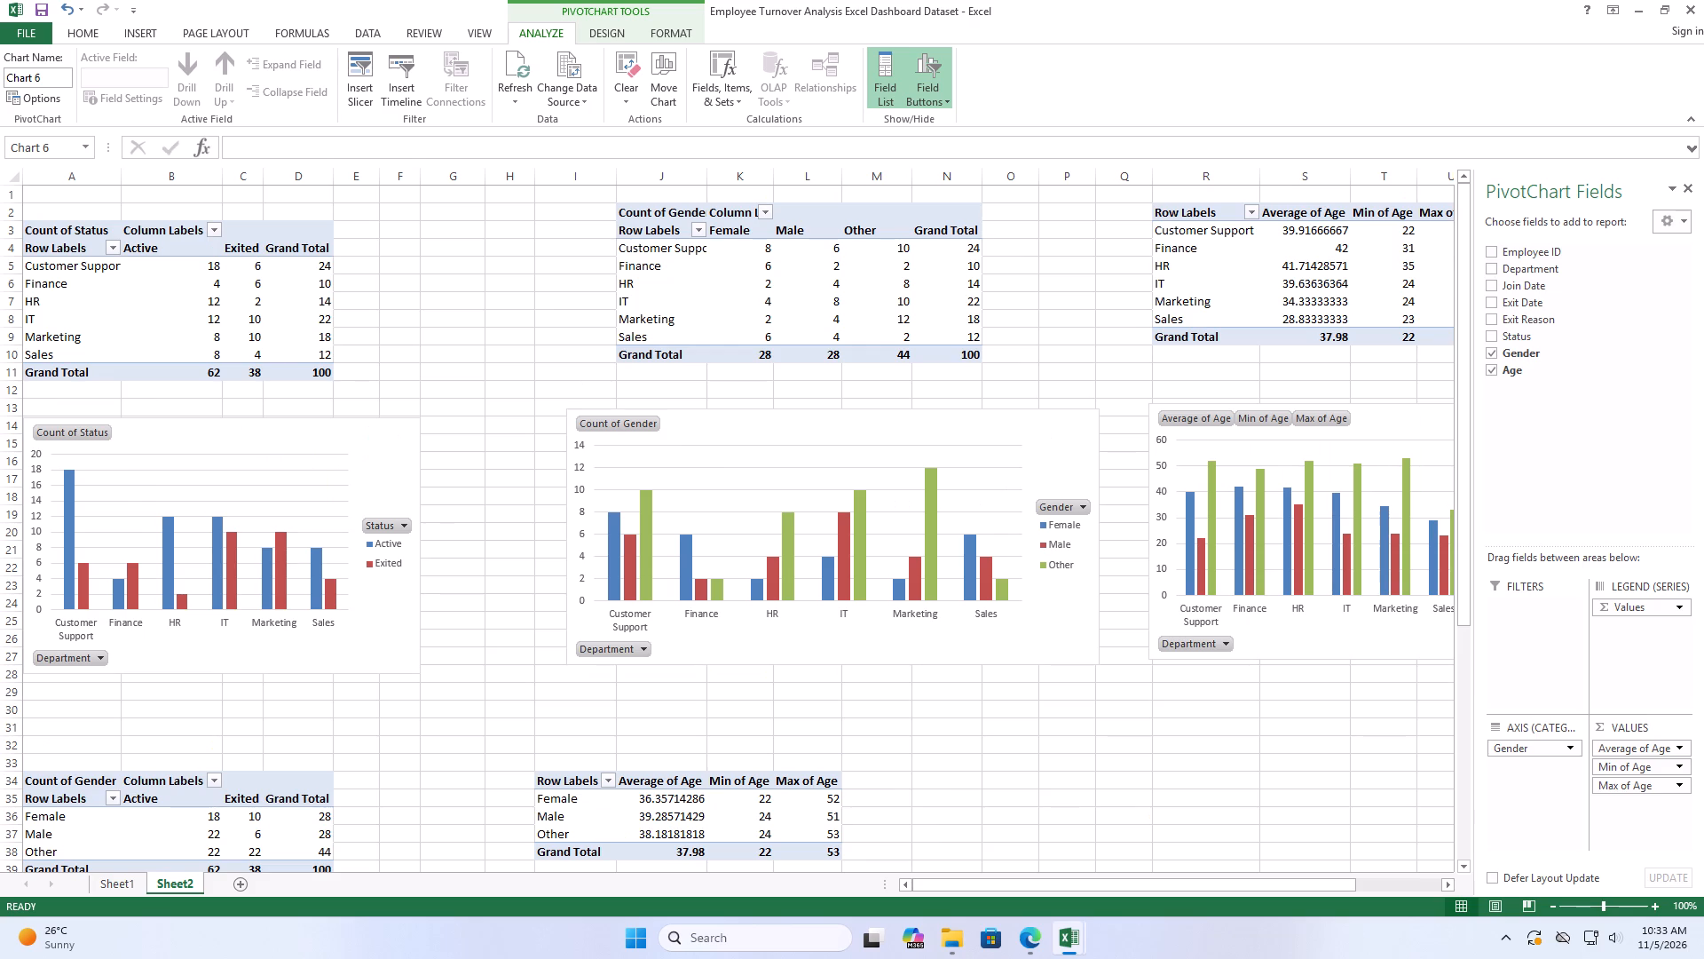
scroll(1133, 551, "down", 3)
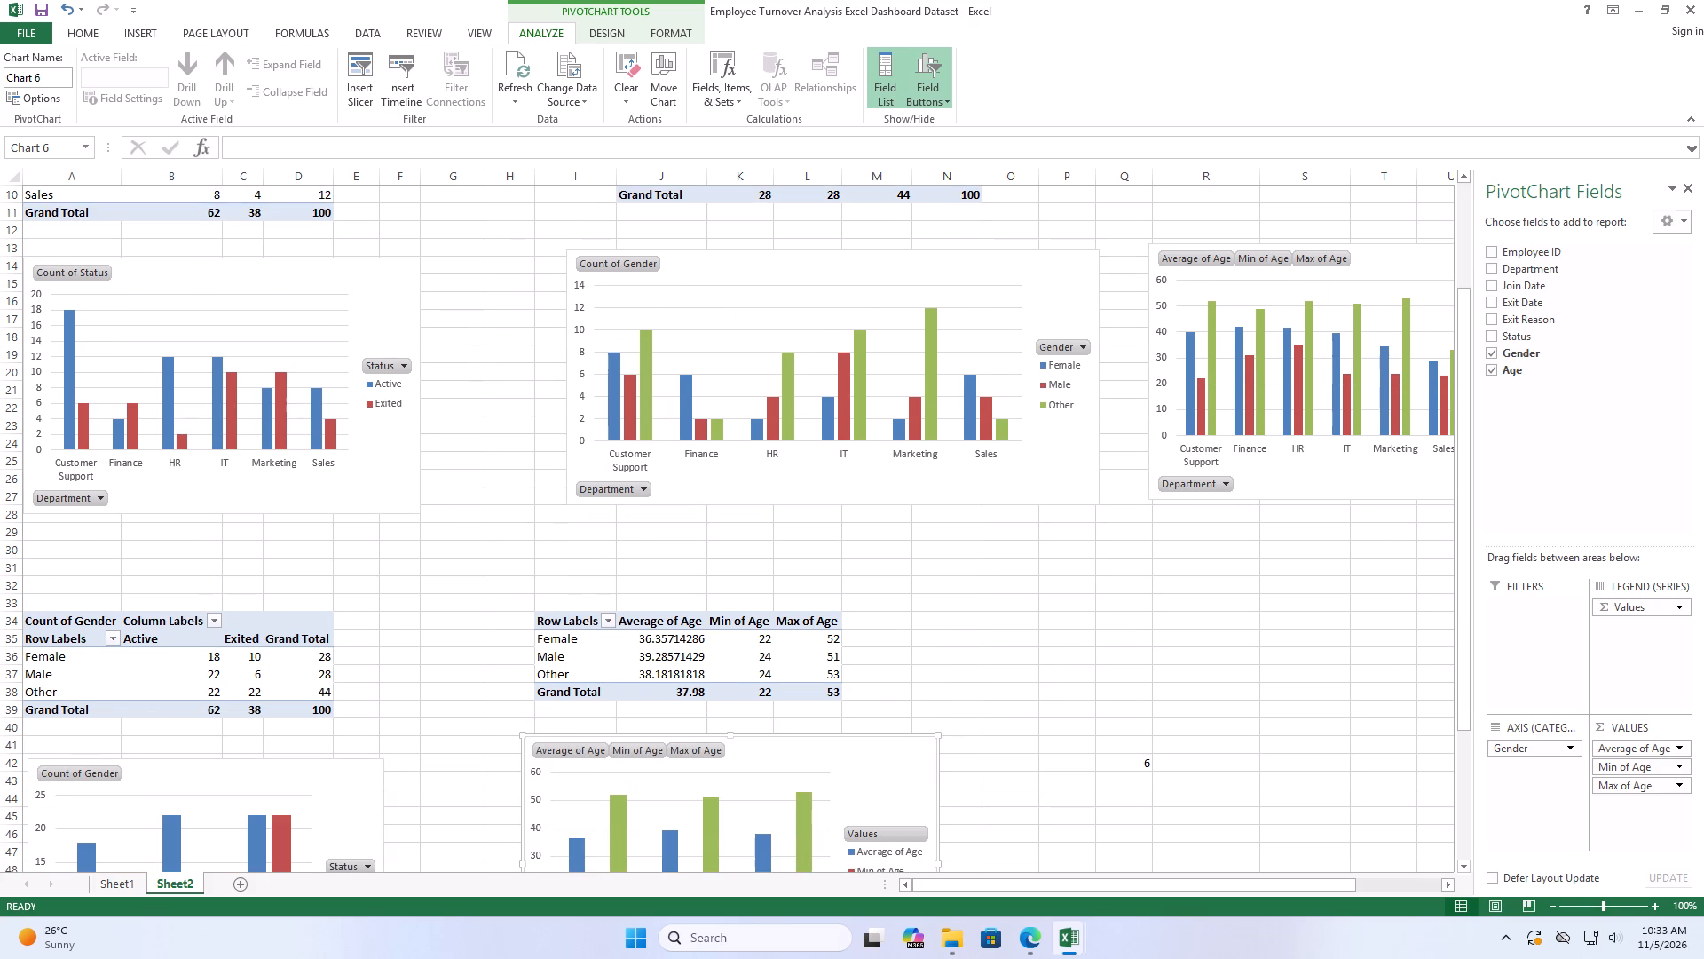
scroll(1133, 551, "up", 2)
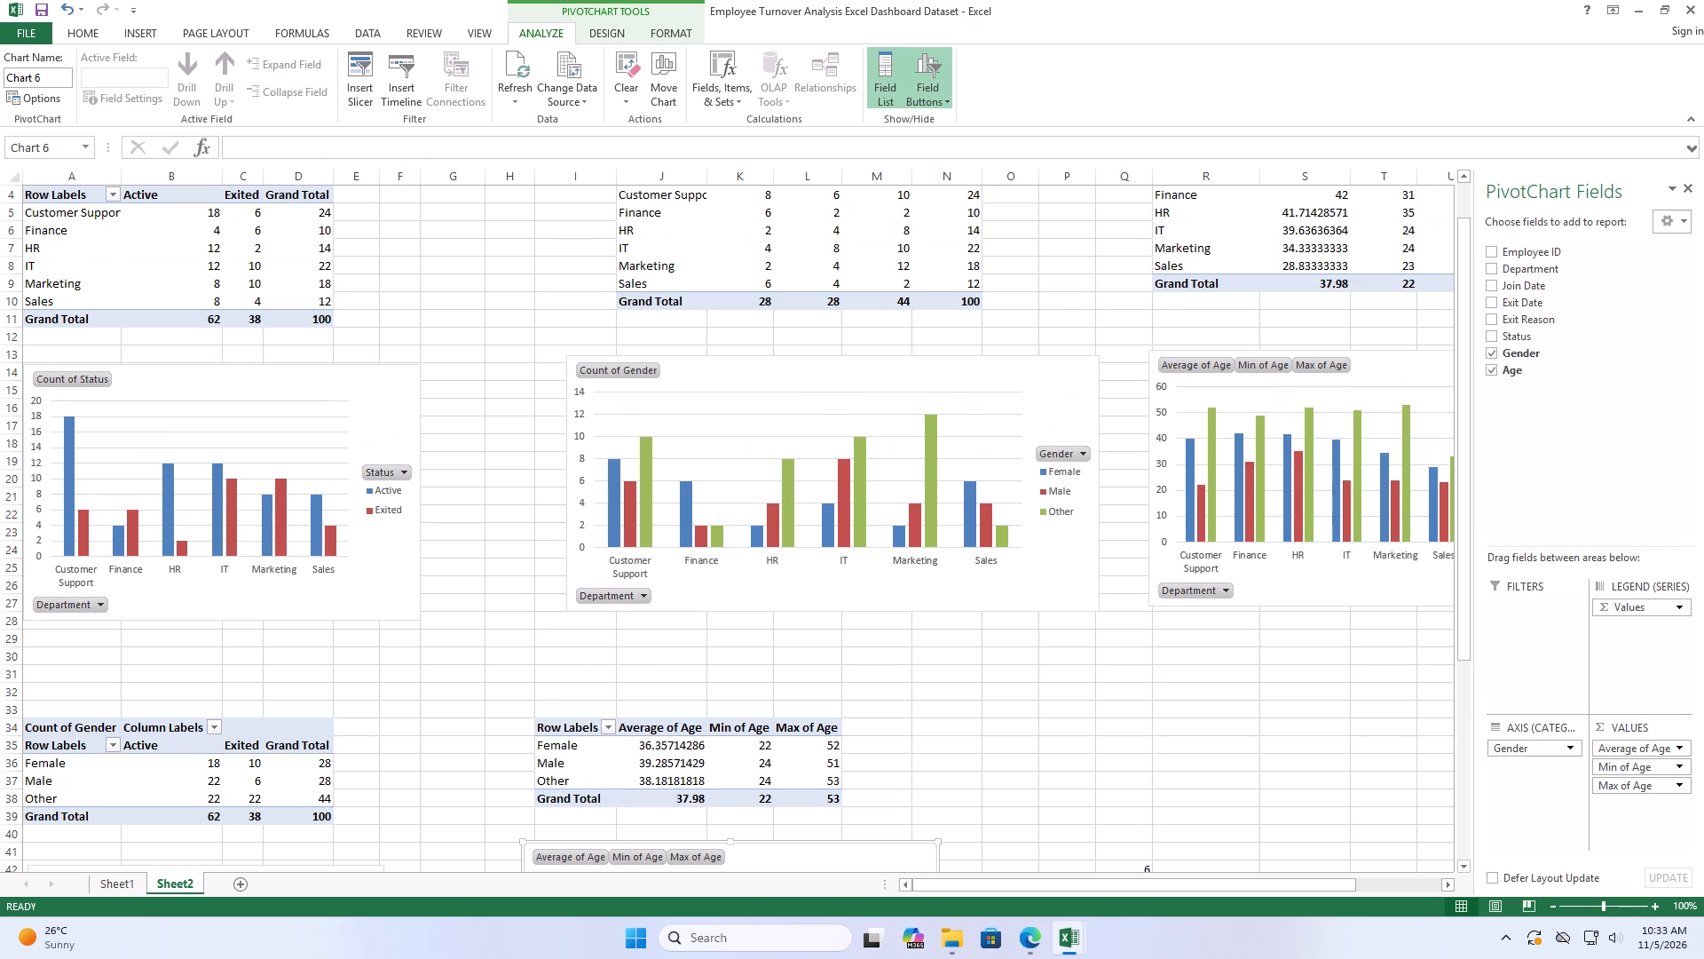
scroll(1133, 551, "up", 6)
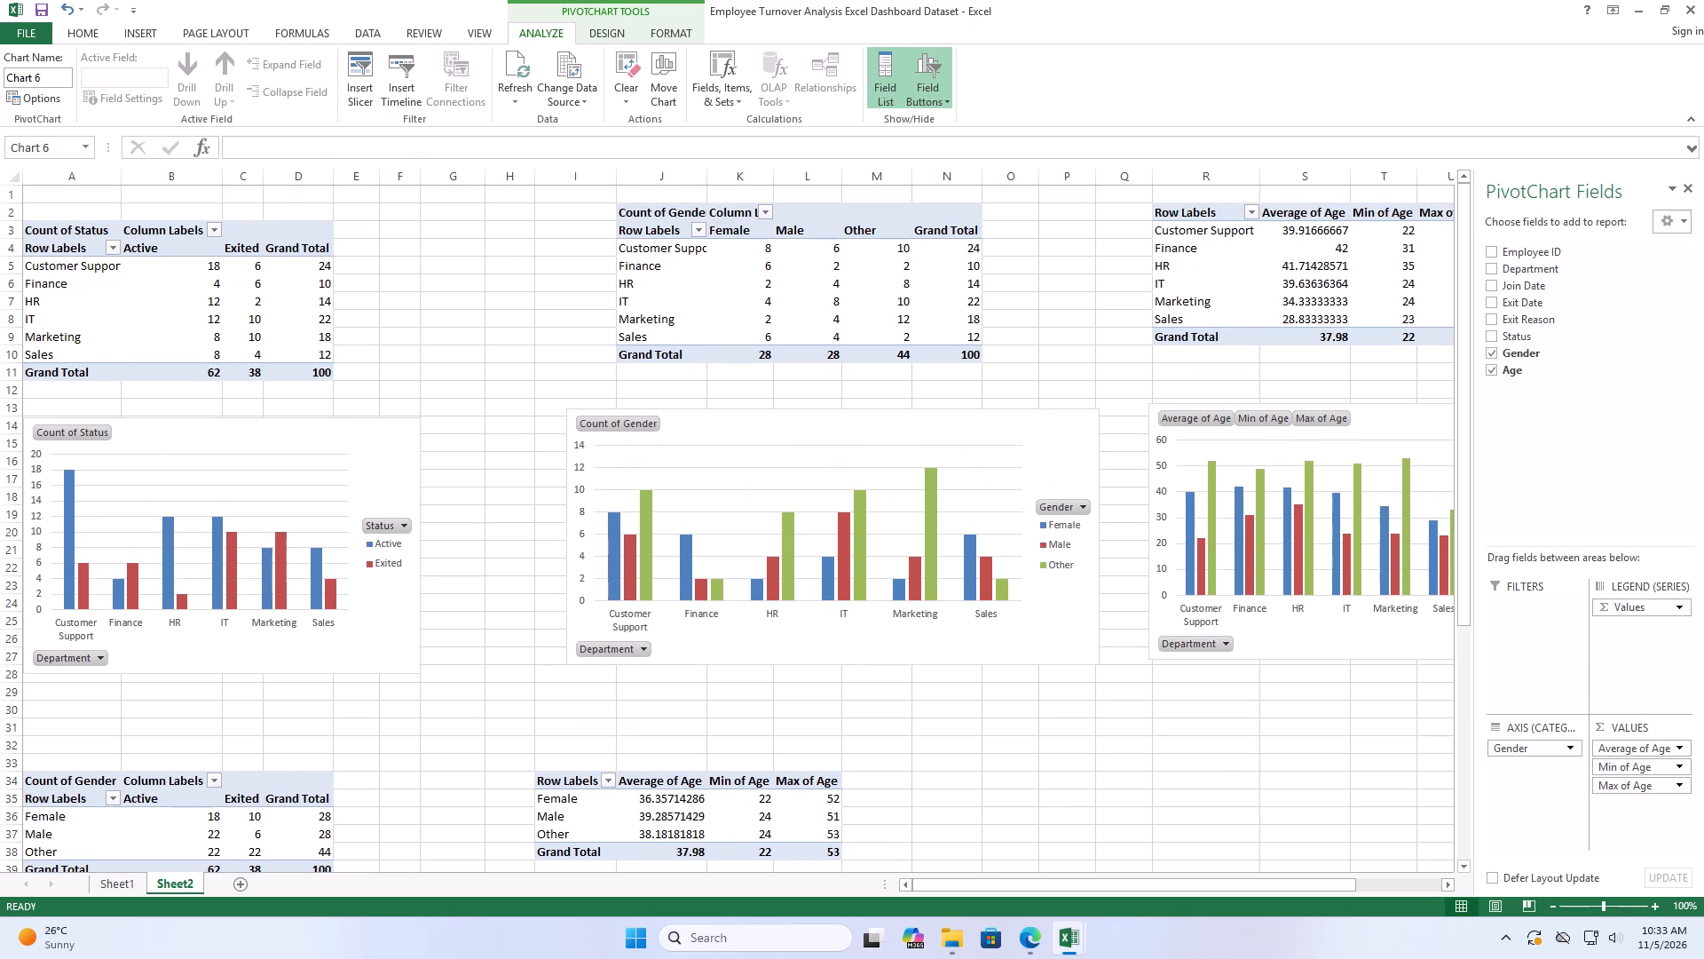
scroll(1133, 551, "down", 7)
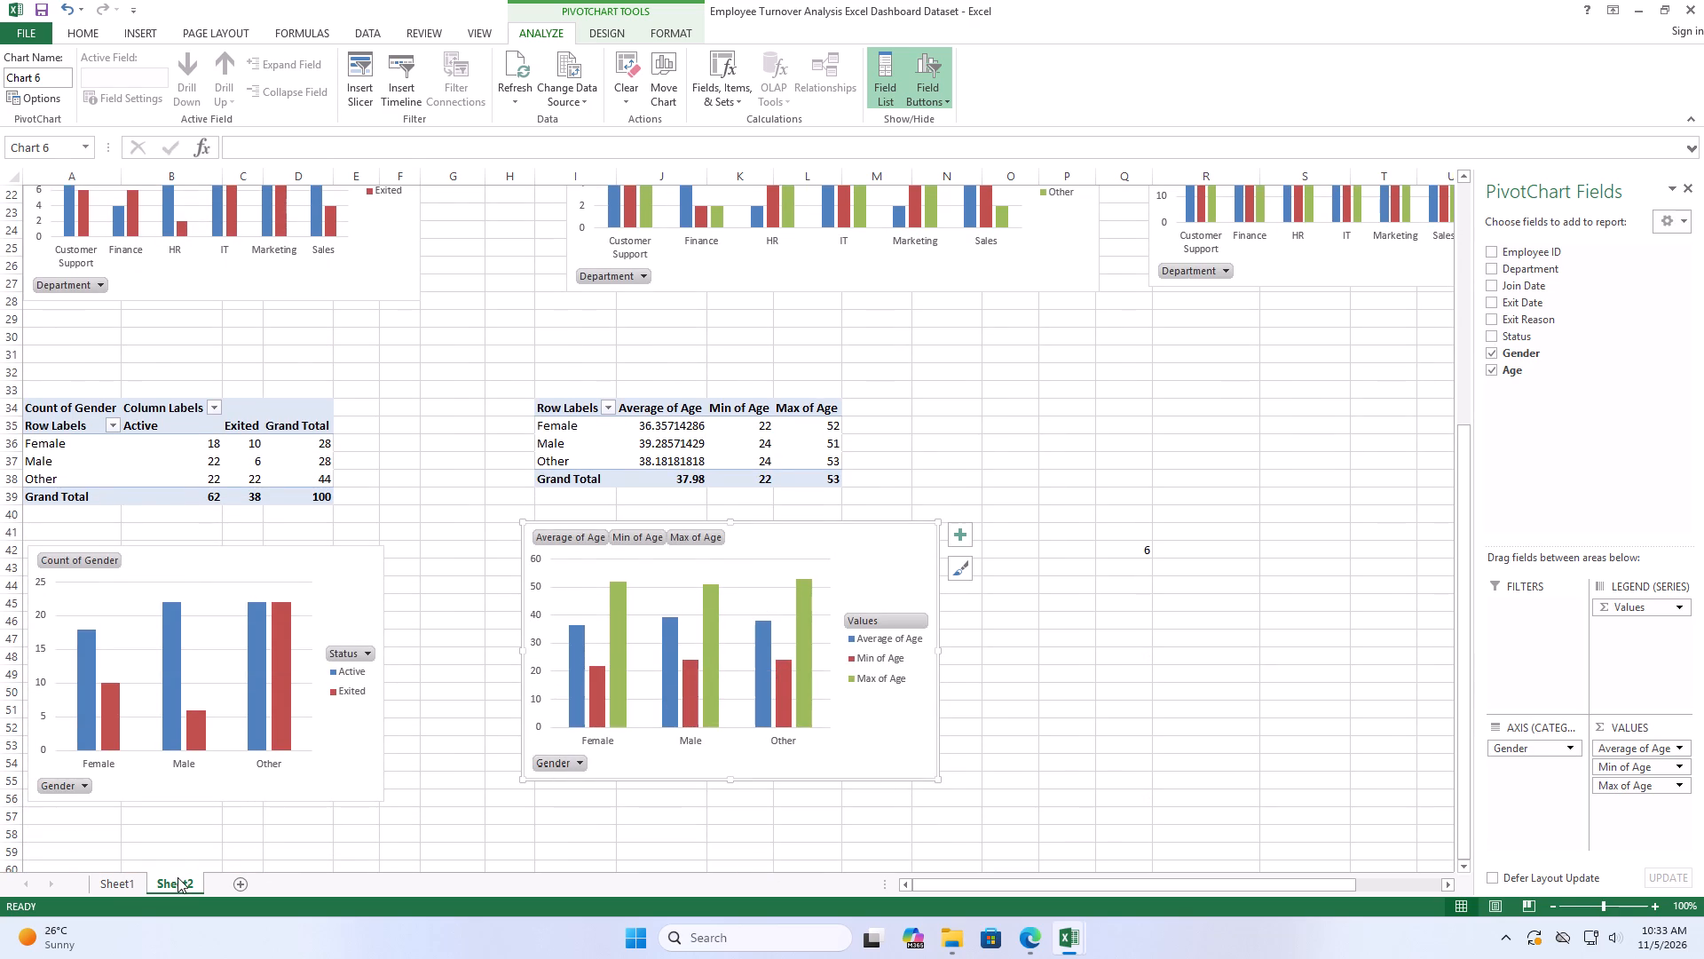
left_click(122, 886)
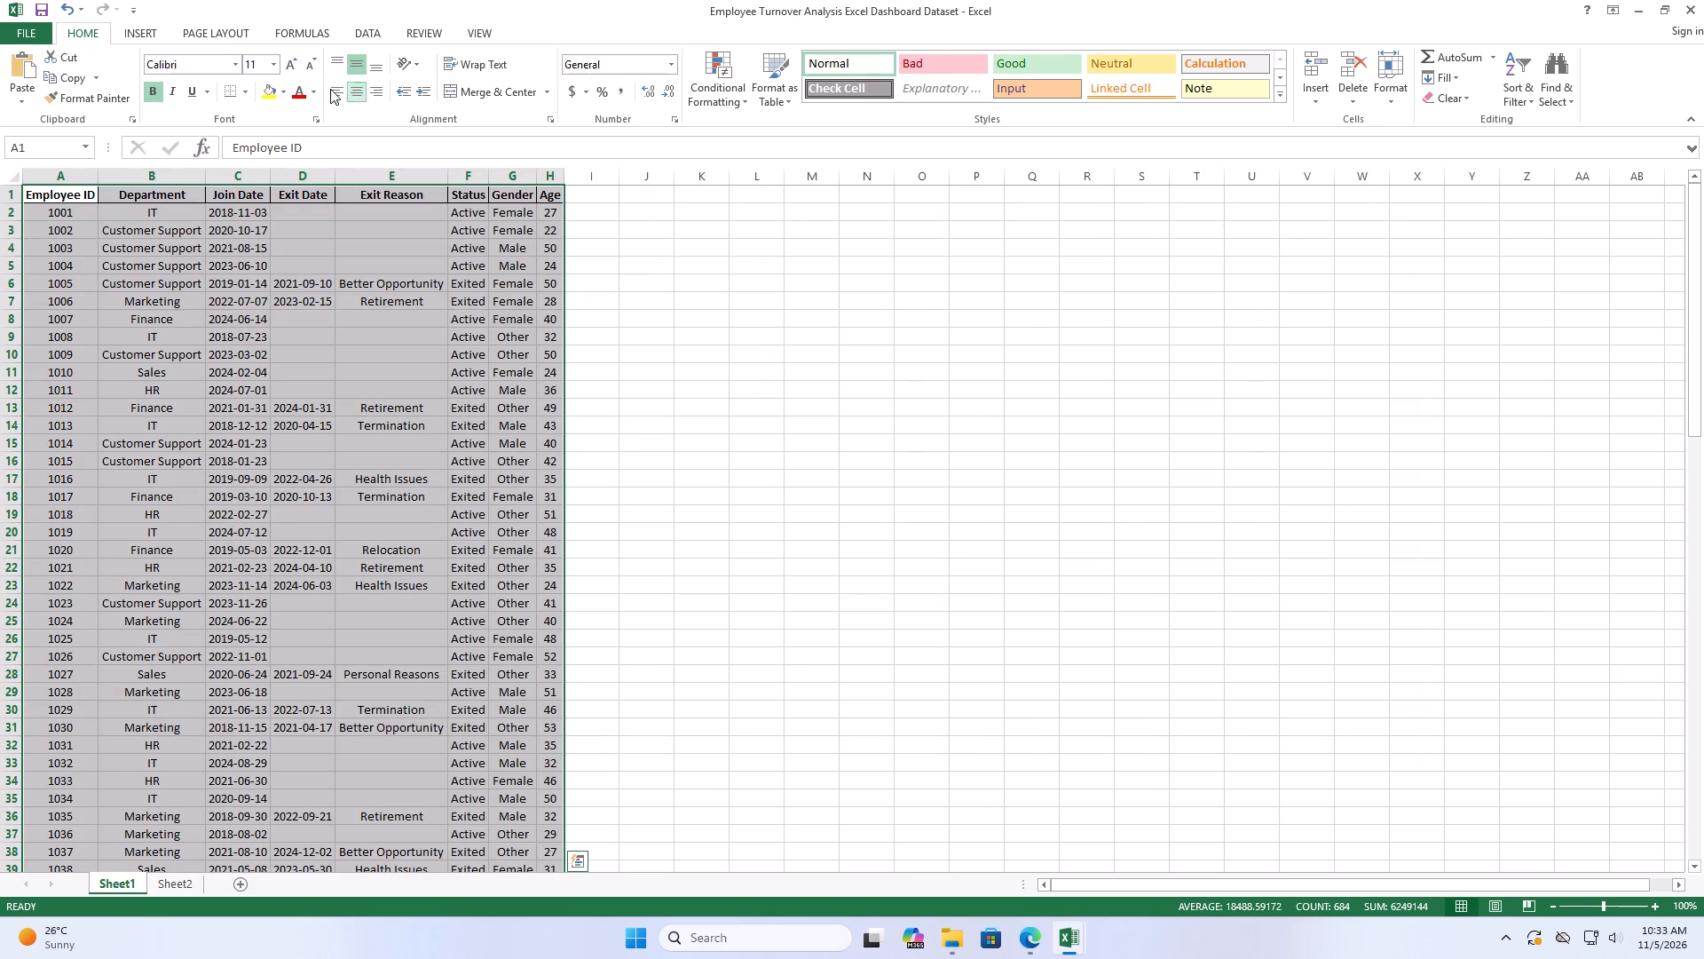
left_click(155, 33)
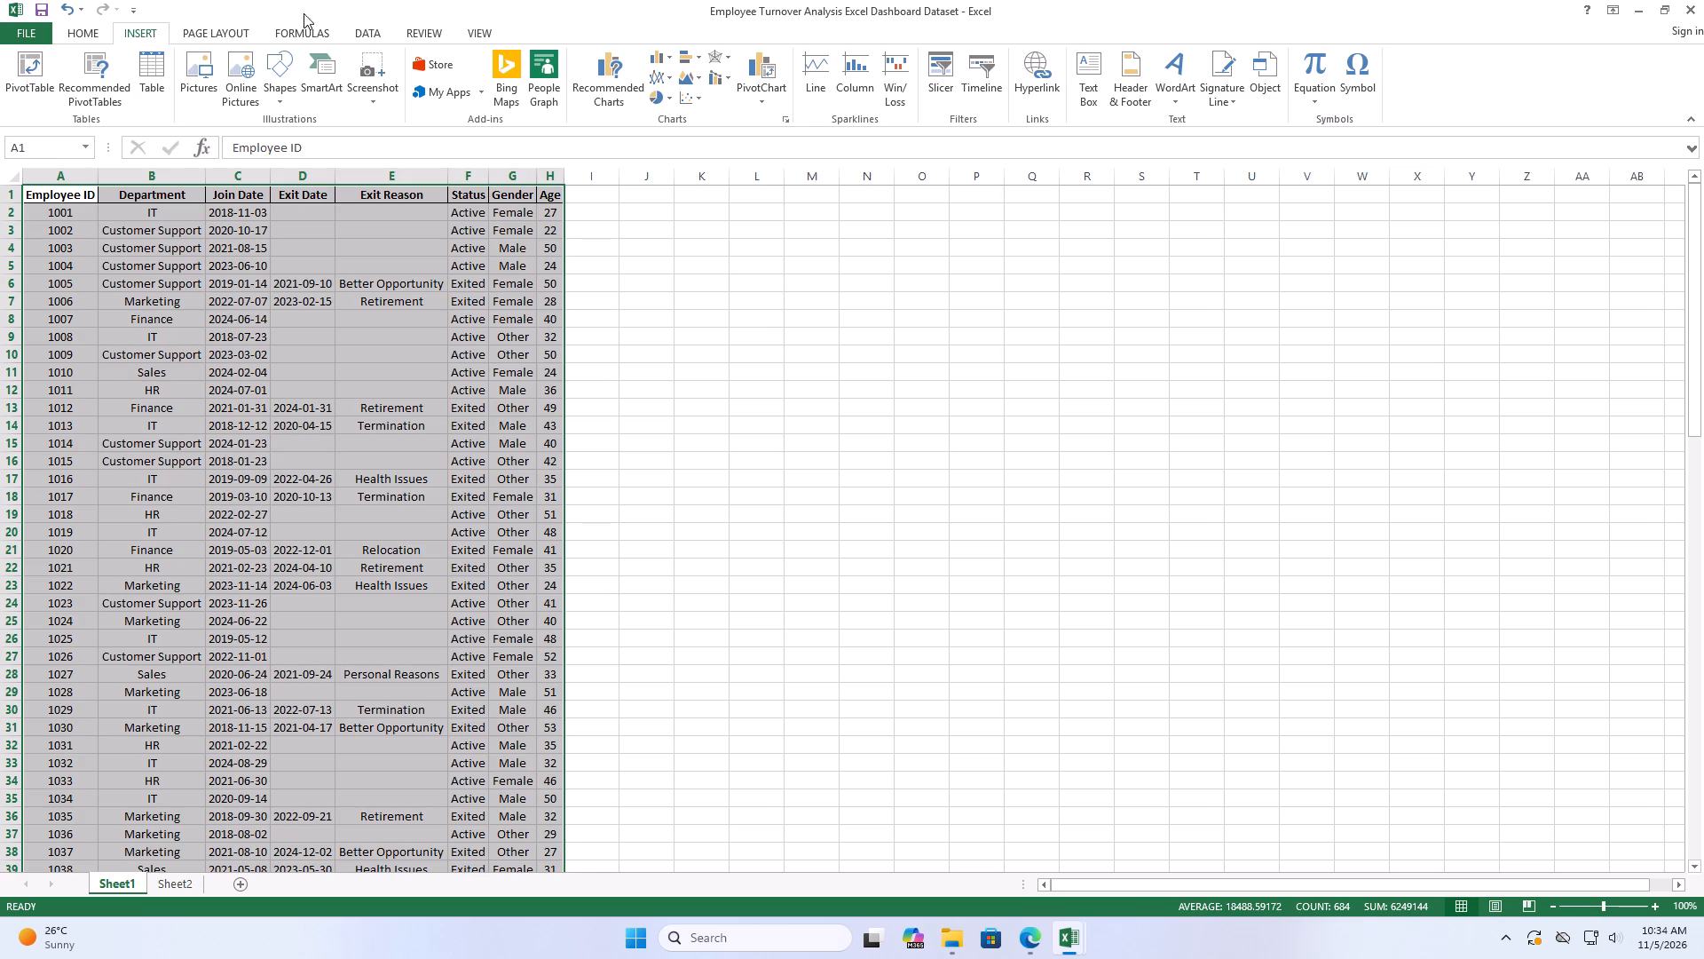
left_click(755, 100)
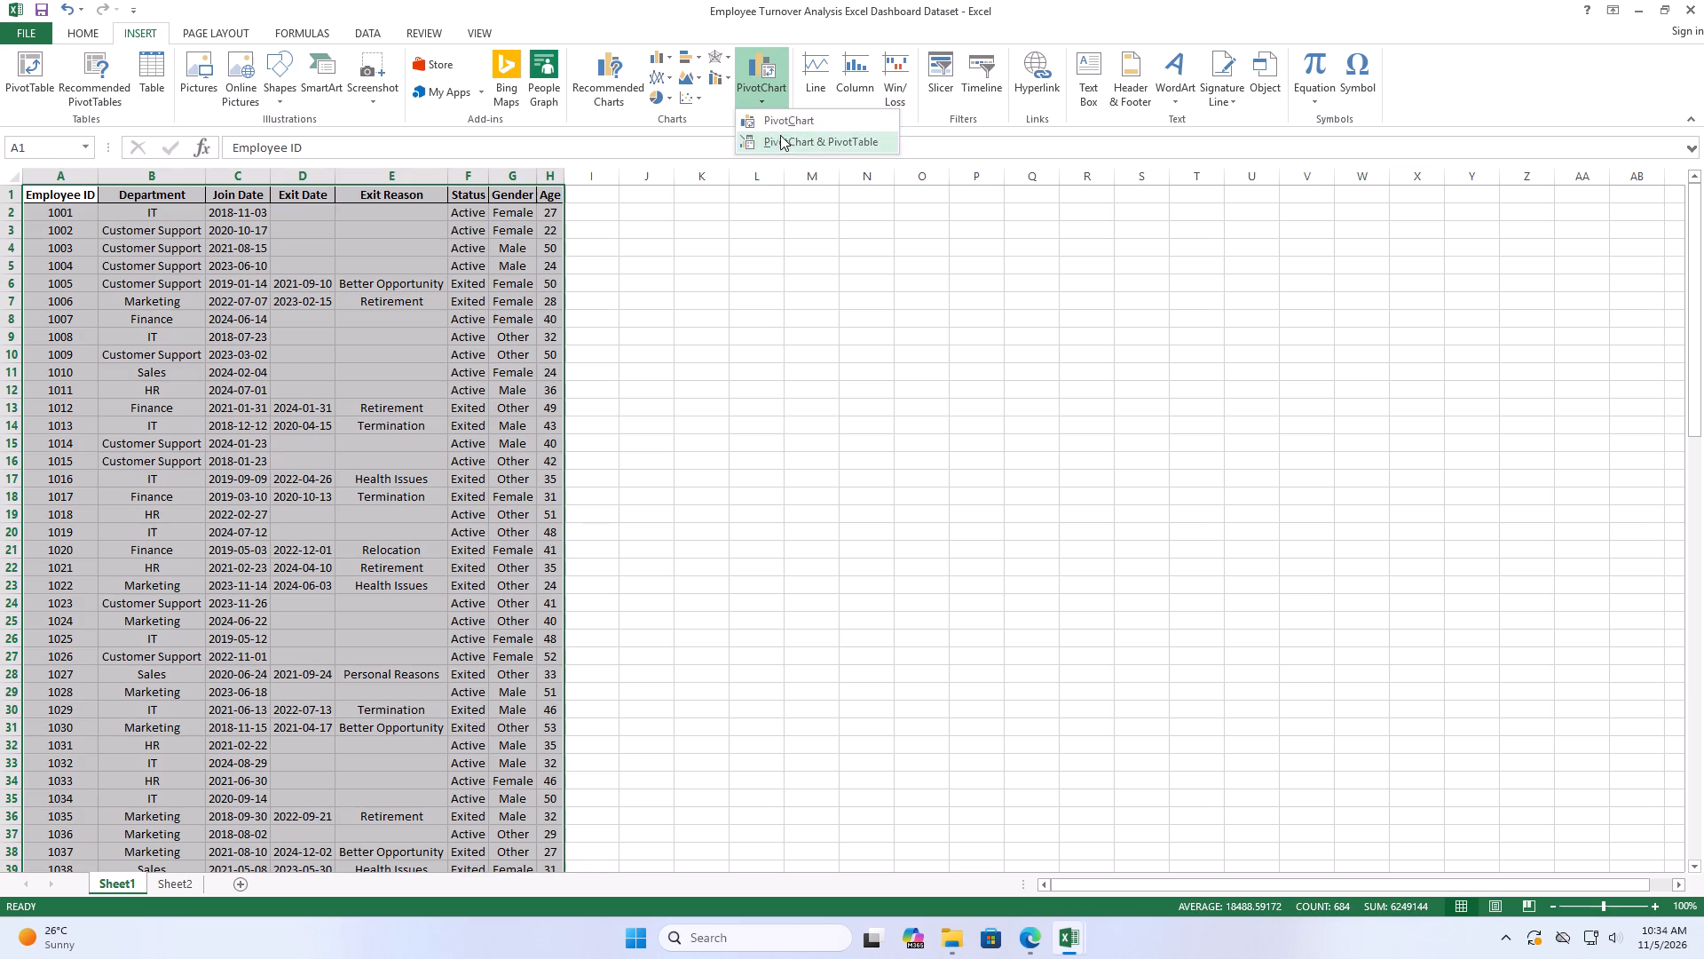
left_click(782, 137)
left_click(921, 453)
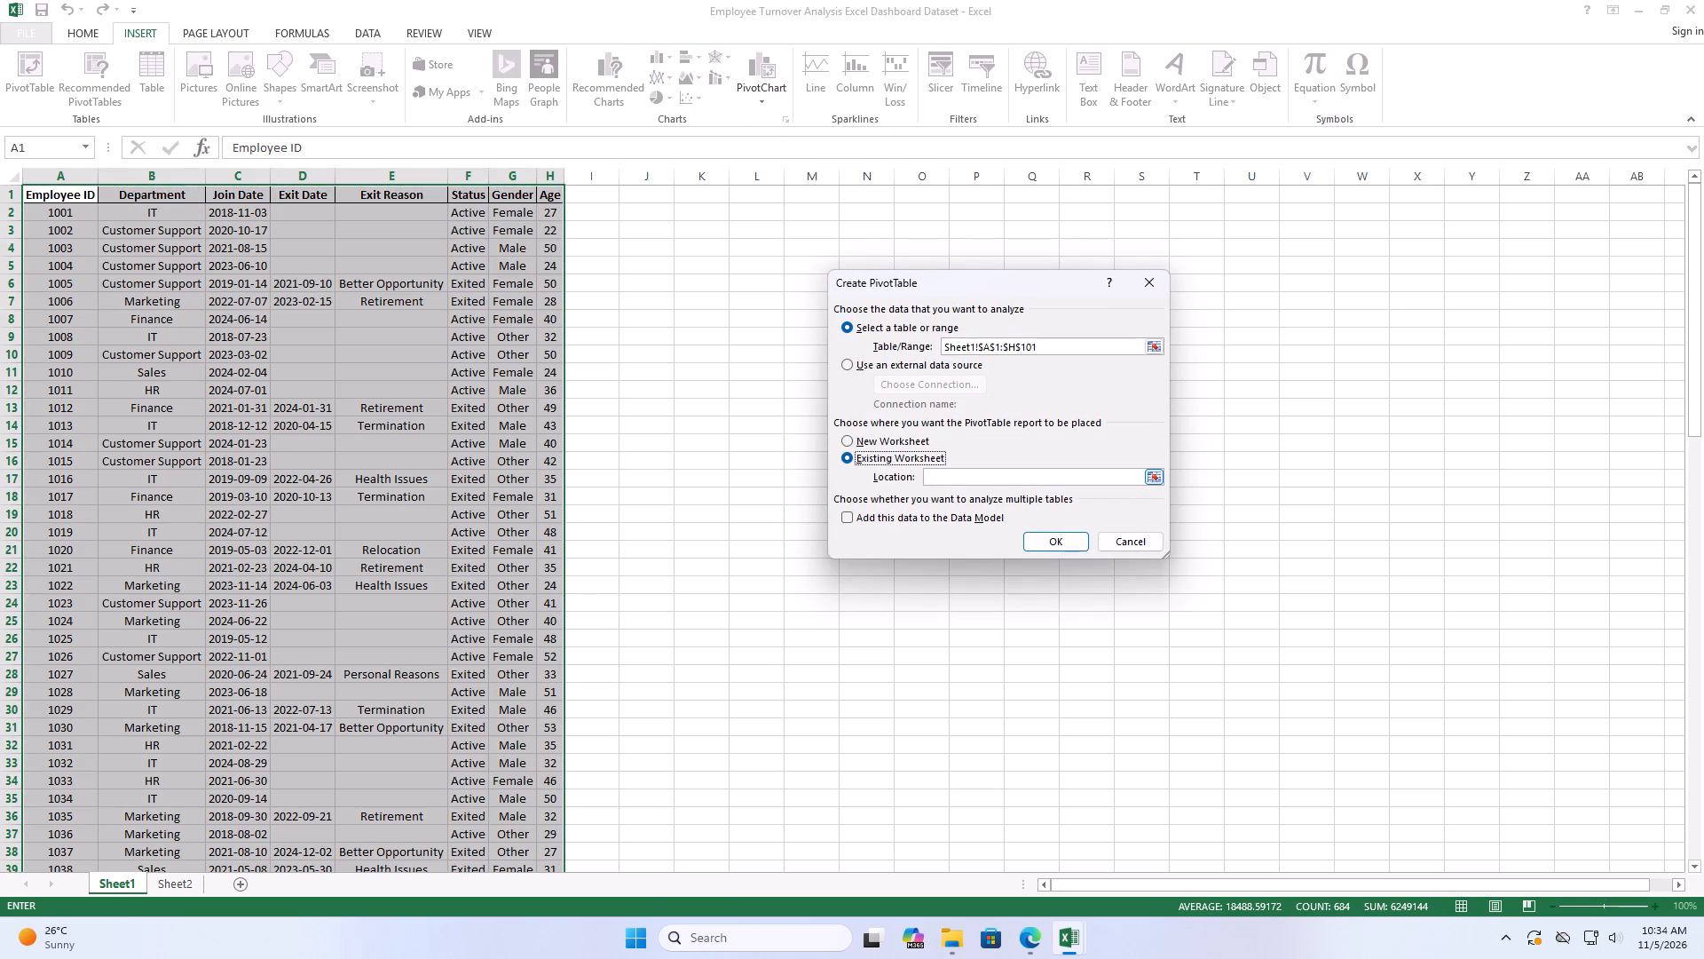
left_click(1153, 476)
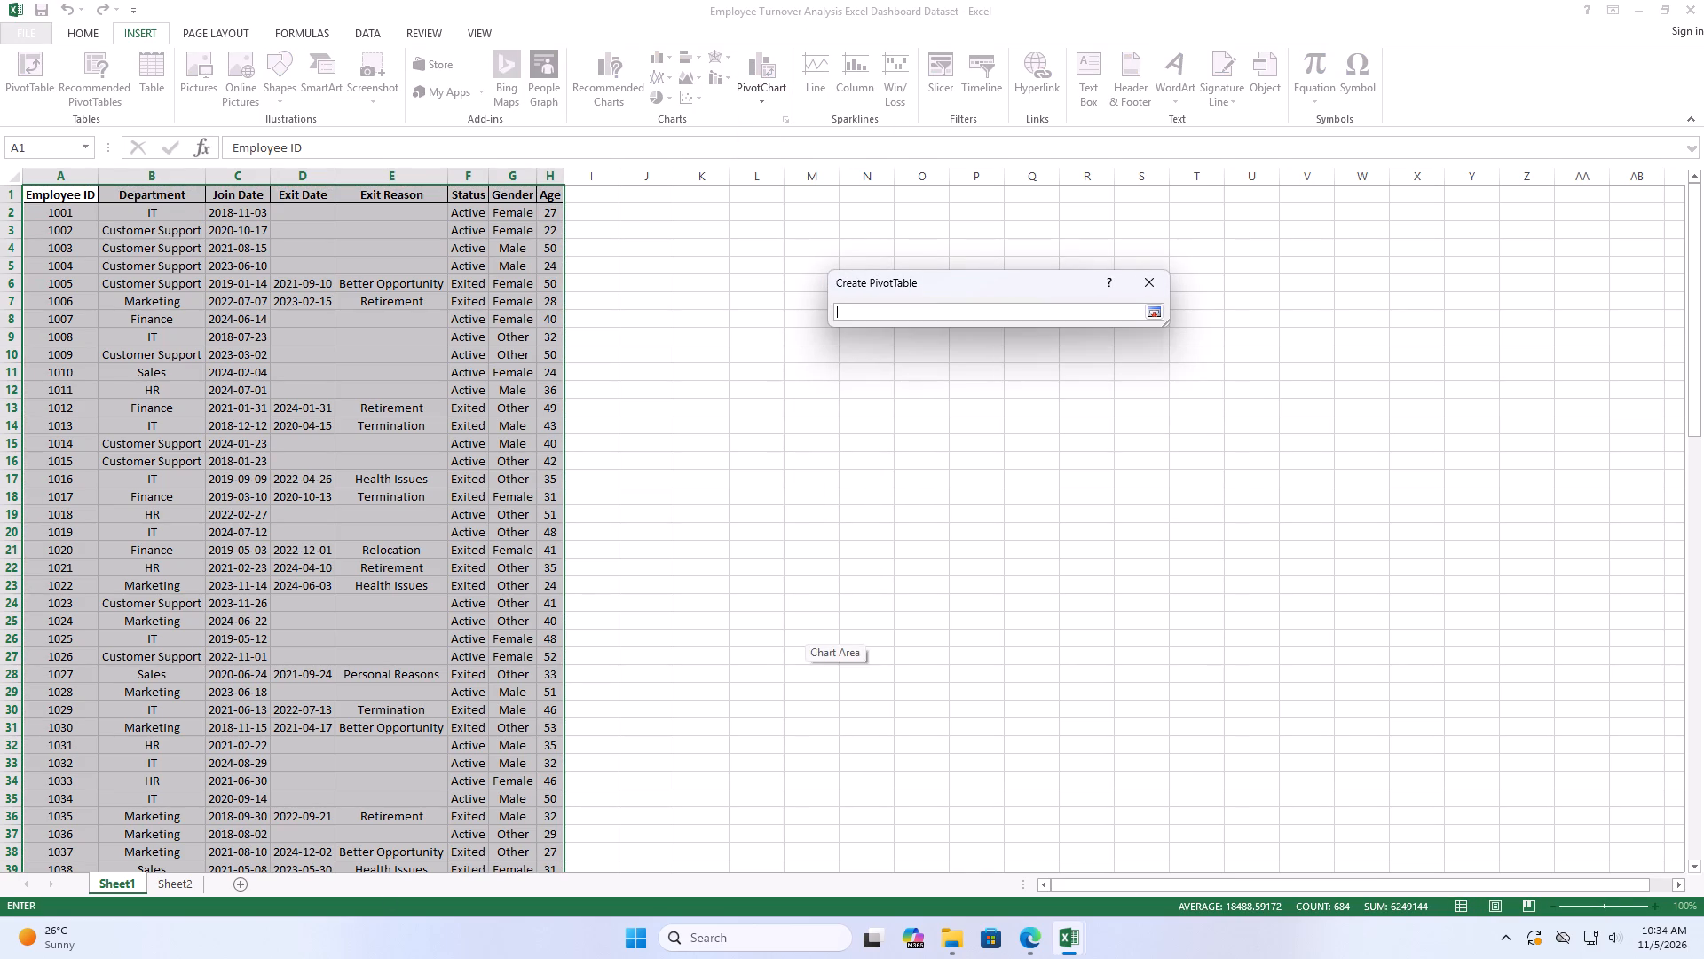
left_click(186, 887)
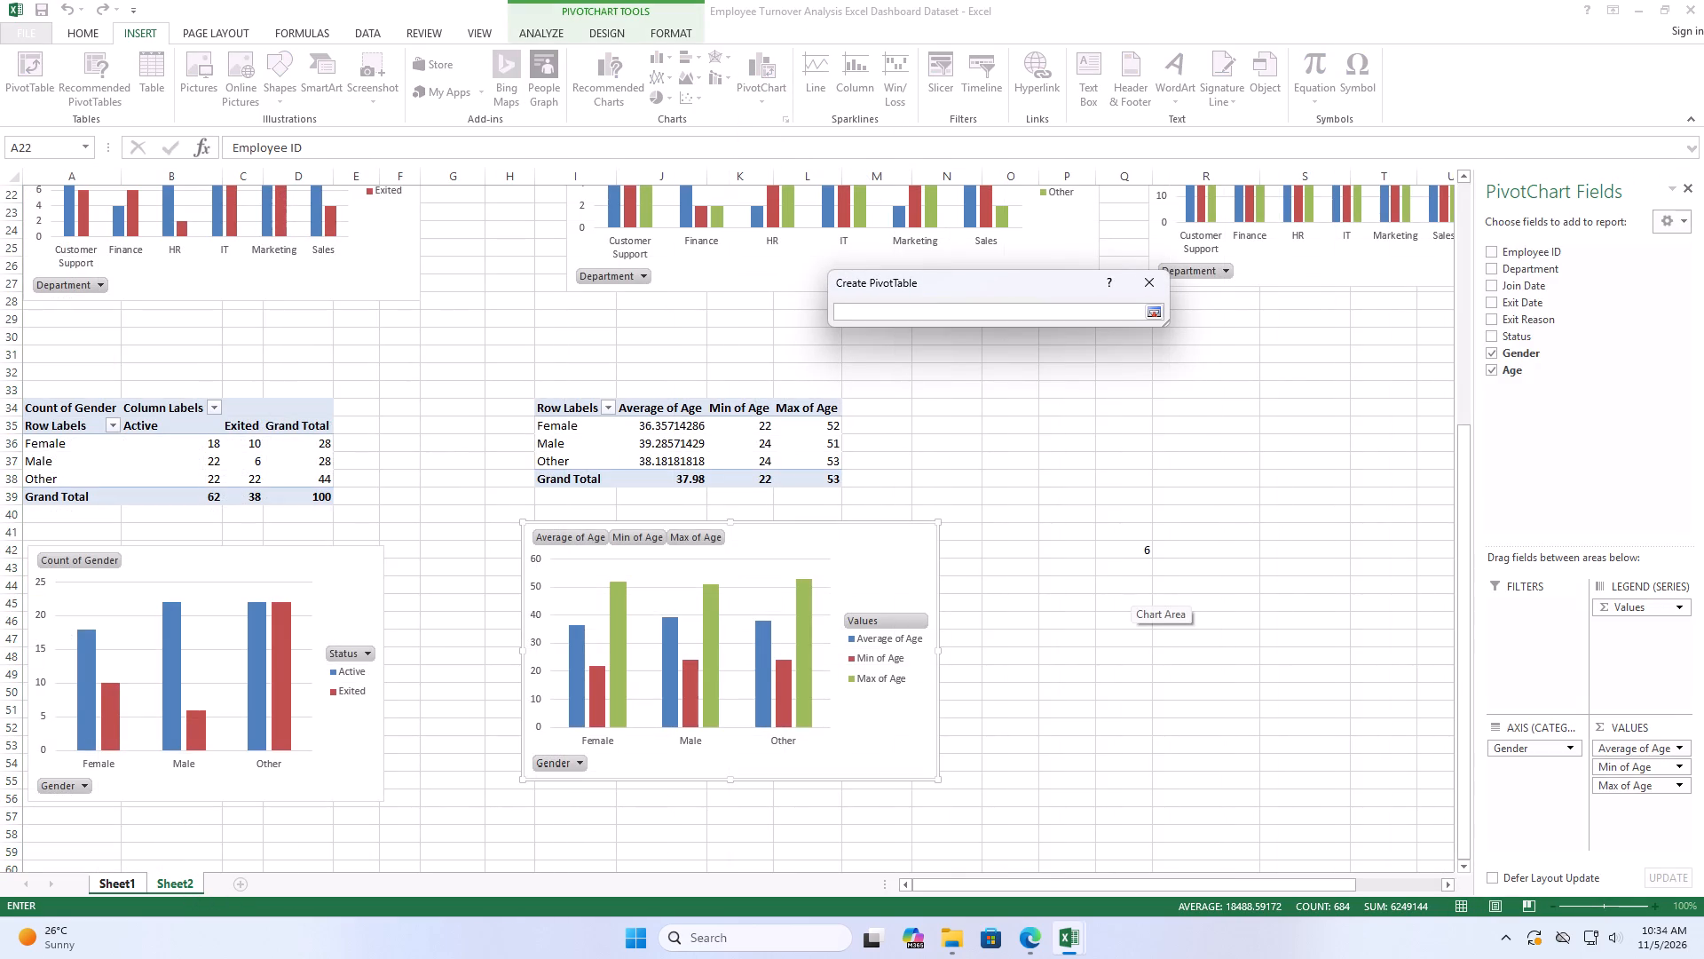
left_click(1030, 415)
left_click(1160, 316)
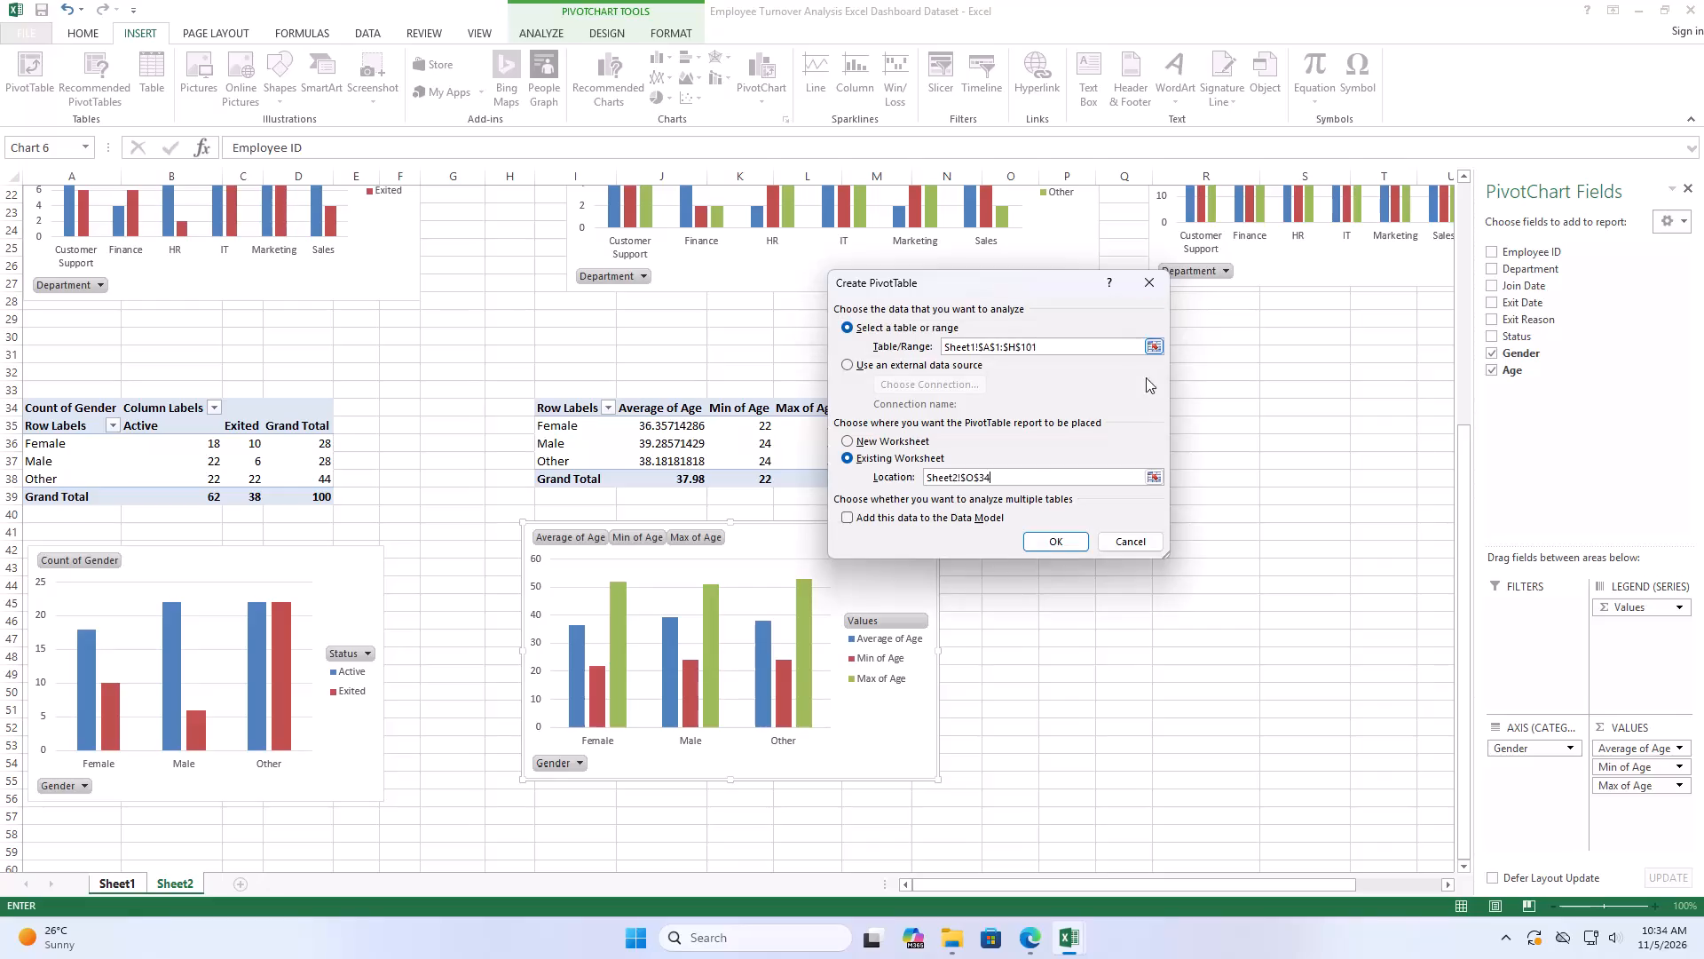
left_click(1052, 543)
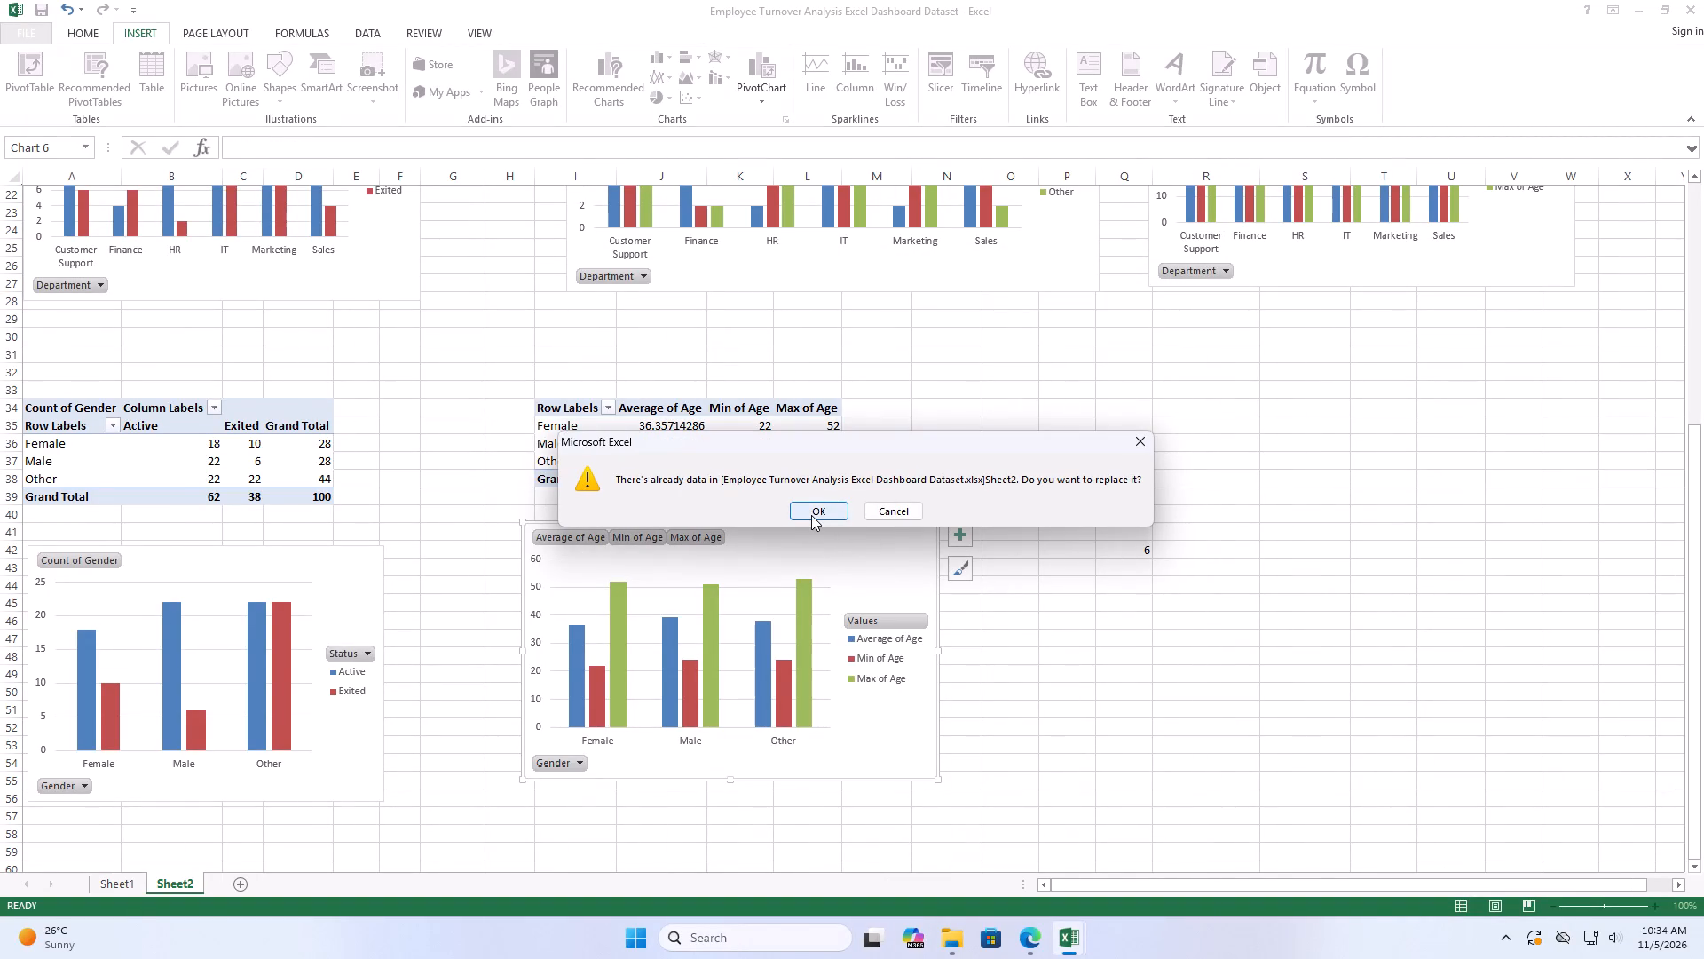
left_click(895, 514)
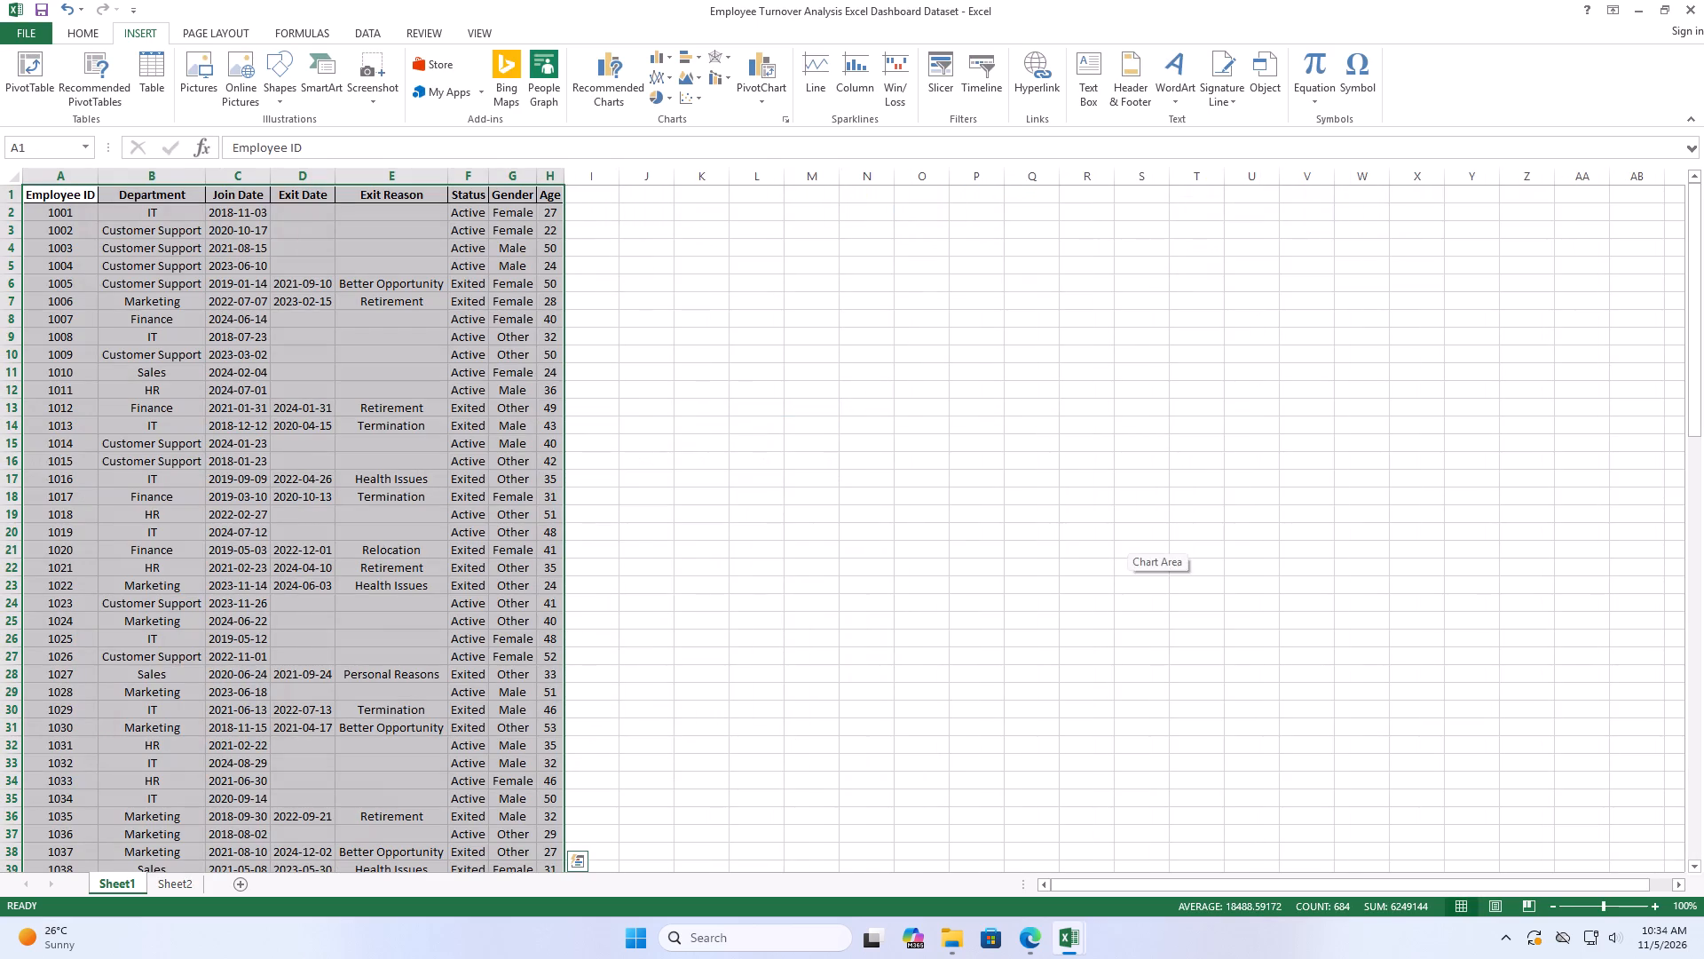
Clear the stray 6 from cell Q42 on Sheet2.
left_click(179, 887)
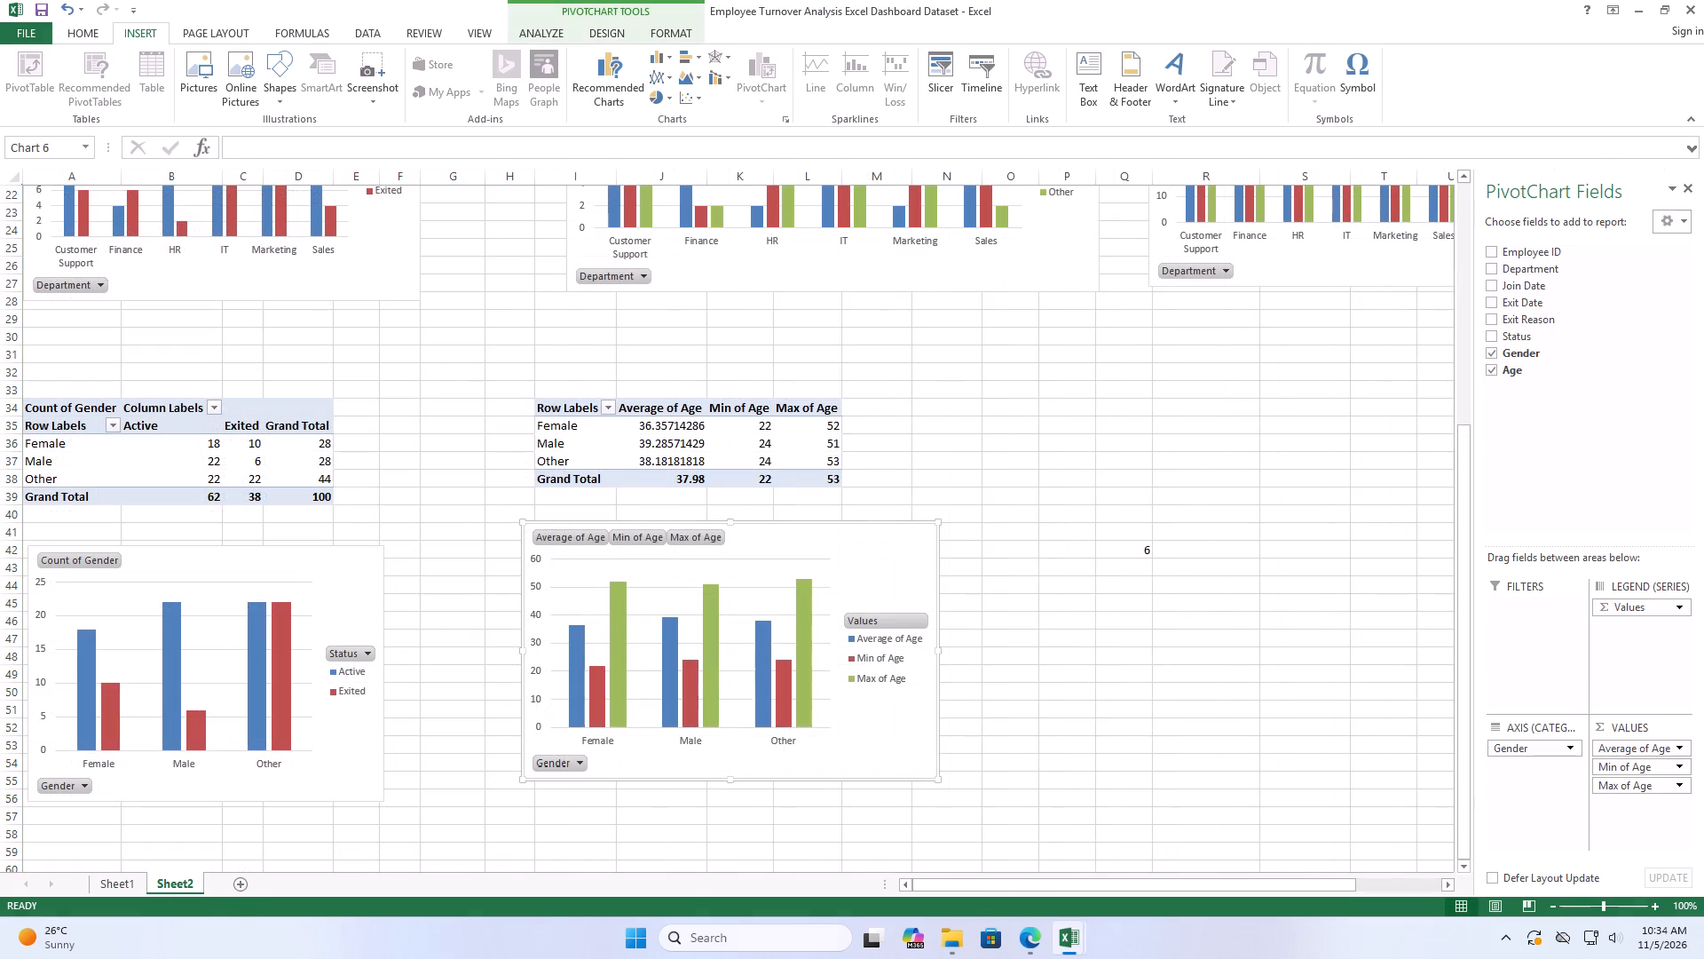
left_click(1140, 557)
key("BackSpace")
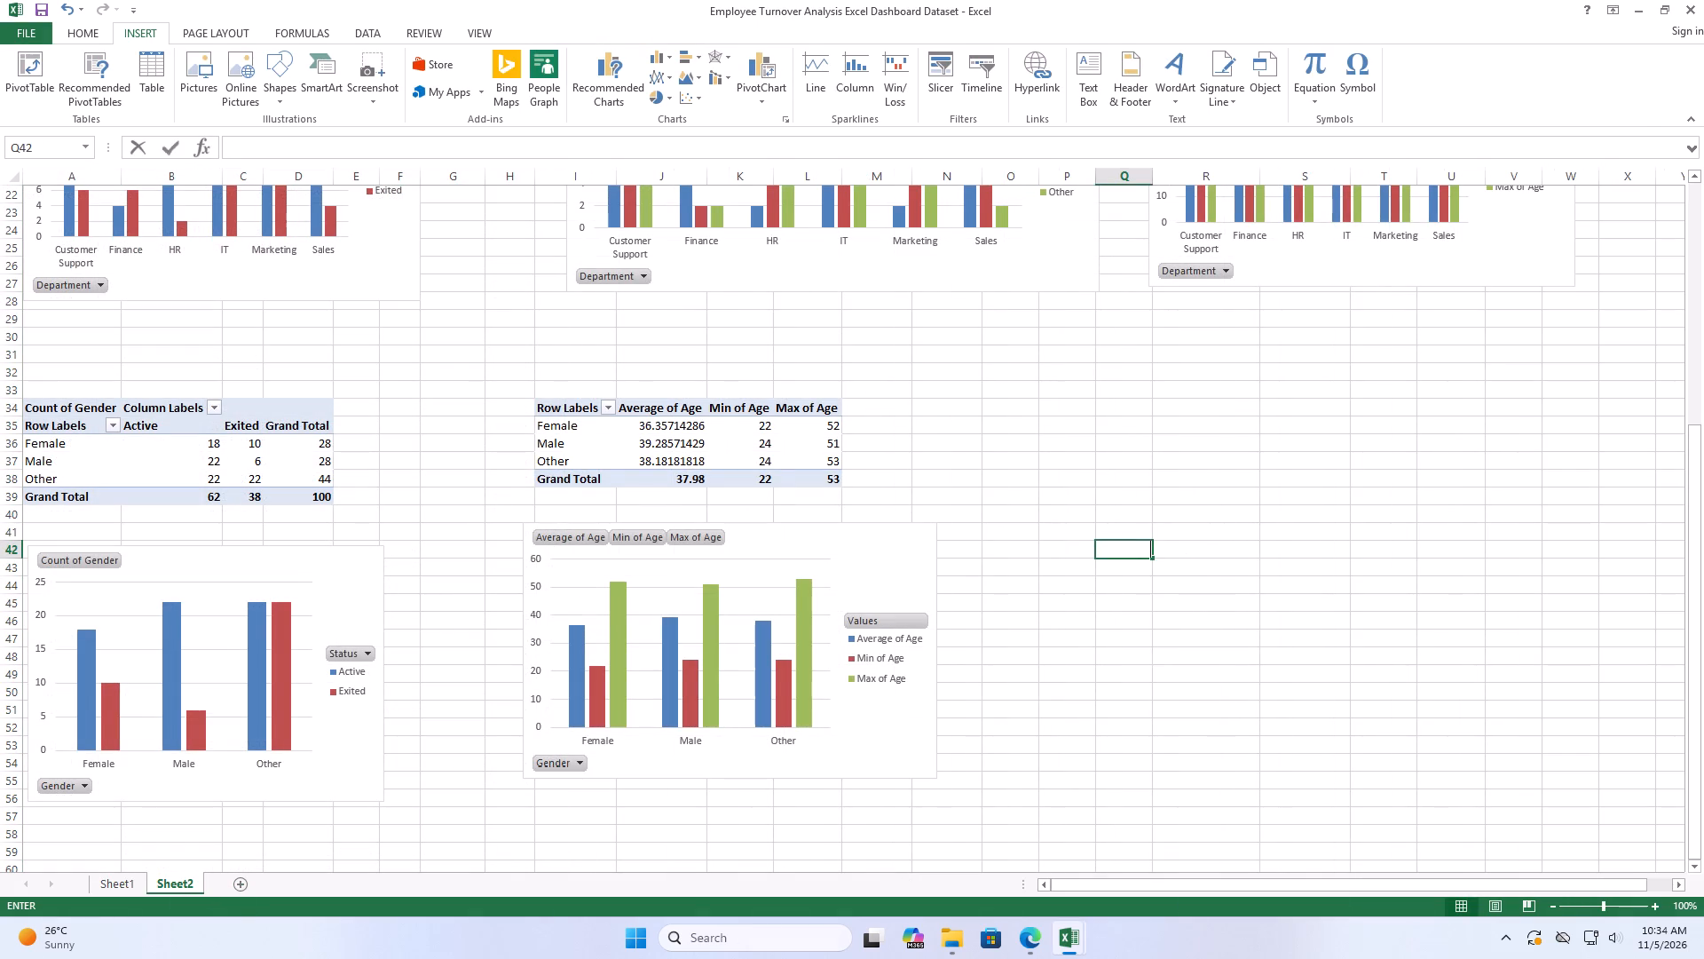
left_click(1079, 470)
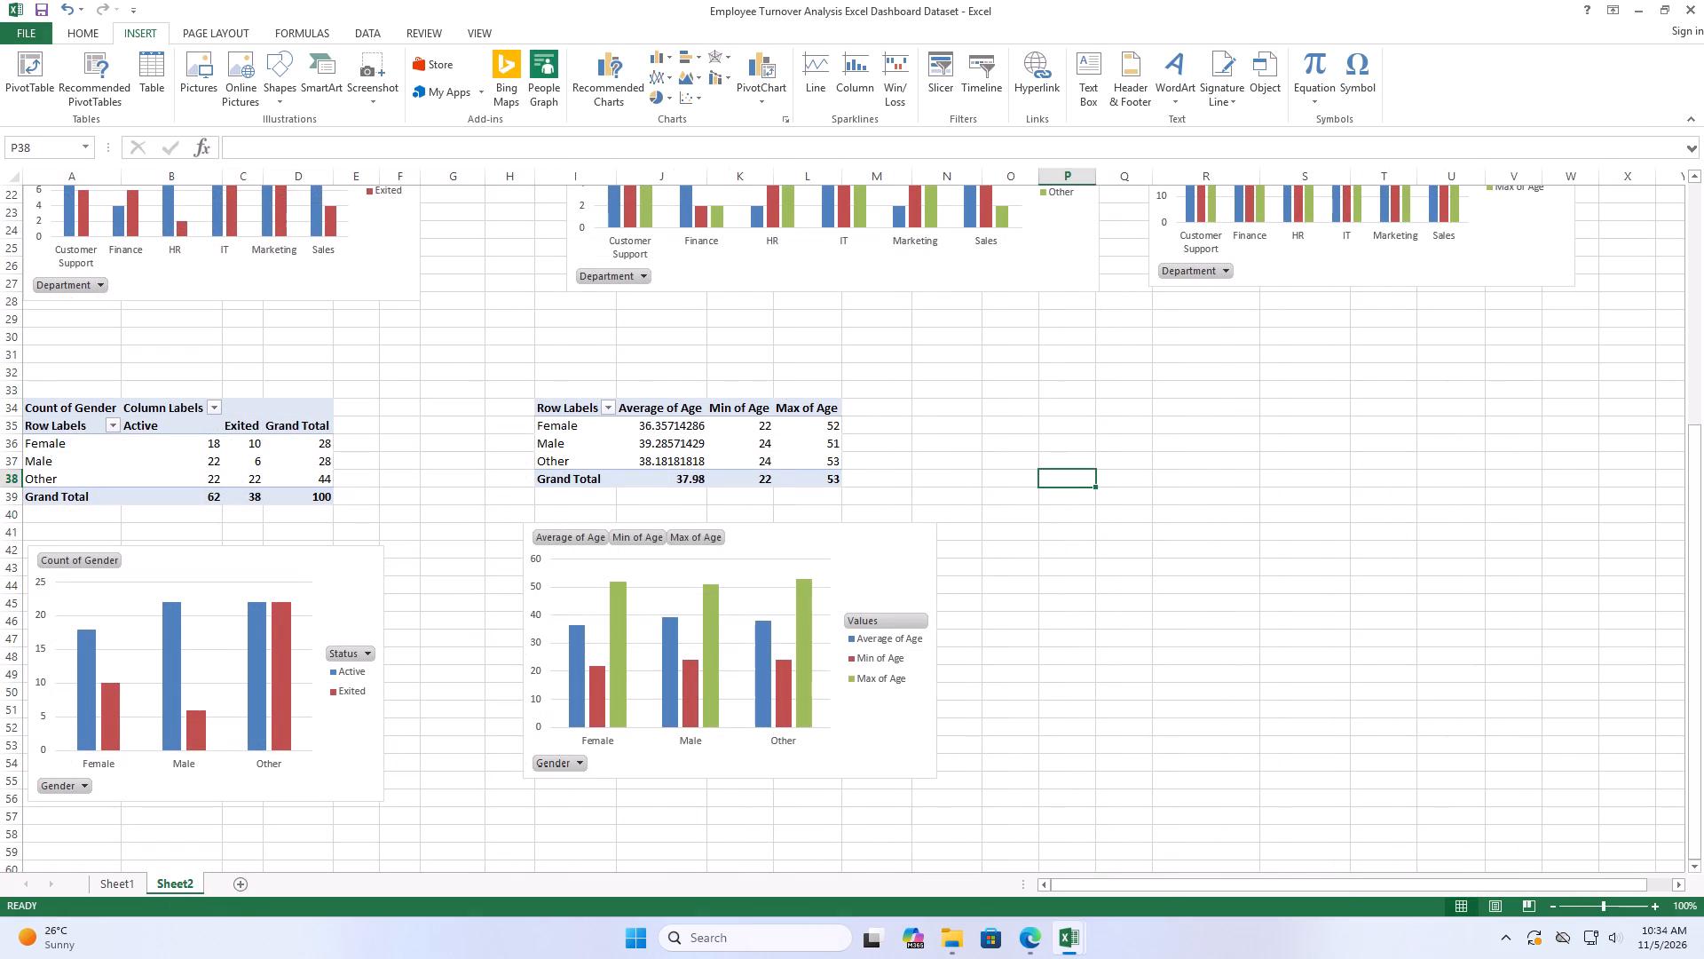
Insert a PivotChart with PivotTable from Sheet1 range A1:H101, placed on the existing worksheet at Sheet2 cell O34.
left_click(110, 884)
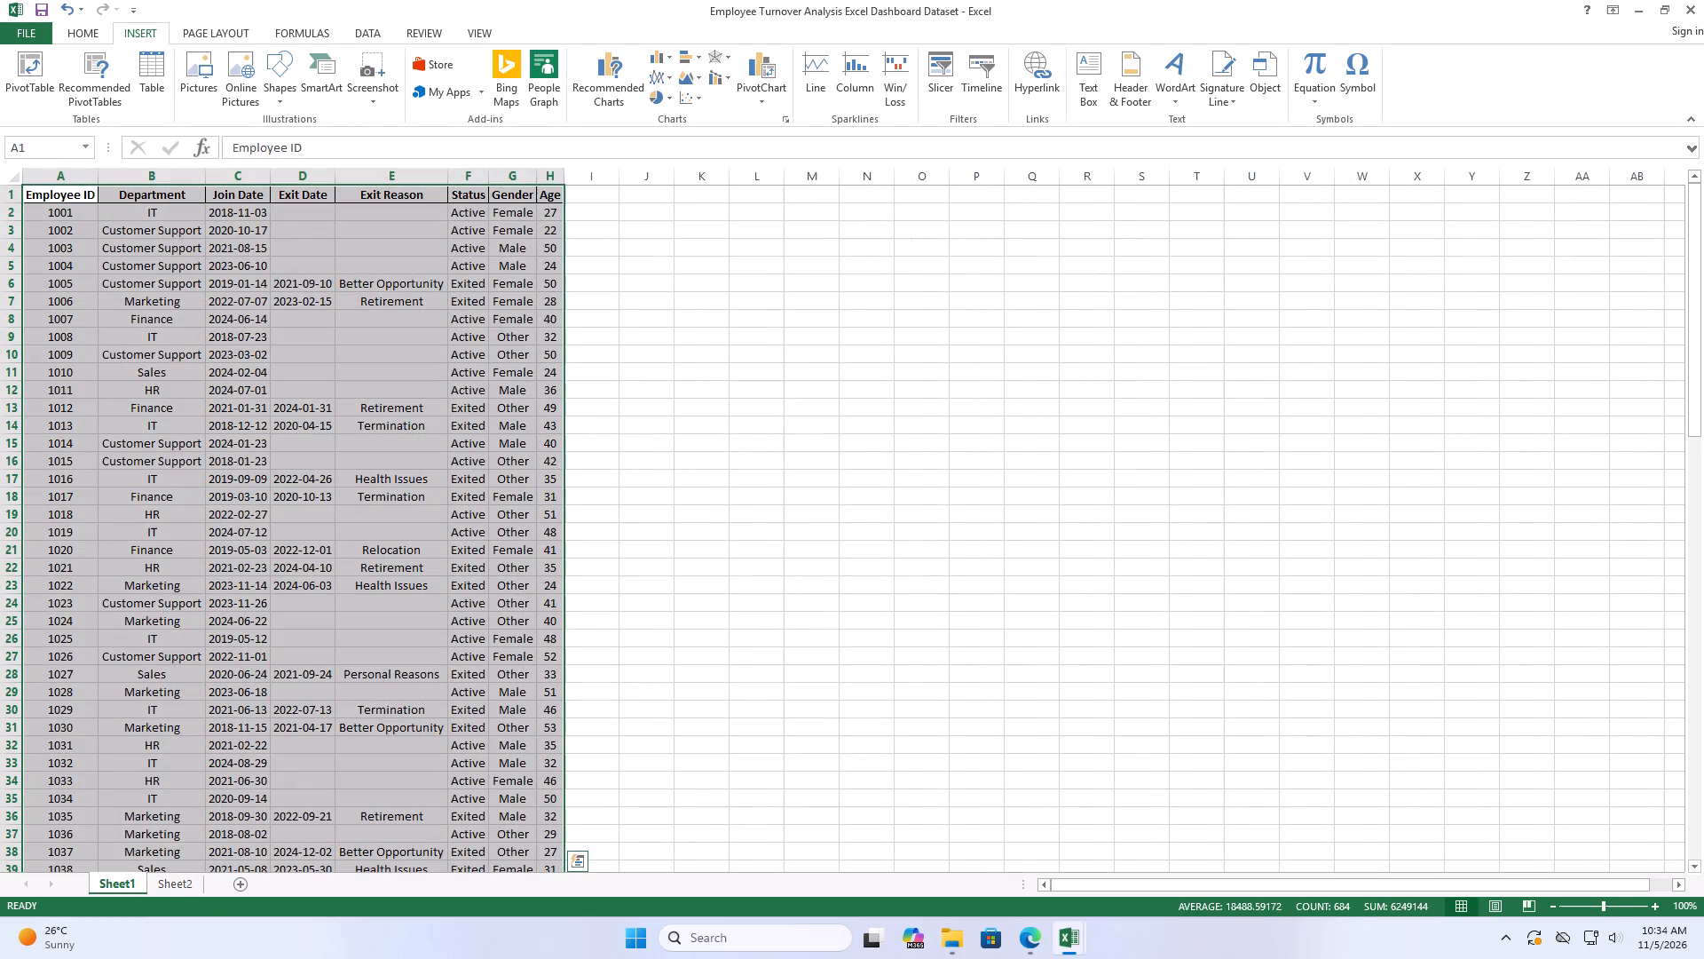
left_click(197, 34)
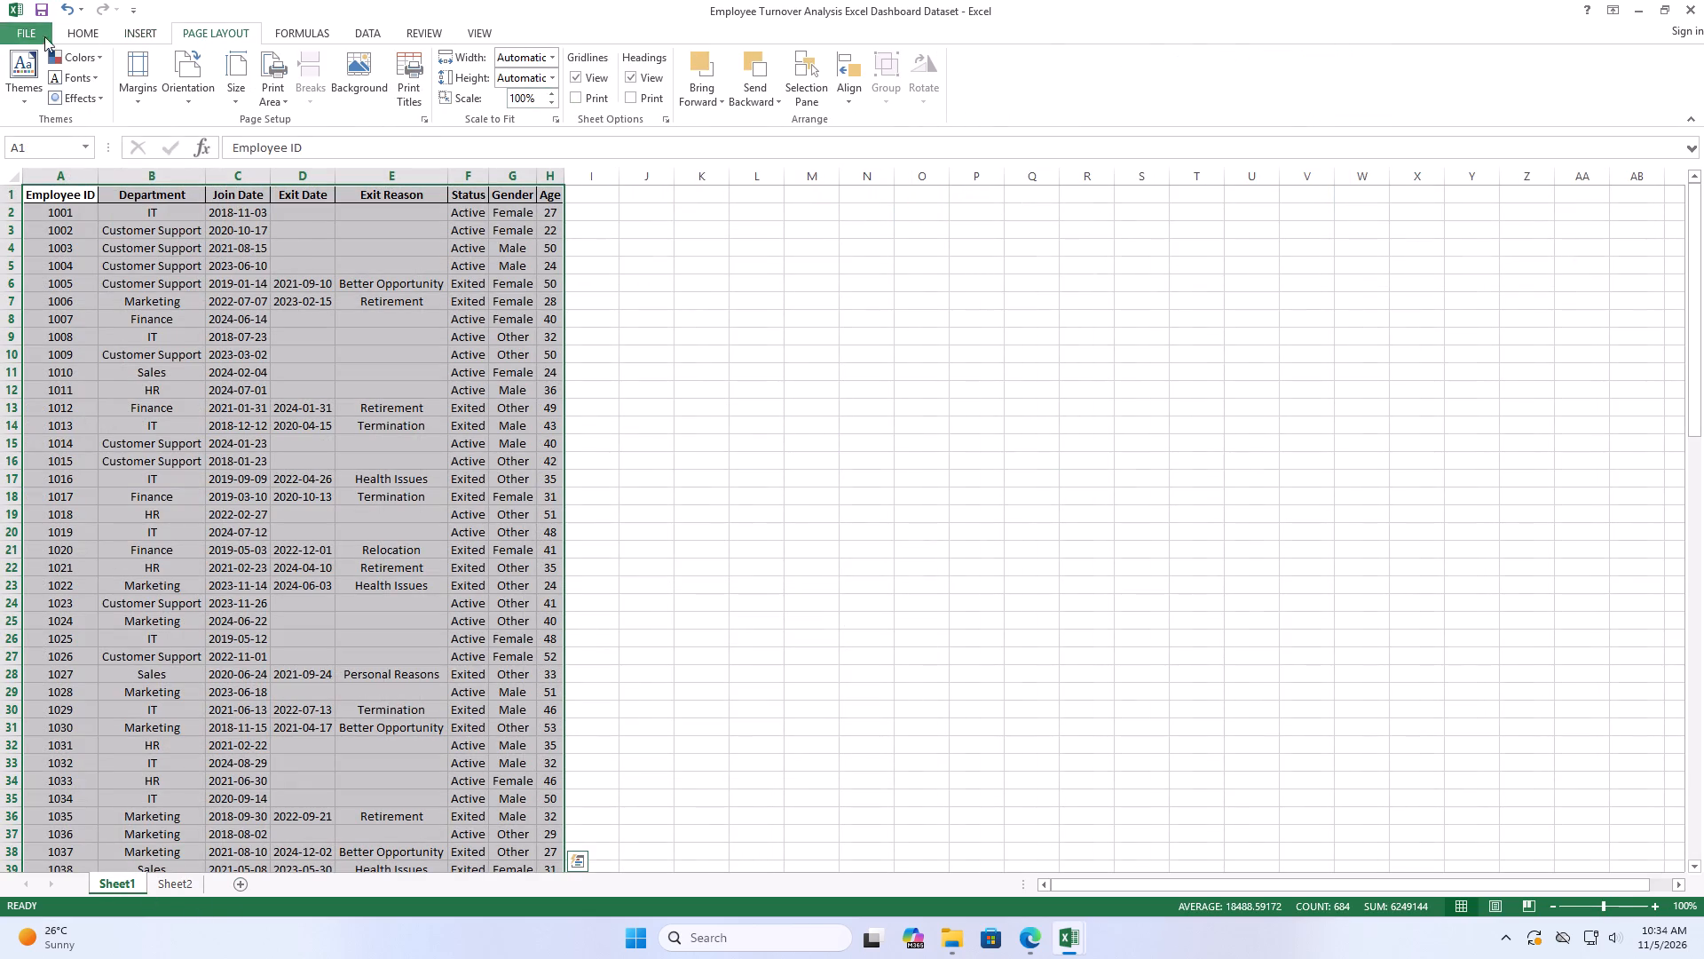
left_click(122, 37)
left_click(758, 96)
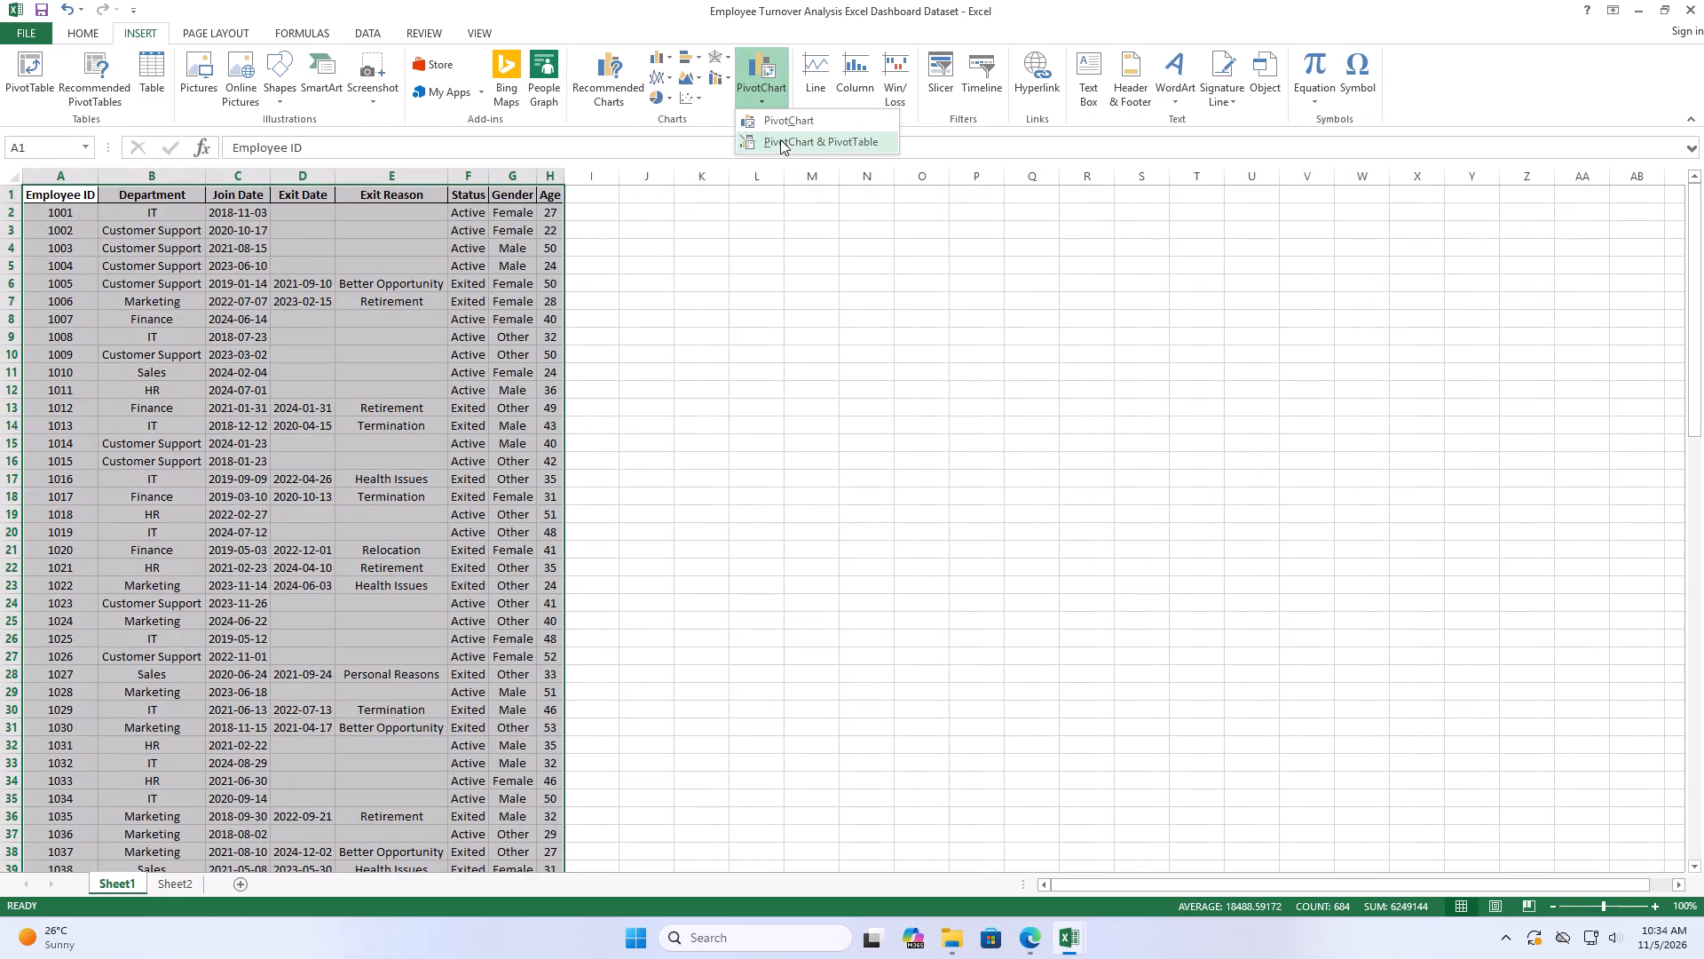
left_click(787, 139)
left_click(900, 456)
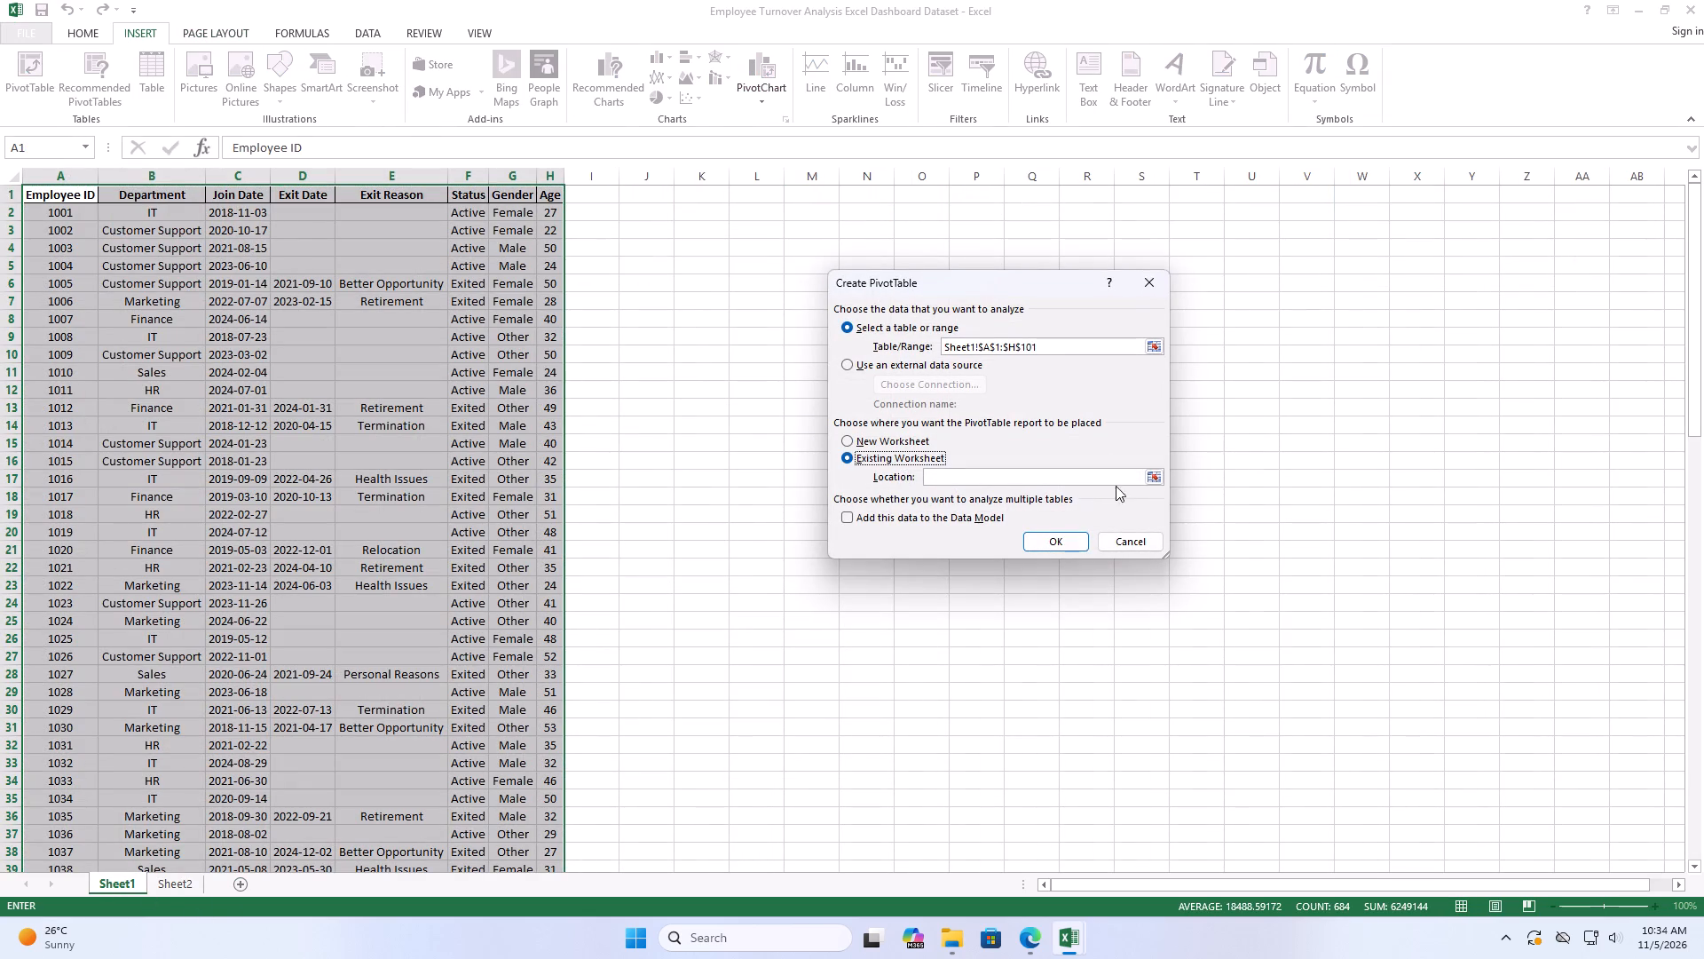
left_click(1155, 477)
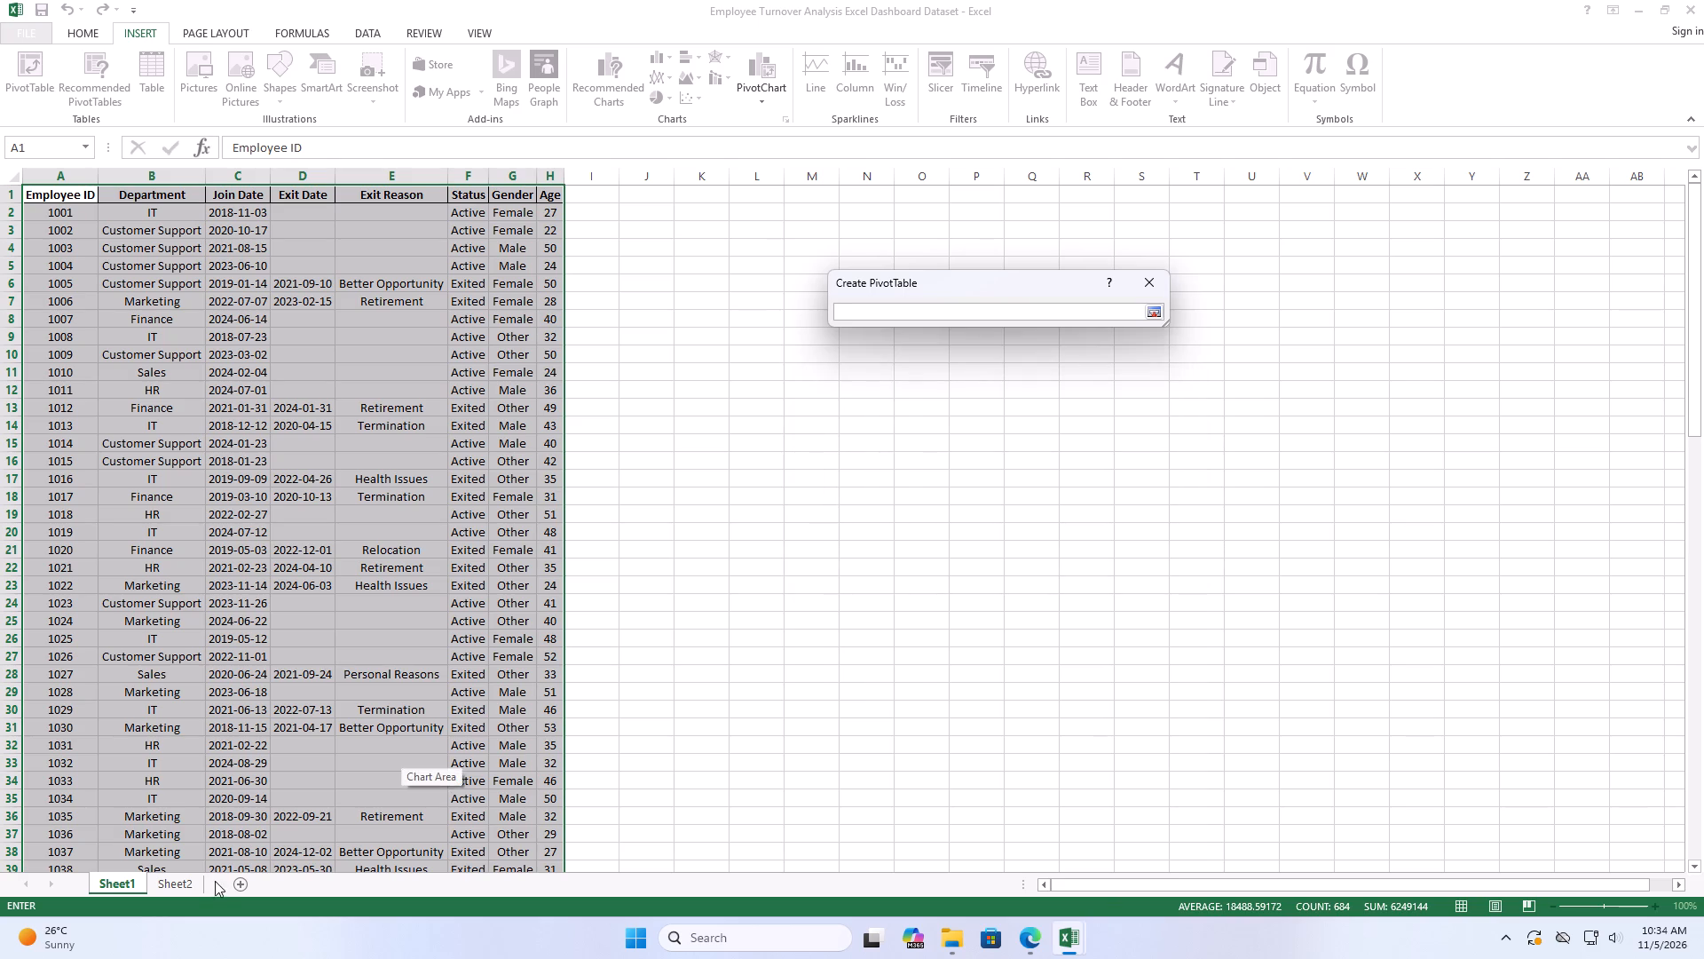
left_click(189, 887)
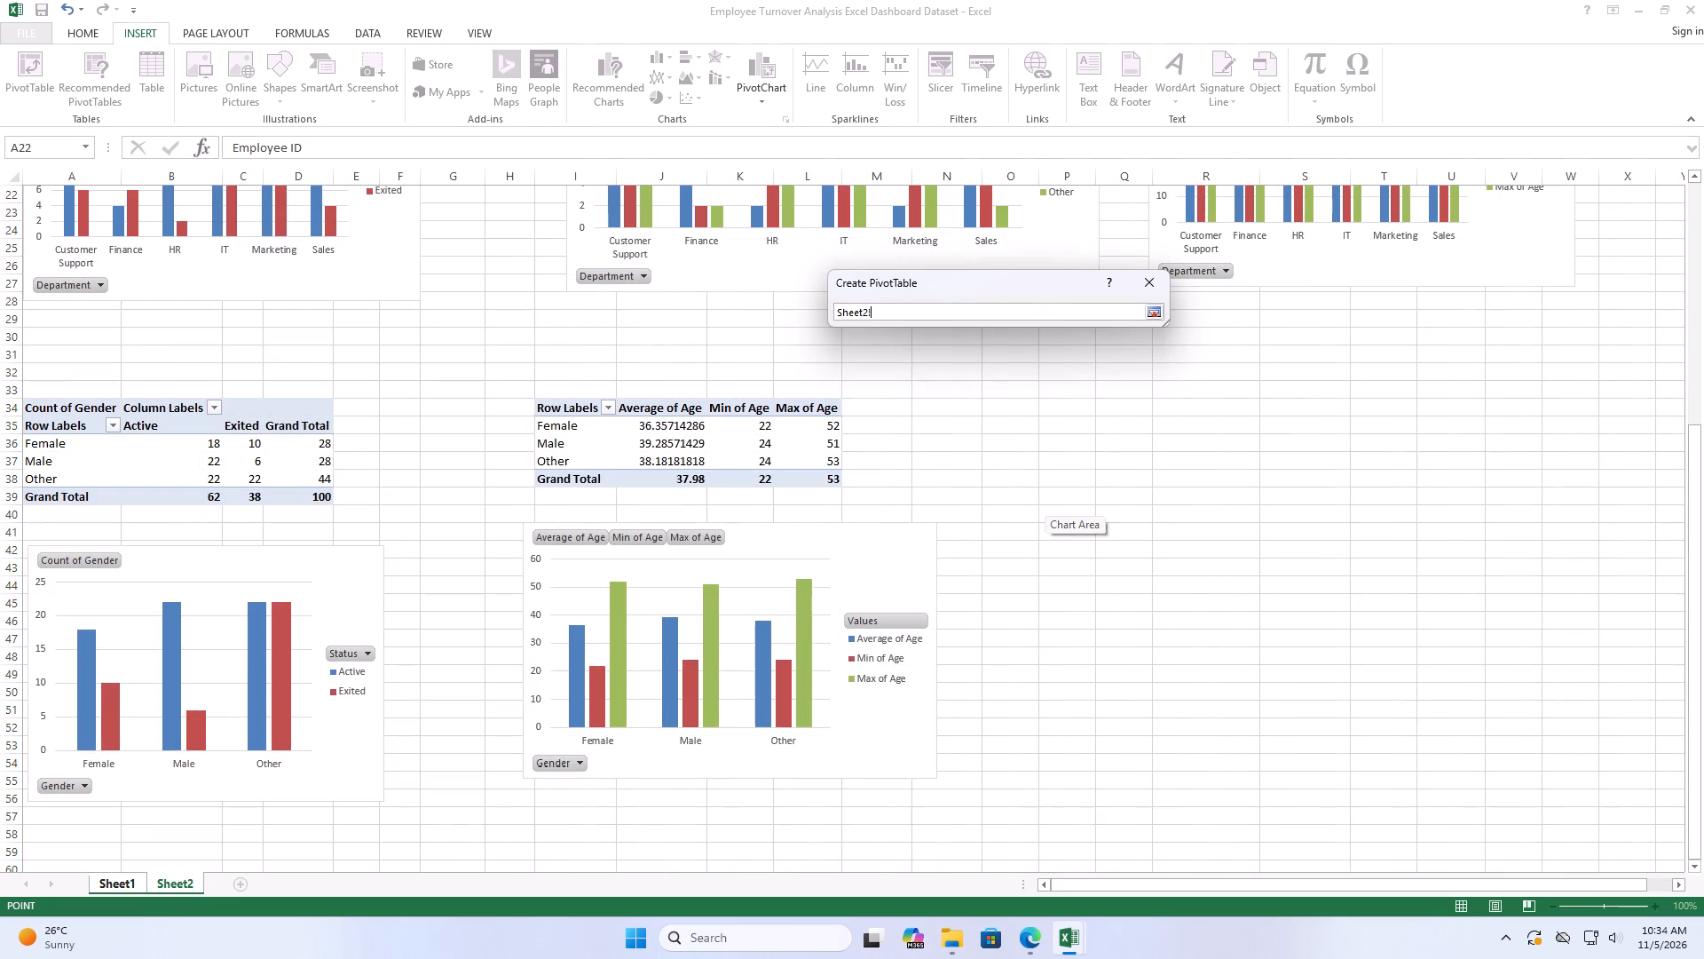
left_click(1029, 406)
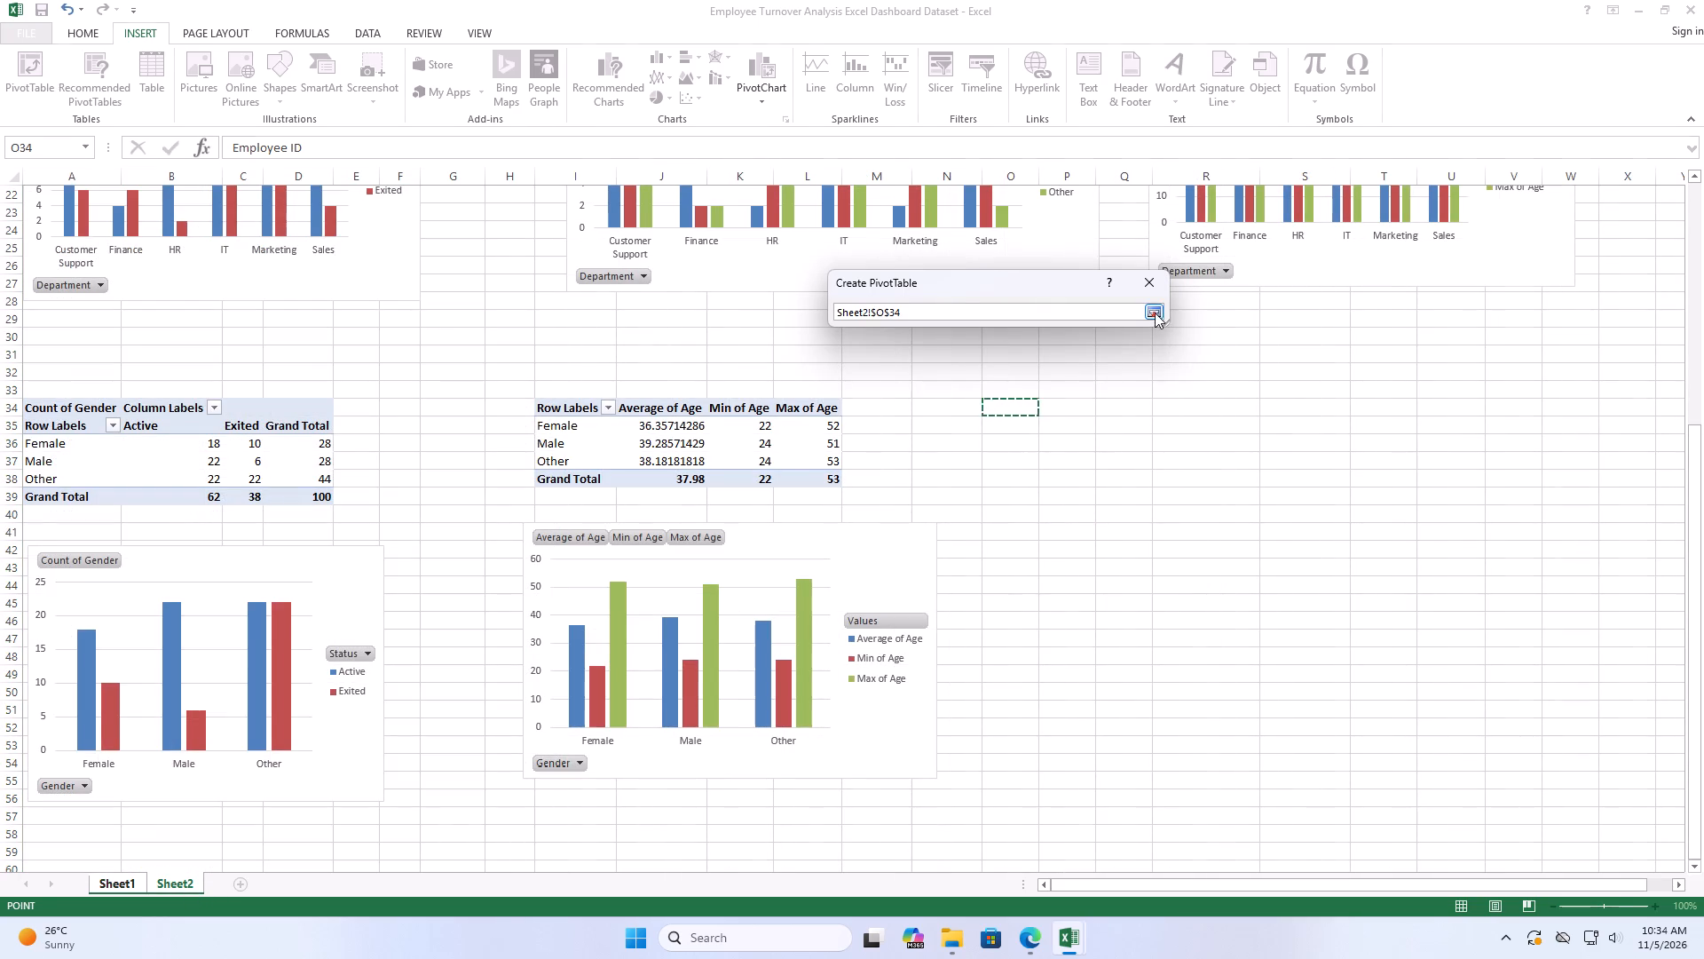
left_click(1155, 313)
left_click(1057, 543)
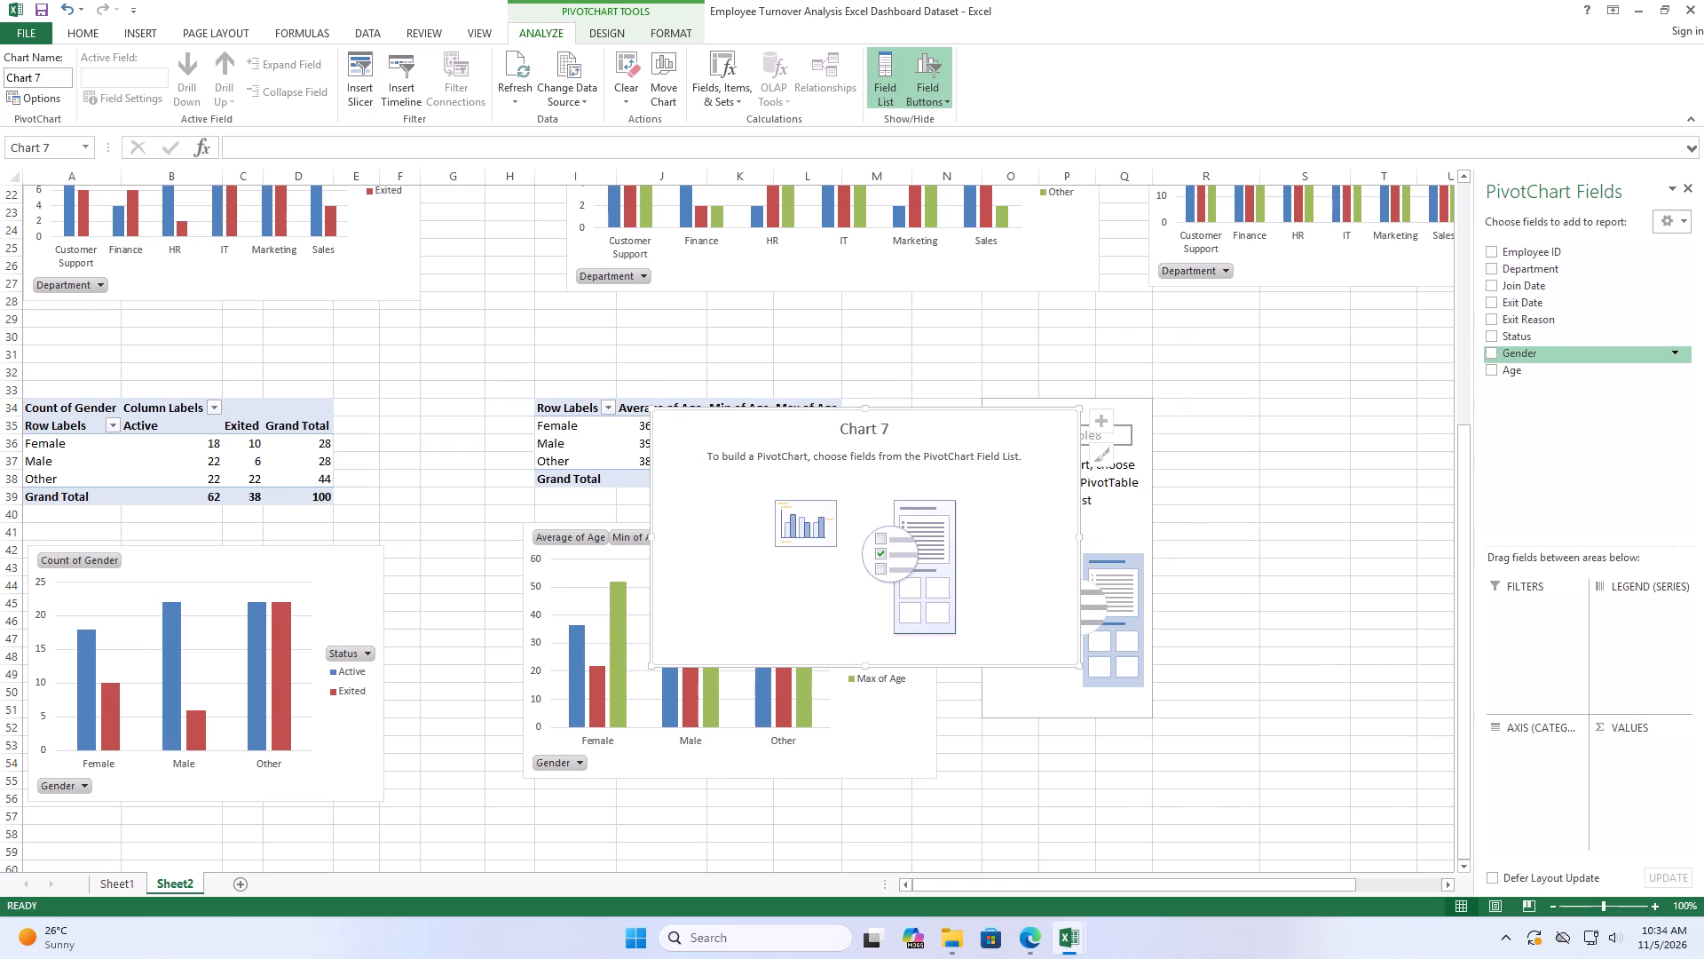
Add Status to the new PivotChart's axis categories and Age to its values.
left_click(1520, 335)
left_click(1496, 335)
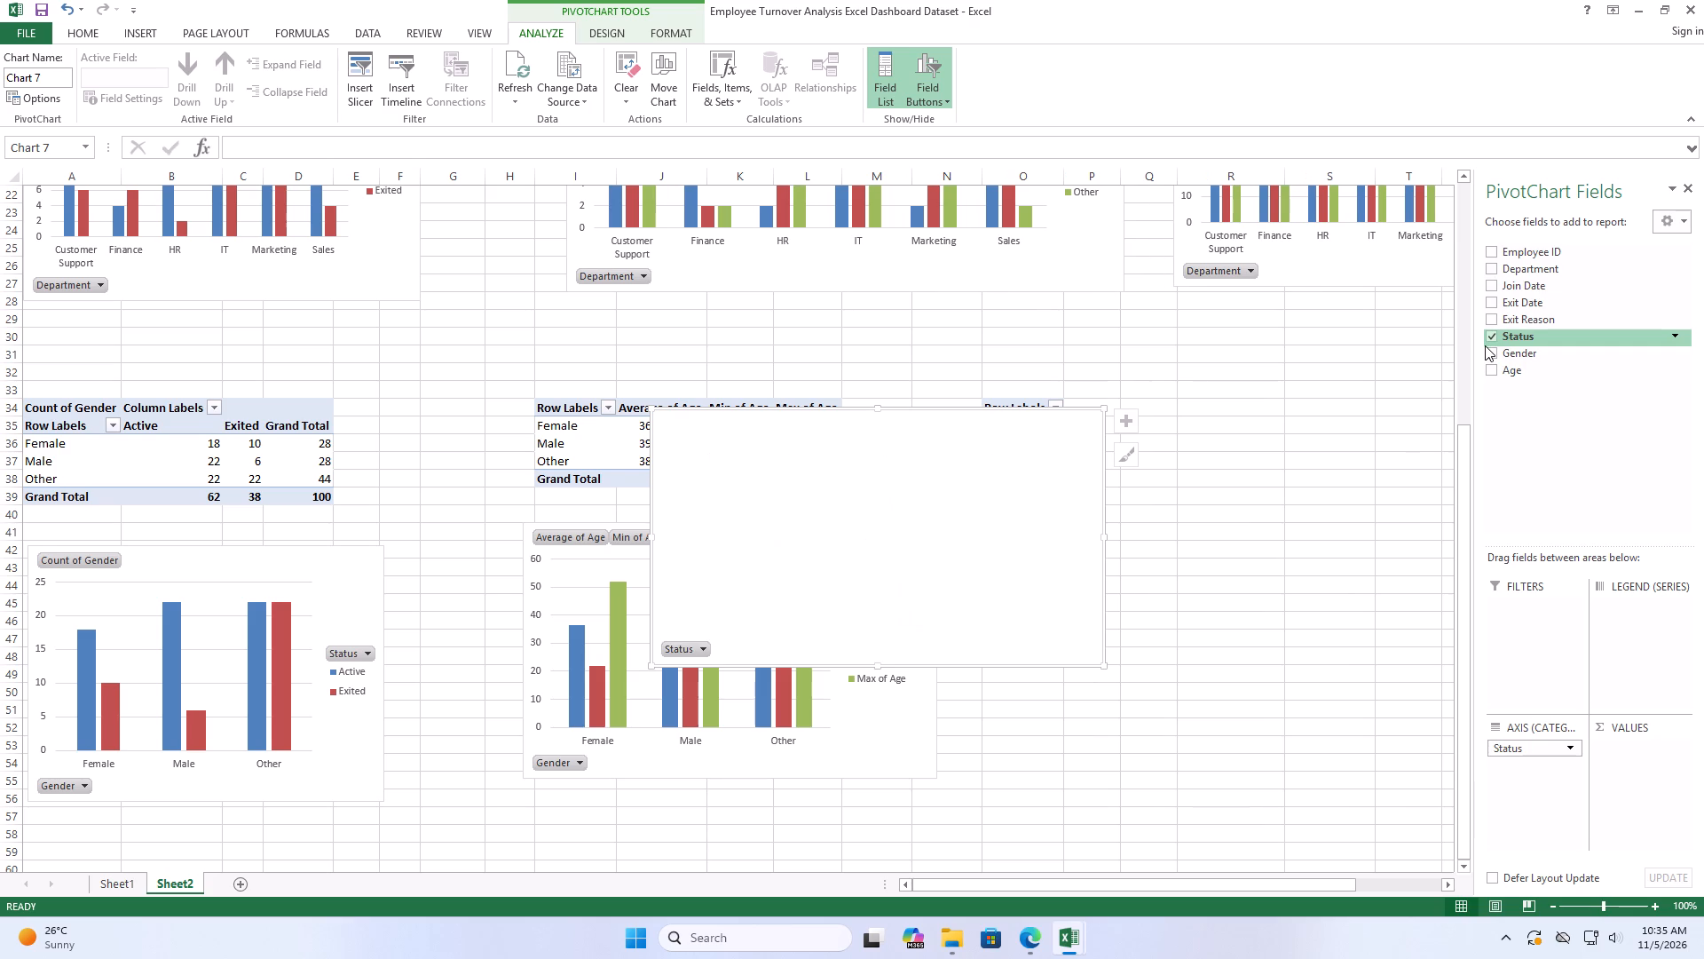
left_click(1494, 367)
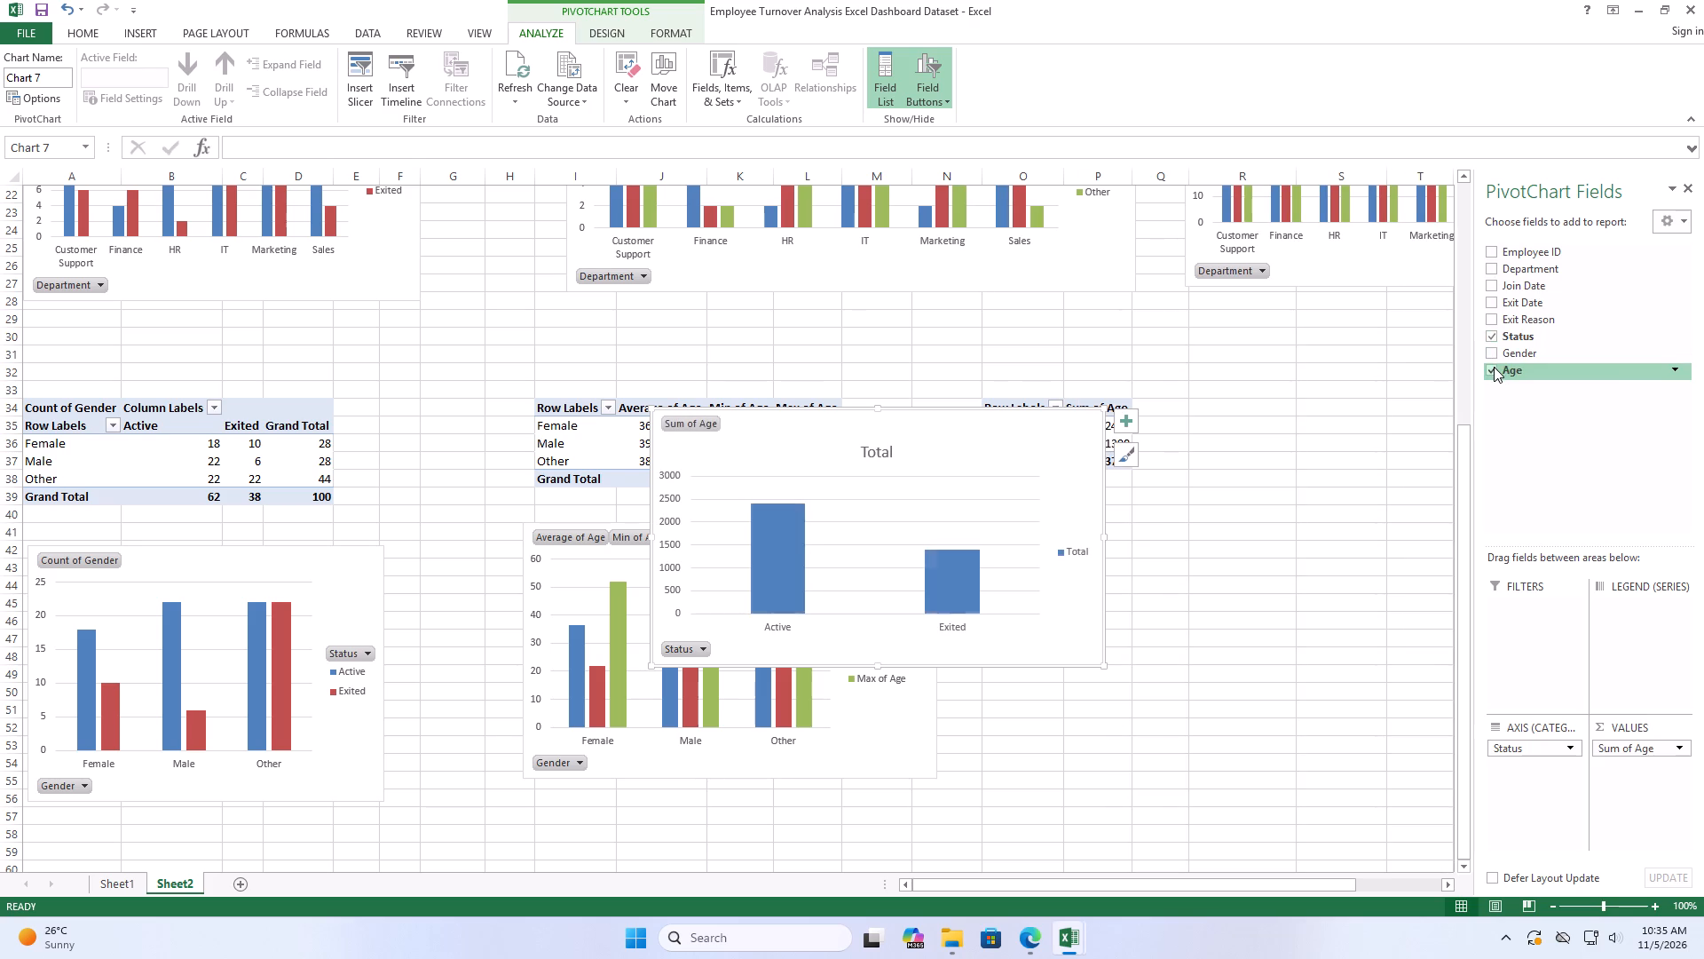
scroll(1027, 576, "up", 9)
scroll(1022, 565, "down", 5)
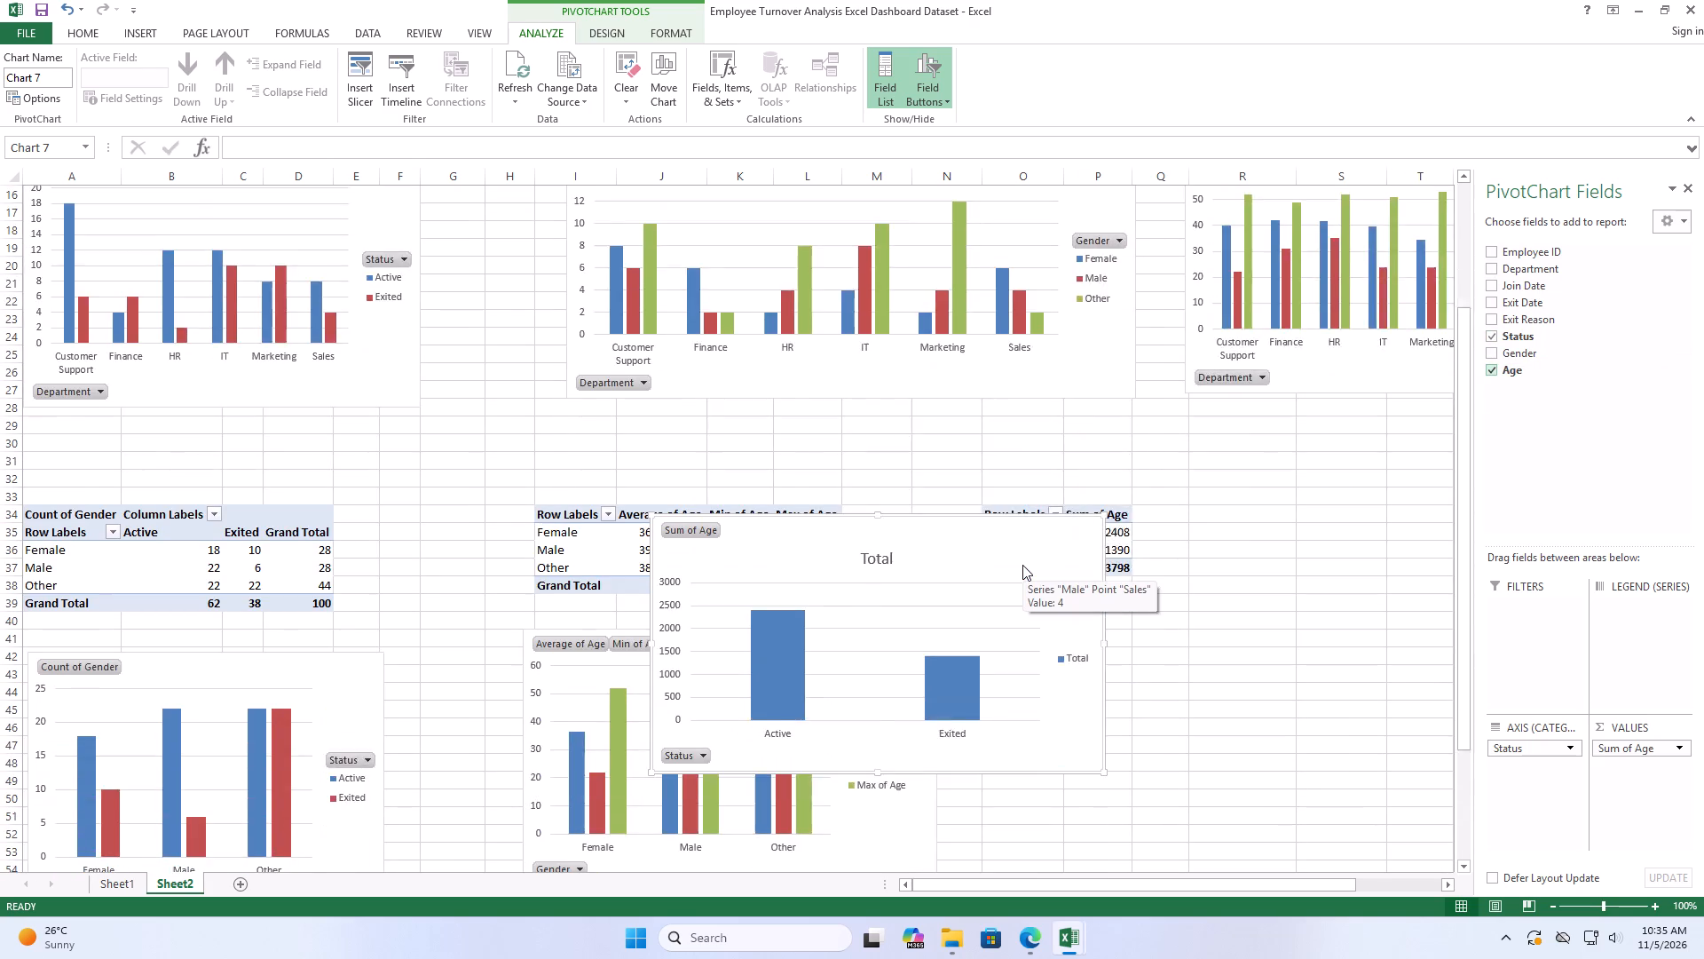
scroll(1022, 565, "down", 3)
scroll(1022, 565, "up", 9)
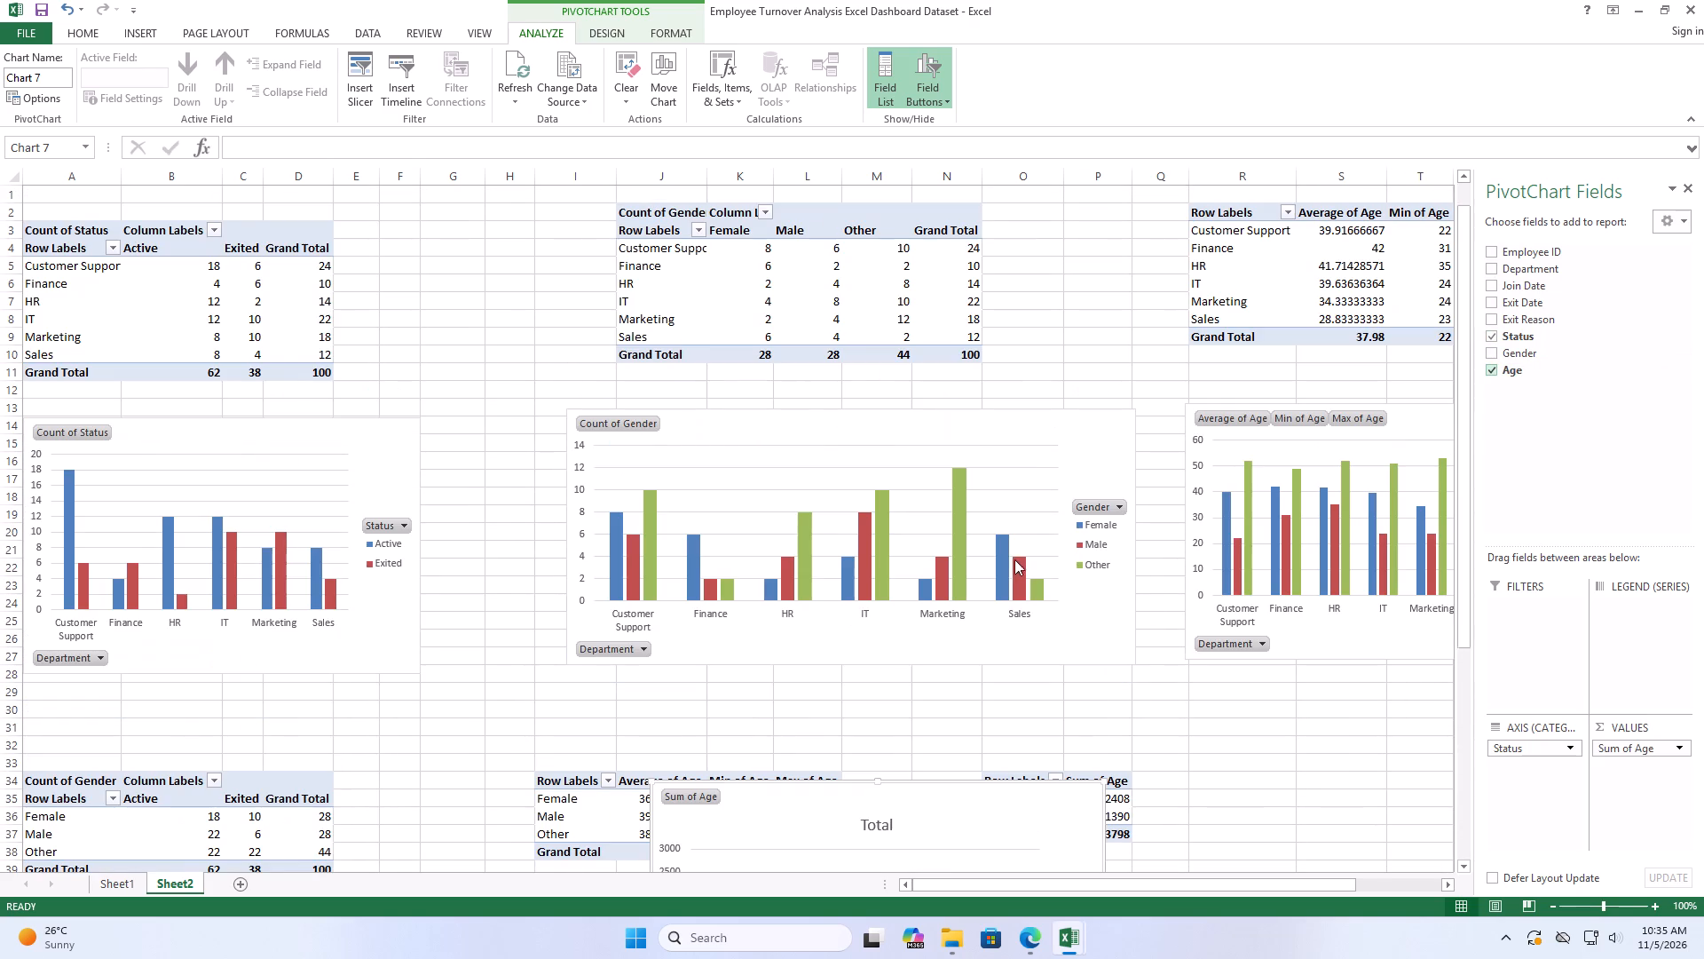
Move the new status PivotChart off the tables to the empty area directly below the status PivotTable at O34.
scroll(1013, 556, "up", 5)
scroll(1194, 722, "down", 8)
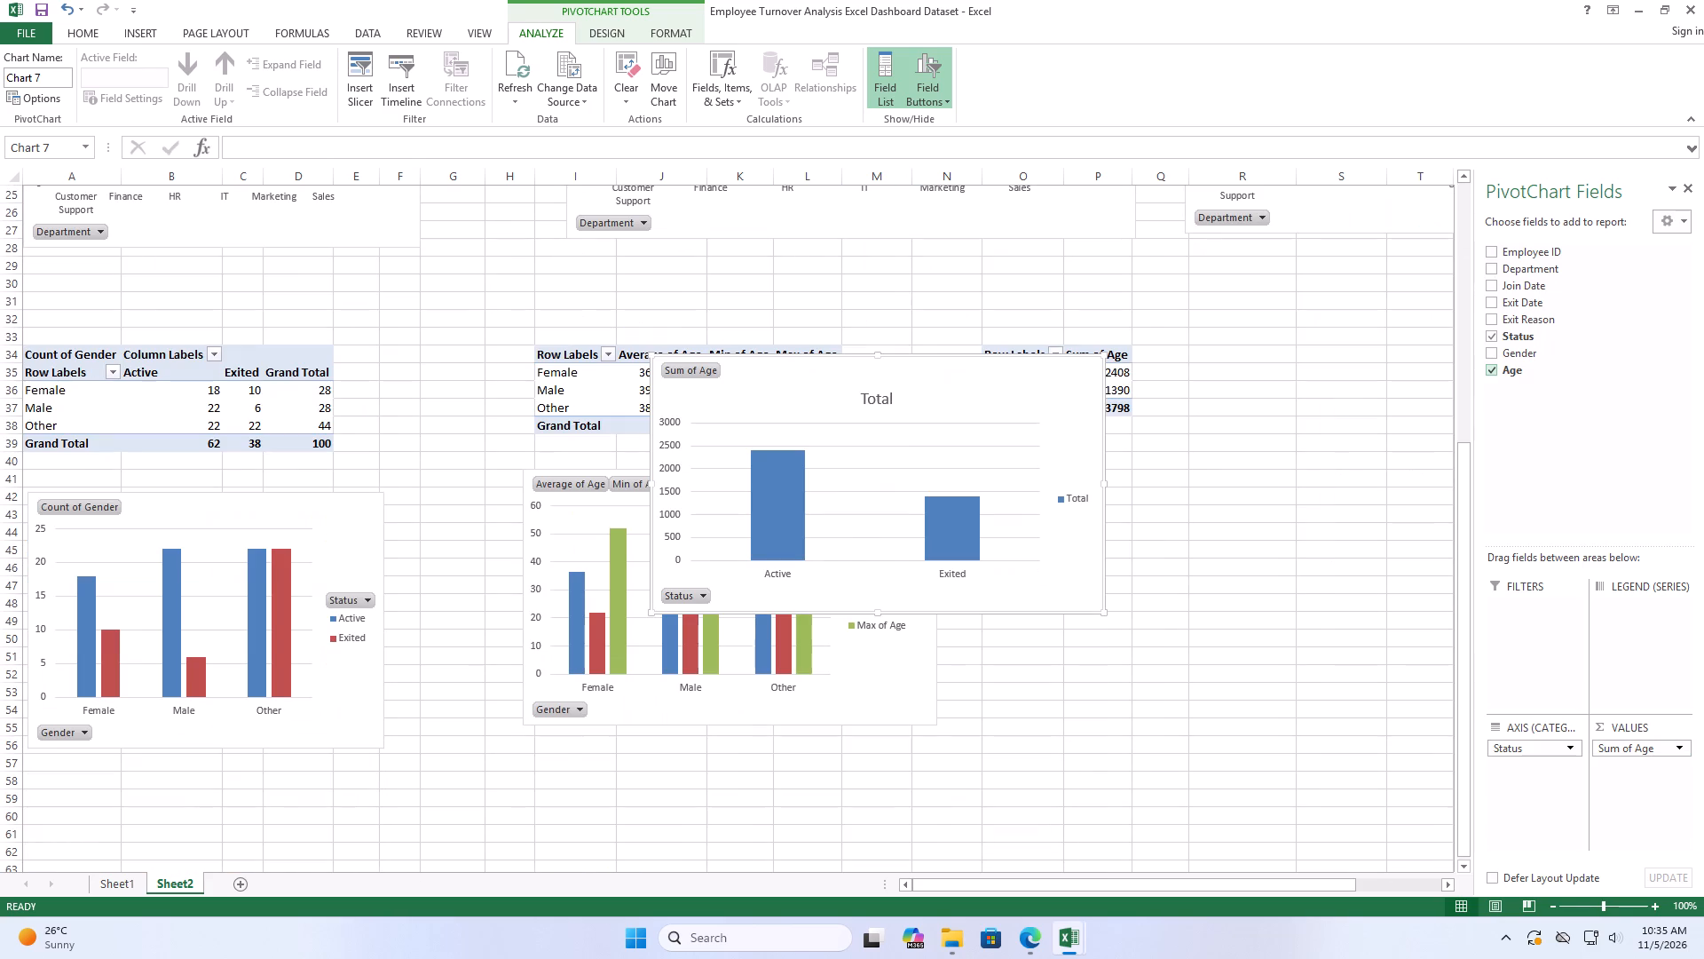
left_click_drag(935, 378, 1262, 511)
Change the status PivotChart's Age value field to summarize by Average.
left_click(1653, 753)
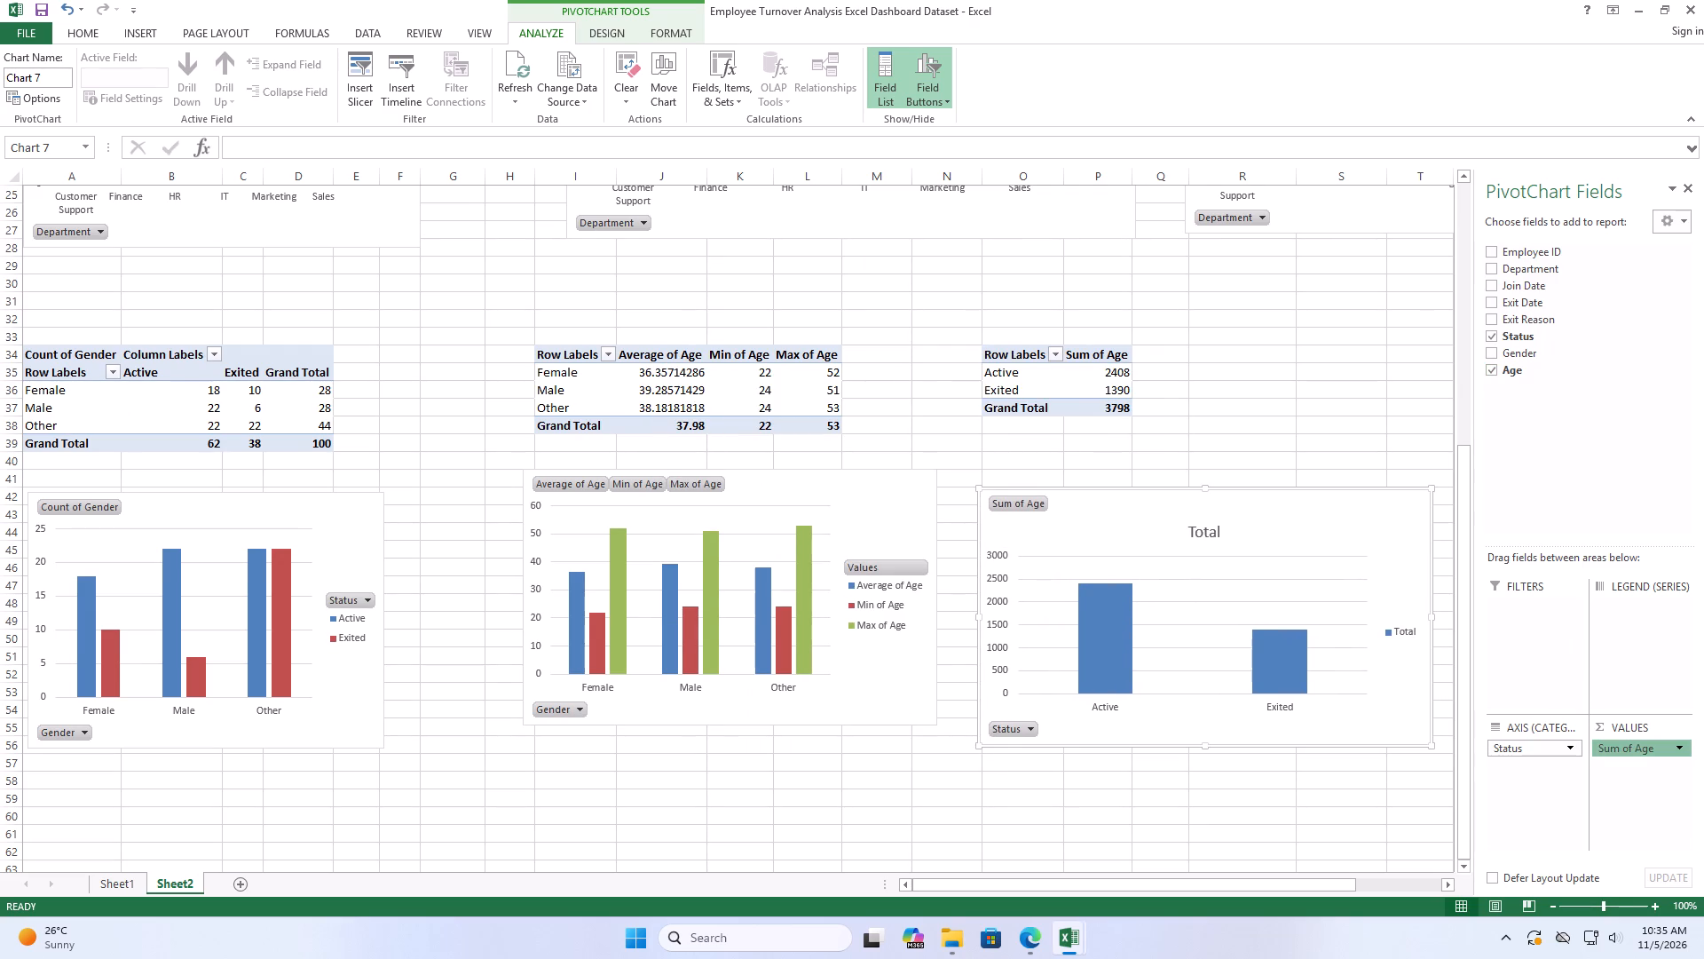
left_click(1623, 725)
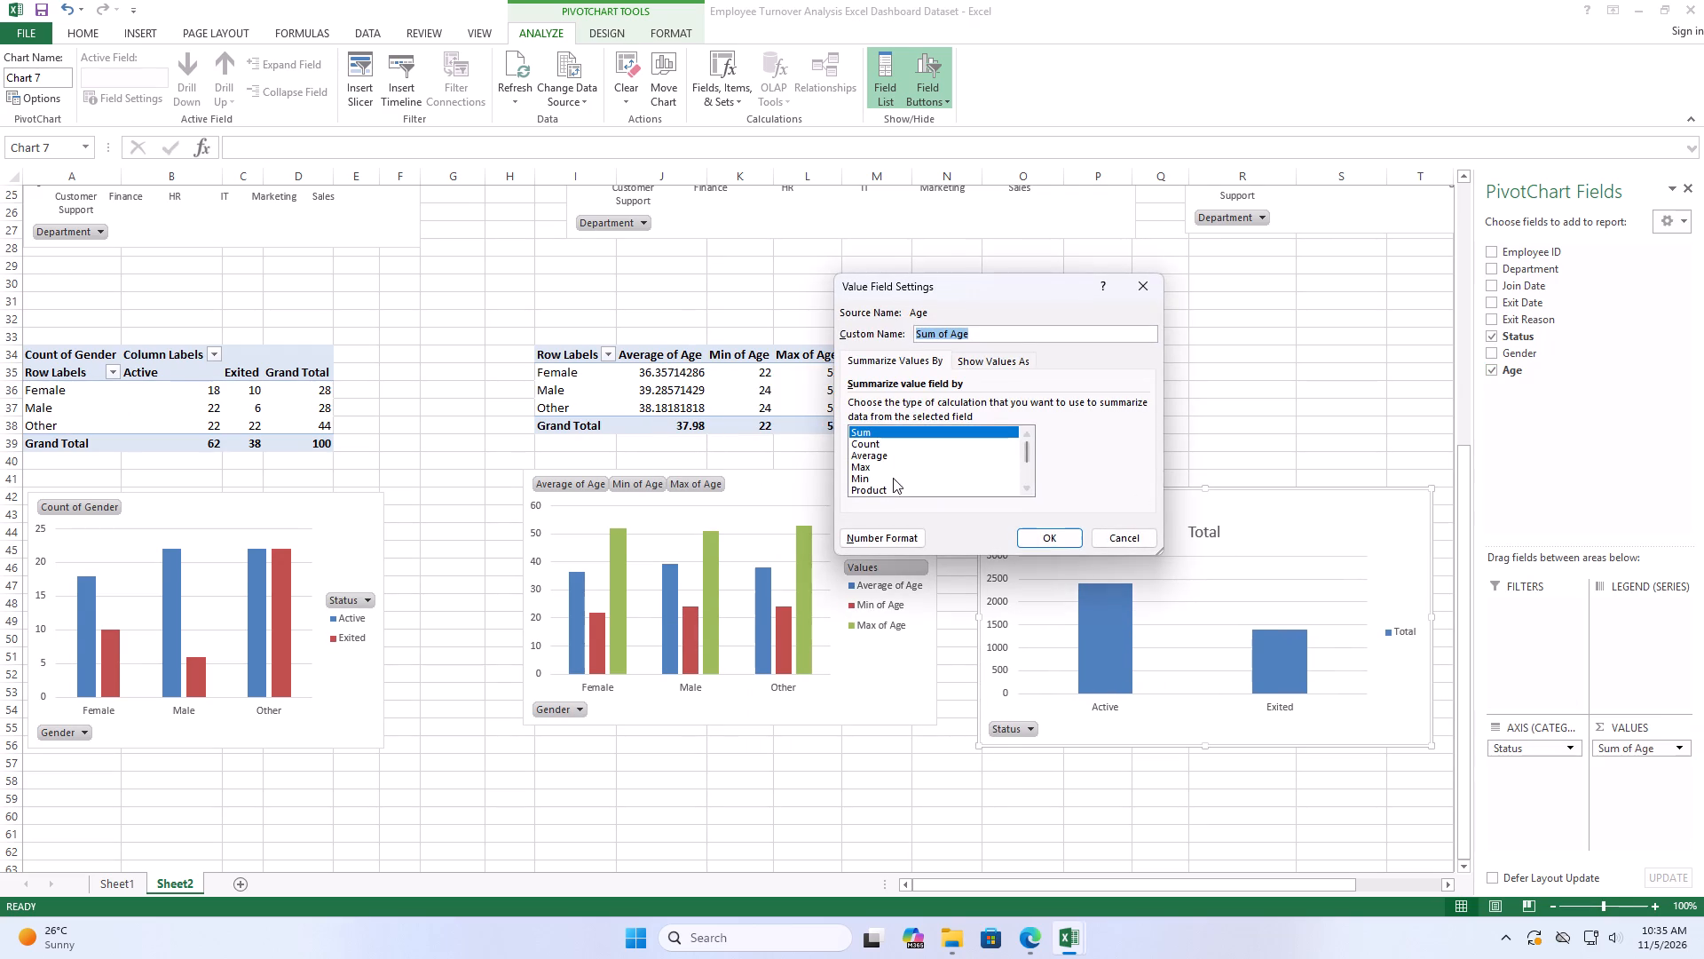
left_click(877, 456)
left_click(1053, 535)
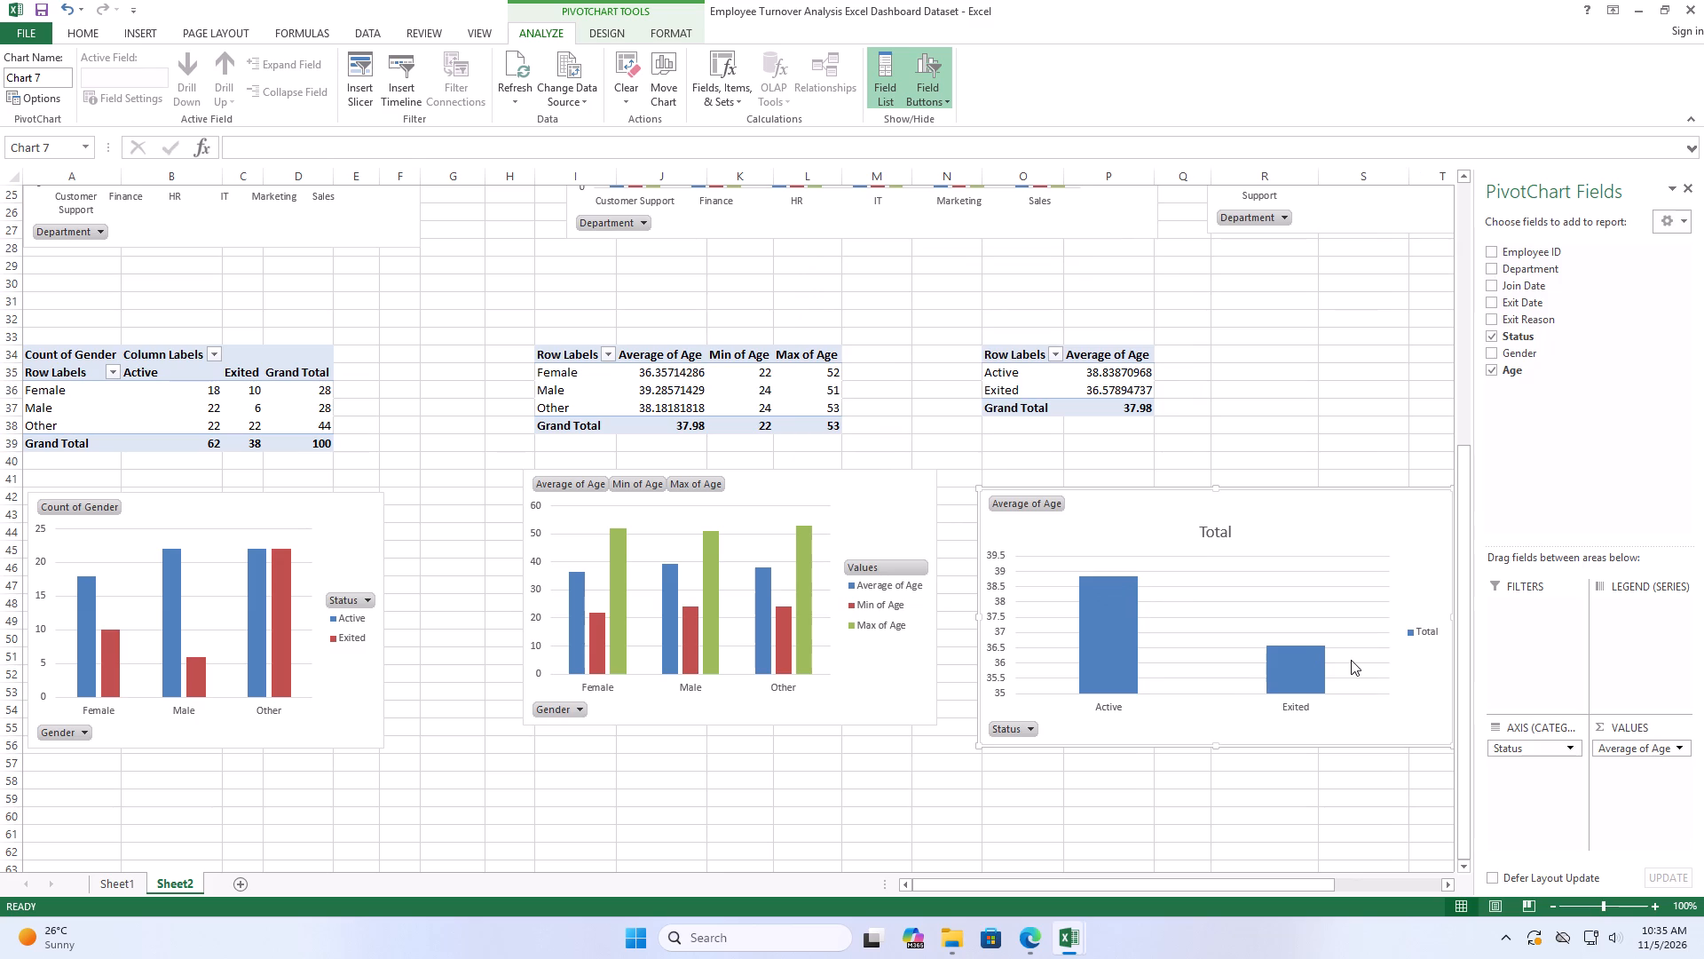
Add Age to the status PivotChart's values a second time and summarize it by Min.
scroll(868, 578, "up", 12)
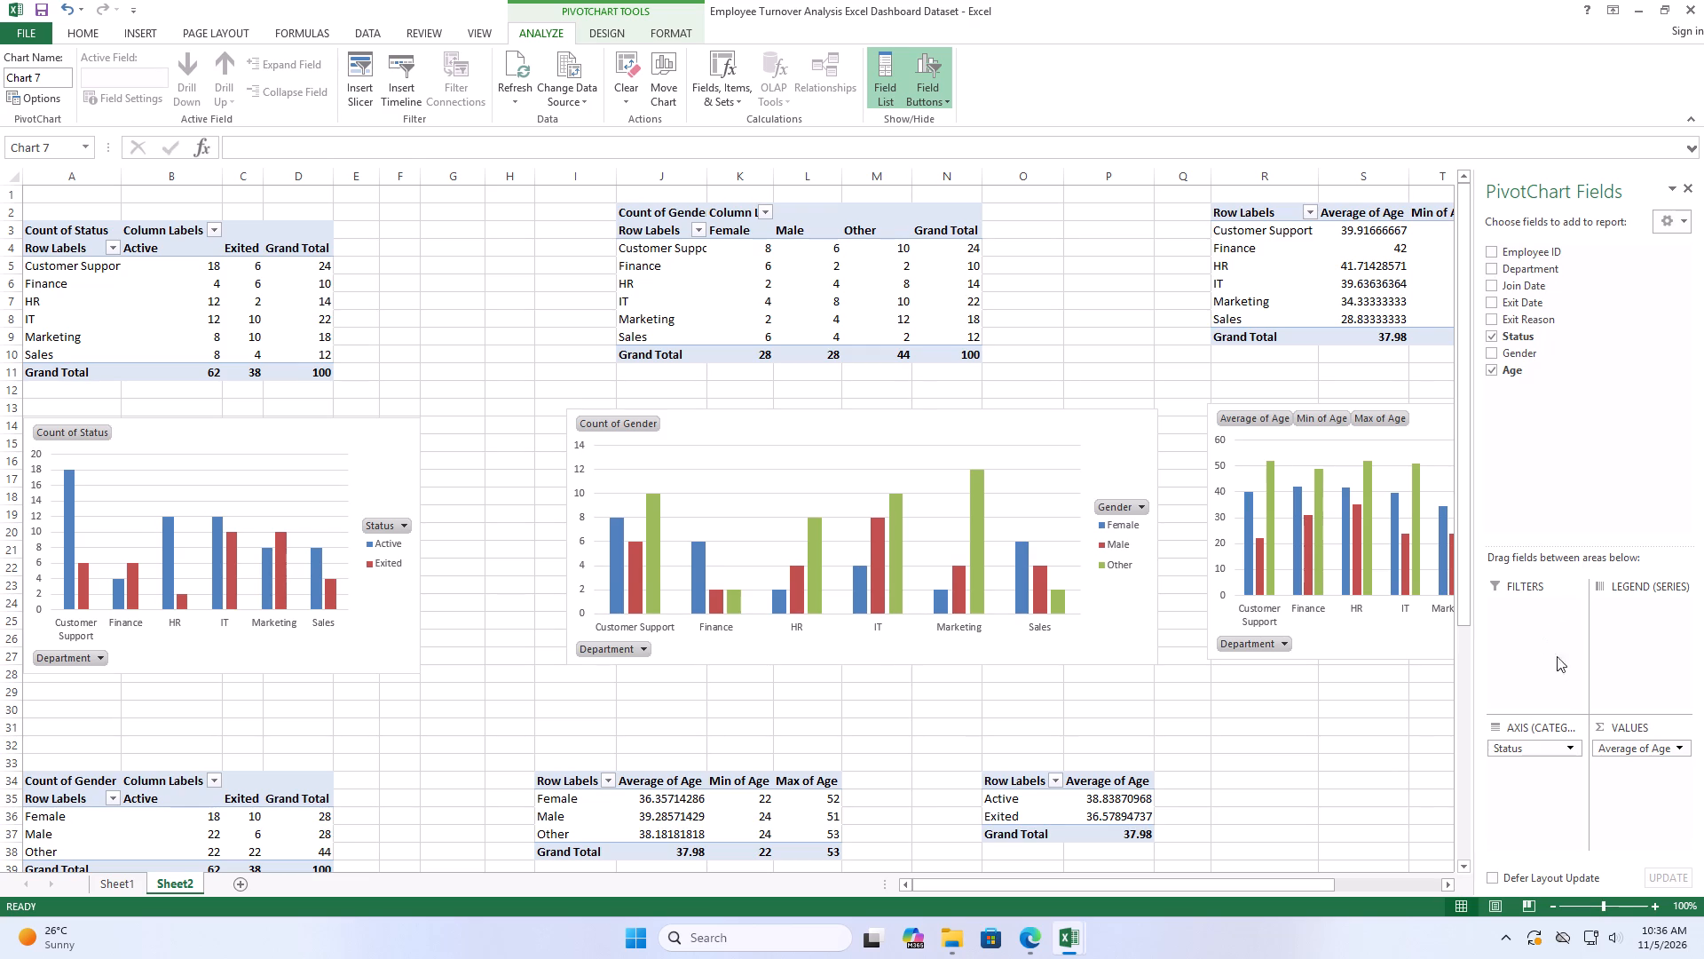
left_click_drag(1509, 371, 1637, 778)
left_click(1661, 769)
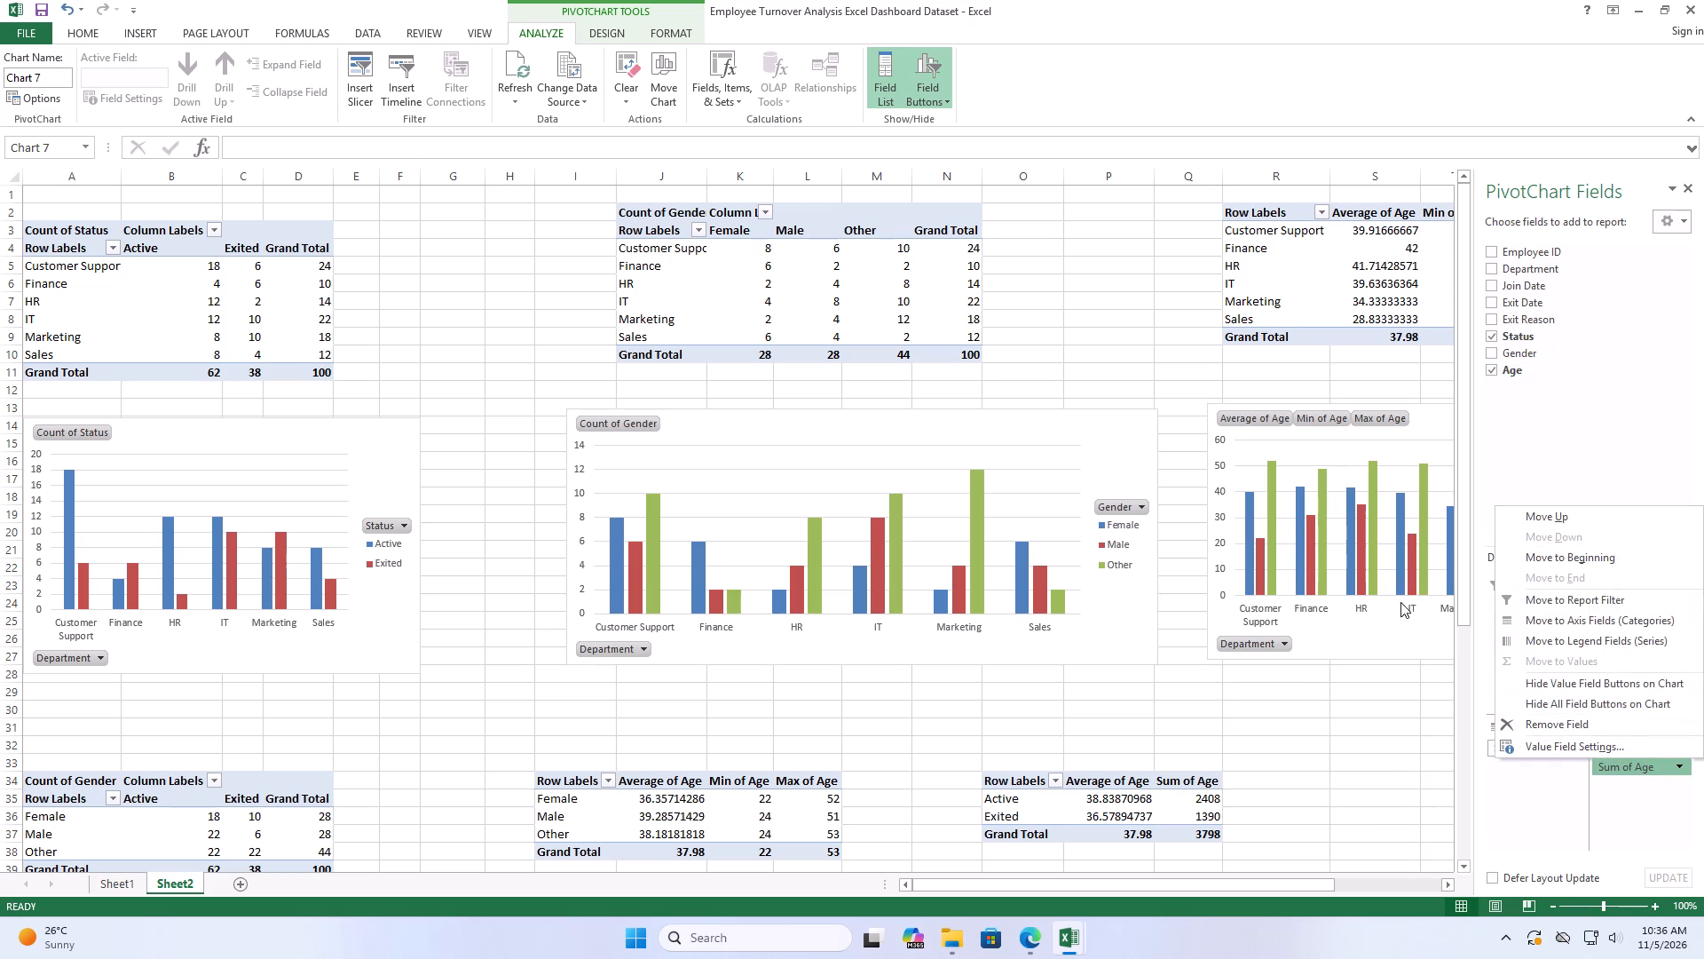
left_click(1567, 748)
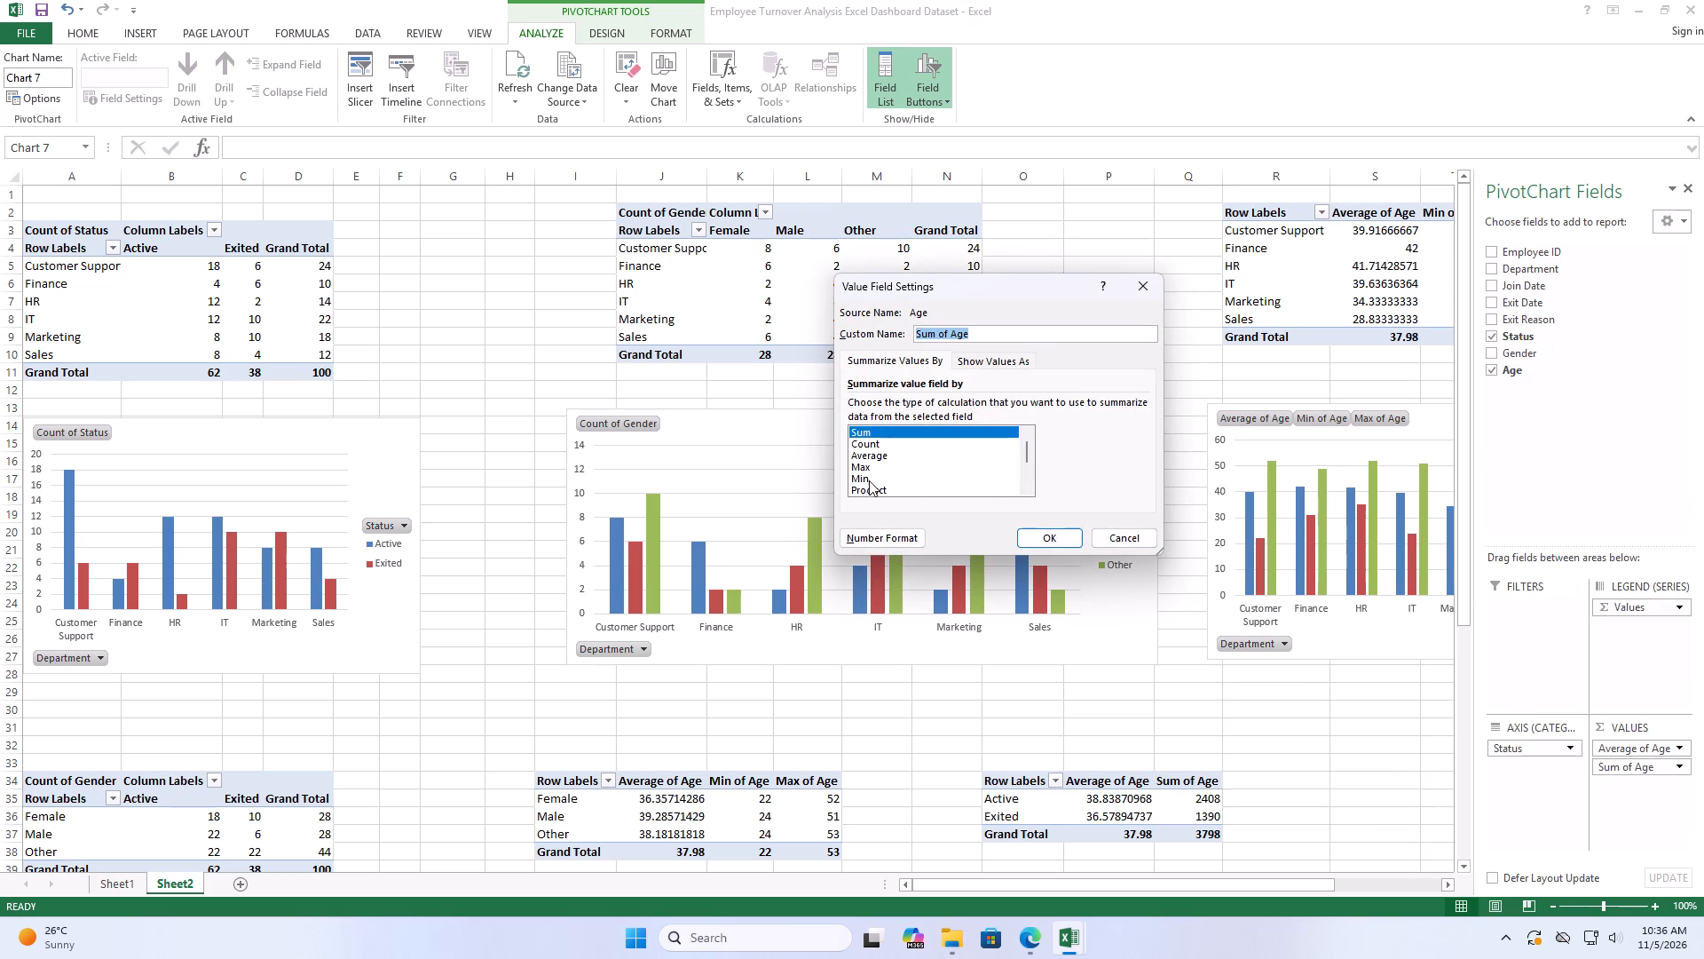
left_click(869, 480)
left_click(1044, 539)
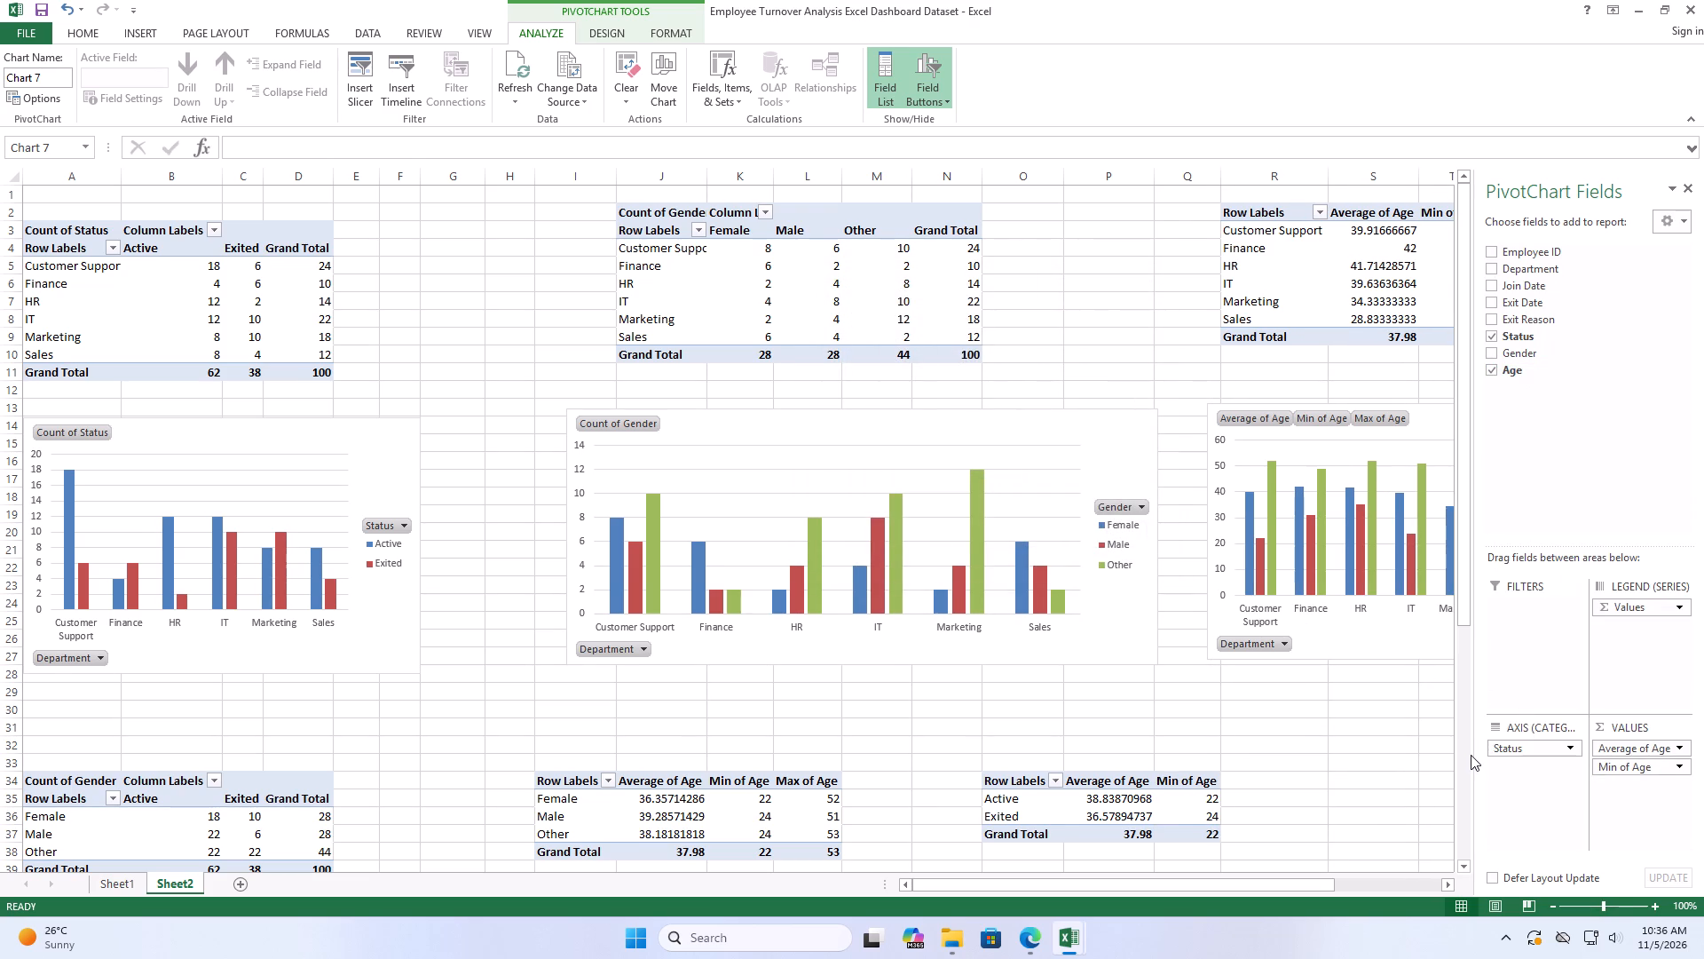
Add Age to the status PivotChart's values a third time and summarize it by Max.
scroll(1471, 755, "down", 2)
left_click_drag(1511, 371, 1584, 621)
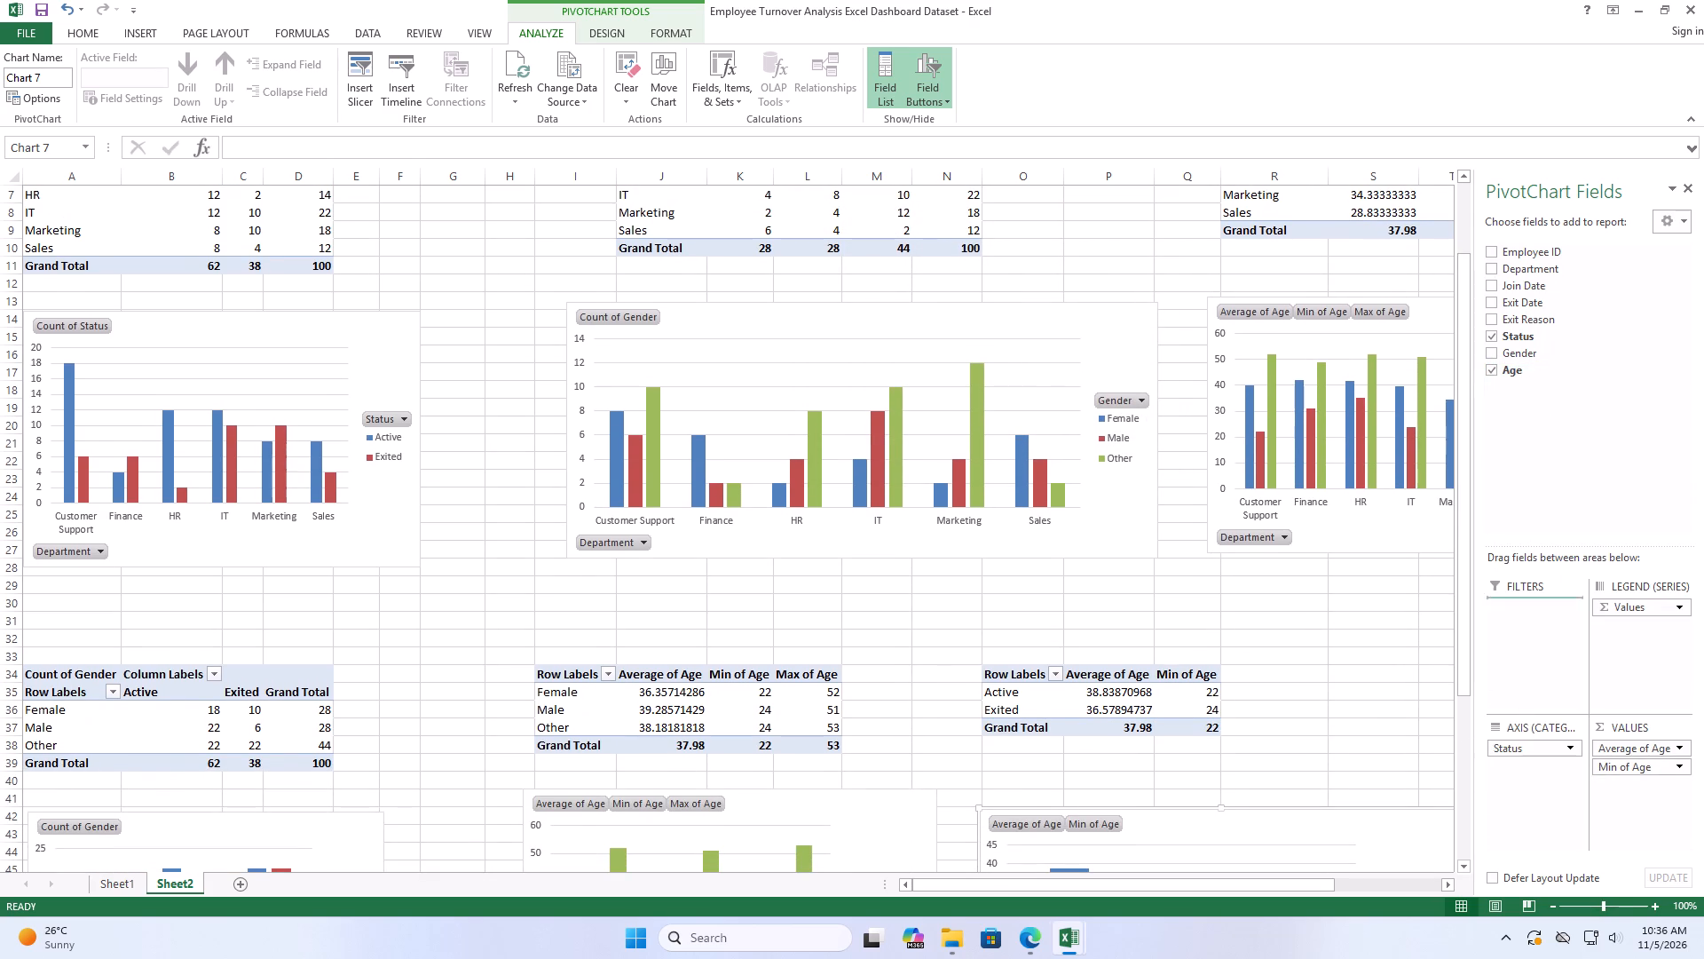
left_click_drag(1584, 621, 1655, 811)
left_click(1652, 786)
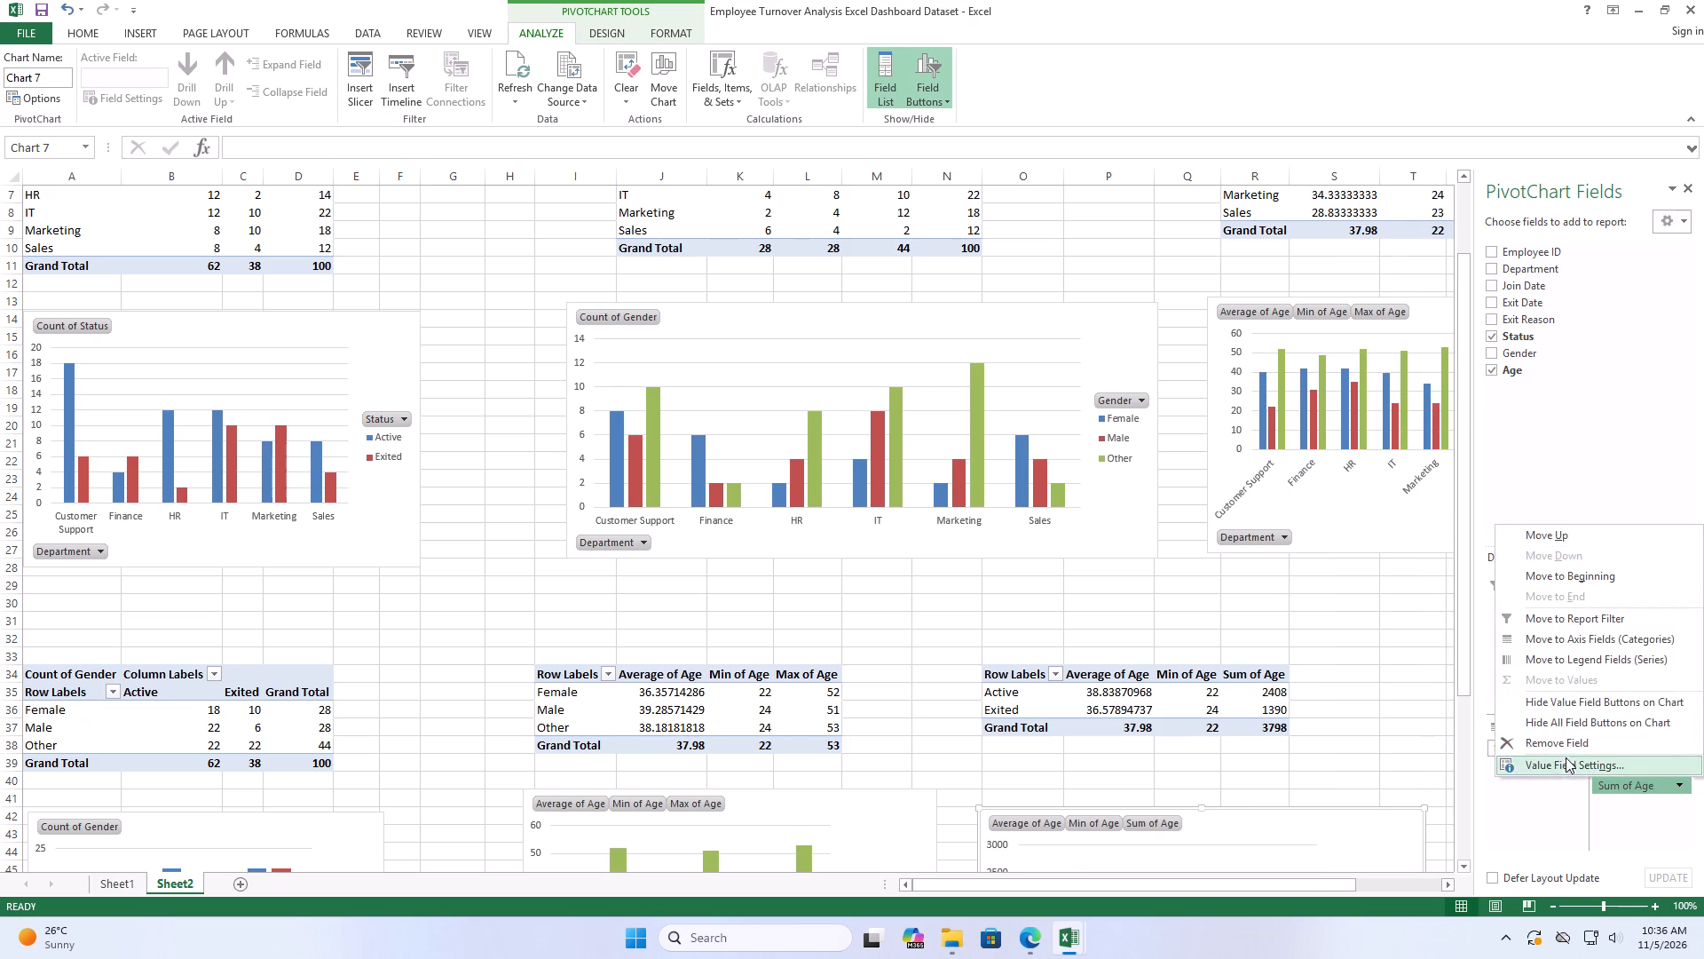
left_click(1566, 760)
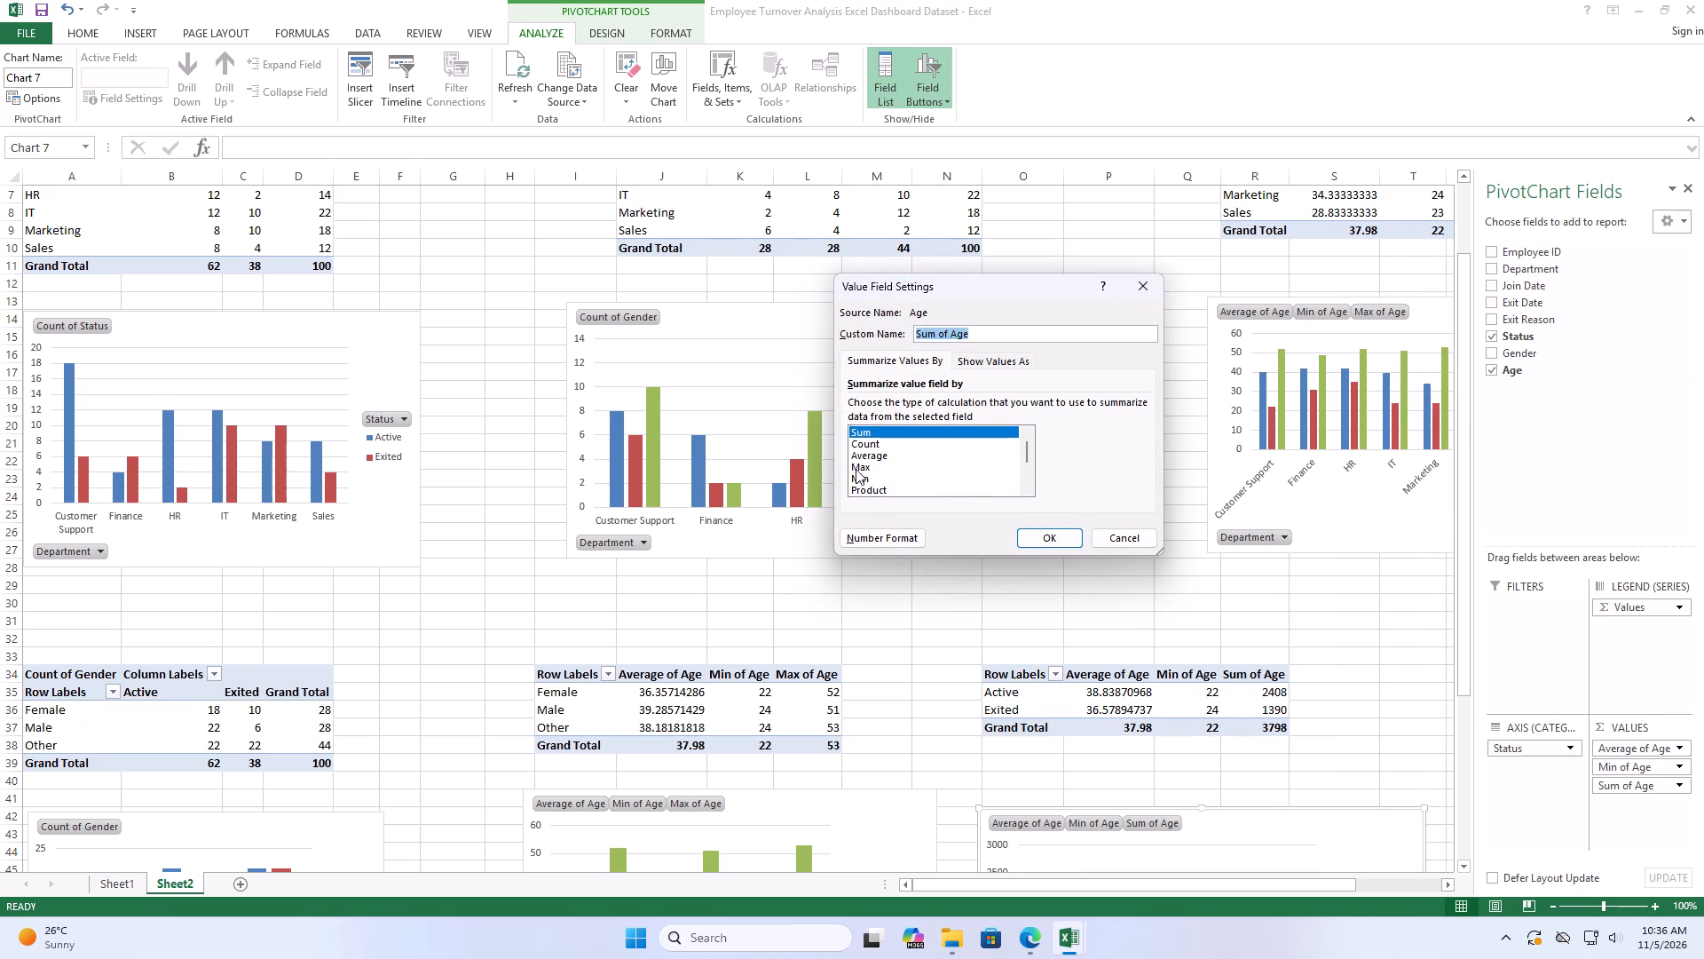
left_click(856, 467)
left_click(1067, 537)
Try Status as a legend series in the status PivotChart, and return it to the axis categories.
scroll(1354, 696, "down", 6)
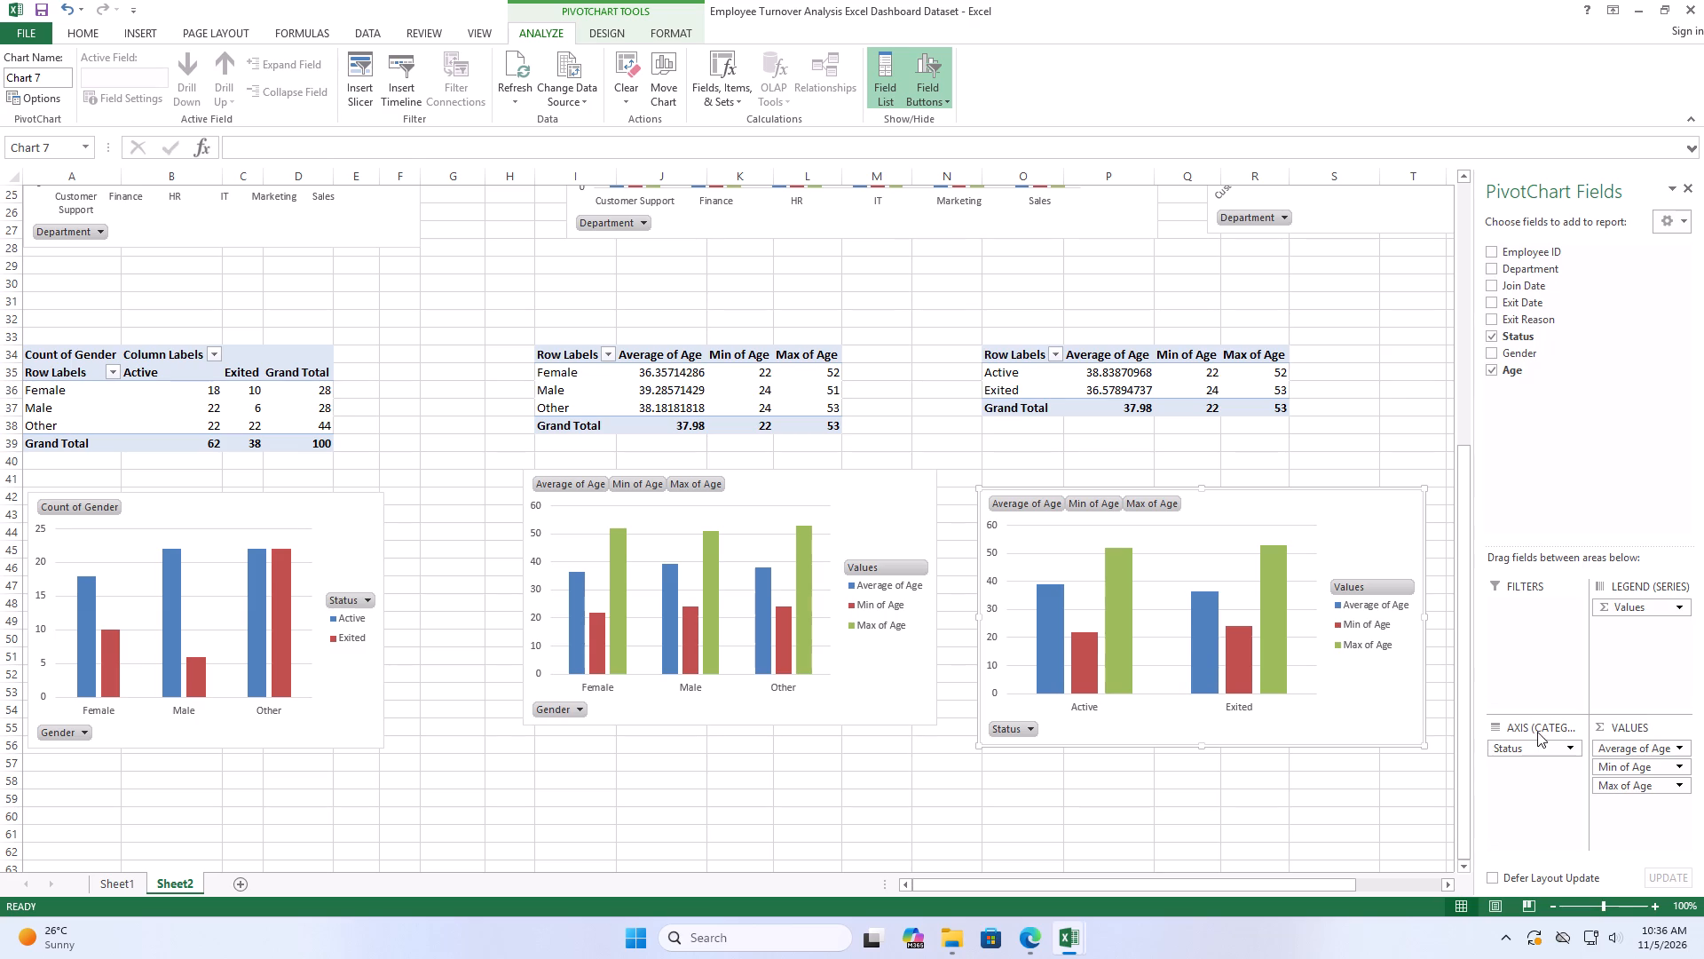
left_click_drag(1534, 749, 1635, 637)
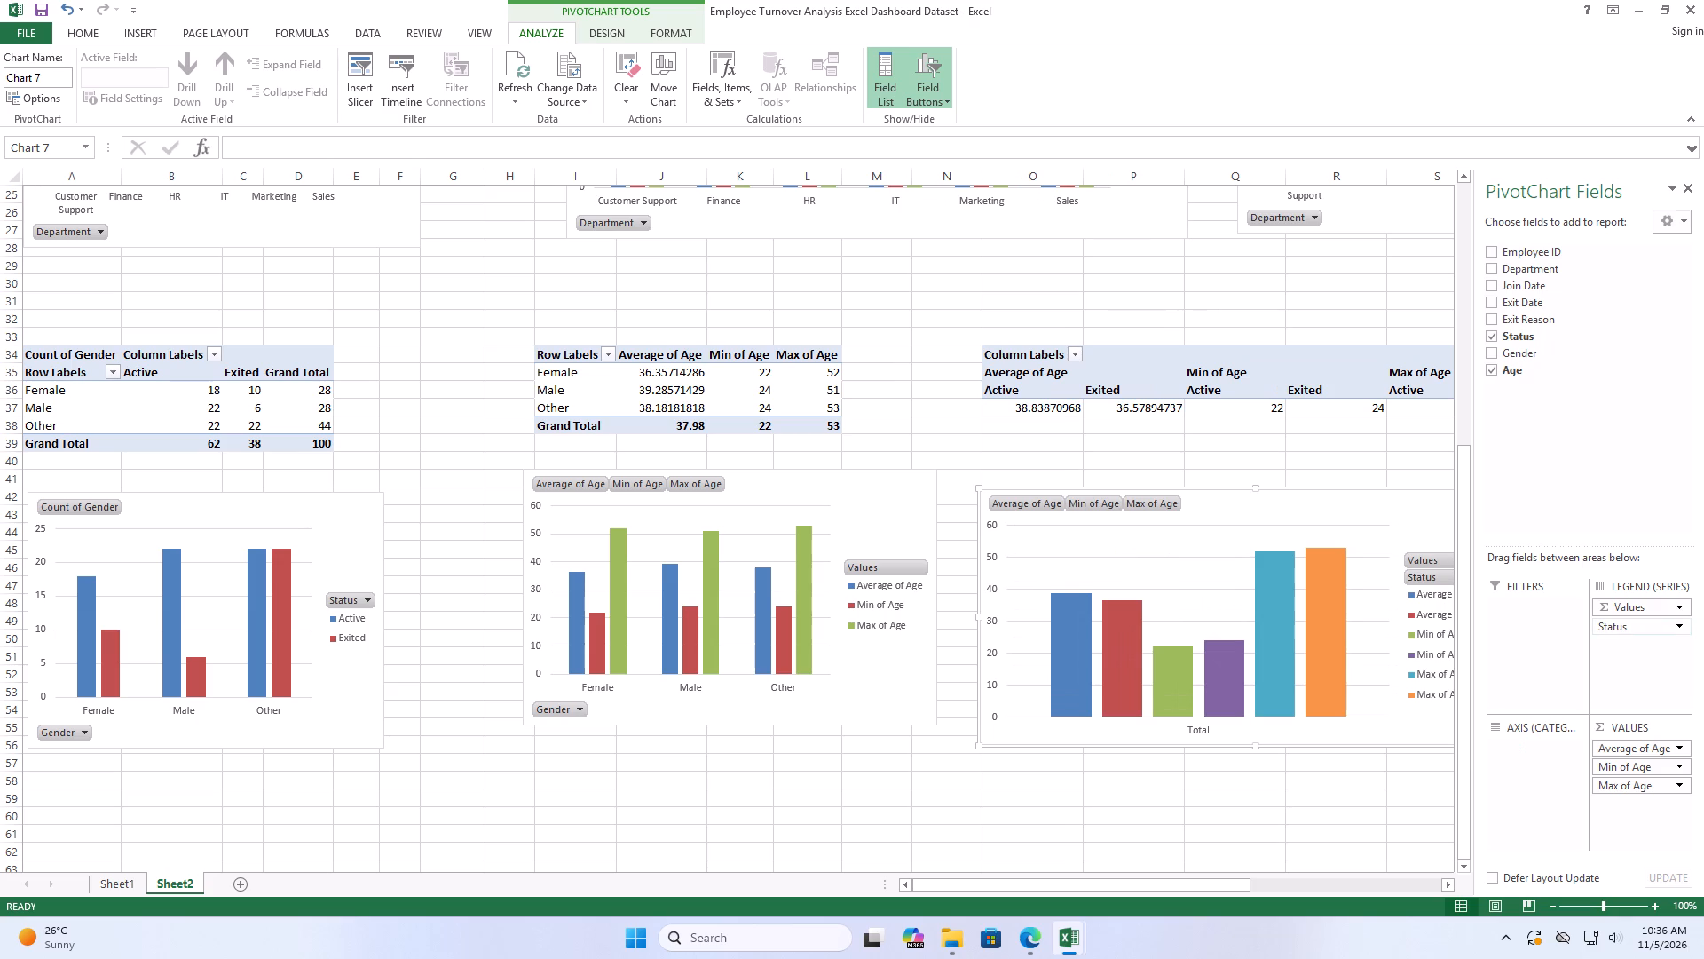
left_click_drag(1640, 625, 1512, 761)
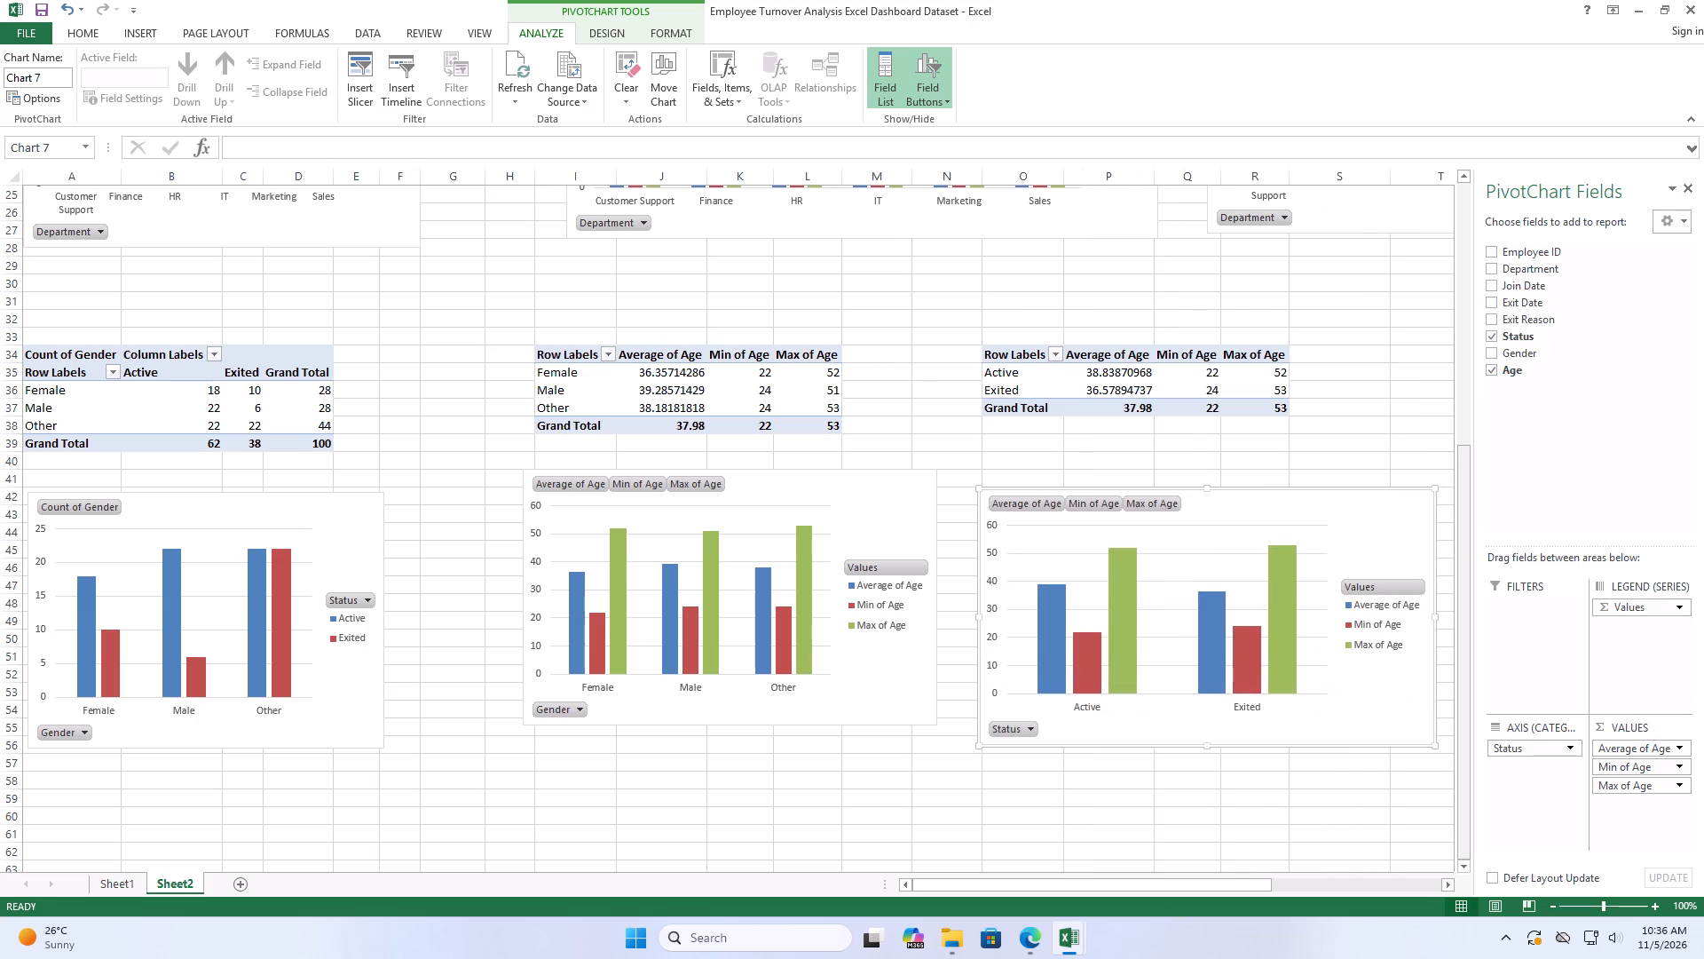
Close the PivotChart Fields pane.
left_click(1685, 191)
Review the layout of all PivotTables and PivotCharts on Sheet2.
scroll(1359, 500, "up", 19)
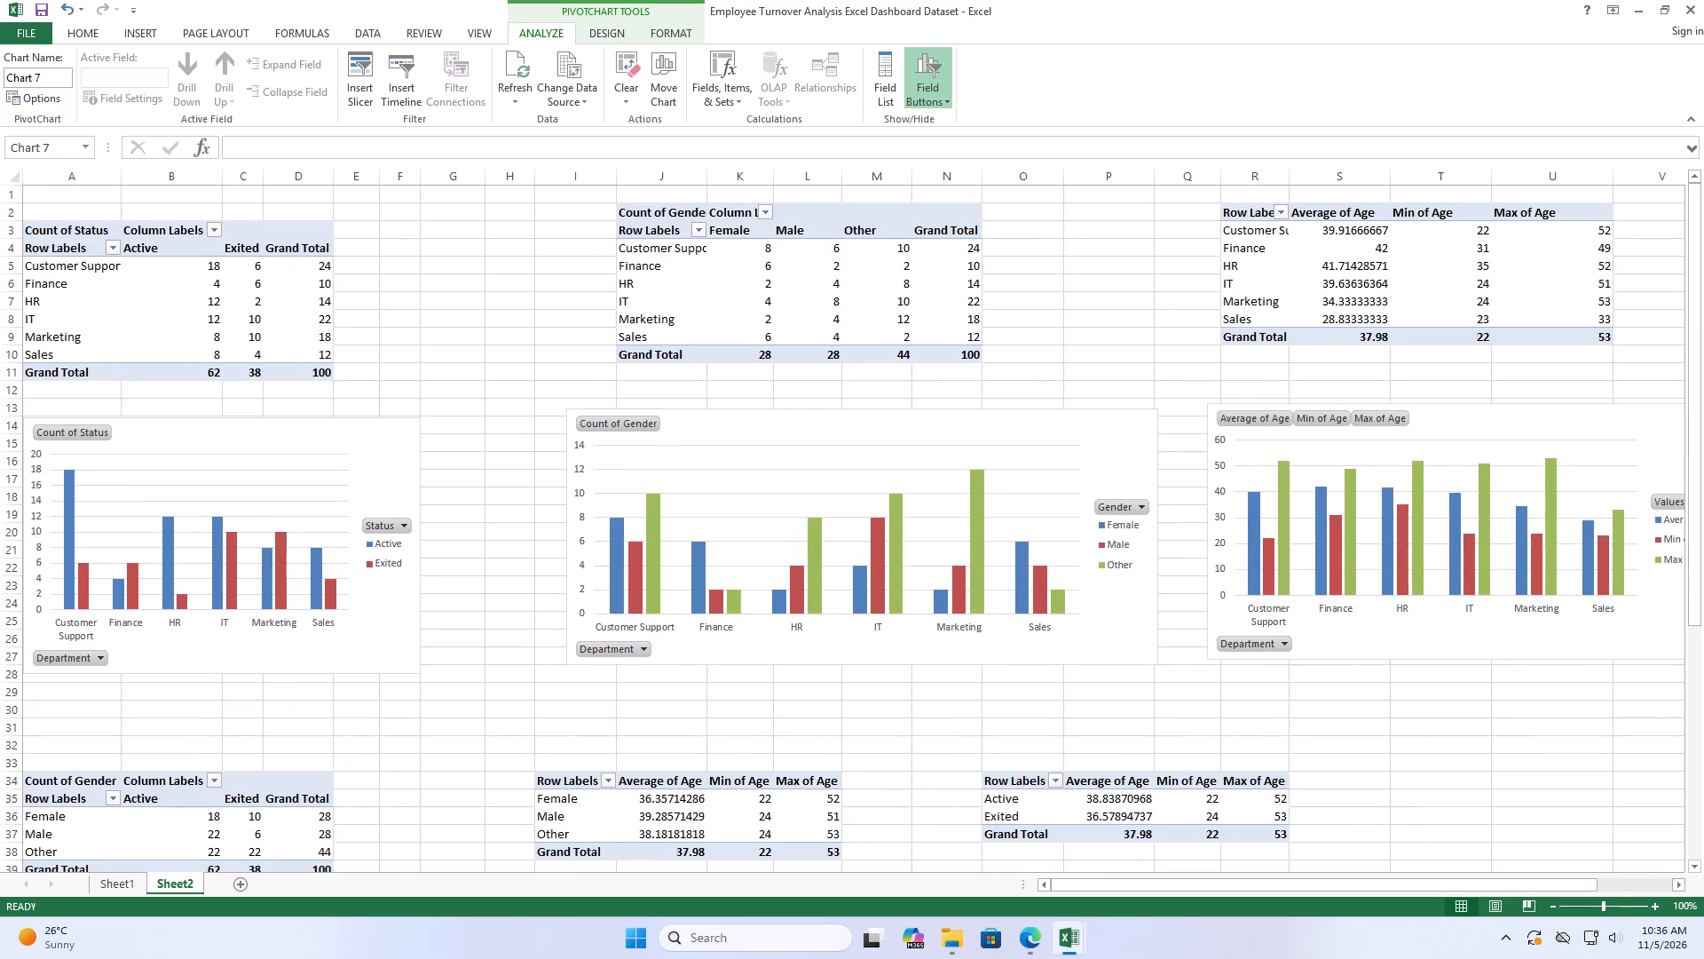
scroll(1362, 479, "down", 10)
scroll(1362, 479, "up", 9)
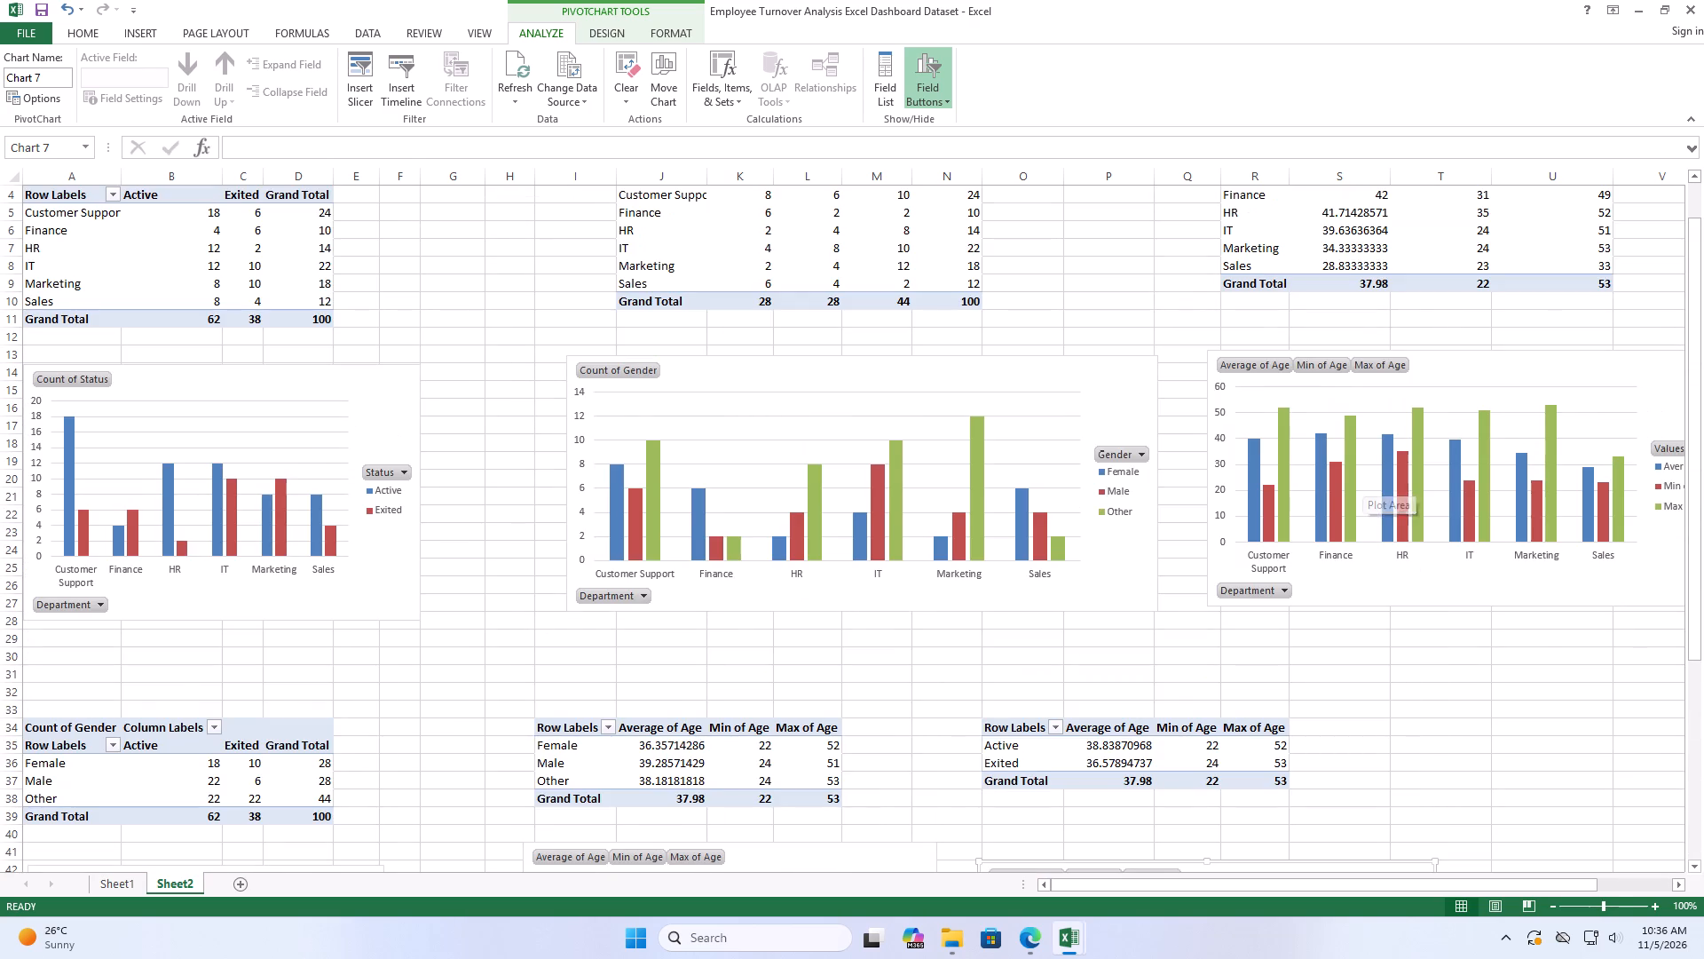
scroll(1330, 462, "down", 4)
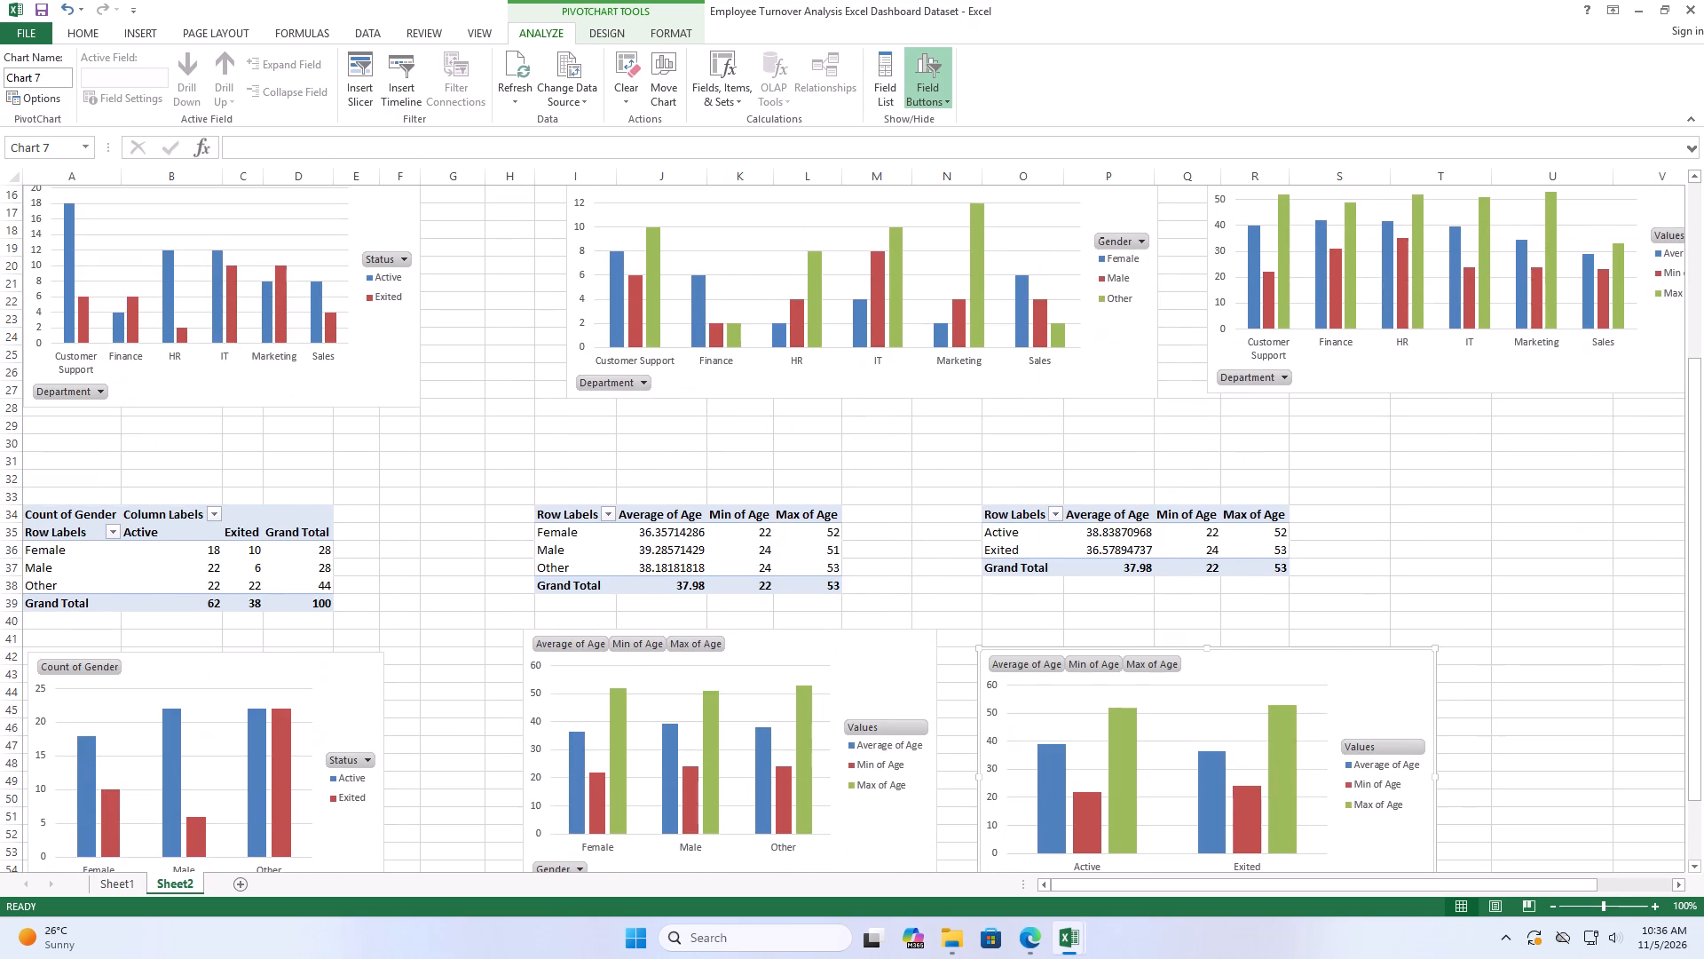
scroll(1147, 564, "down", 5)
scroll(1147, 564, "up", 15)
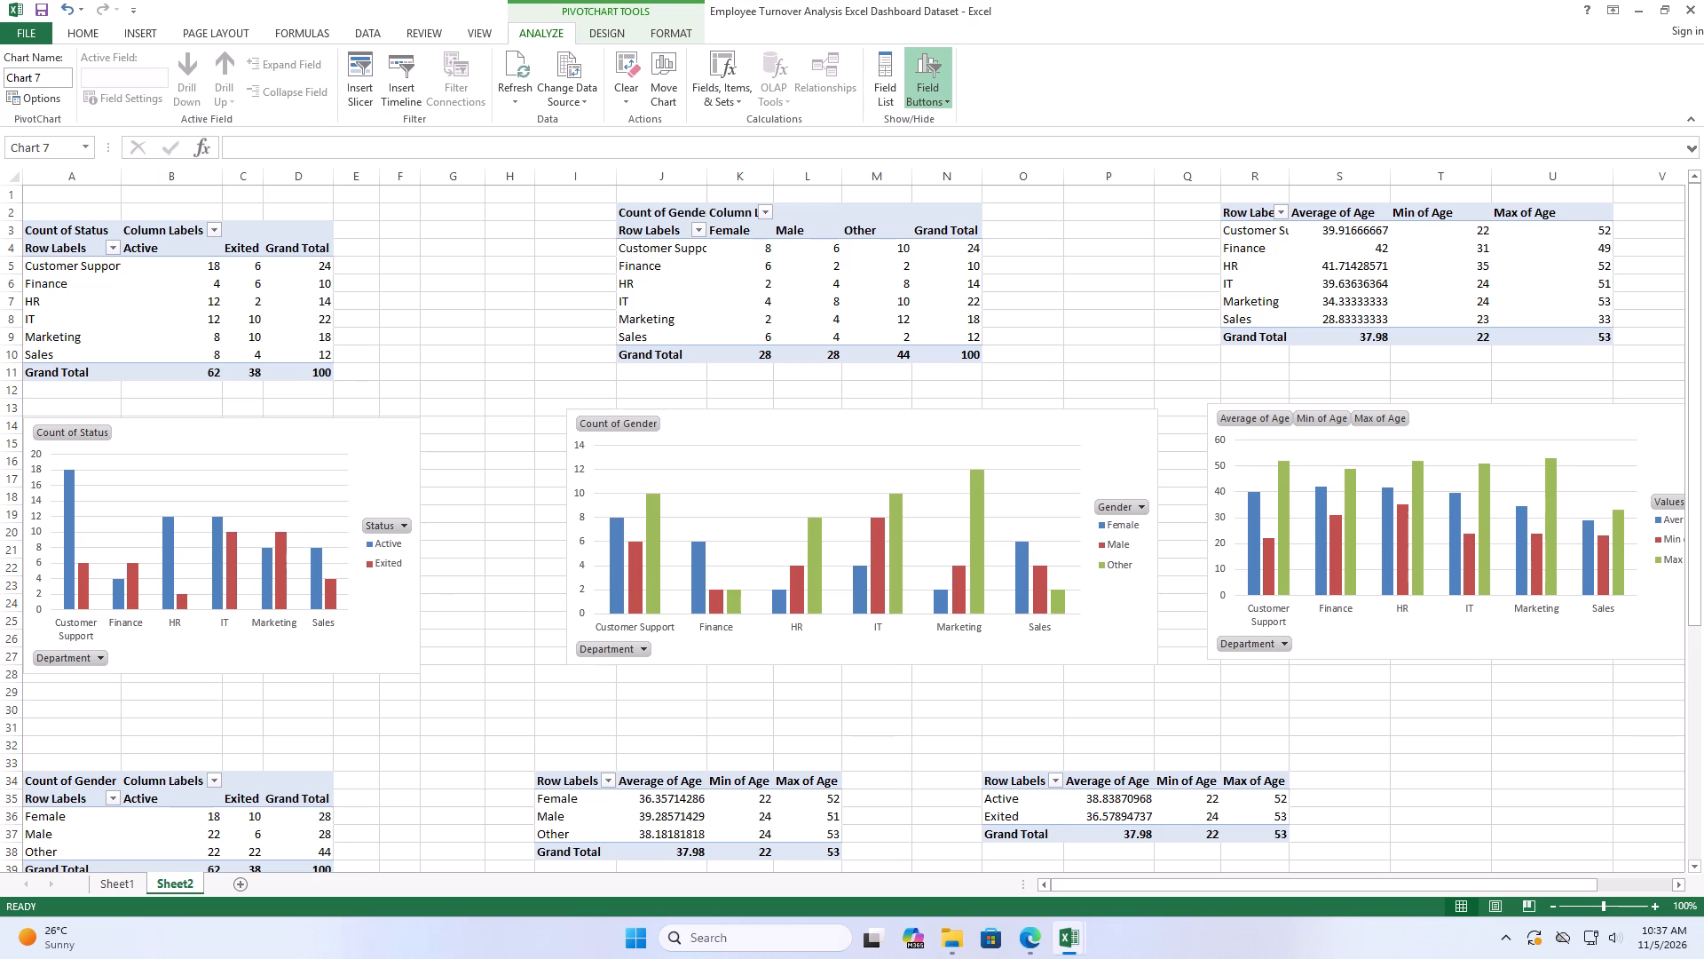
Merge and center cells A1:D1 above the department status PivotTable.
left_click_drag(40, 192, 296, 190)
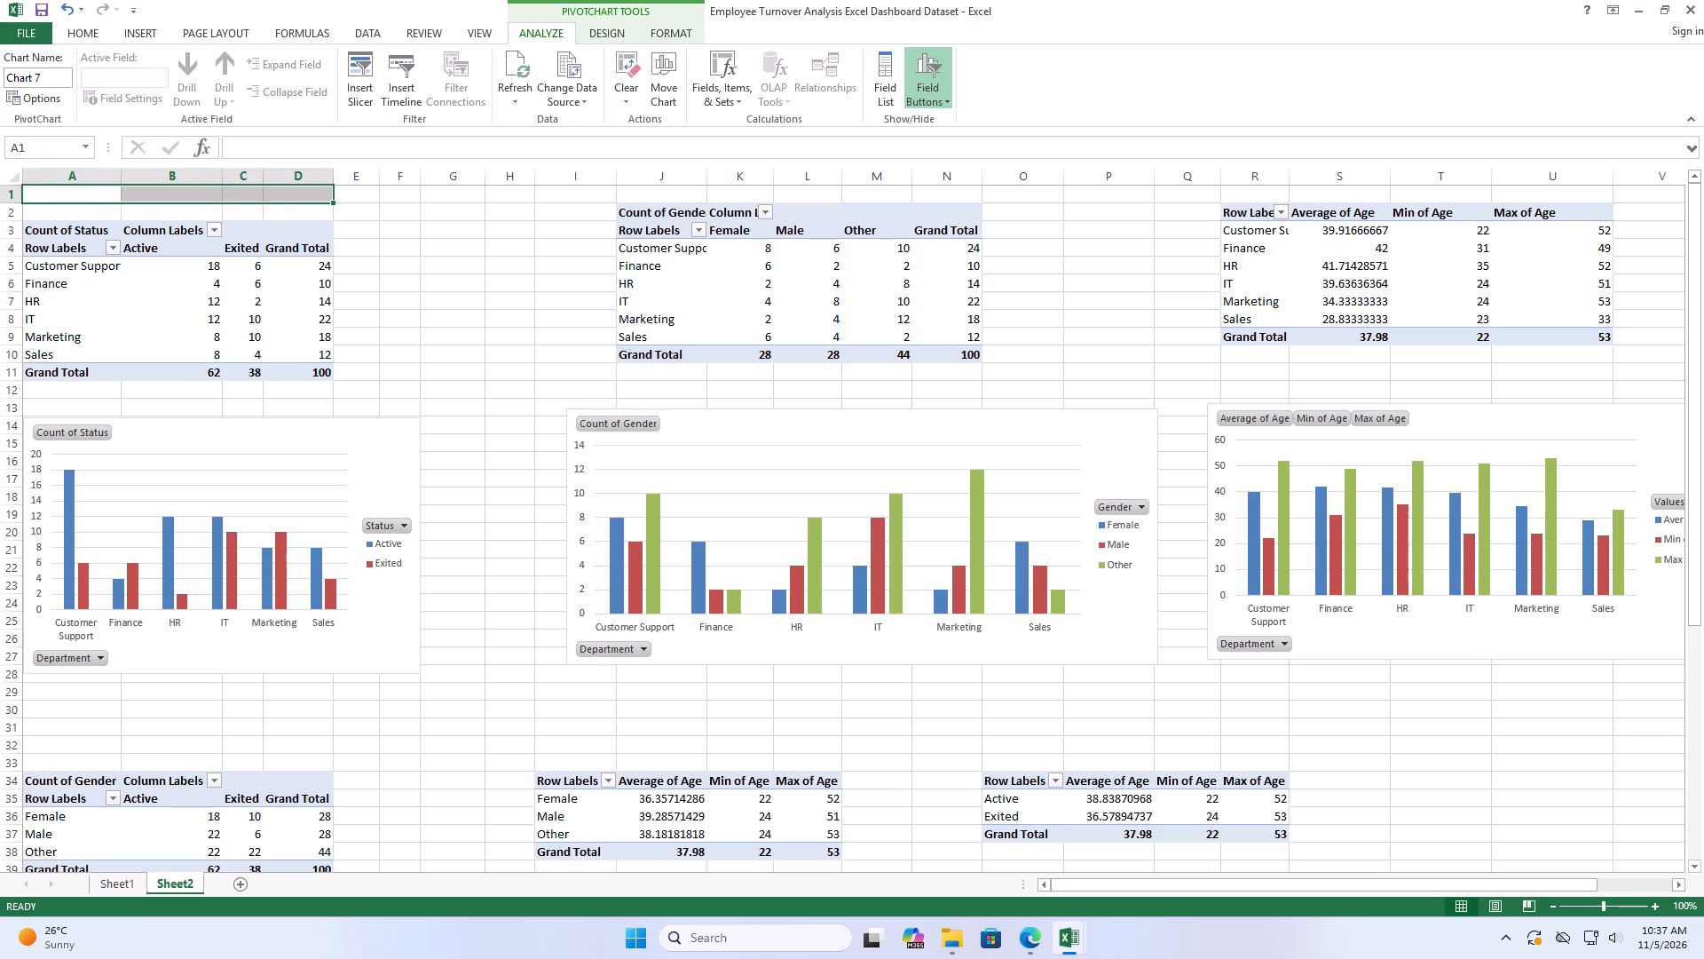
left_click(524, 95)
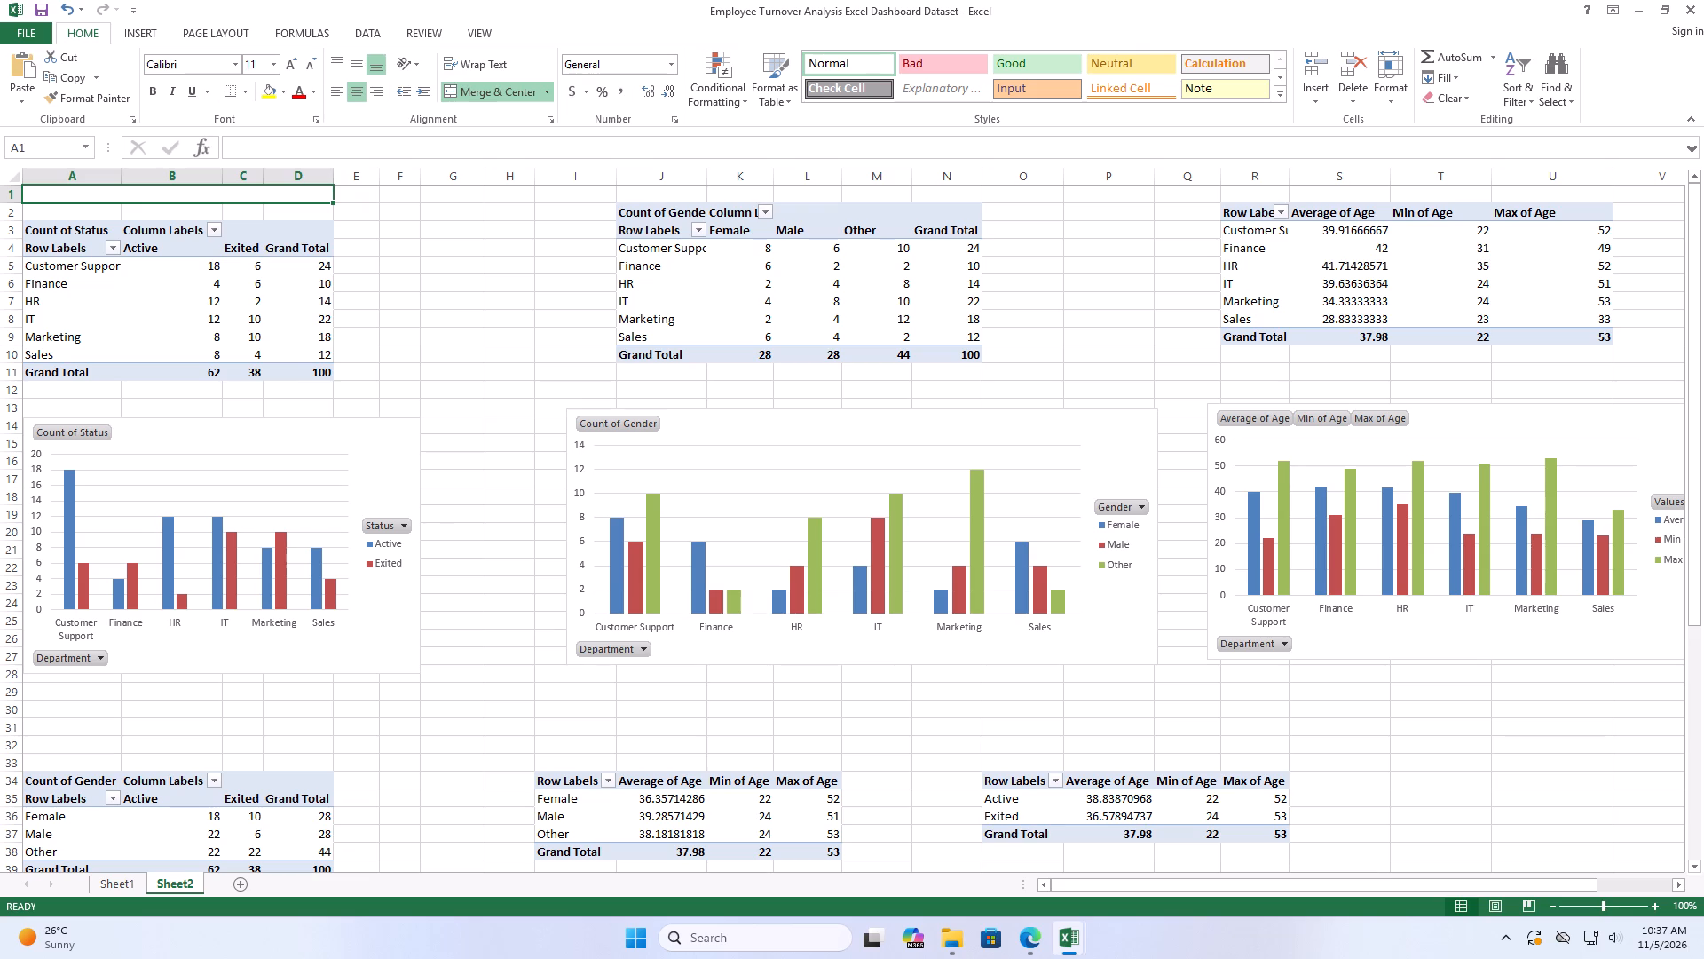
Enter the title "Department Wise Count of Active & Exited Employee" in merged cell A1.
type("Department Wise")
key("space")
type("Count nof")
key("space")
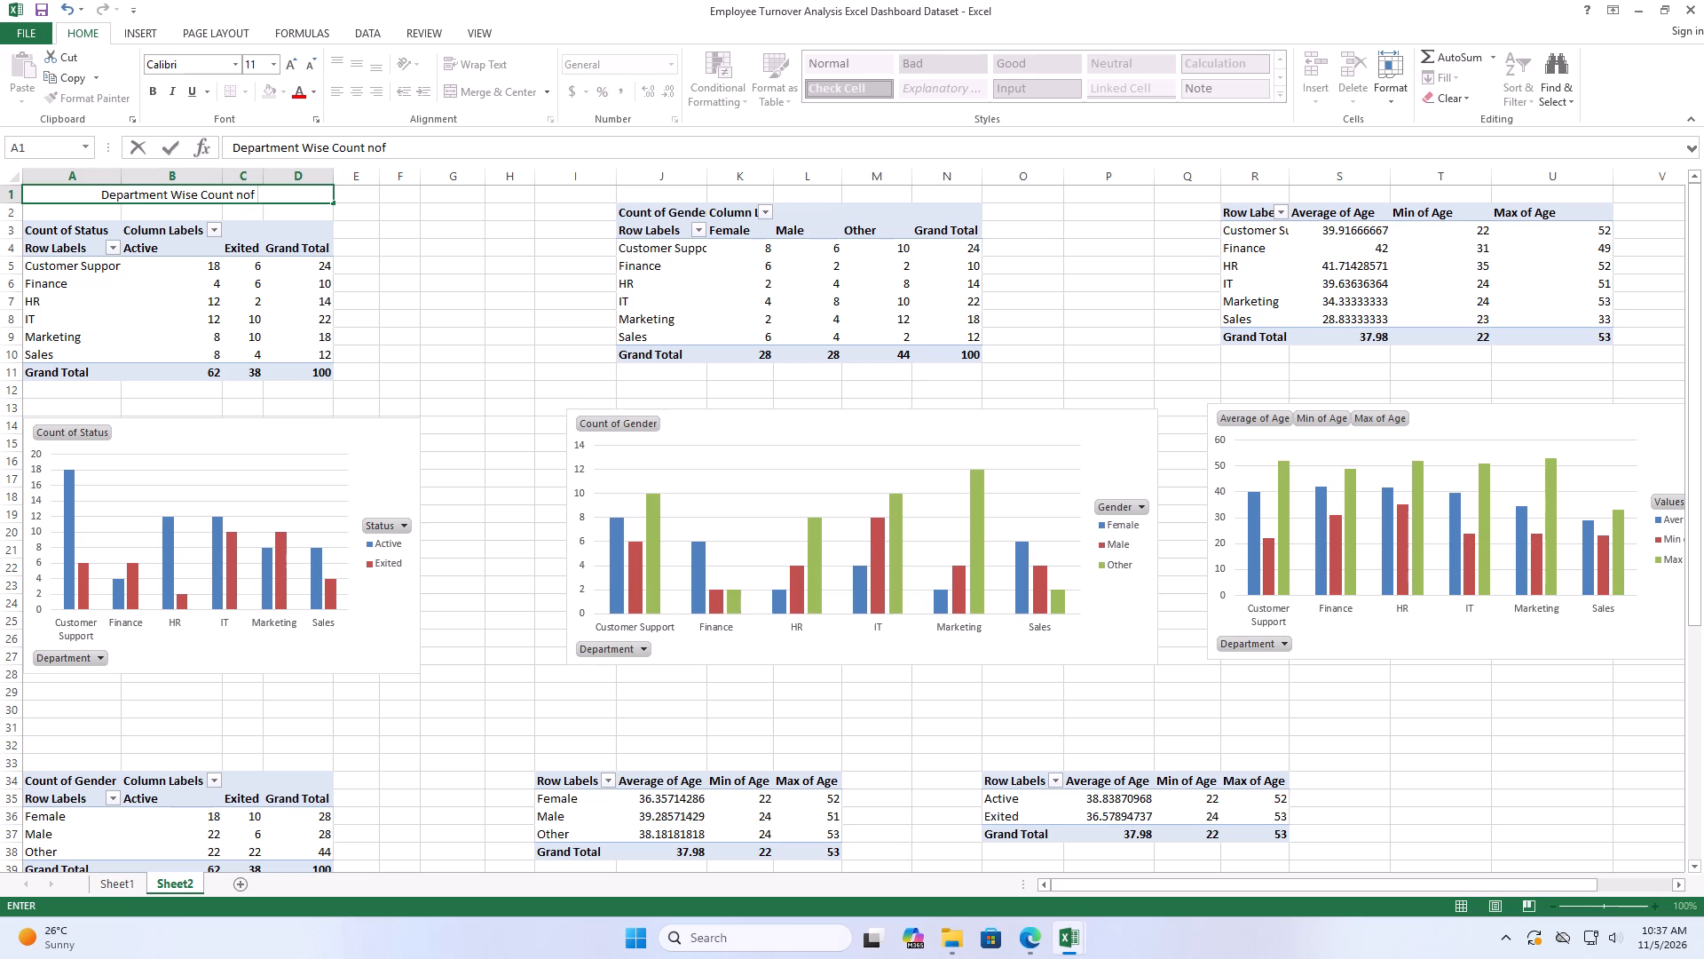
key("ctrl+p")
key("ctrl+p")
key("BackSpace")
key("BackSpace")
key("BackSpace")
key("BackSpace")
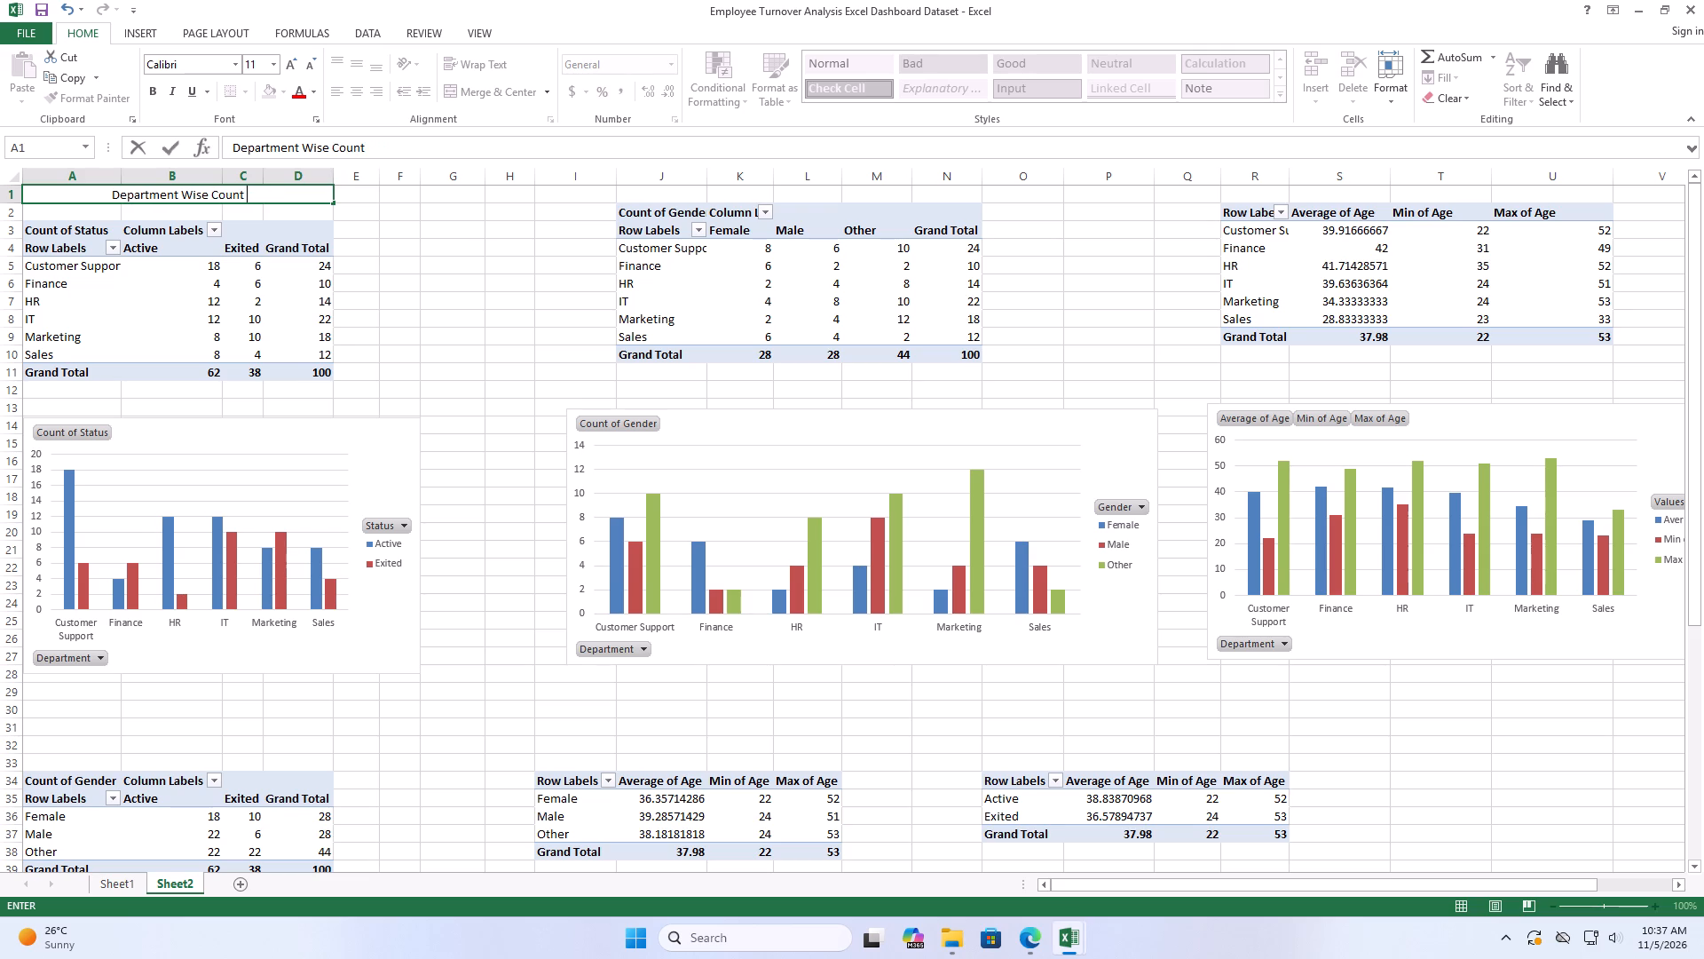
type("of Active &")
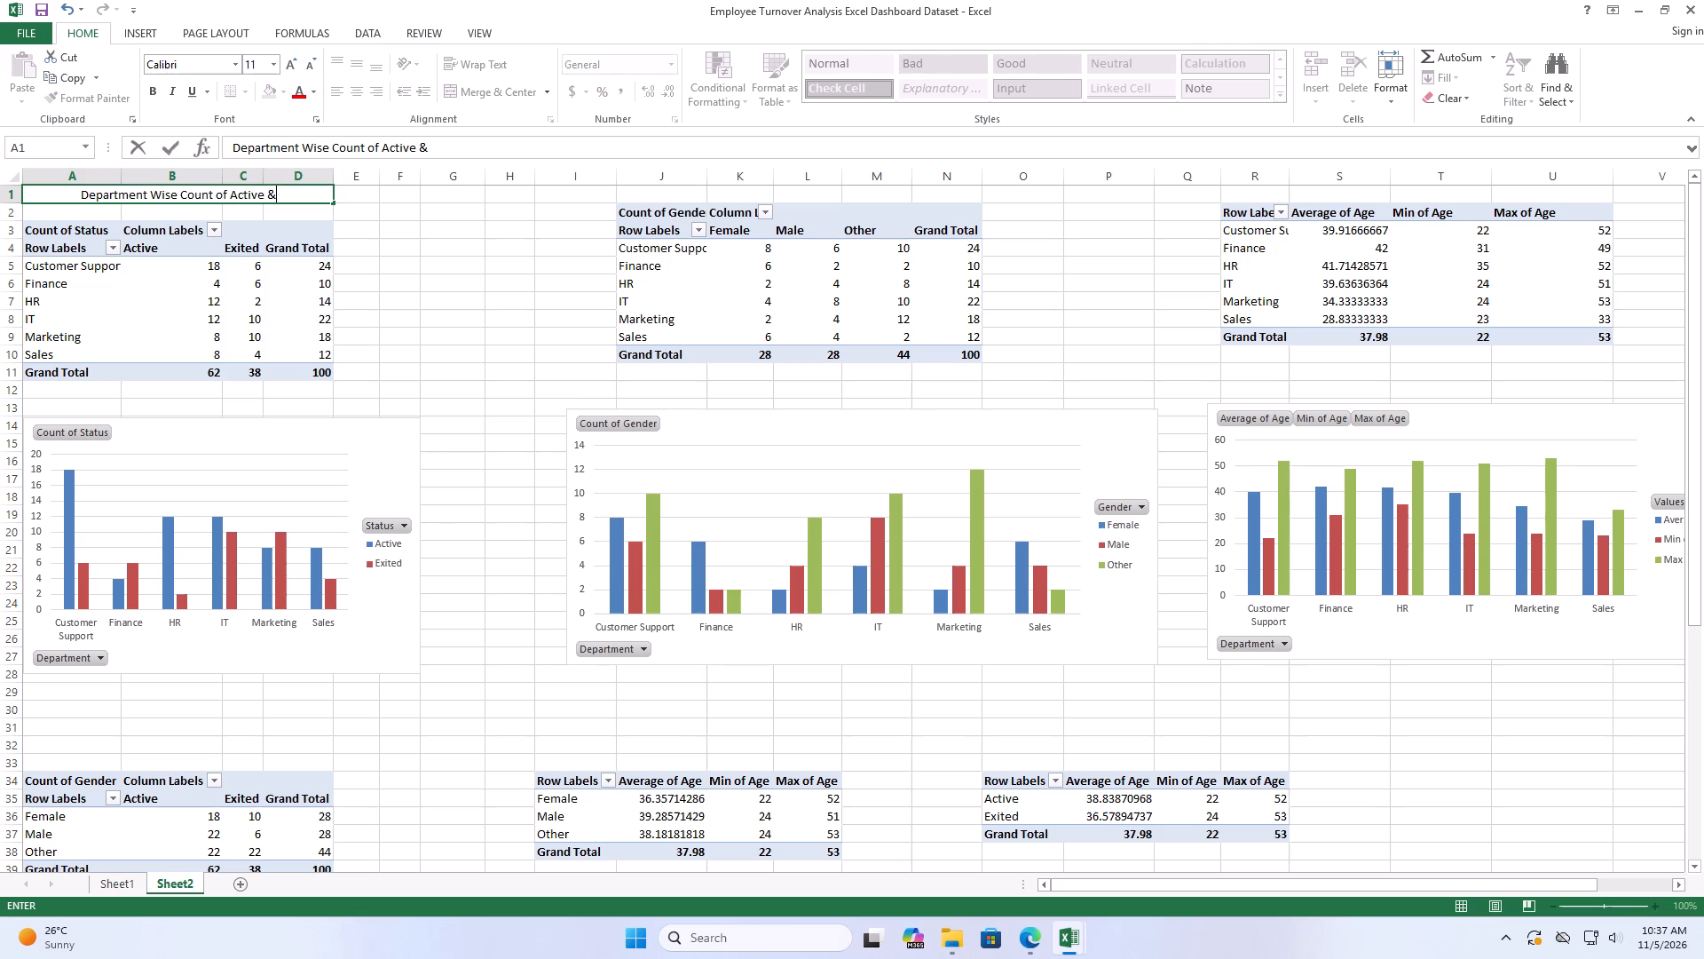
key("space")
type("Exi")
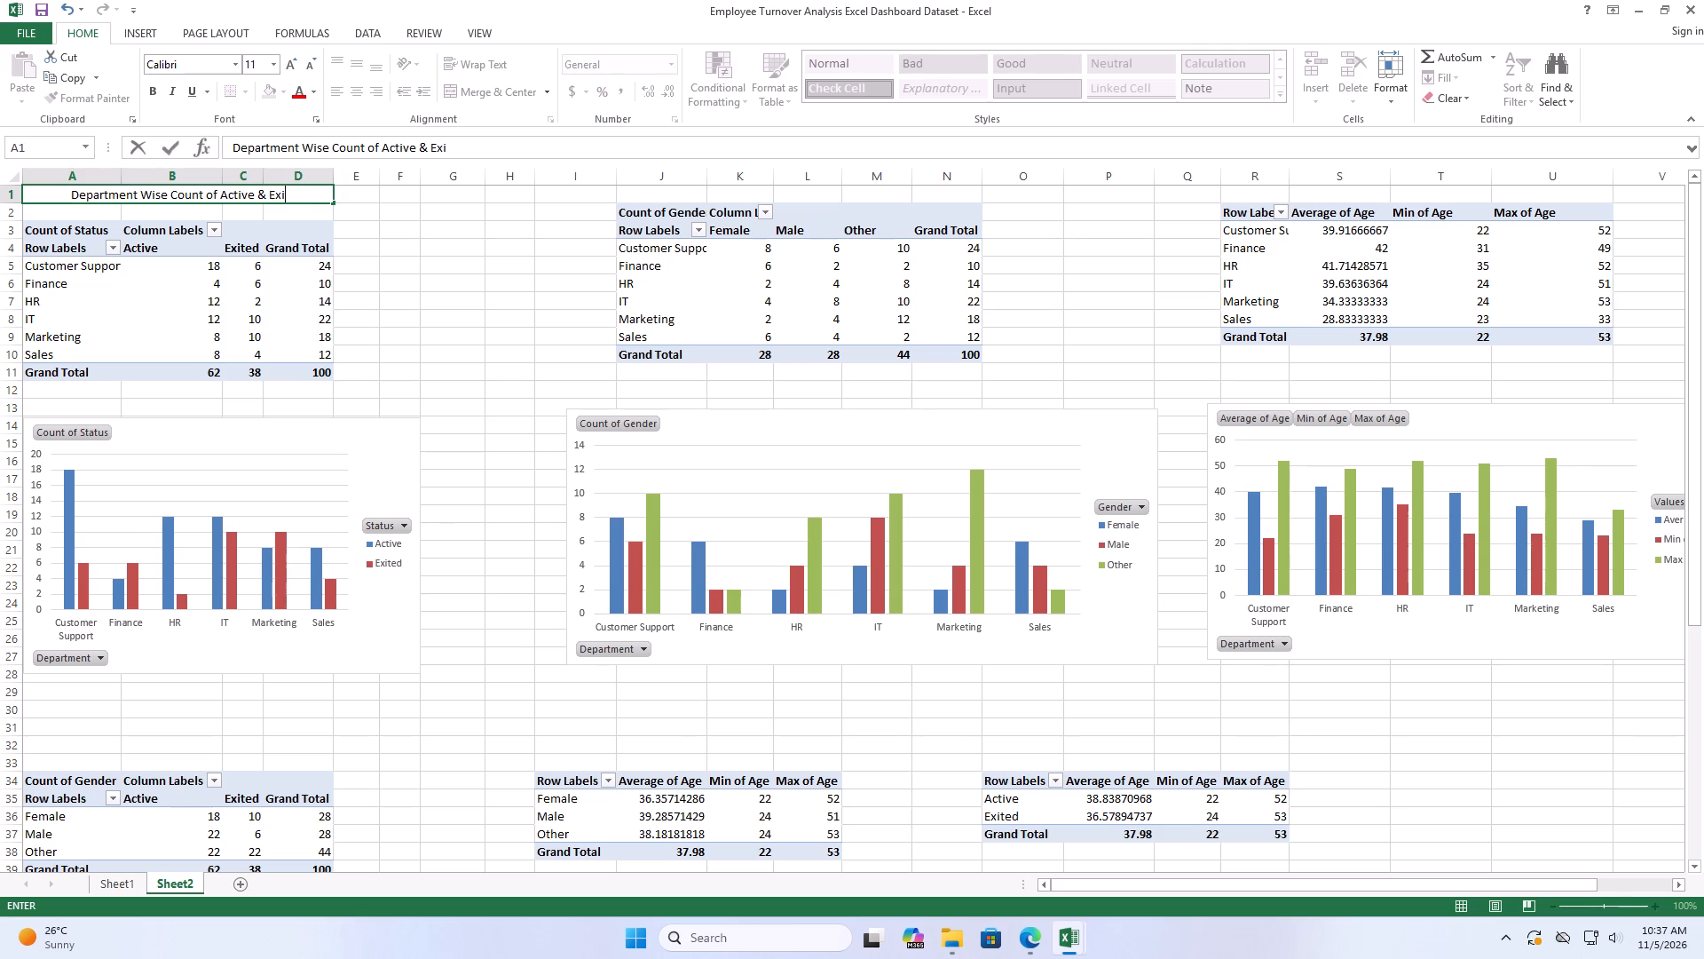
type("ted")
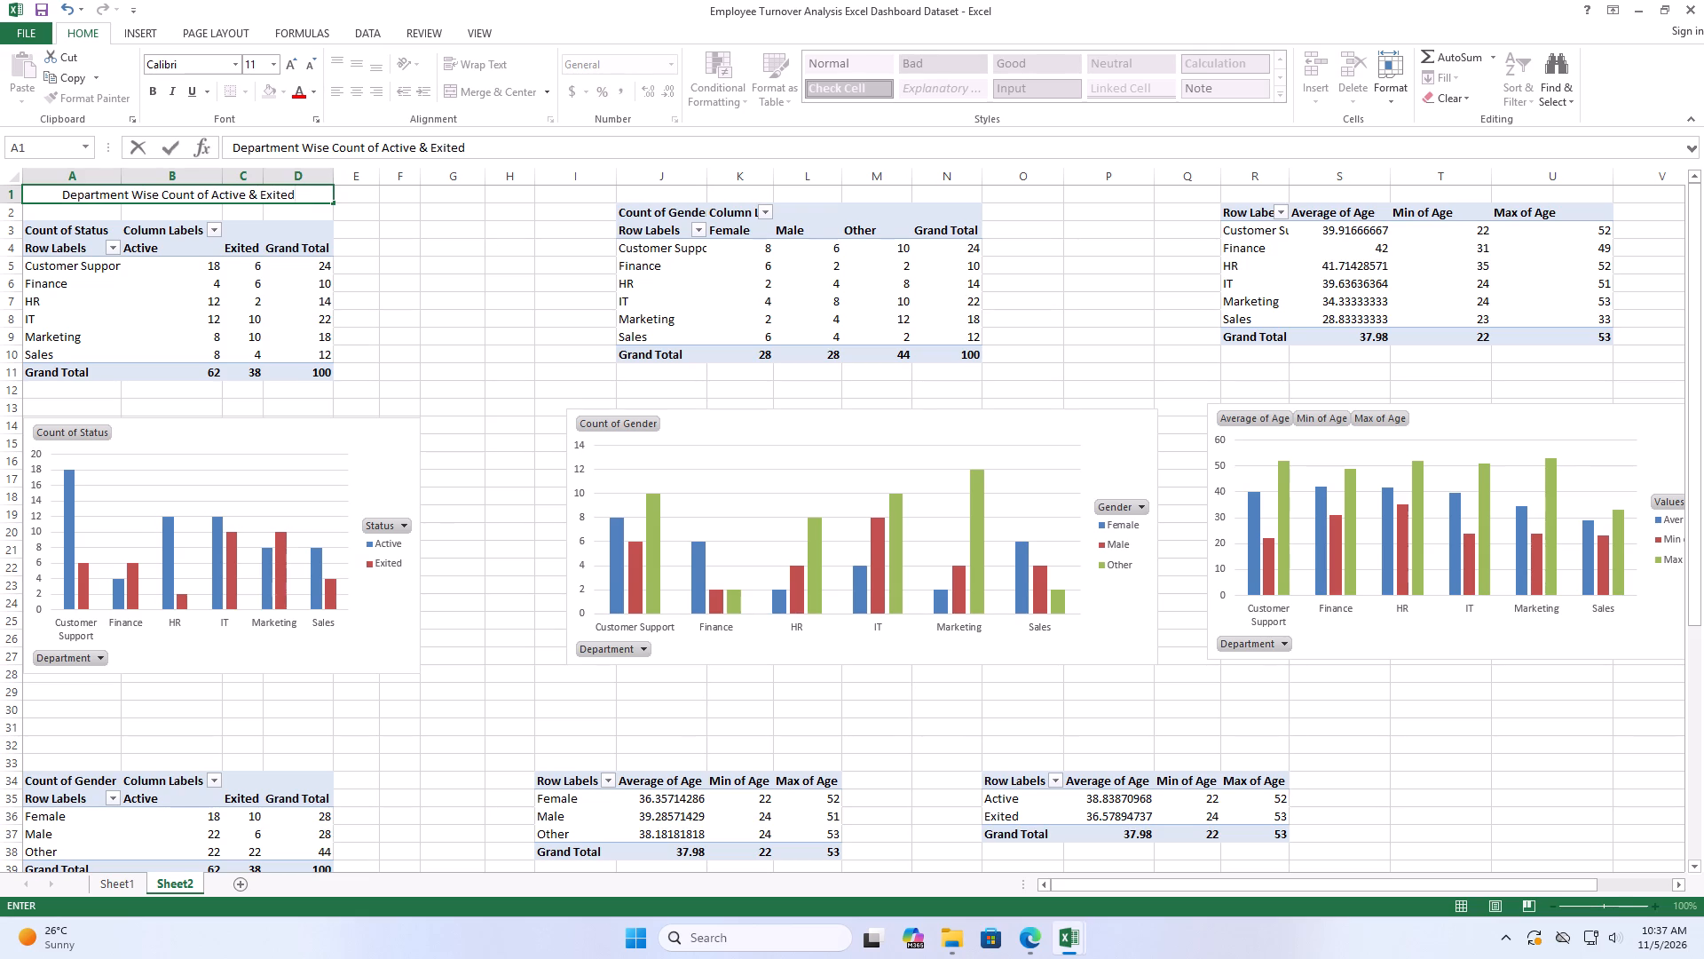
key("space")
type("Employee")
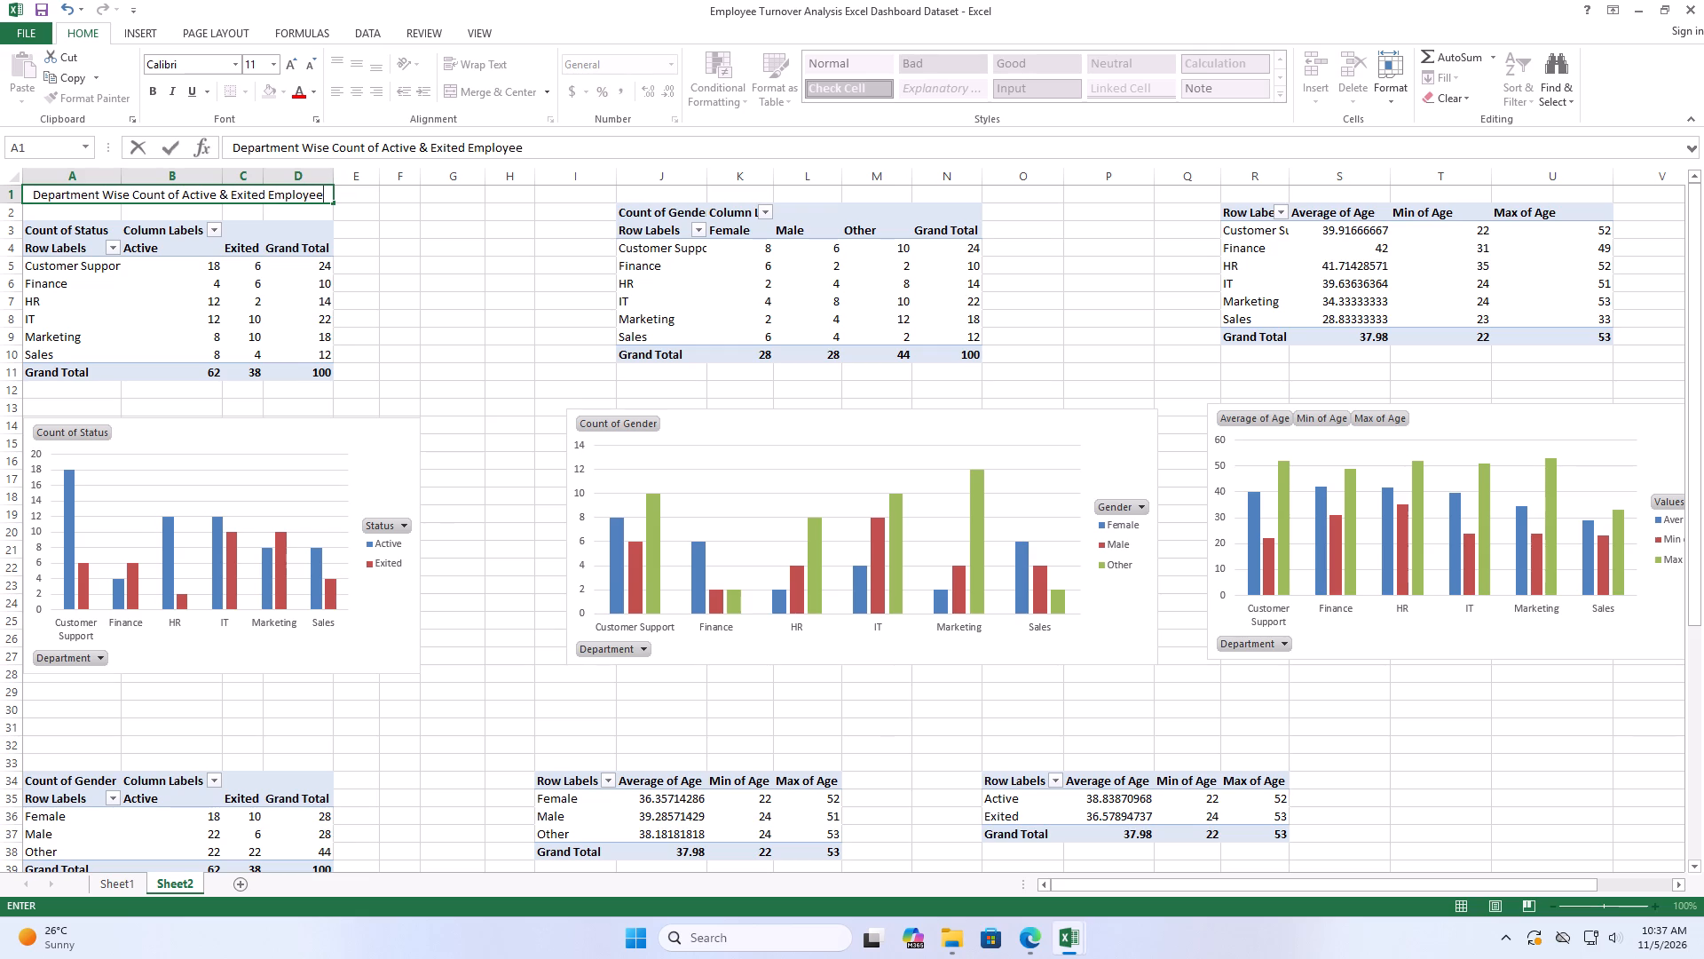
key("ctrl+a")
key("ctrl+b")
key("Return")
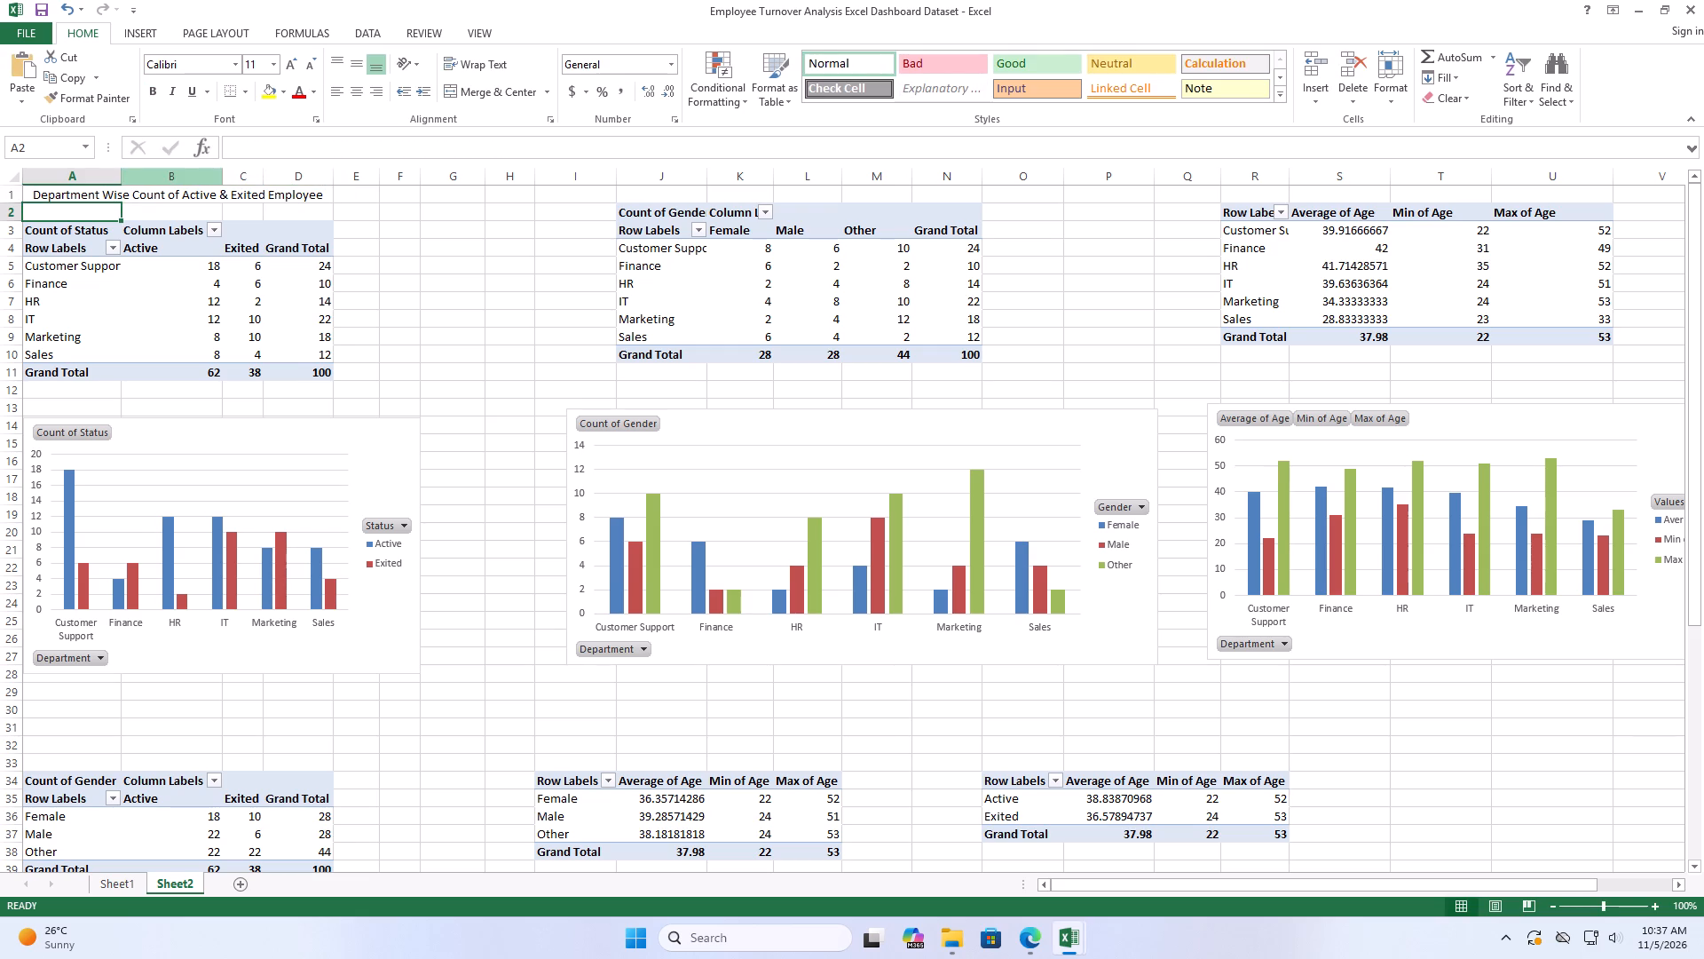
Make the title in cell A1 bold.
left_click(209, 197)
key("ctrl+b")
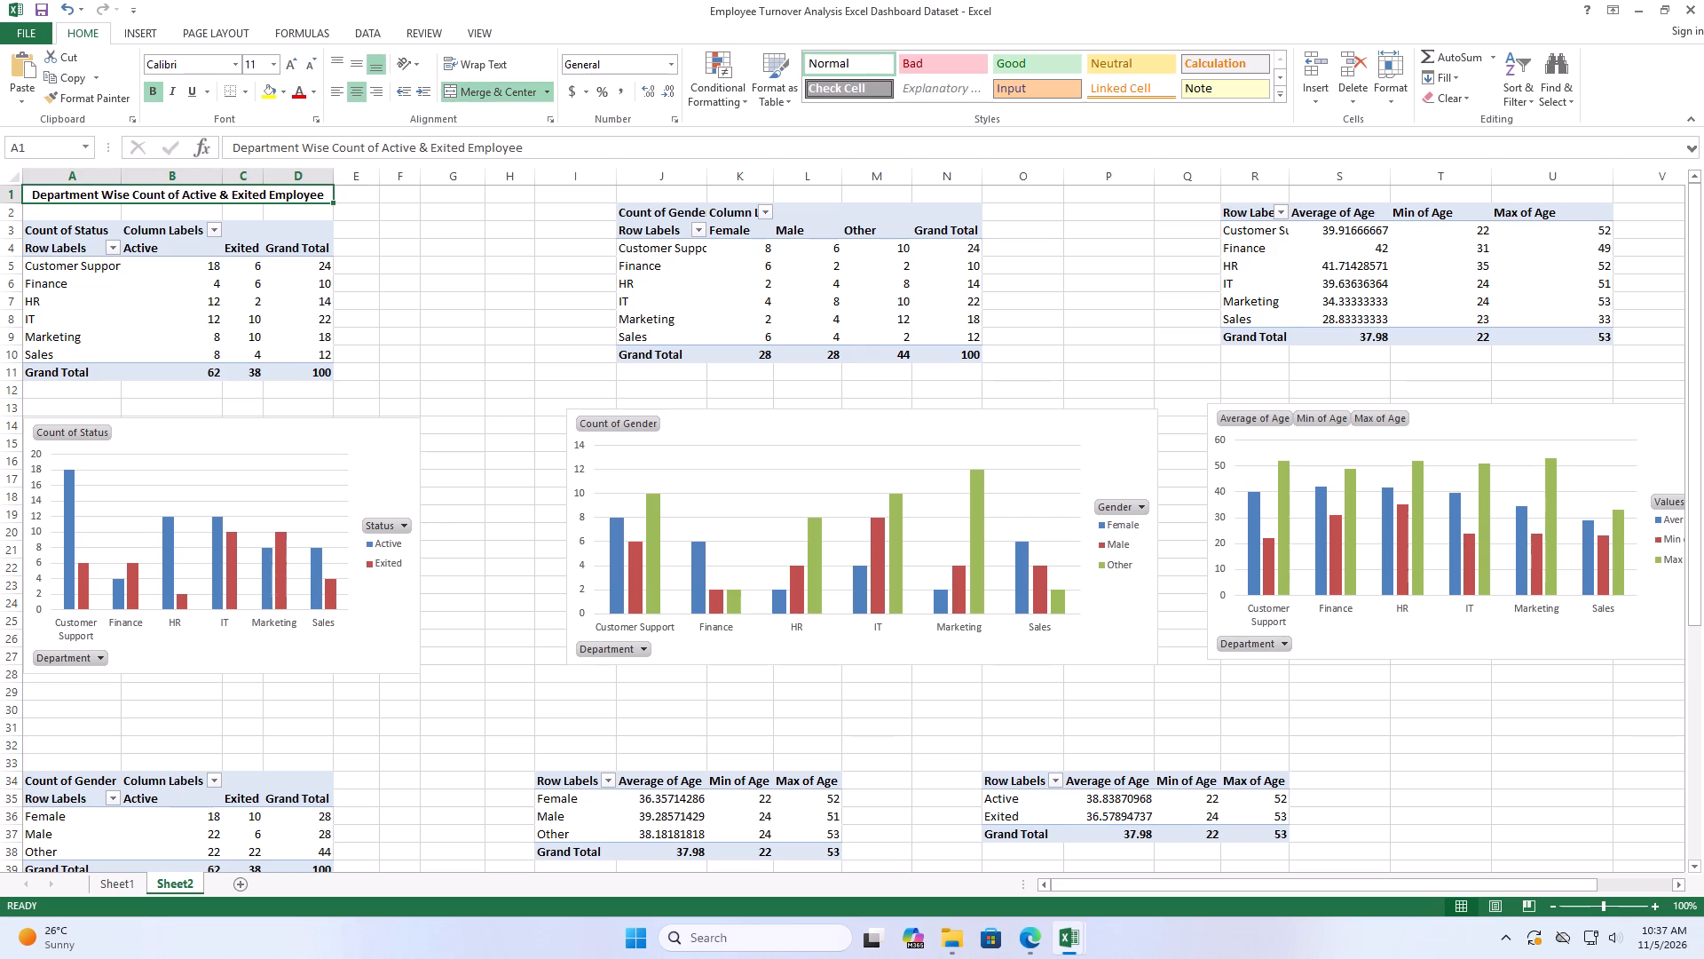
left_click(479, 331)
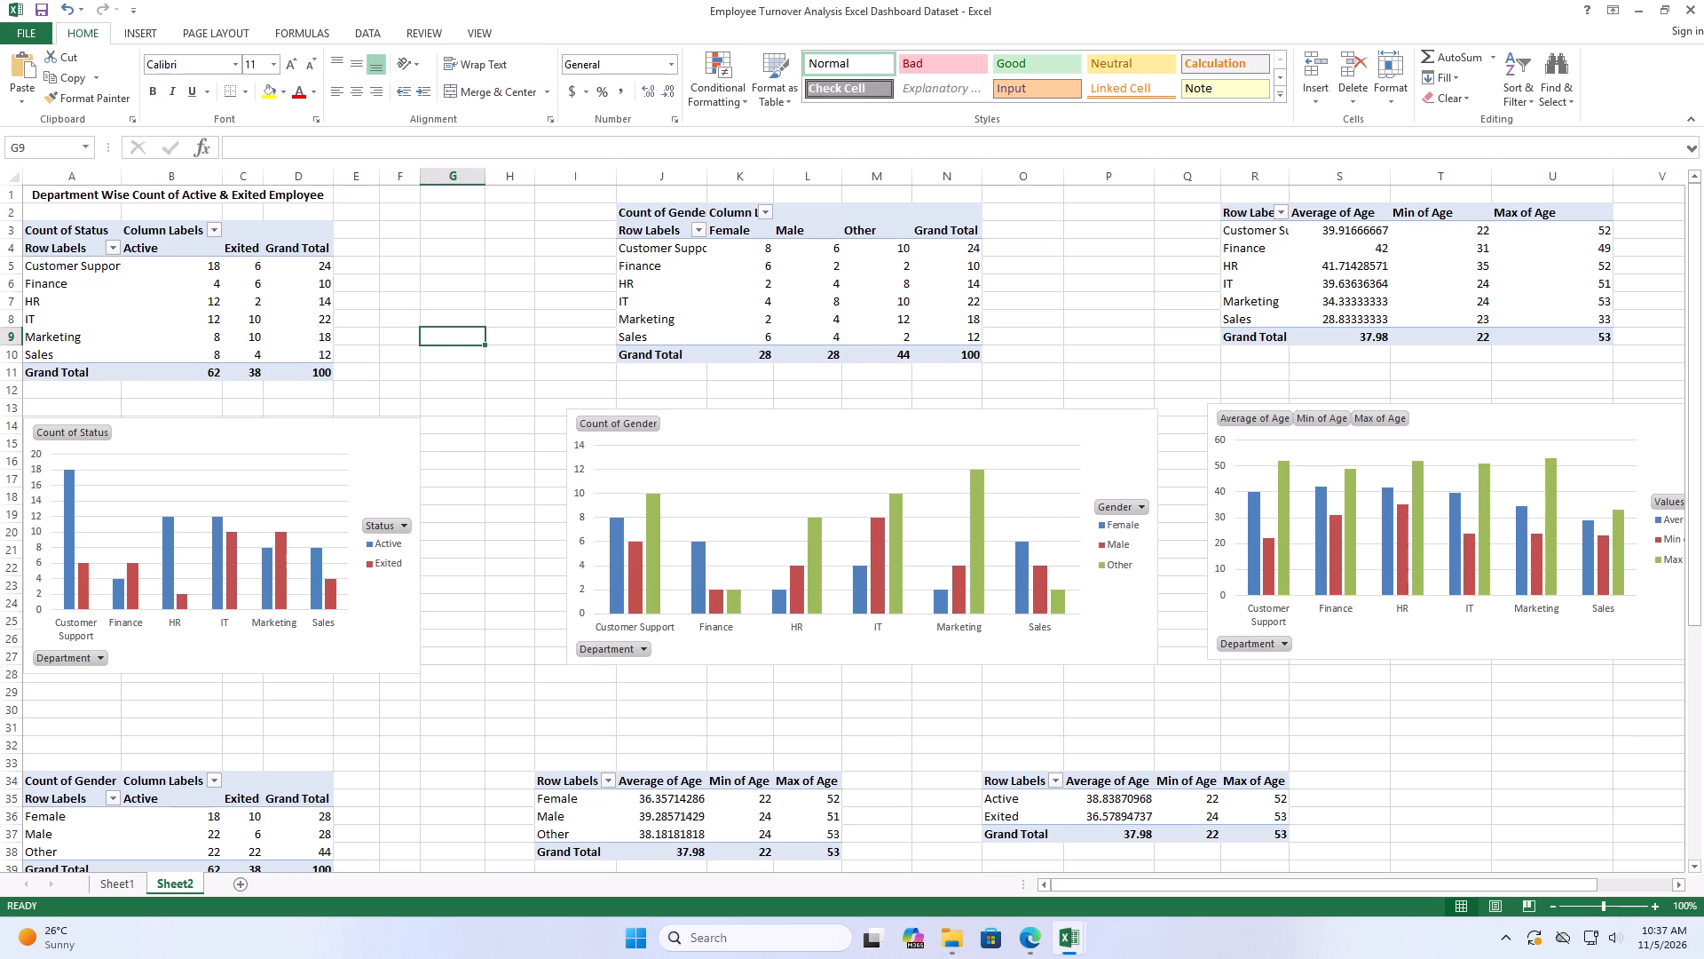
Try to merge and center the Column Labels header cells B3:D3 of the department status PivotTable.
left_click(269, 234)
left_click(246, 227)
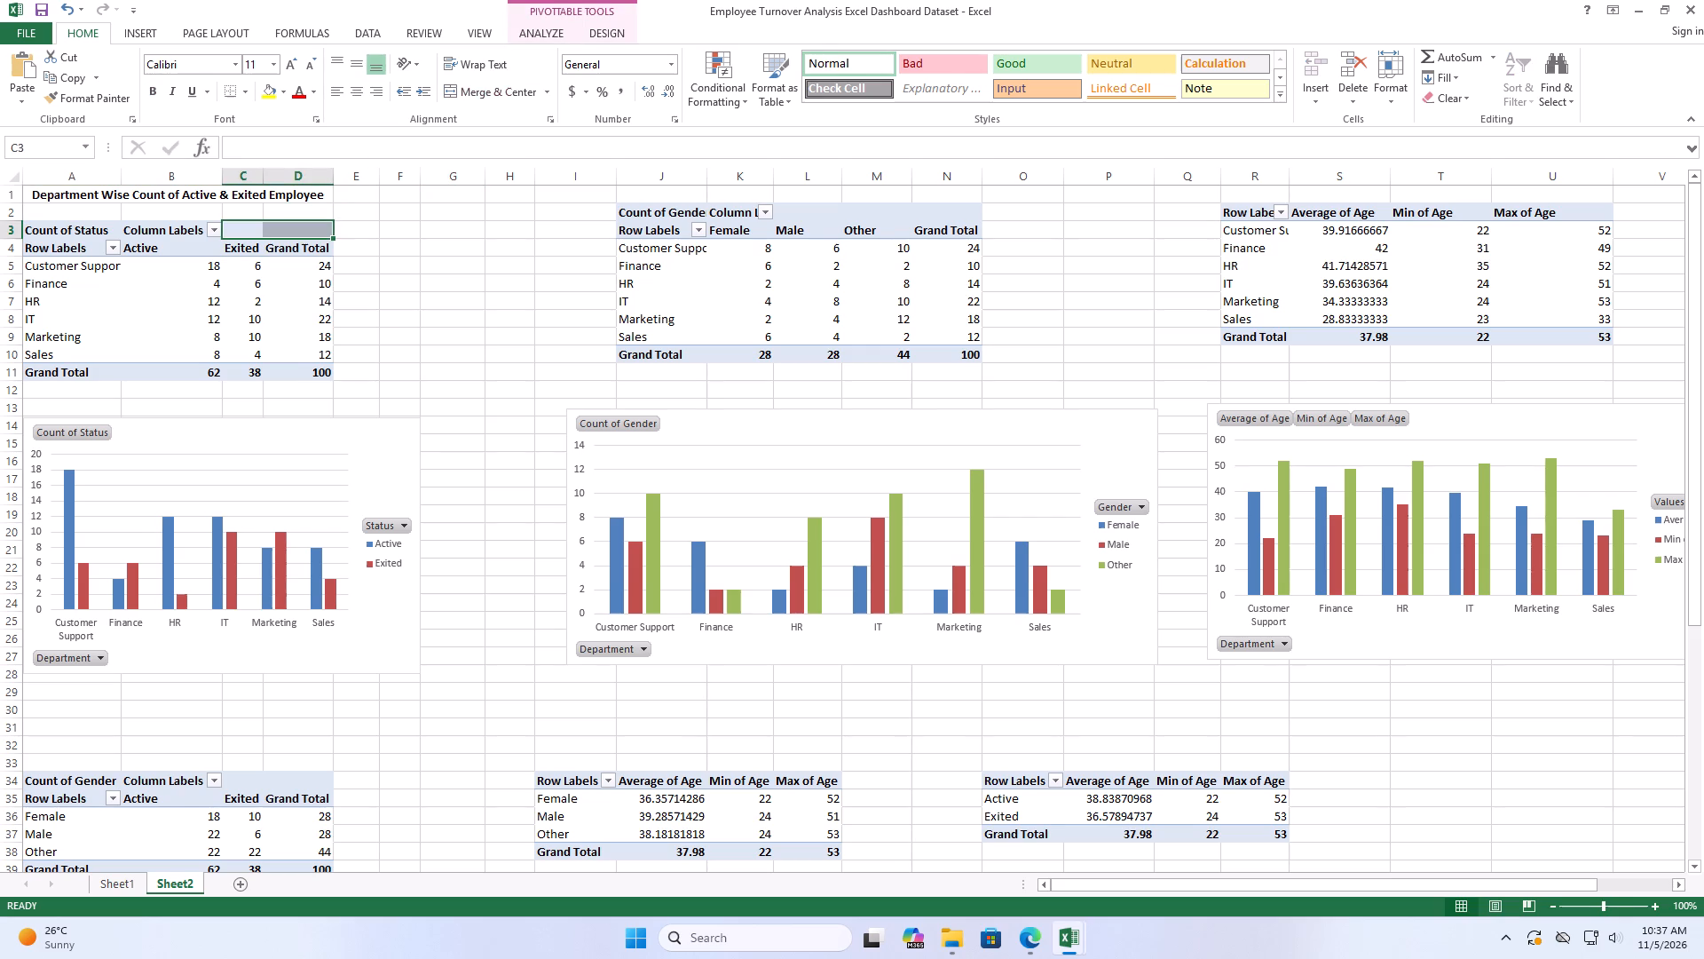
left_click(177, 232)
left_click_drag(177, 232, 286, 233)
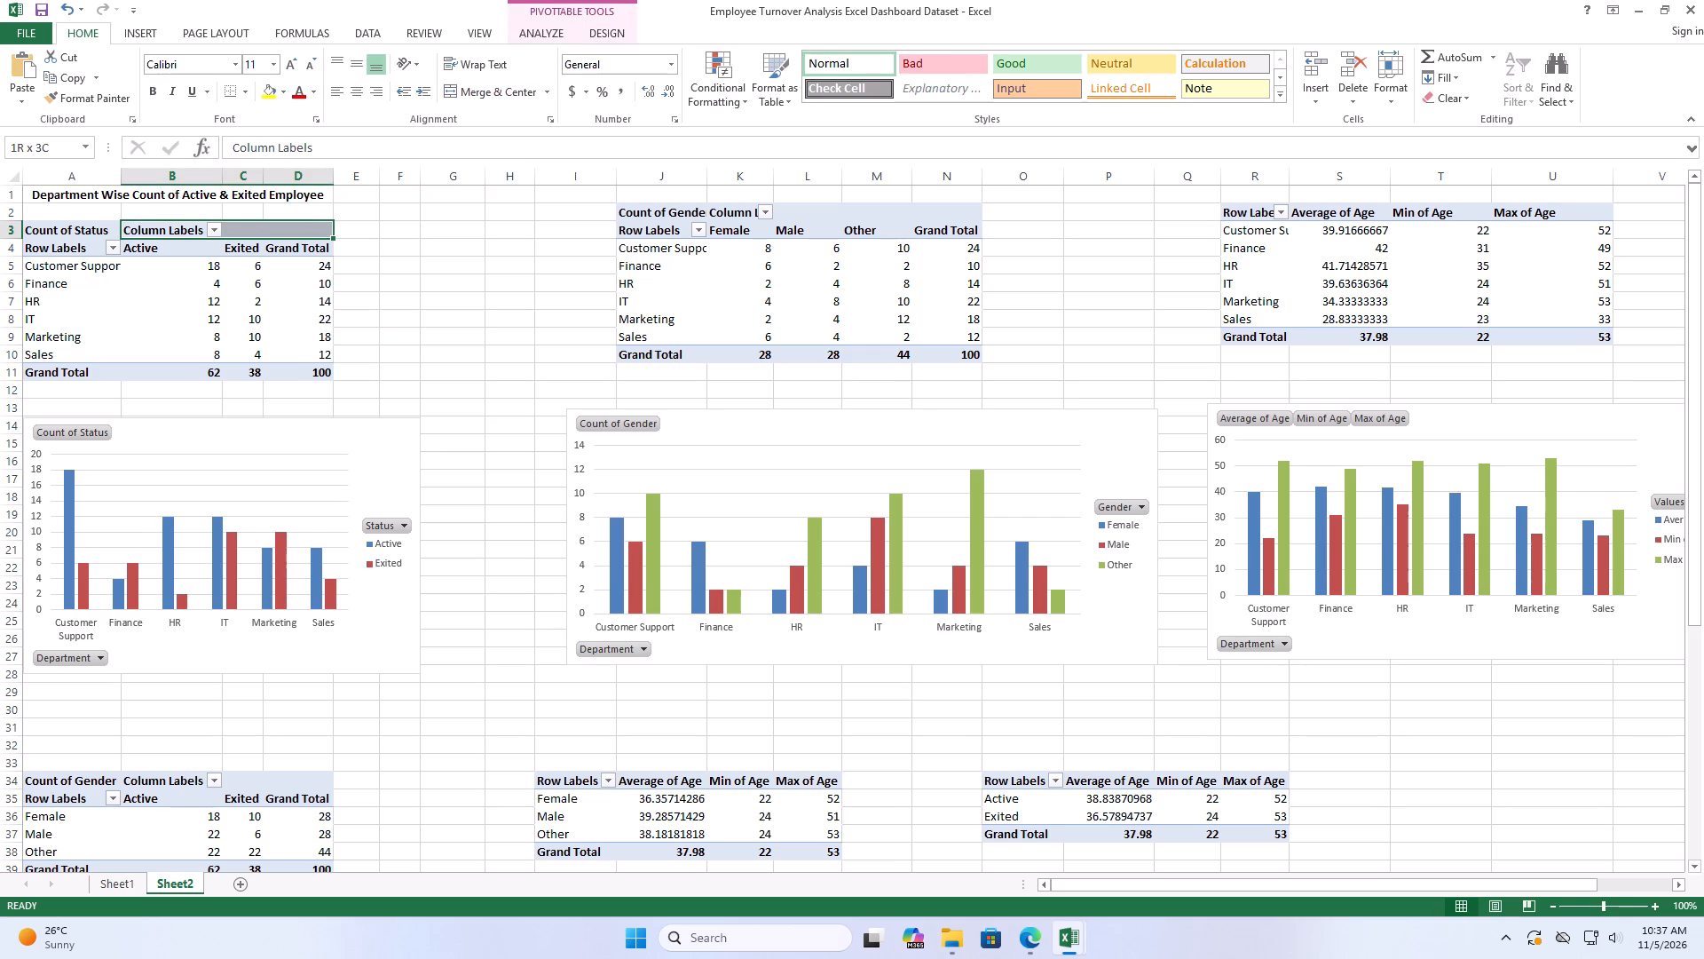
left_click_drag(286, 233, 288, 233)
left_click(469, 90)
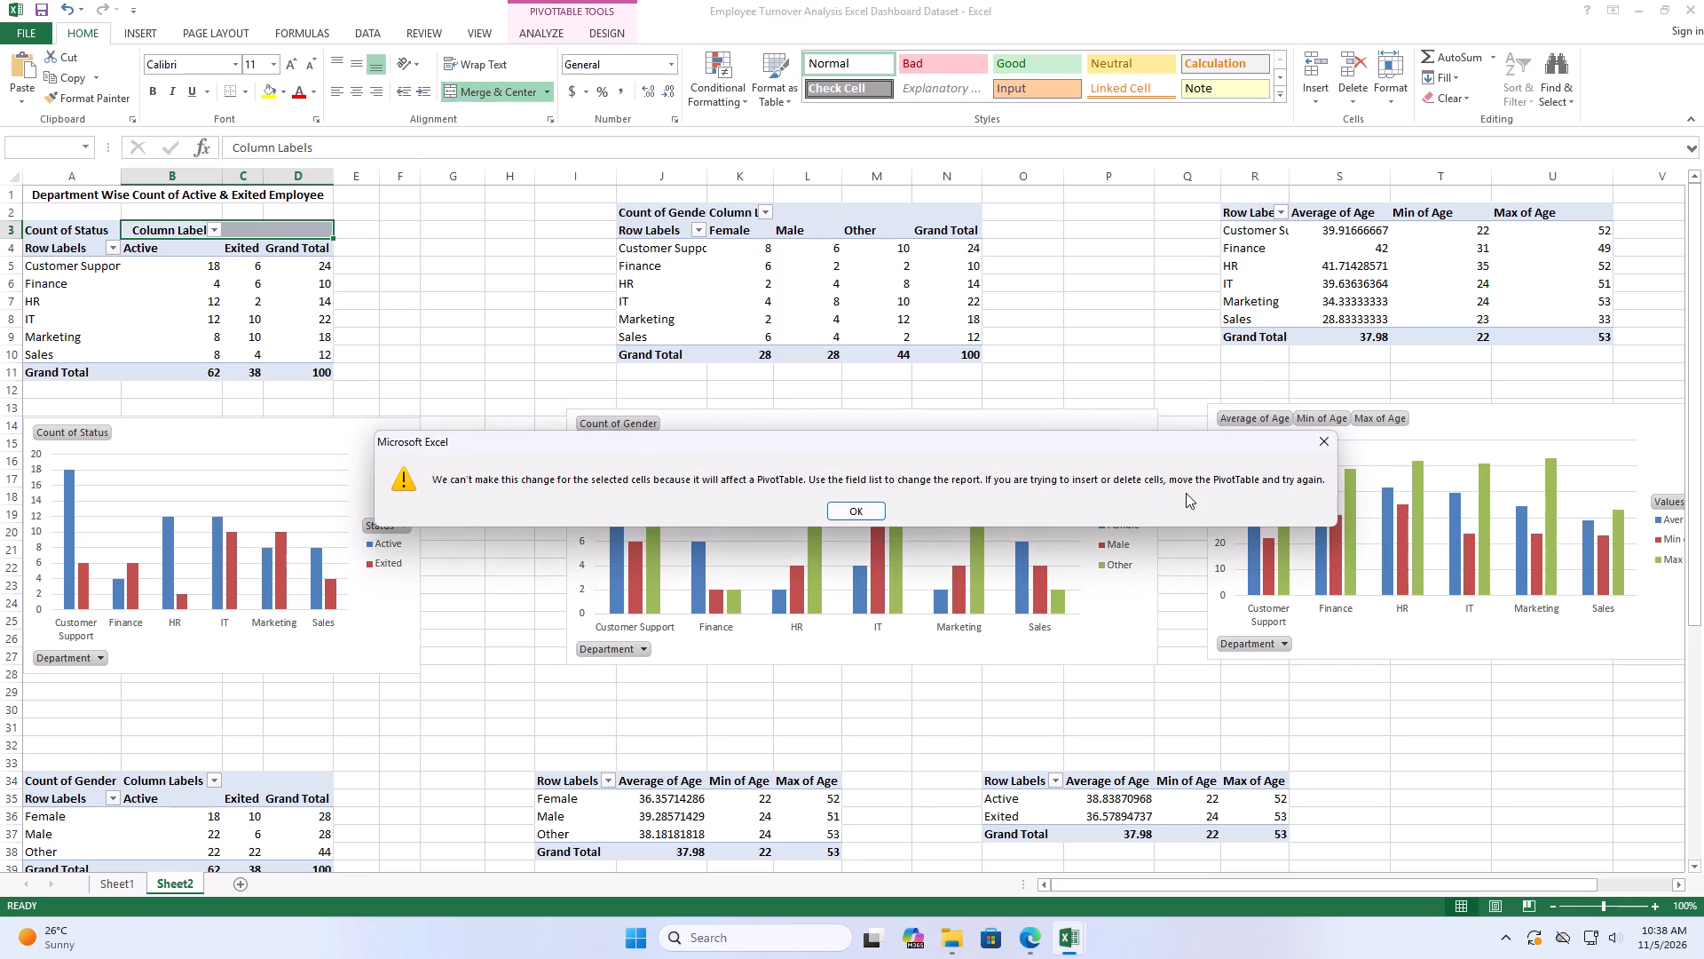
Add axis titles and a chart title to the department status PivotChart.
left_click(1319, 448)
left_click(452, 408)
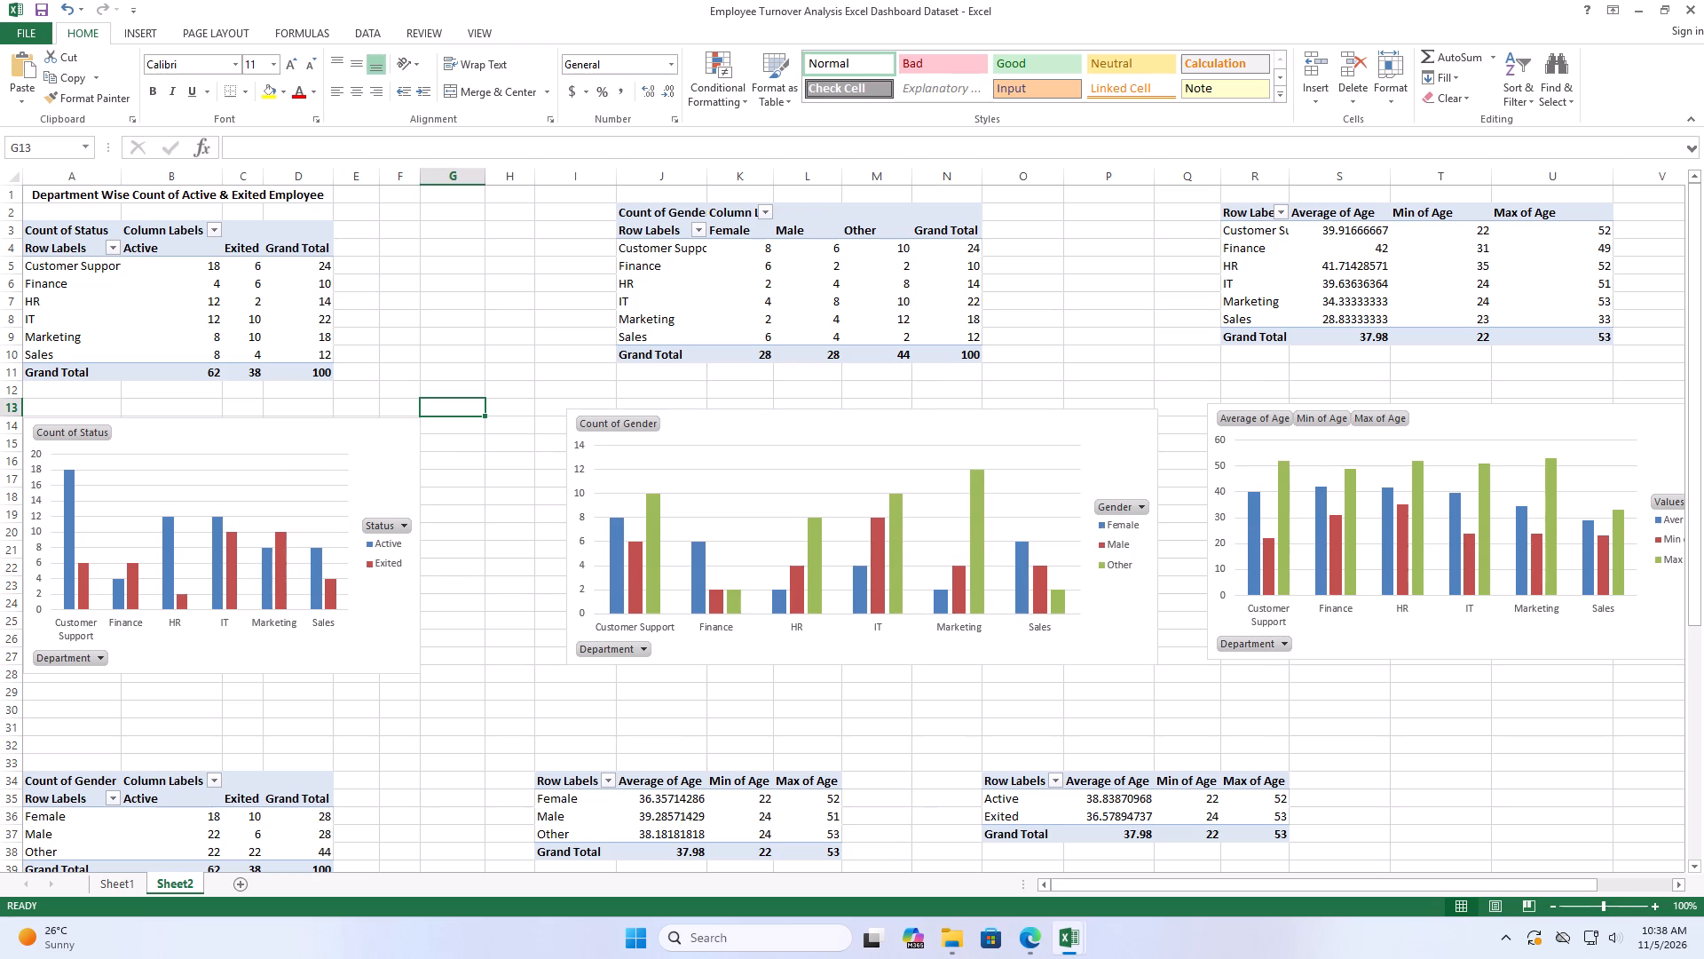
left_click(288, 439)
left_click(446, 433)
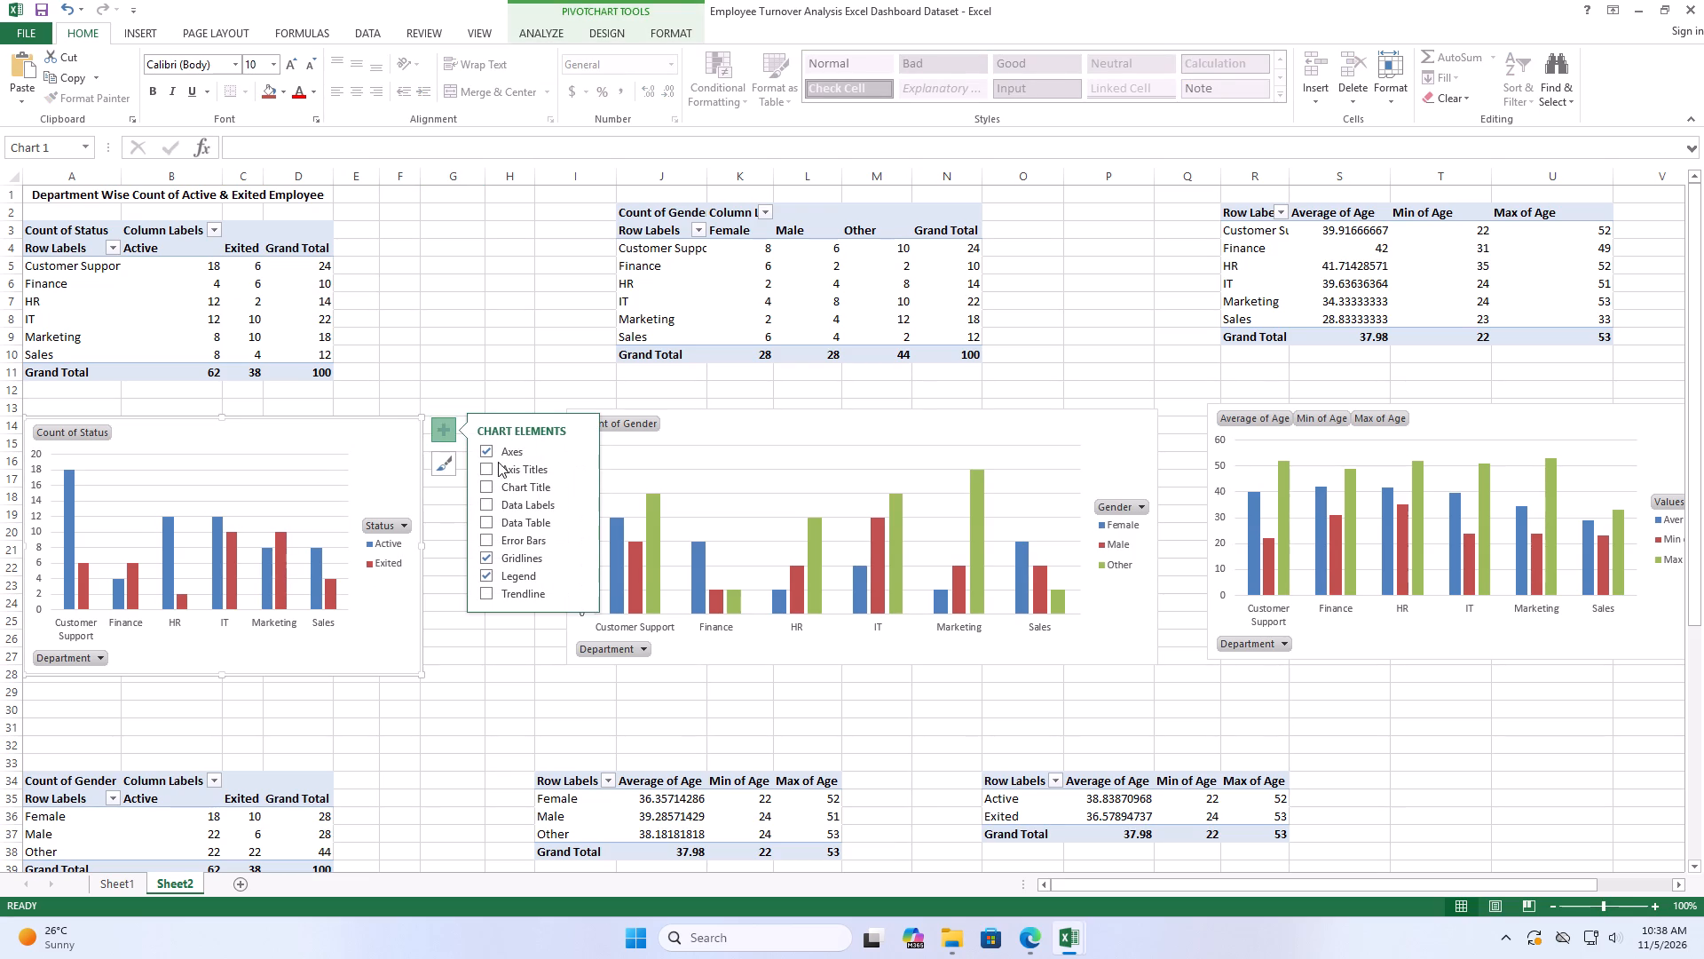
left_click(489, 470)
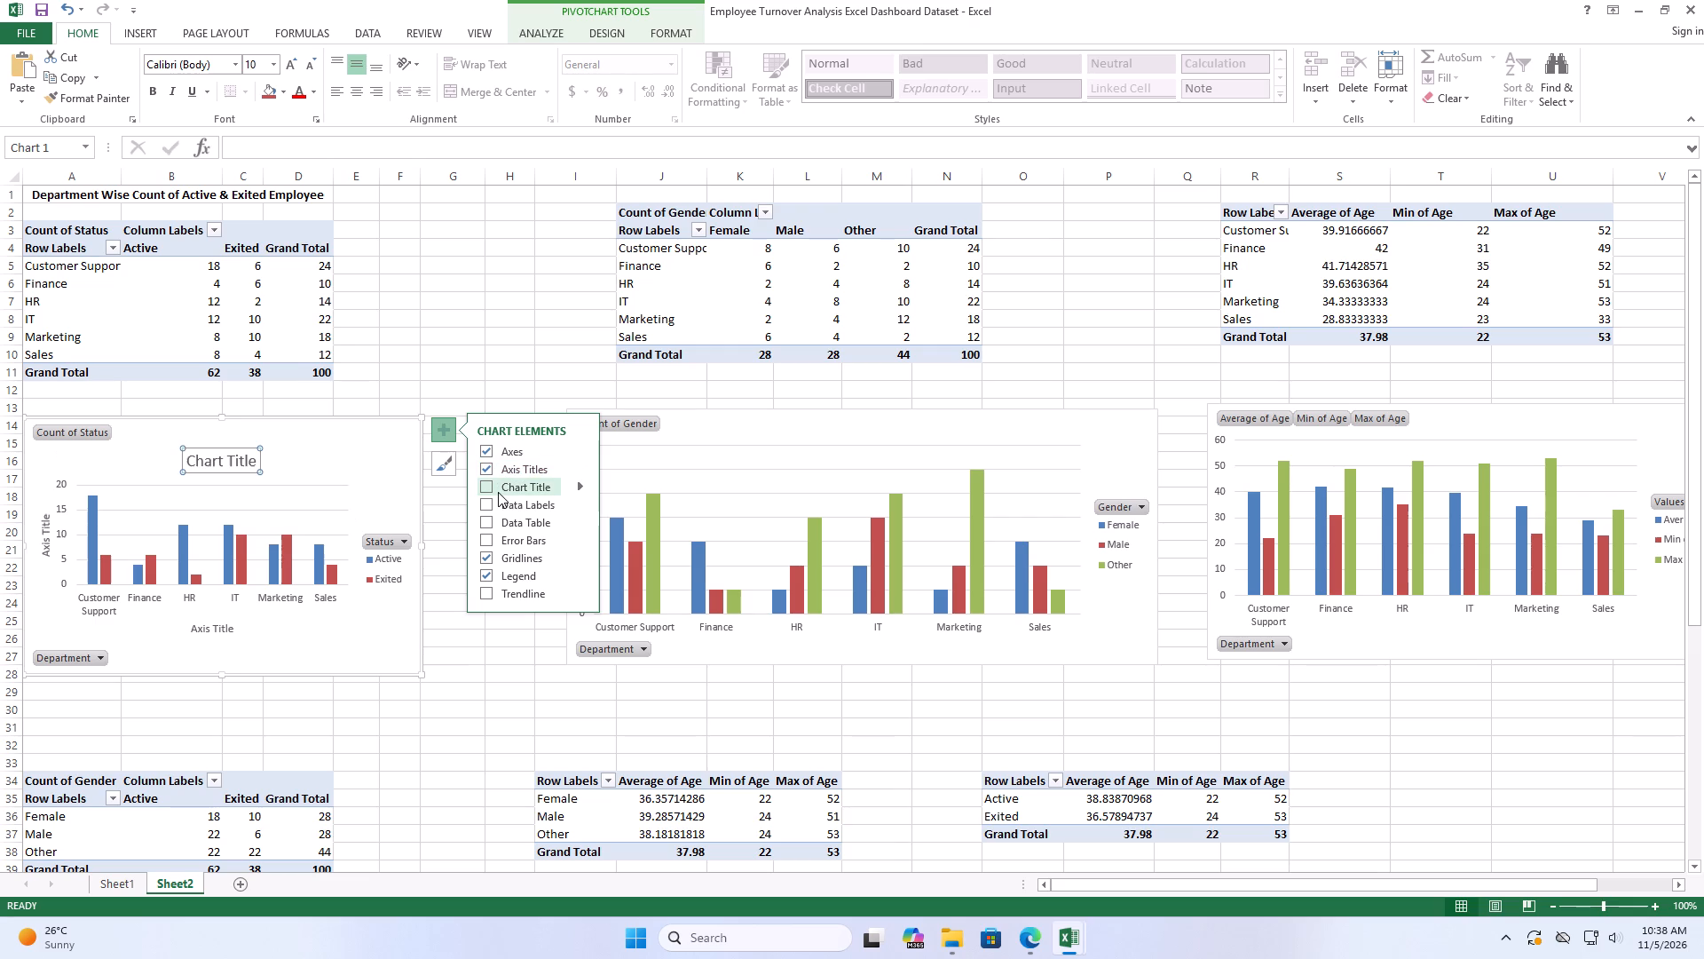
left_click(498, 492)
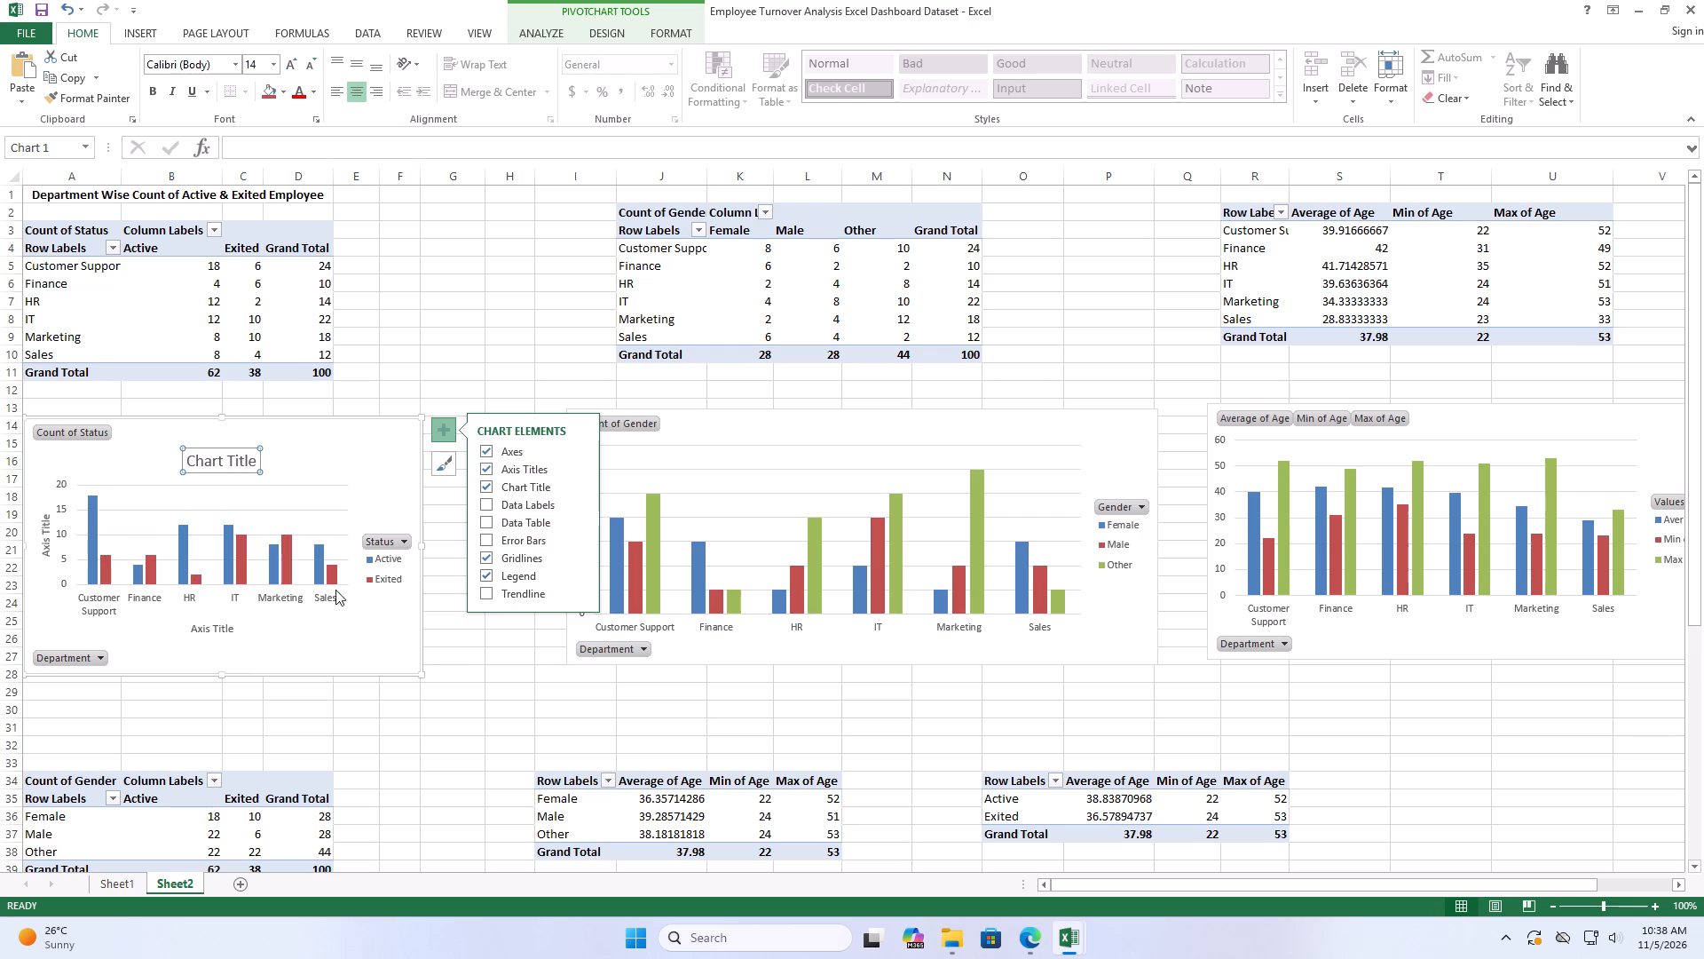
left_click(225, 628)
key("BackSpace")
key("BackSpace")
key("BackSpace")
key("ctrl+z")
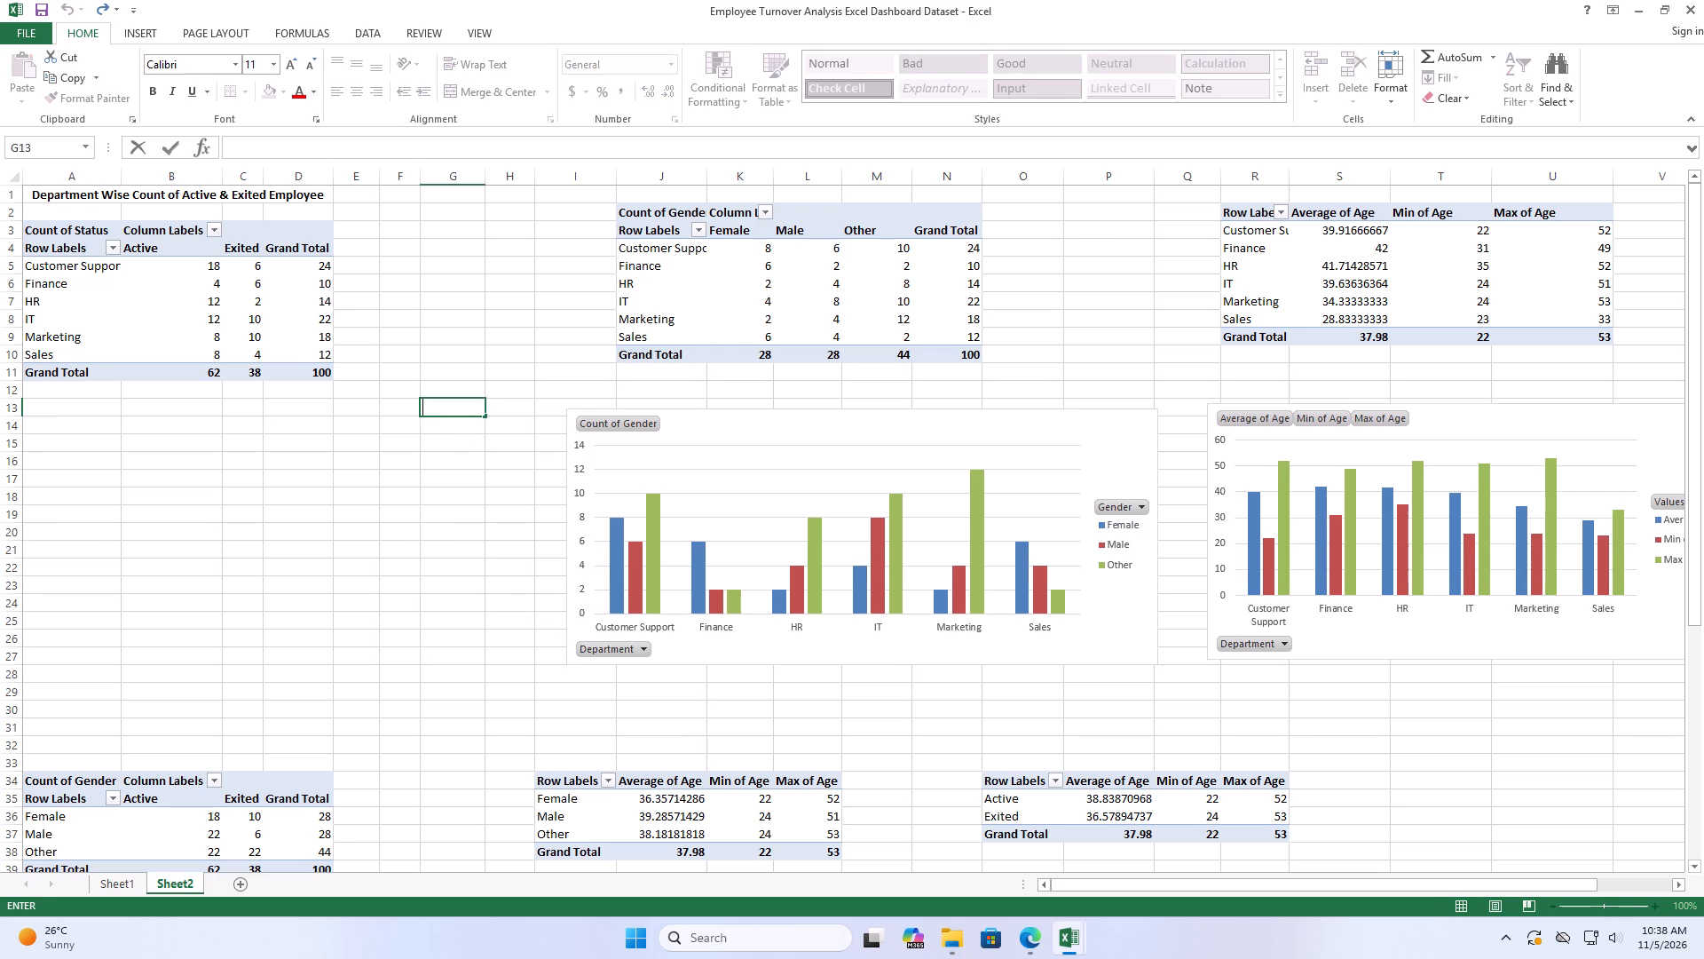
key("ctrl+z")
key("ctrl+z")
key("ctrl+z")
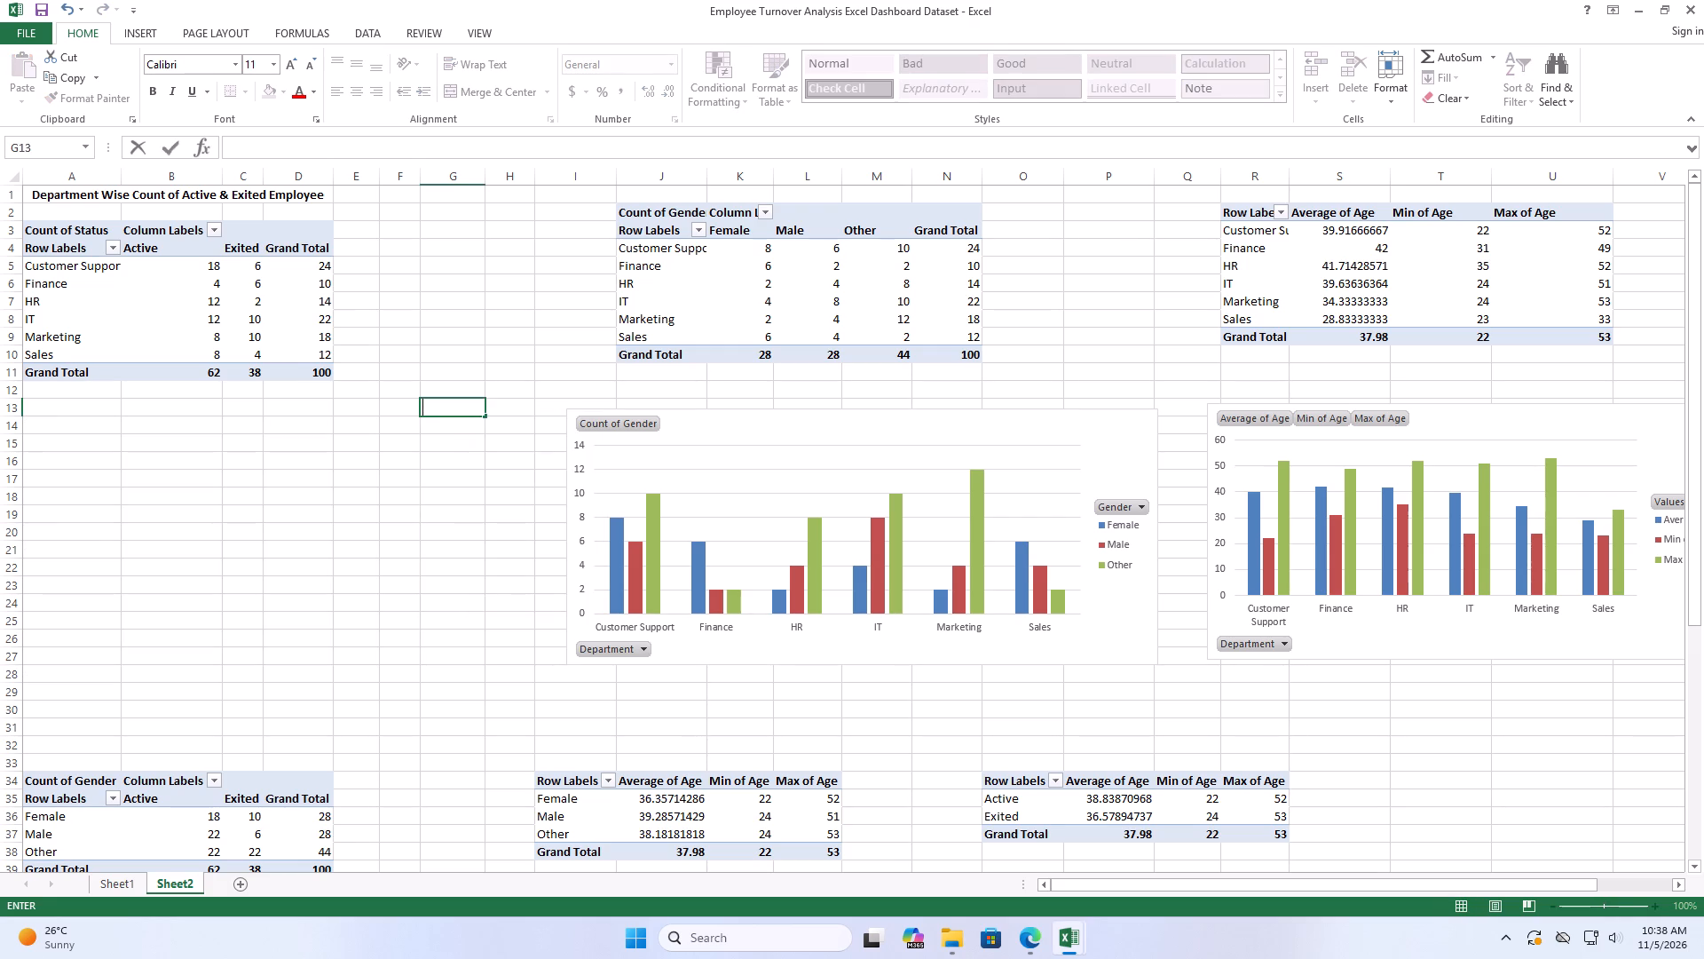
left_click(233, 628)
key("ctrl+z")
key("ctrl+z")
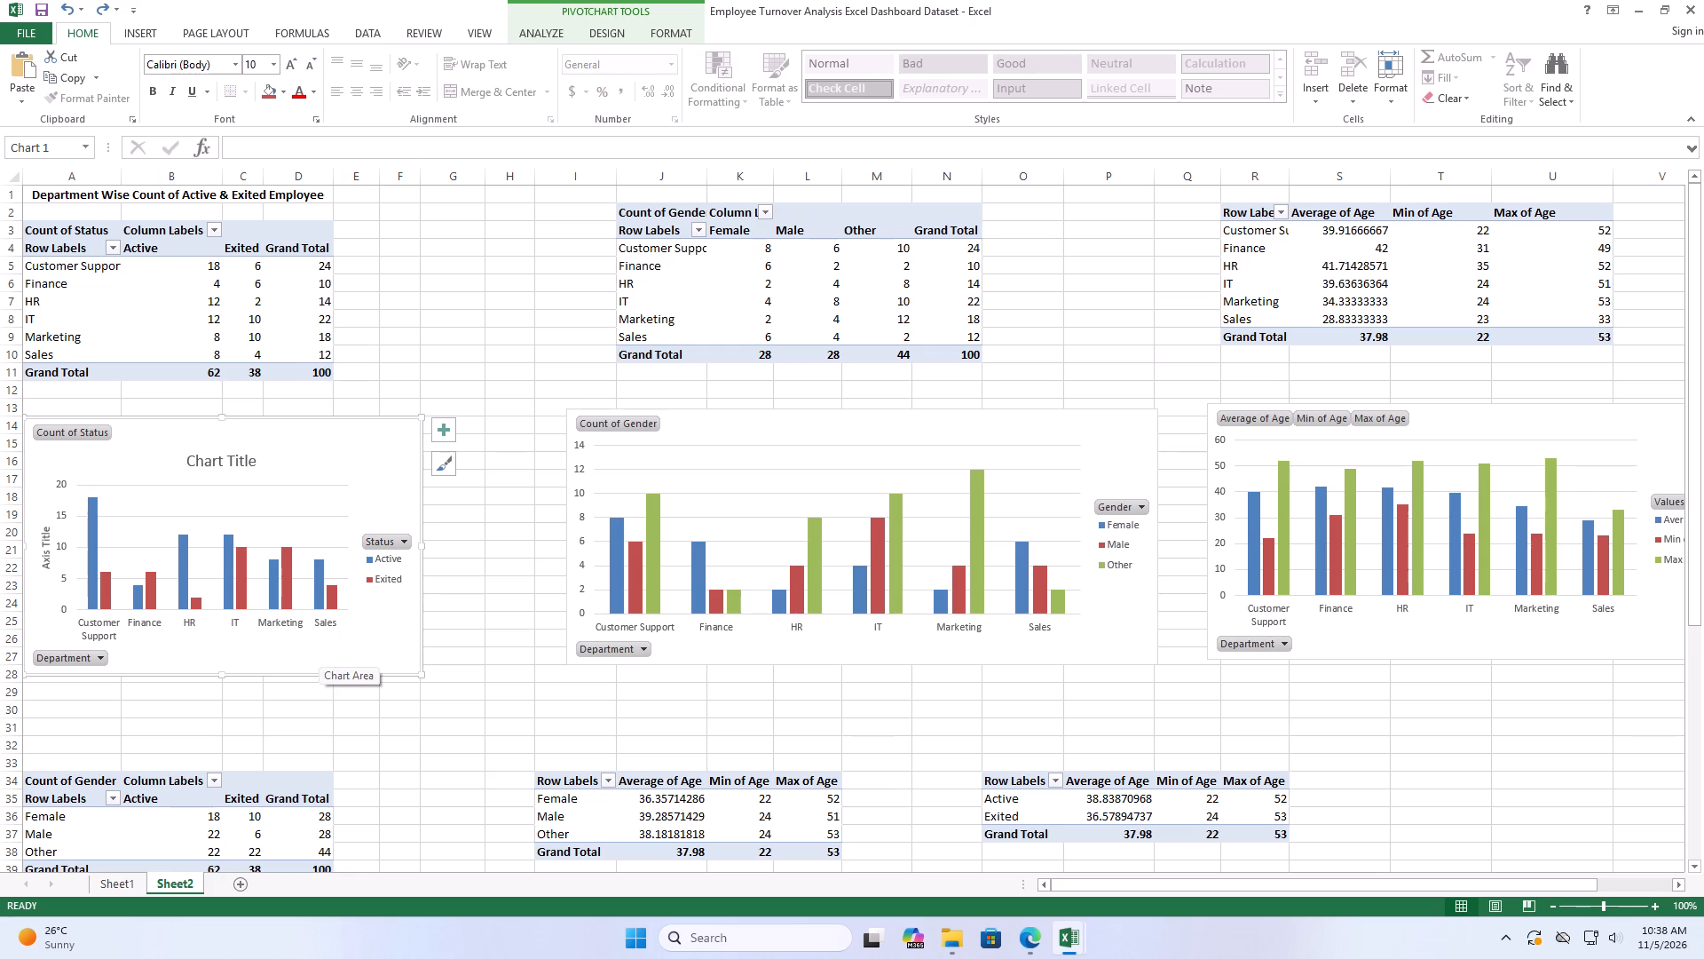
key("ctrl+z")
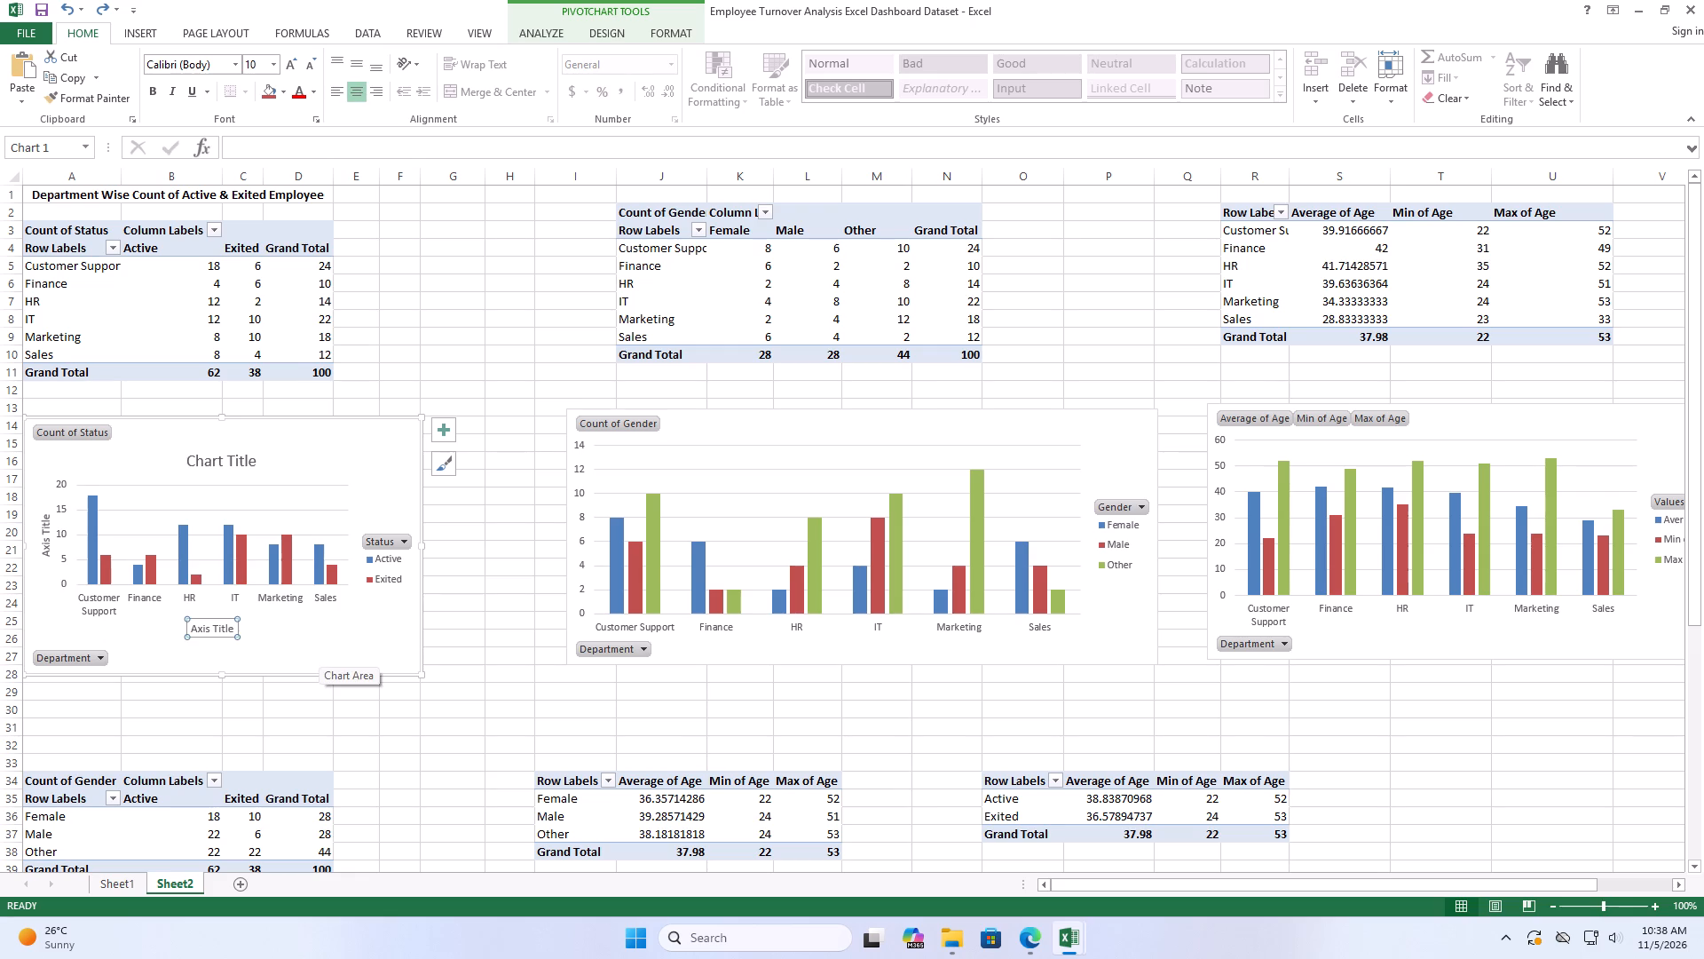
Set the horizontal axis title of the department status PivotChart to "Department".
left_click(294, 631)
double_click(210, 628)
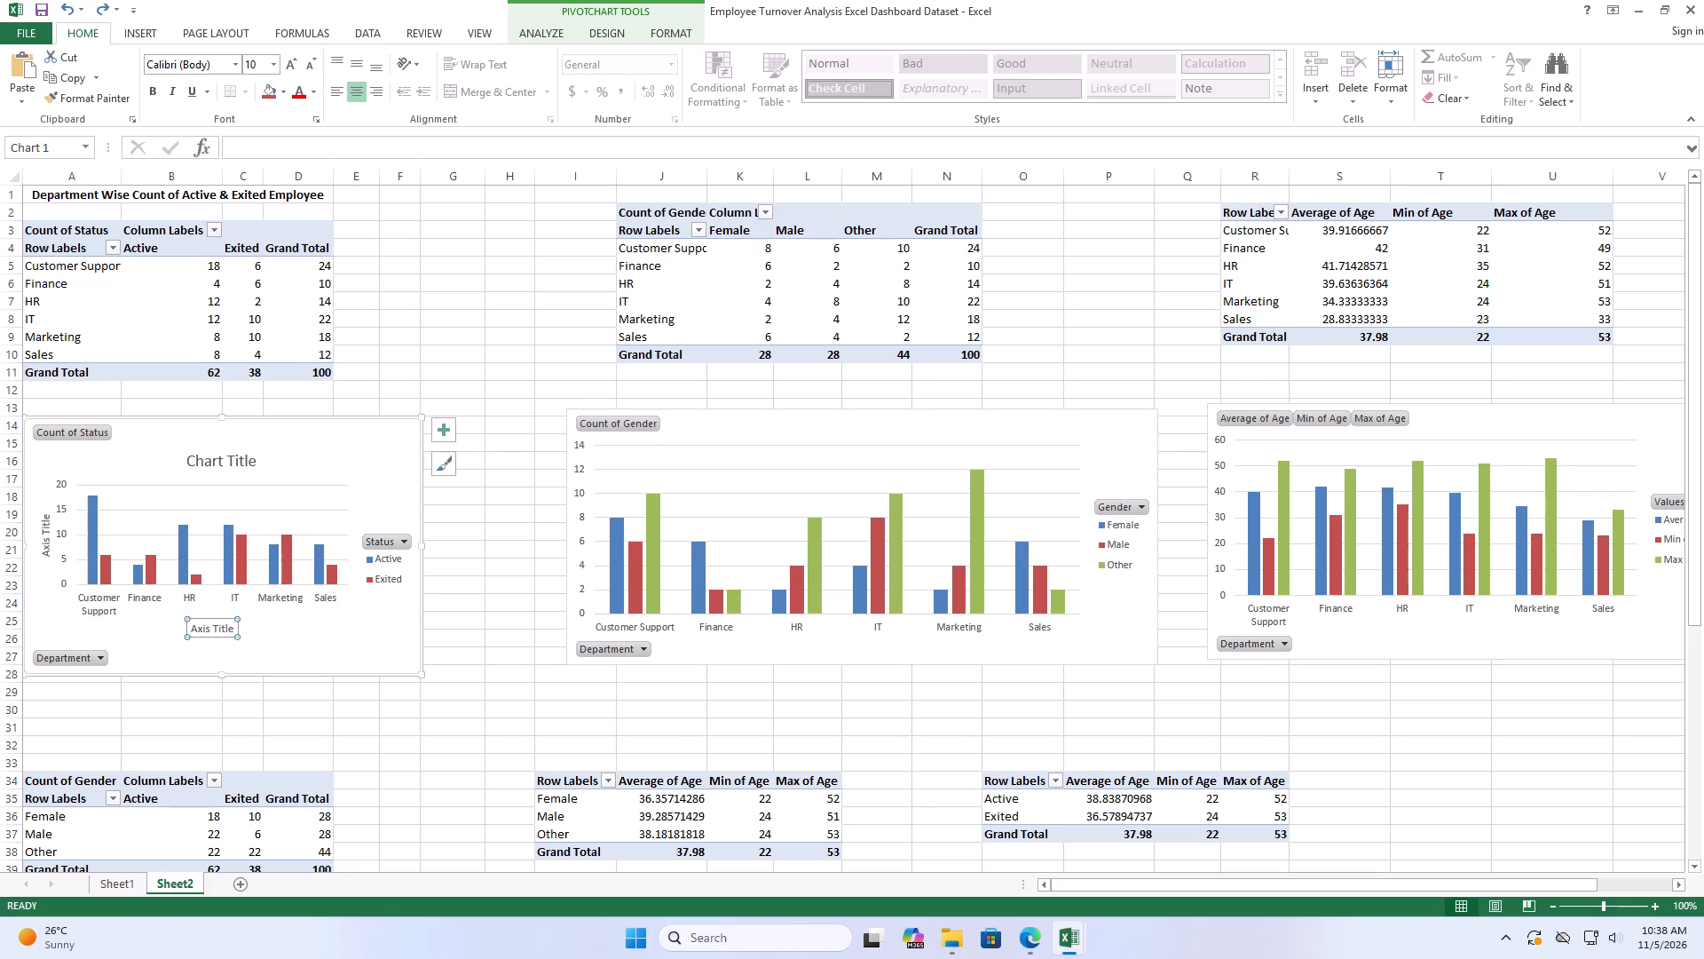
double_click(223, 628)
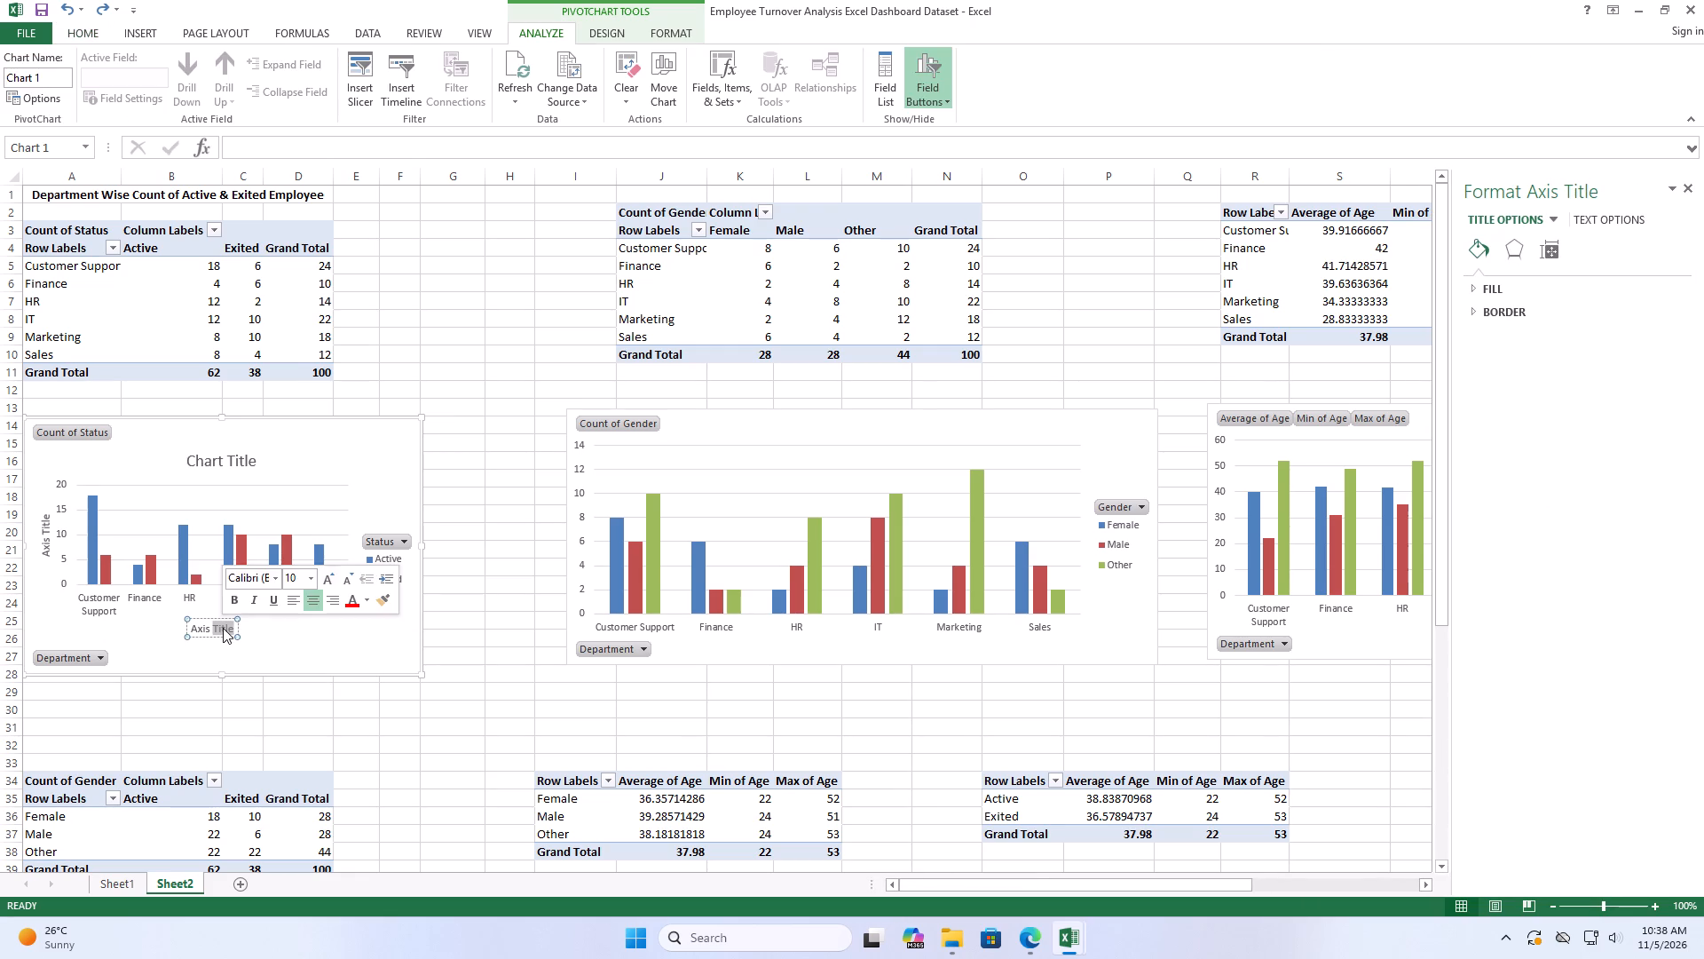
triple_click(223, 628)
key("shift+d")
type("epartment")
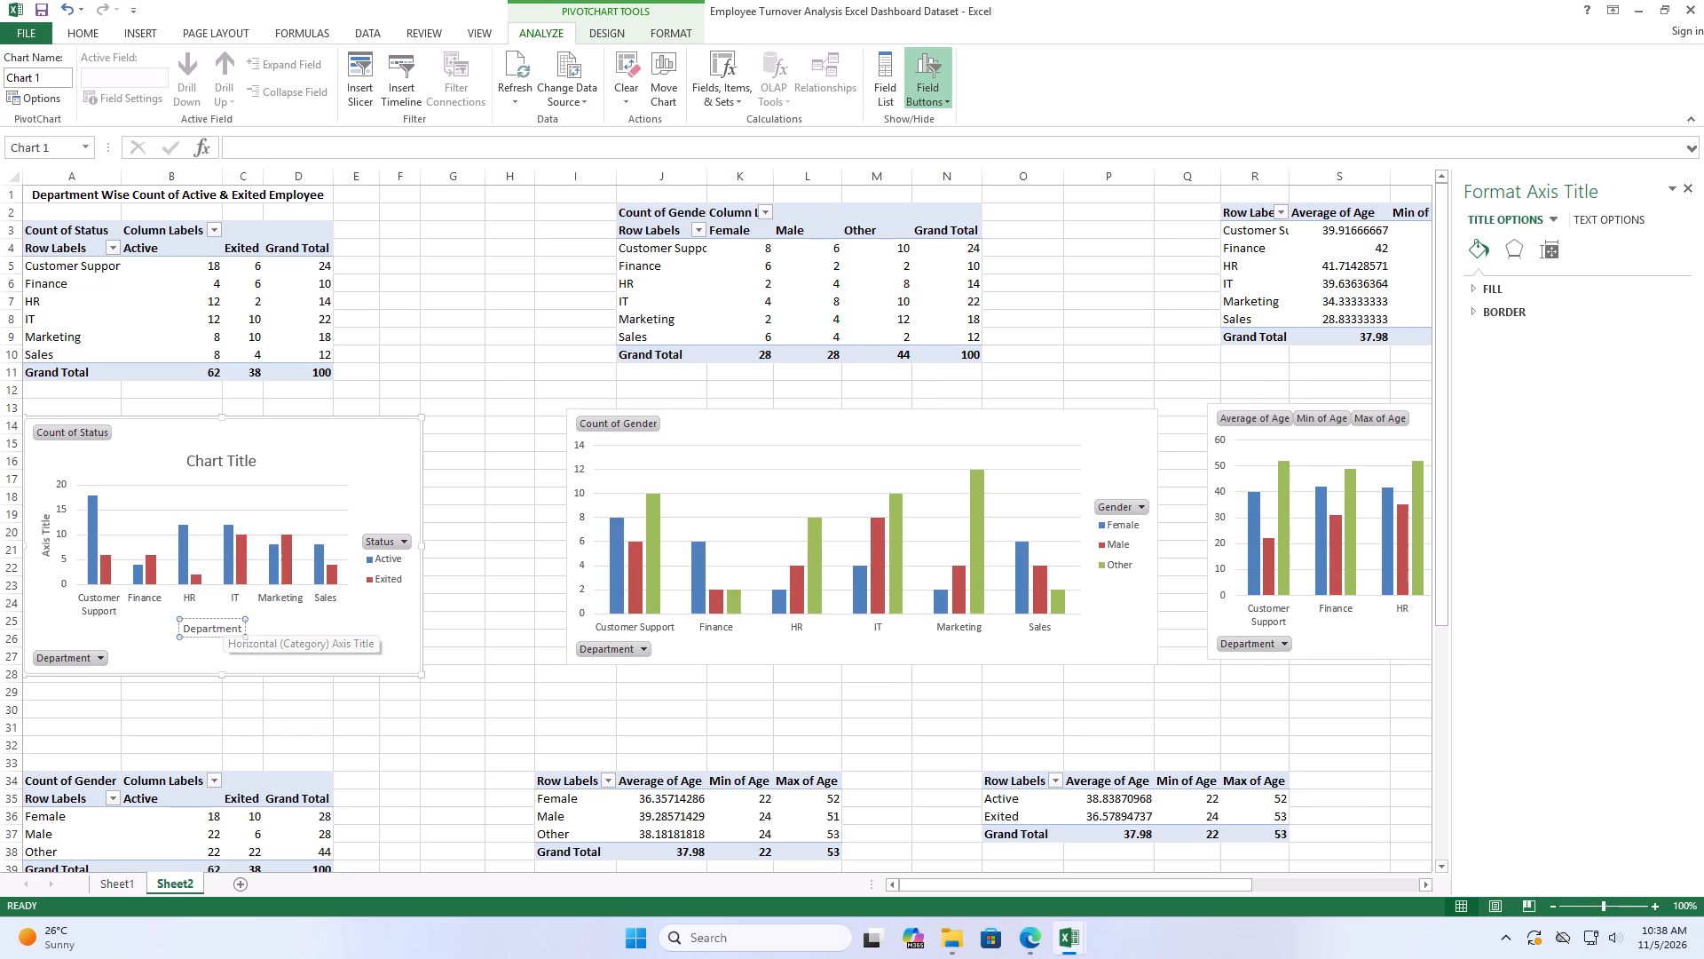
Set the vertical axis title of the department status PivotChart to "Count of Employee".
left_click(46, 543)
left_click(46, 543)
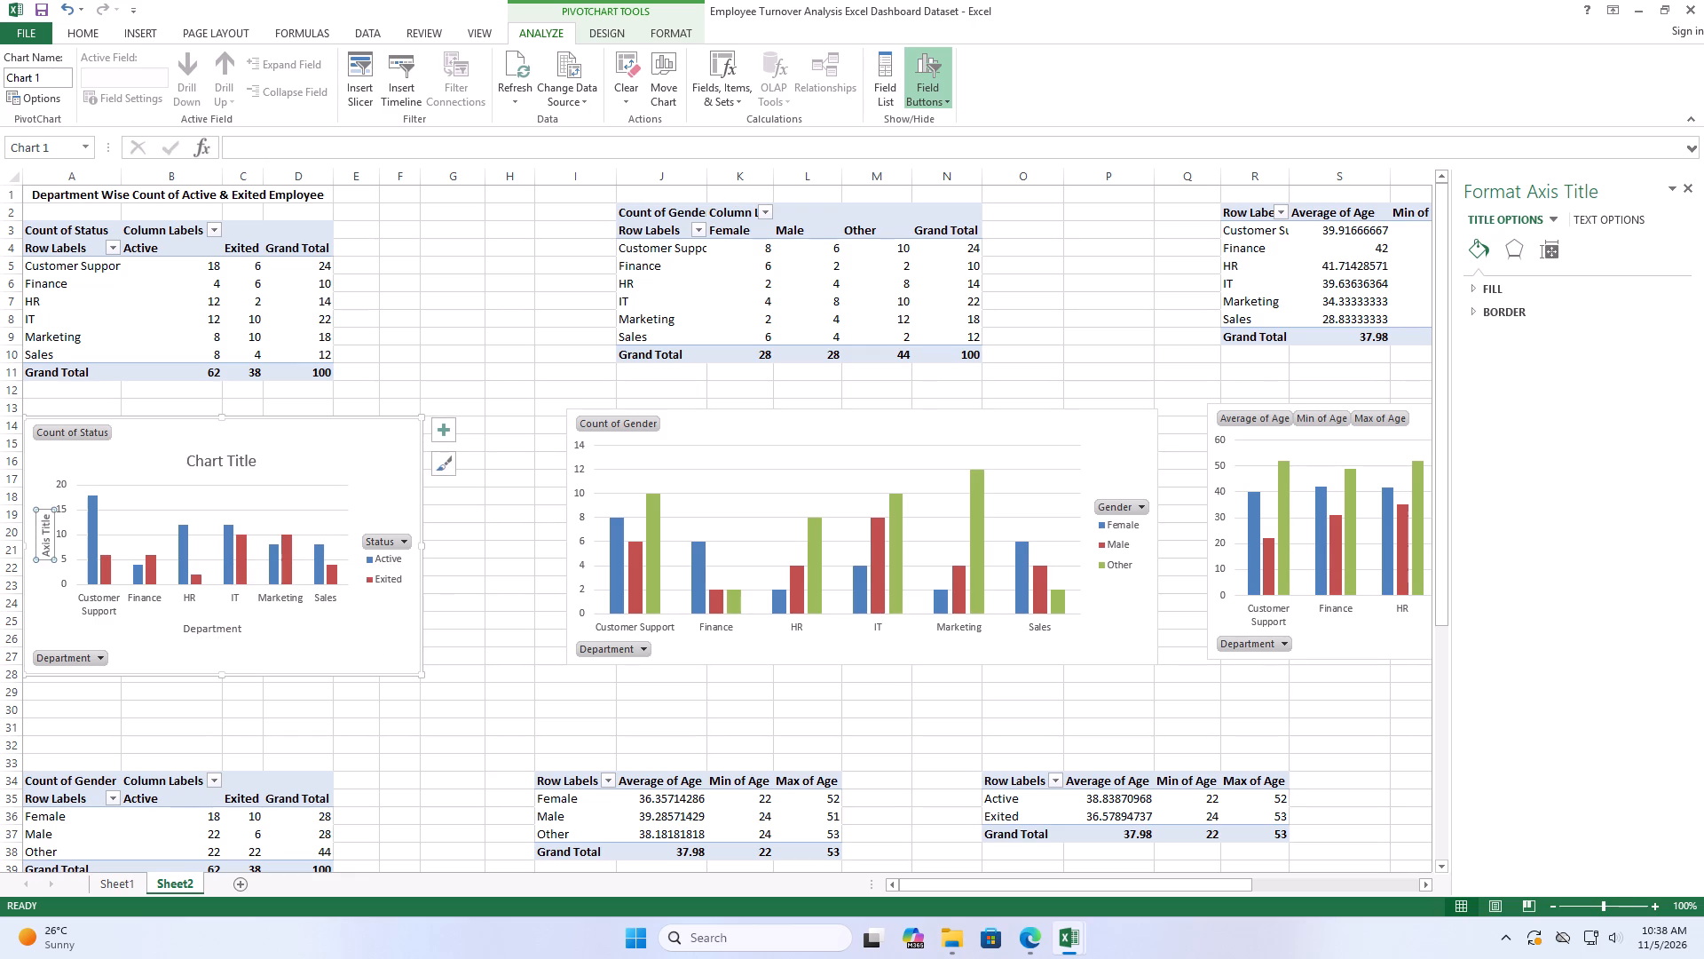
double_click(46, 543)
triple_click(46, 543)
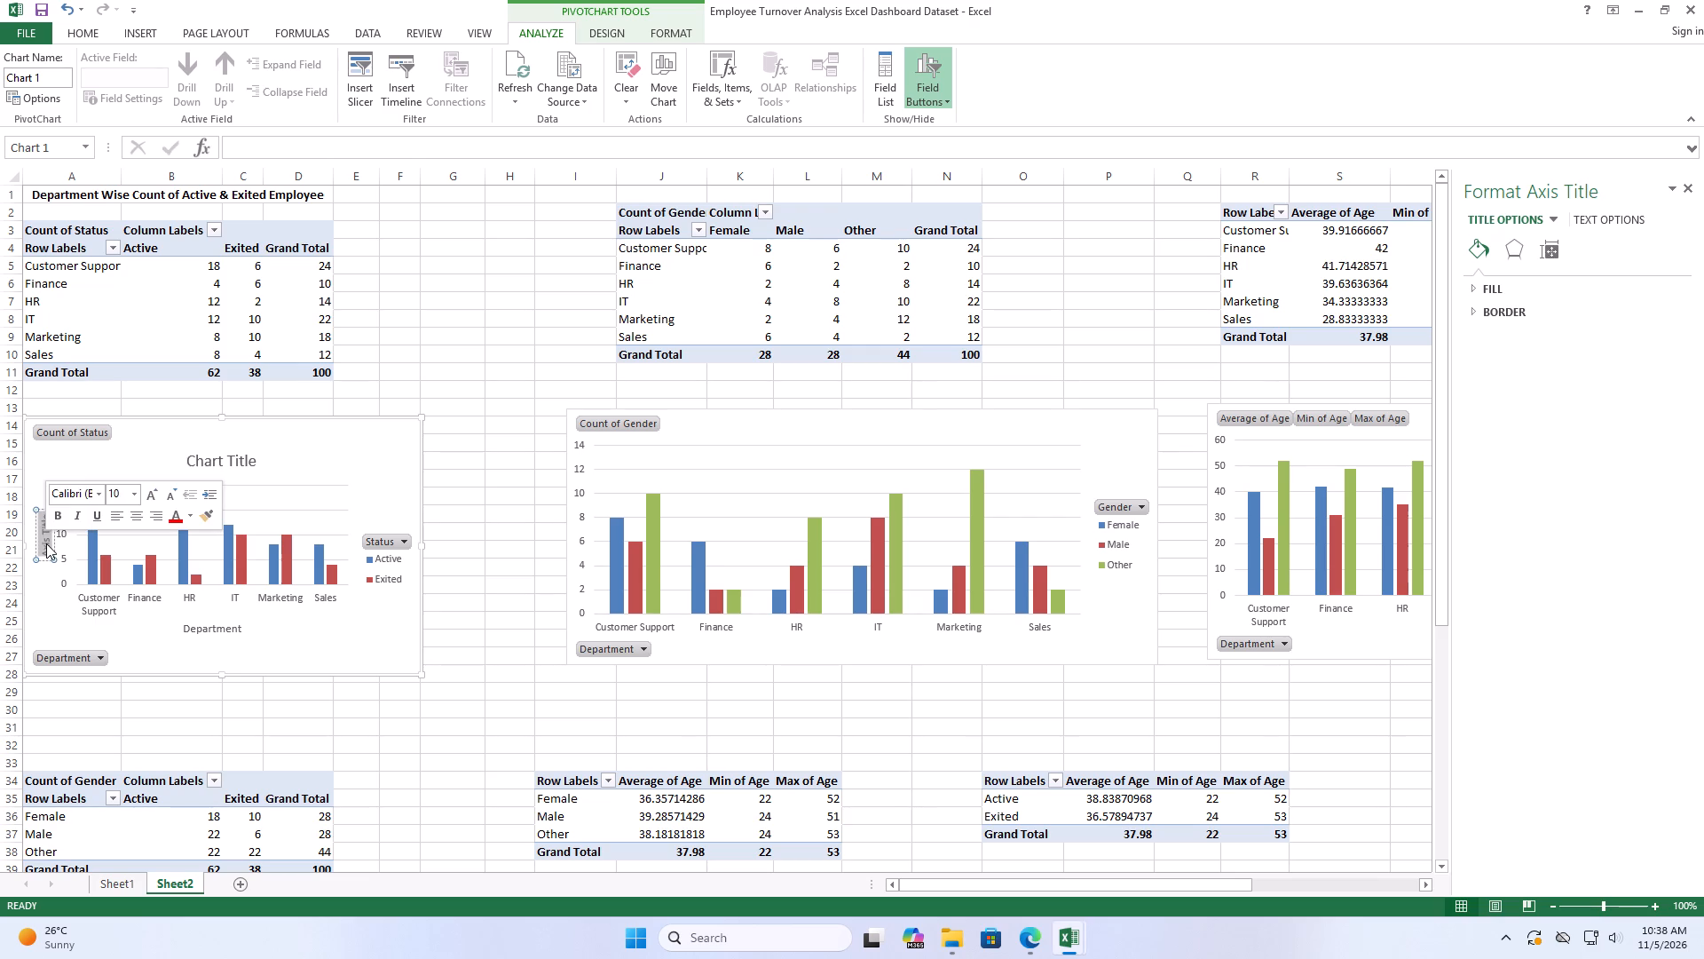
type("Count")
key("space")
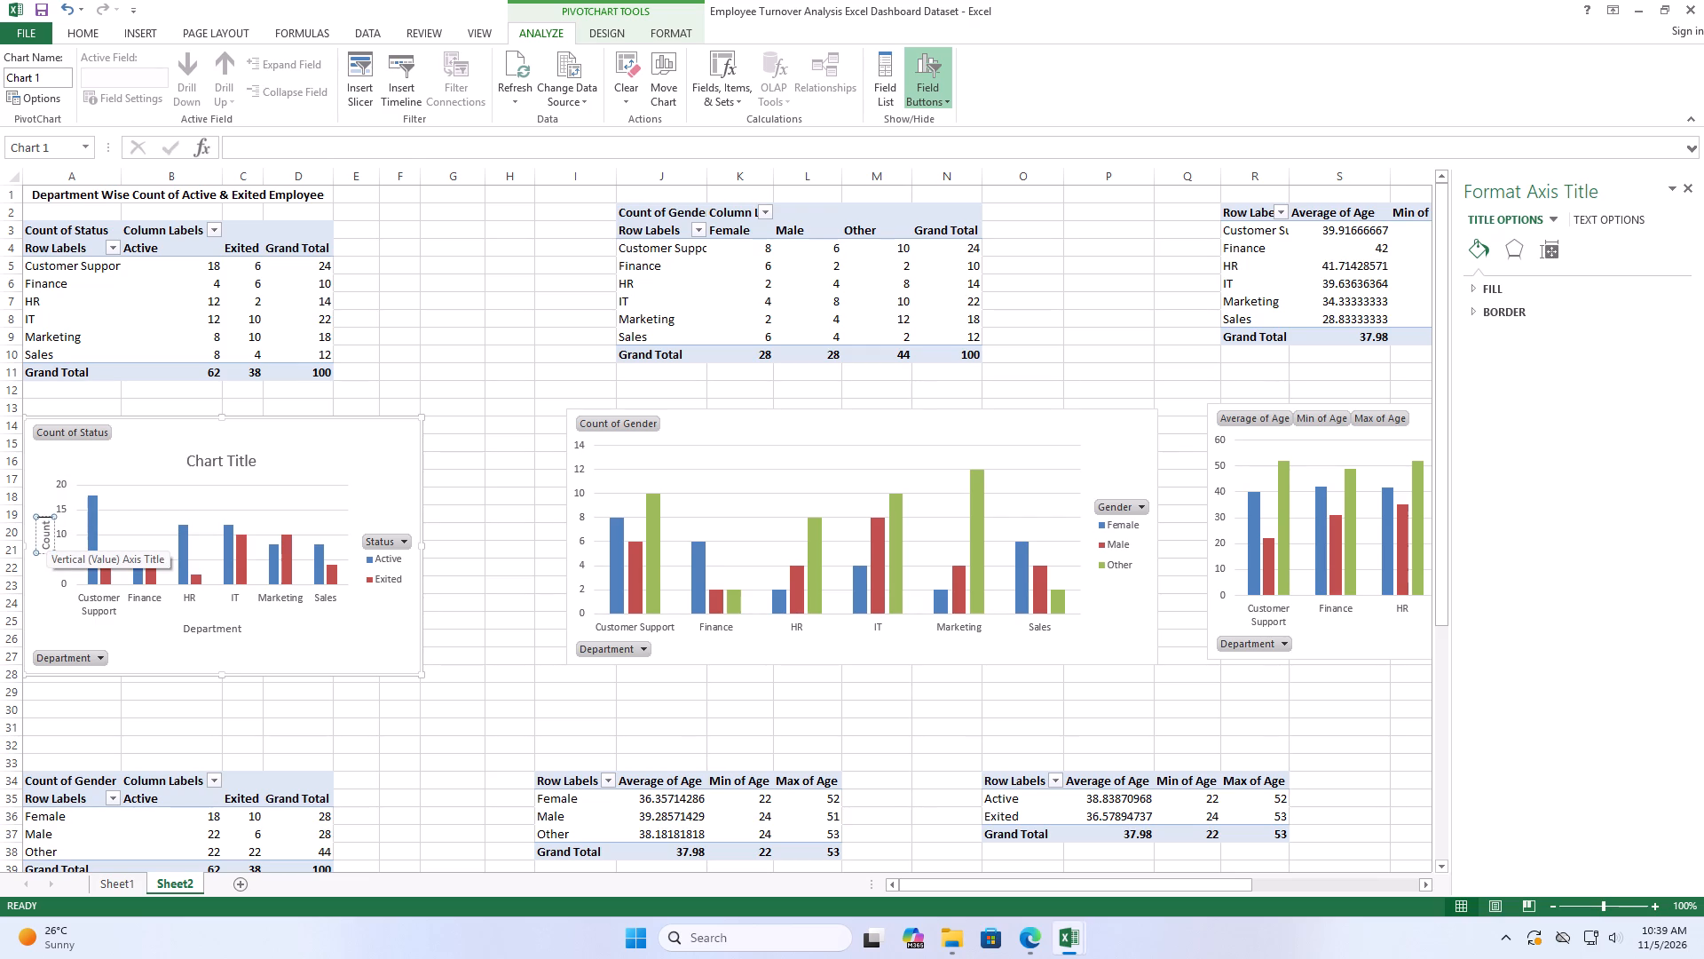
type("of")
key("space")
type("Employee")
Replace the department status PivotChart's title with "Department Wise Count of Active & Exited Employee".
left_click(237, 455)
double_click(241, 456)
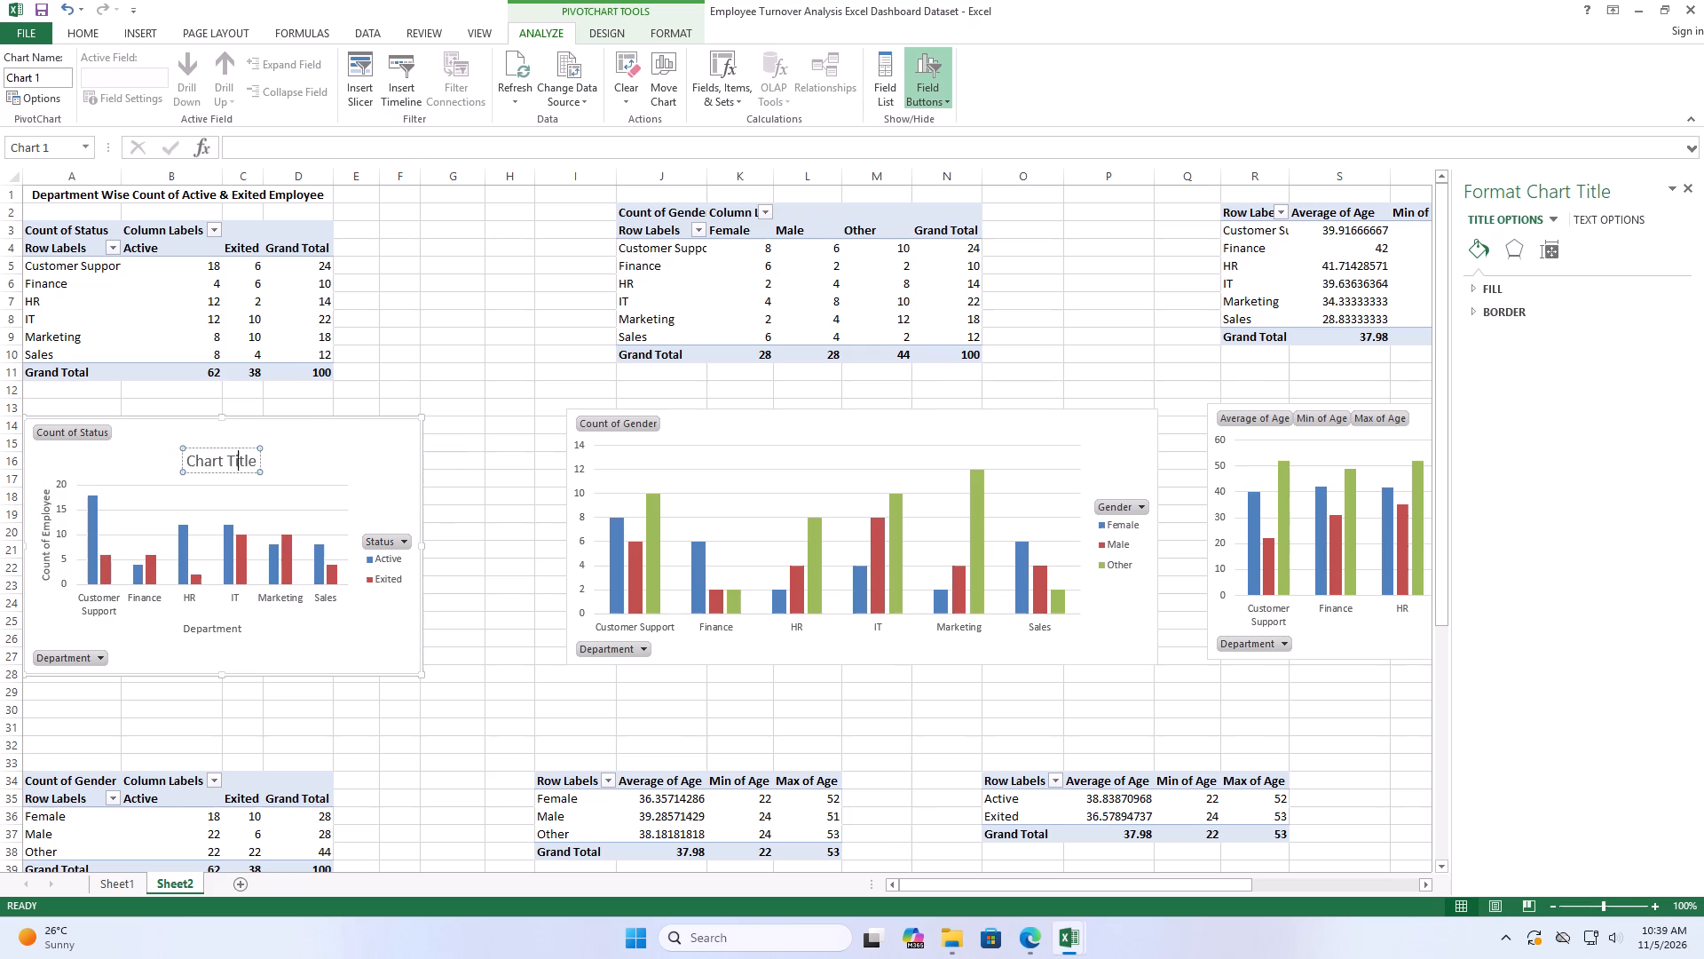
key("BackSpace")
key("BackSpace")
key("BackSpace")
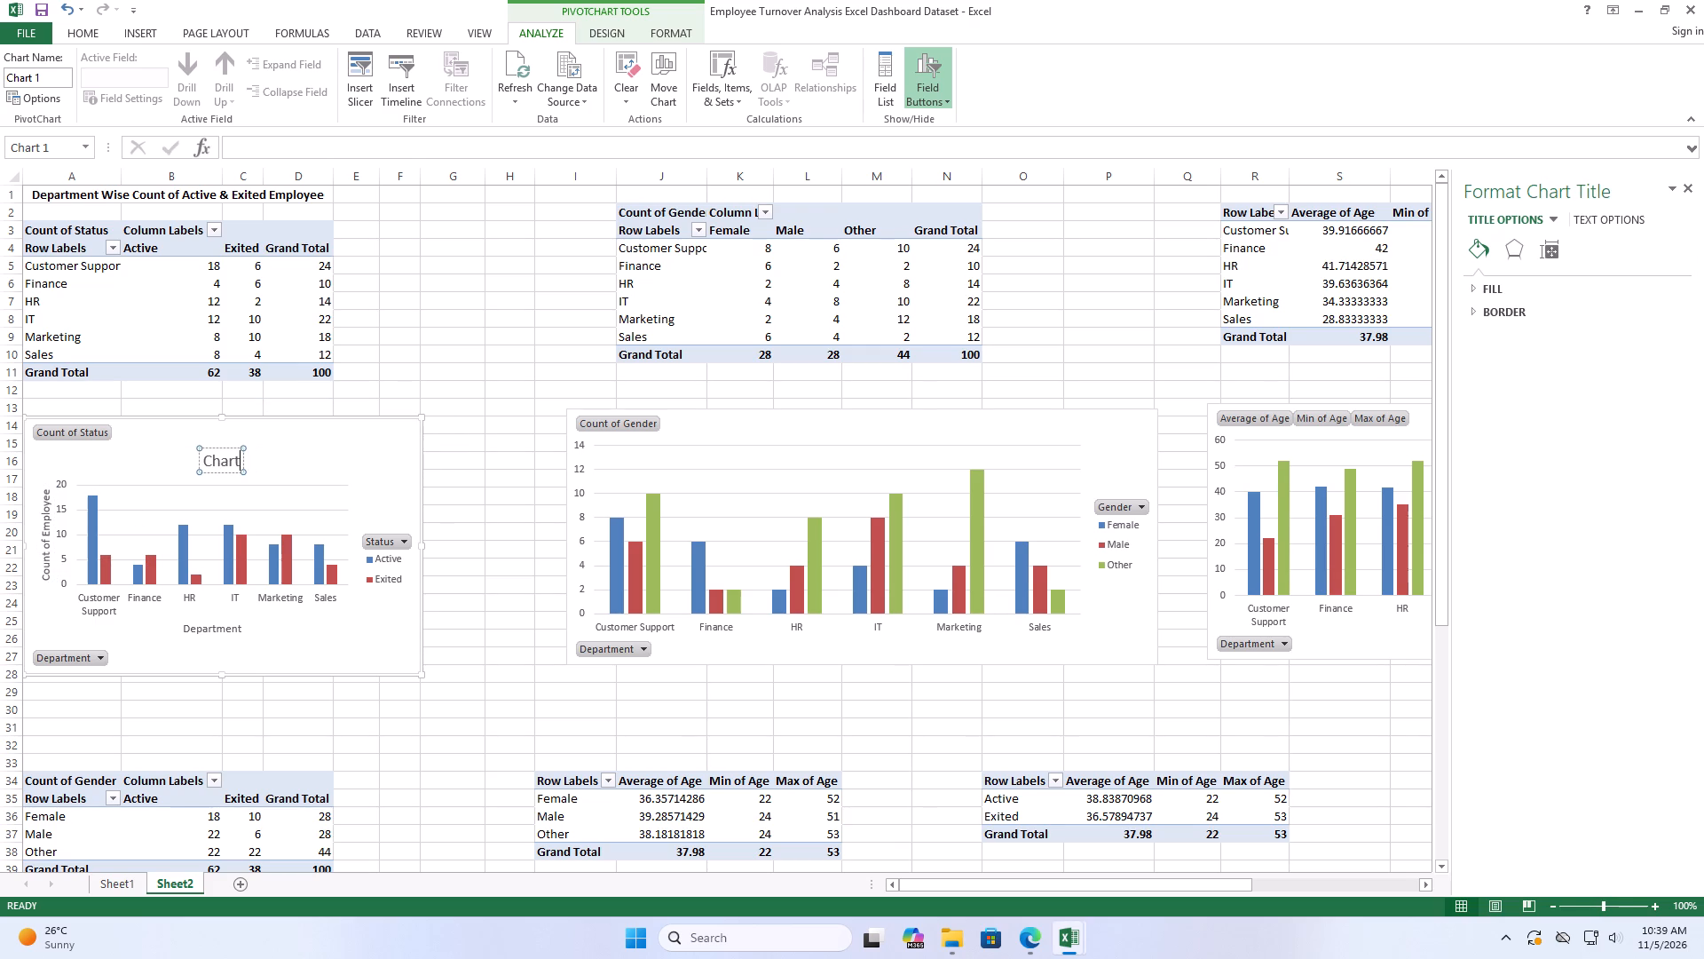
key("BackSpace")
key("BackSpace")
key("BackSpace")
key("BackSpace")
type("Department Wise")
key("space")
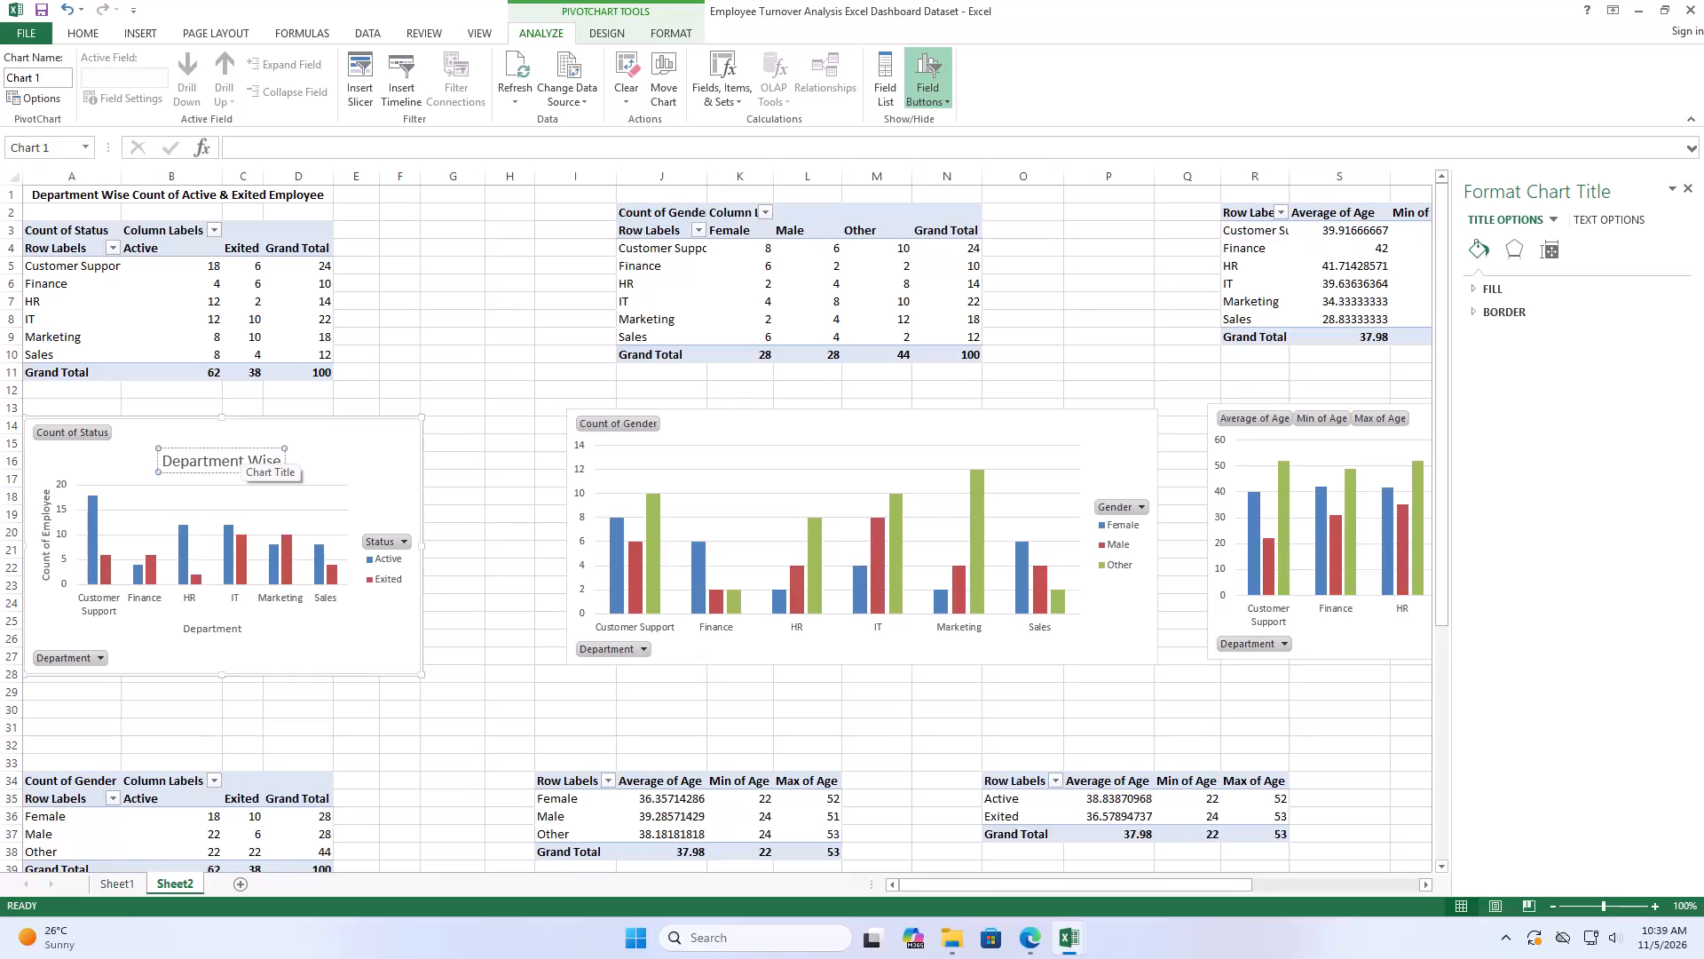
type("Count of Active & Exited Employee")
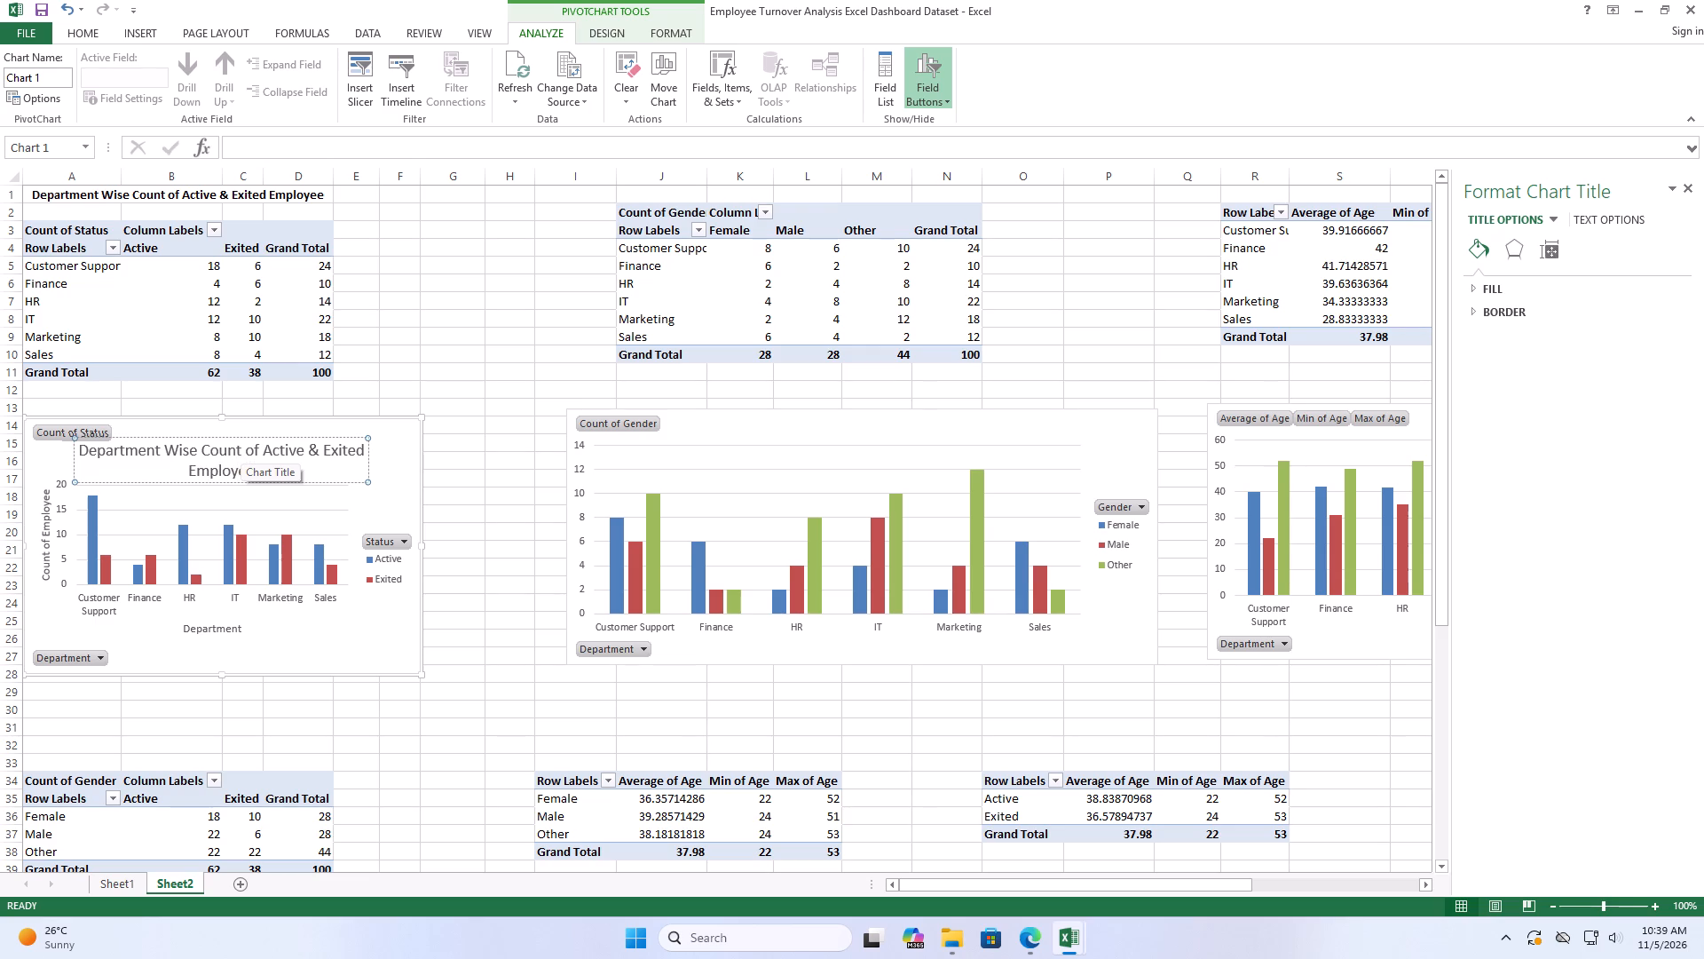
Enlarge the department status PivotChart so its lower corner reaches about column G, row 30.
left_click(398, 501)
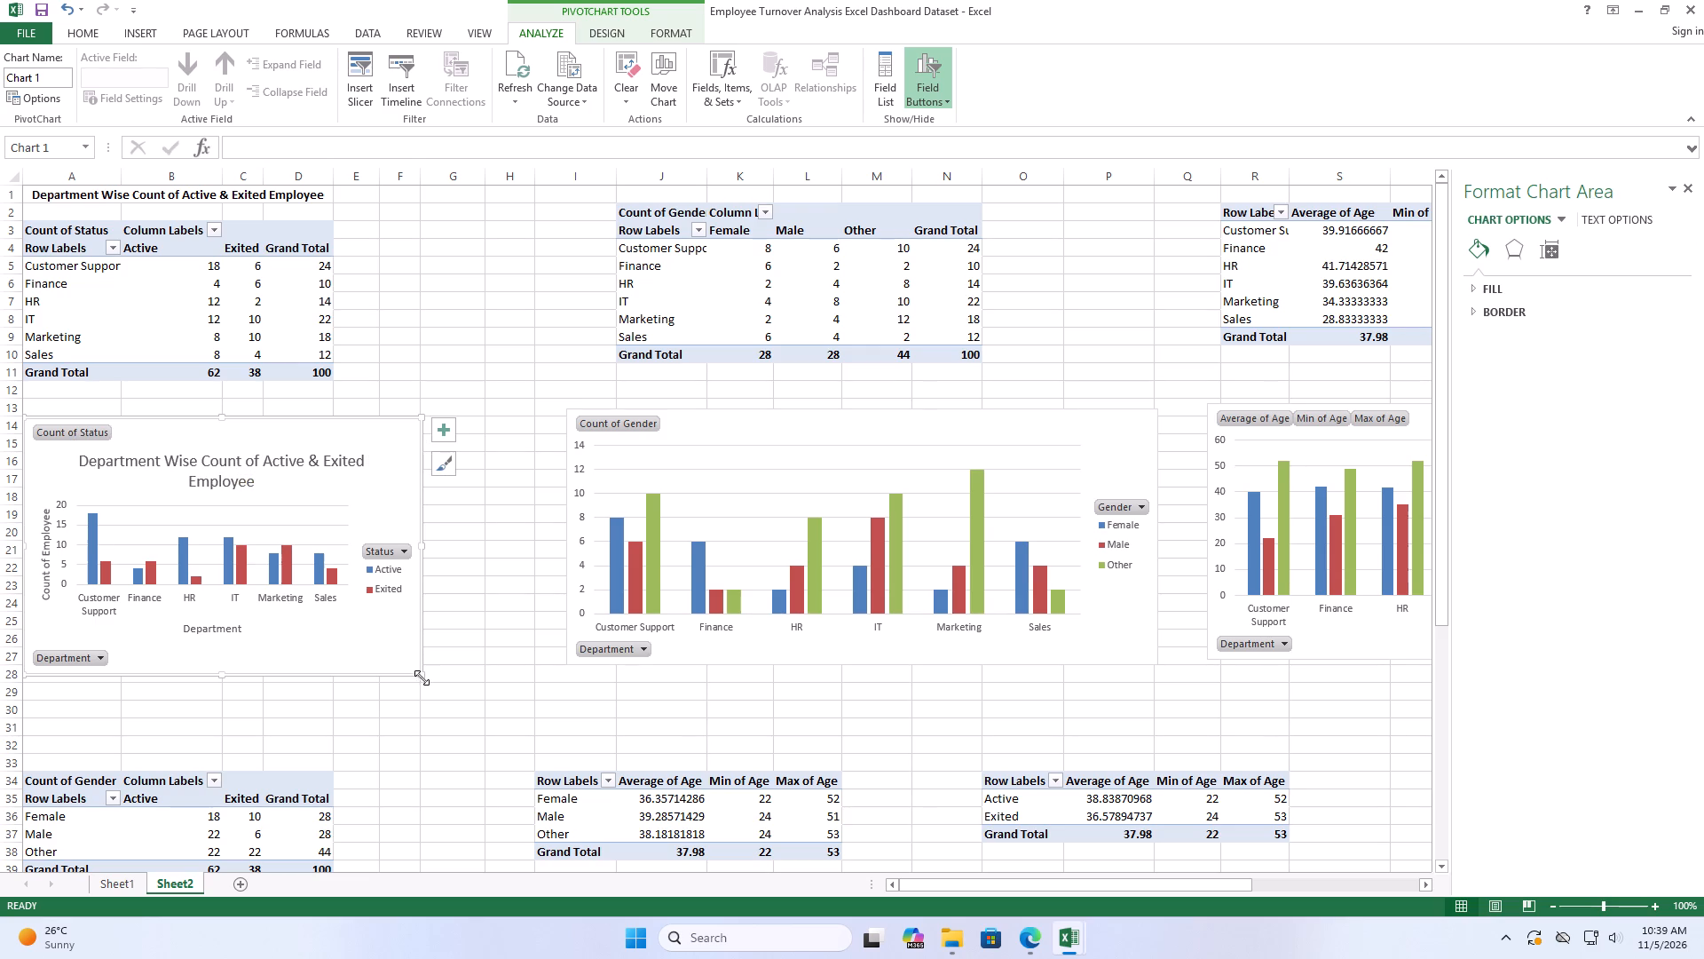
left_click_drag(422, 678, 446, 706)
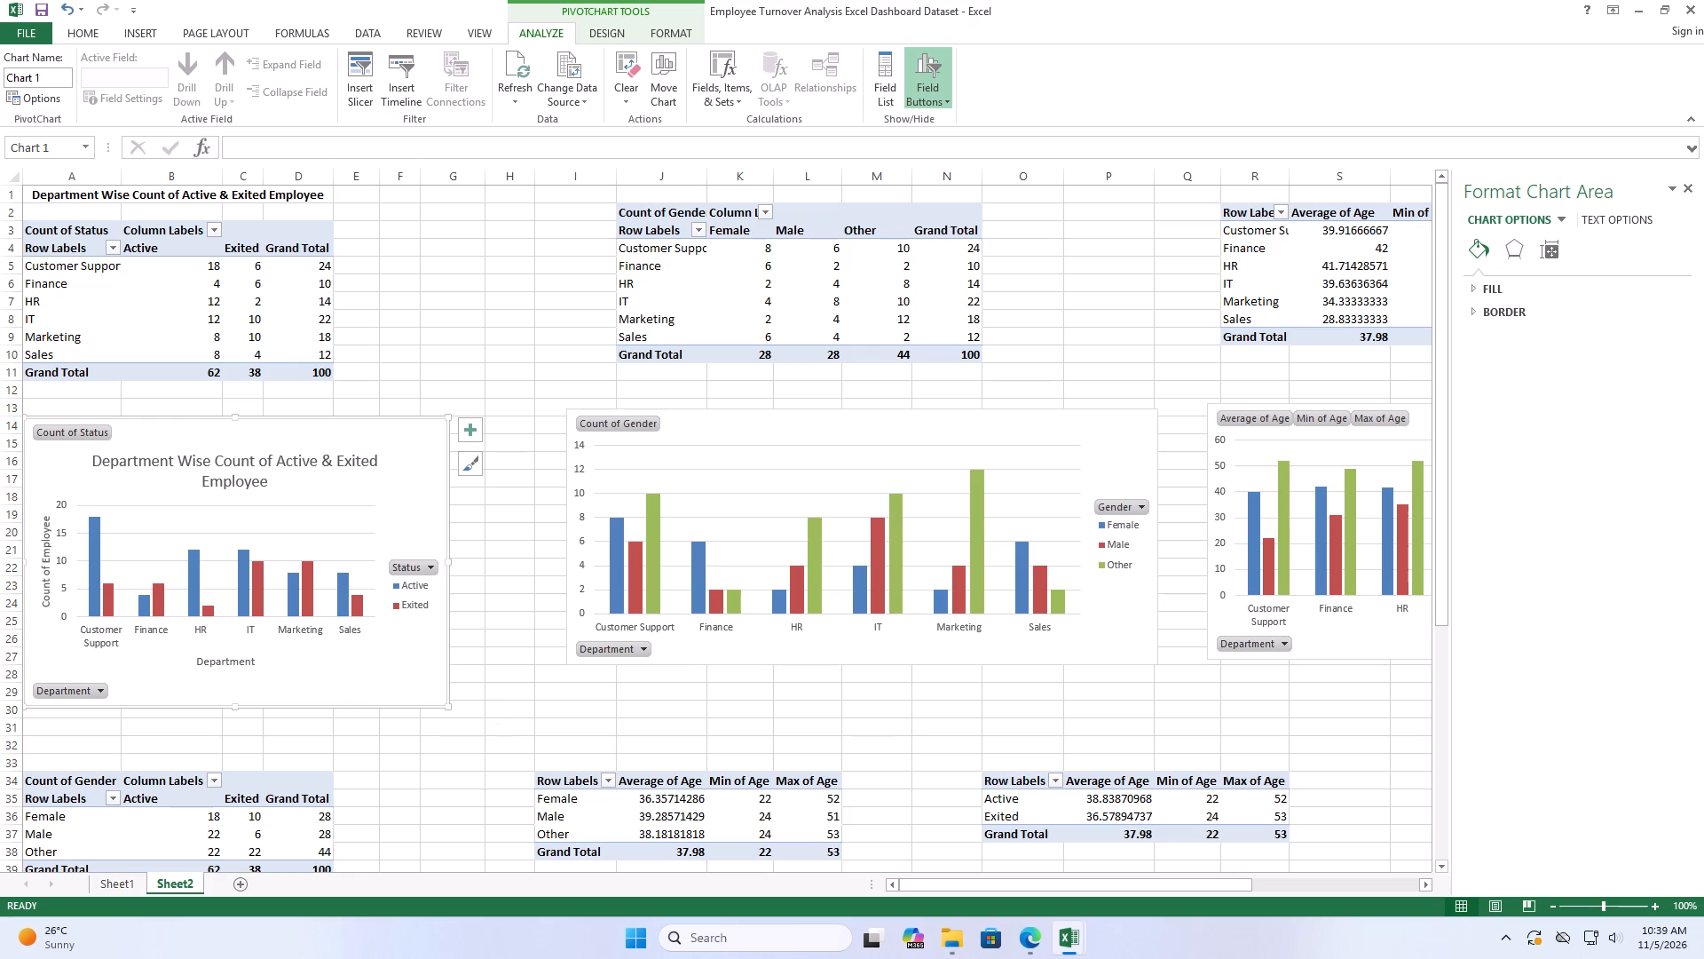
Move the department gender PivotTable from cell J2 so that it starts at cell I3.
scroll(758, 392, "up", 4)
left_click_drag(626, 210, 767, 247)
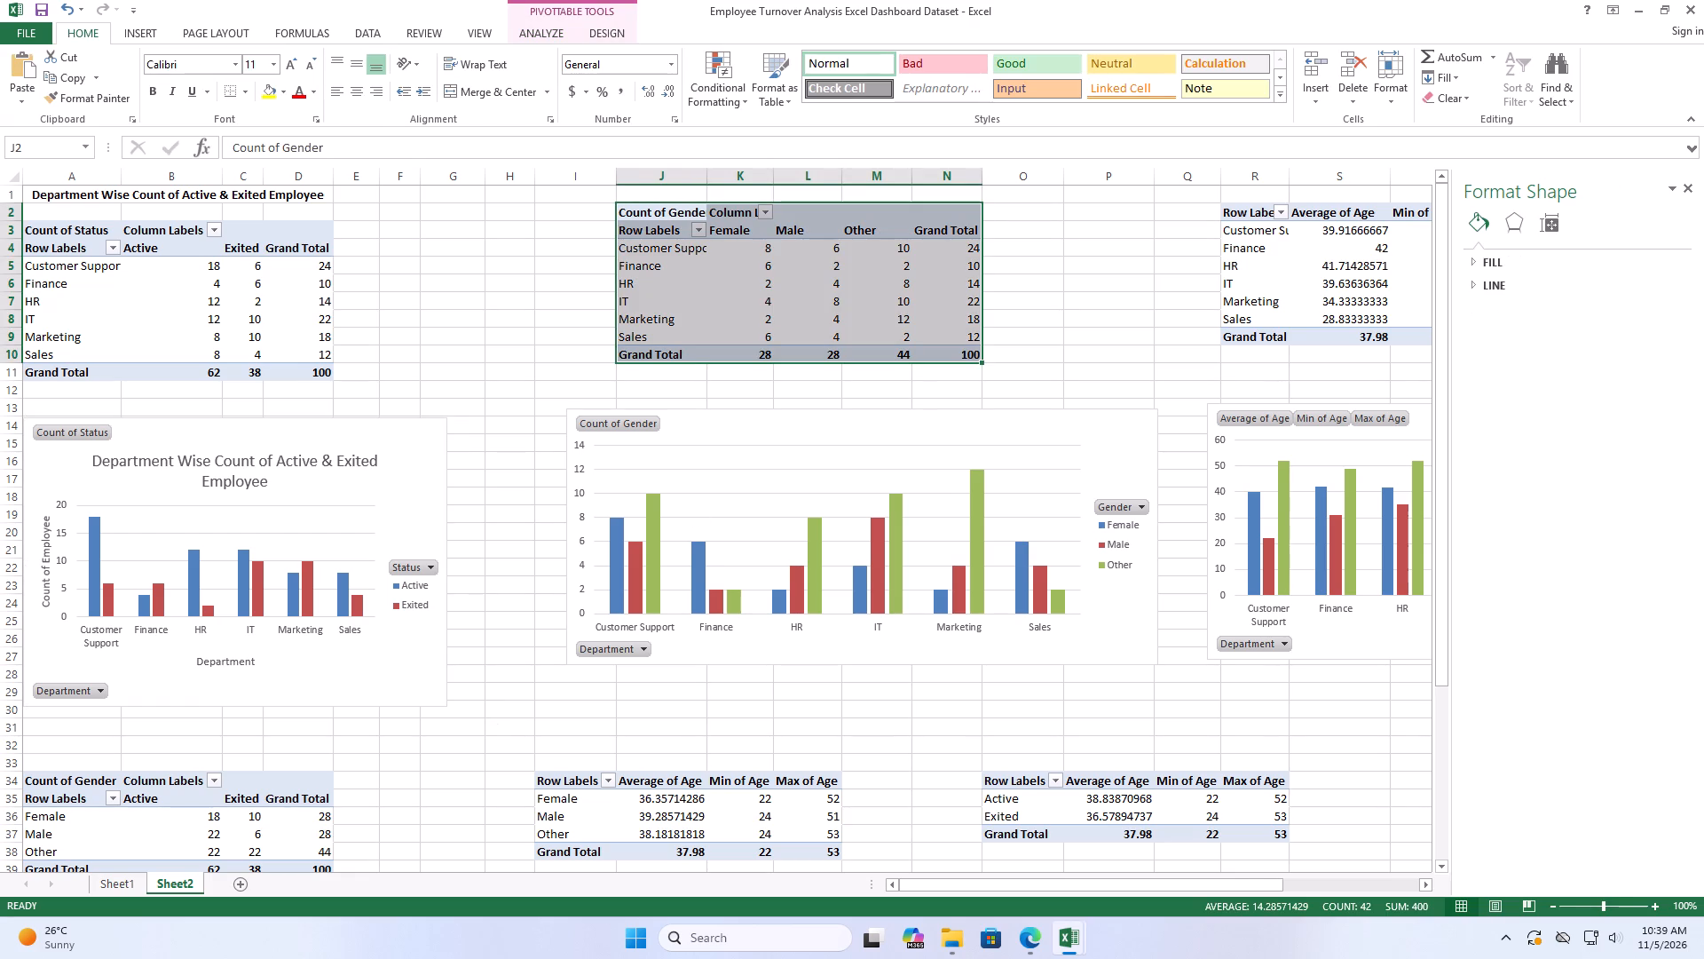
key("ctrl+x")
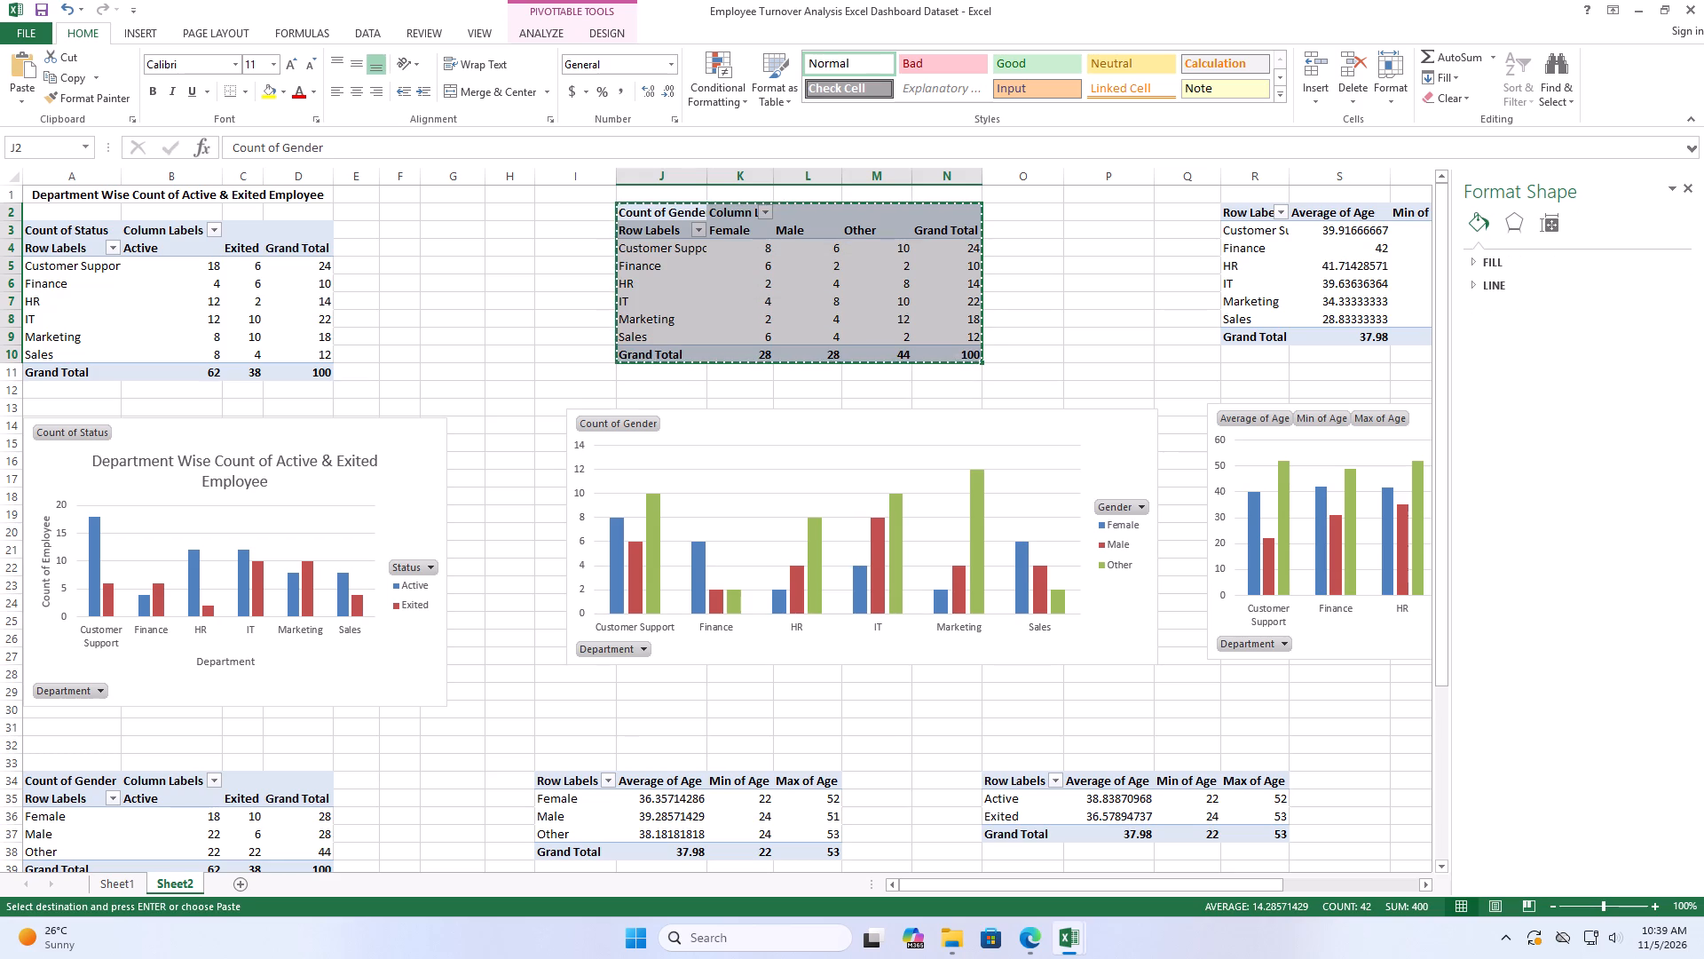
left_click(609, 231)
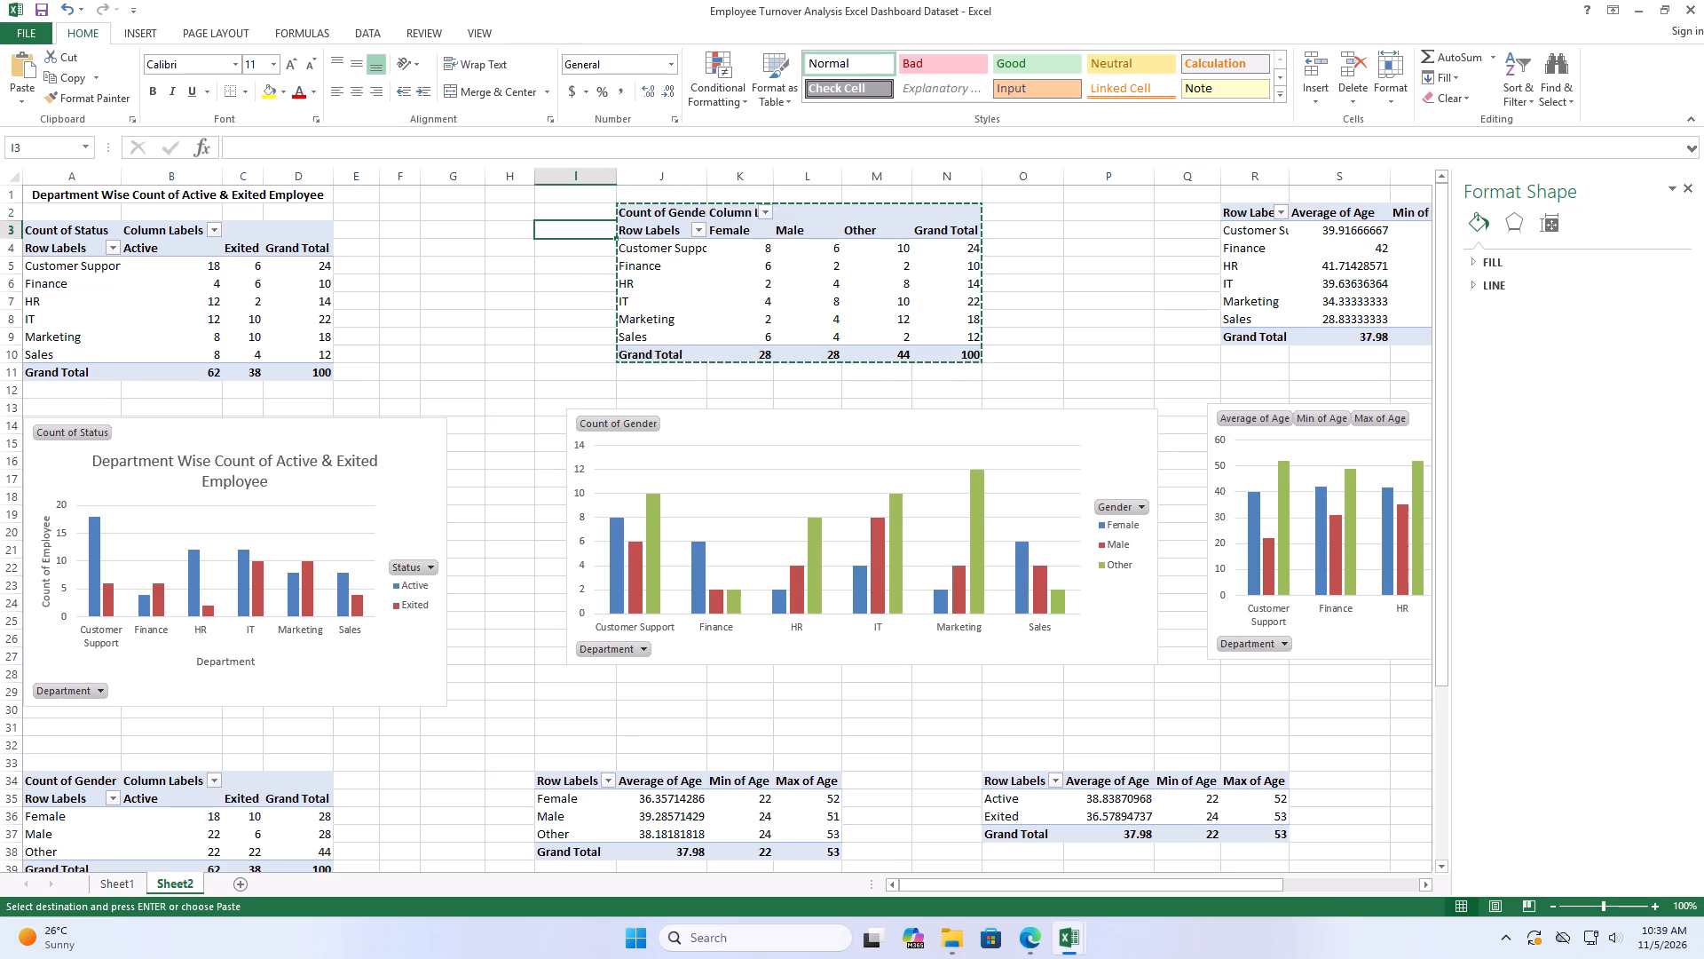
key("ctrl+v")
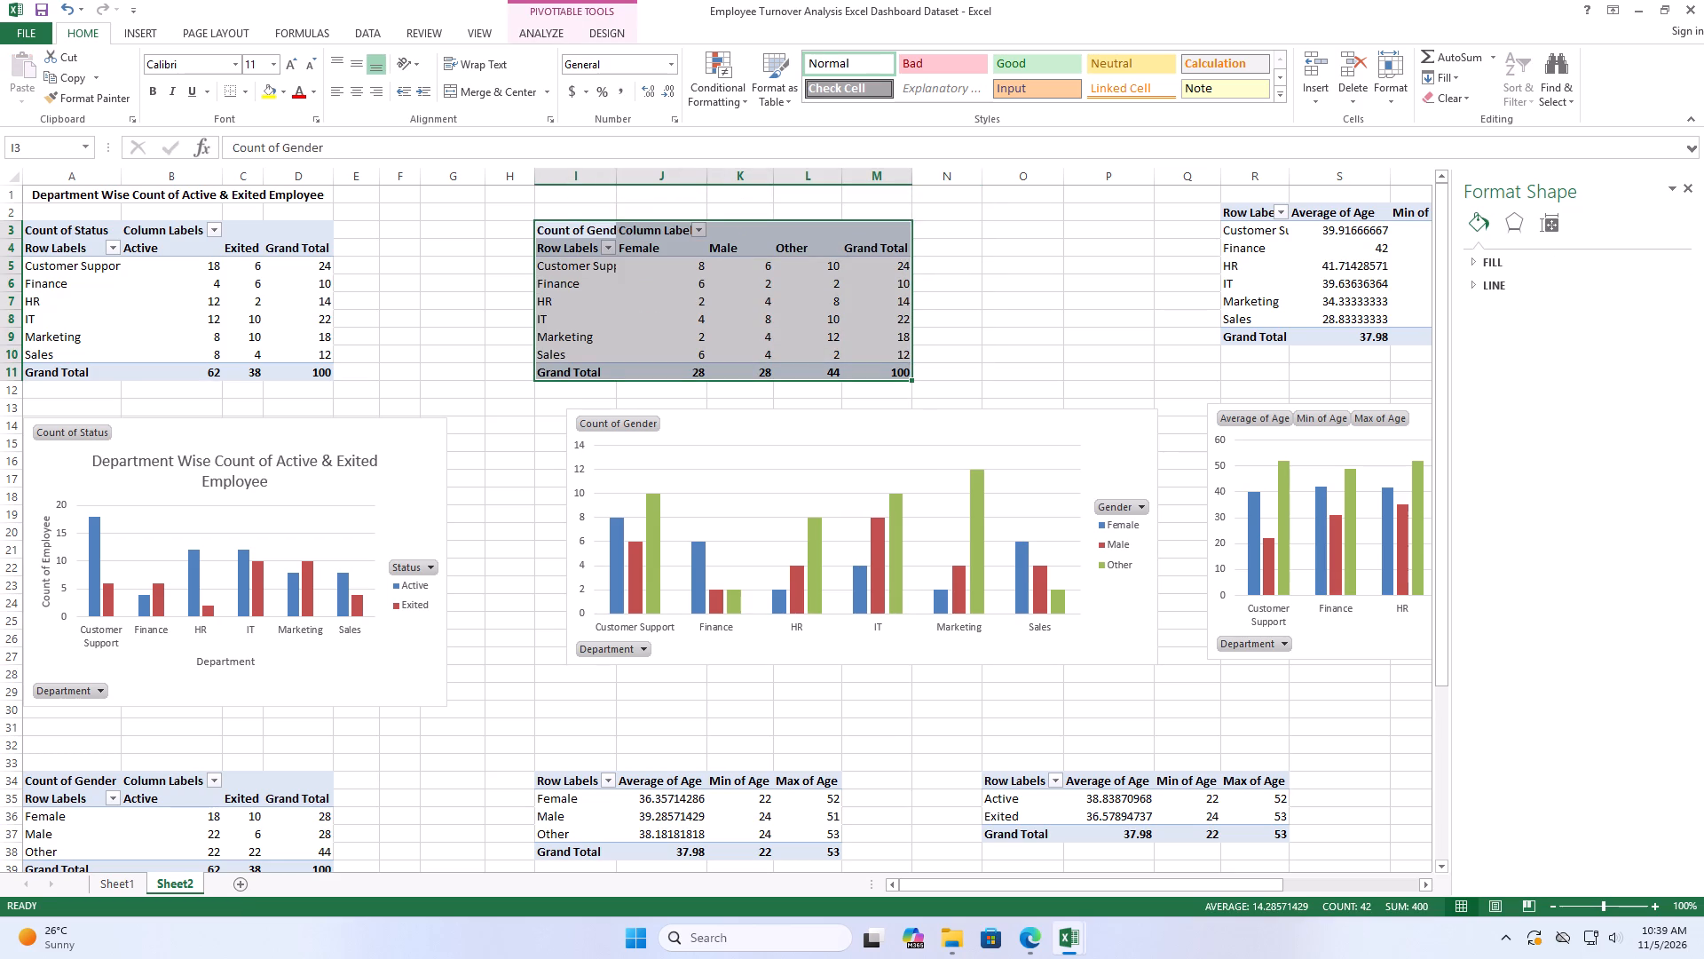
Auto-fit the widths of columns I and J for the moved department gender PivotTable.
left_click(585, 193)
left_click_drag(586, 194, 644, 195)
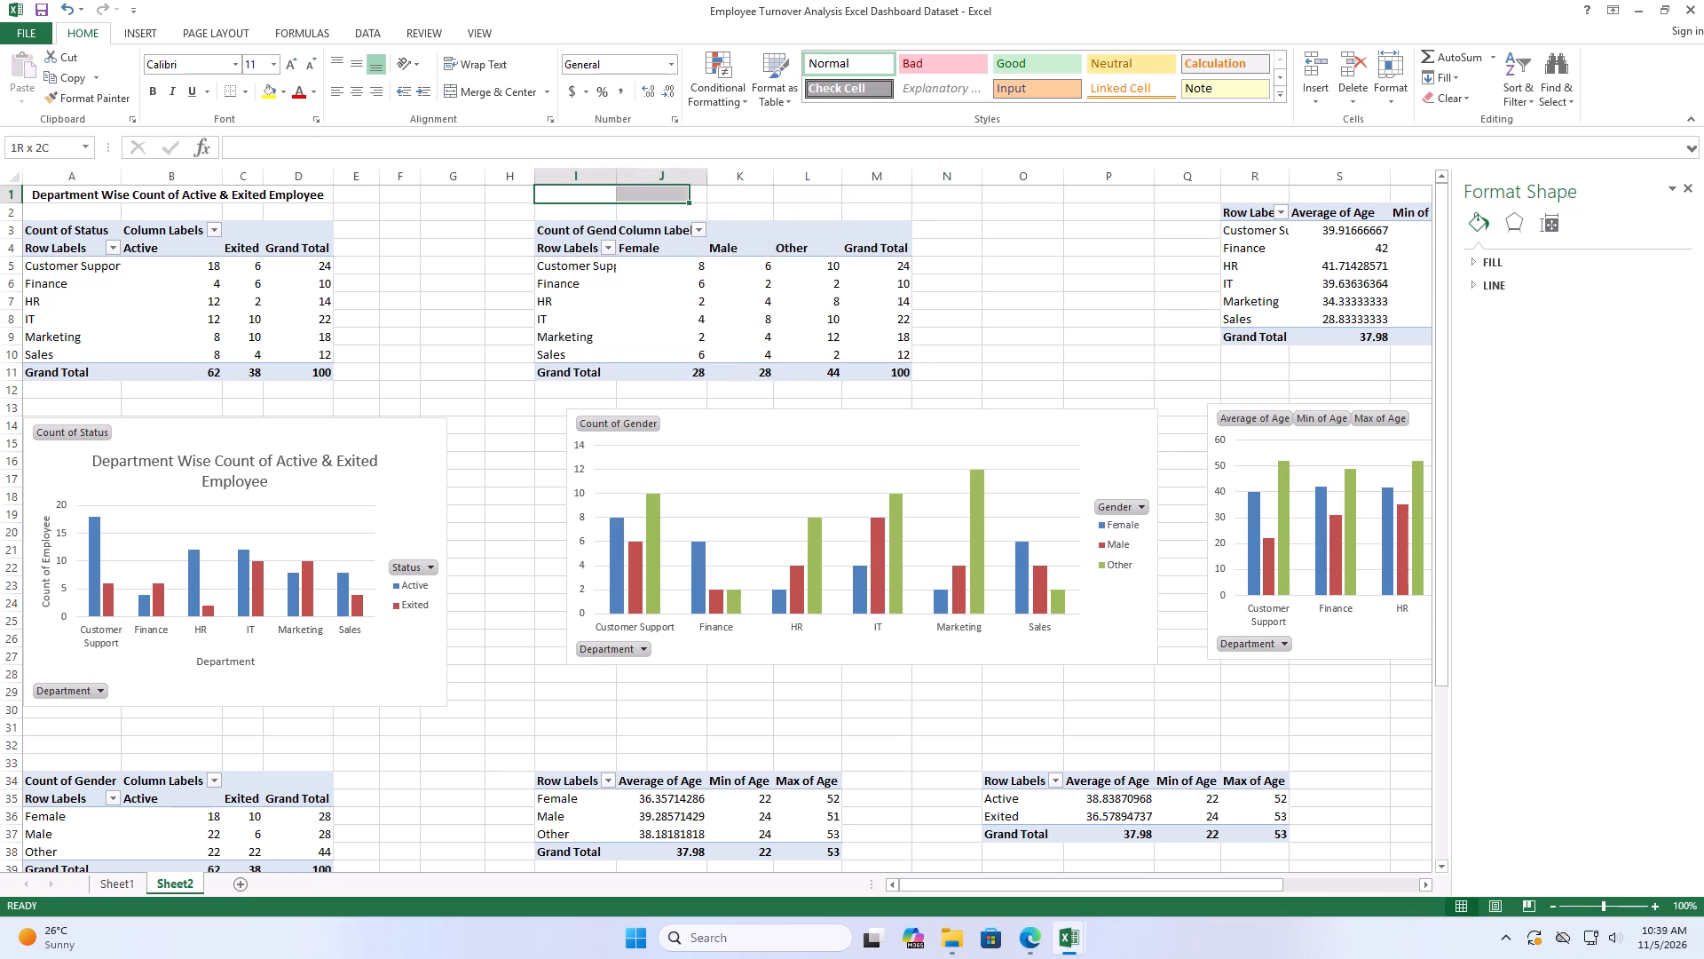
left_click_drag(644, 195, 863, 193)
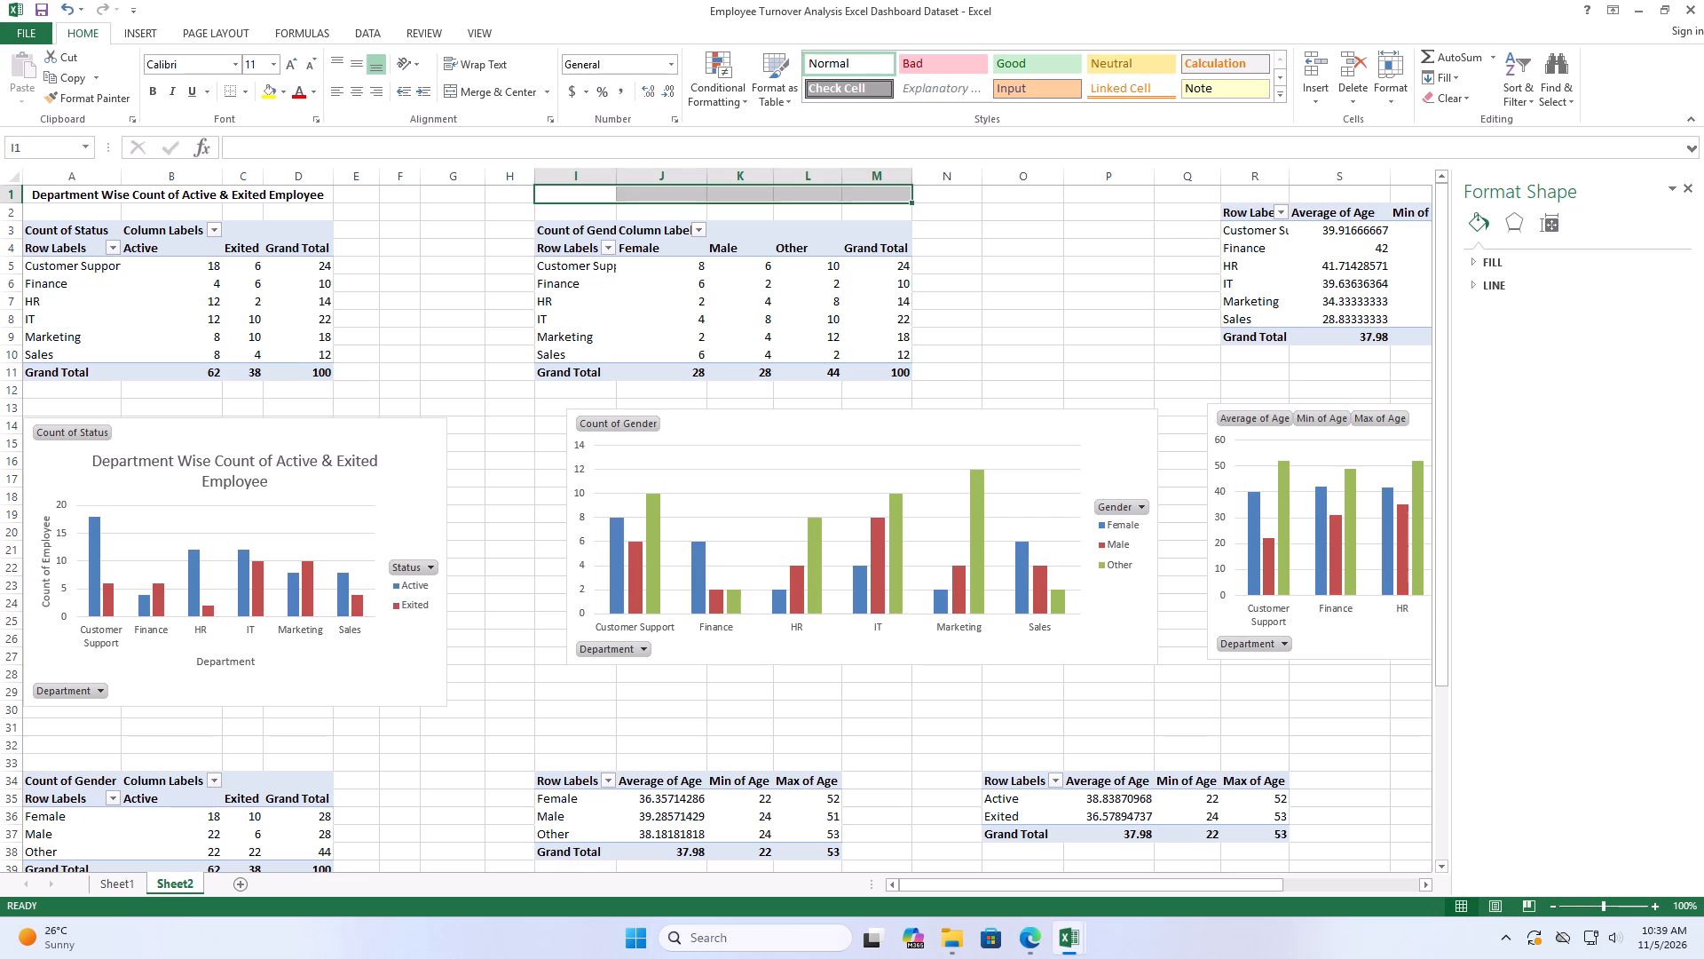
double_click(613, 175)
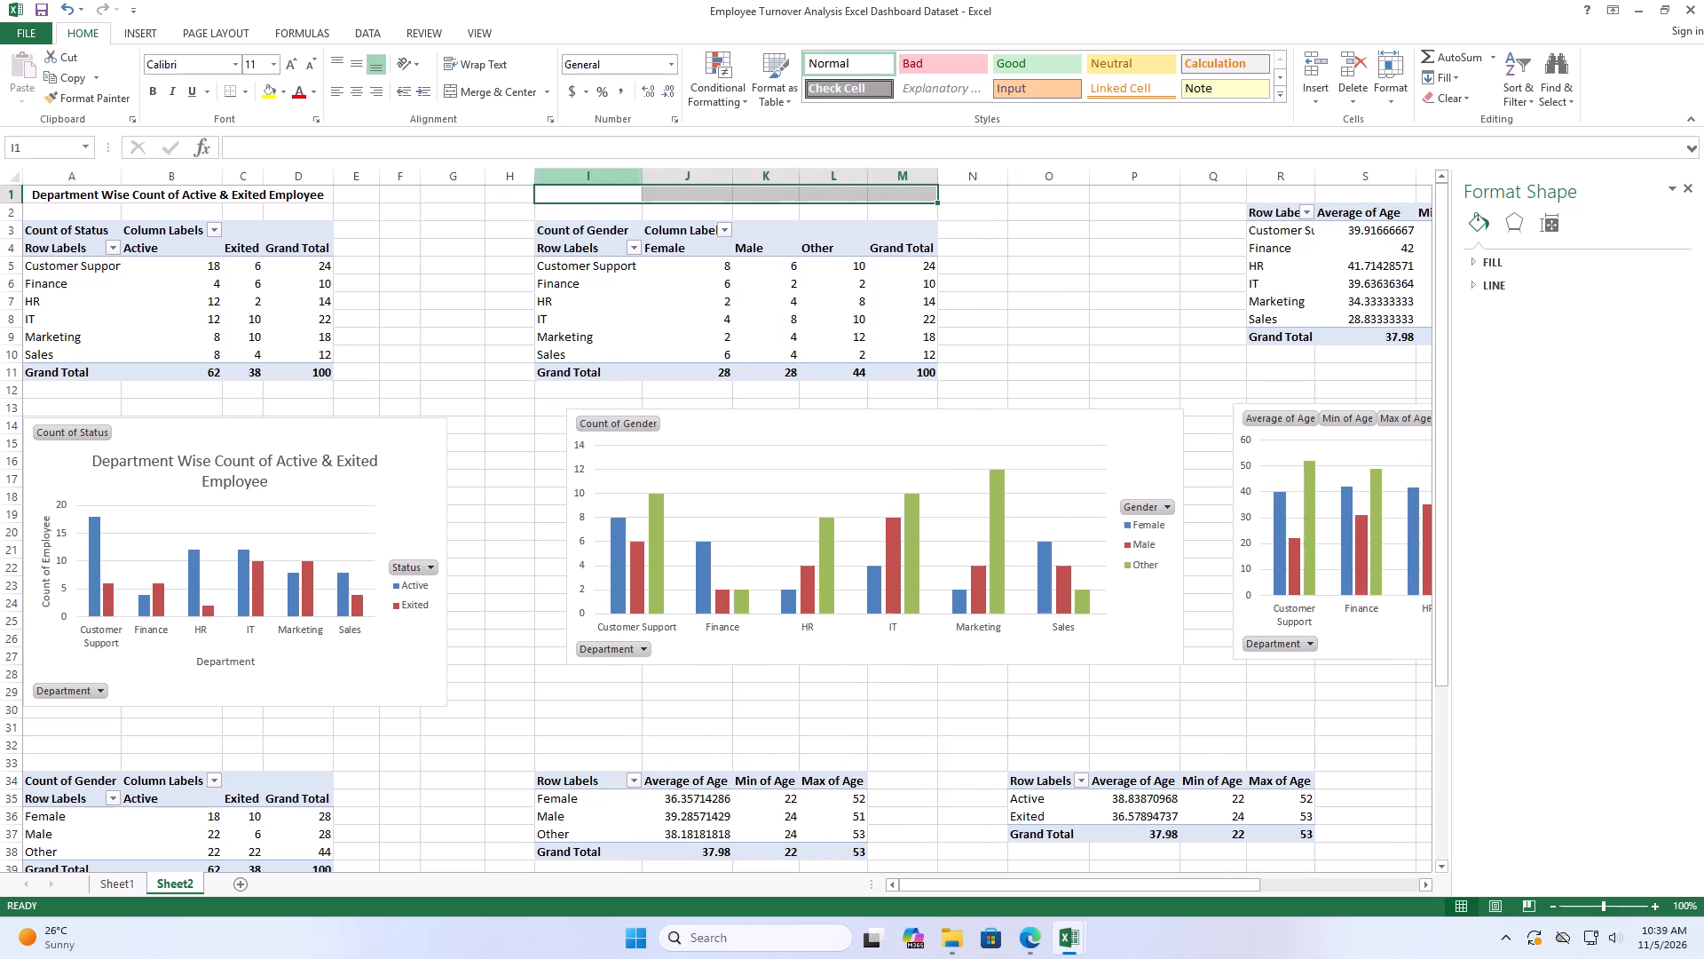
double_click(732, 176)
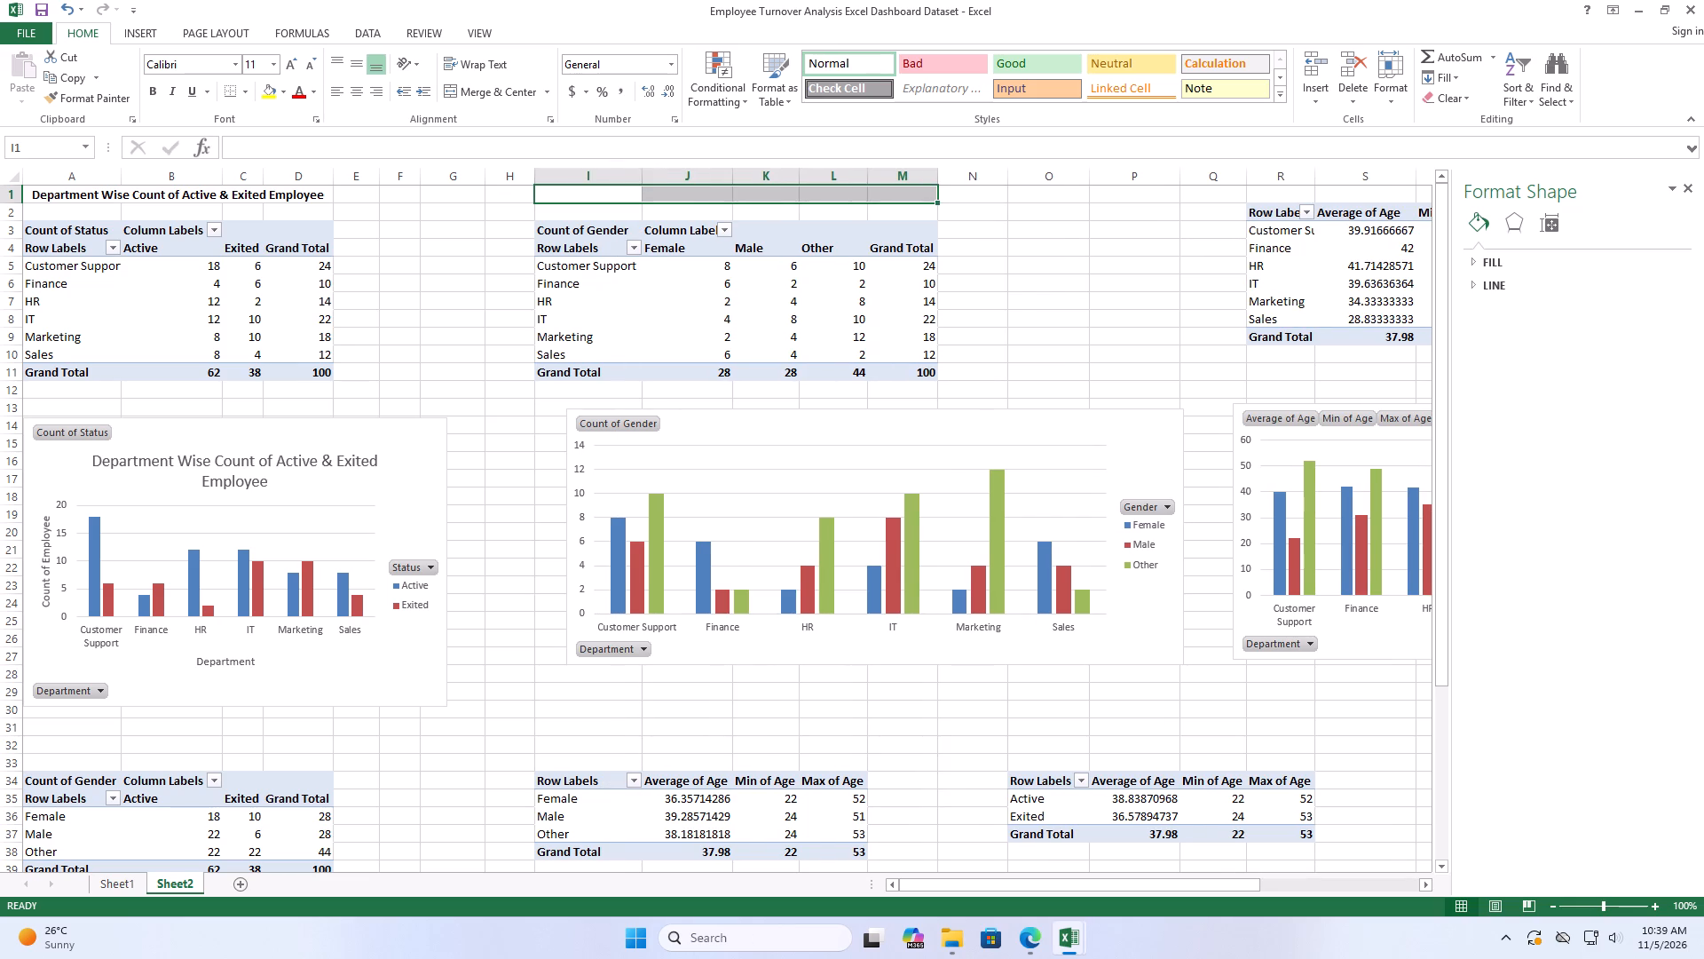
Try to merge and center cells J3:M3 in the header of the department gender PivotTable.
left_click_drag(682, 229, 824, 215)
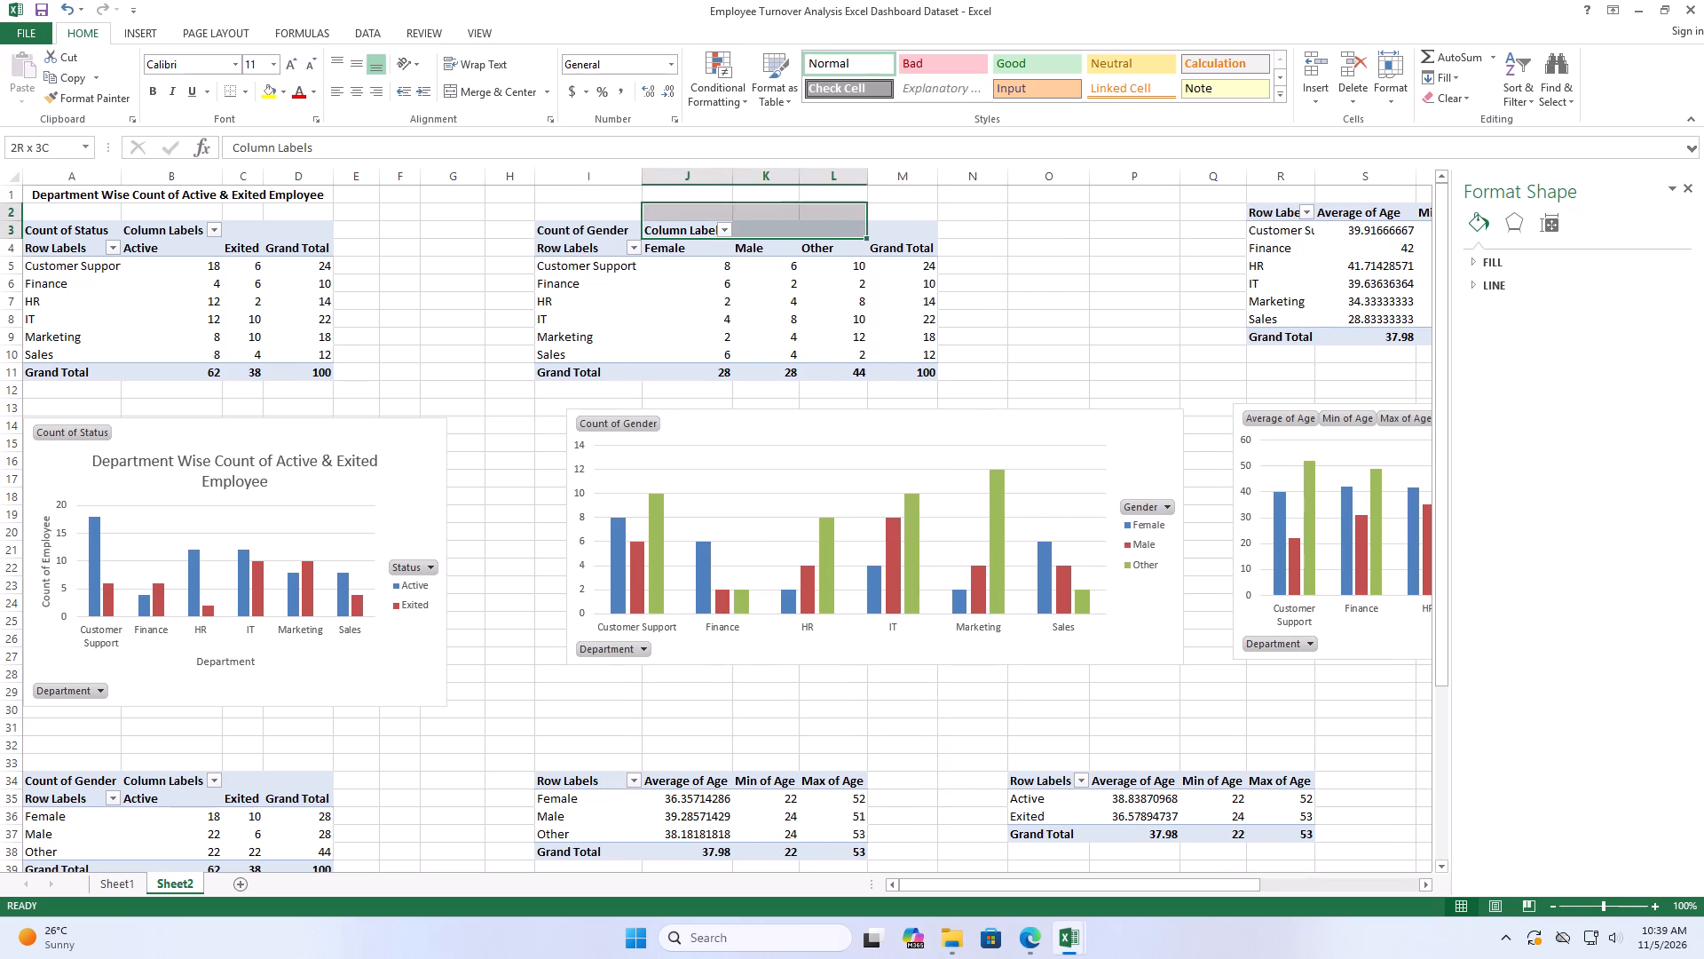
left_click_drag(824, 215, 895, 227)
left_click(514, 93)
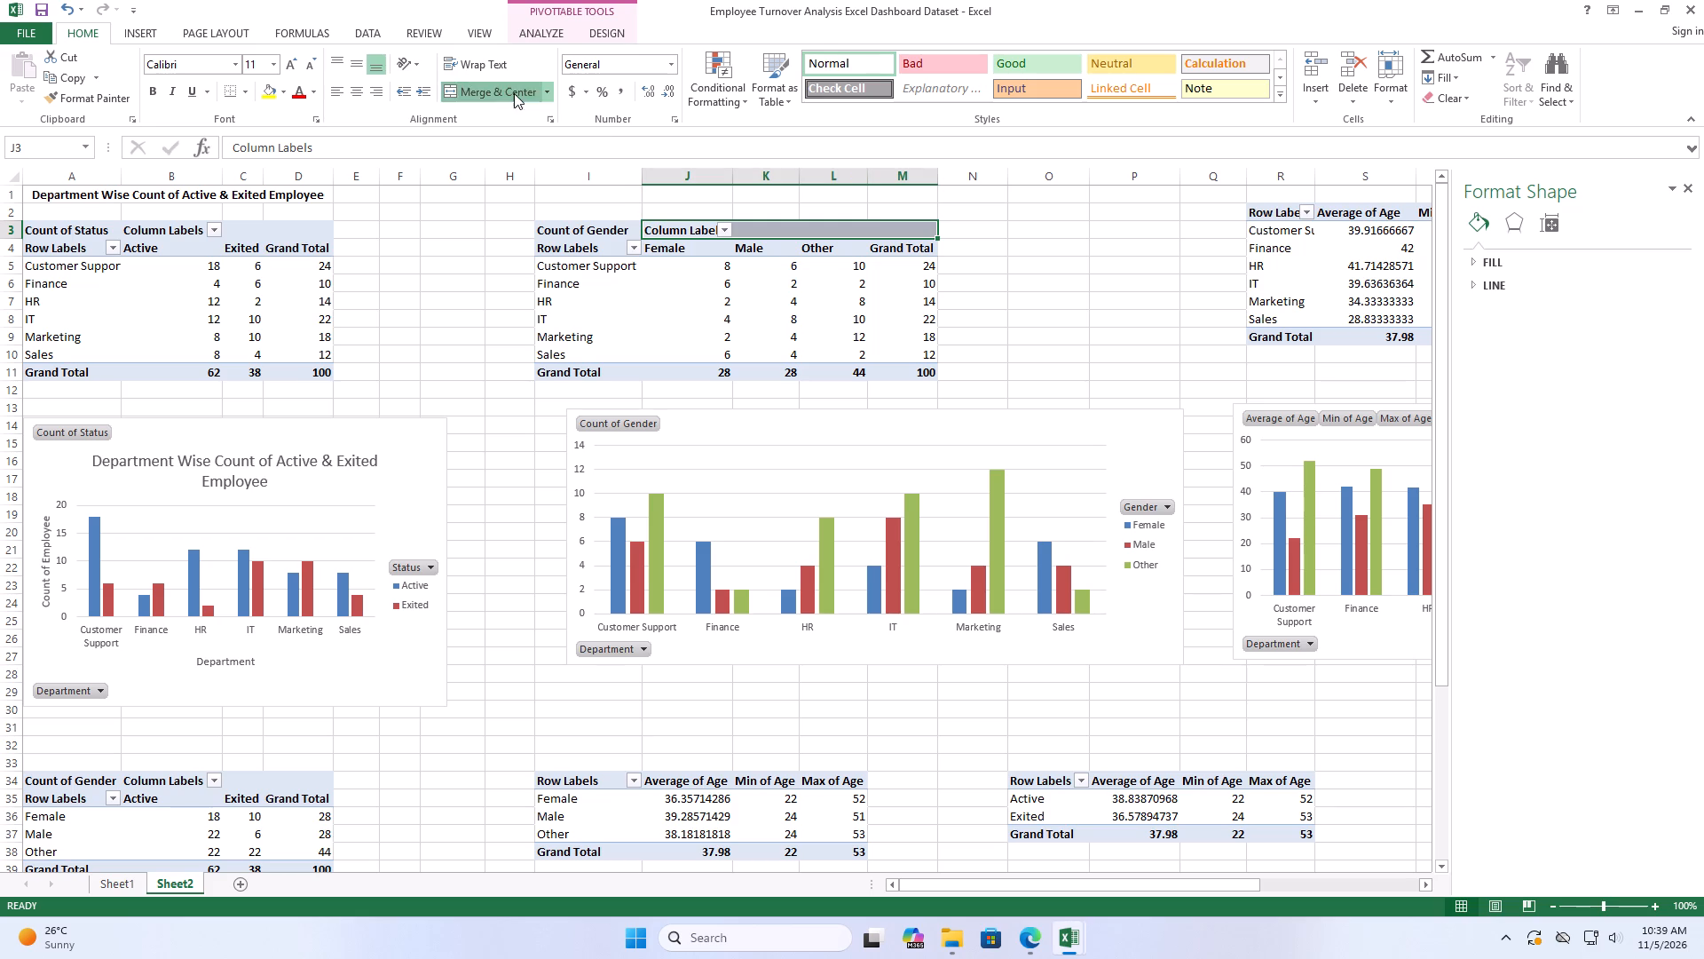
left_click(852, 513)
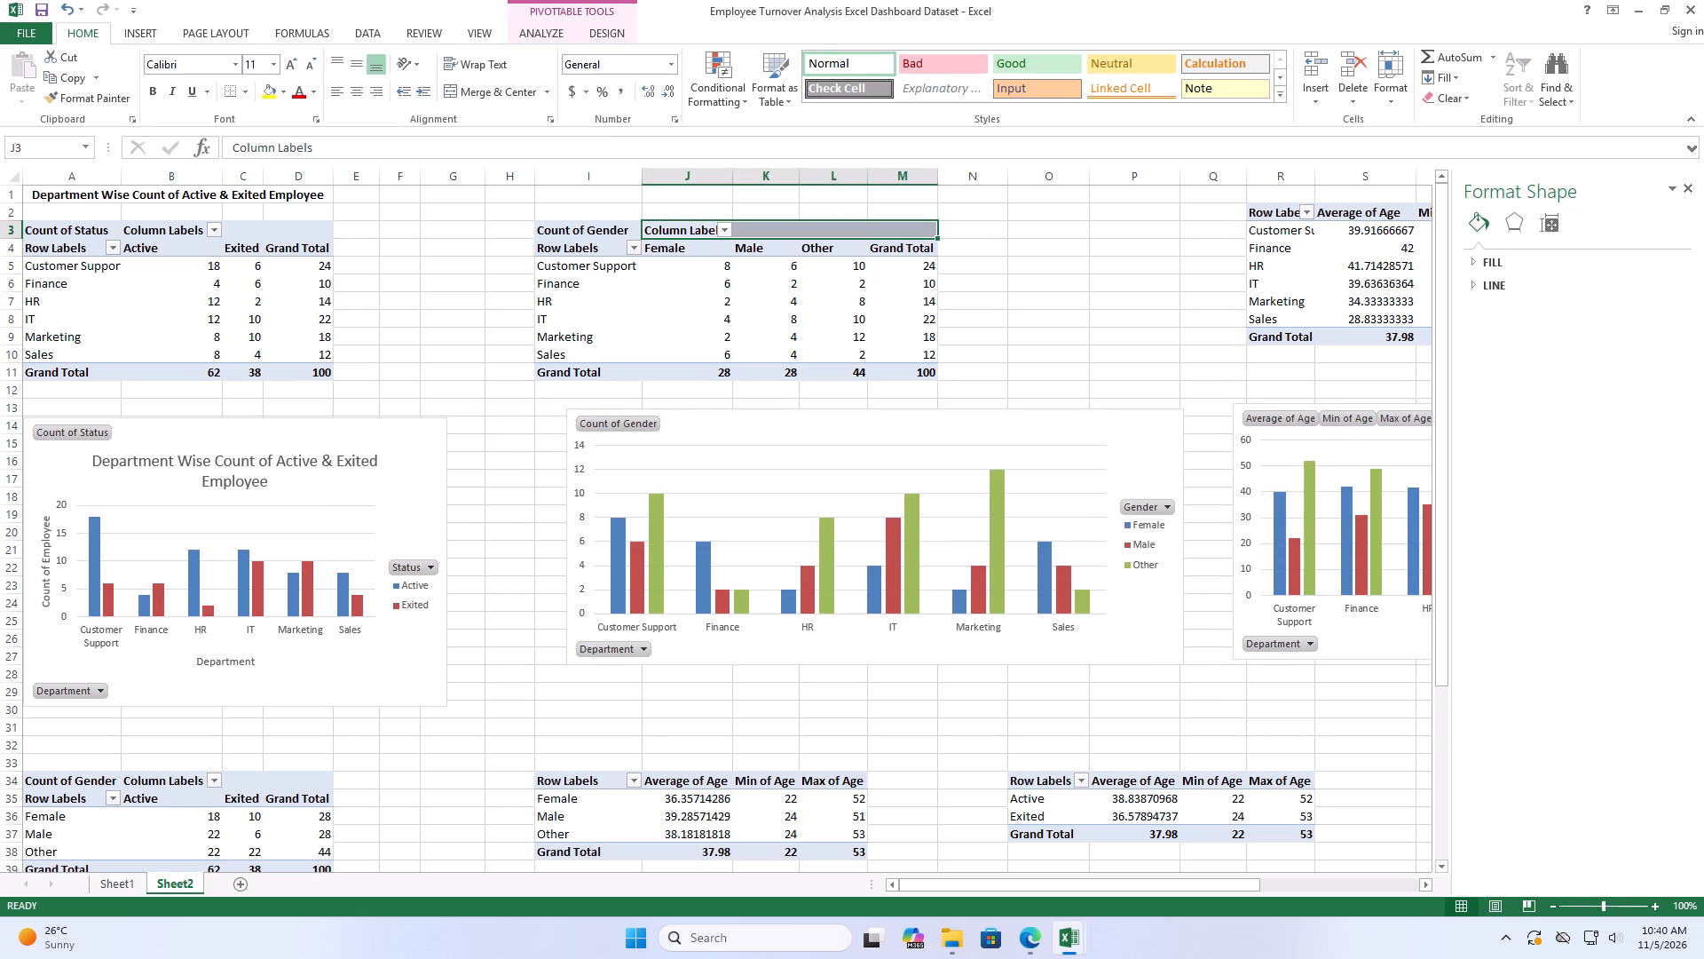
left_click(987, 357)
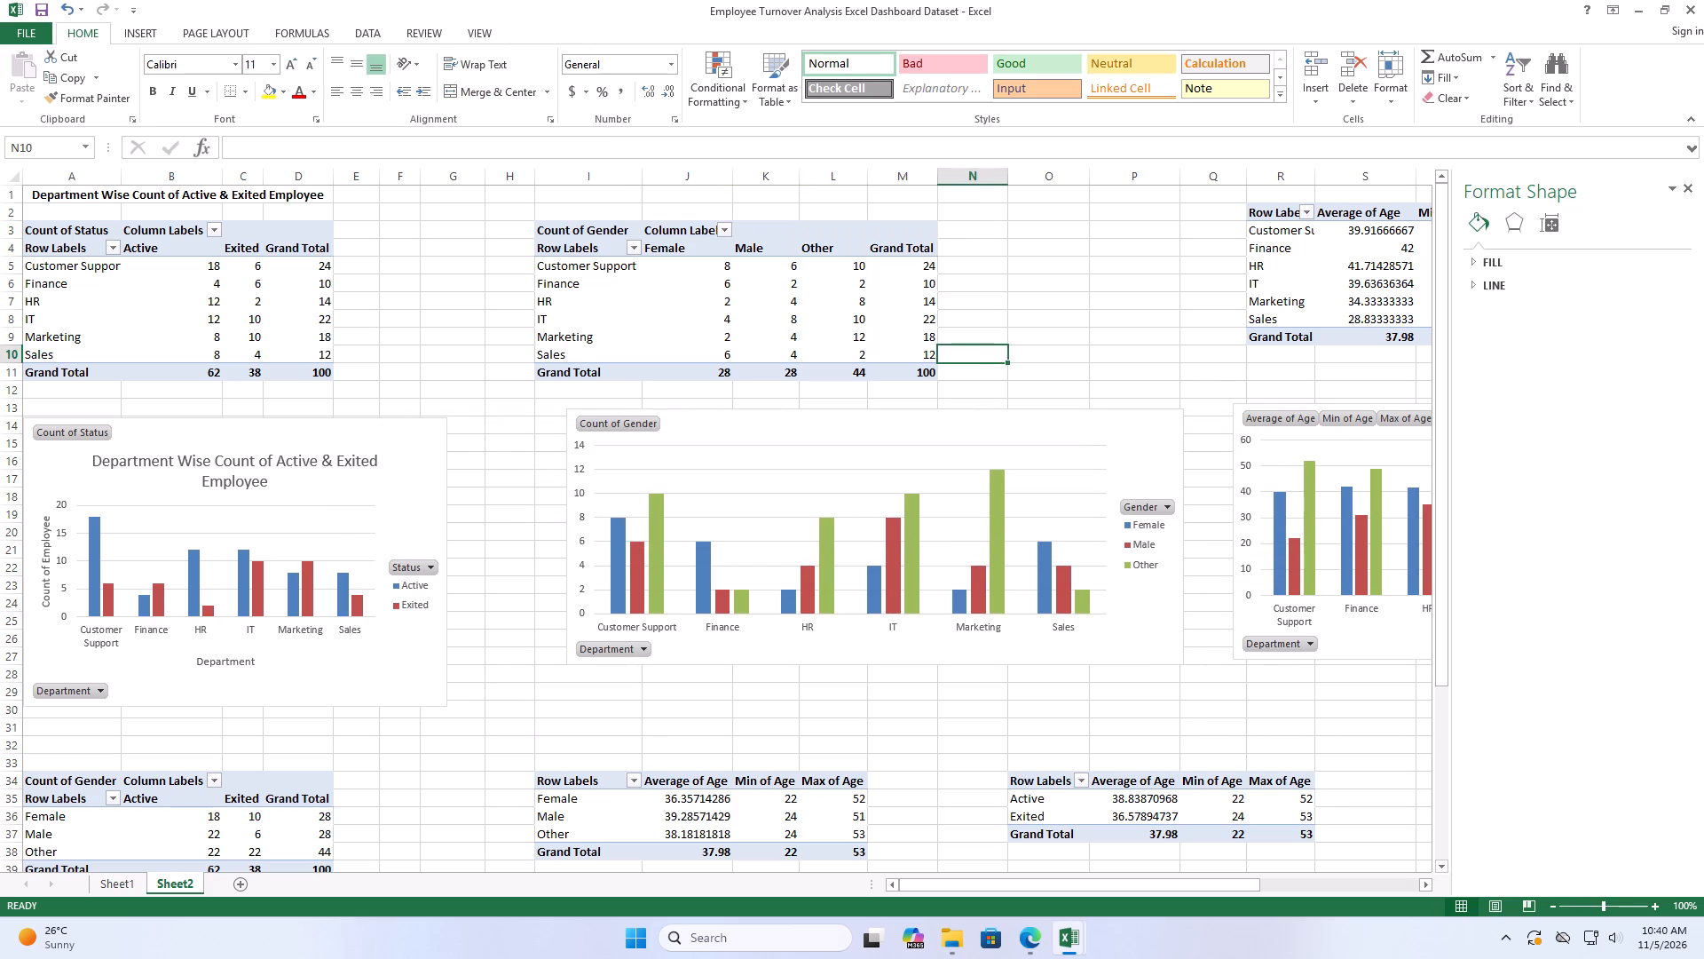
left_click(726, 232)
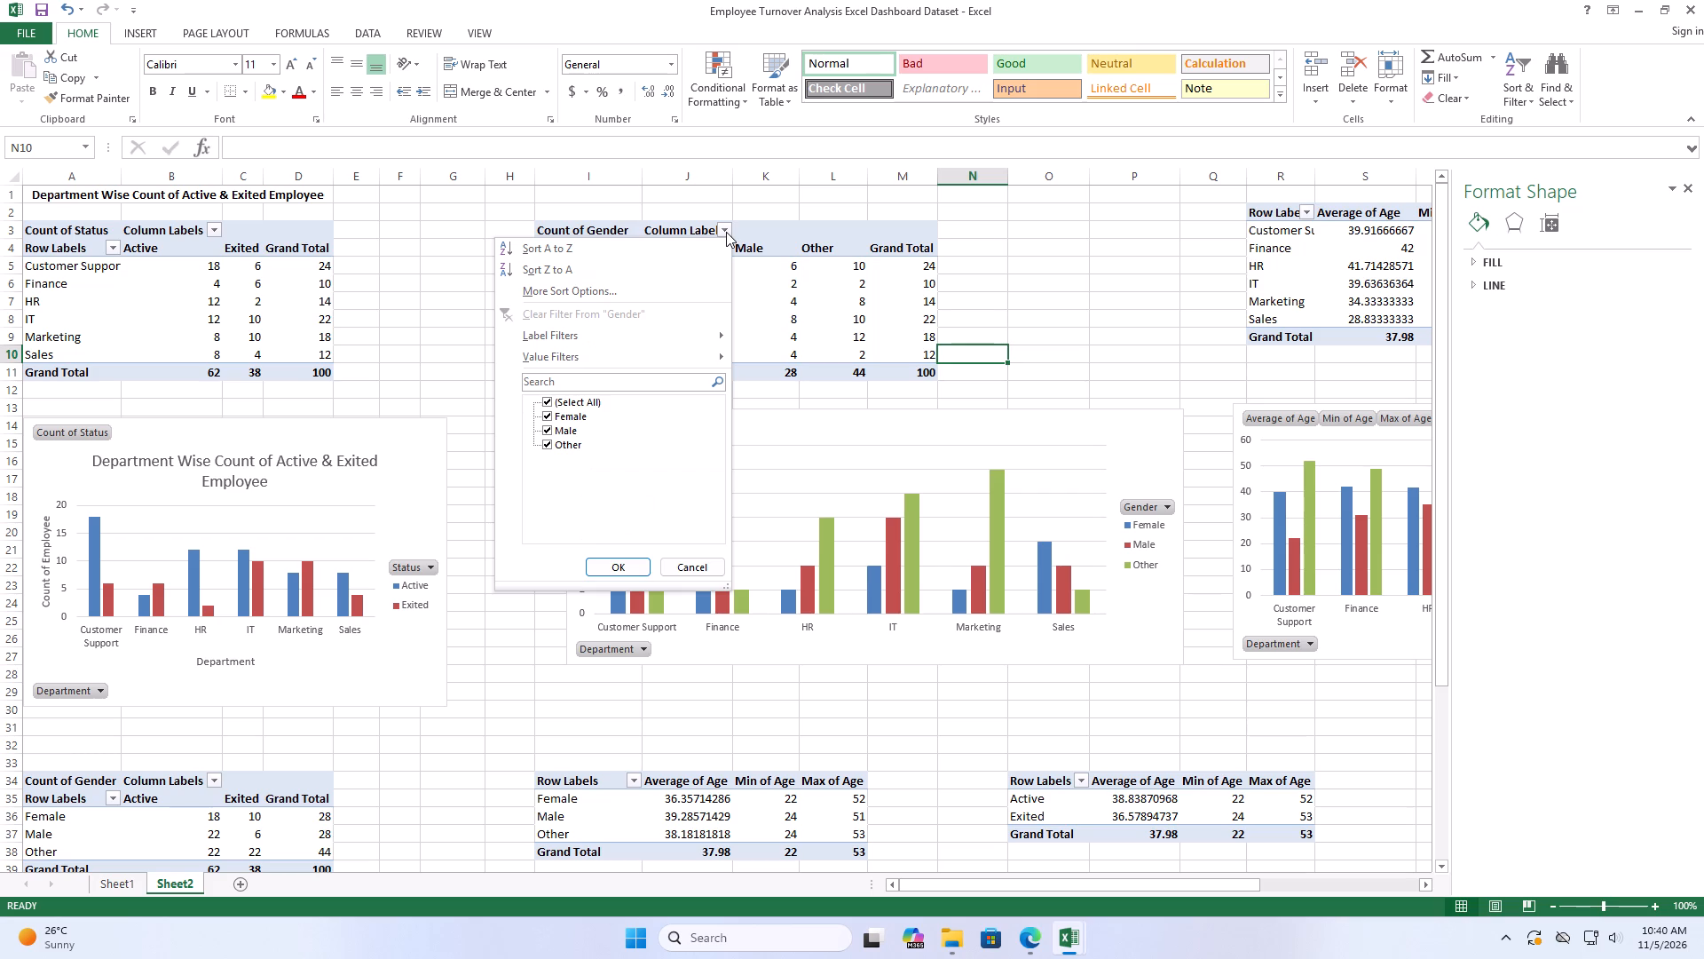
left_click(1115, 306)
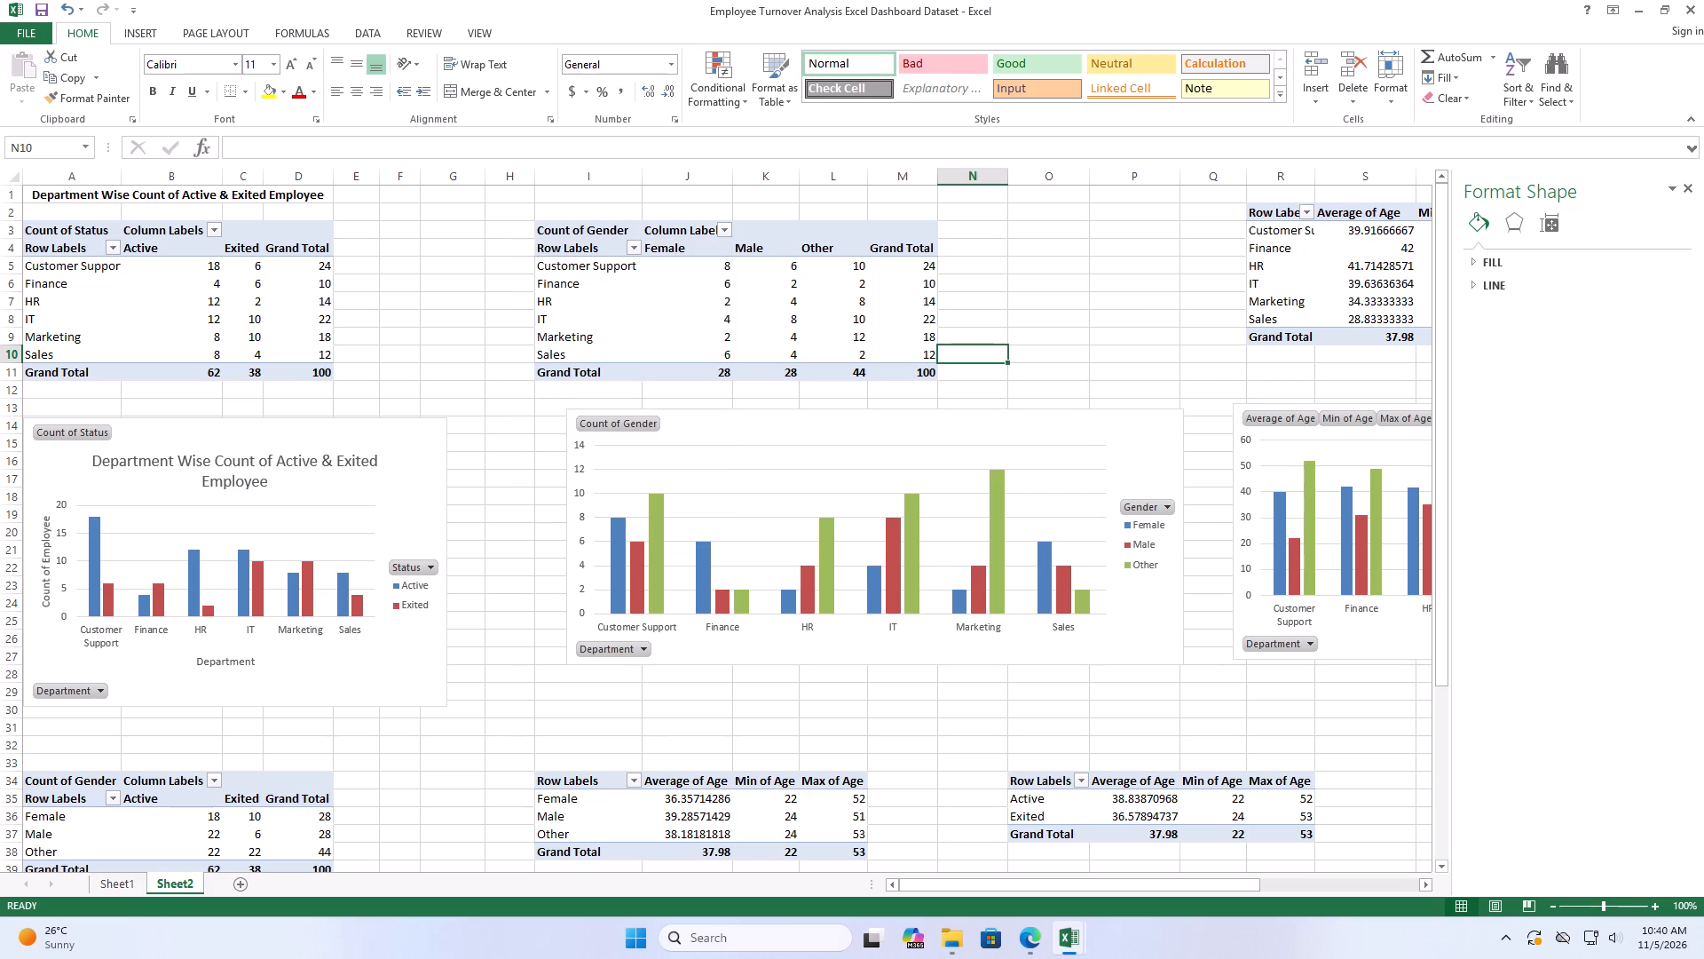
Rename the row header in cell I4 of the department gender PivotTable as "Department".
left_click(598, 250)
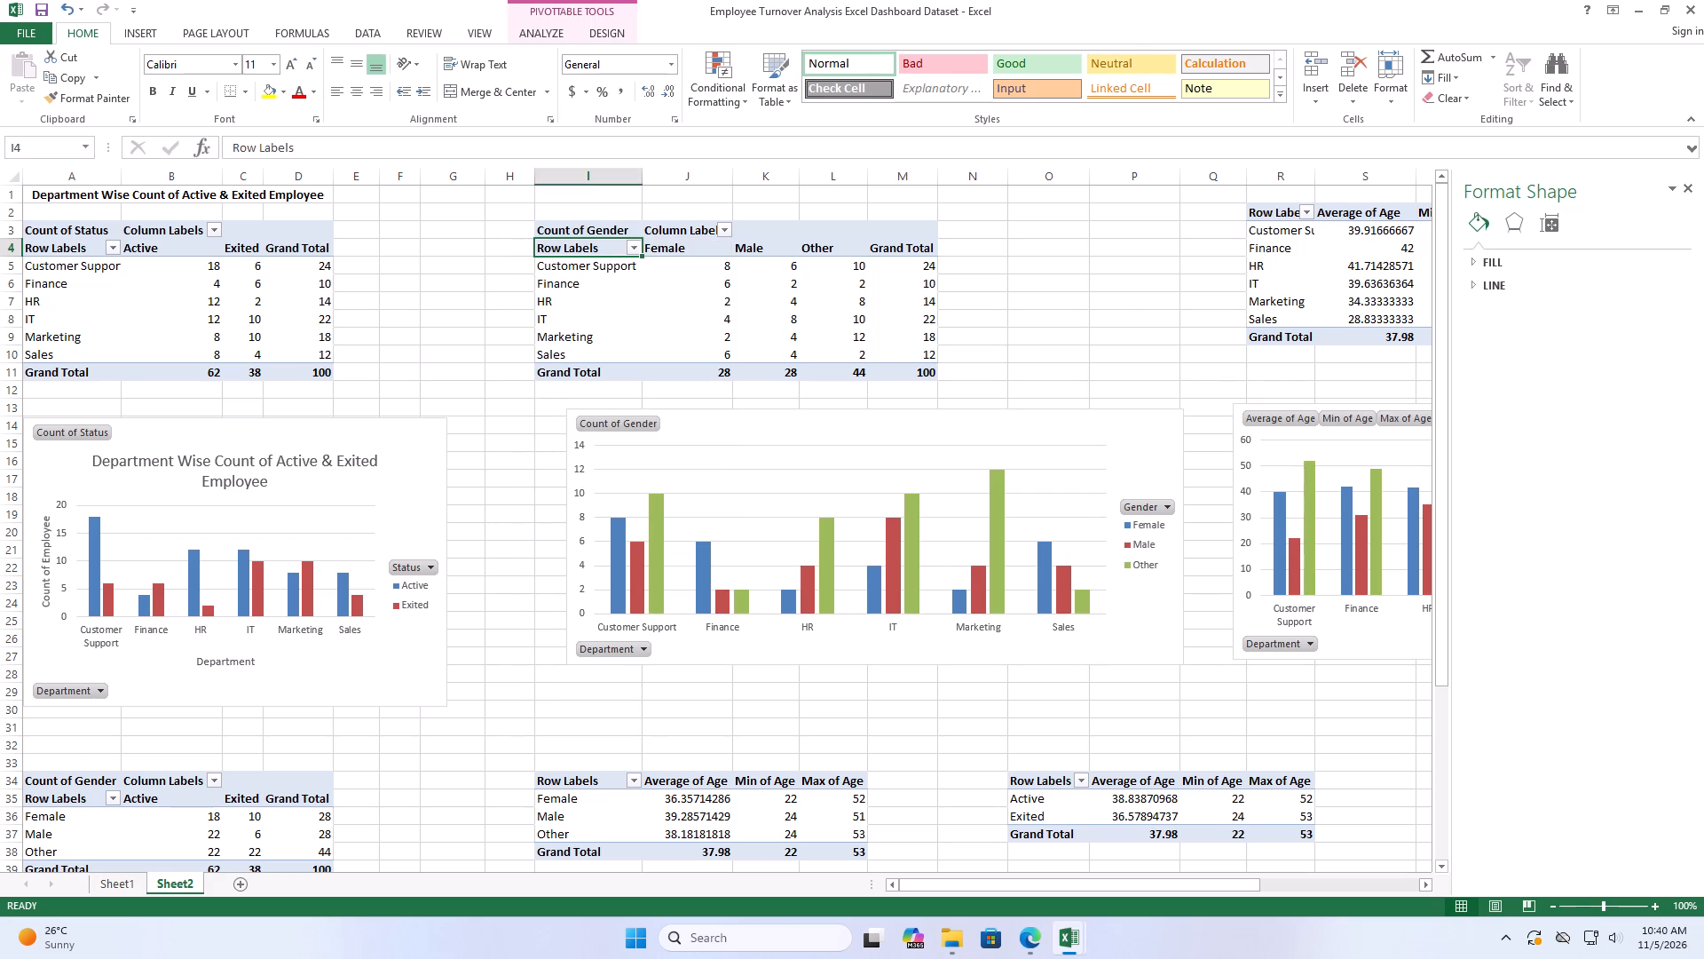
double_click(598, 250)
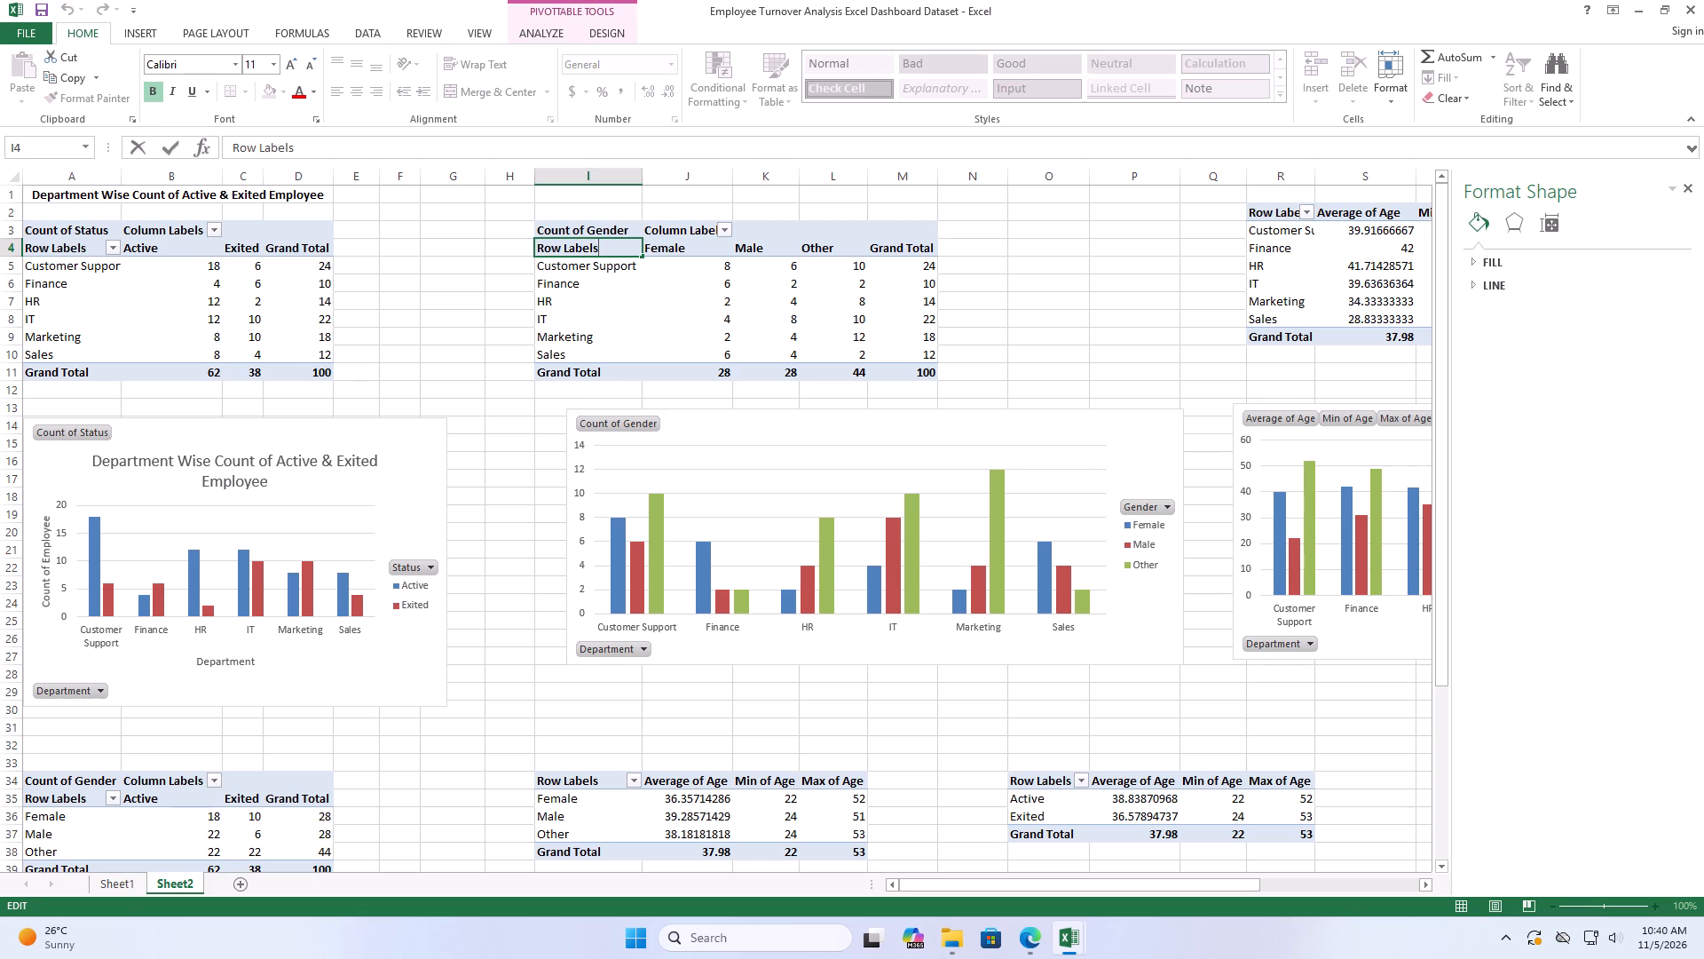
key("BackSpace")
key("BackSpace")
key("BackSpace")
key("BackSpace")
key("BackSpace")
key("BackSpace")
key("BackSpace")
key("BackSpace")
key("BackSpace")
key("BackSpace")
type("Department")
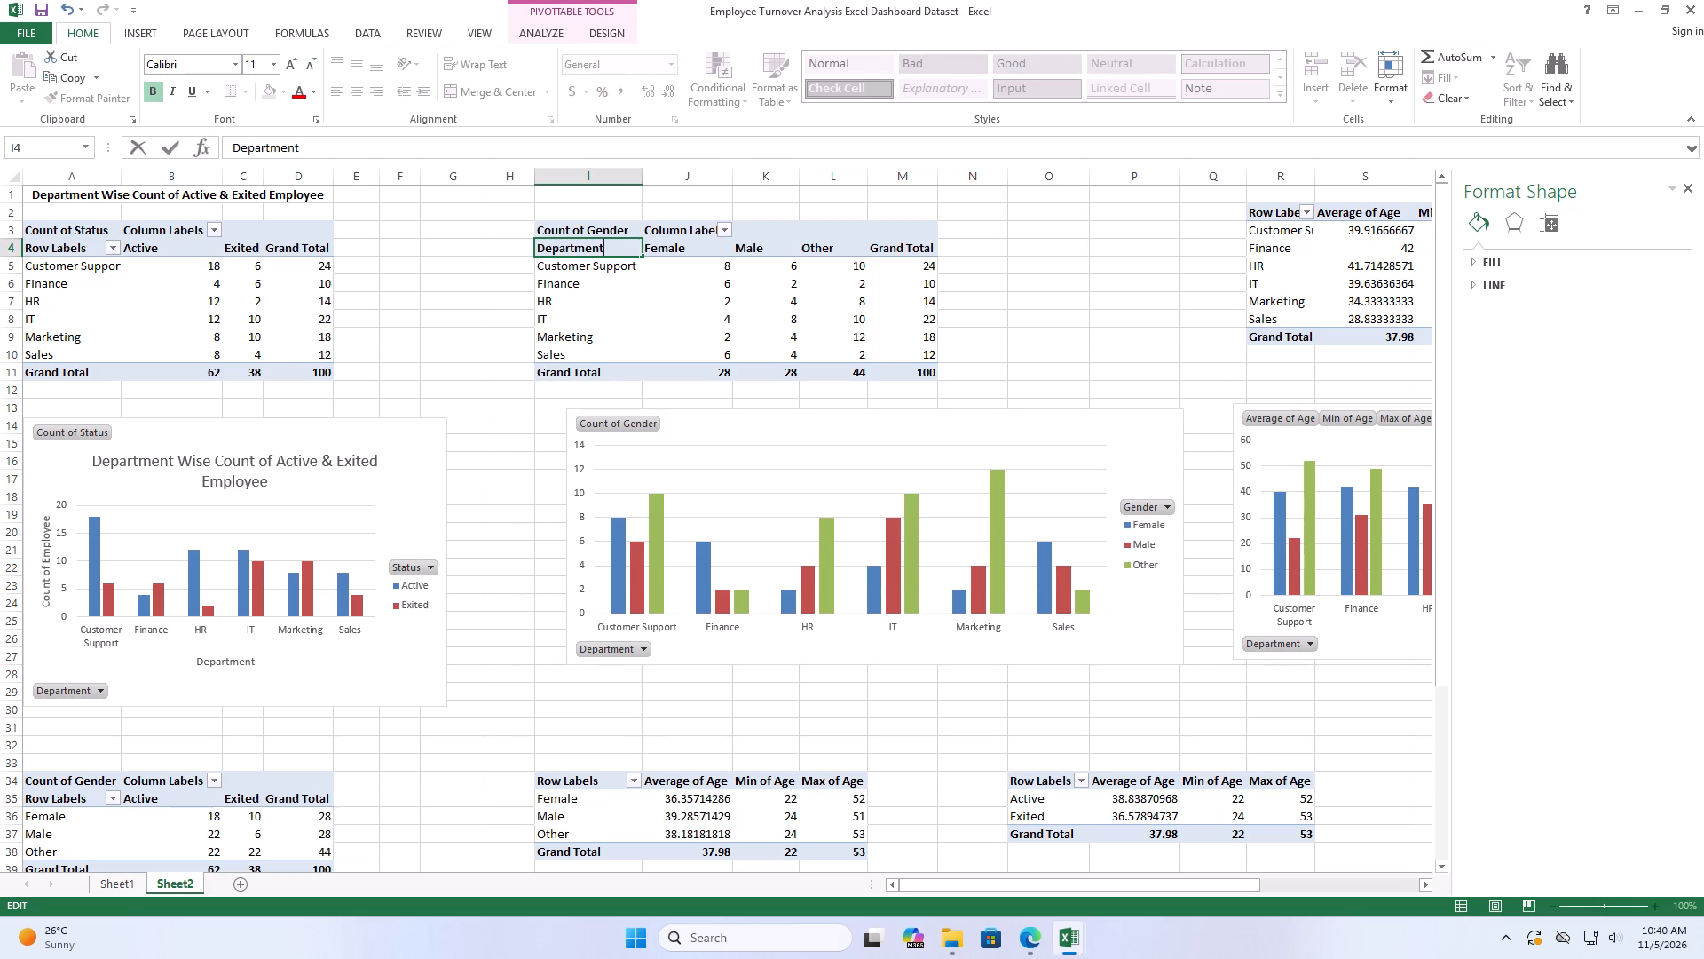
key("Return")
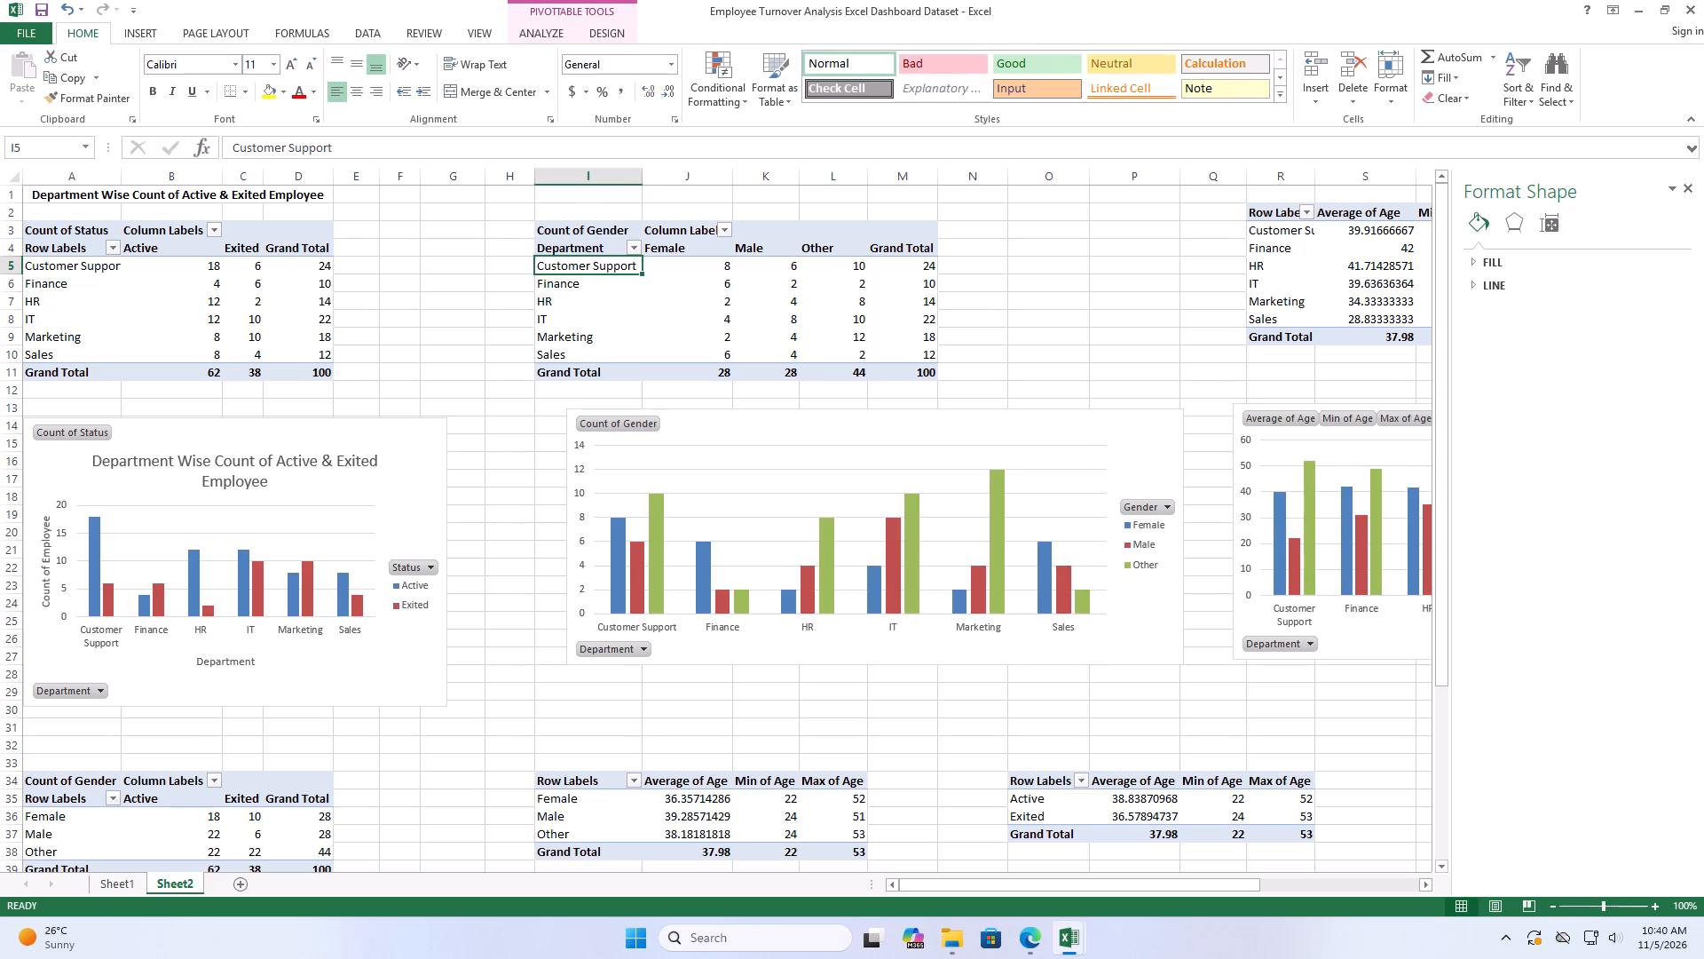
Rename the row header in cell A4 of the department status PivotTable as "Deepartment".
double_click(82, 246)
left_click(91, 246)
key("BackSpace")
key("BackSpace")
key("BackSpace")
key("BackSpace")
key("BackSpace")
key("BackSpace")
key("BackSpace")
key("BackSpace")
key("BackSpace")
key("BackSpace")
key("BackSpace")
key("BackSpace")
key("BackSpace")
key("BackSpace")
key("BackSpace")
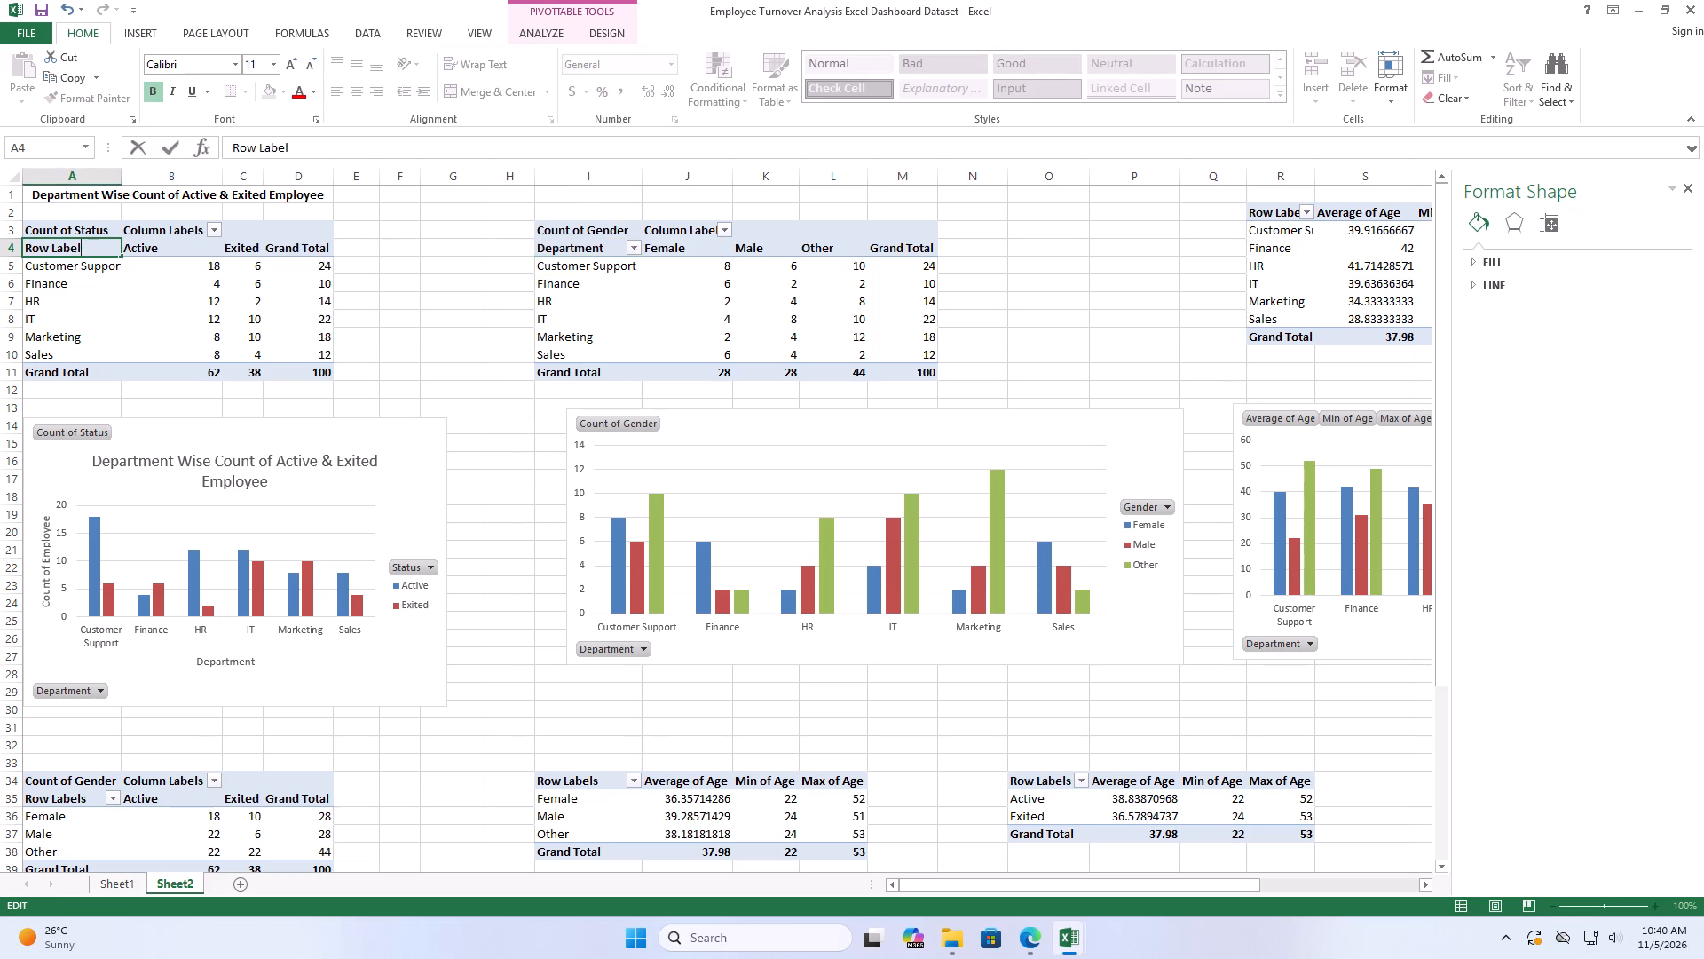
type("Deepartment")
key("Return")
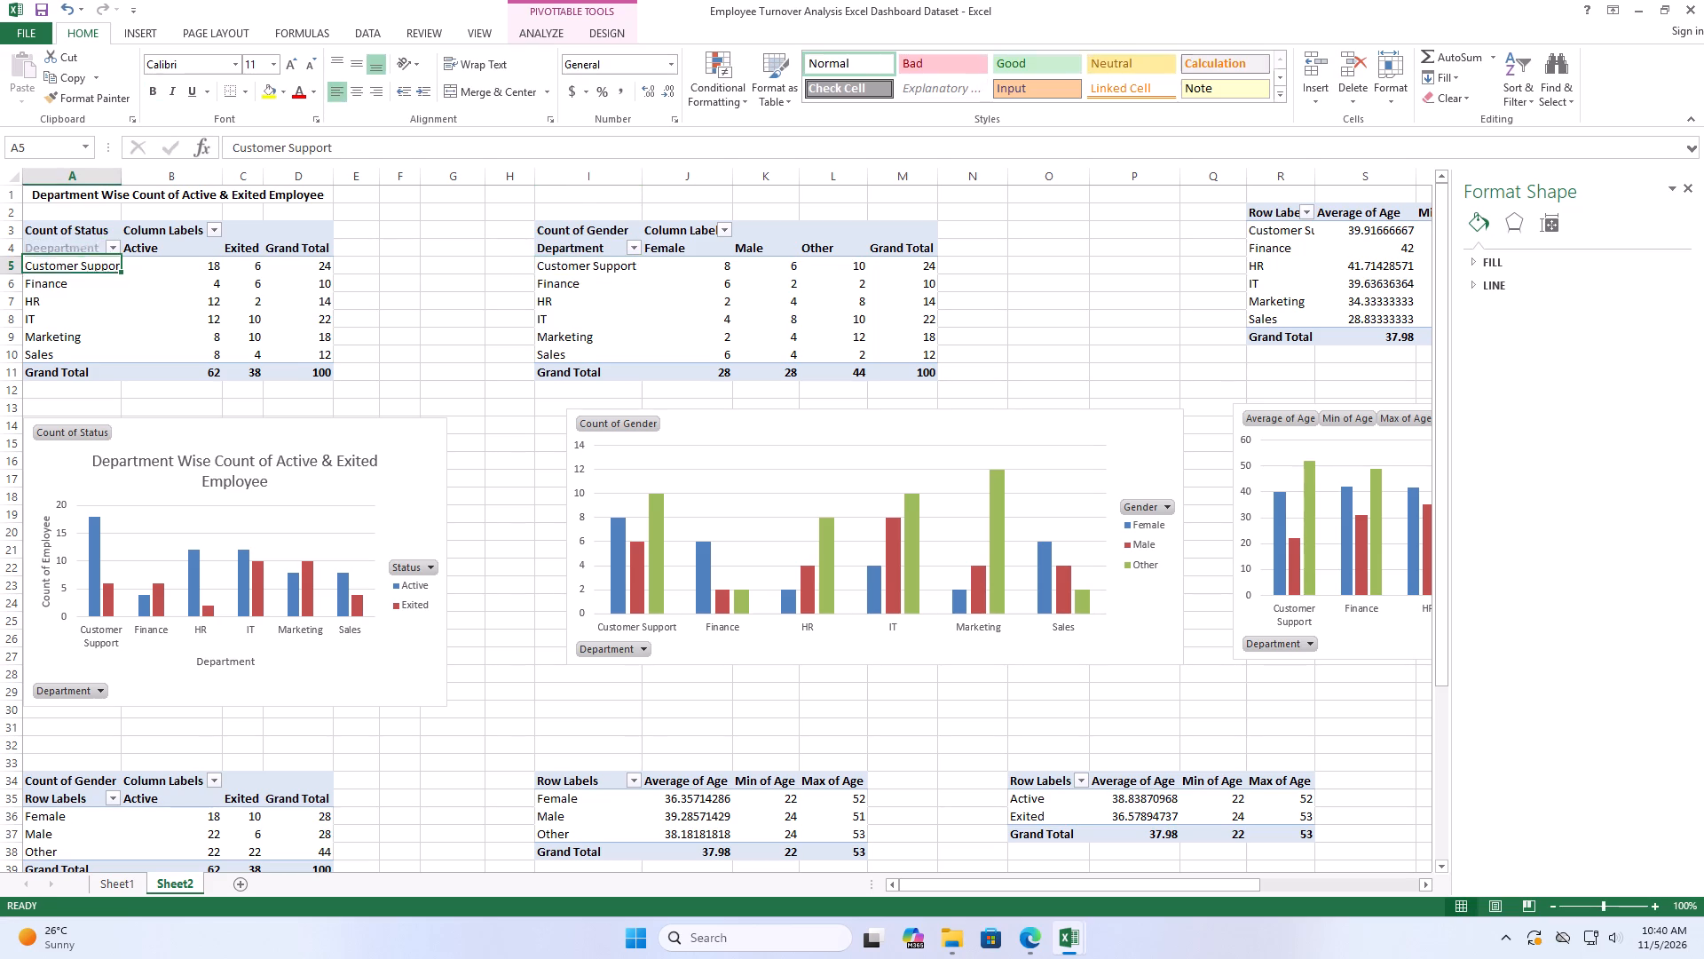
Rename the column header in cell B3 of the department status PivotTable as "Active & Exited Count" and auto-fit column B.
double_click(188, 226)
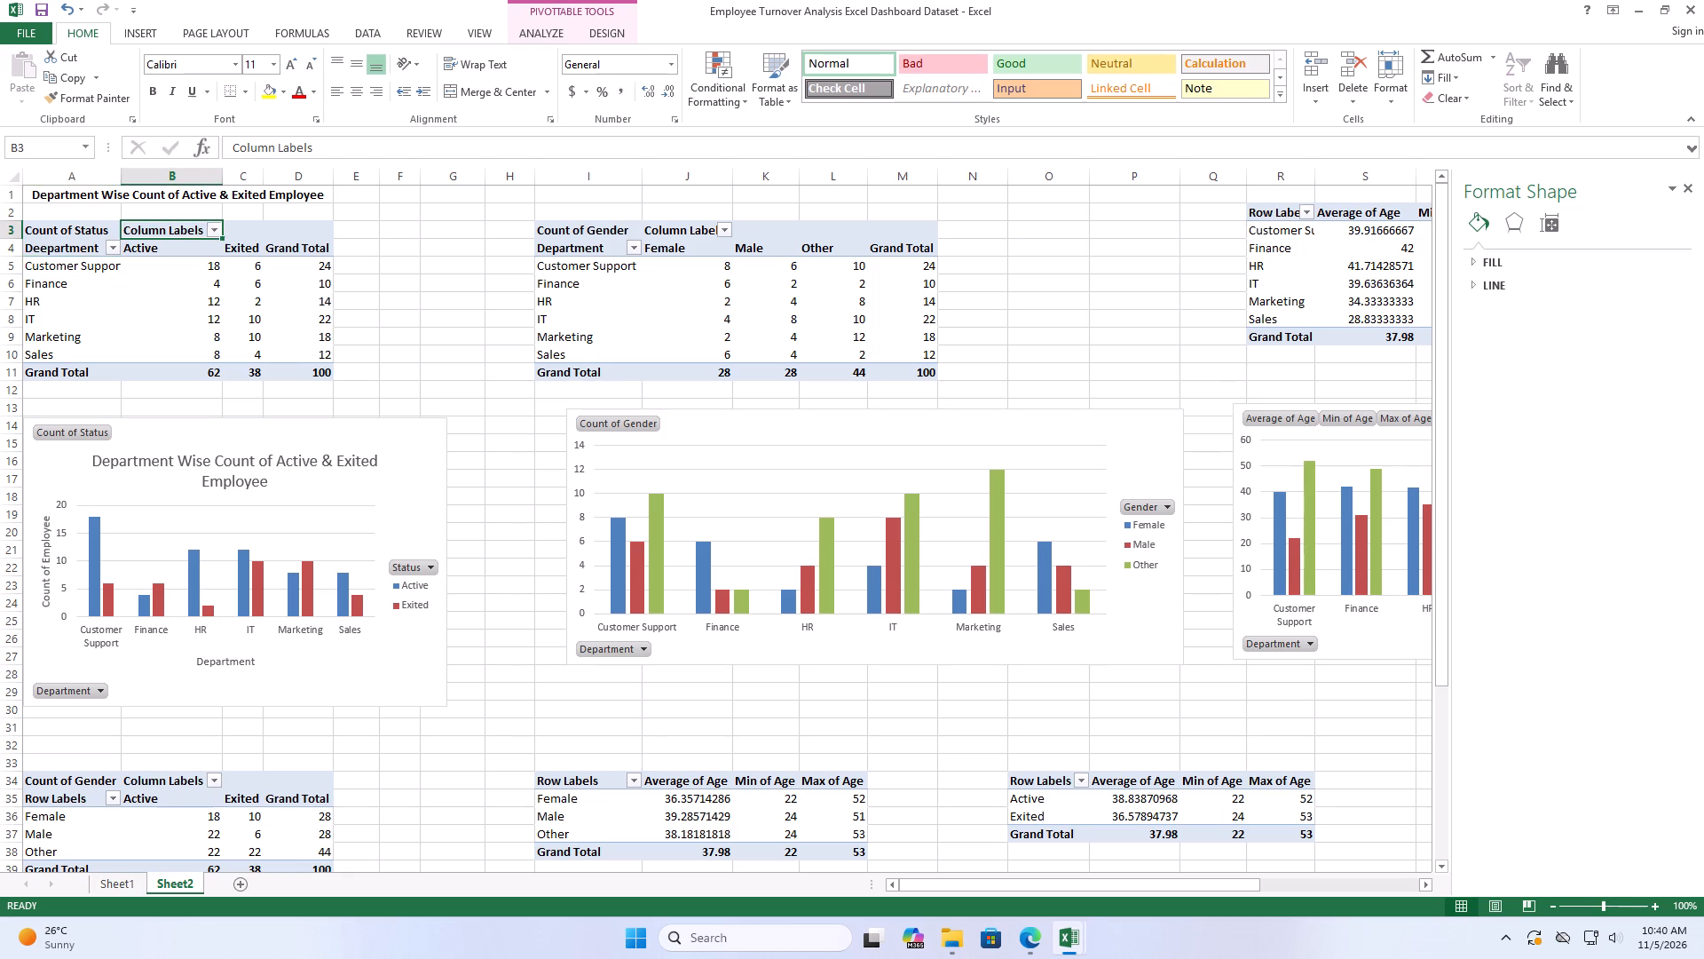
left_click(209, 229)
key("BackSpace")
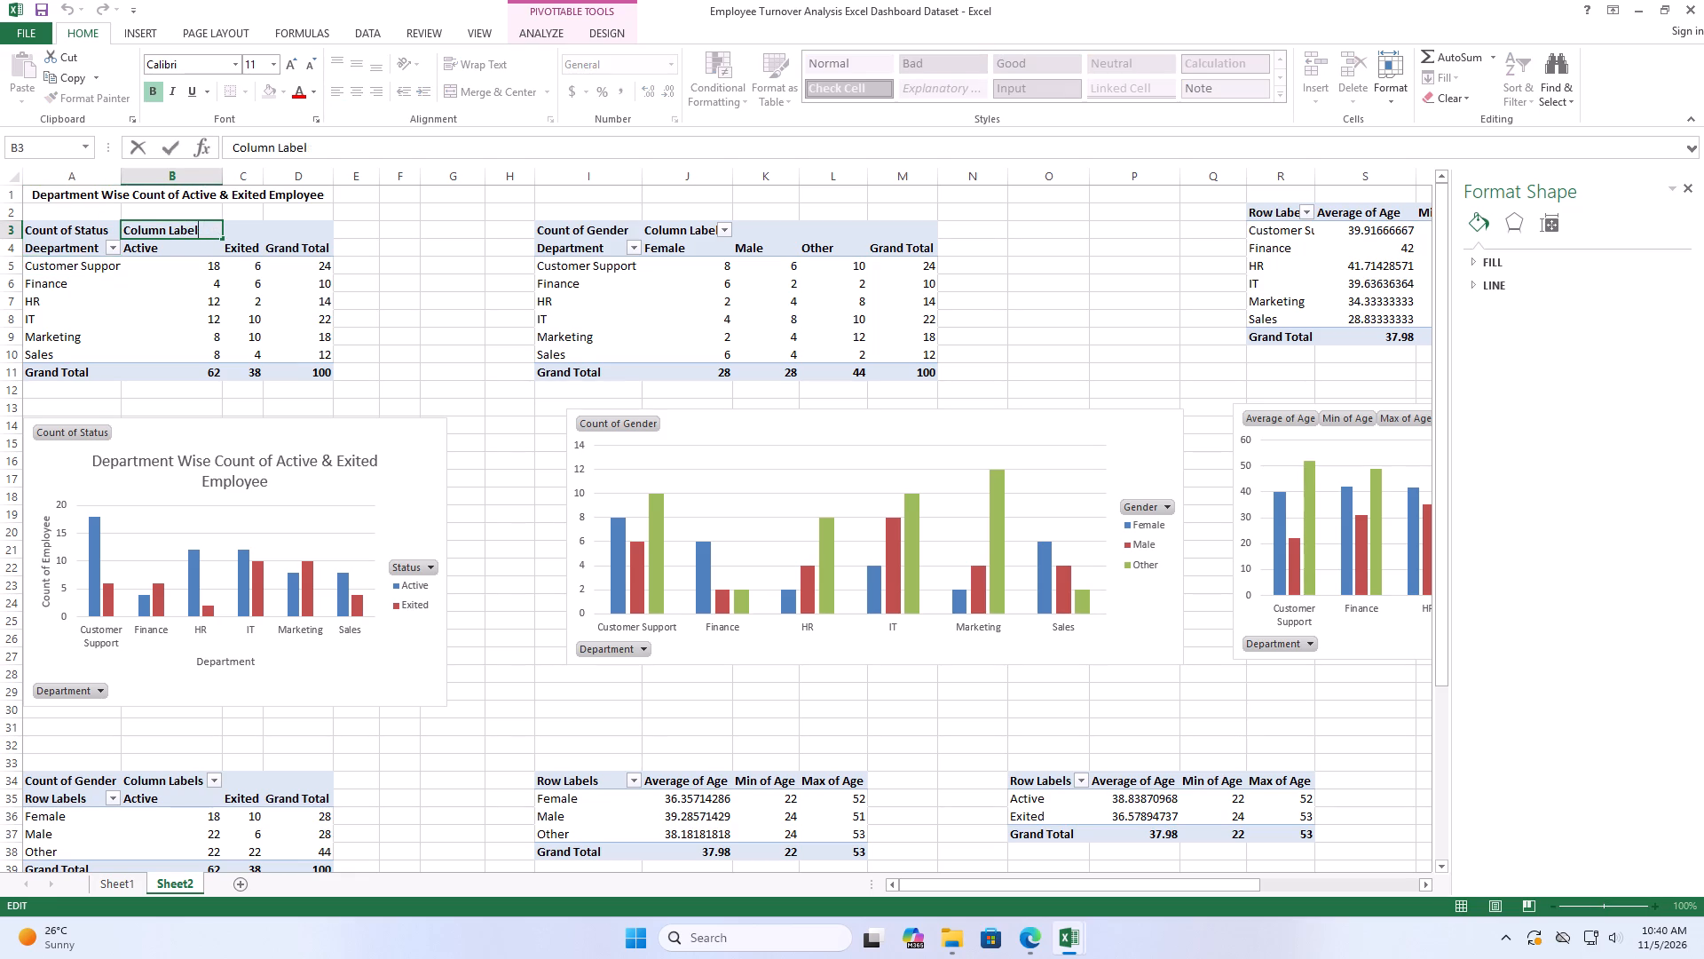
key("BackSpace")
key("BackSpace")
key("BackSpace")
key("BackSpace")
key("BackSpace")
key("BackSpace")
key("BackSpace")
key("BackSpace")
key("BackSpace")
key("BackSpace")
key("BackSpace")
key("BackSpace")
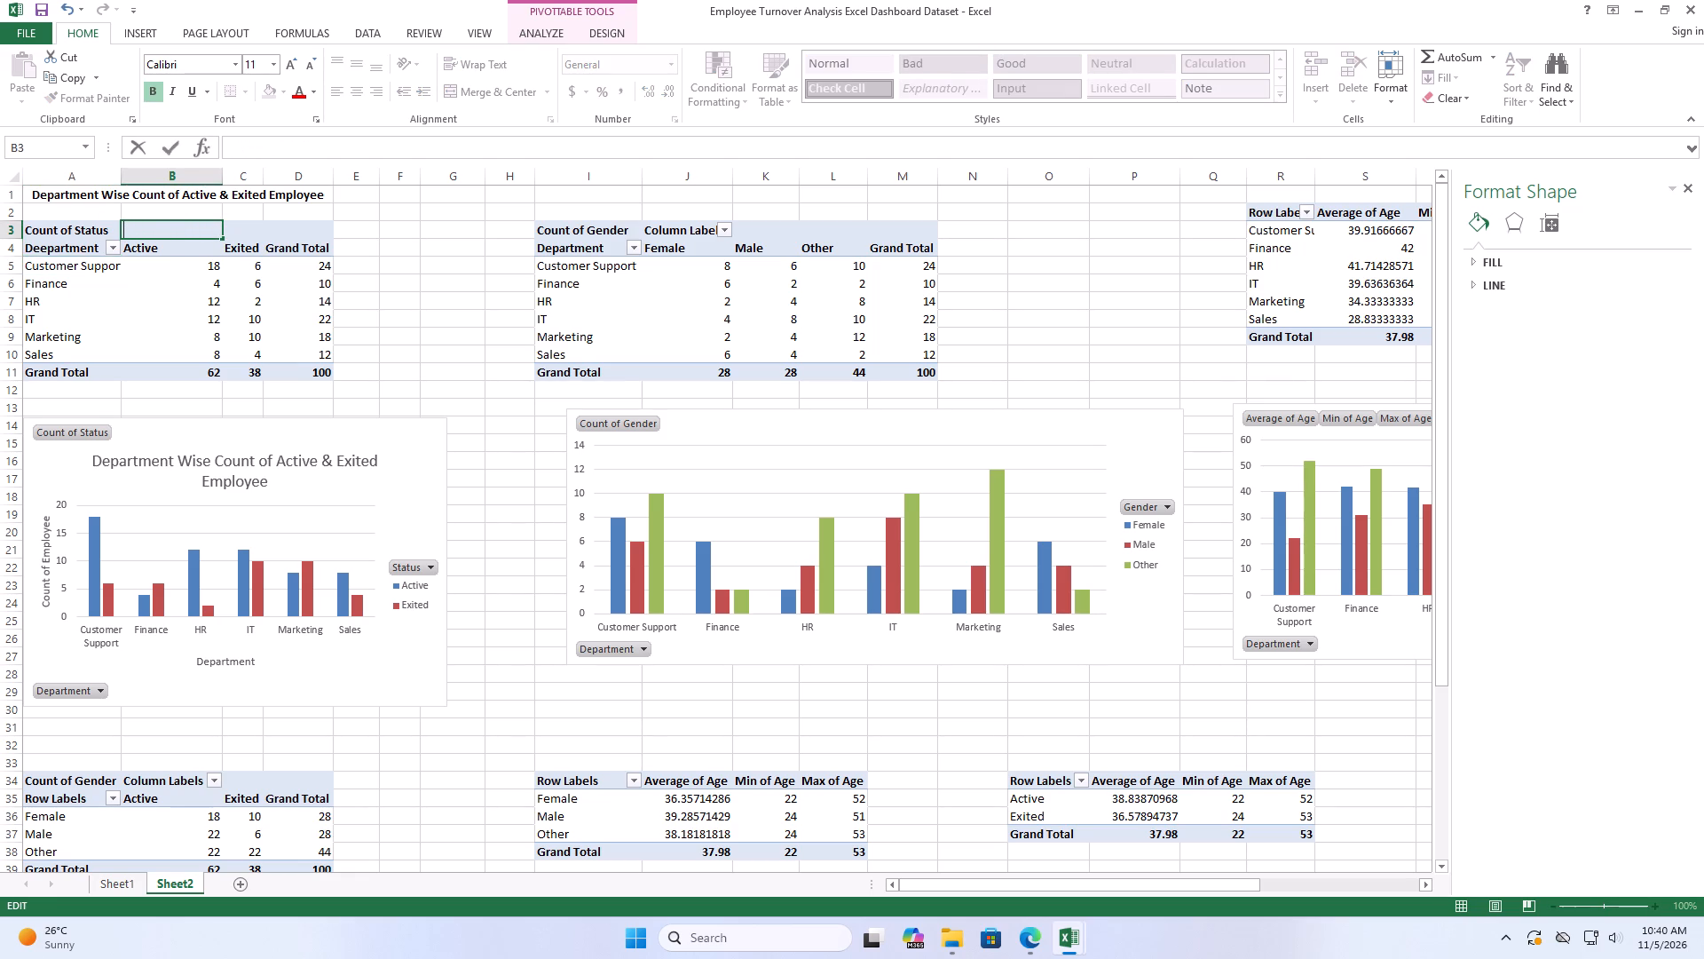
type("Active & Exited Count")
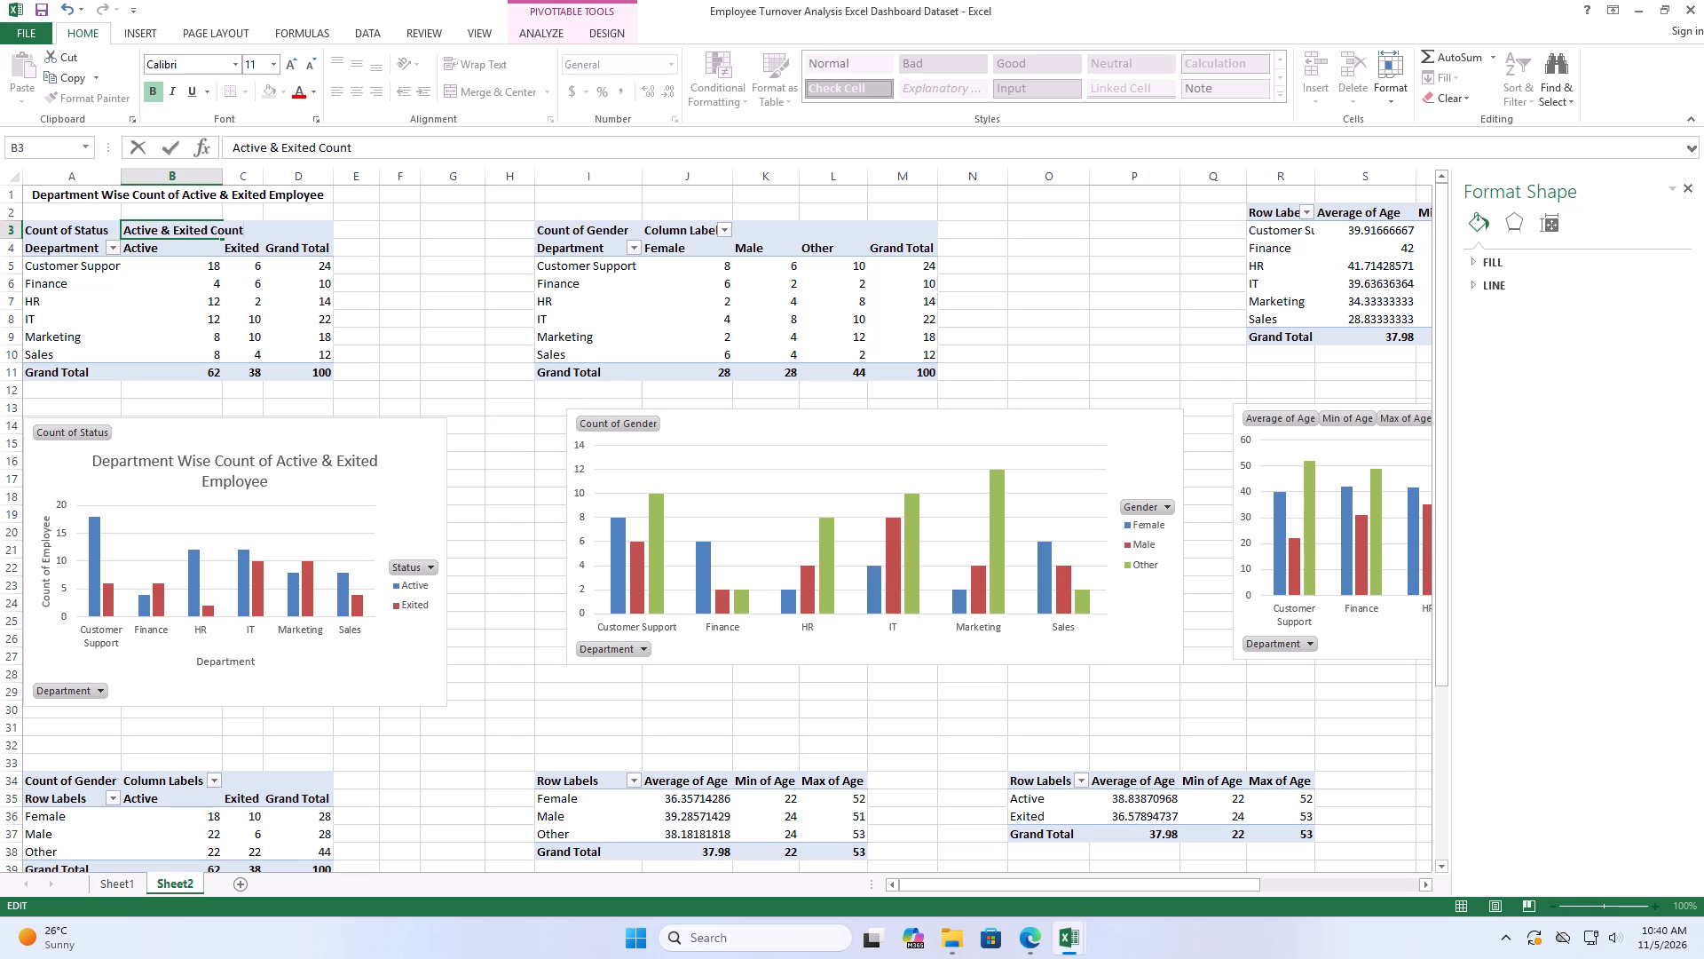
key("Return")
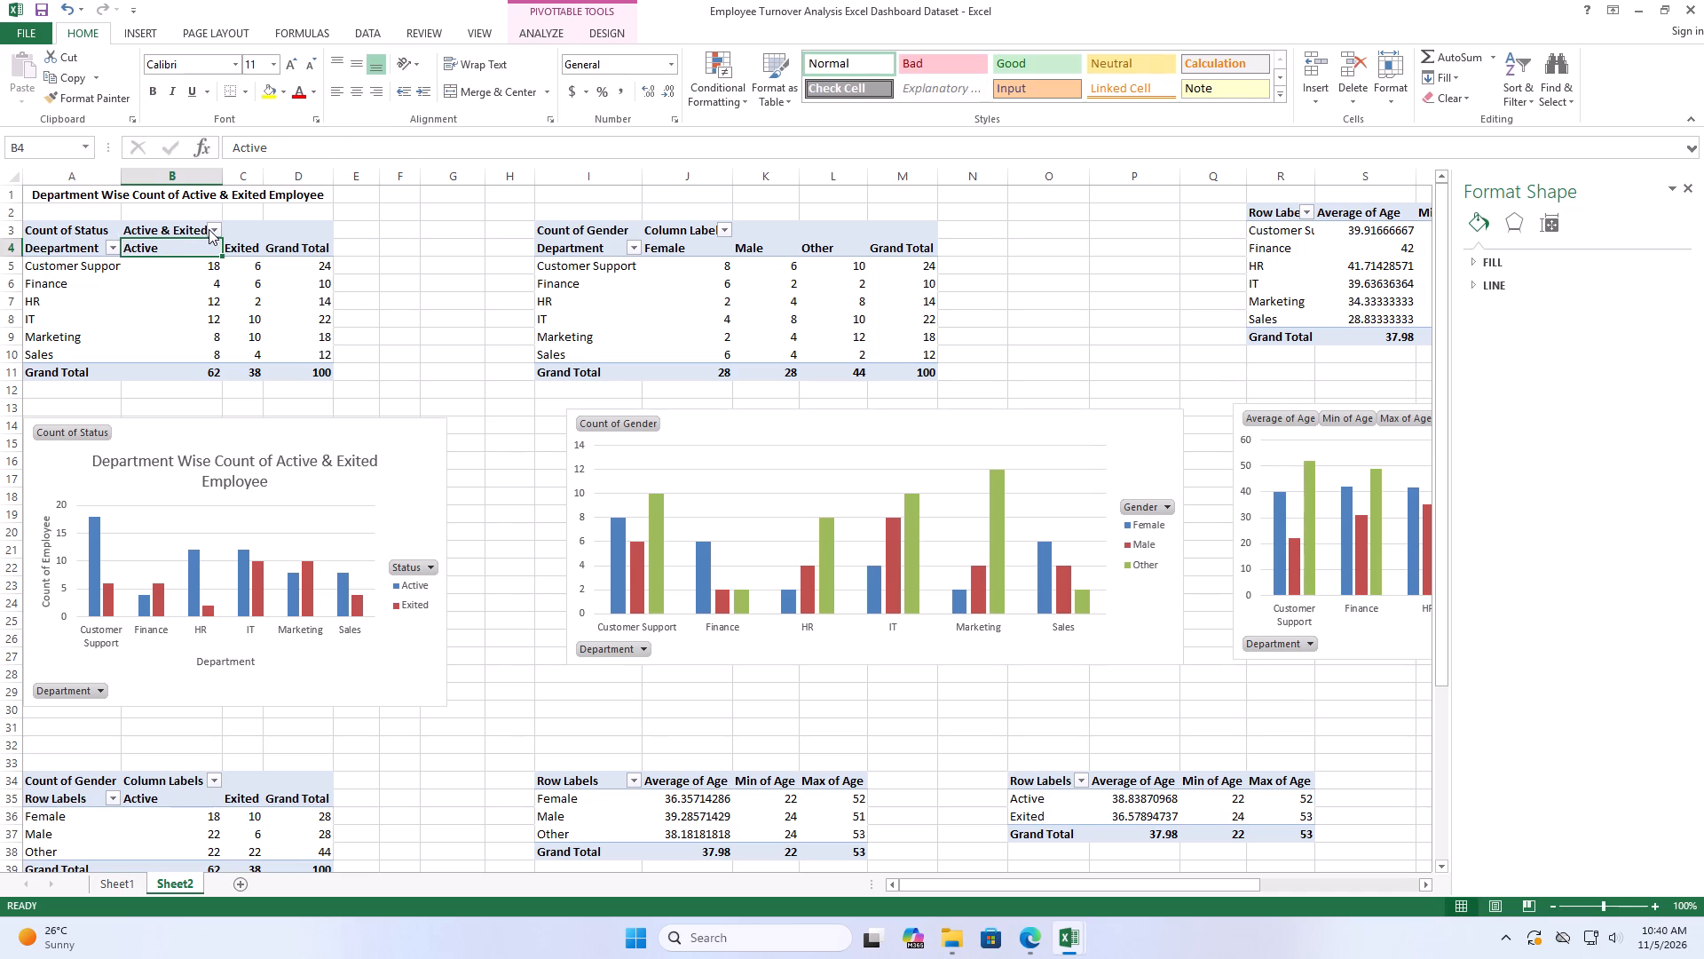
double_click(220, 174)
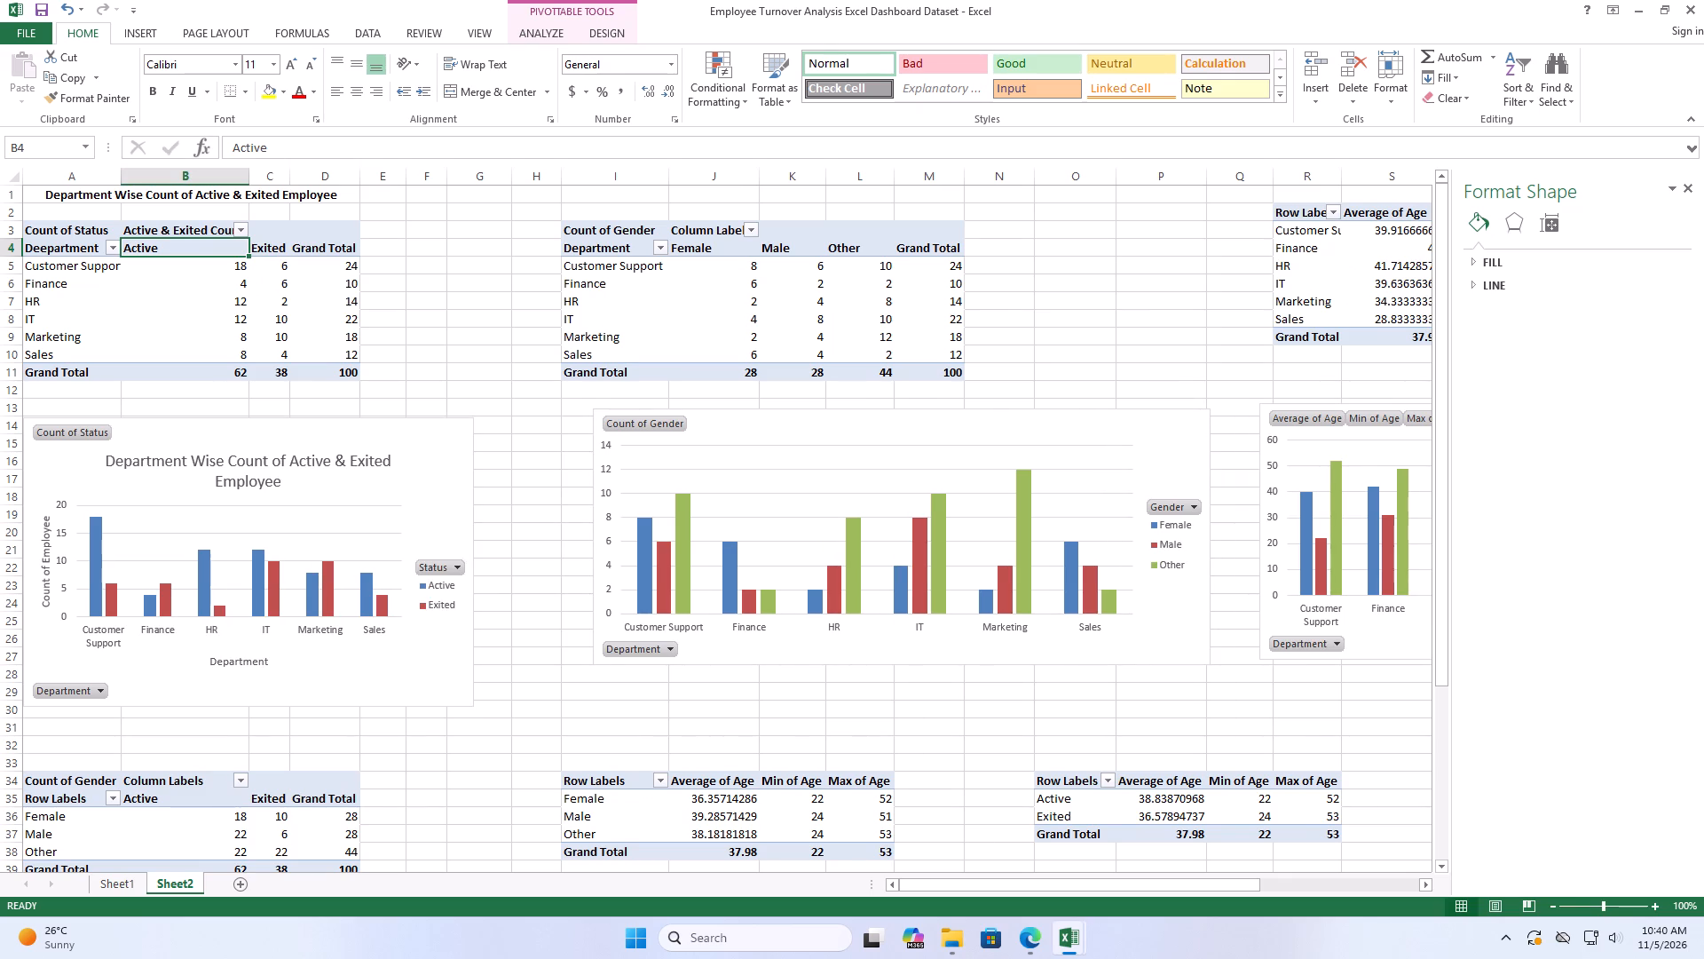
Rename the column header in cell J3 of the department gender PivotTable as "Count of Gender" and auto-fit column J.
double_click(714, 229)
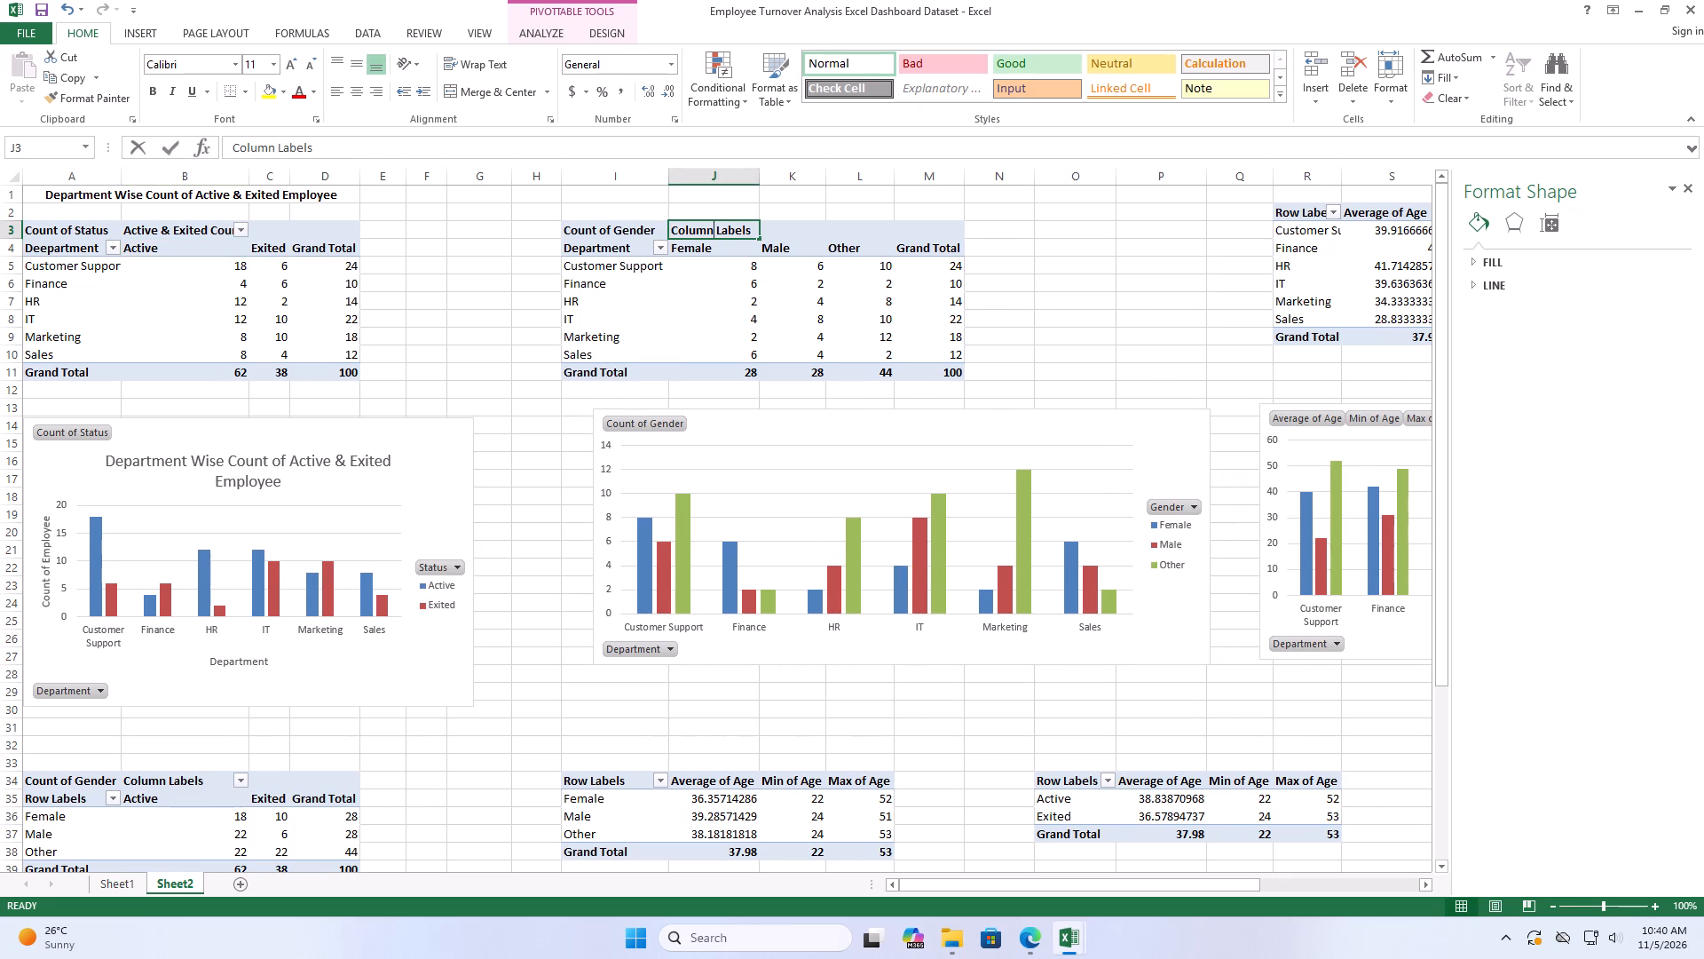
left_click(750, 229)
key("BackSpace")
key("BackSpace")
key("BackSpace")
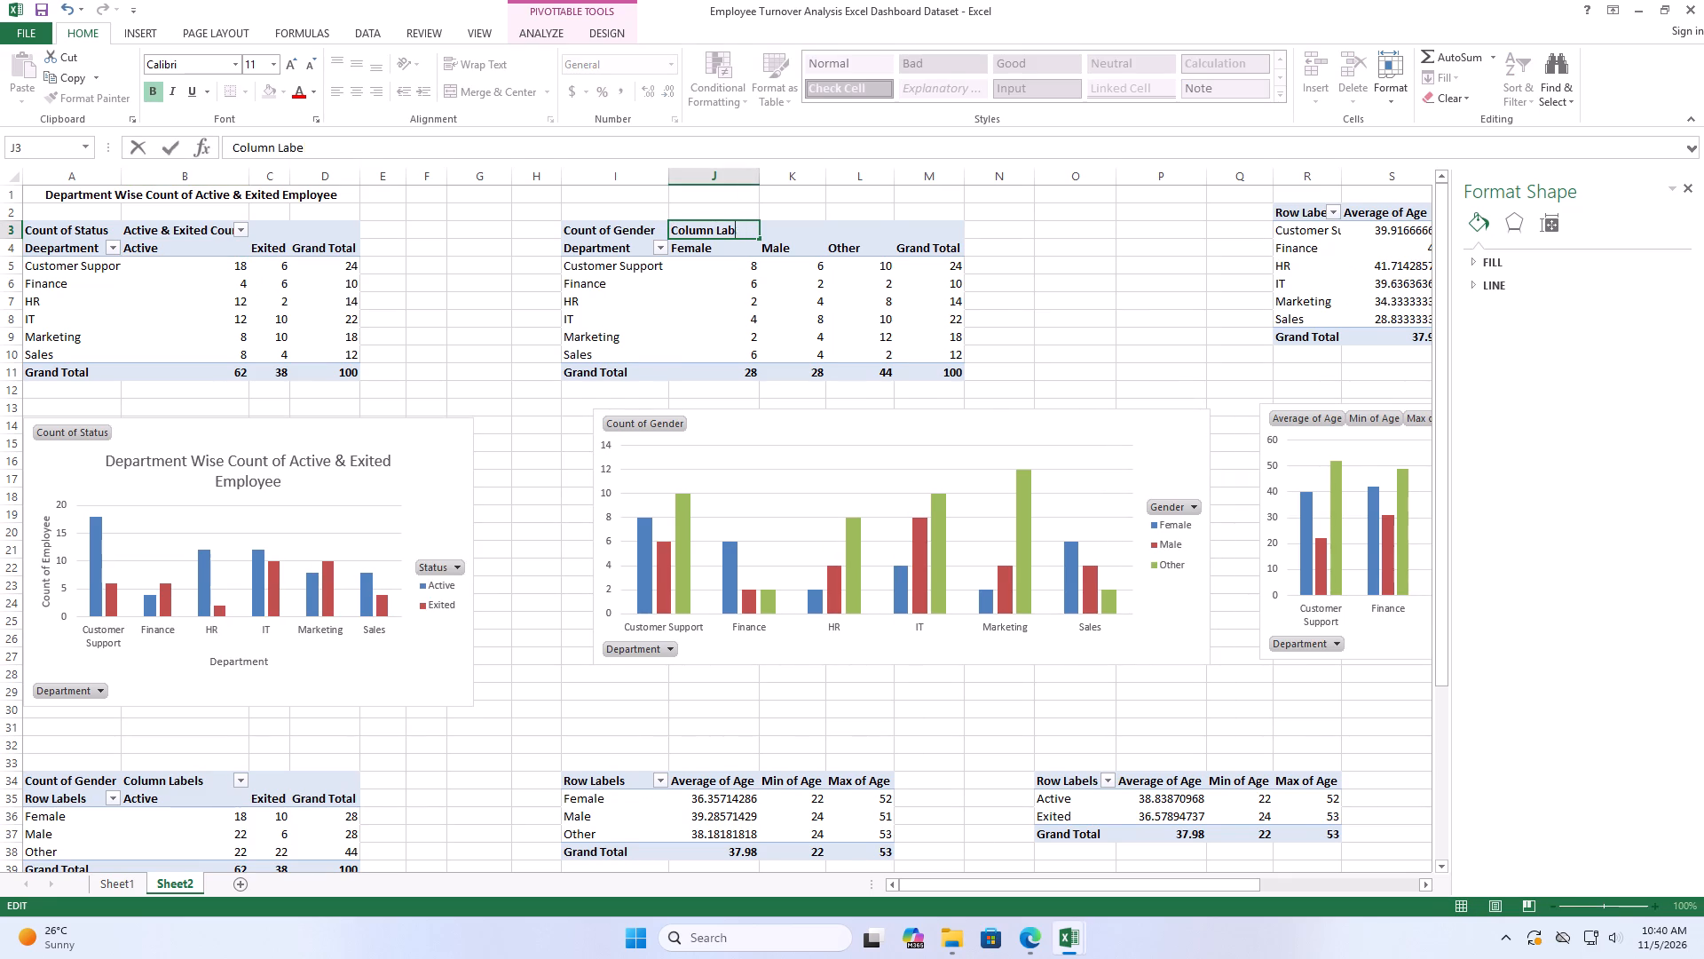
key("BackSpace")
key("BackSpace")
key("BackSpace")
key("BackSpace")
key("BackSpace")
key("BackSpace")
key("BackSpace")
key("BackSpace")
key("BackSpace")
key("BackSpace")
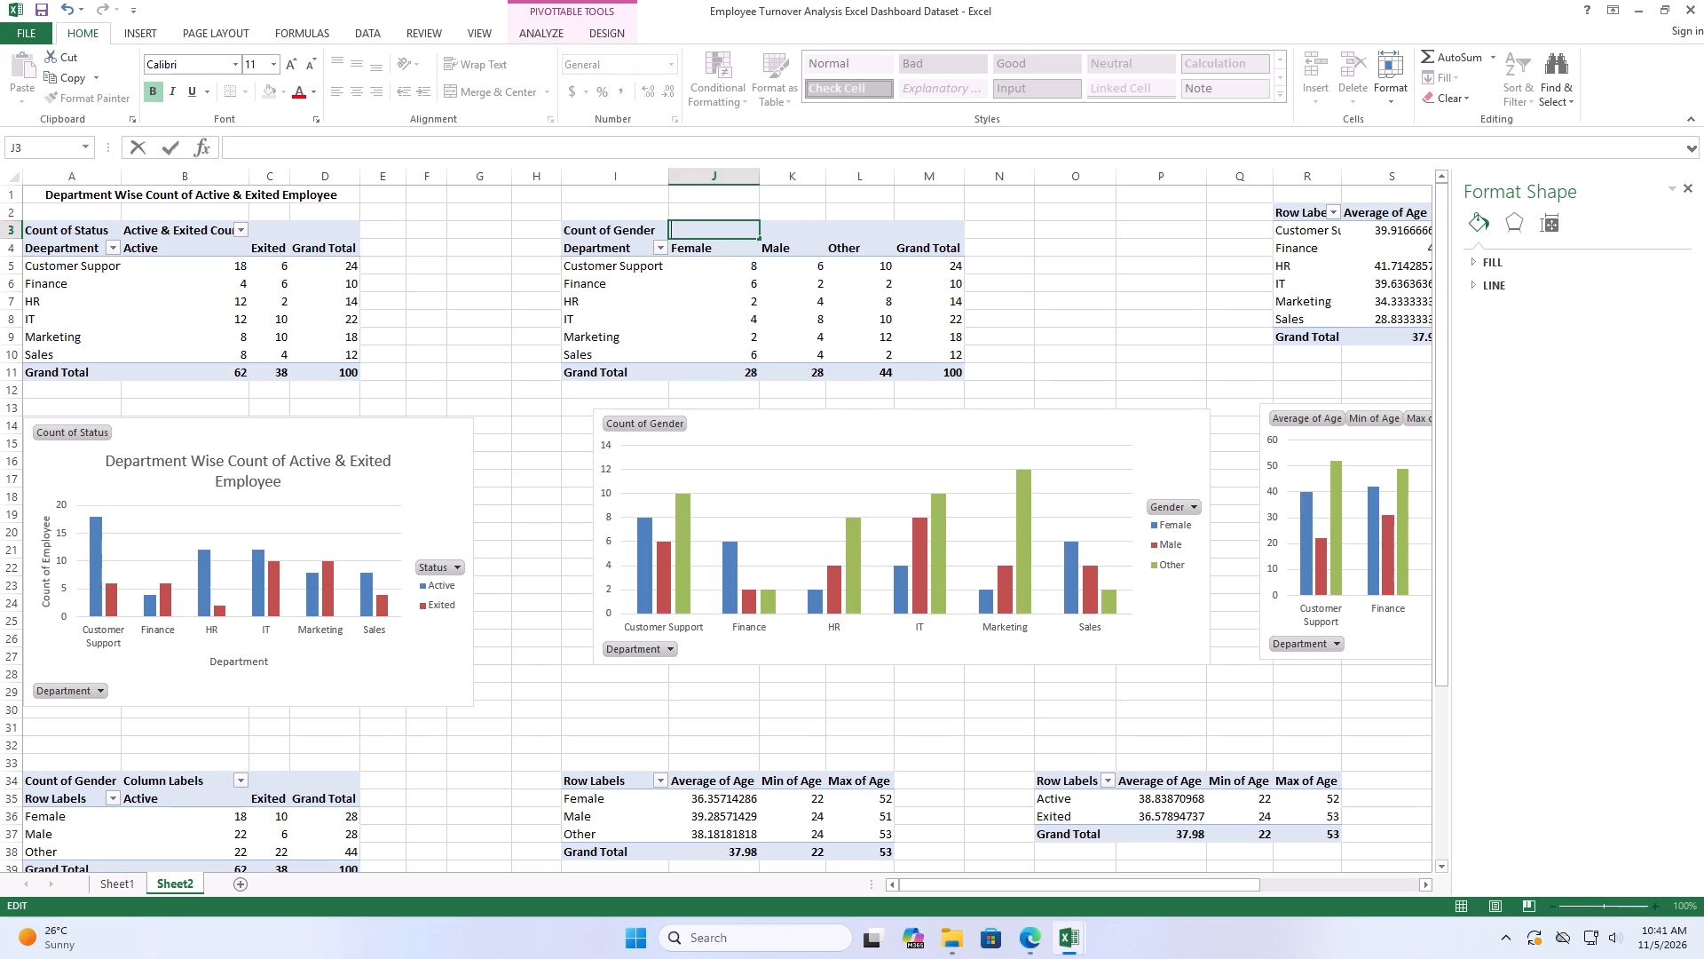
type("Count of Gender")
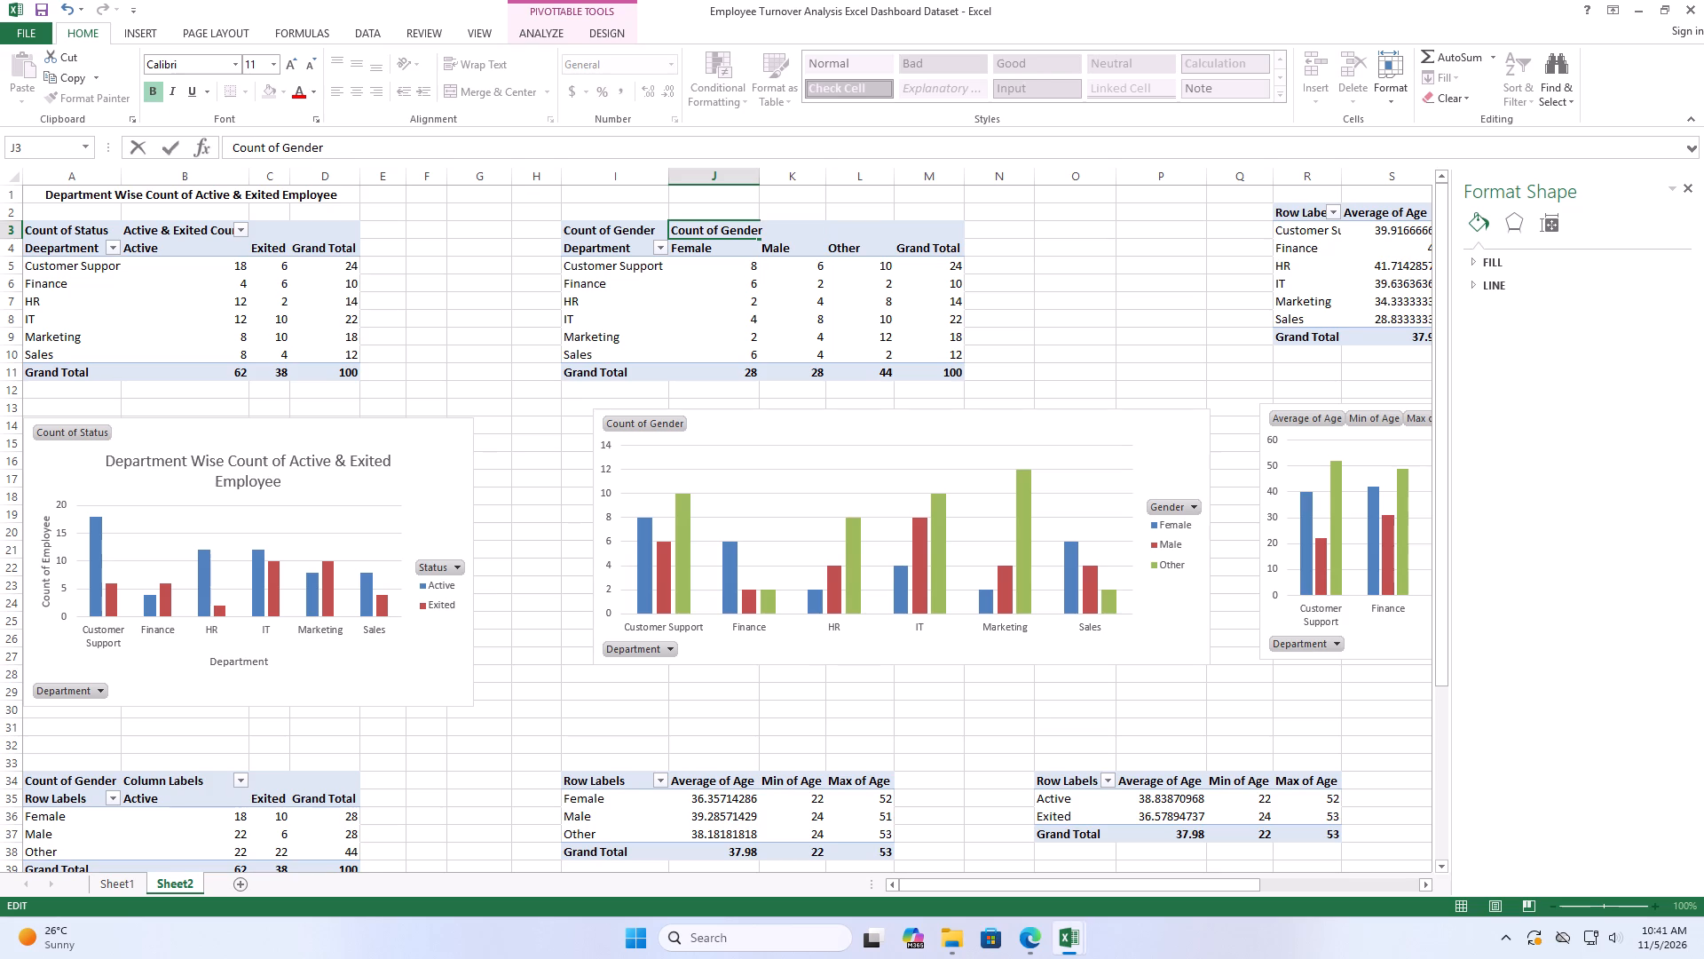
key("Return")
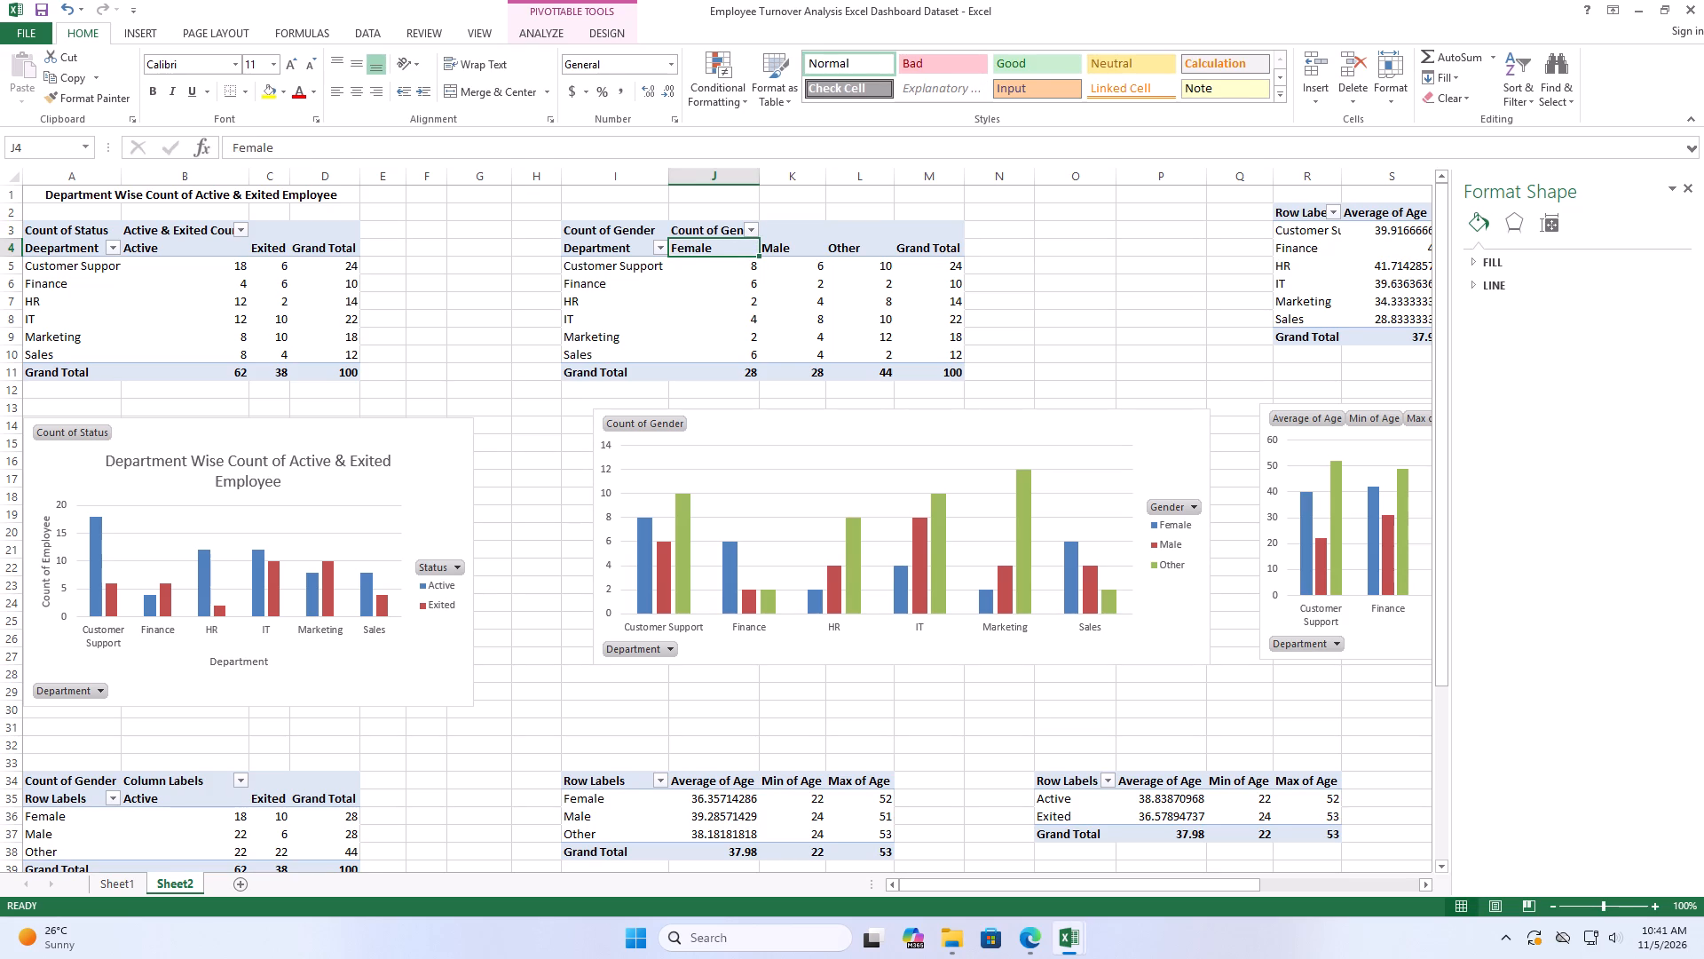
double_click(759, 179)
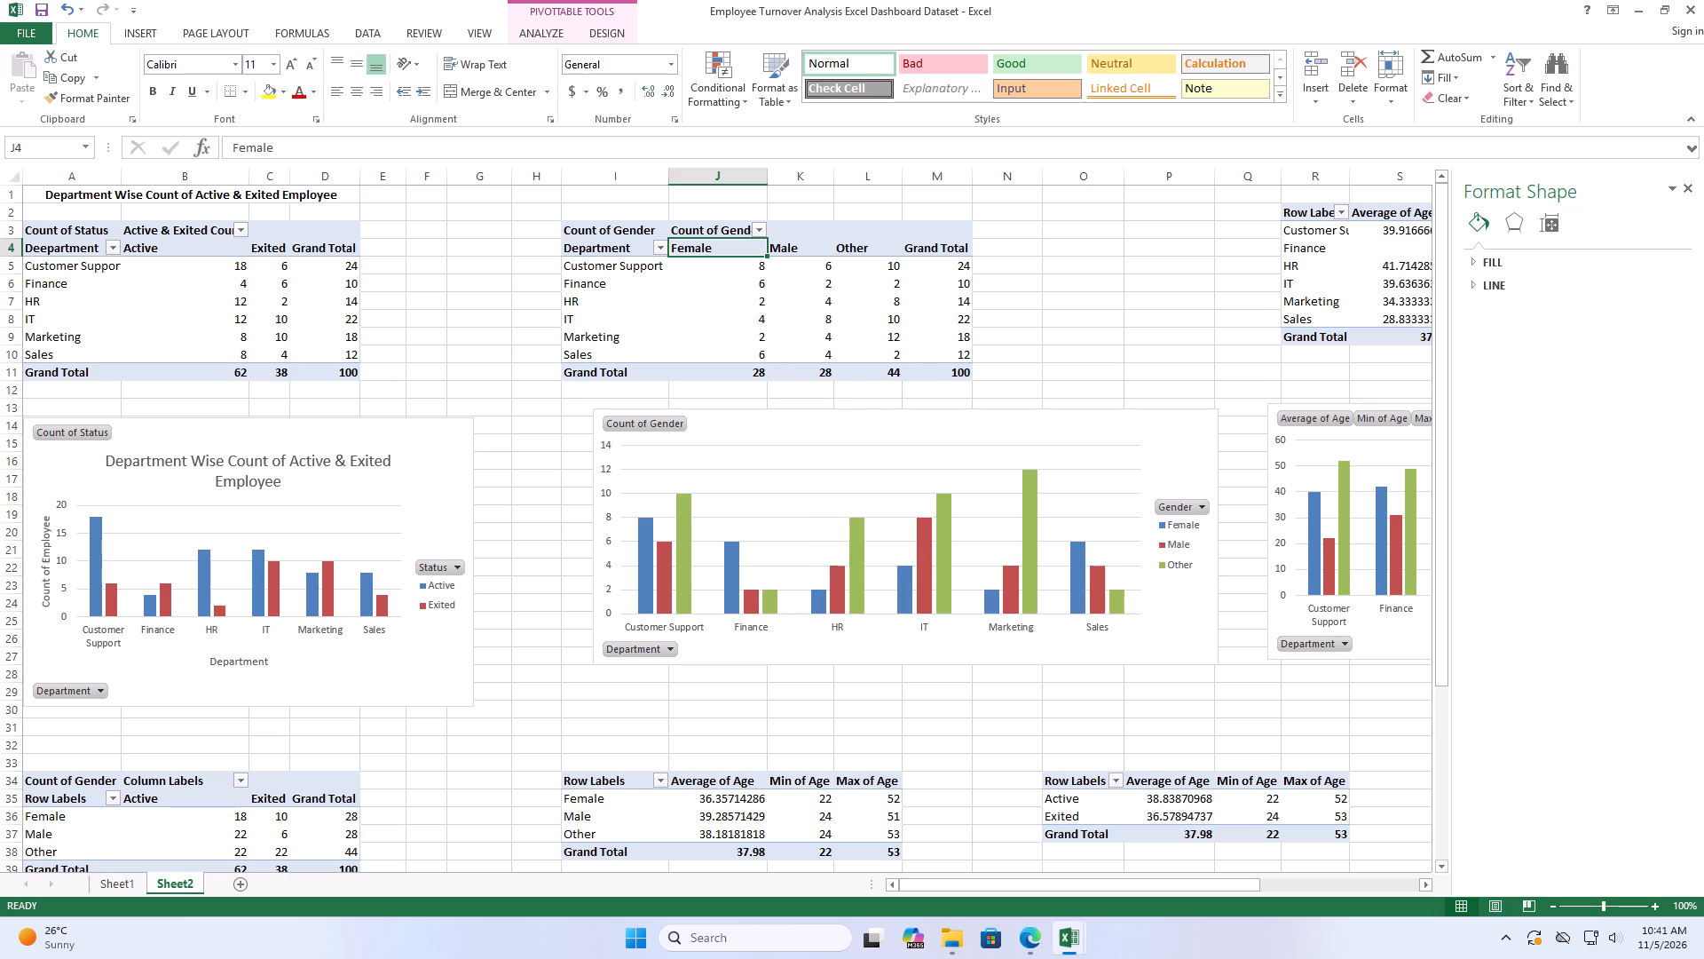
Move the department gender PivotChart so its upper corner lines up with the start of column I at about row 13.
left_click_drag(978, 889, 1039, 888)
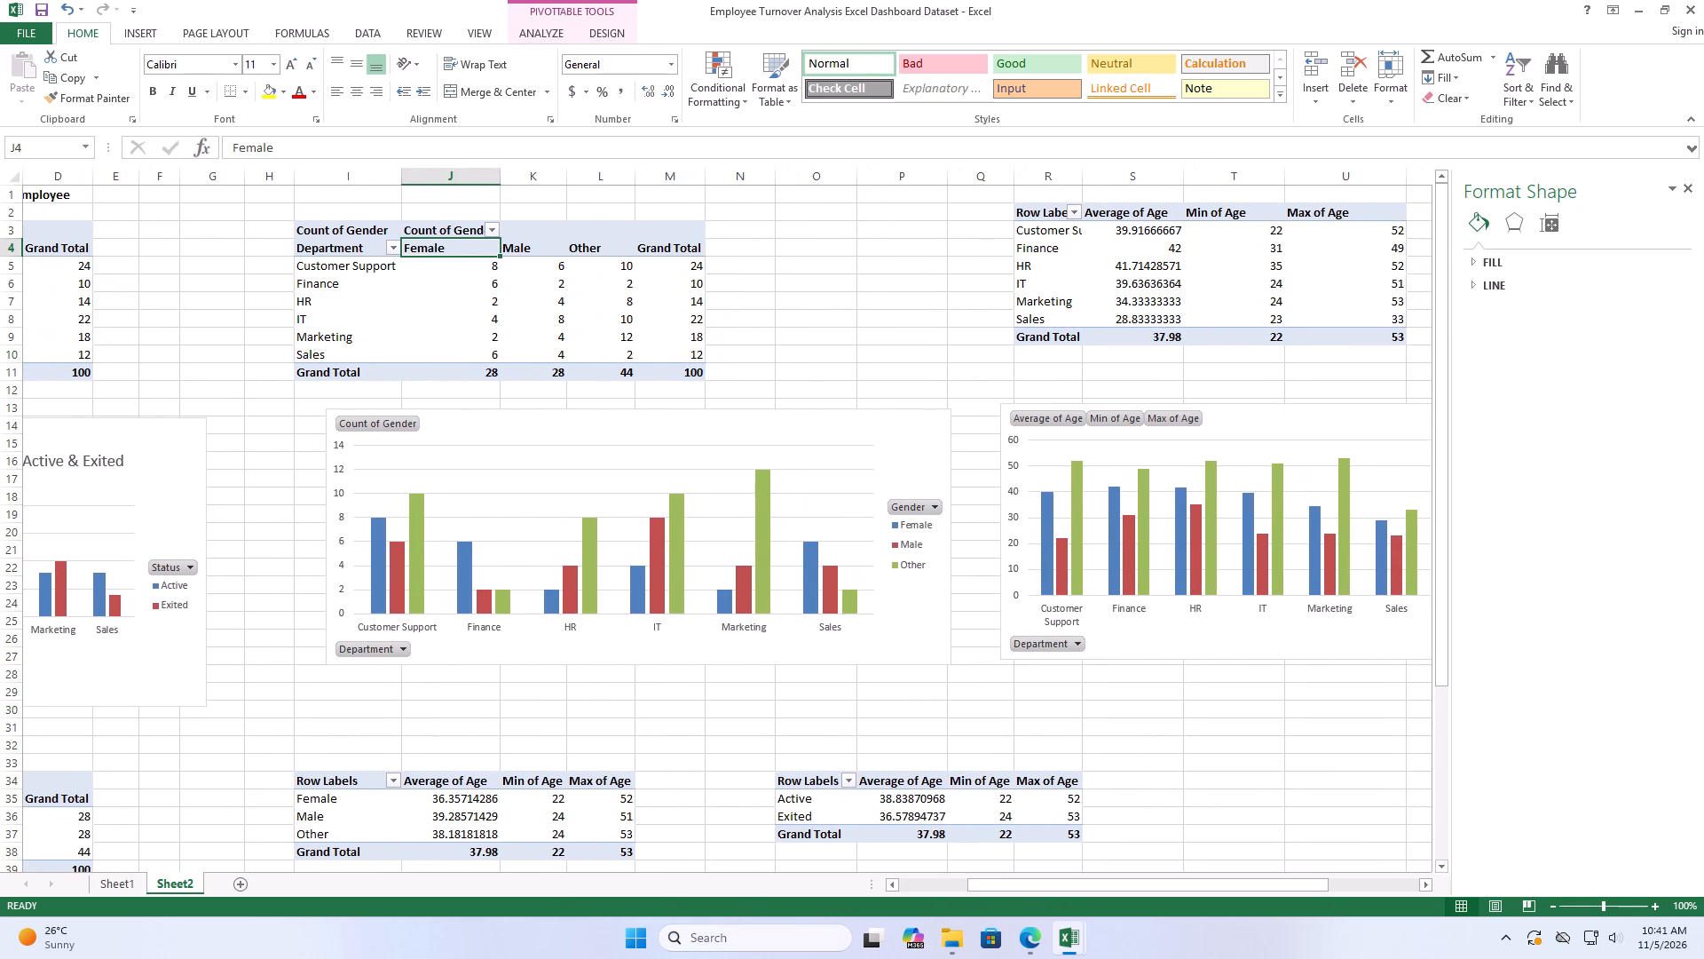
left_click_drag(725, 431, 691, 436)
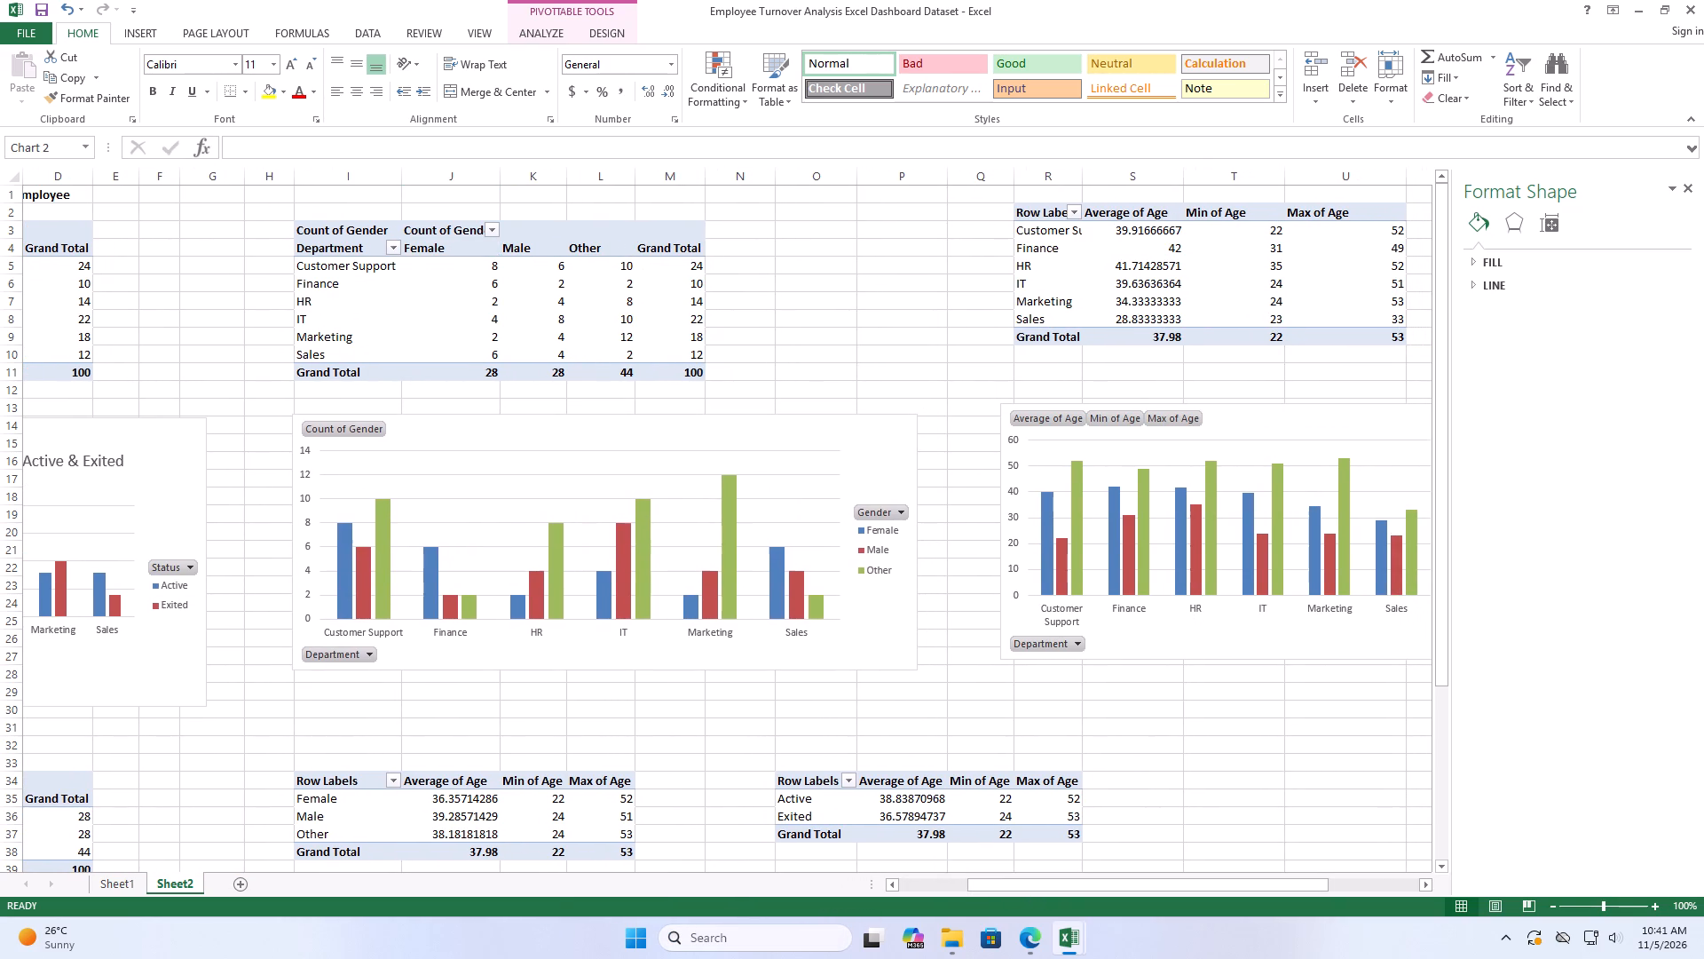
left_click_drag(691, 436, 691, 437)
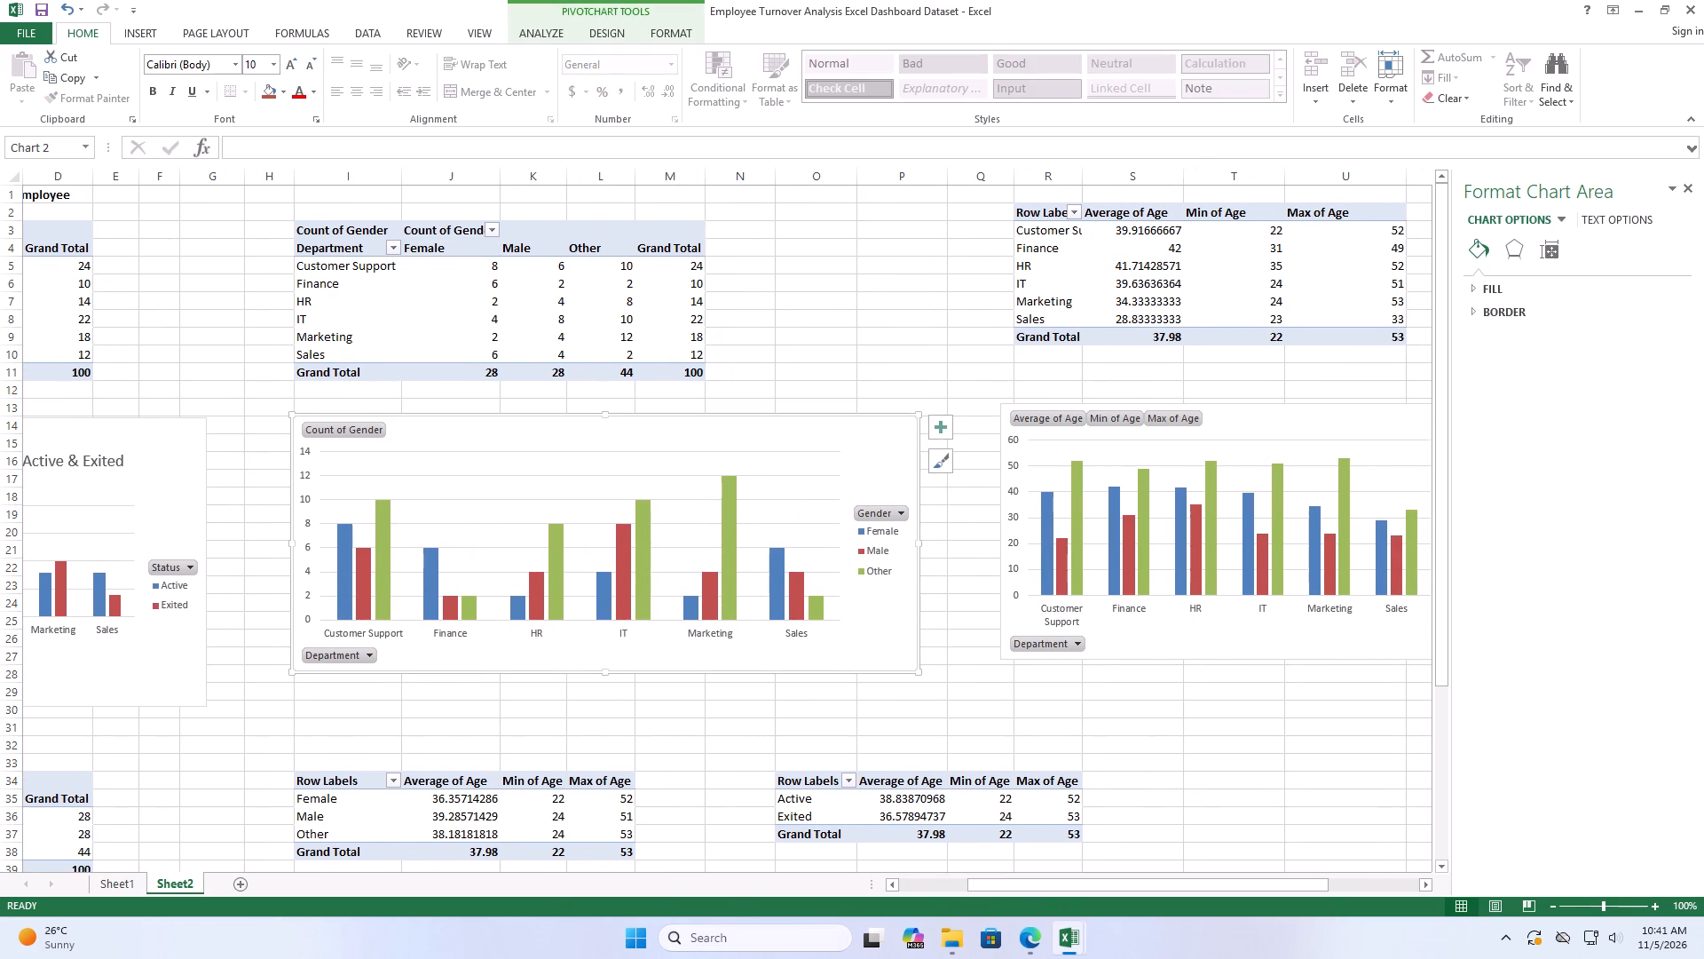
Merge and center cells I1:M1 above the department gender PivotTable.
left_click_drag(346, 201, 661, 195)
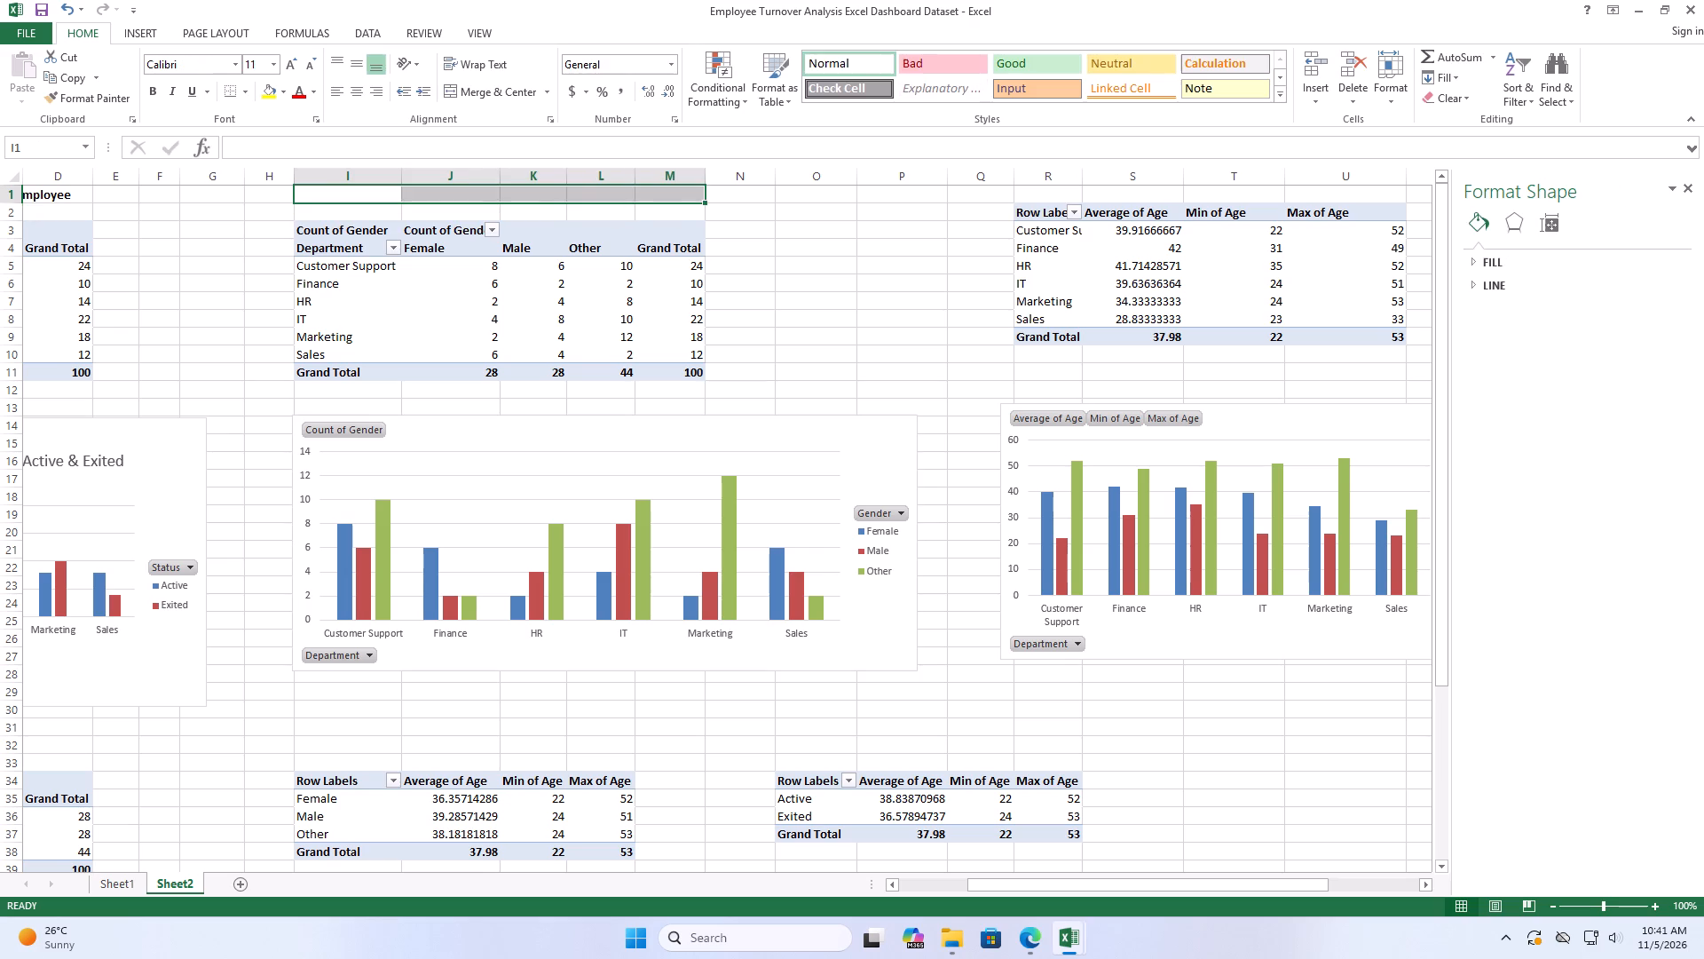
left_click(473, 89)
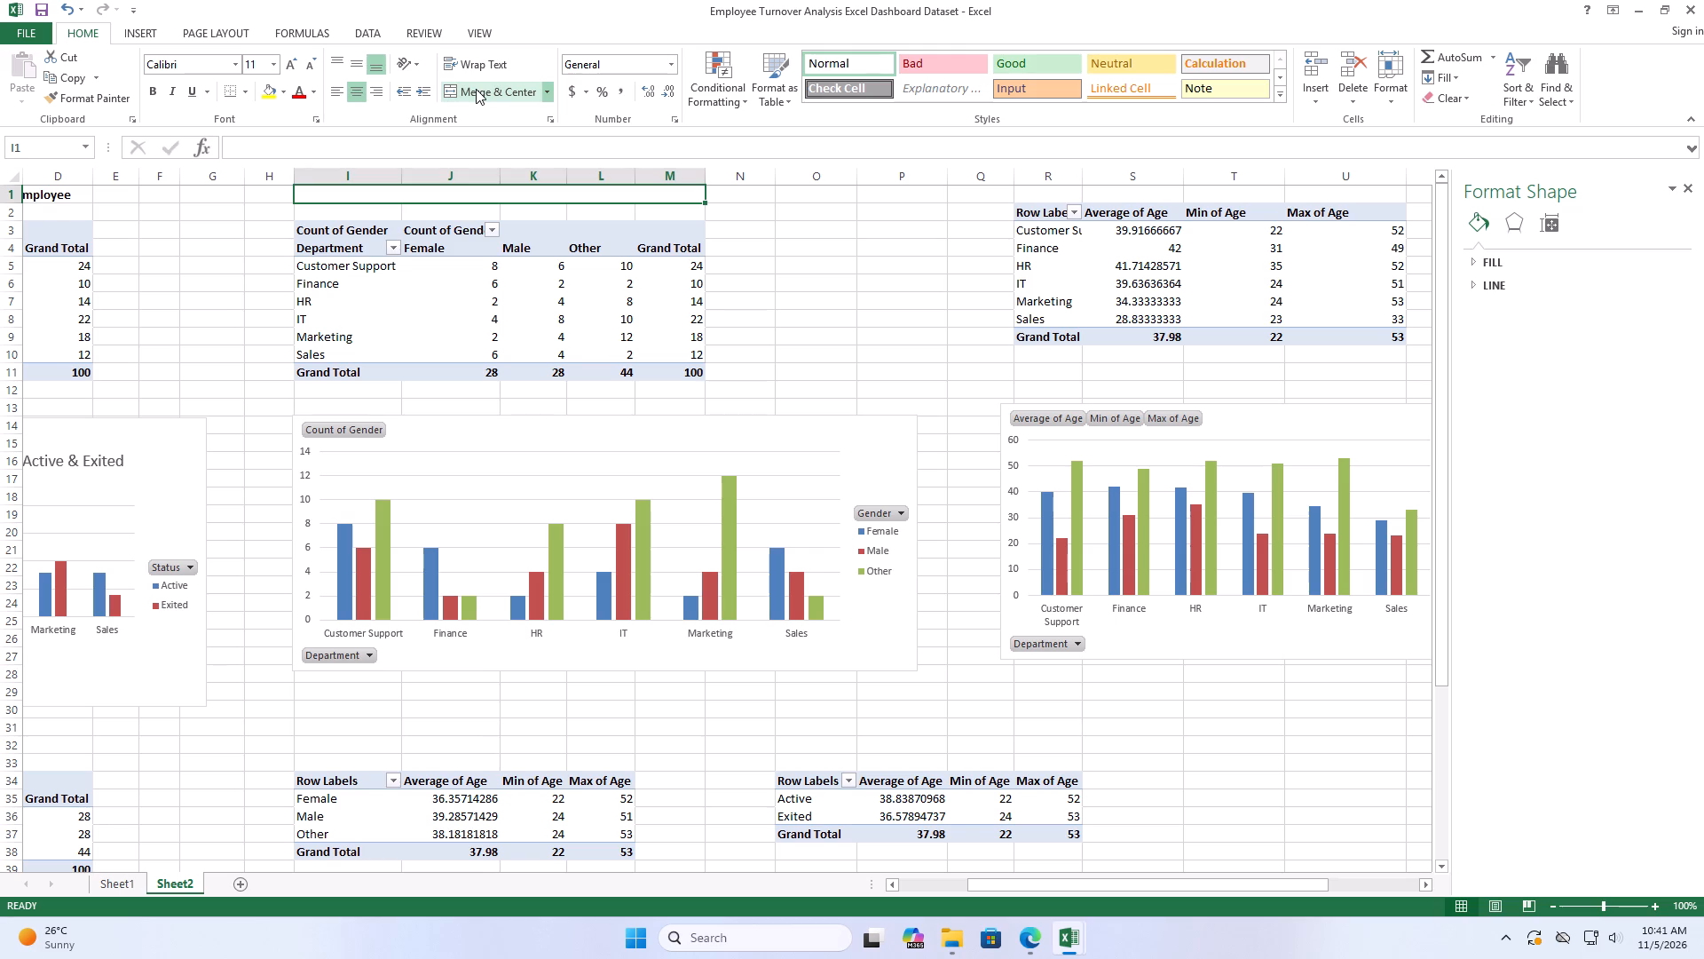
left_click(412, 464)
scroll(412, 464, "up", 6)
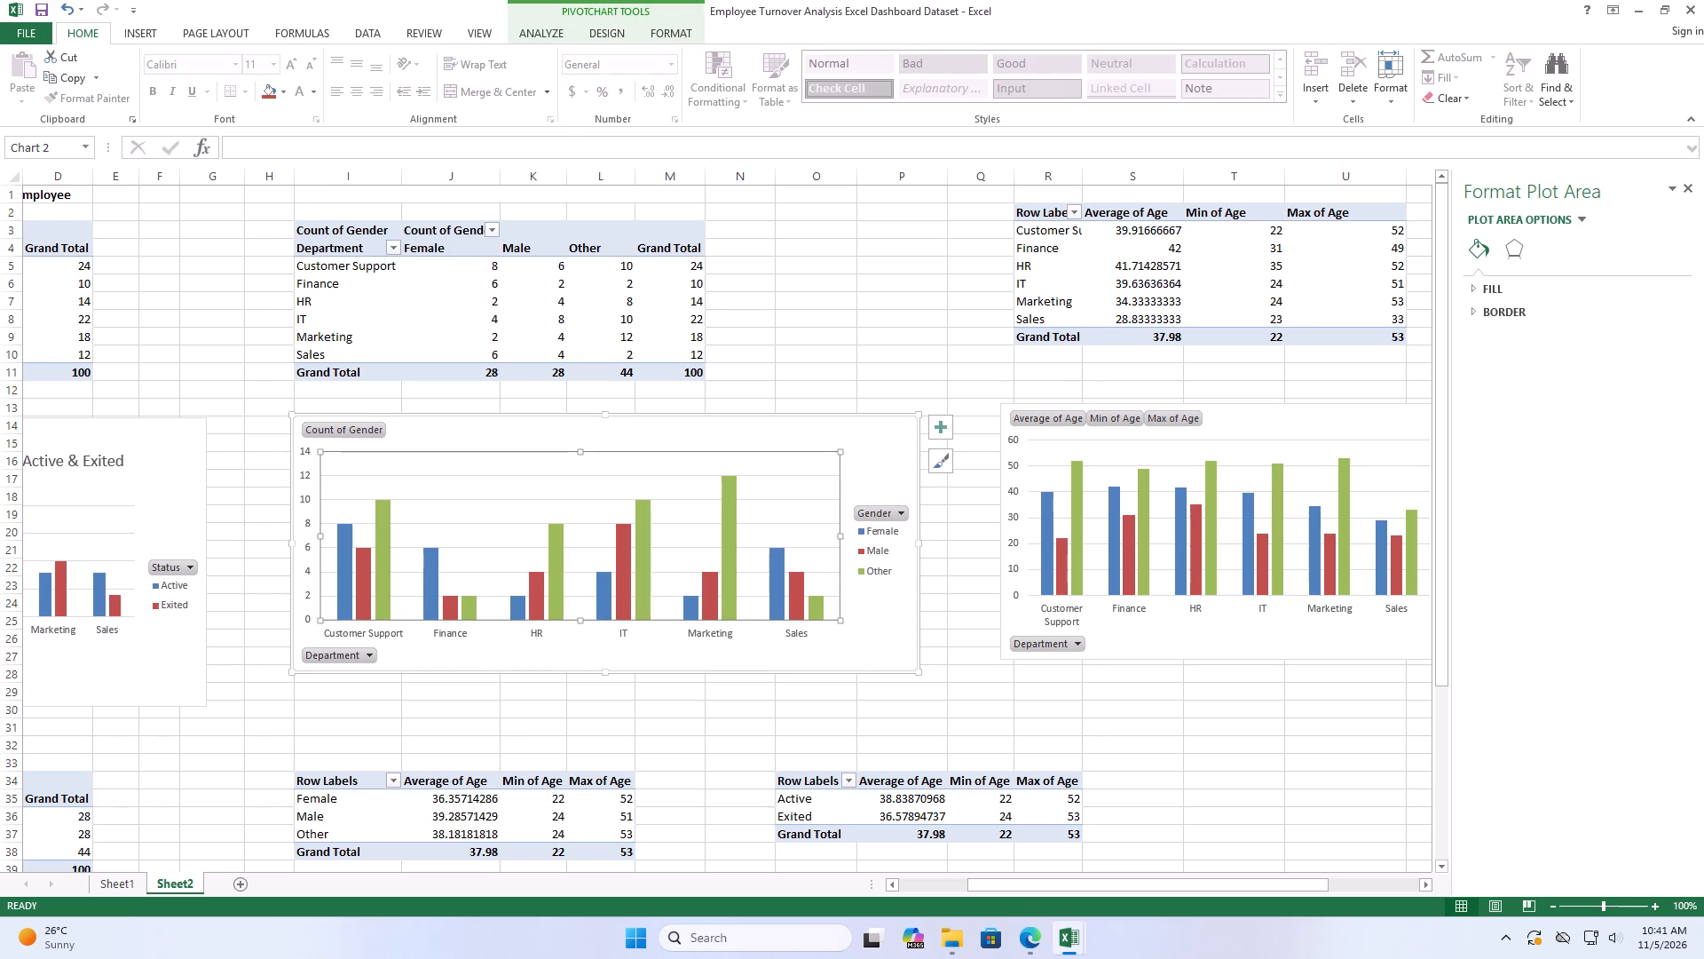
Insert slicers for Join Date, Exit Date, Gender and Age on the department status PivotTable.
left_click_drag(1014, 888, 924, 889)
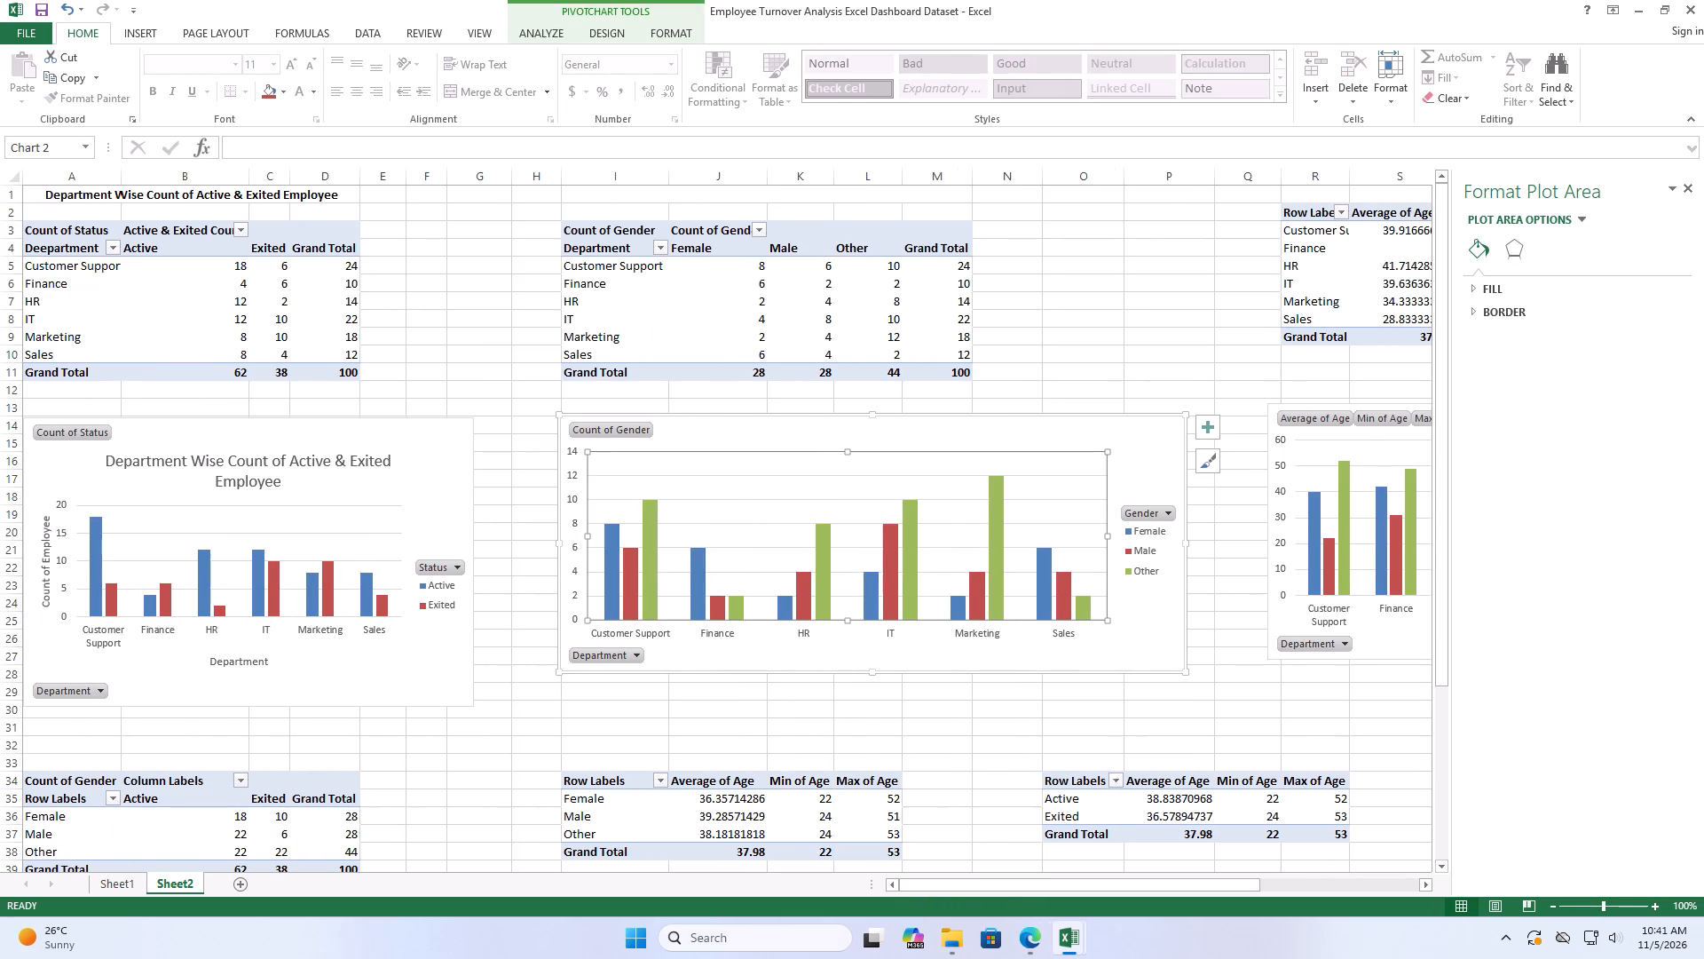
left_click(295, 232)
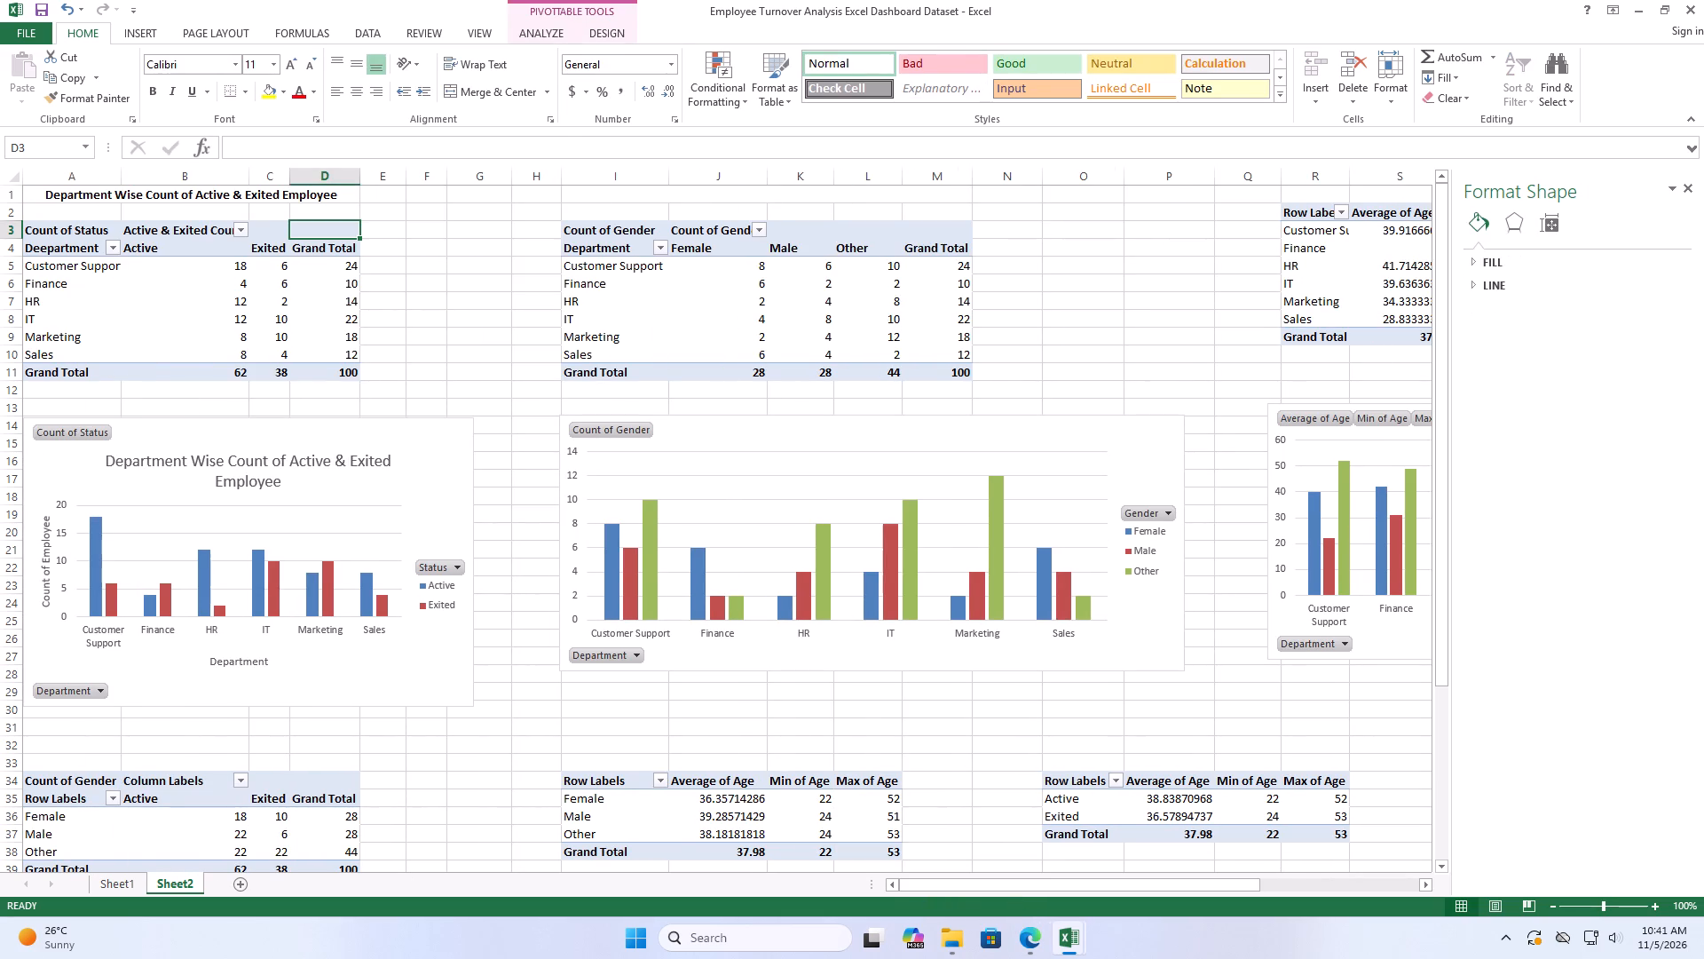
left_click(138, 34)
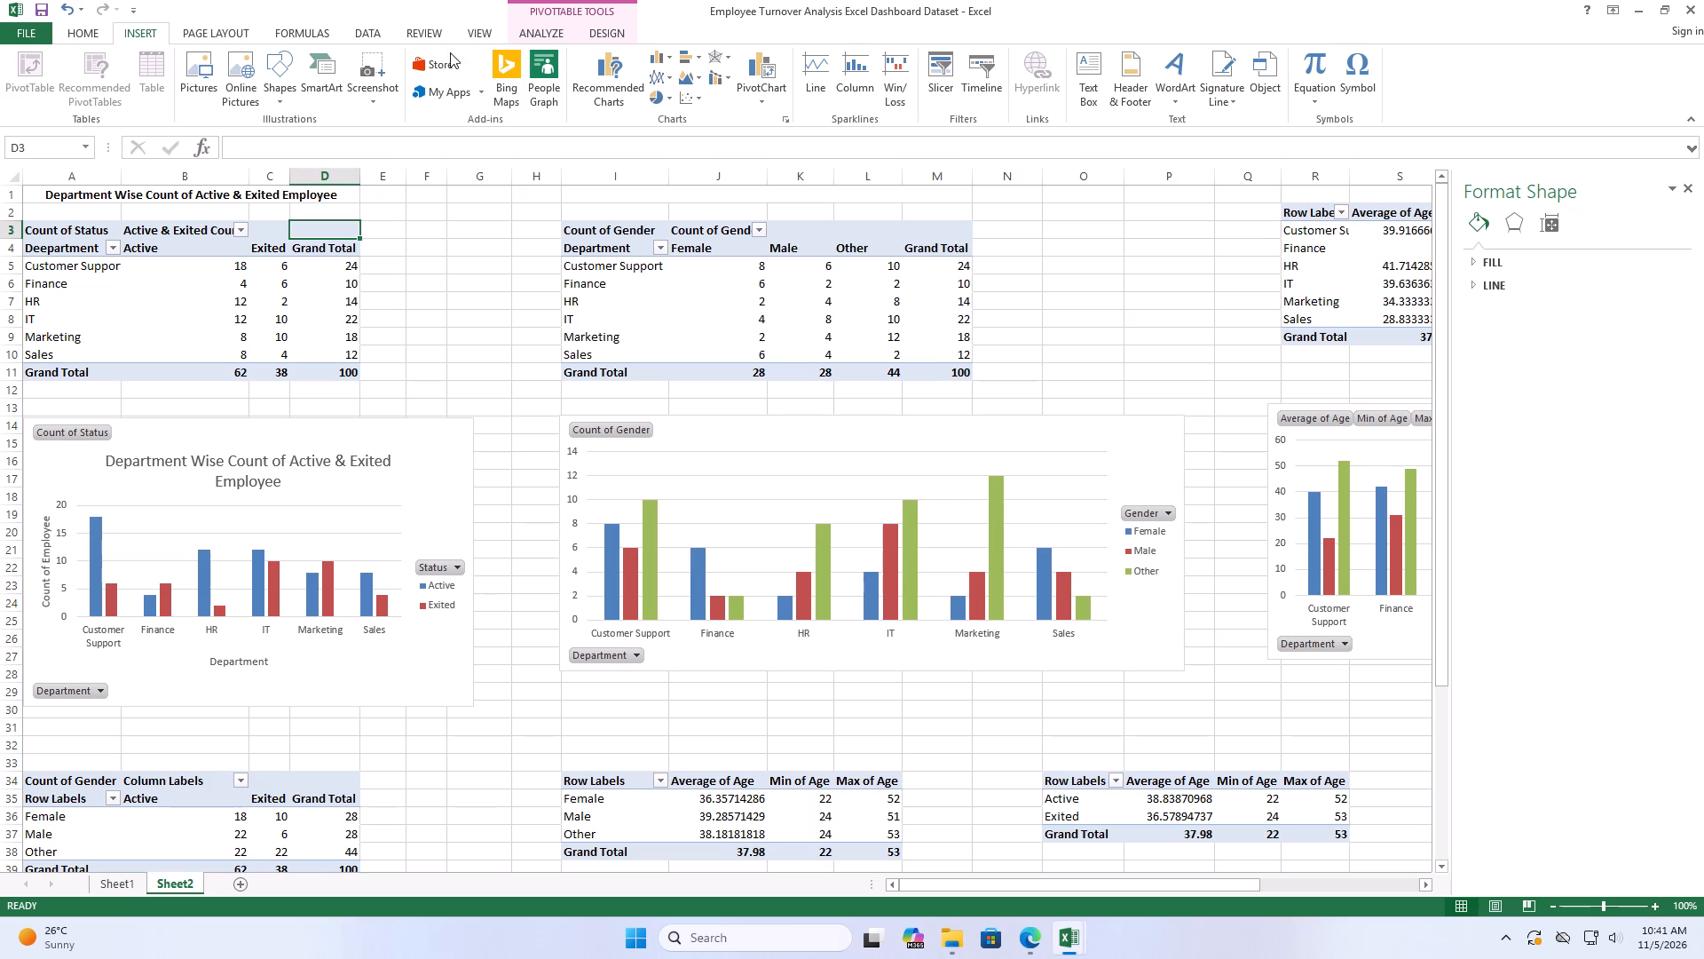
left_click(527, 32)
left_click(483, 99)
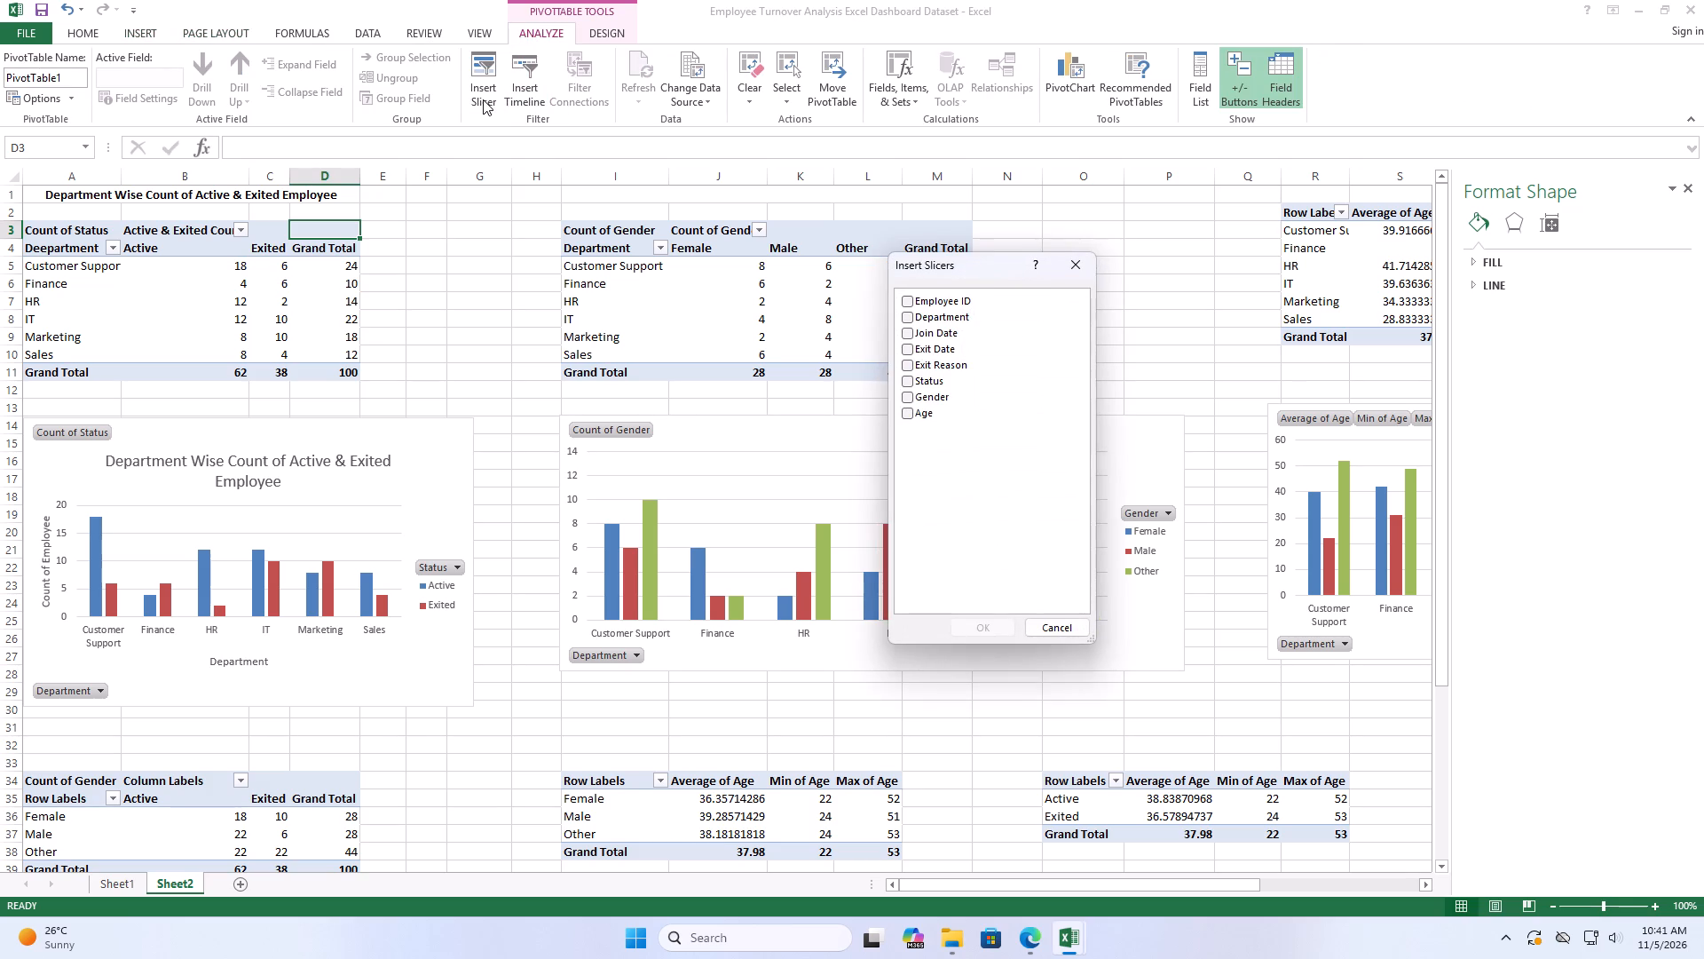
left_click(958, 312)
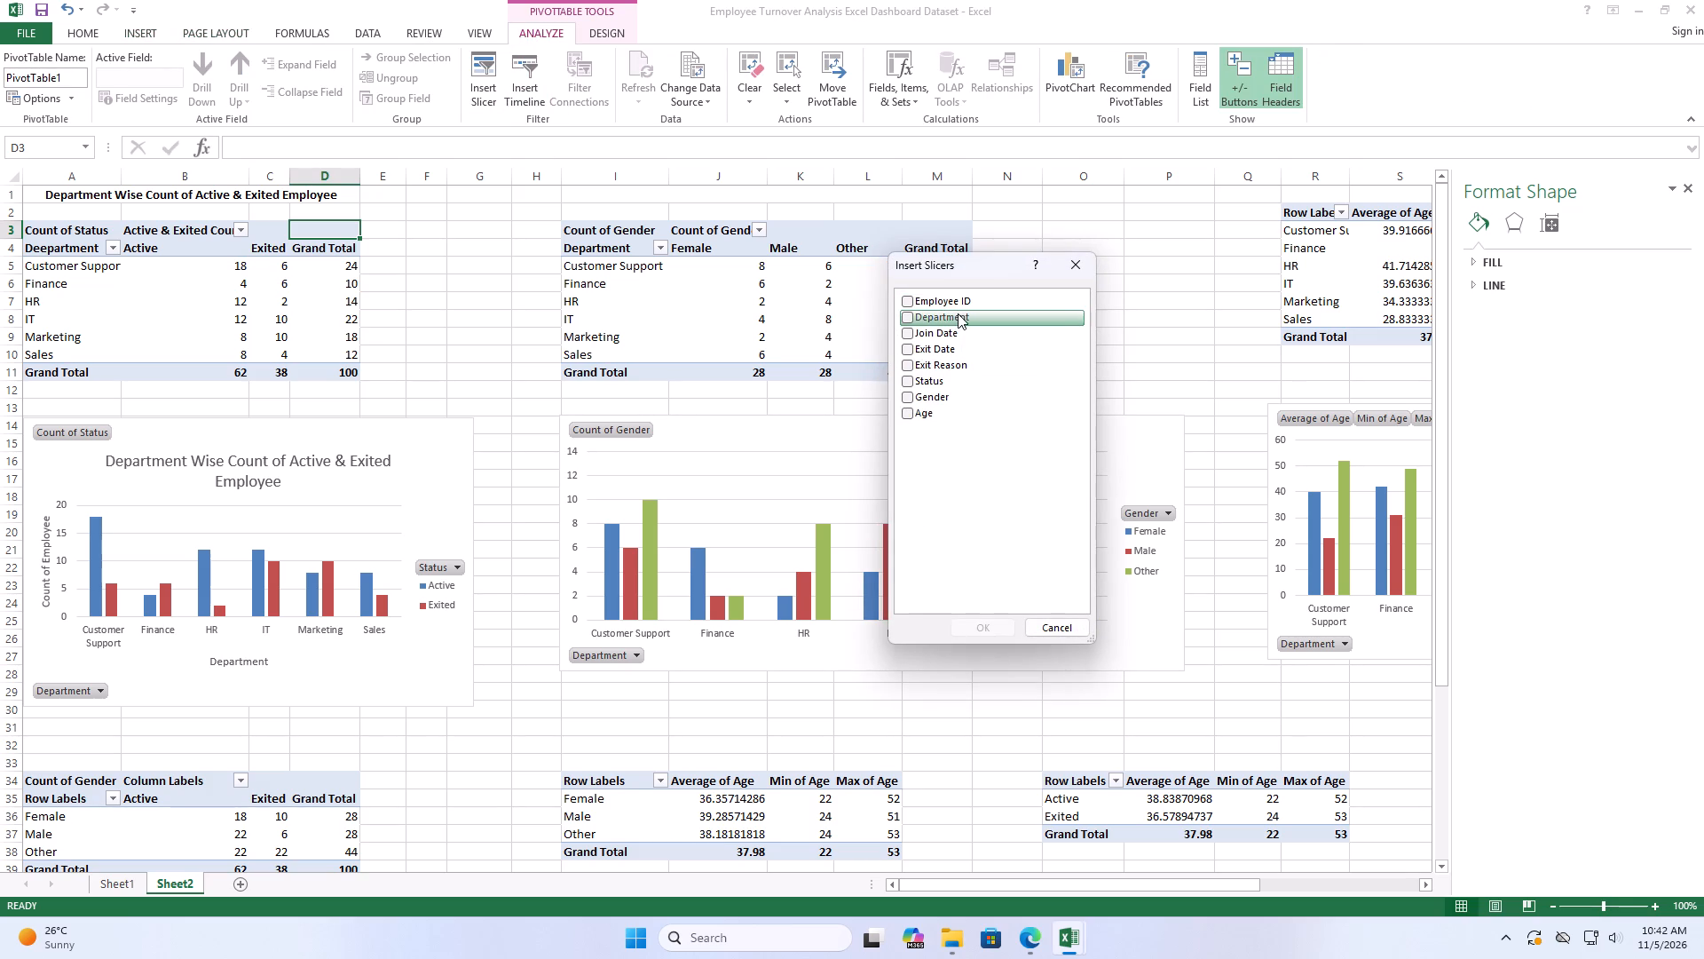
left_click(907, 336)
left_click(906, 346)
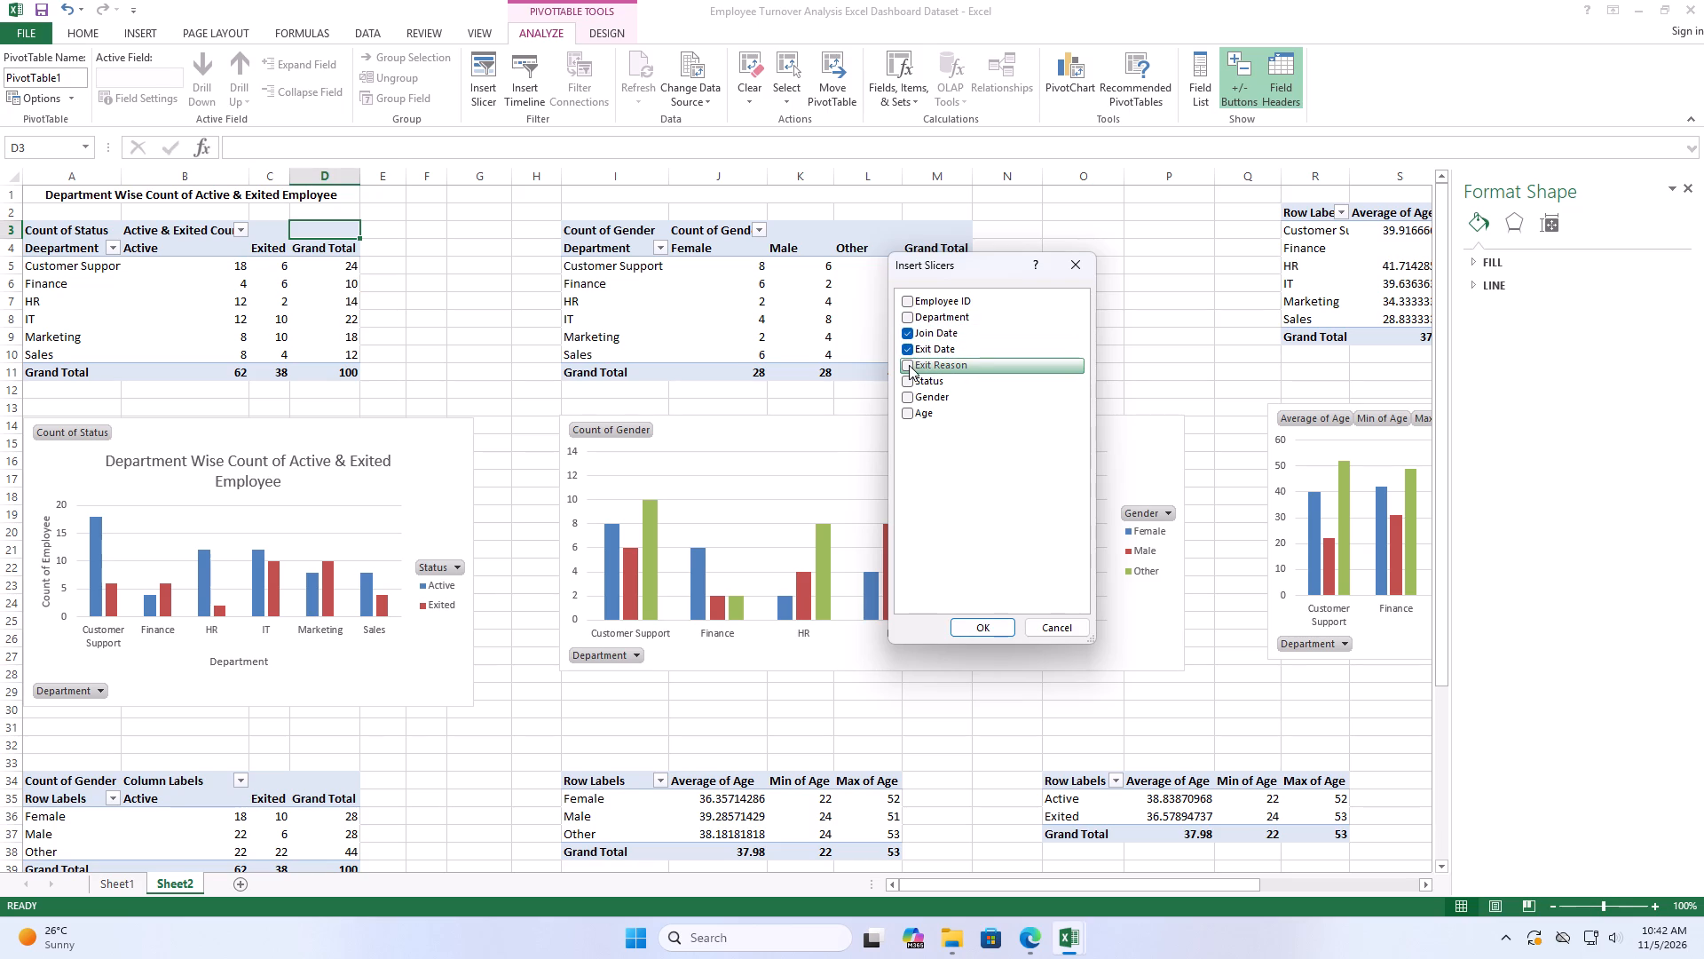
left_click(906, 395)
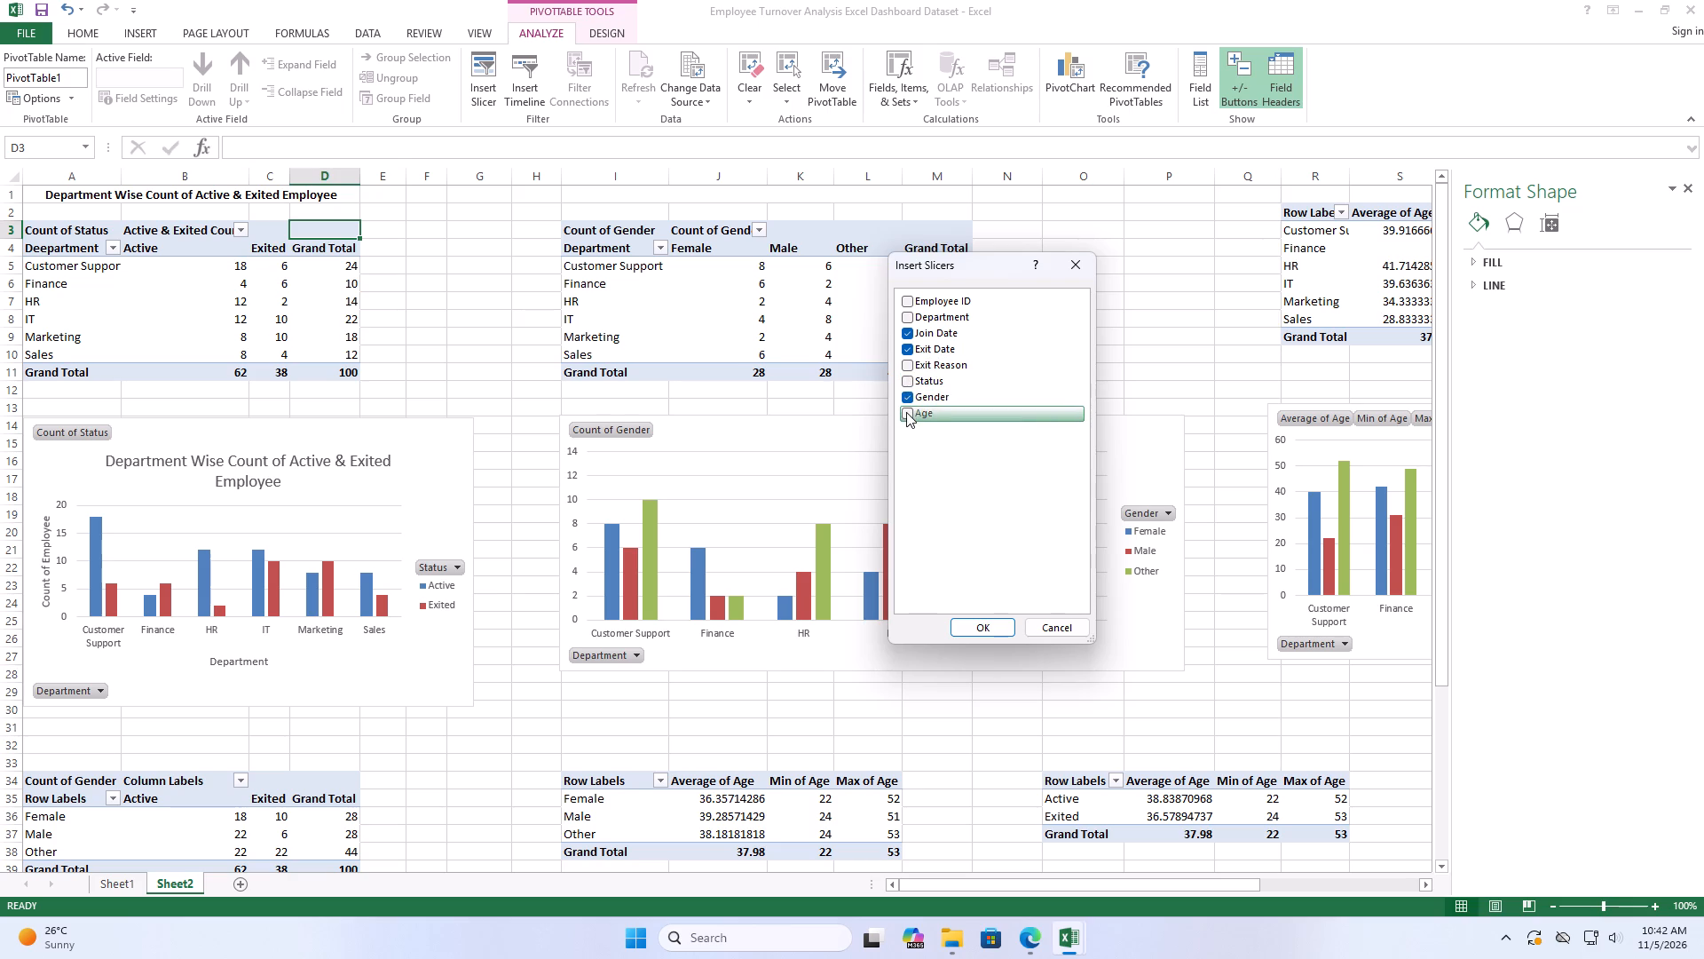
left_click(906, 412)
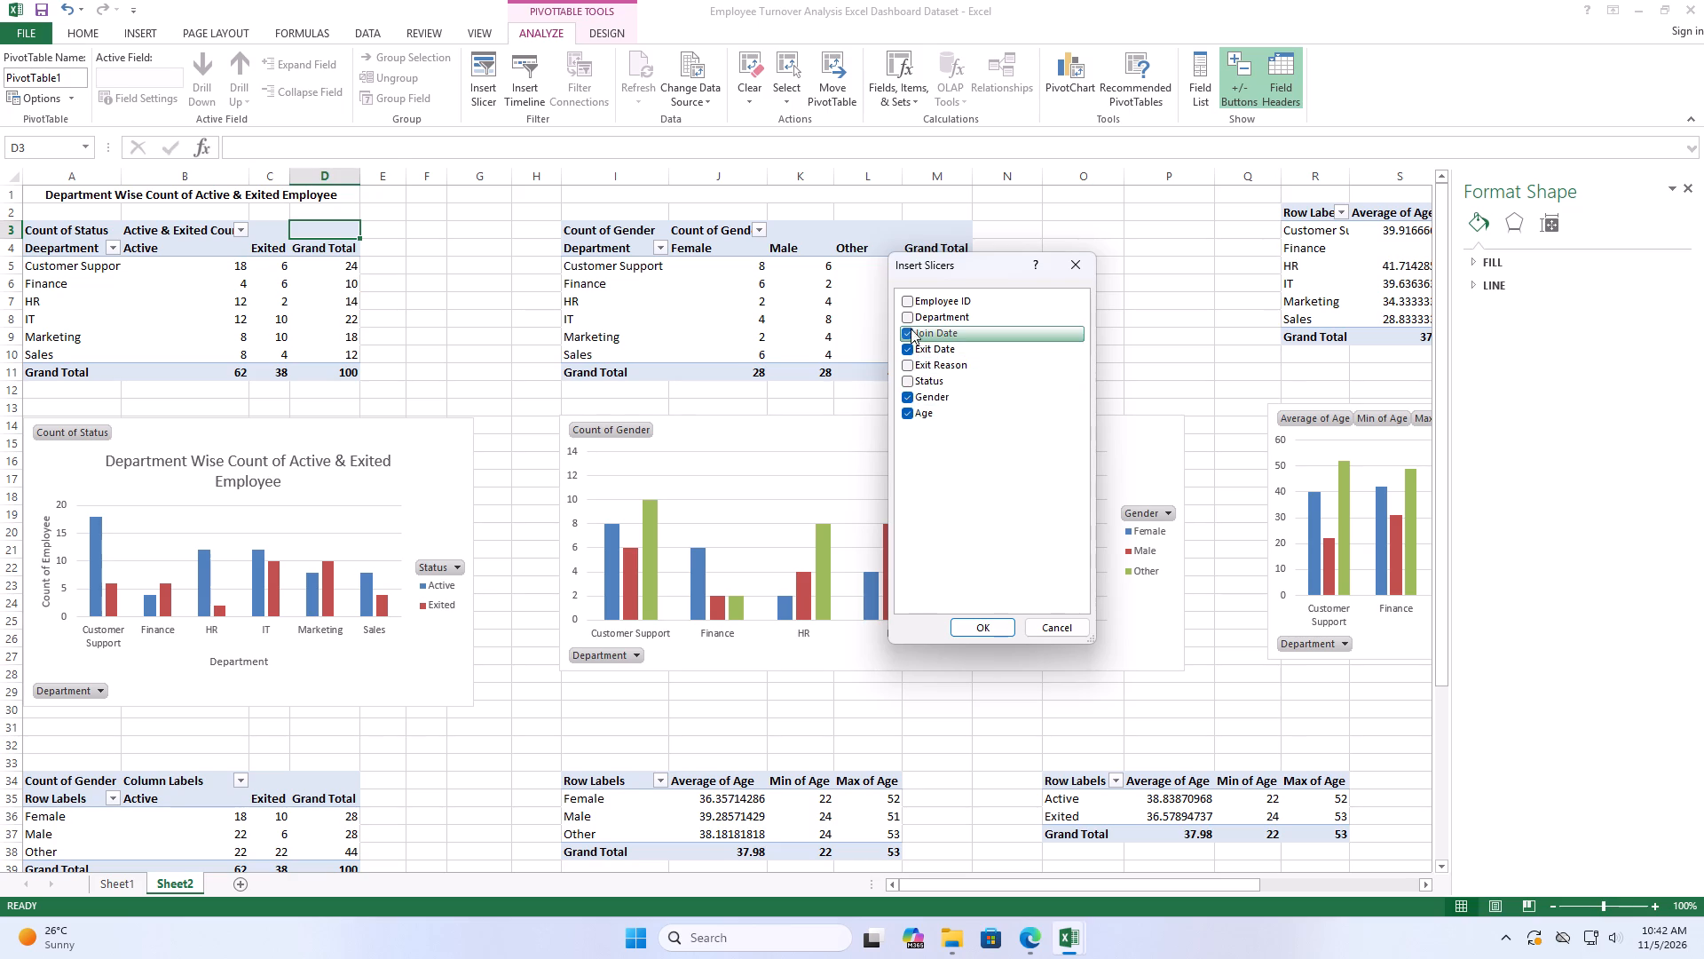
left_click(996, 621)
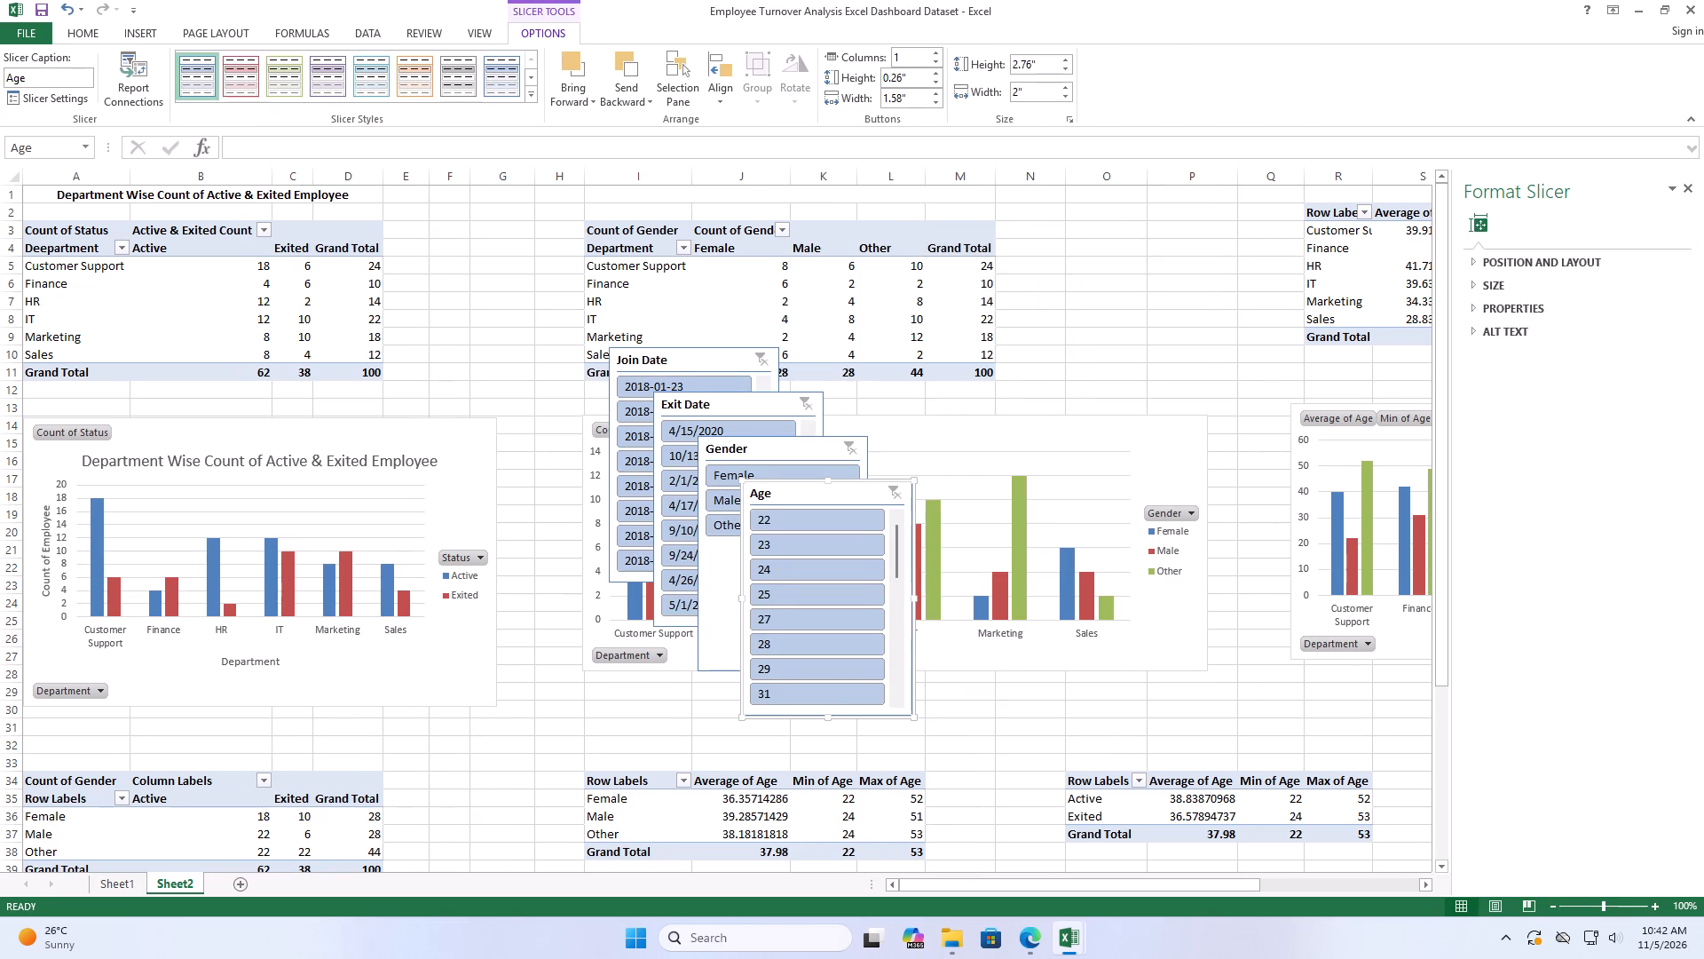
Spread out the slicers: Age over columns E–H, Join Date beneath it, Exit Date over the department status chart, Gender over its PivotTable.
left_click_drag(847, 495, 511, 216)
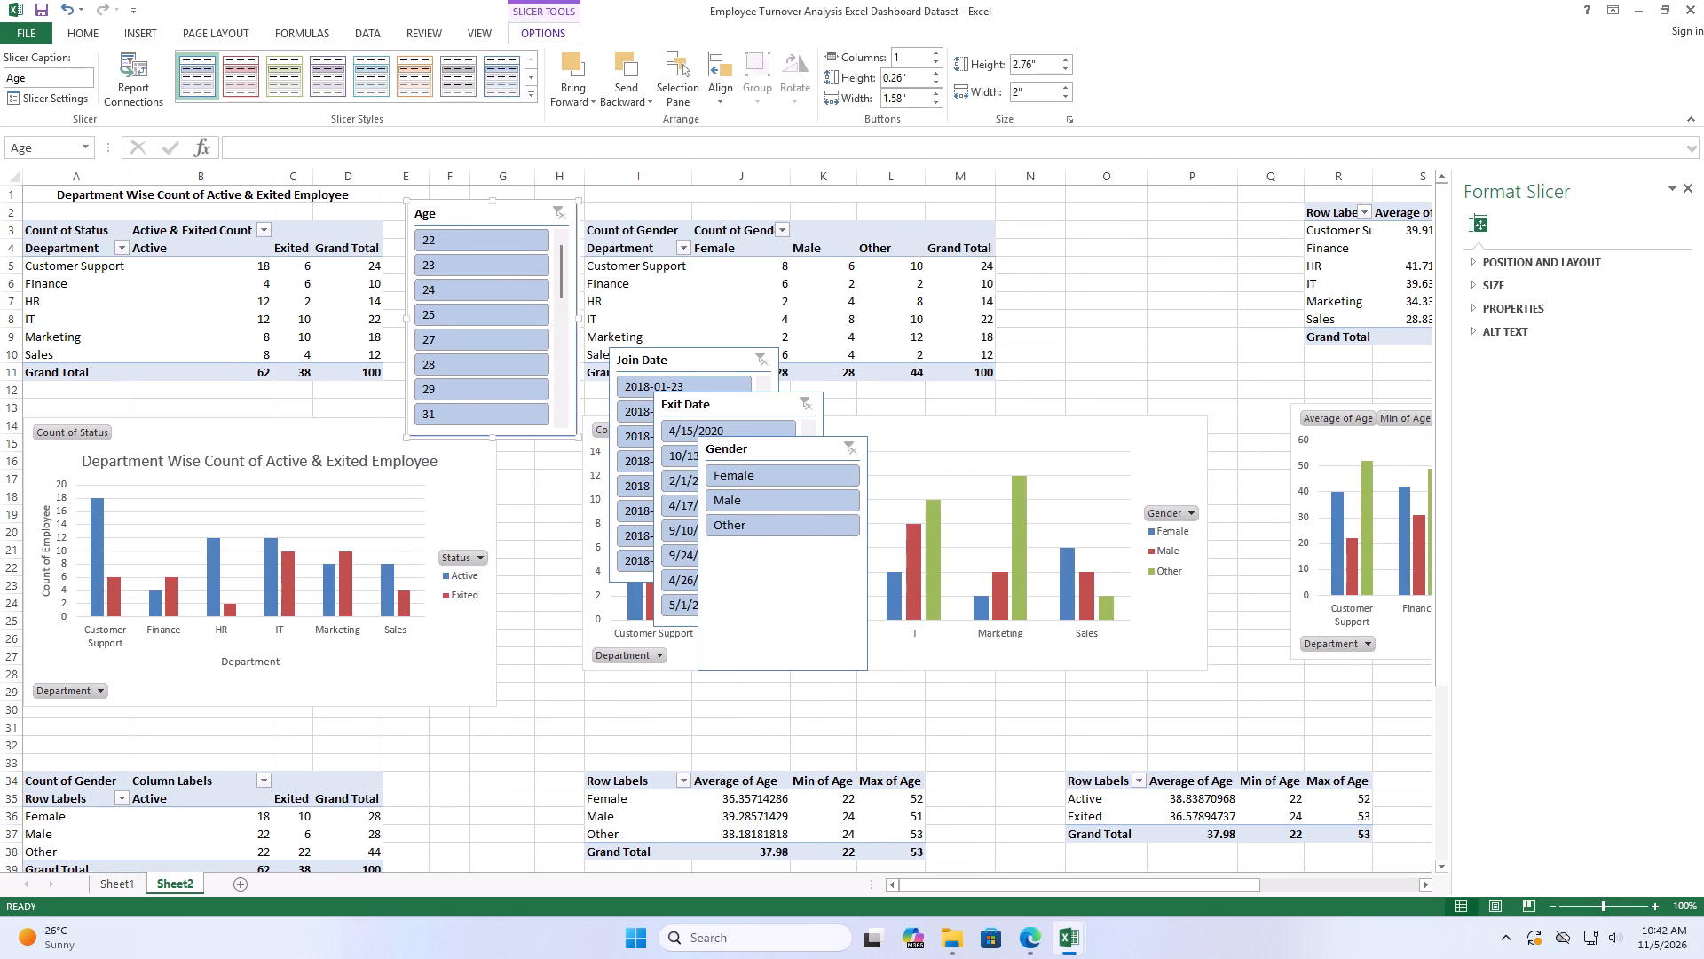
left_click_drag(697, 357, 504, 447)
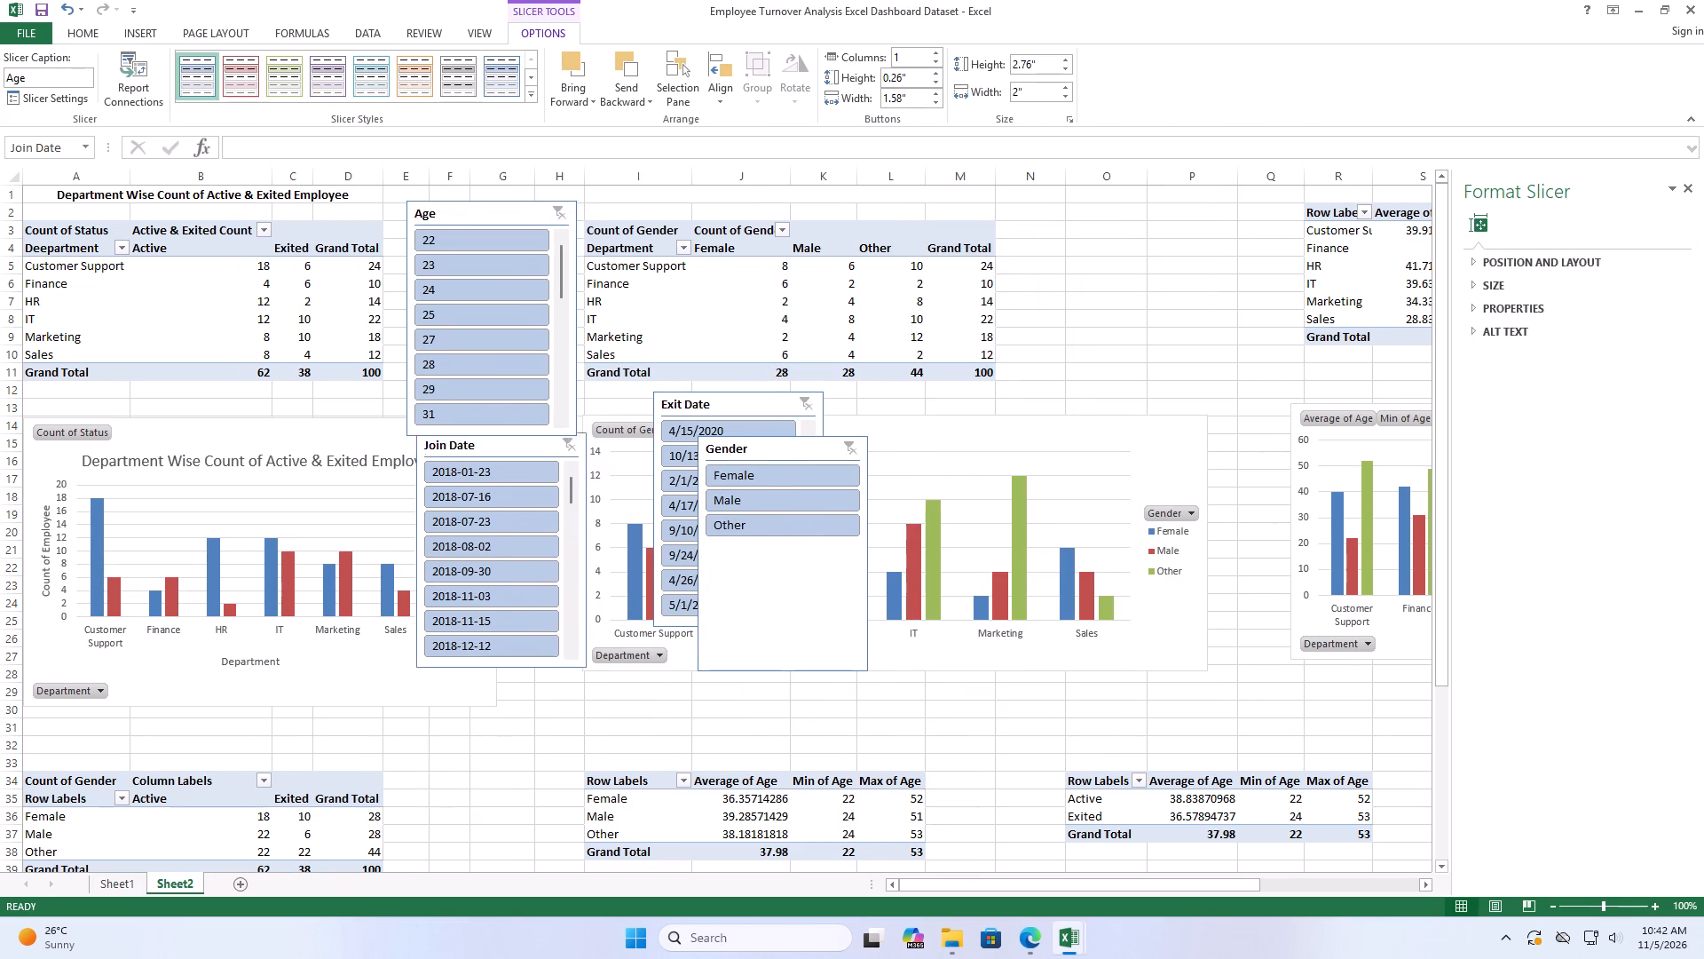
left_click_drag(504, 447, 503, 466)
left_click_drag(738, 404, 542, 449)
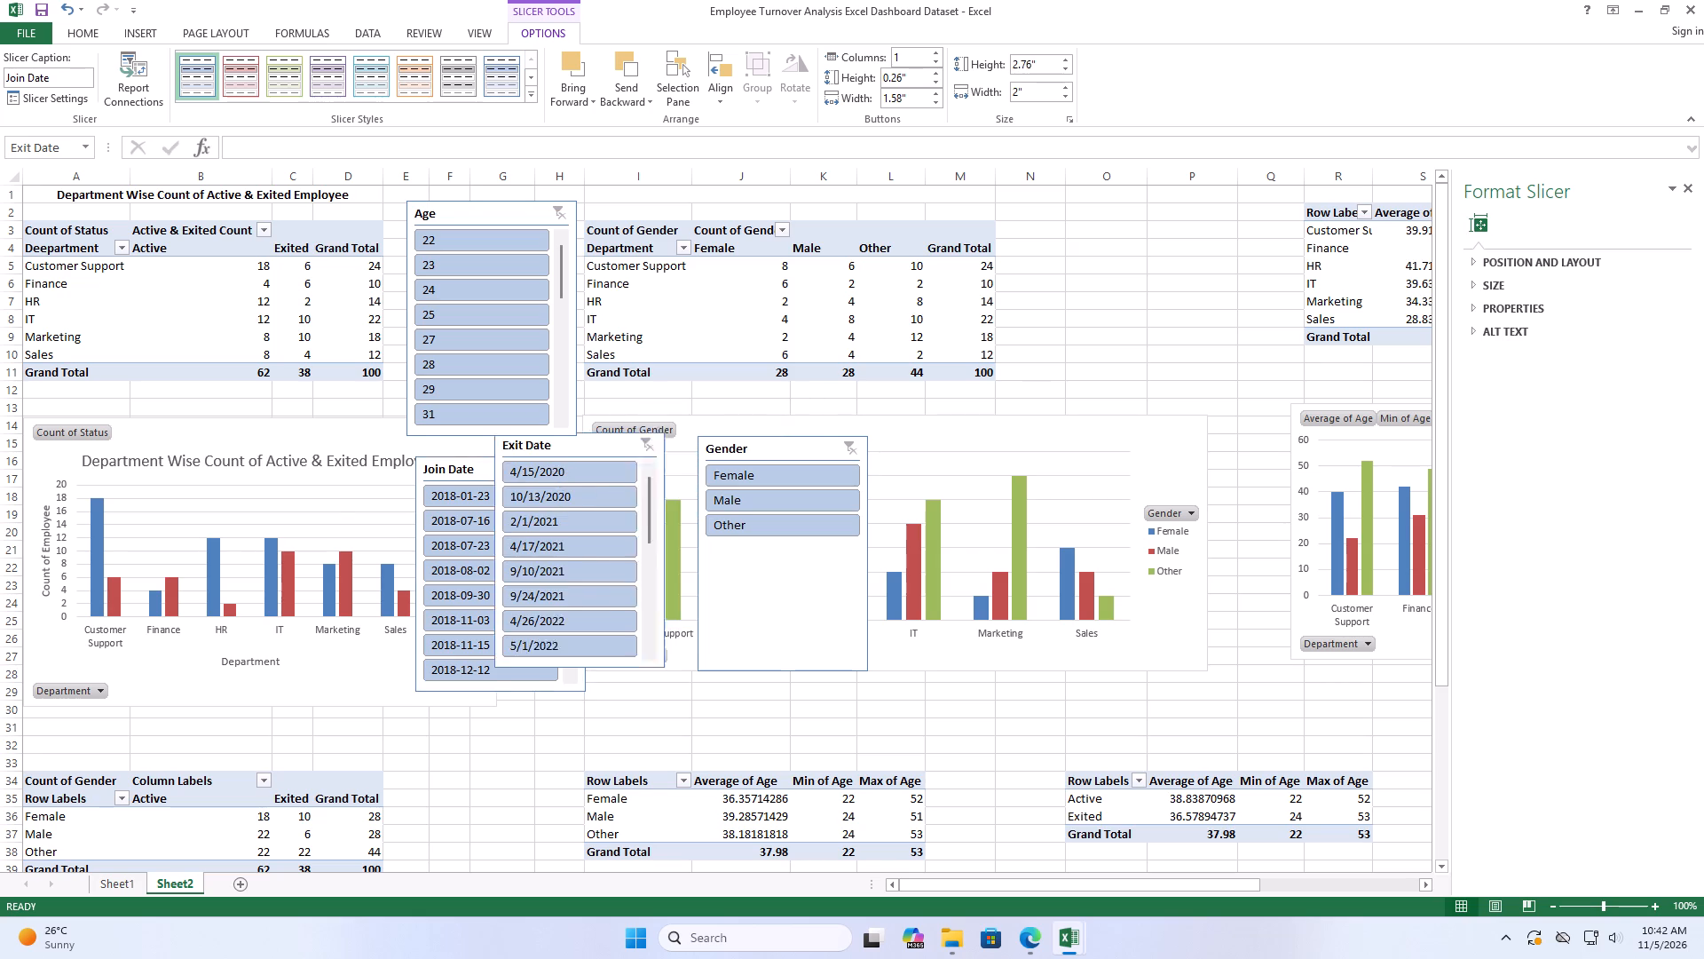
left_click_drag(542, 449, 306, 440)
left_click_drag(773, 450, 195, 312)
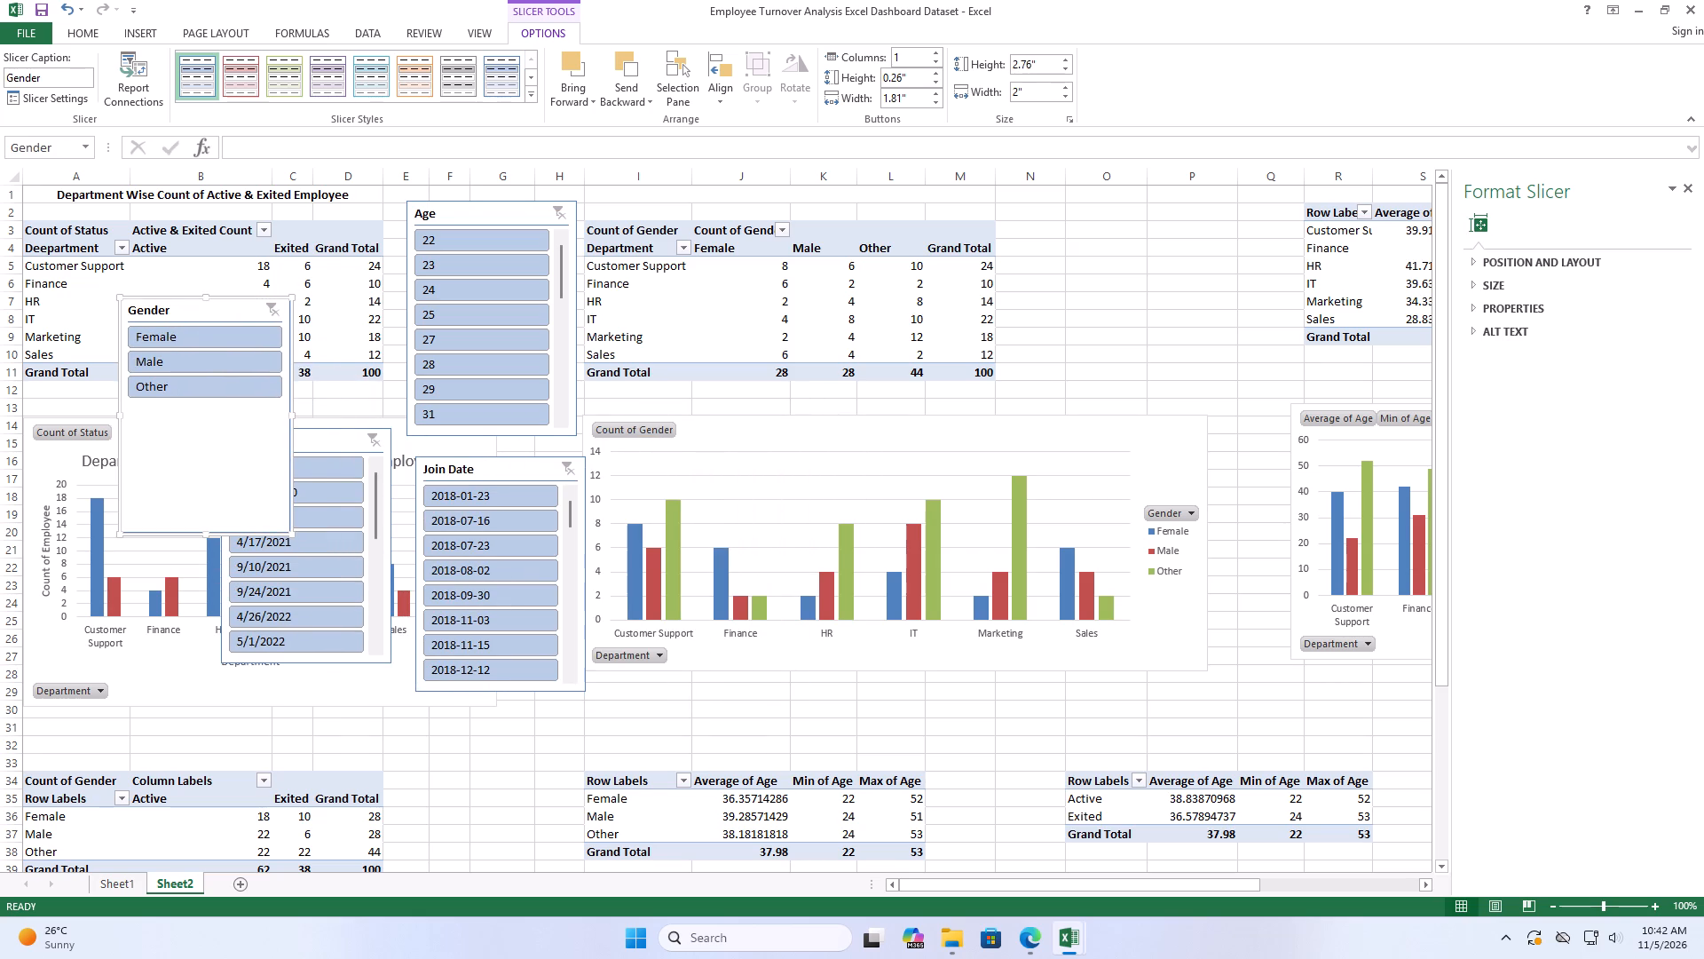
Close the Format Slicer pane.
scroll(903, 552, "down", 5)
scroll(1363, 577, "down", 2)
left_click(1691, 186)
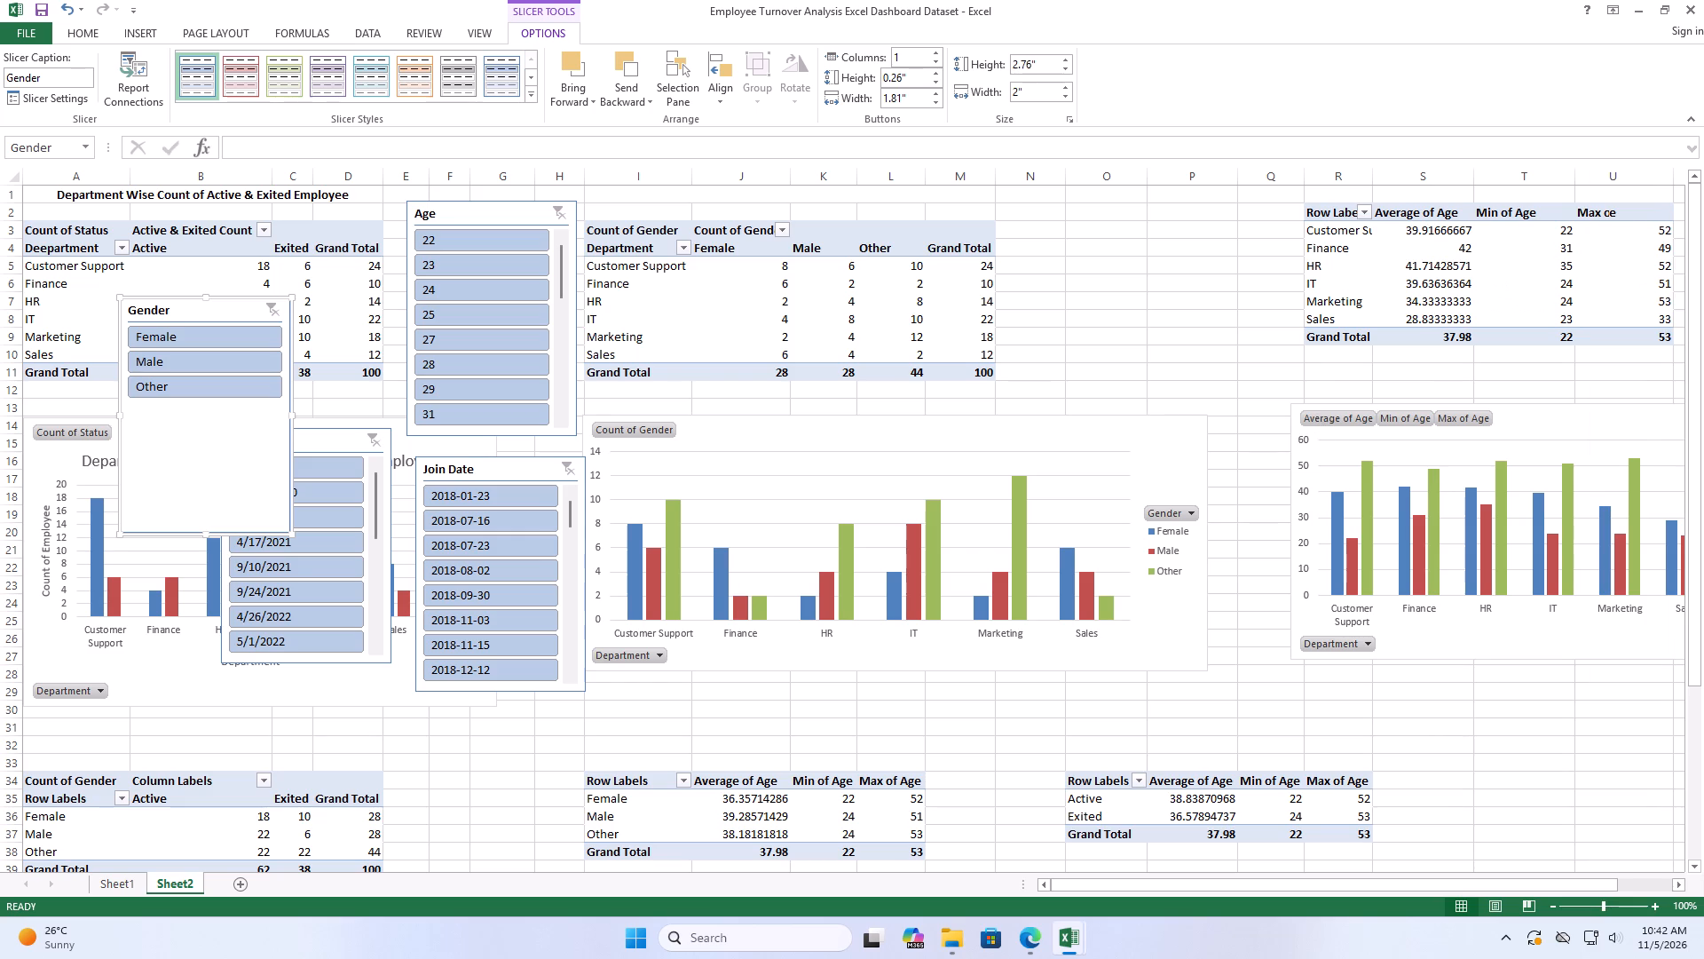
Move the age-by-status PivotChart (Active, Exited) down to start at about row 66 in column Q.
scroll(1183, 492, "up", 4)
scroll(1179, 488, "down", 3)
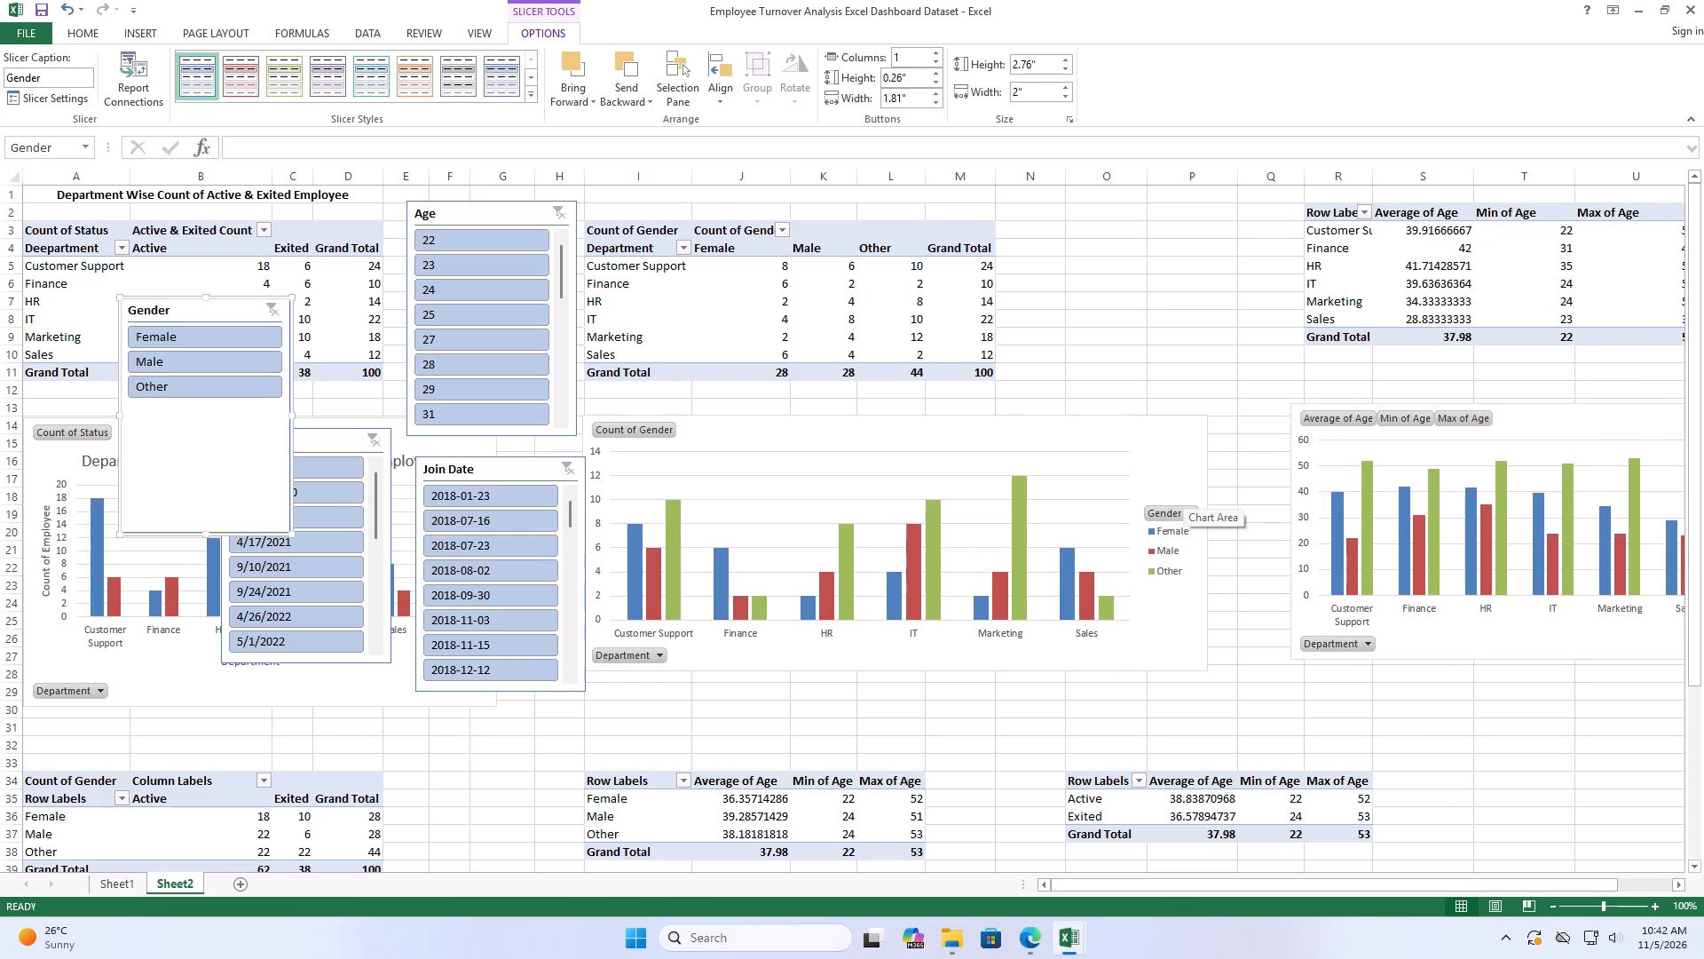
scroll(953, 416, "down", 6)
scroll(1416, 696, "down", 17)
left_click(1581, 718)
scroll(1610, 709, "down", 5)
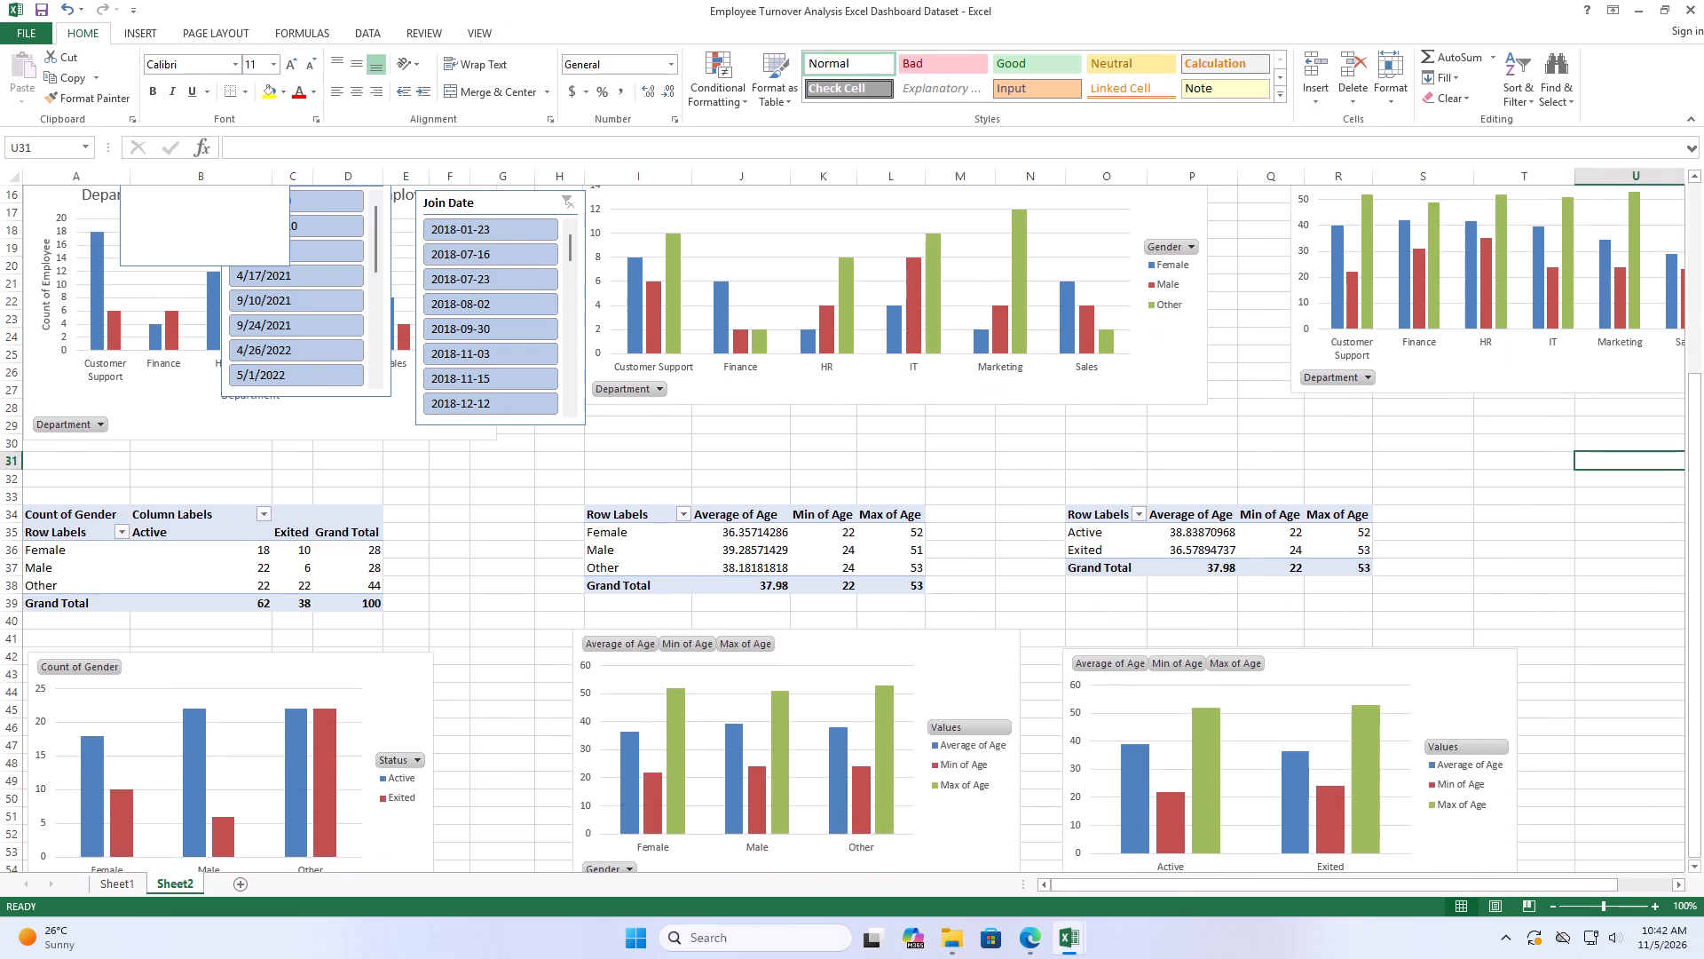
scroll(1610, 709, "down", 5)
left_click_drag(1332, 400, 1369, 503)
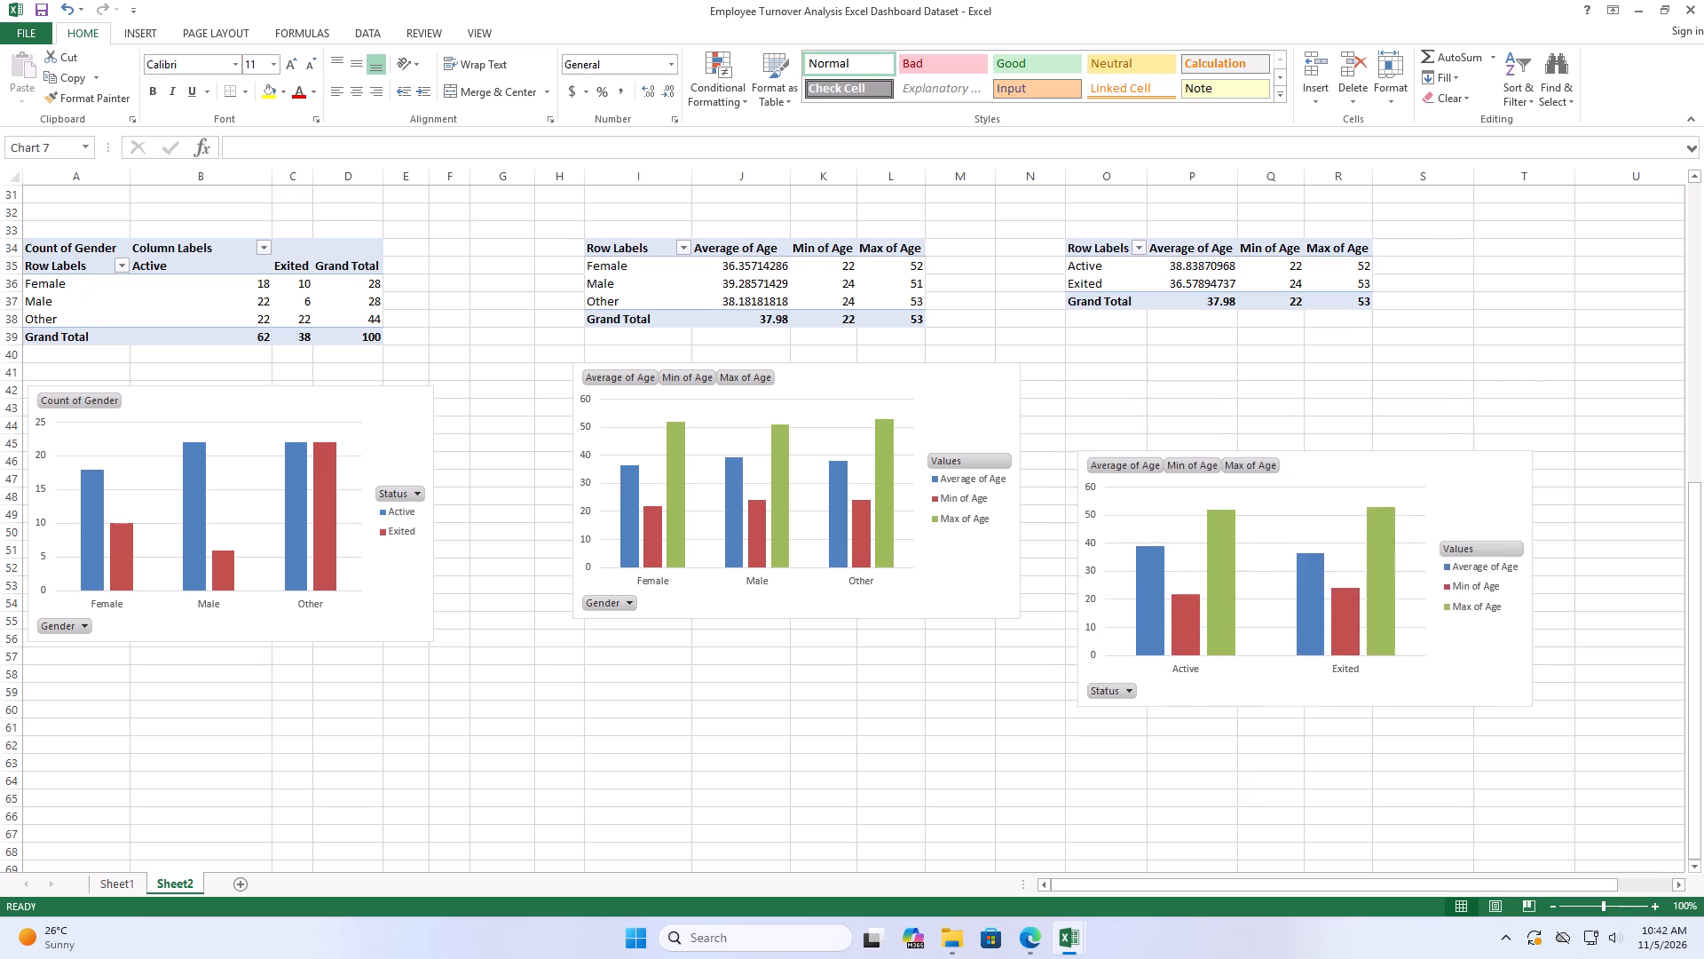
left_click_drag(1369, 503, 1523, 835)
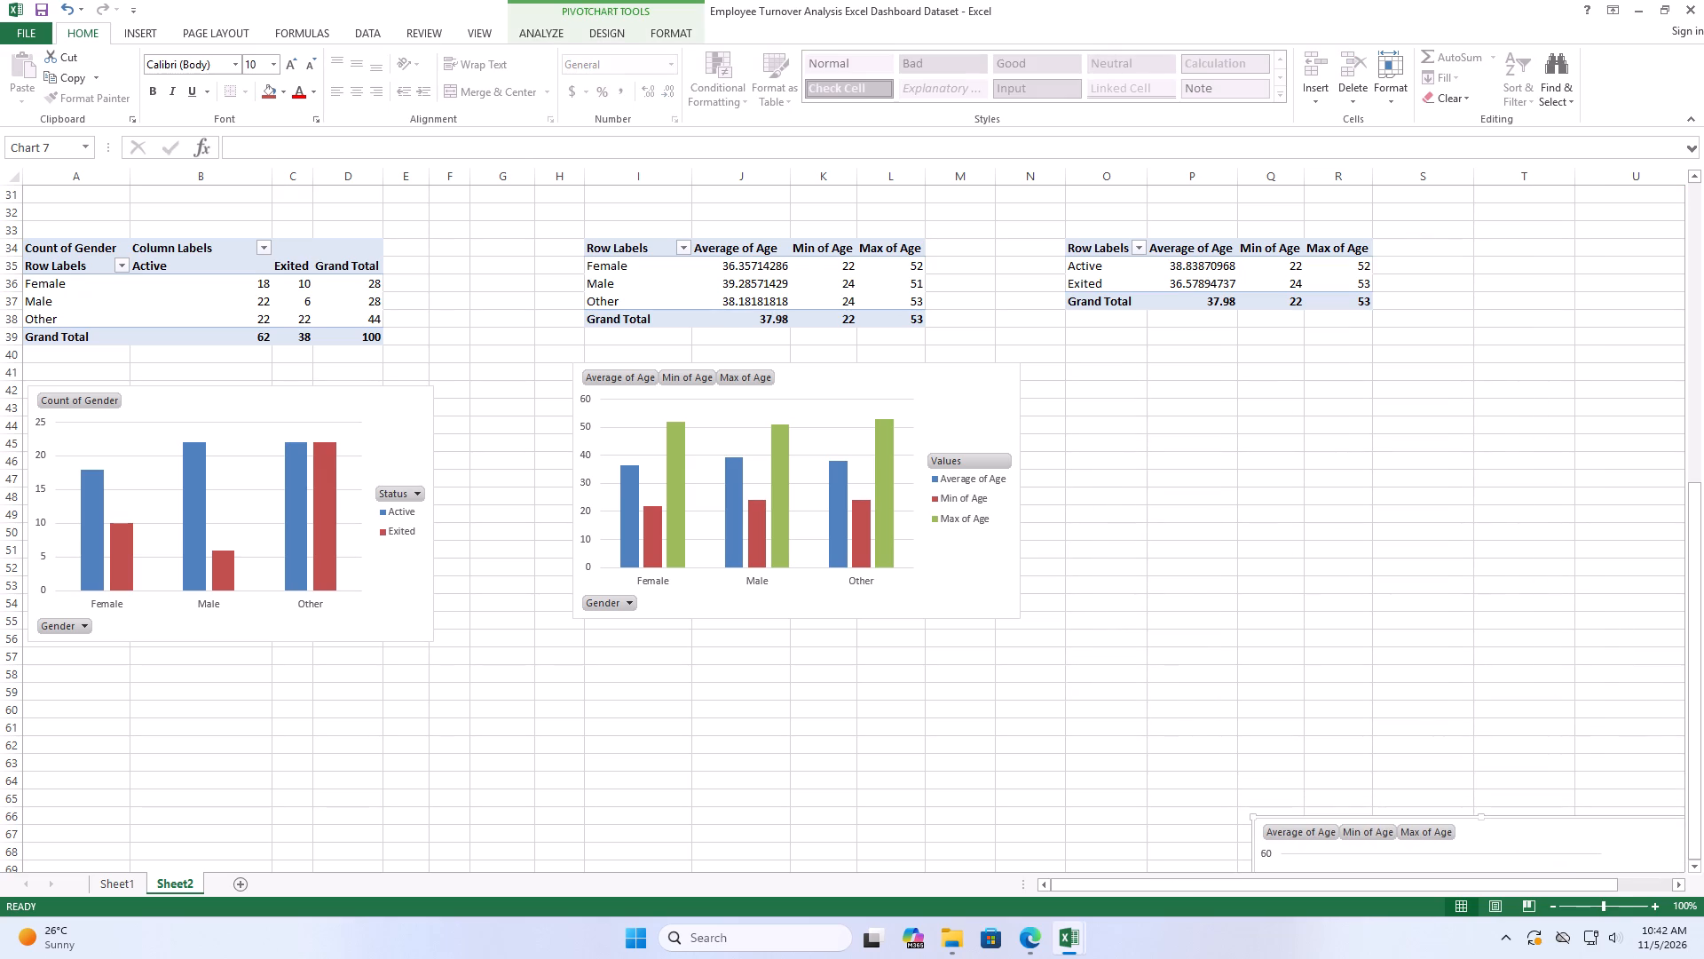
Cut the age-by-status PivotTable in O34:R37 and paste it at cell R64.
left_click_drag(1083, 245, 1345, 297)
key("ctrl+x")
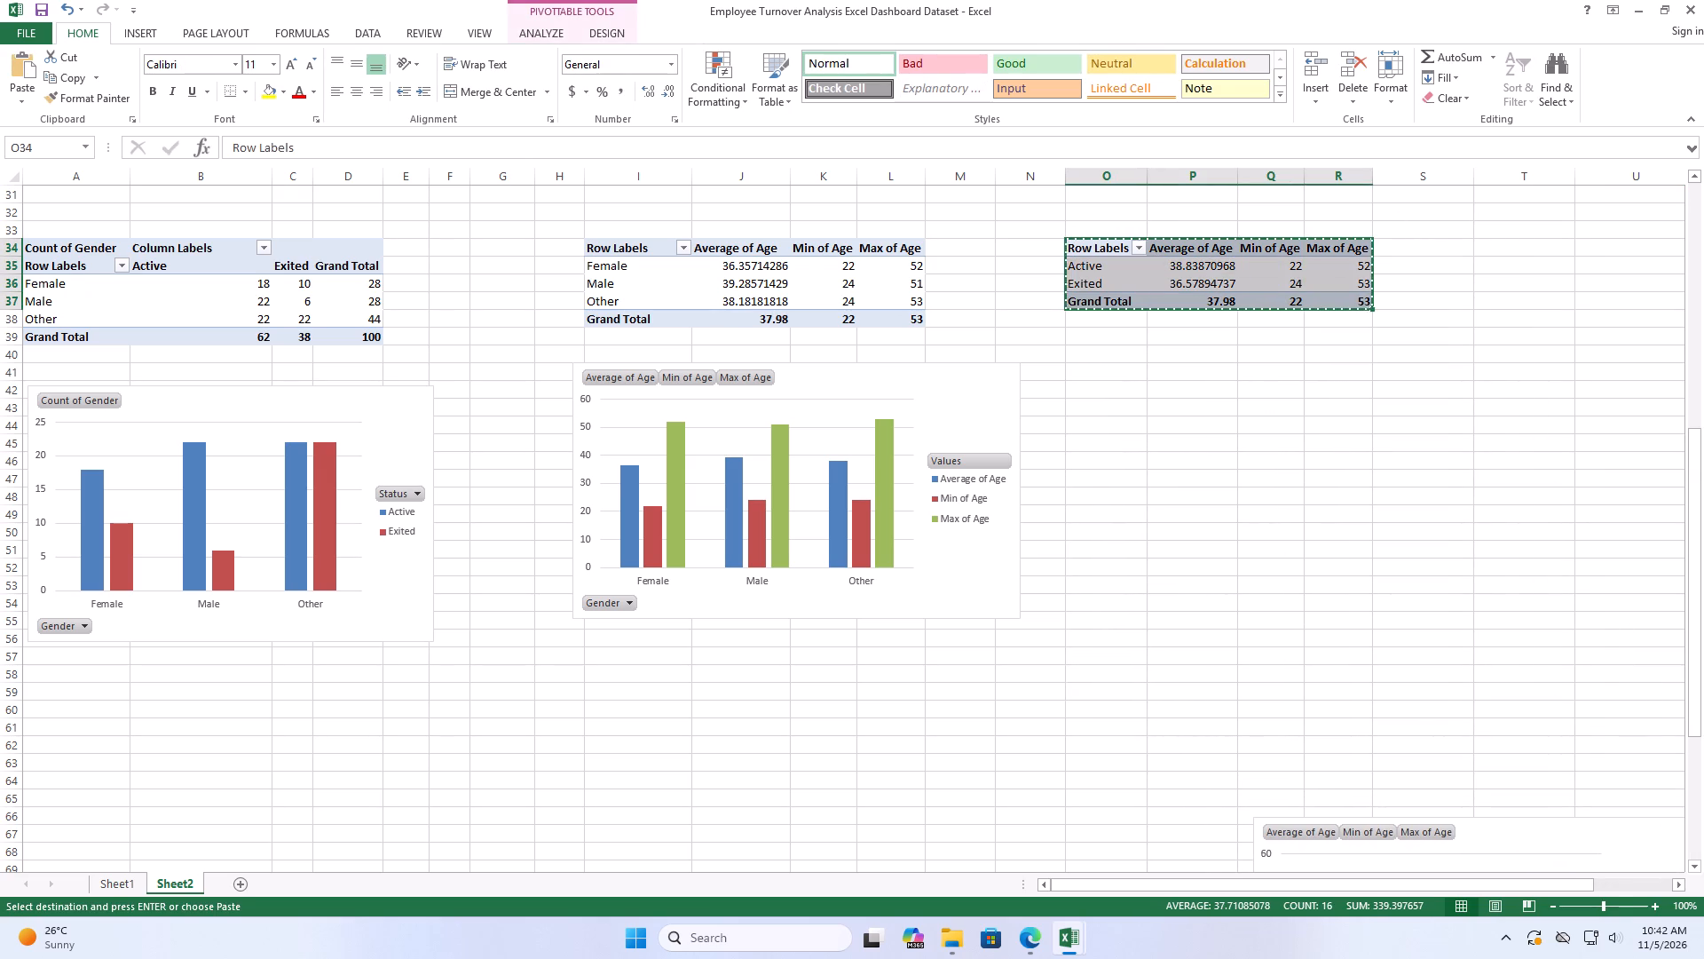
left_click(1344, 780)
key("ctrl+v")
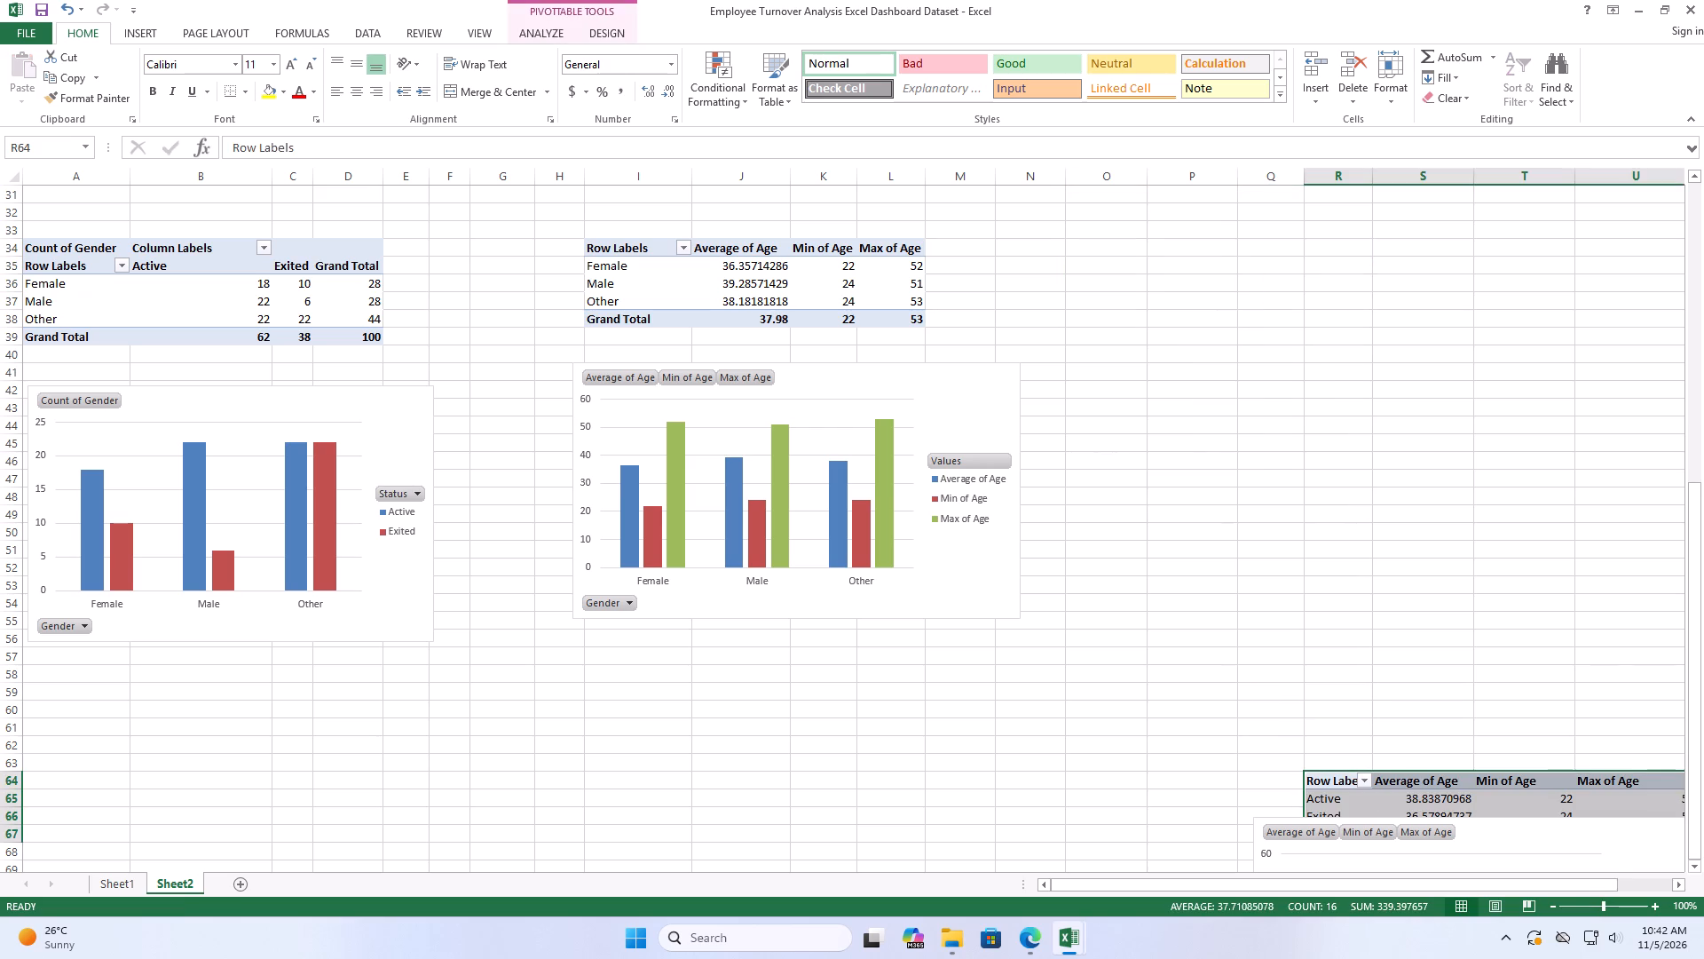
Move the age-by-status PivotChart down to about row 71, clear of its relocated PivotTable.
left_click(1309, 616)
scroll(1310, 662, "down", 5)
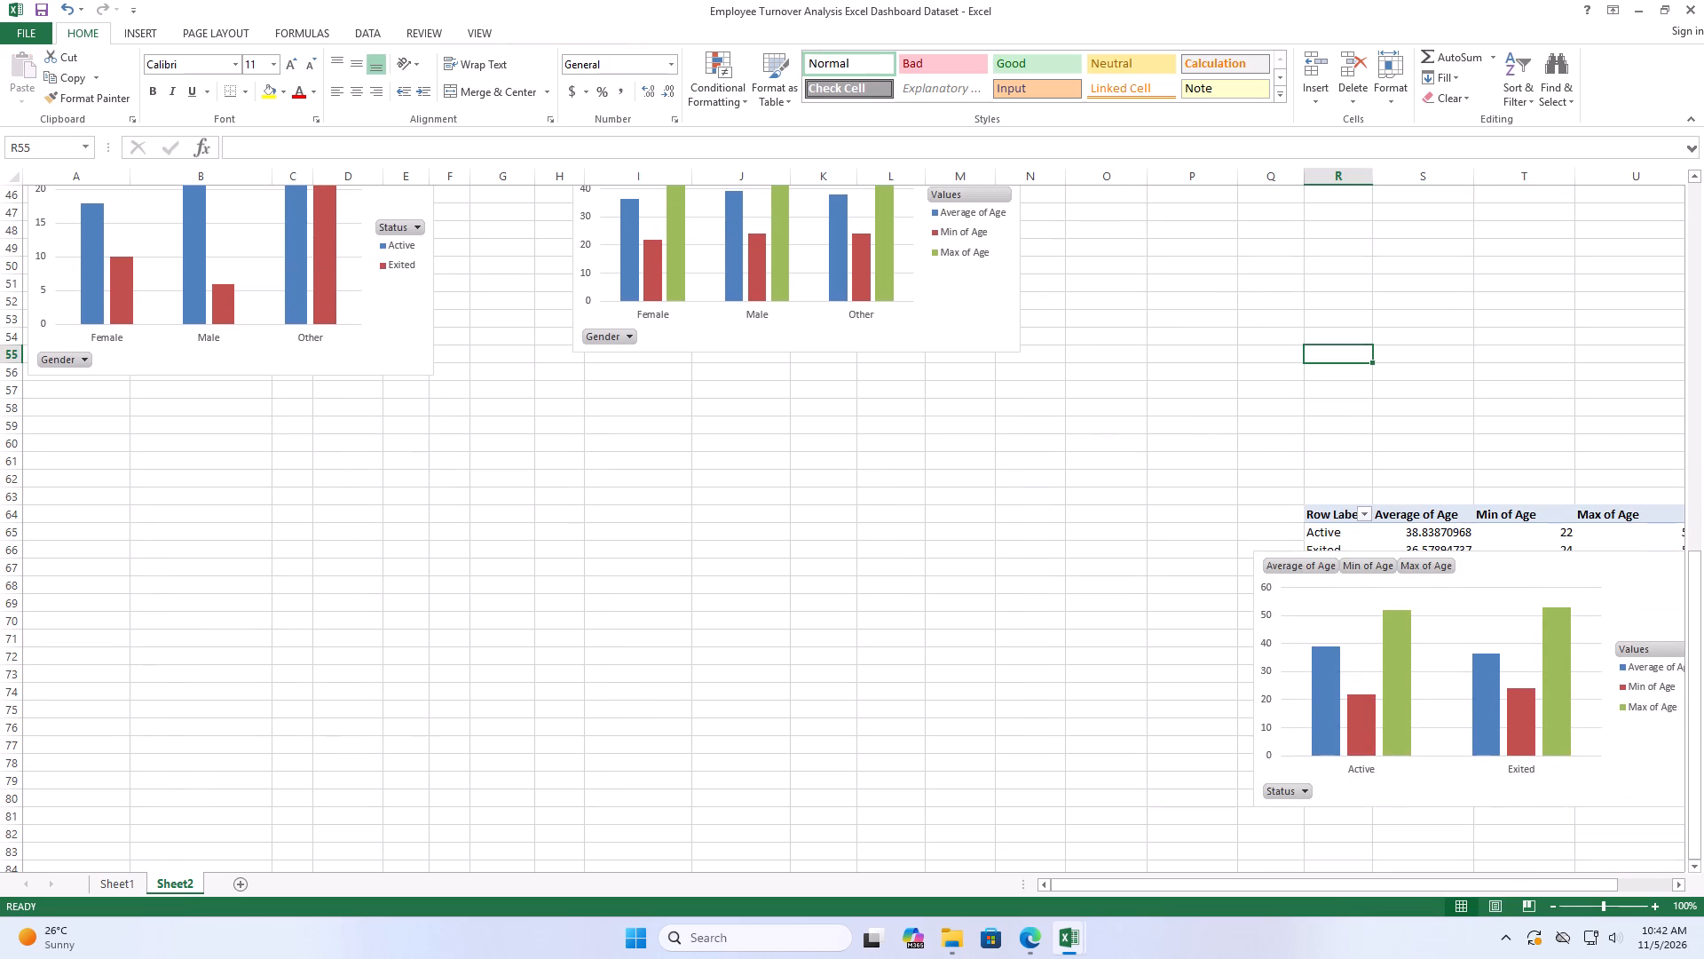
left_click_drag(1503, 568, 1522, 649)
Move the age-by-gender PivotChart down to about row 71 near column I, level with the age-by-status chart.
scroll(992, 497, "up", 4)
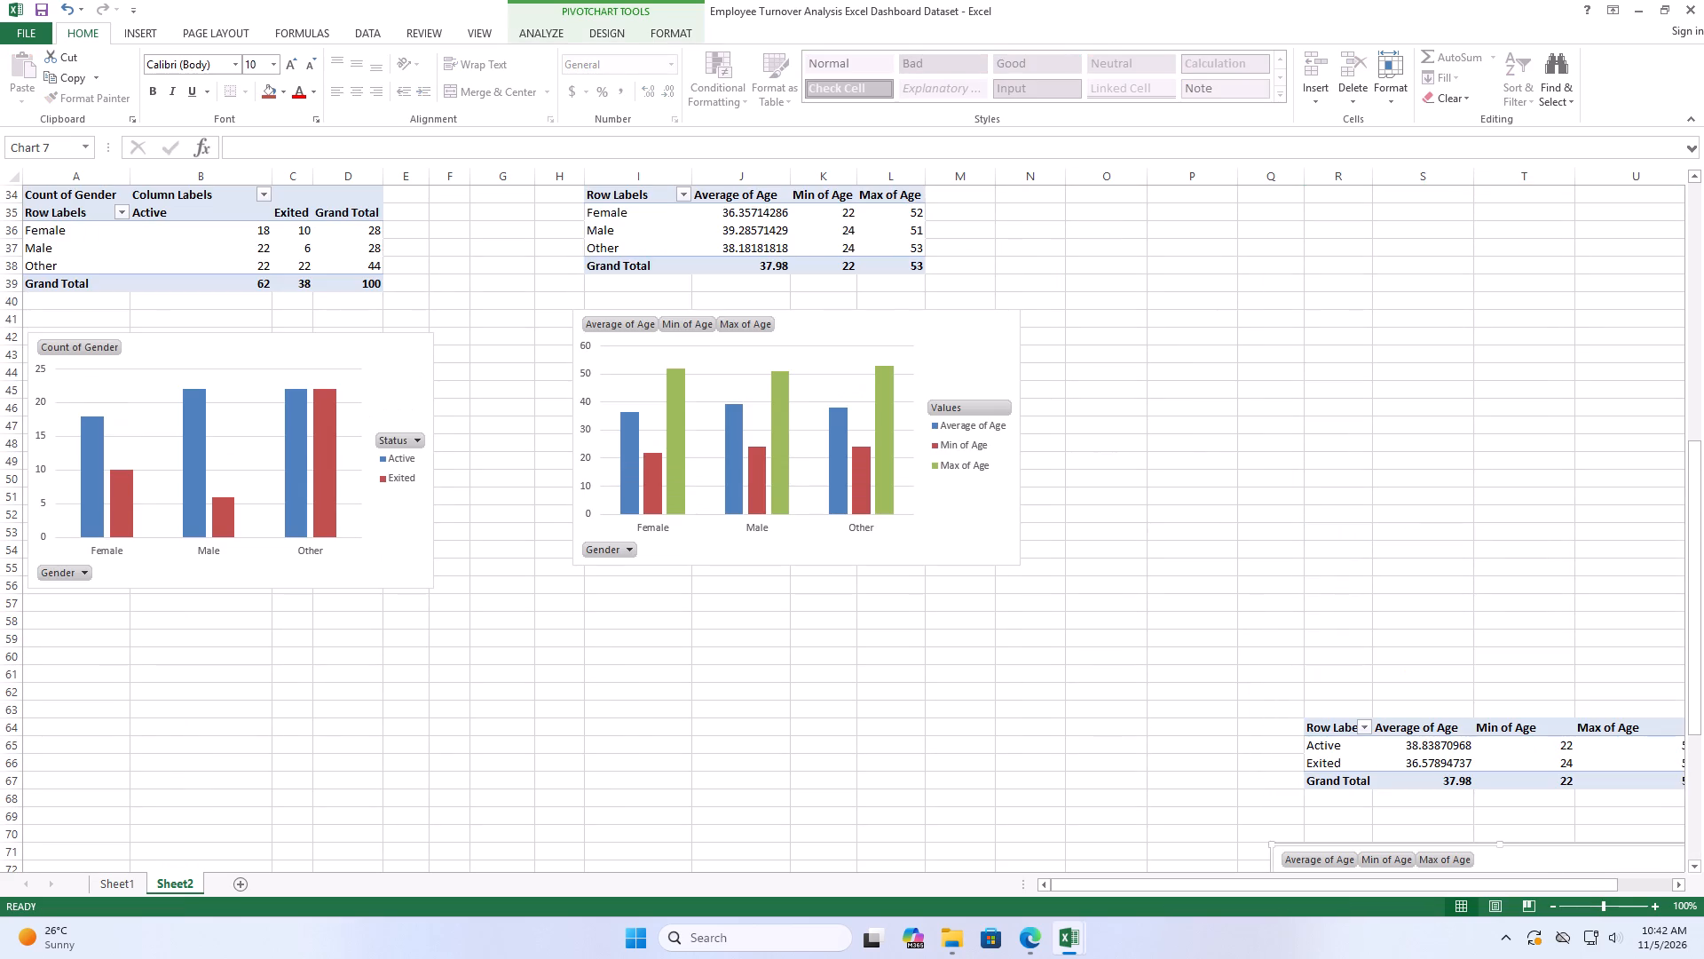
left_click_drag(830, 327, 816, 815)
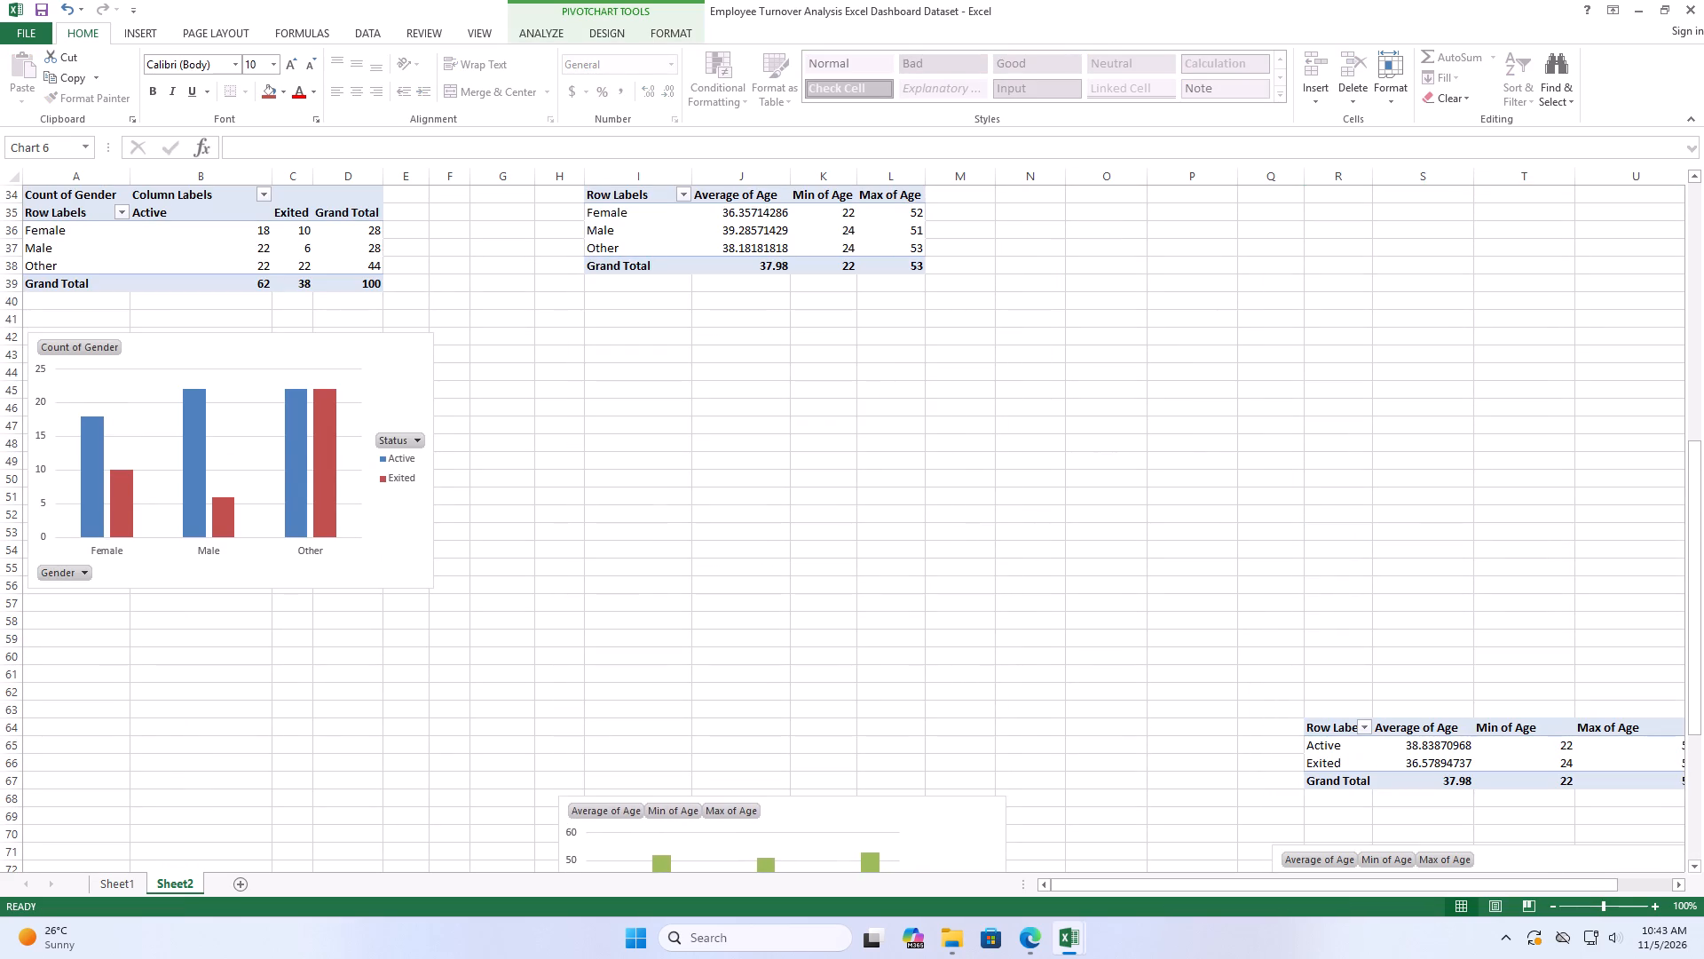
left_click_drag(816, 815, 824, 756)
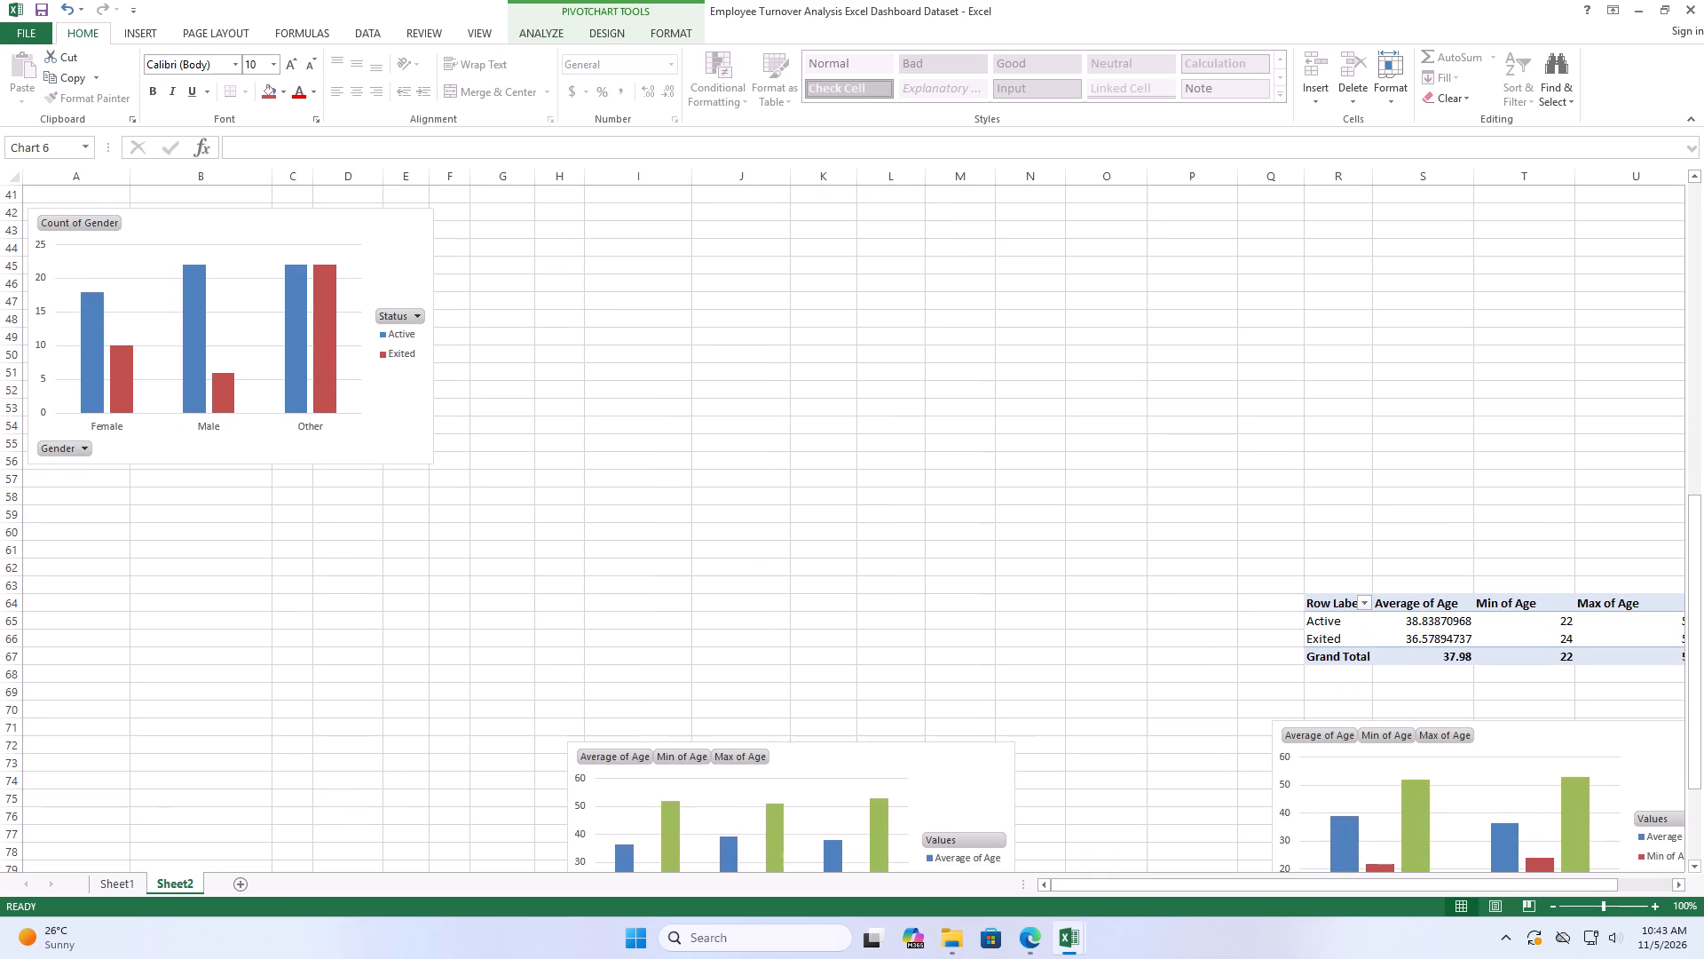
left_click_drag(824, 756, 825, 740)
Cut the age-by-gender PivotTable in I34:L38 and paste it at cell I64.
scroll(900, 599, "up", 4)
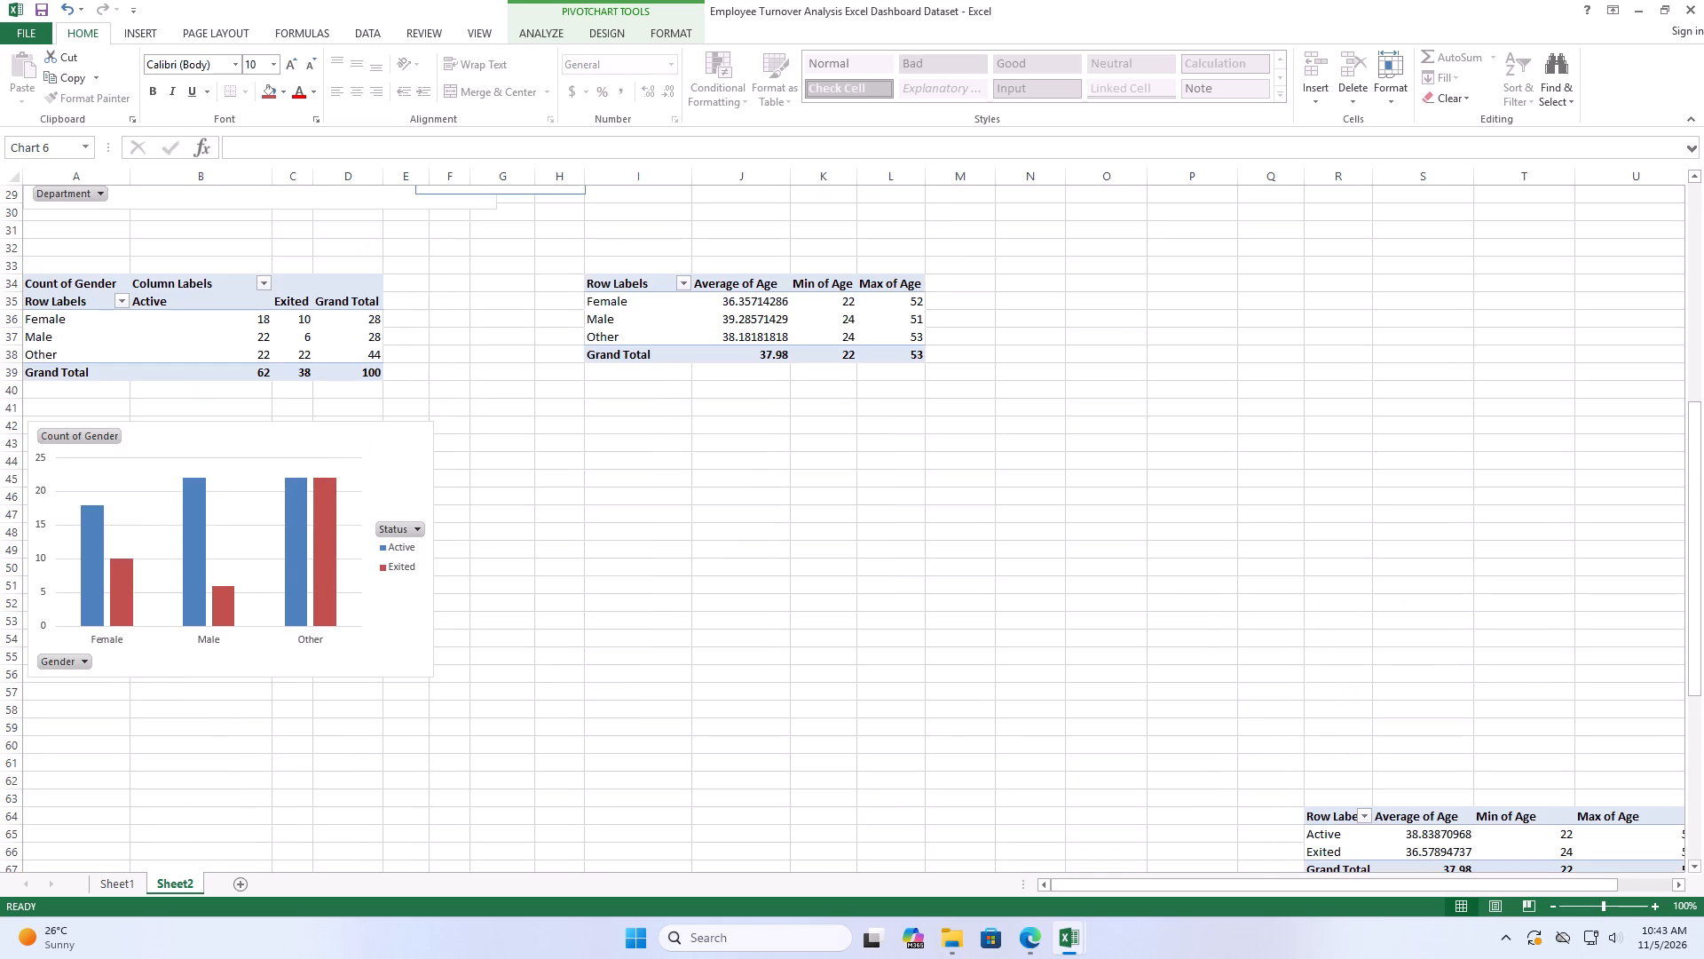
left_click_drag(595, 280, 890, 358)
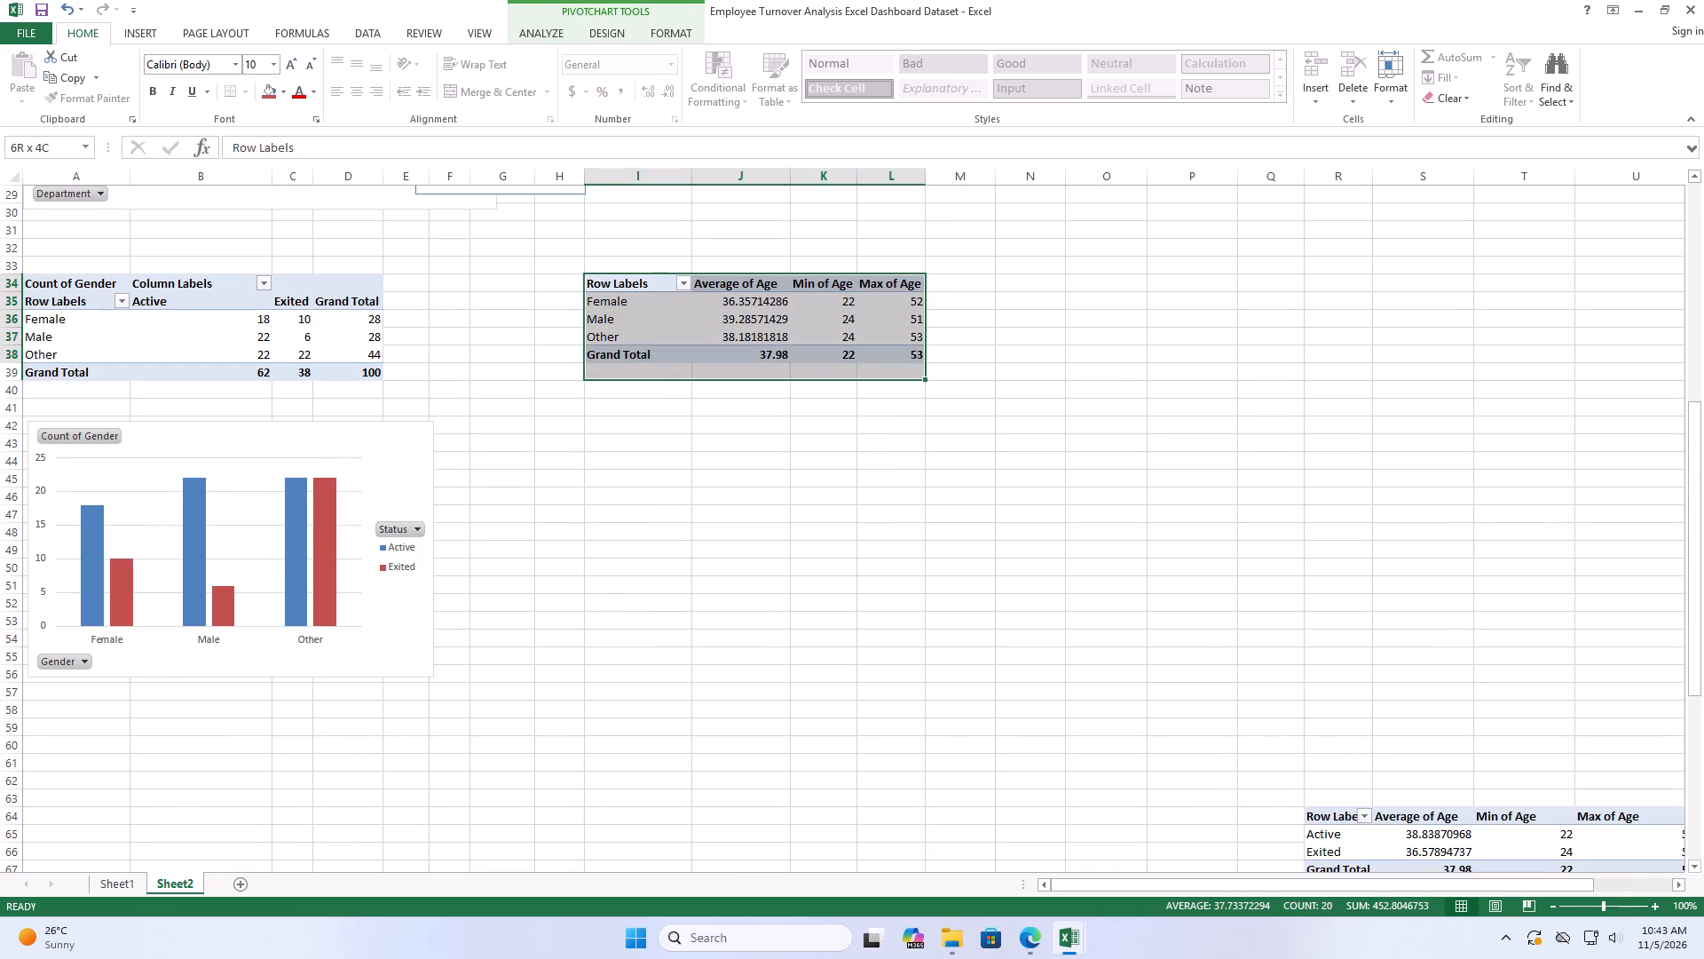
left_click_drag(890, 358, 891, 353)
key("ctrl+x")
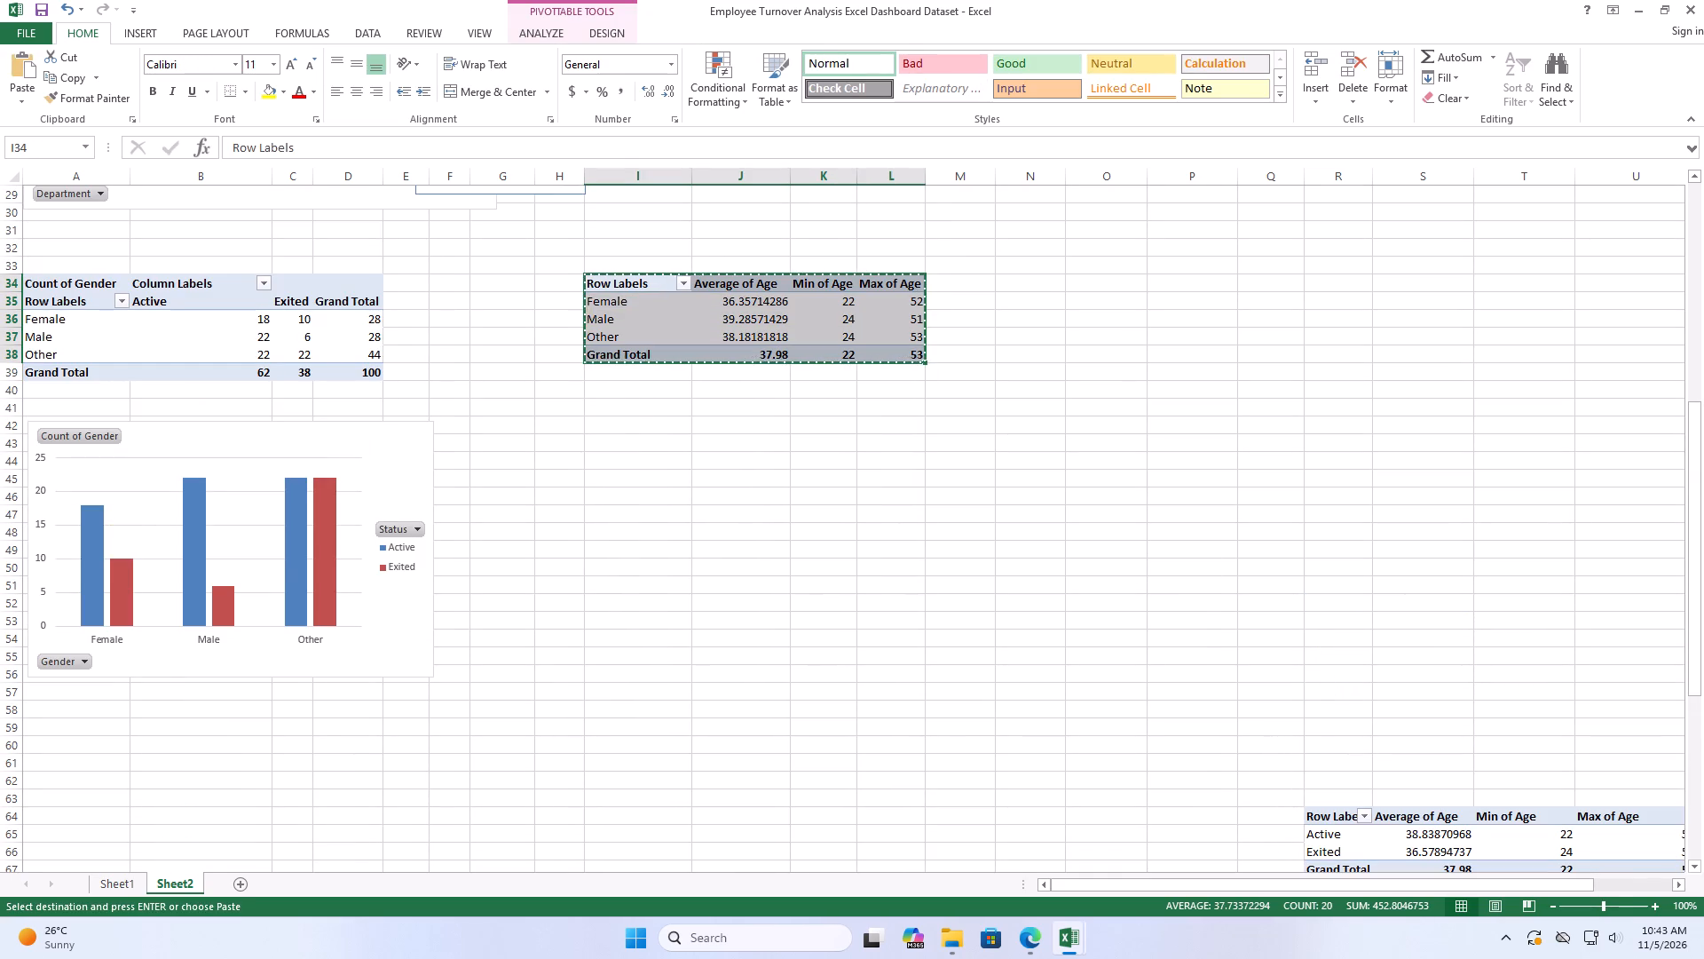
left_click(621, 816)
key("ctrl+v")
Move the gender-by-status PivotChart down to about row 71 at column A, level with the other two lower charts.
scroll(1021, 633, "down", 3)
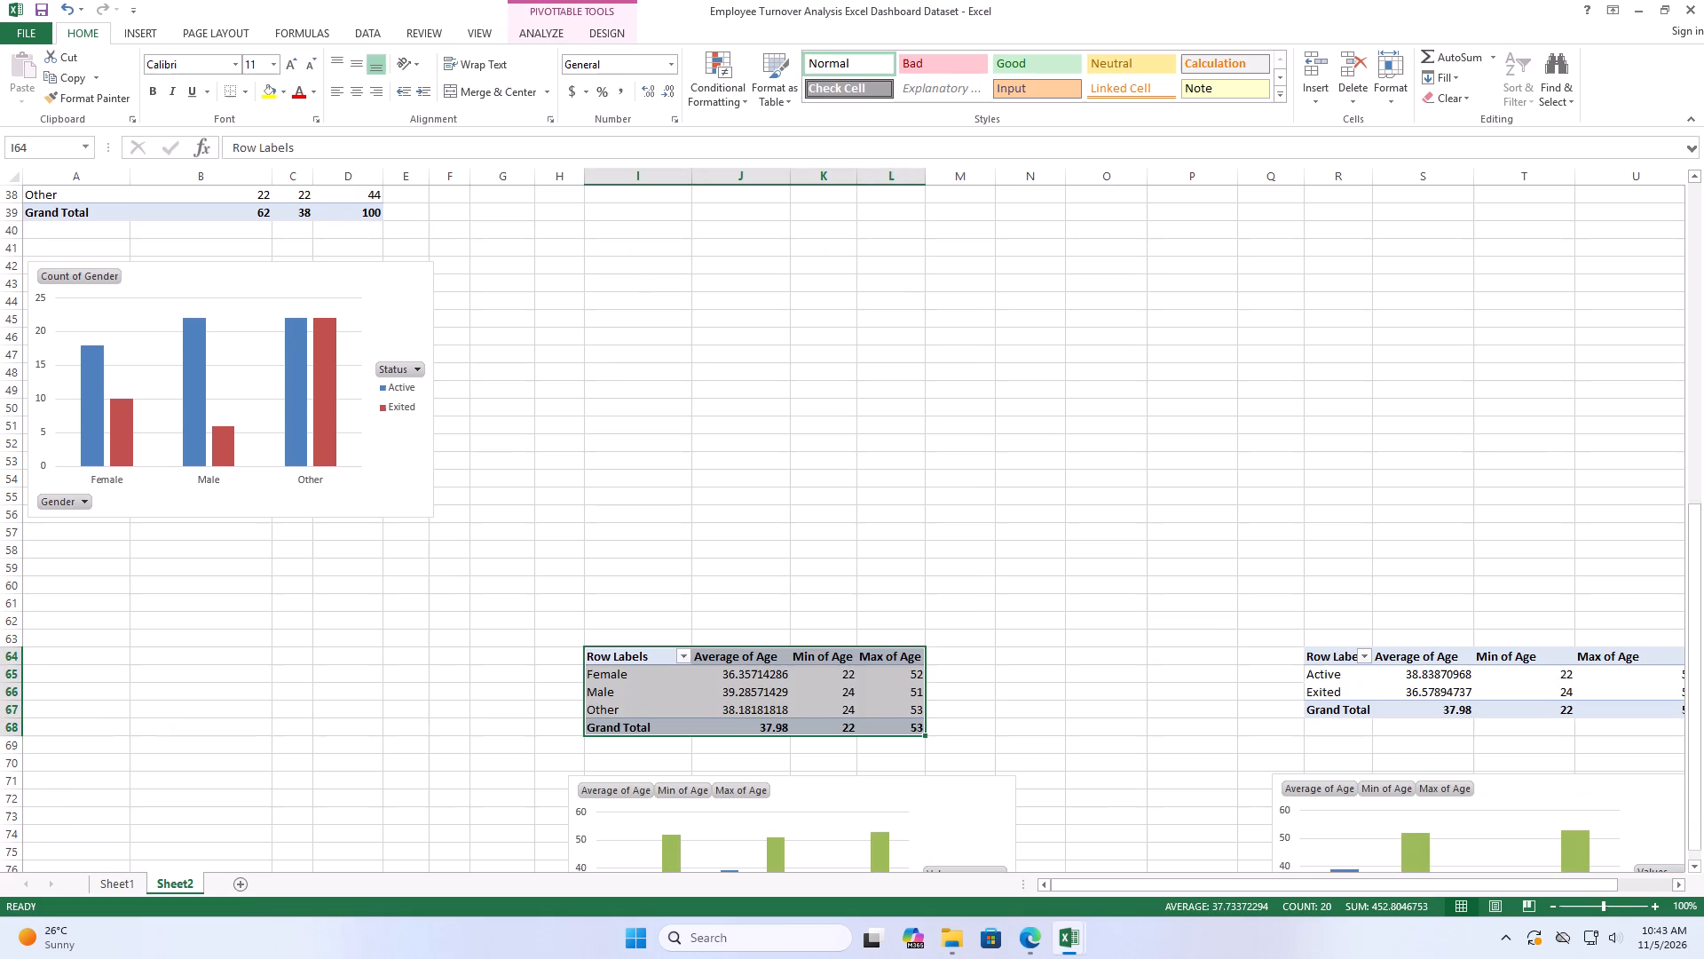
scroll(1021, 633, "up", 5)
scroll(1021, 633, "down", 3)
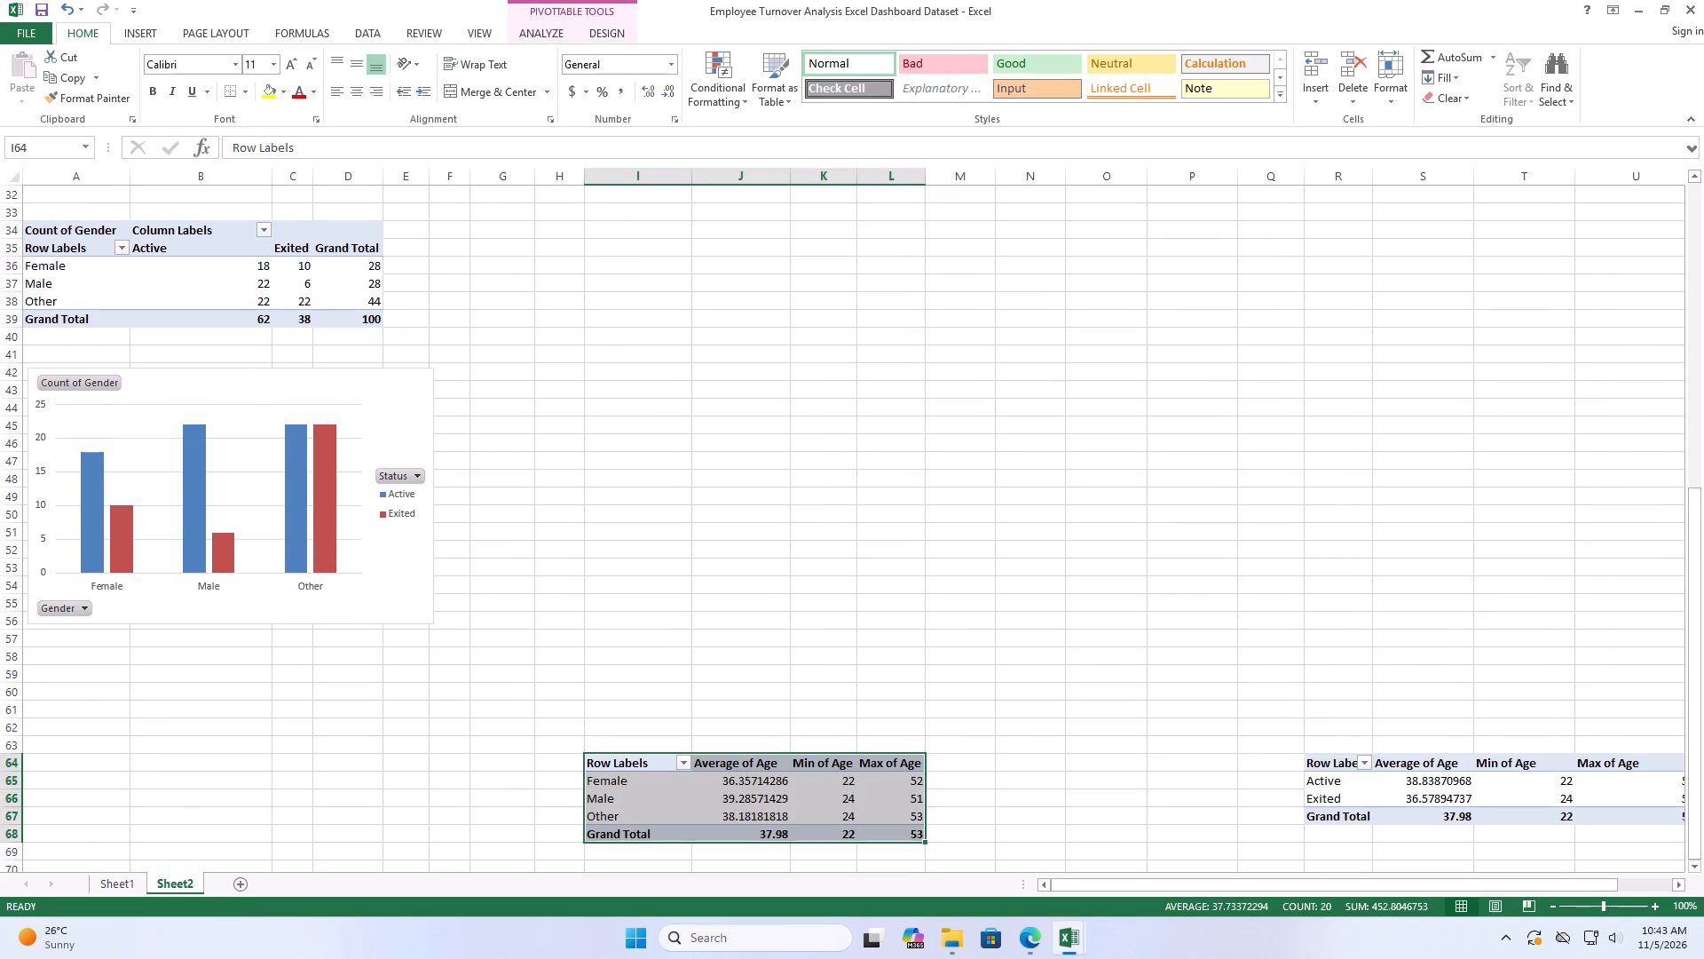
left_click_drag(309, 389, 254, 887)
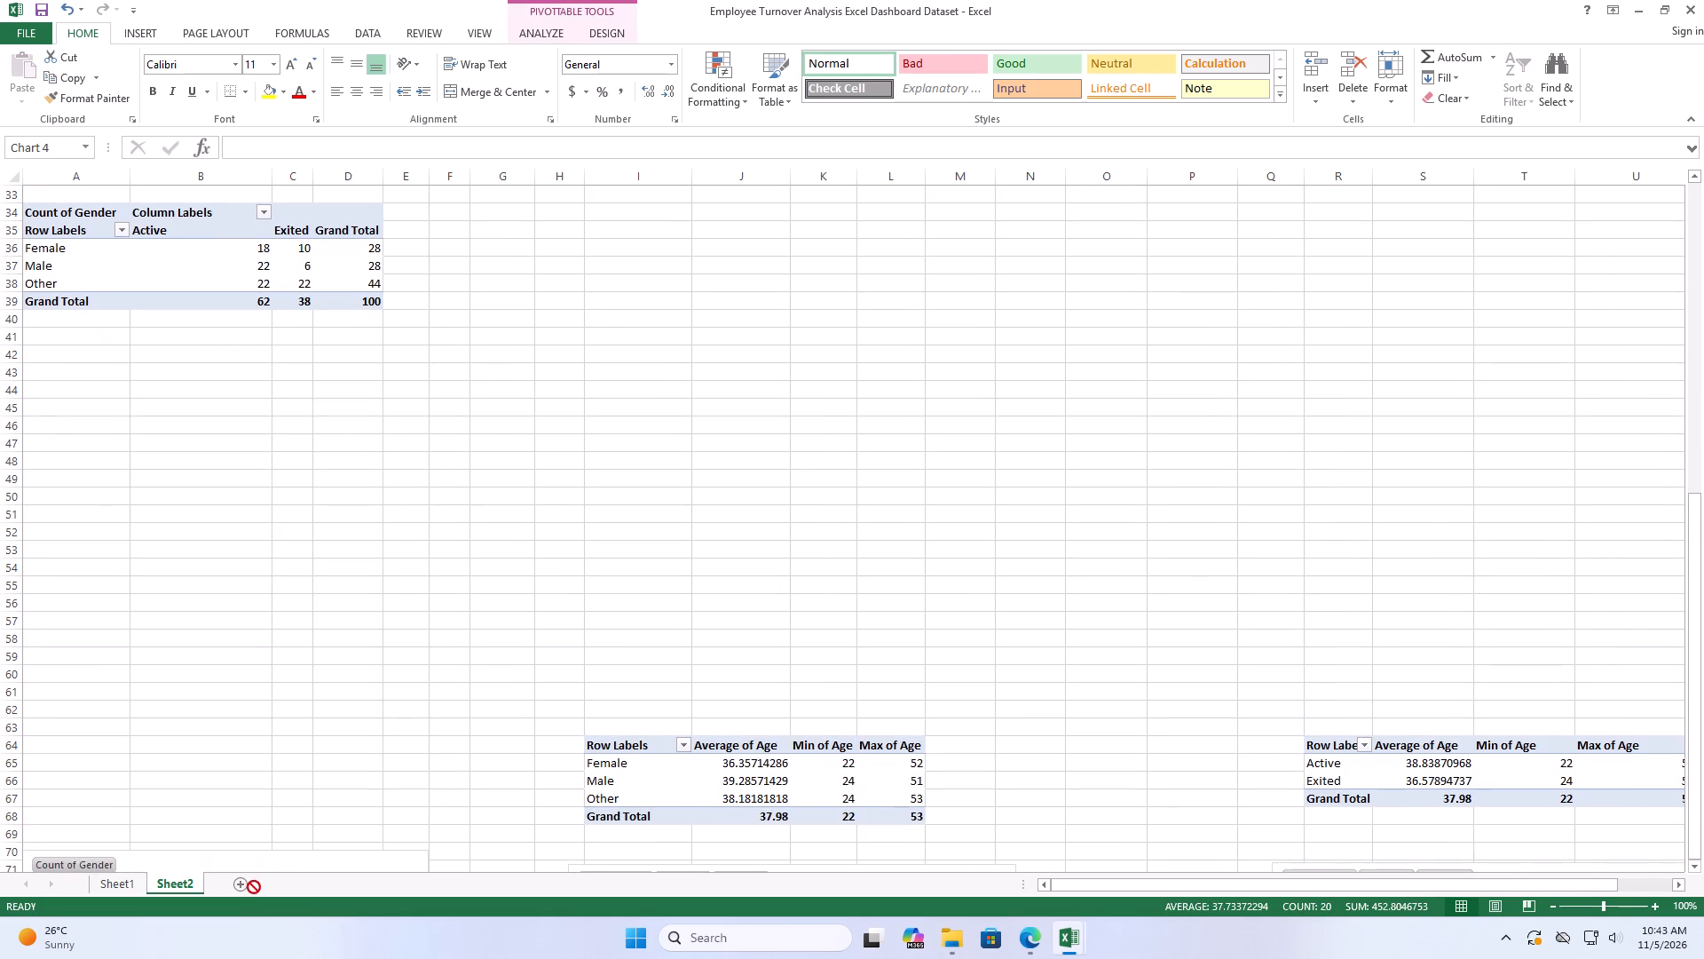
left_click_drag(254, 887, 279, 758)
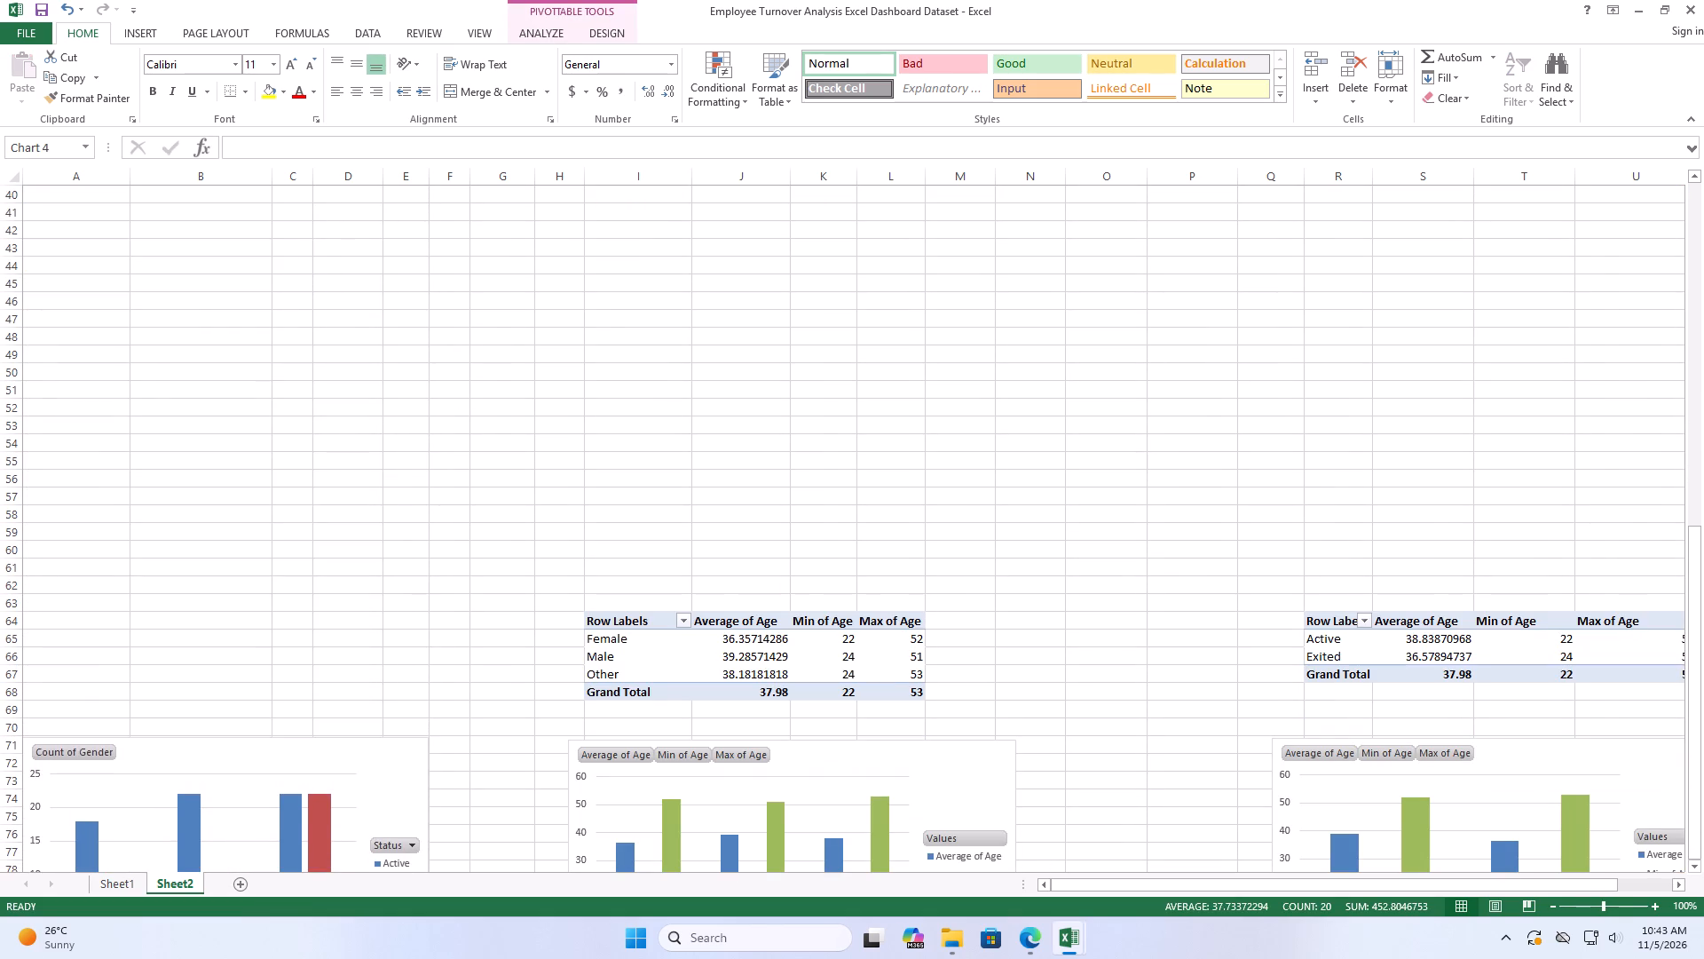
left_click_drag(279, 758, 279, 760)
Cut the gender-by-status PivotTable in A34:D39 and paste it at cell A64, level with the other two lower PivotTables.
scroll(306, 573, "up", 4)
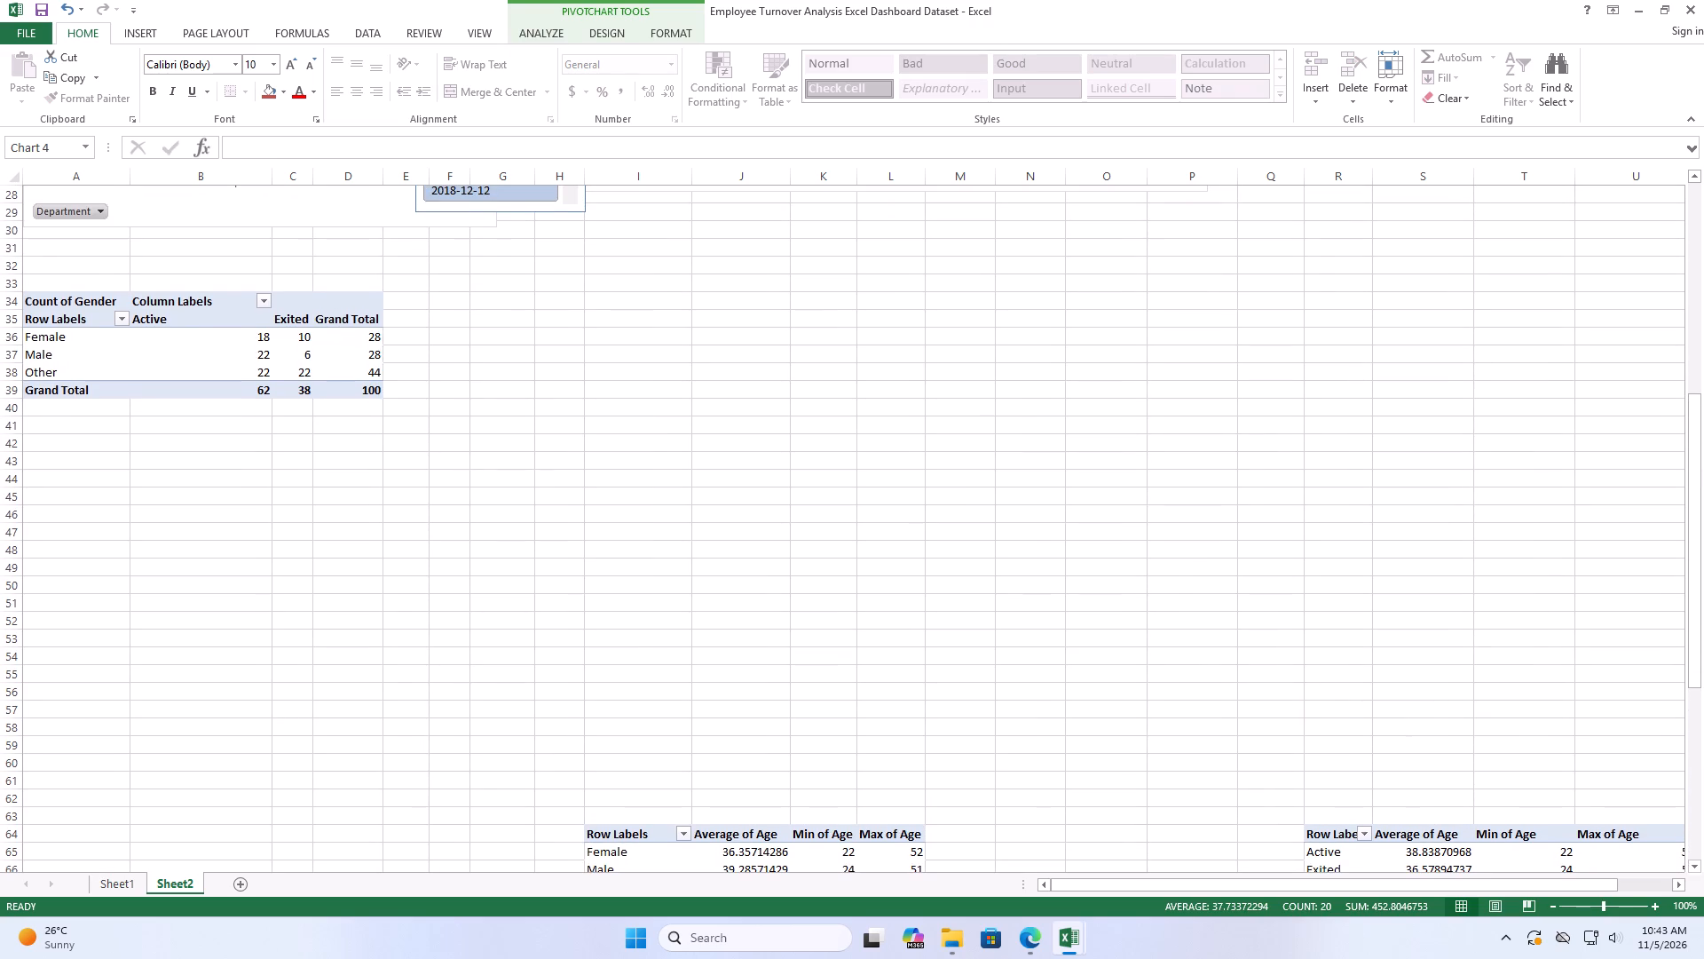
left_click_drag(42, 297, 277, 346)
key("ctrl+x")
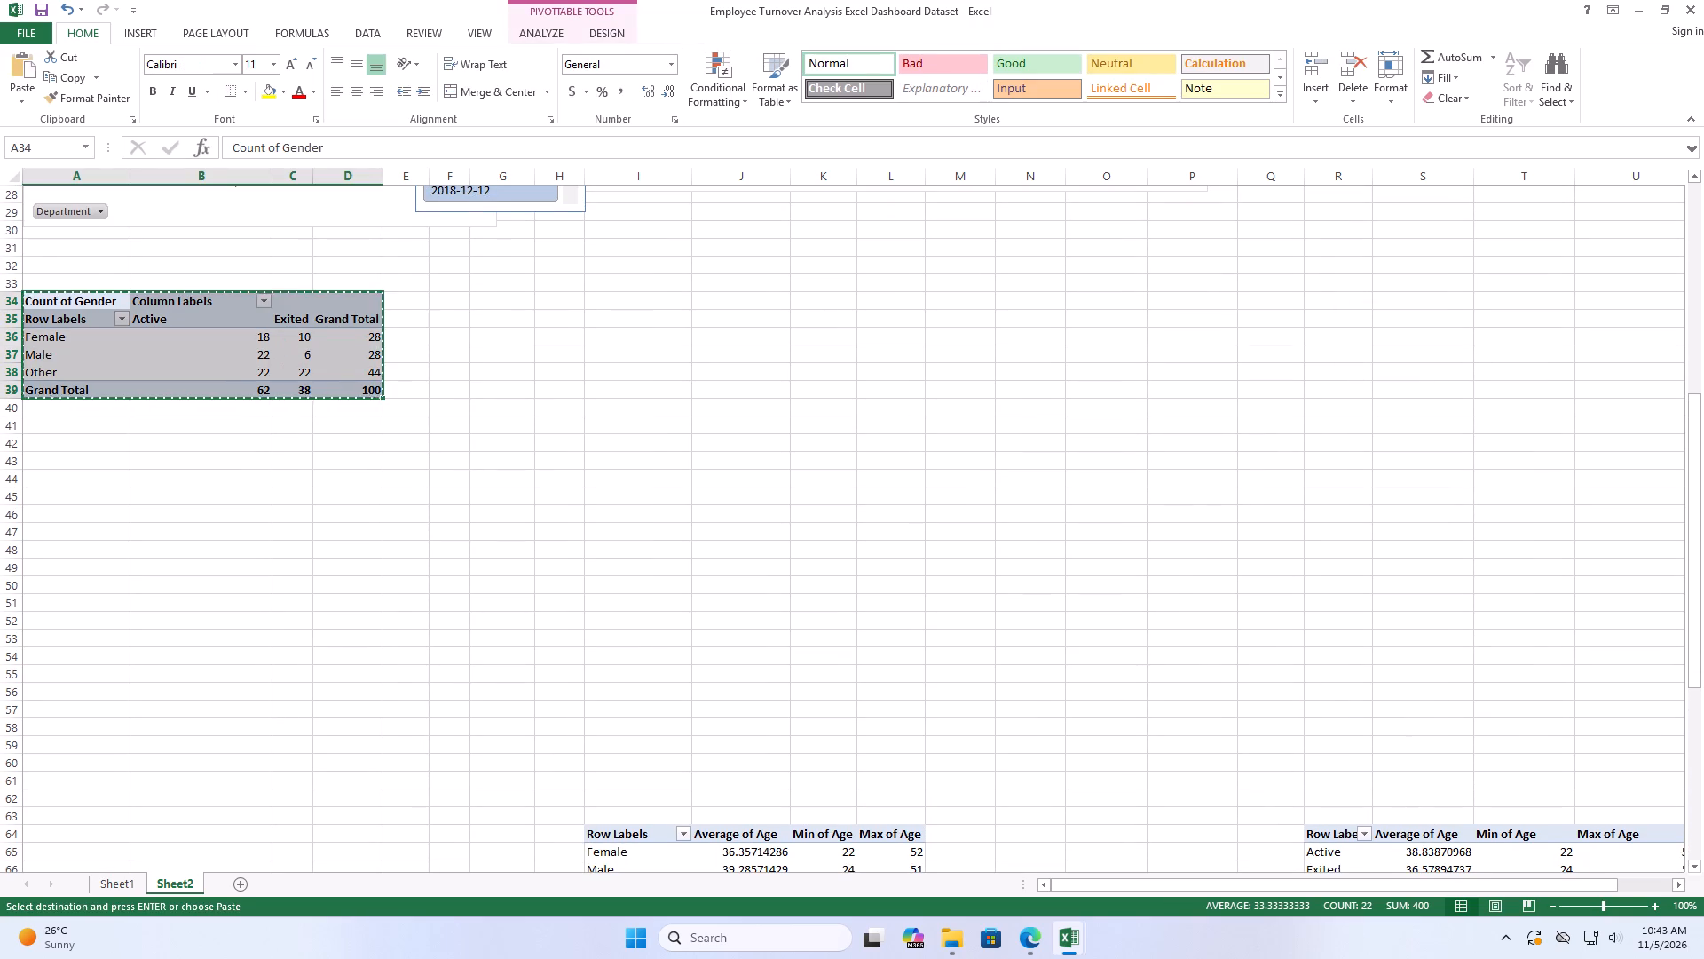
scroll(308, 544, "down", 3)
left_click(69, 694)
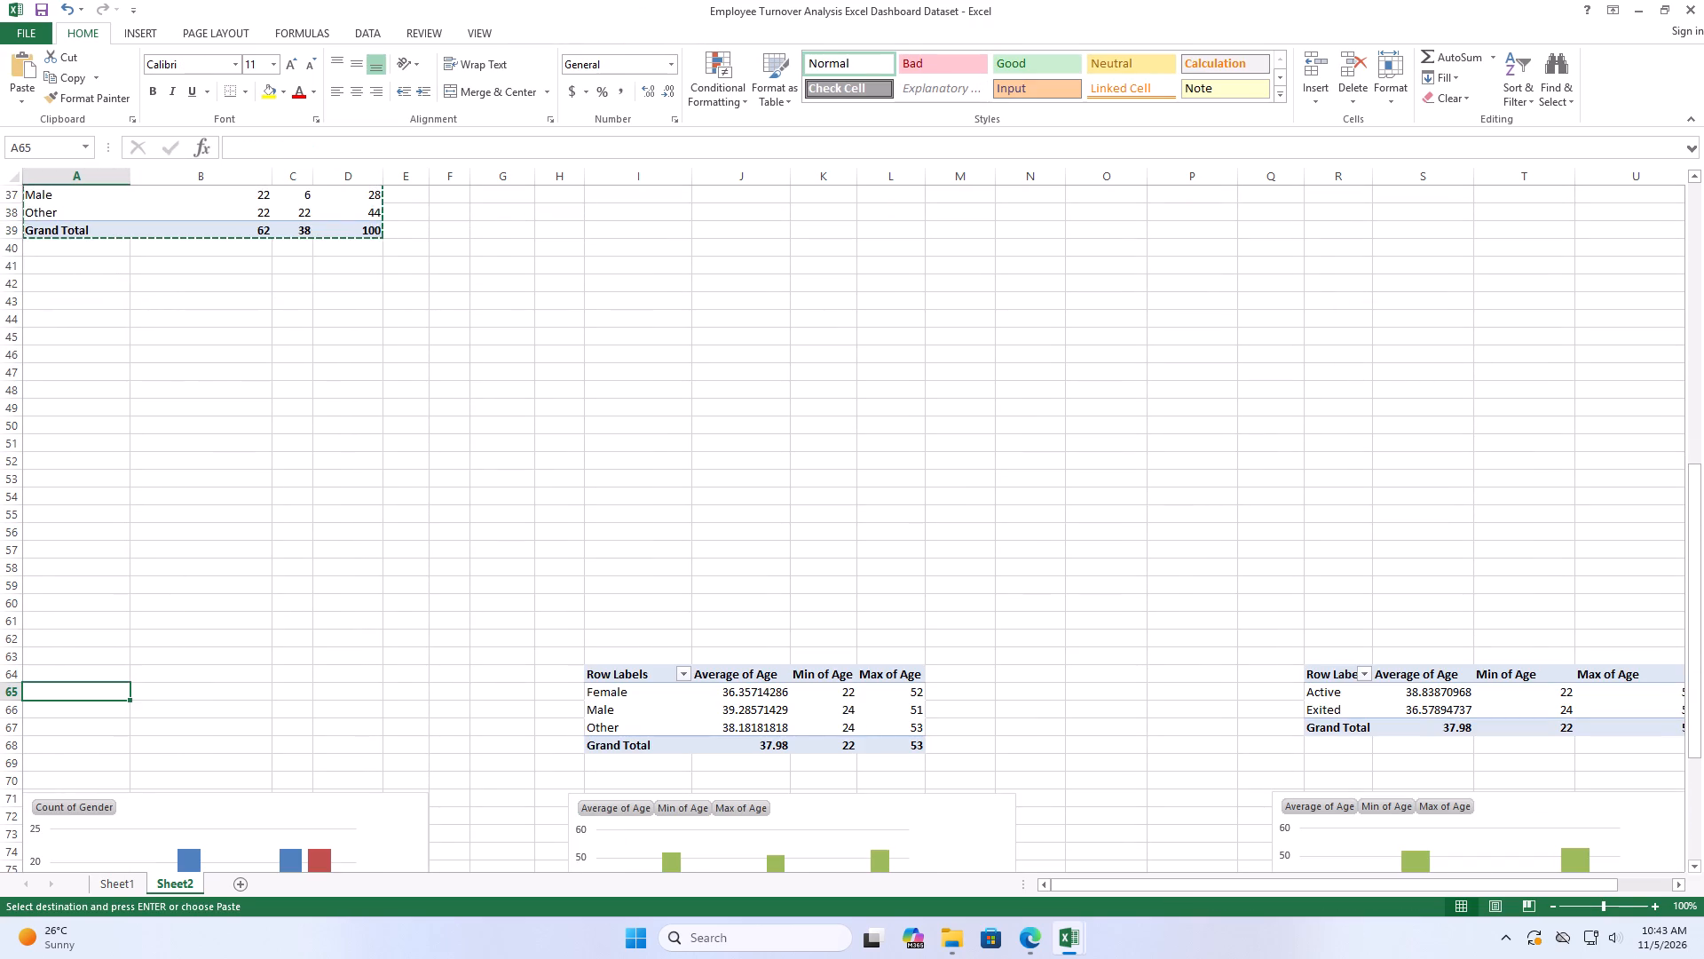
key("ctrl+v")
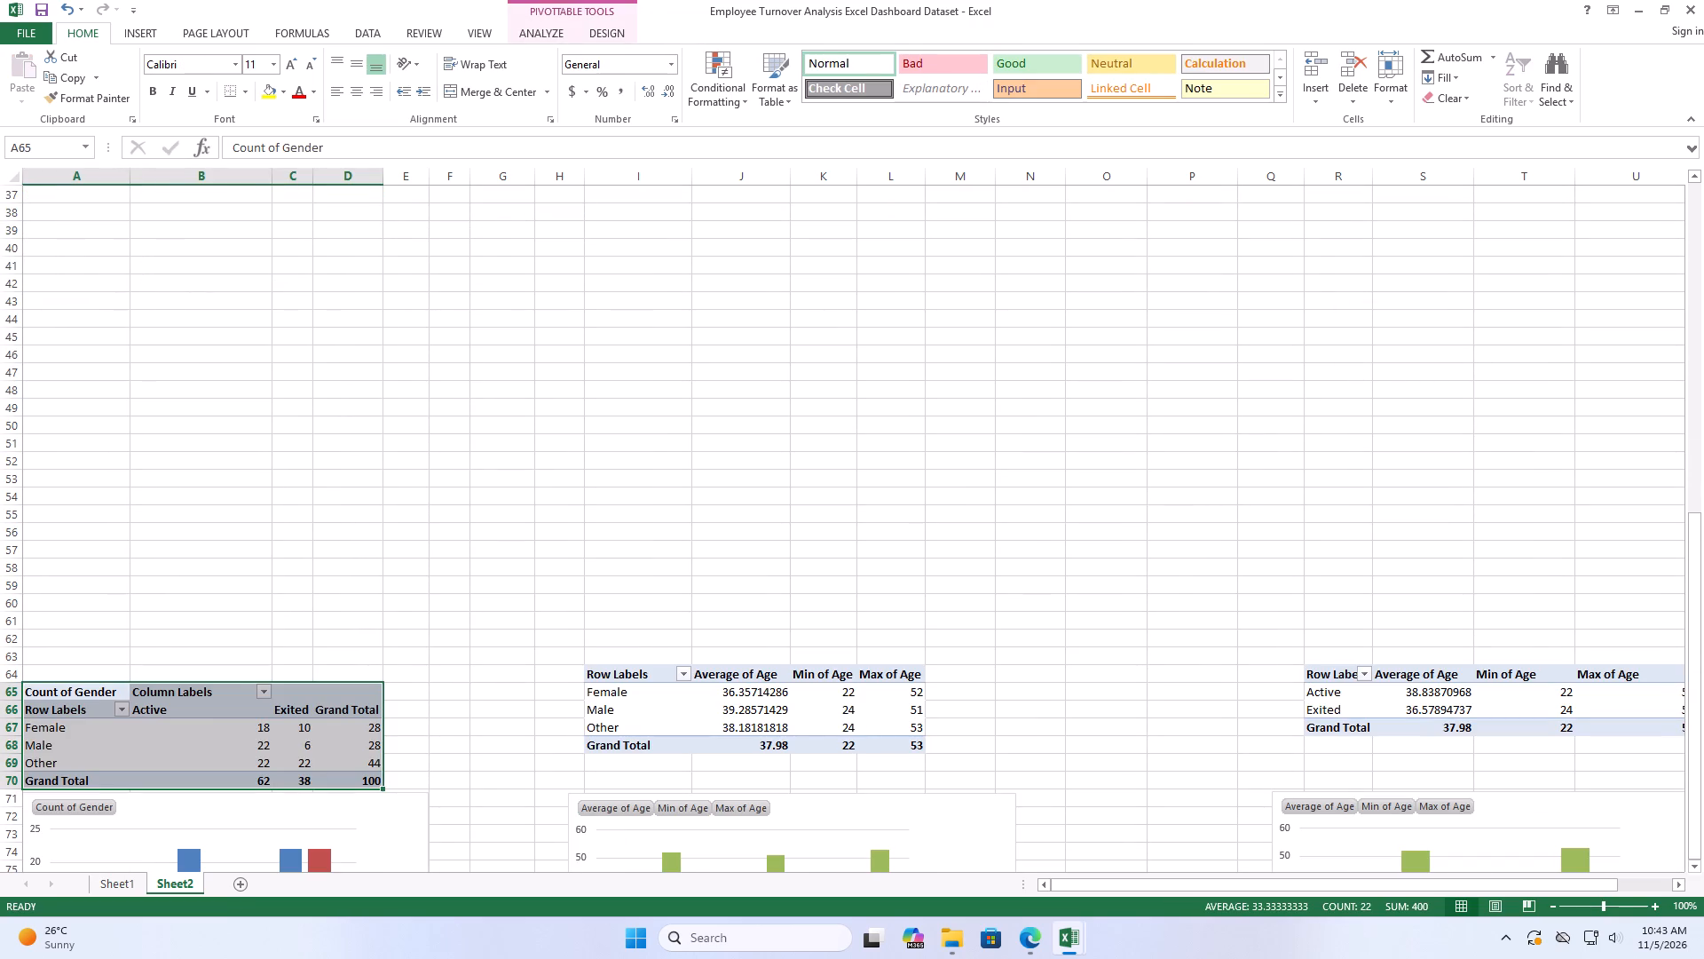
key("ctrl+z")
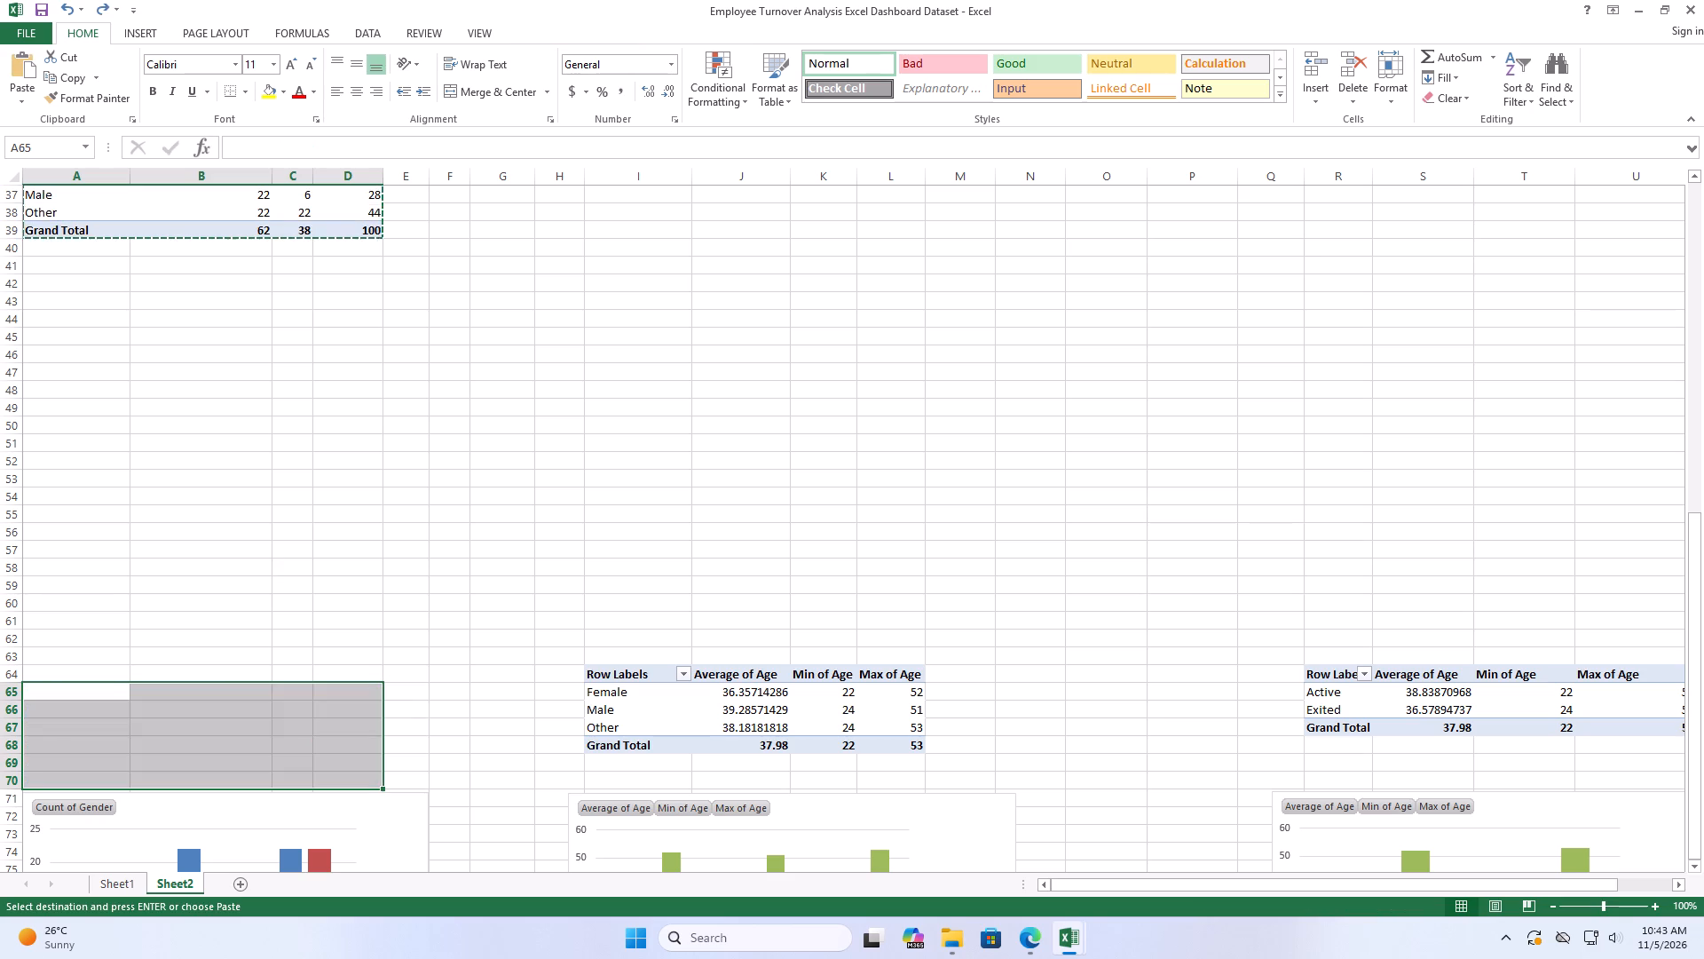
left_click(67, 671)
key("ctrl+v")
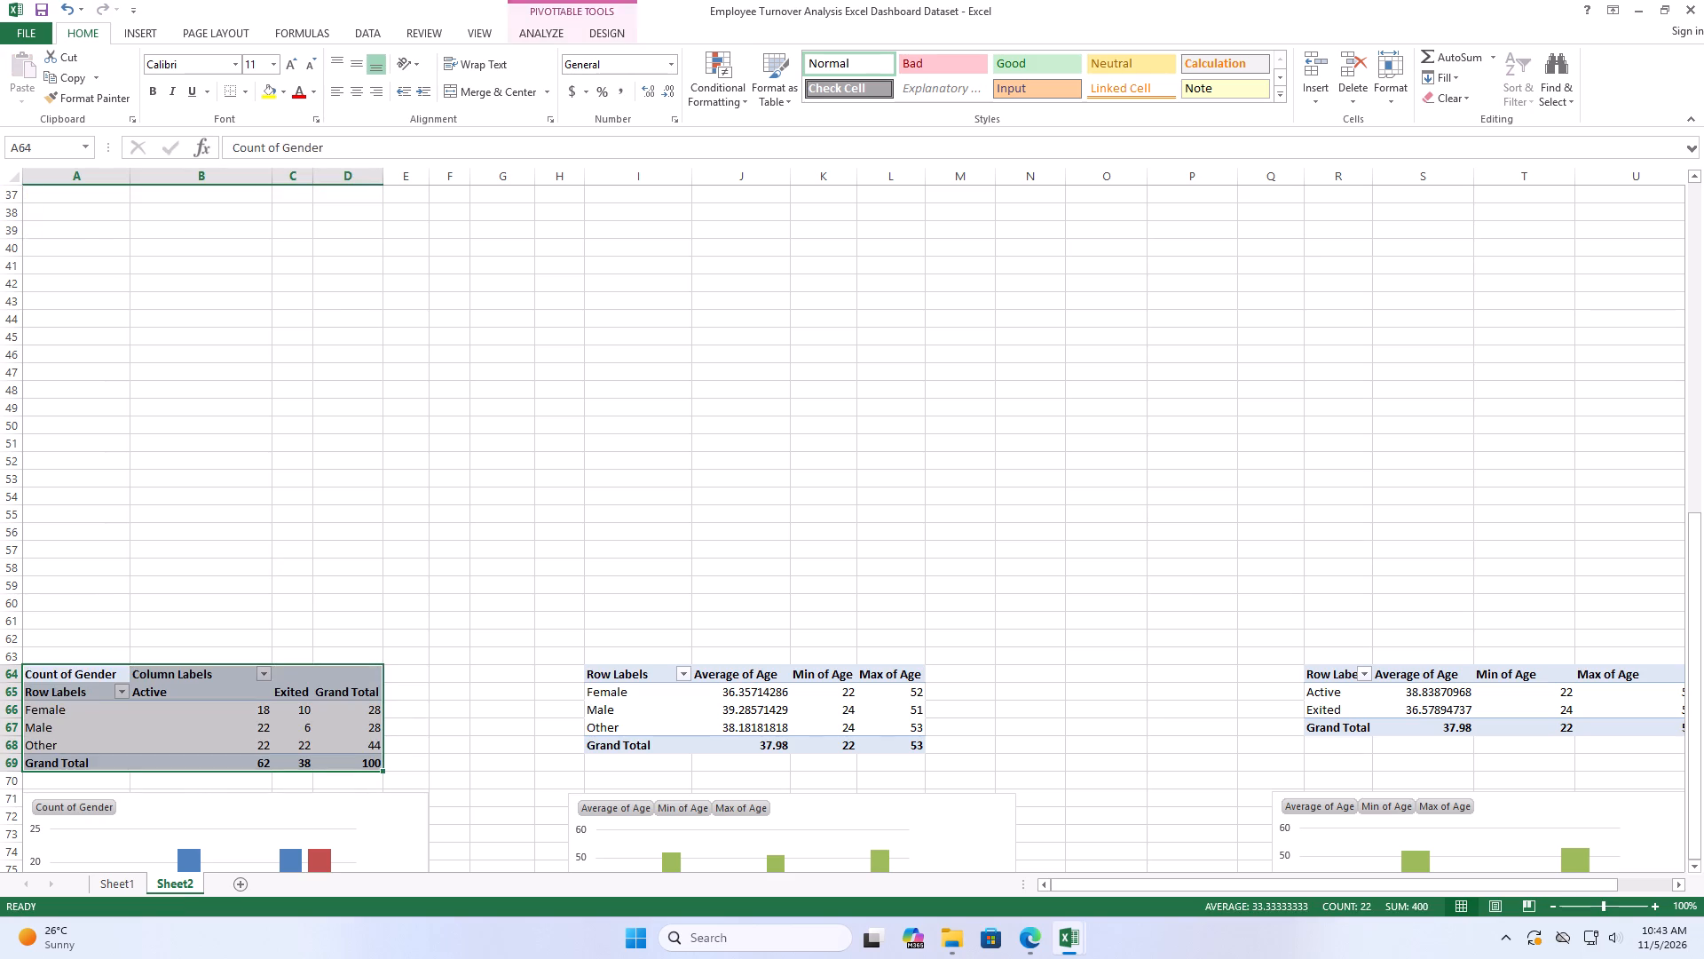
left_click(261, 577)
Move the Gender slicer down to about row 31 at column A, below the department-by-status PivotChart.
scroll(321, 525, "up", 4)
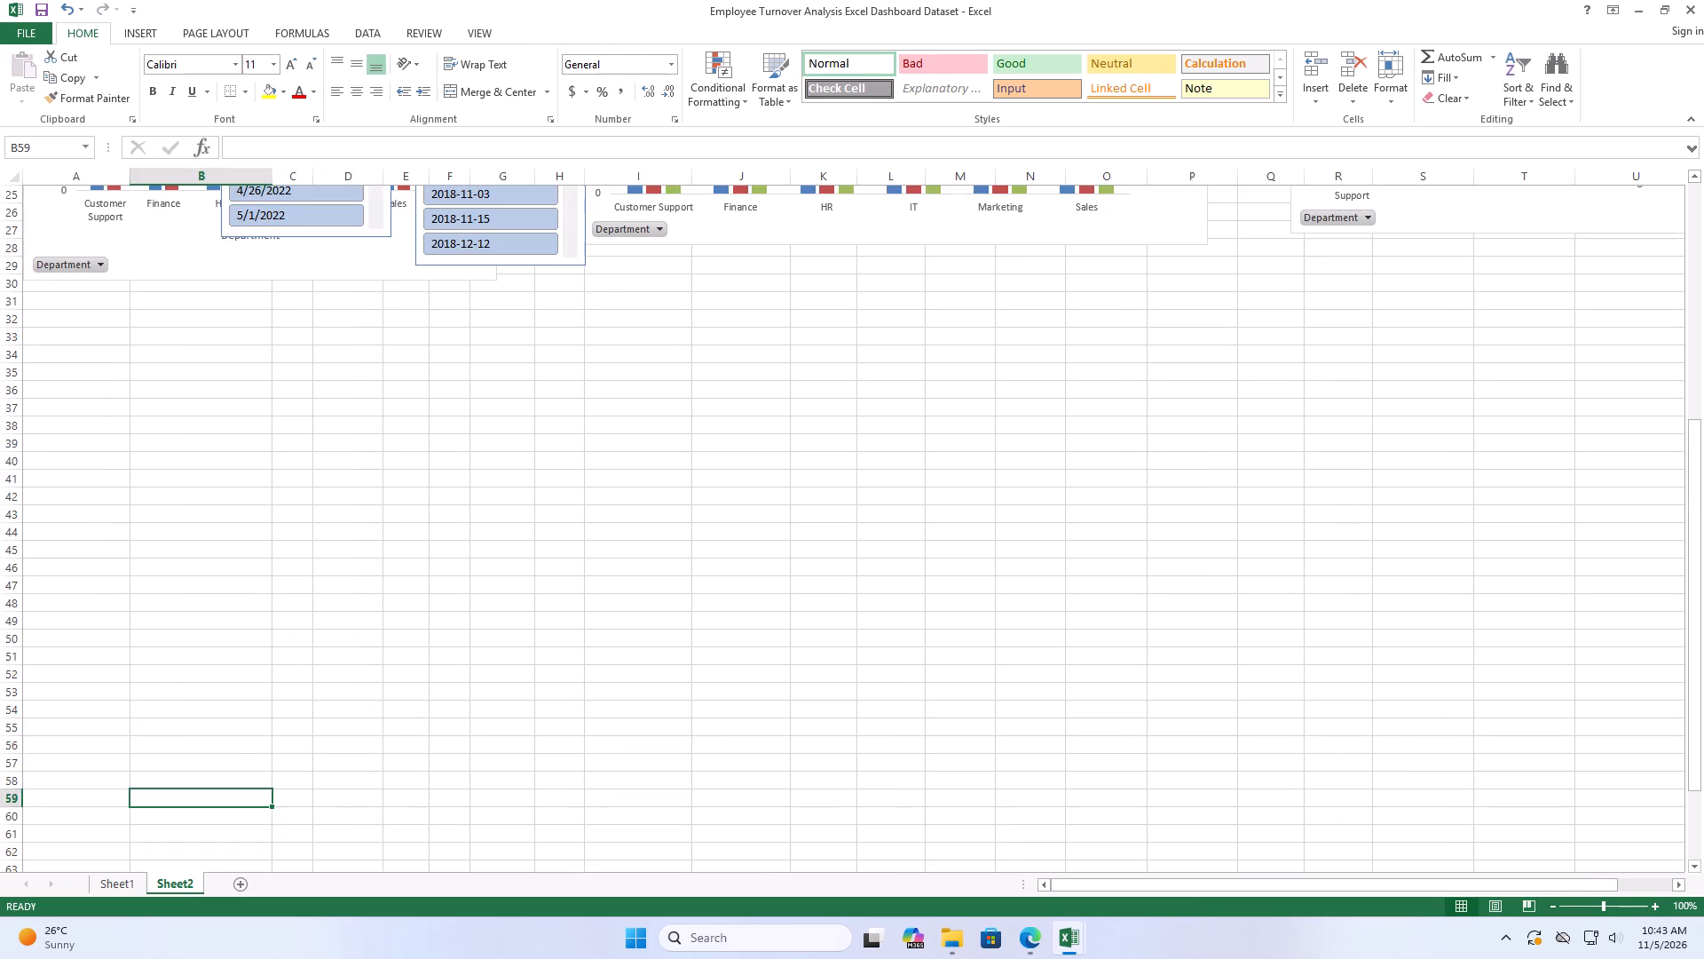
scroll(321, 525, "up", 8)
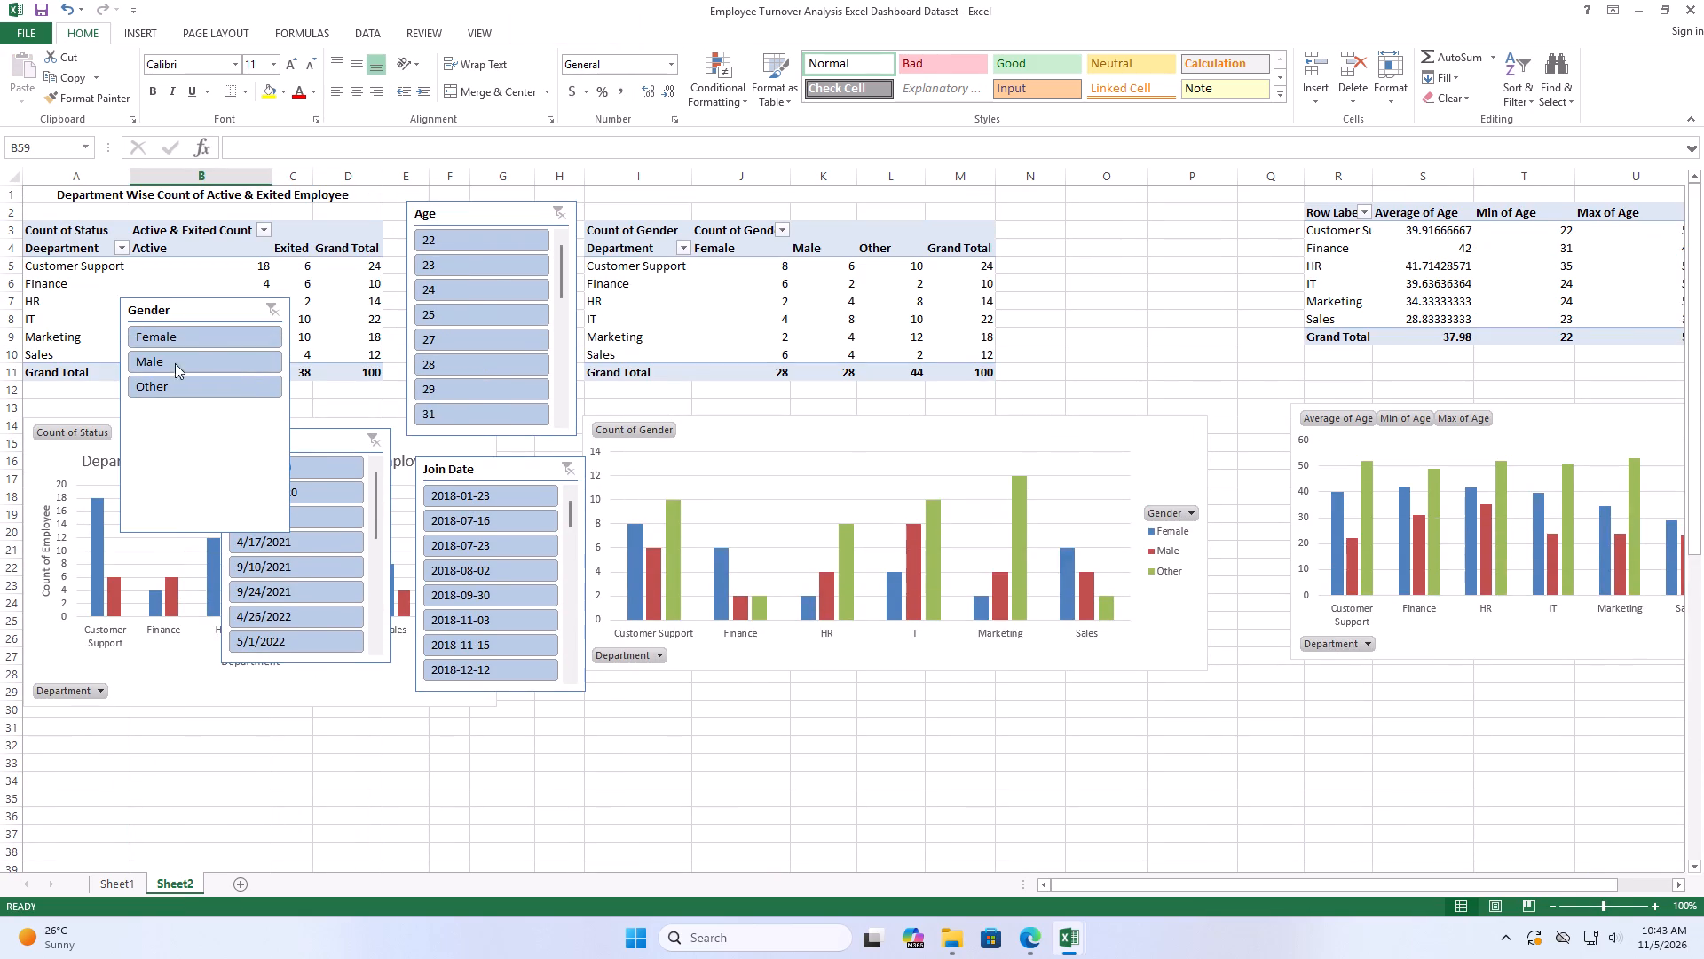
scroll(209, 322, "down", 1)
left_click_drag(218, 252, 135, 678)
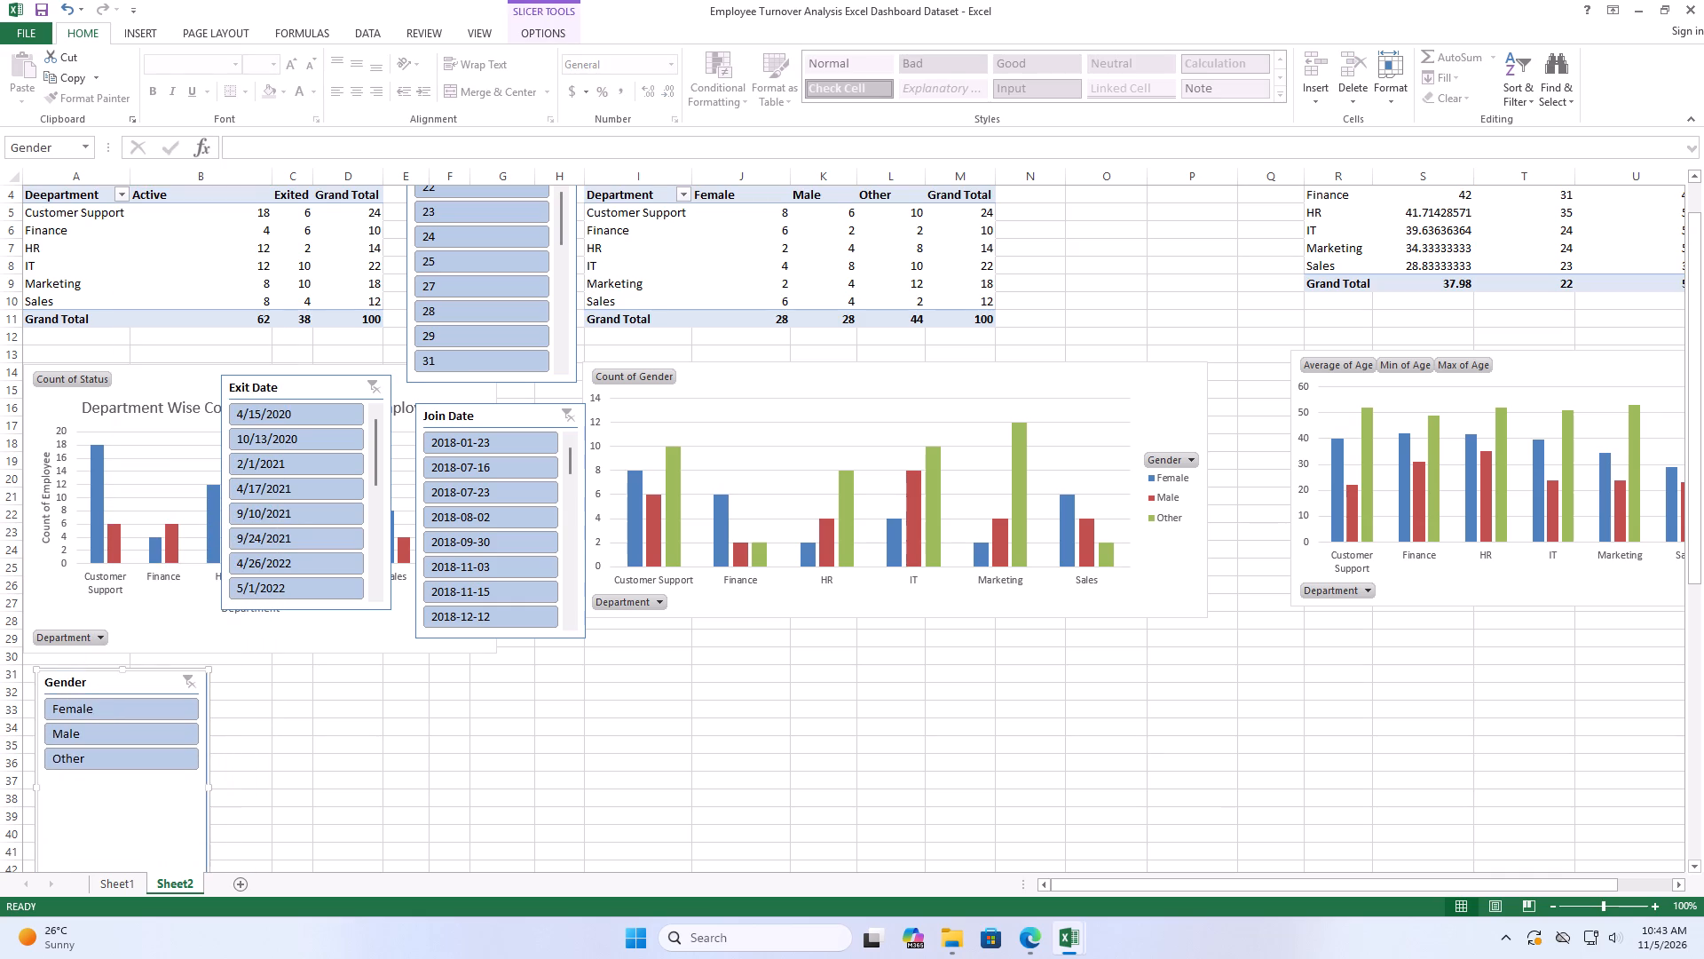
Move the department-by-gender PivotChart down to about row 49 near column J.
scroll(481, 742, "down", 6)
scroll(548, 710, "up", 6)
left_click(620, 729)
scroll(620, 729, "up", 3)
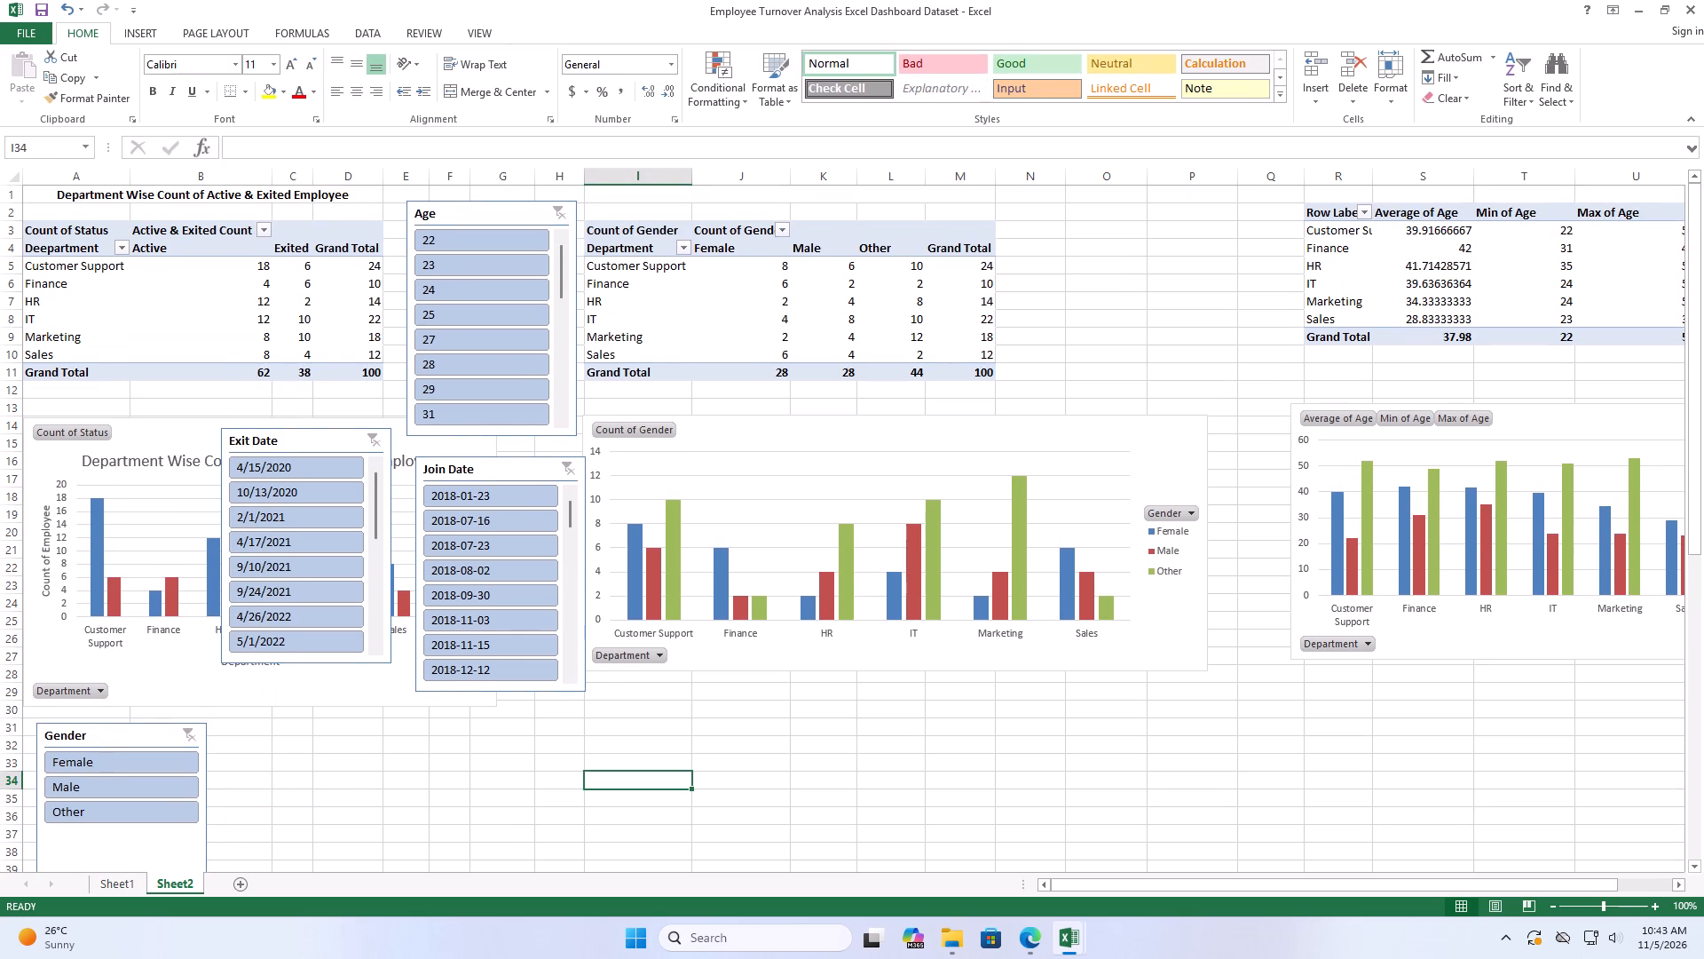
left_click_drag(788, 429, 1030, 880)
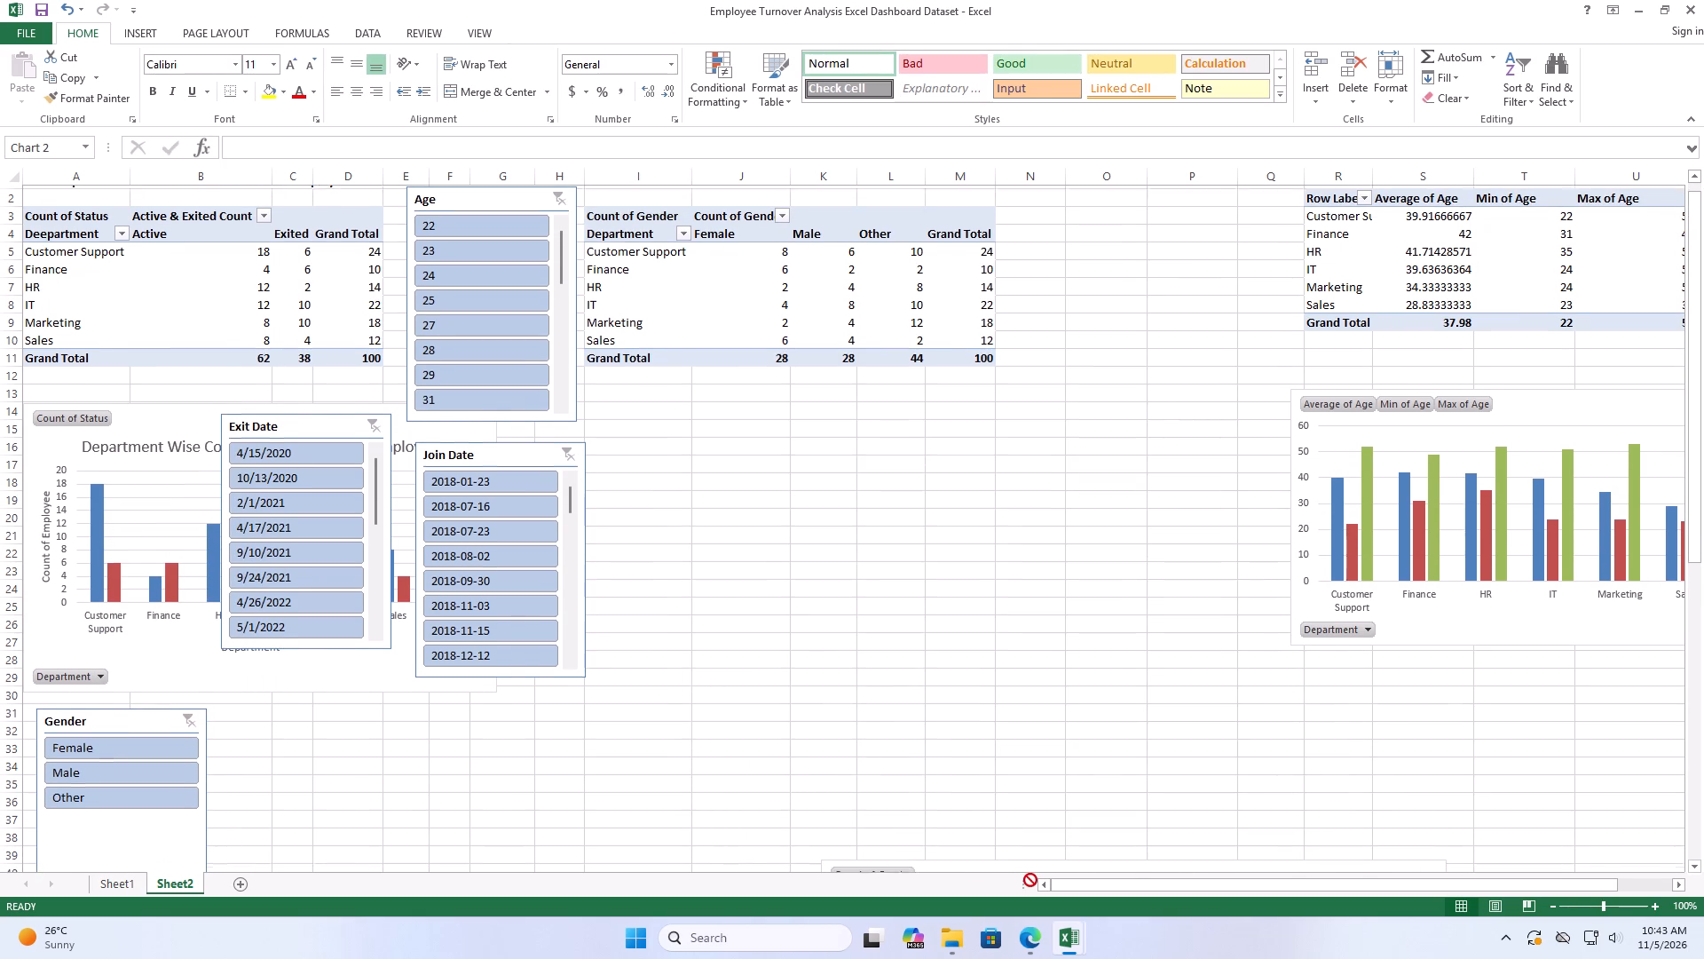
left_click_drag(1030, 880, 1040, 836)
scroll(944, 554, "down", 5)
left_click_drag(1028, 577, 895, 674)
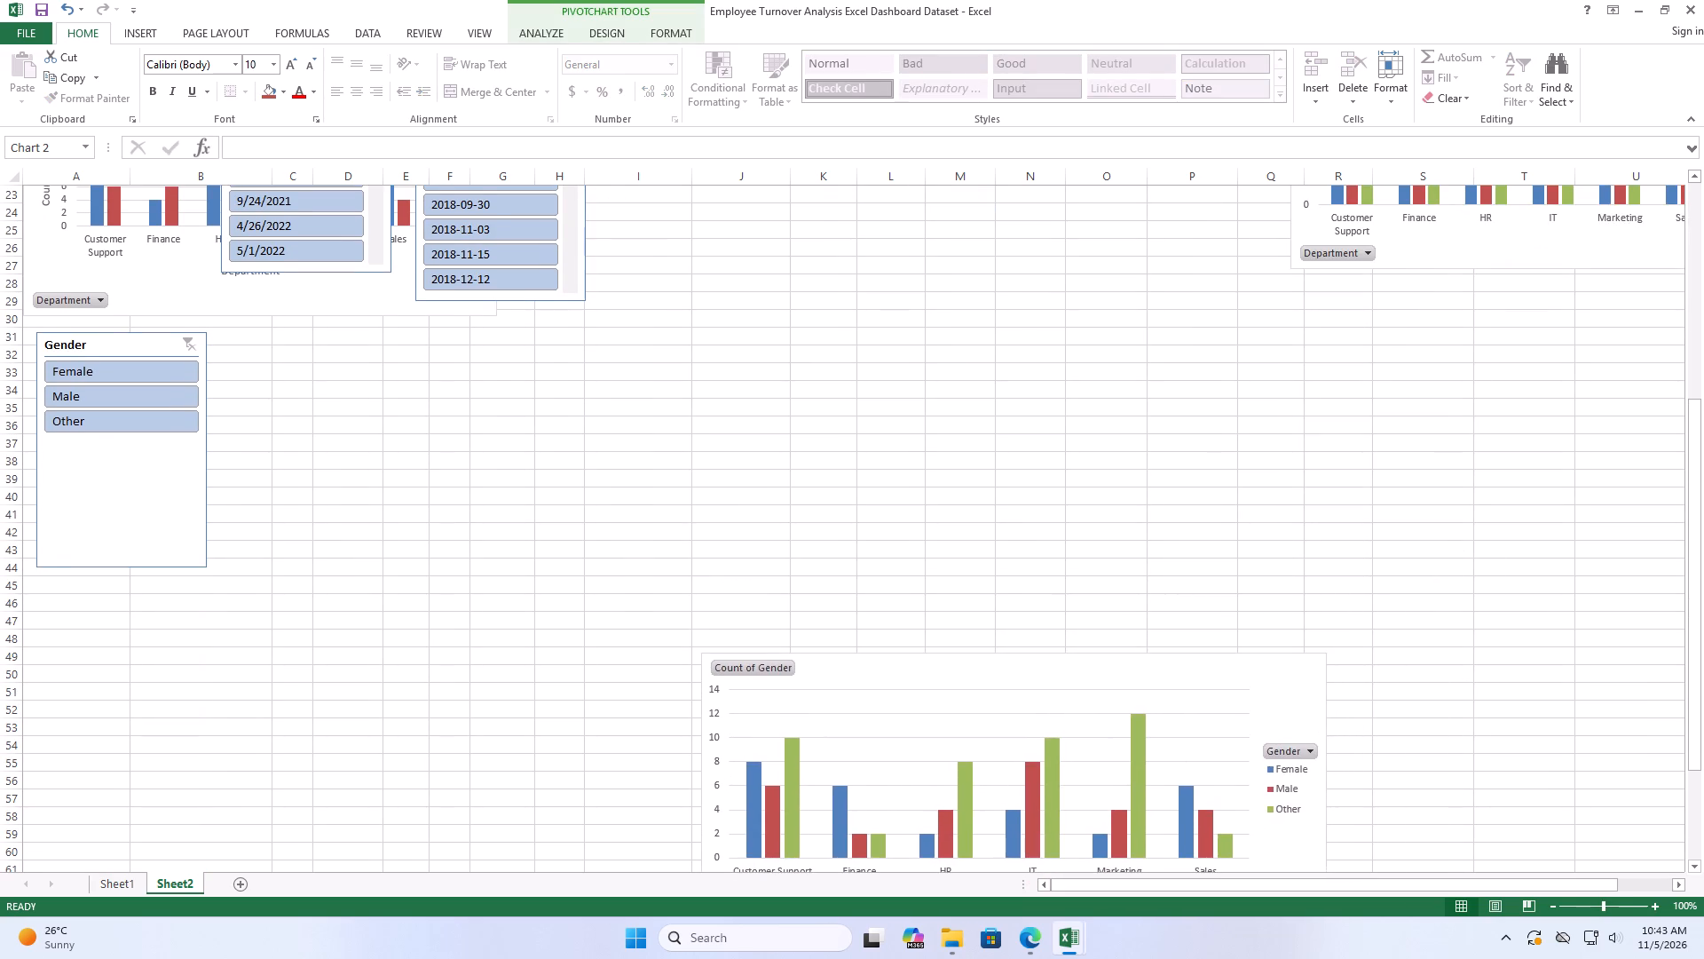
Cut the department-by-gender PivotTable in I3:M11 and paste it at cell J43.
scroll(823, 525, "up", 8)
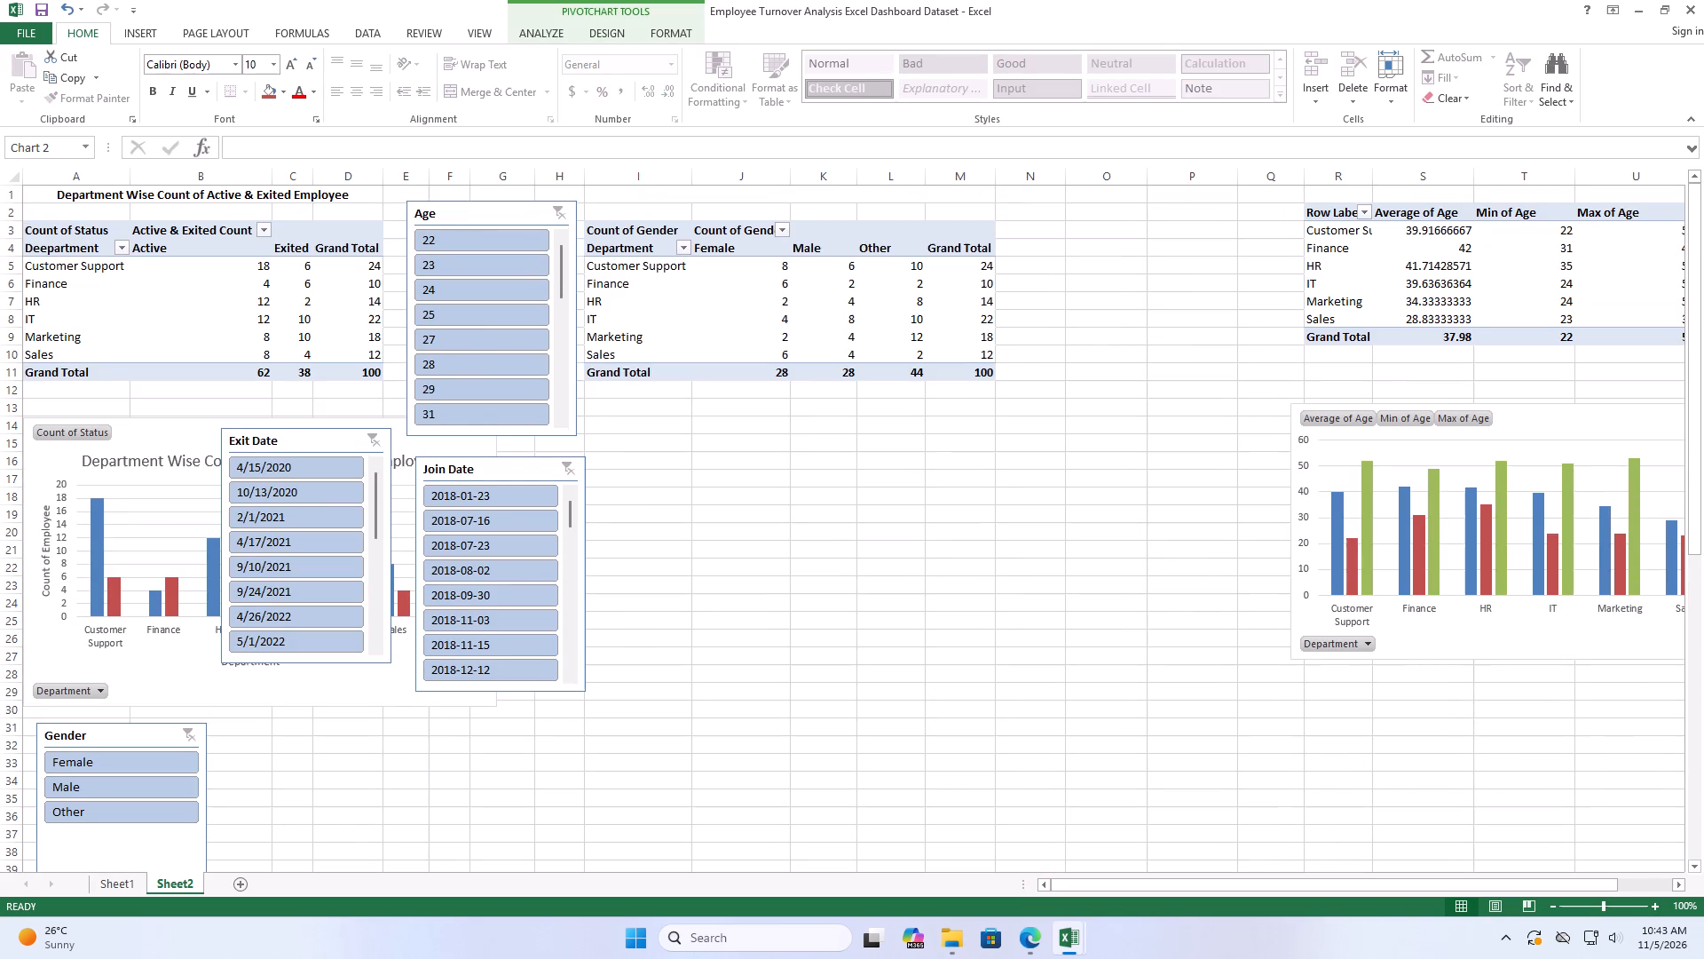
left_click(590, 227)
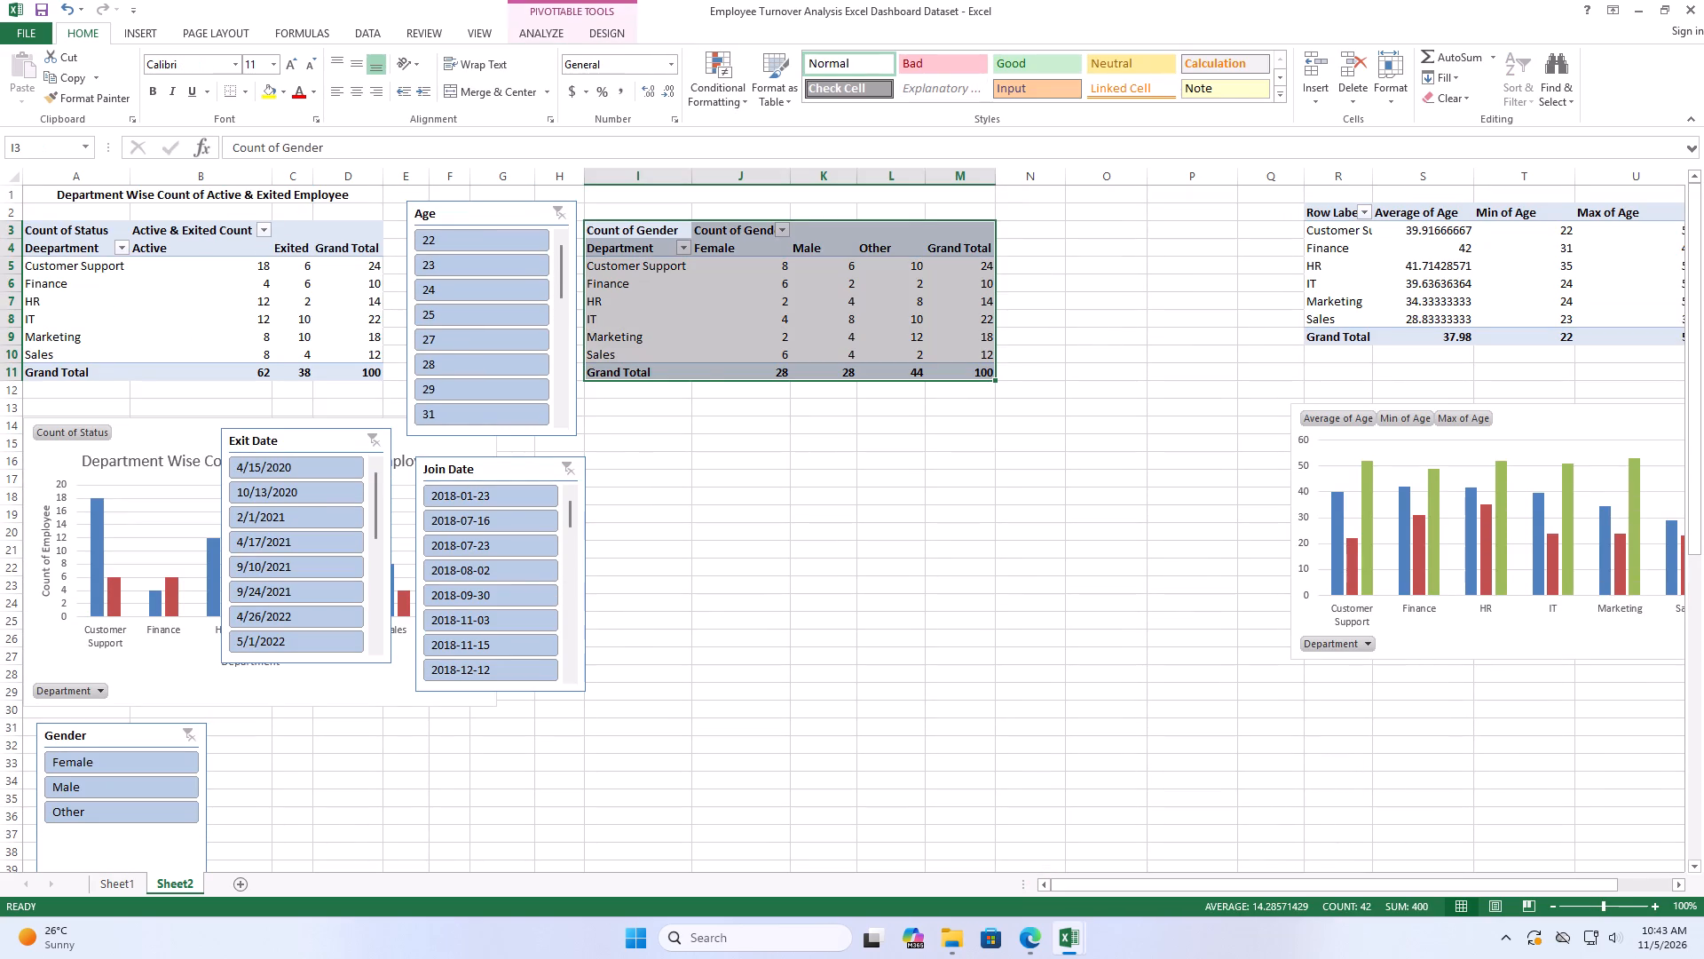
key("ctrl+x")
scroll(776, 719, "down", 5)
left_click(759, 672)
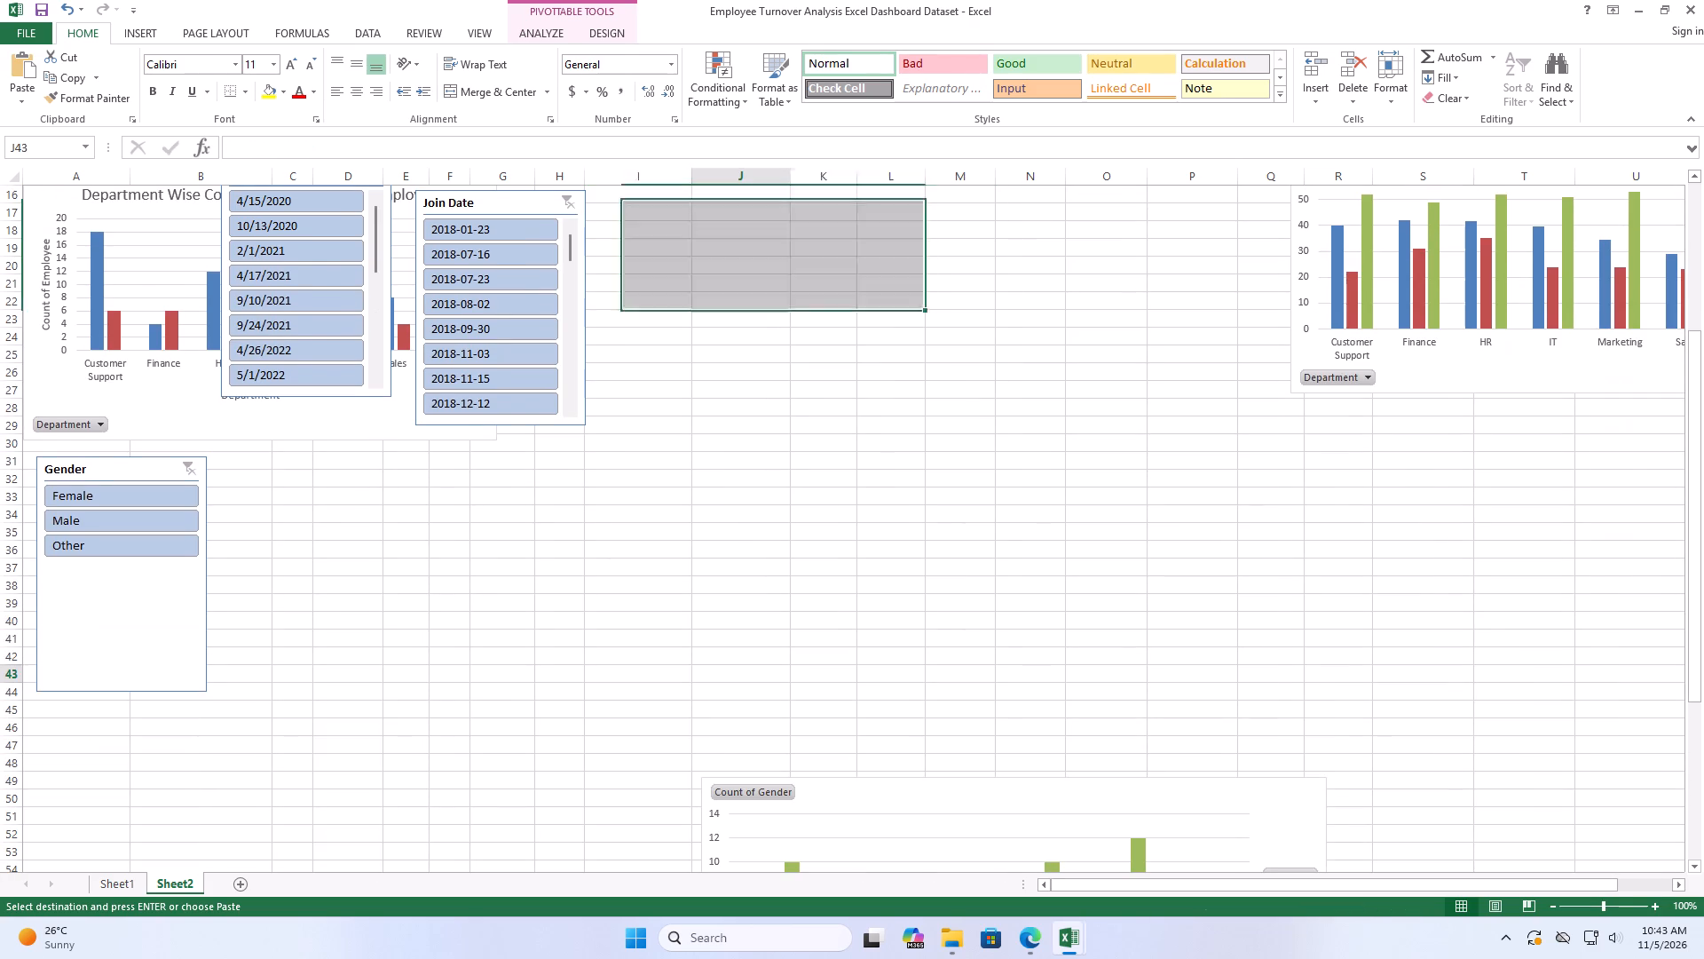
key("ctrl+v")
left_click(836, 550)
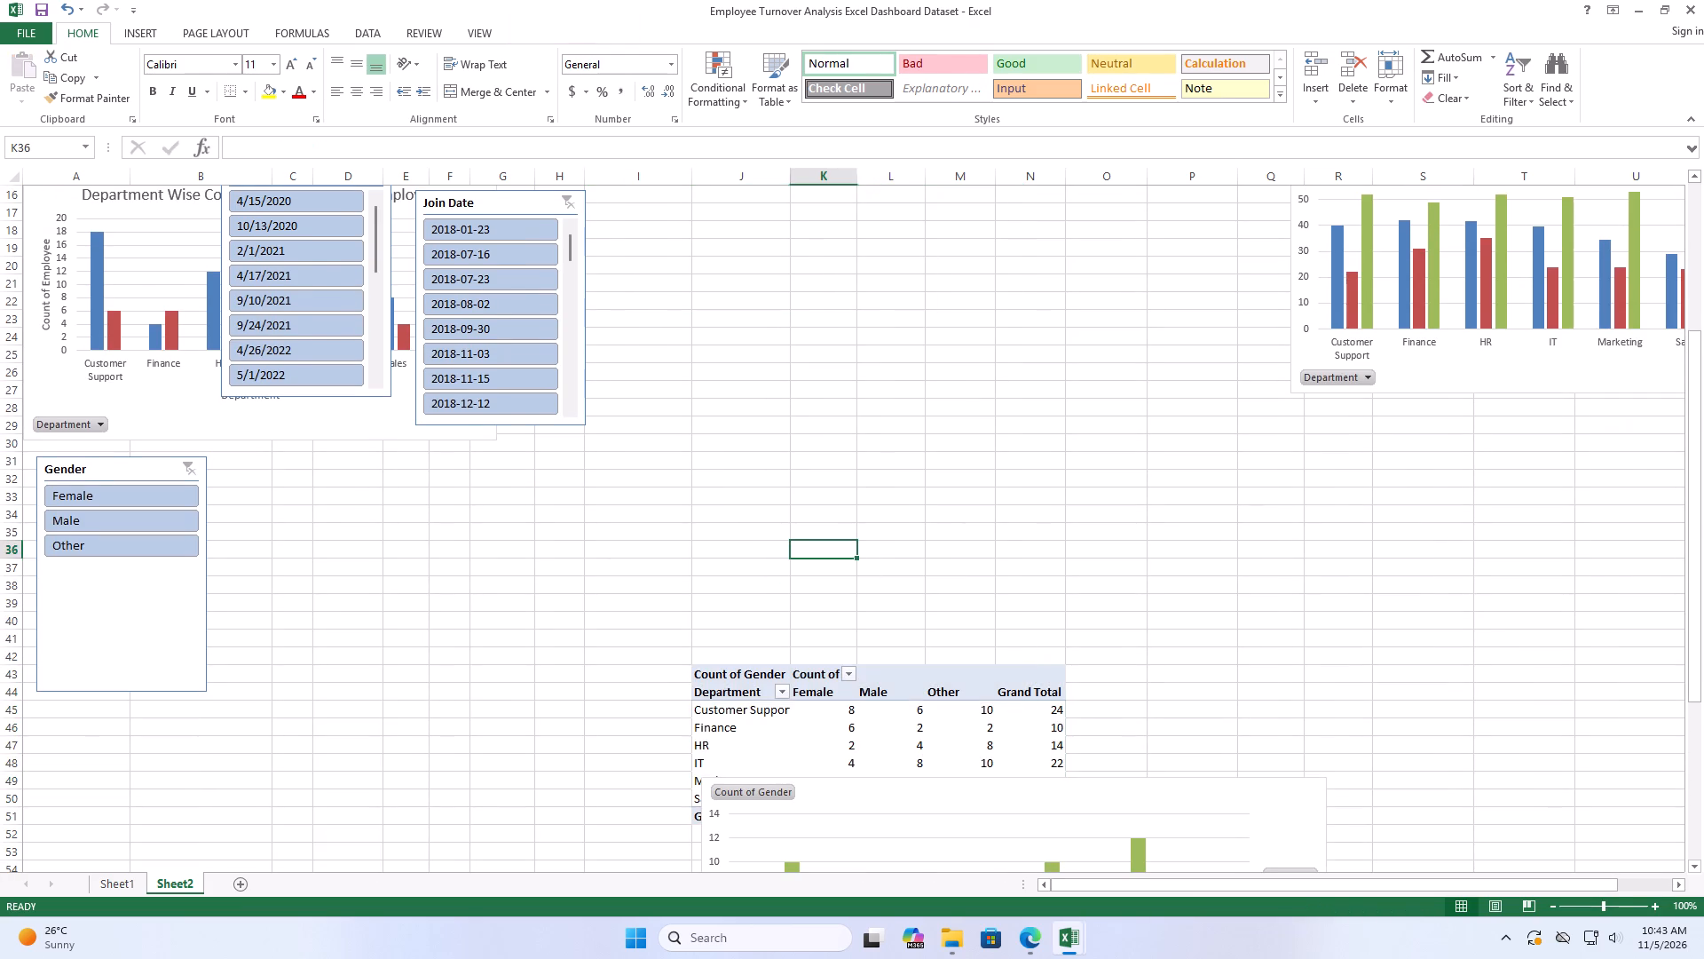
Add four blank worksheets to the workbook and return to Sheet2.
scroll(836, 549, "up", 7)
scroll(836, 549, "down", 2)
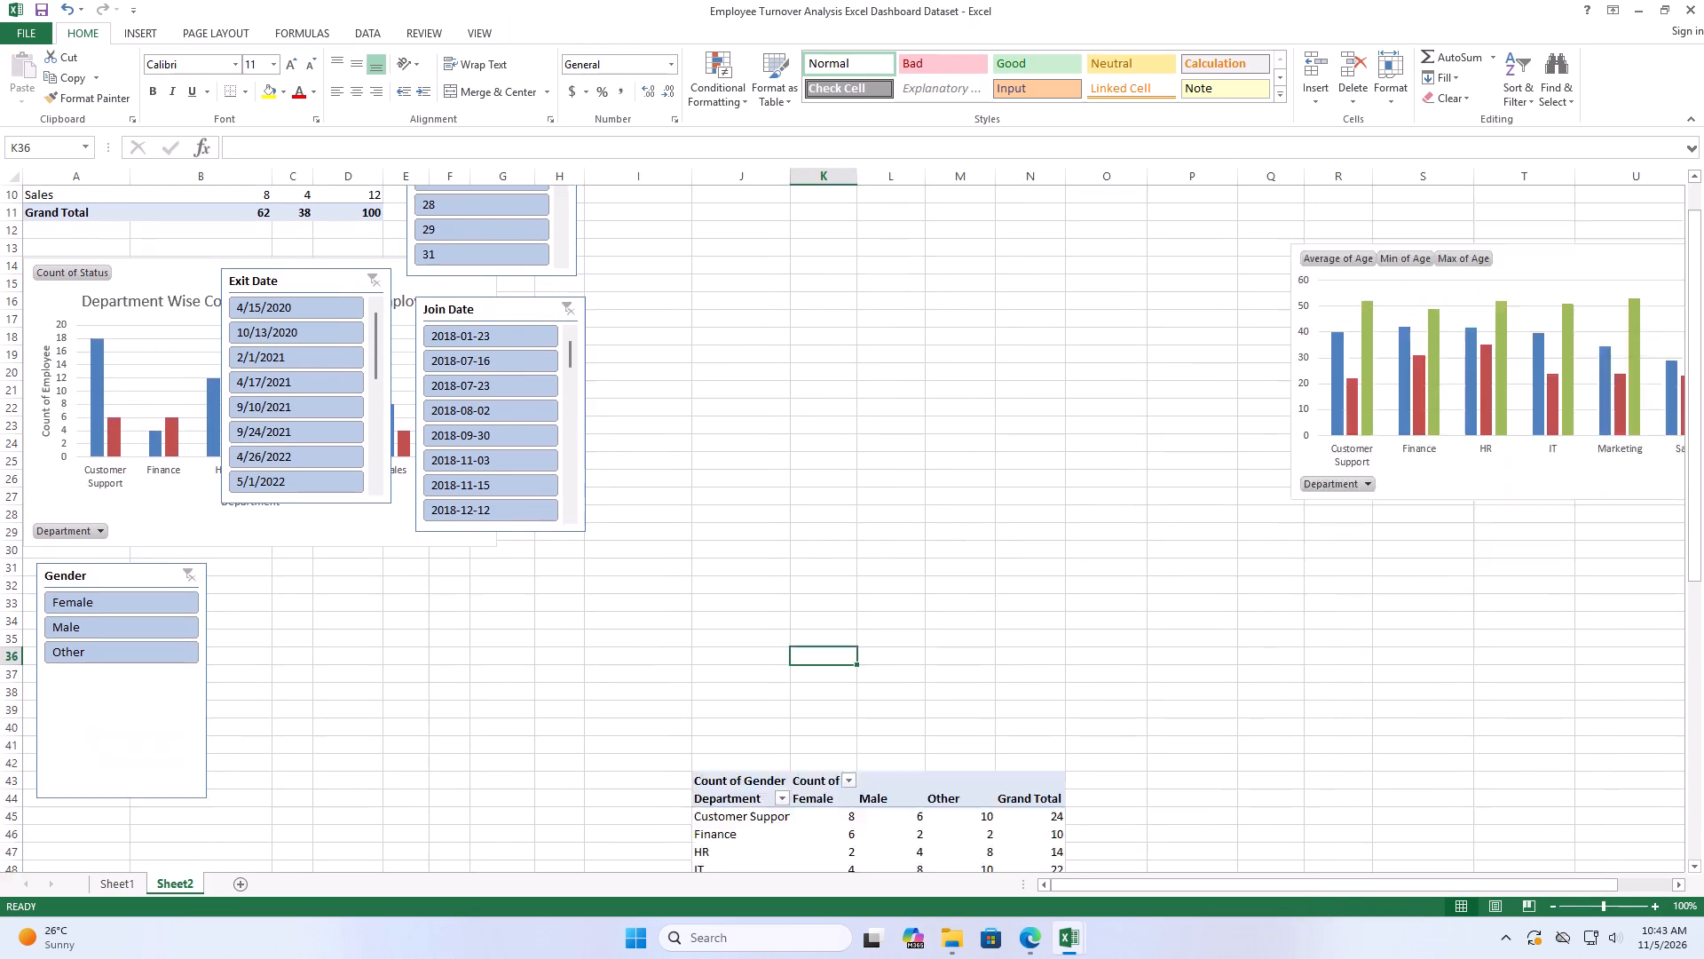
scroll(836, 549, "down", 8)
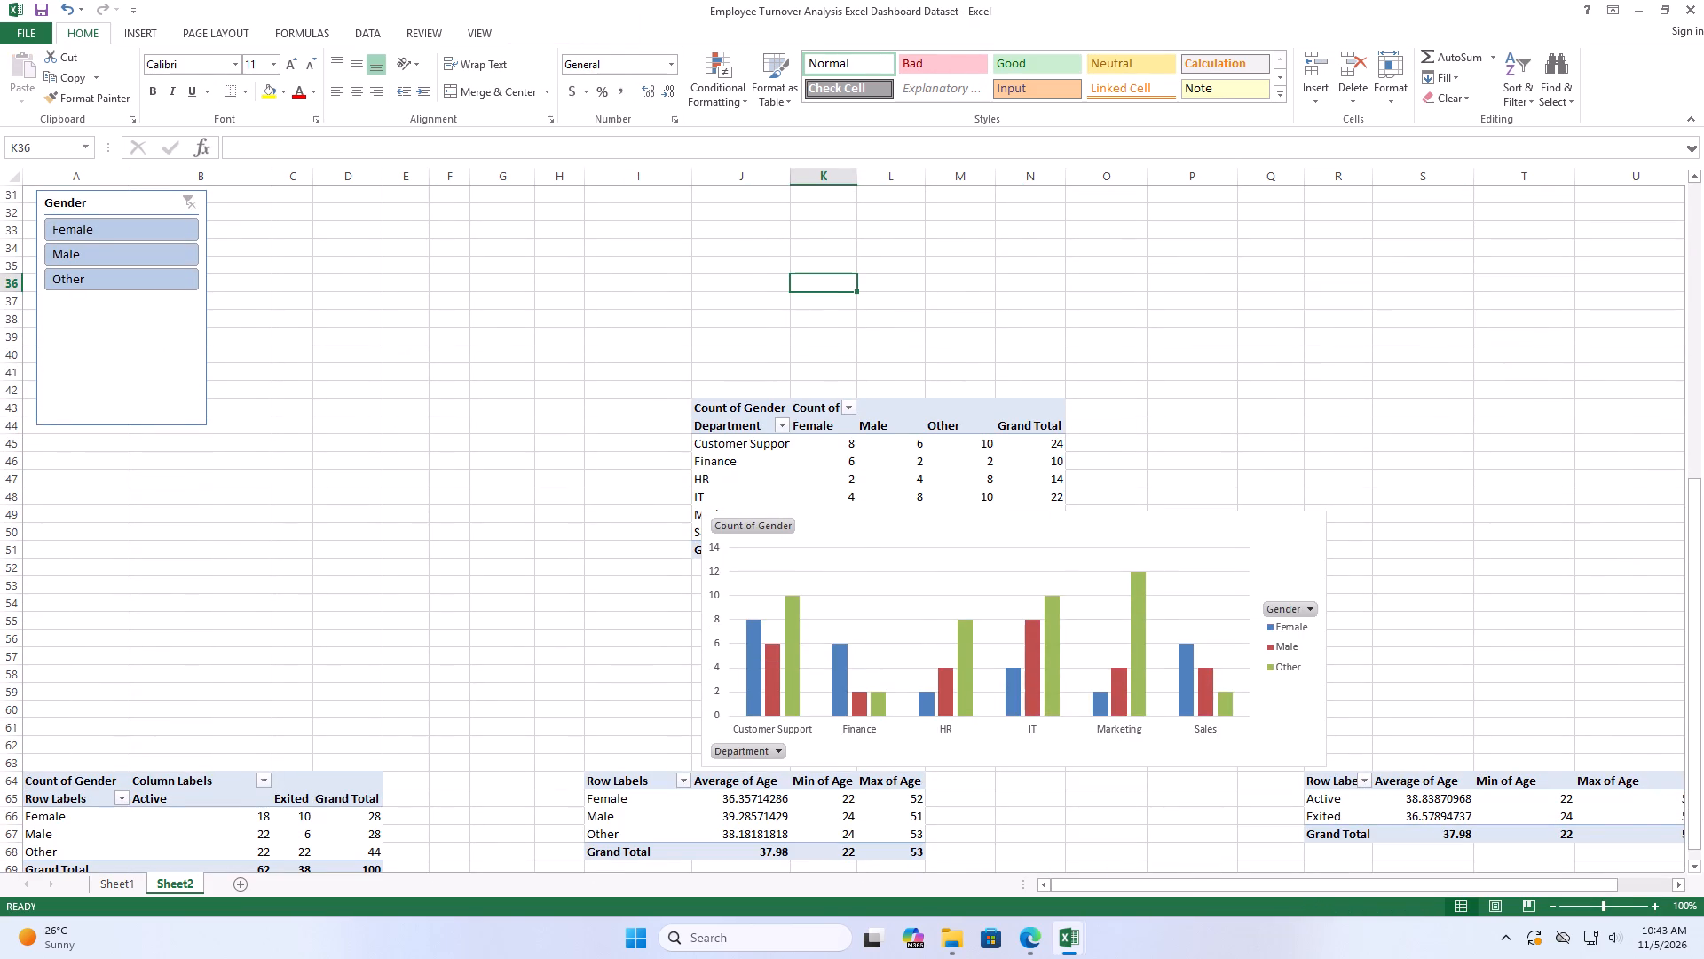
left_click(239, 884)
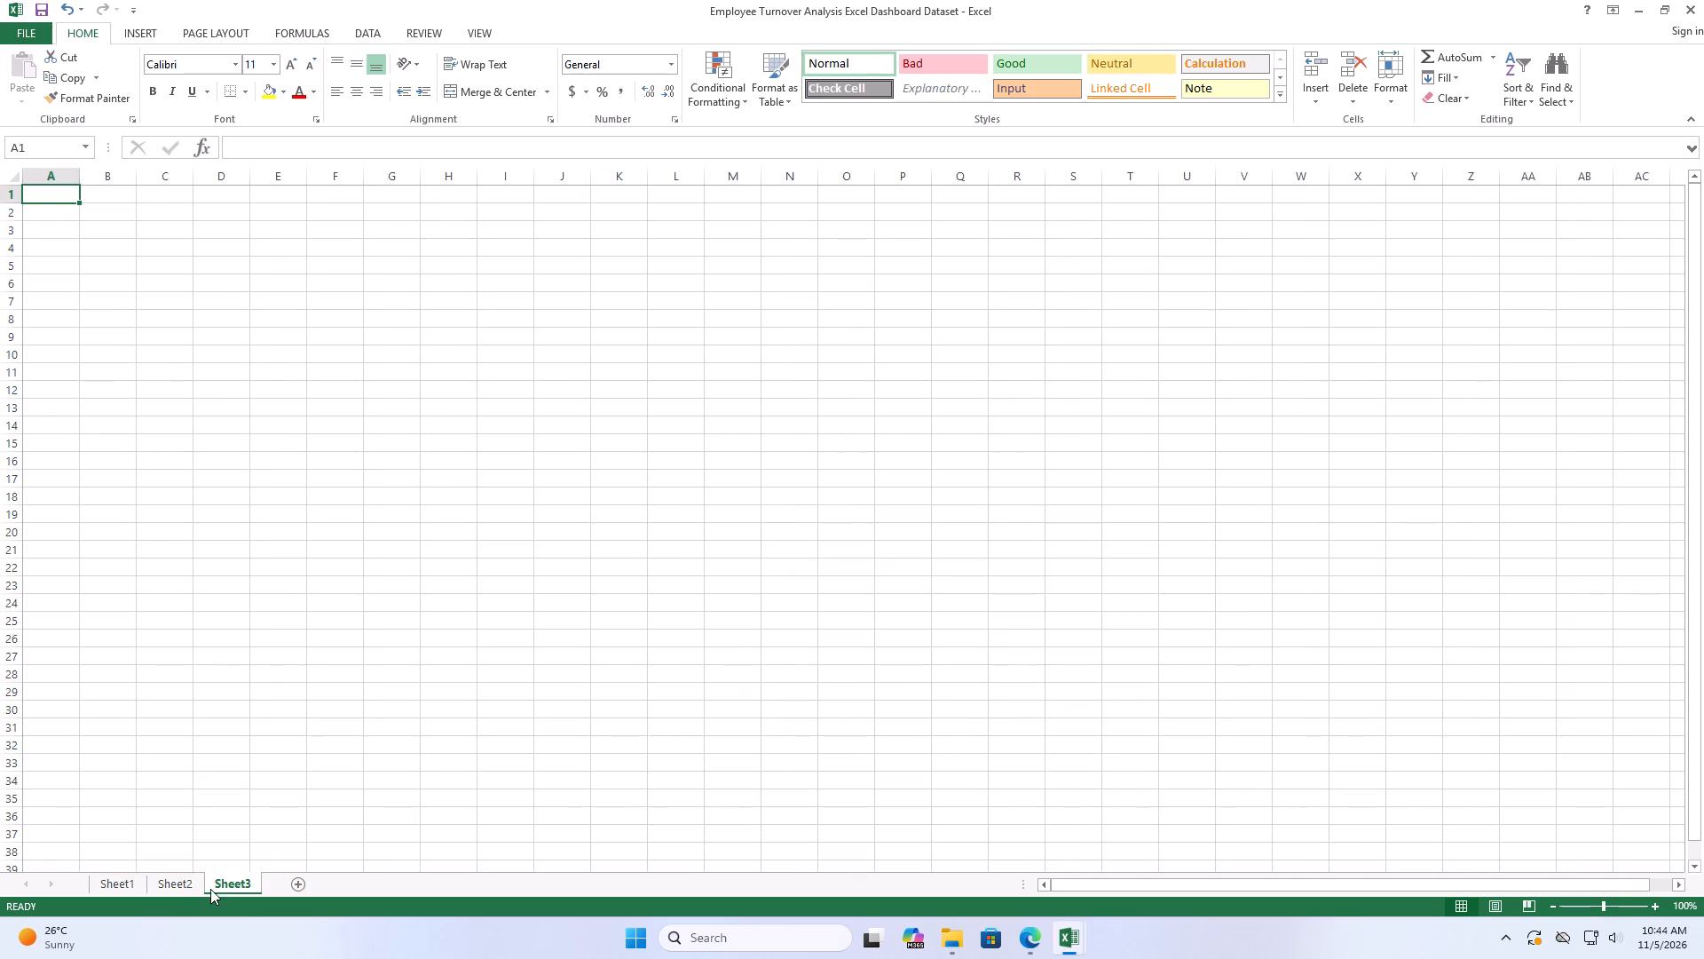
left_click(179, 885)
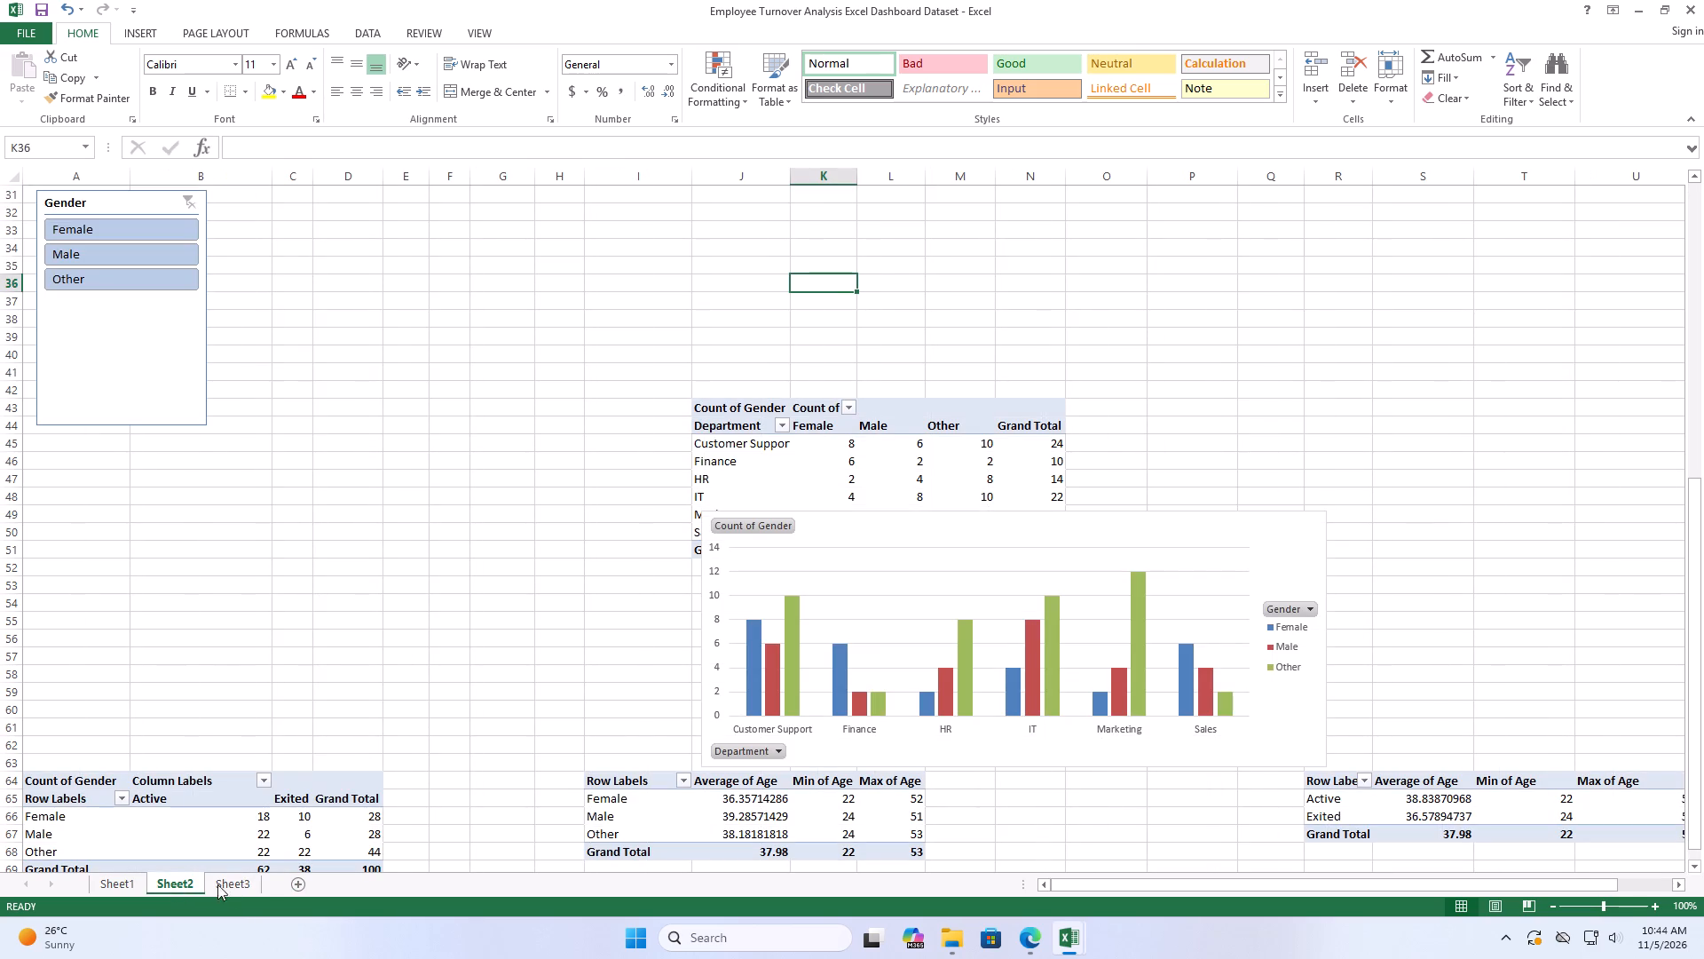
left_click(296, 885)
left_click(358, 884)
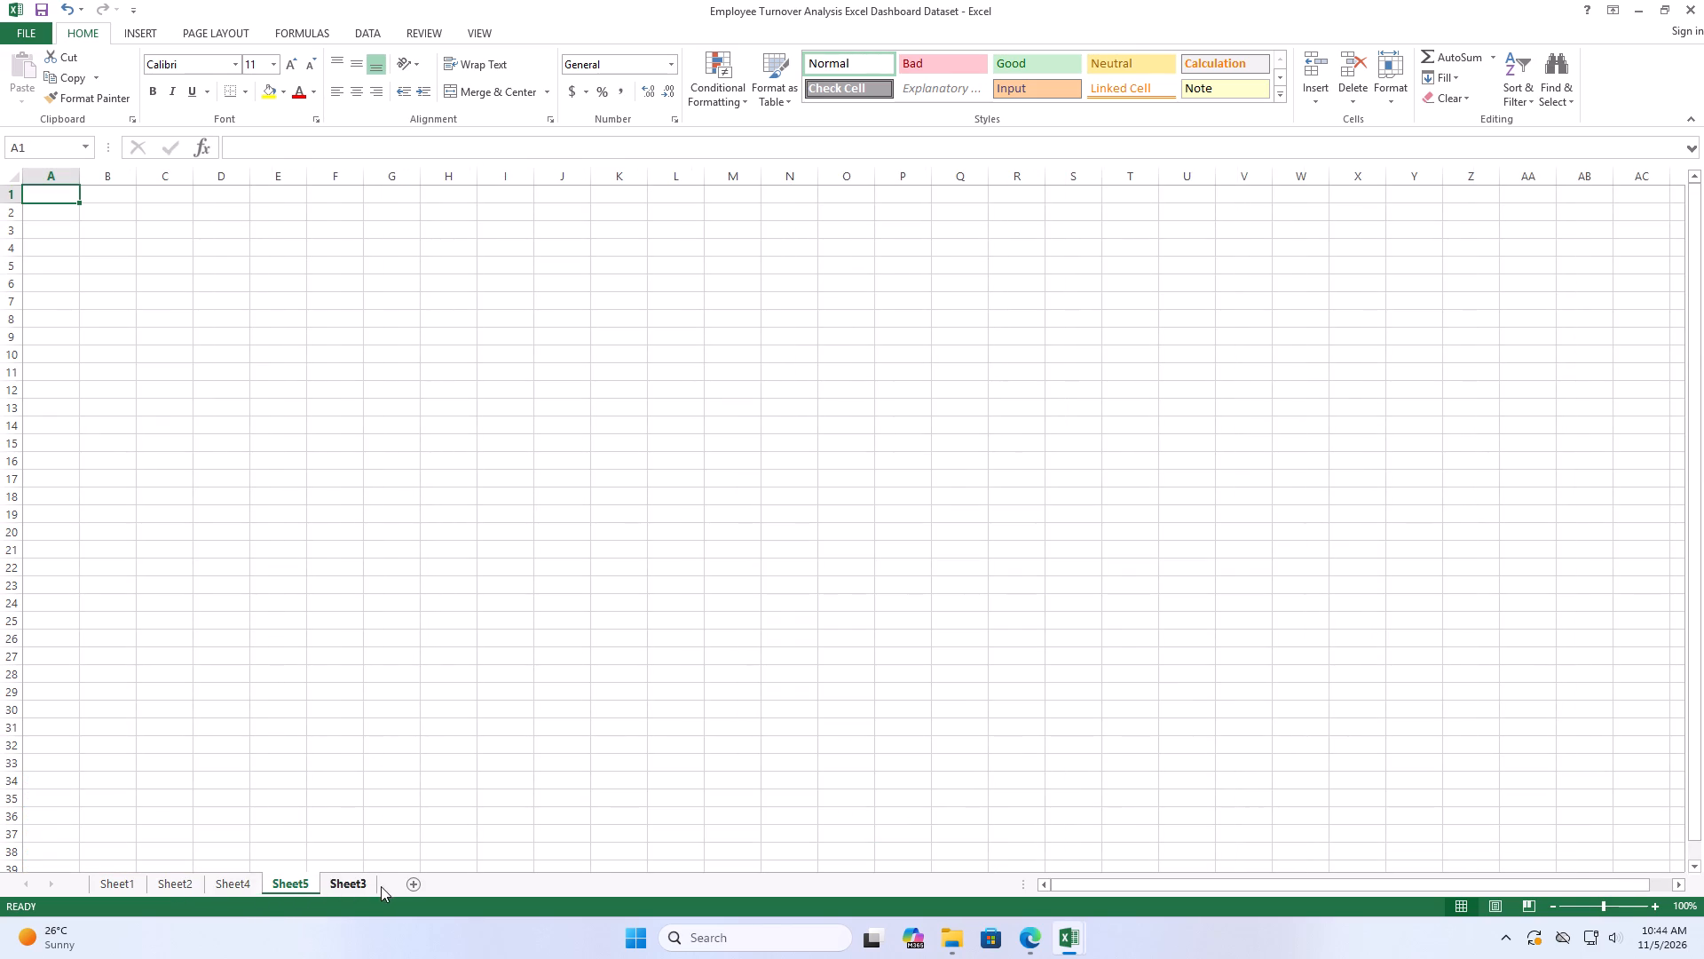
left_click(419, 884)
left_click(183, 886)
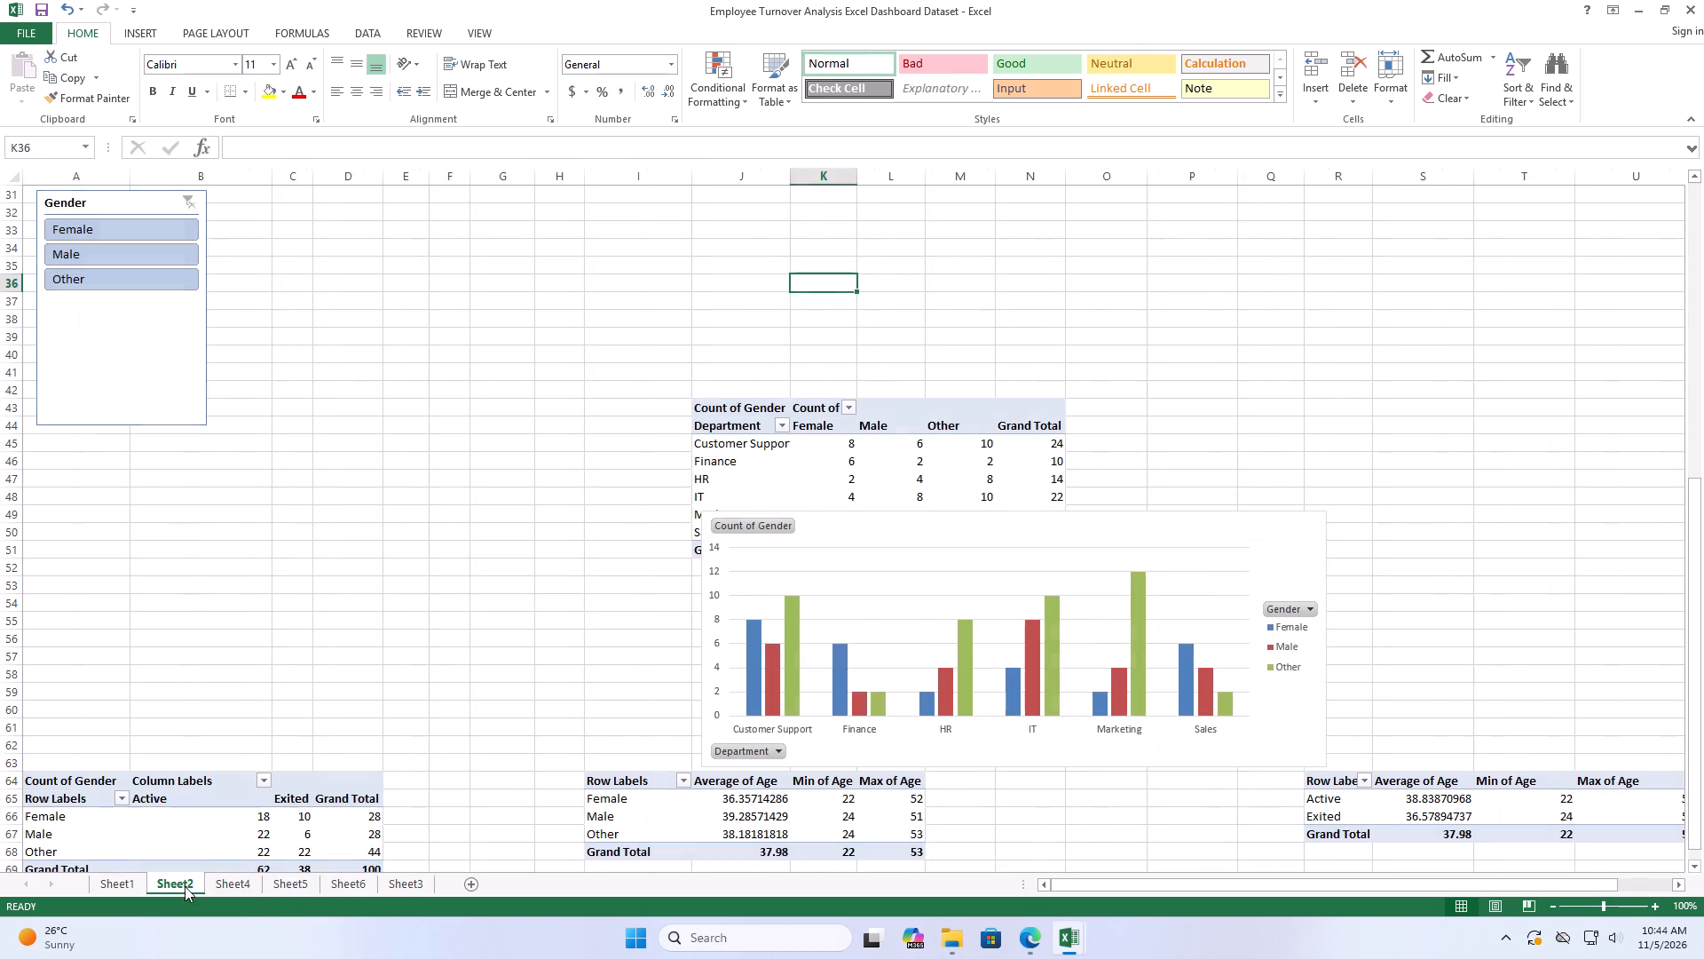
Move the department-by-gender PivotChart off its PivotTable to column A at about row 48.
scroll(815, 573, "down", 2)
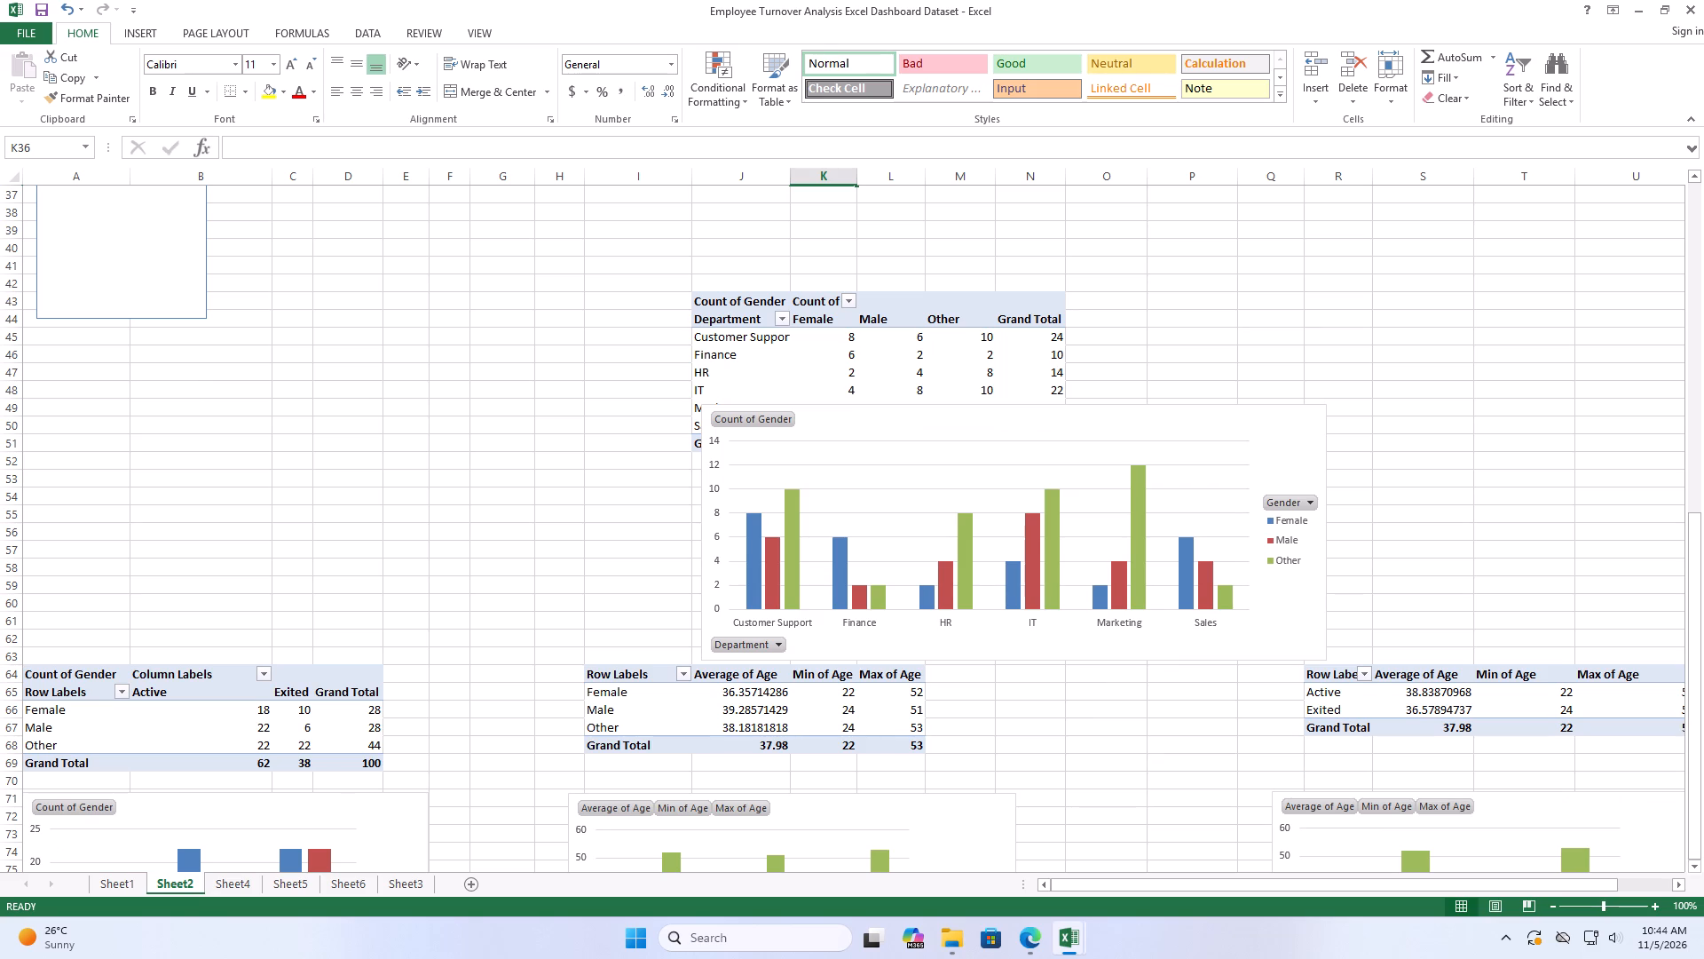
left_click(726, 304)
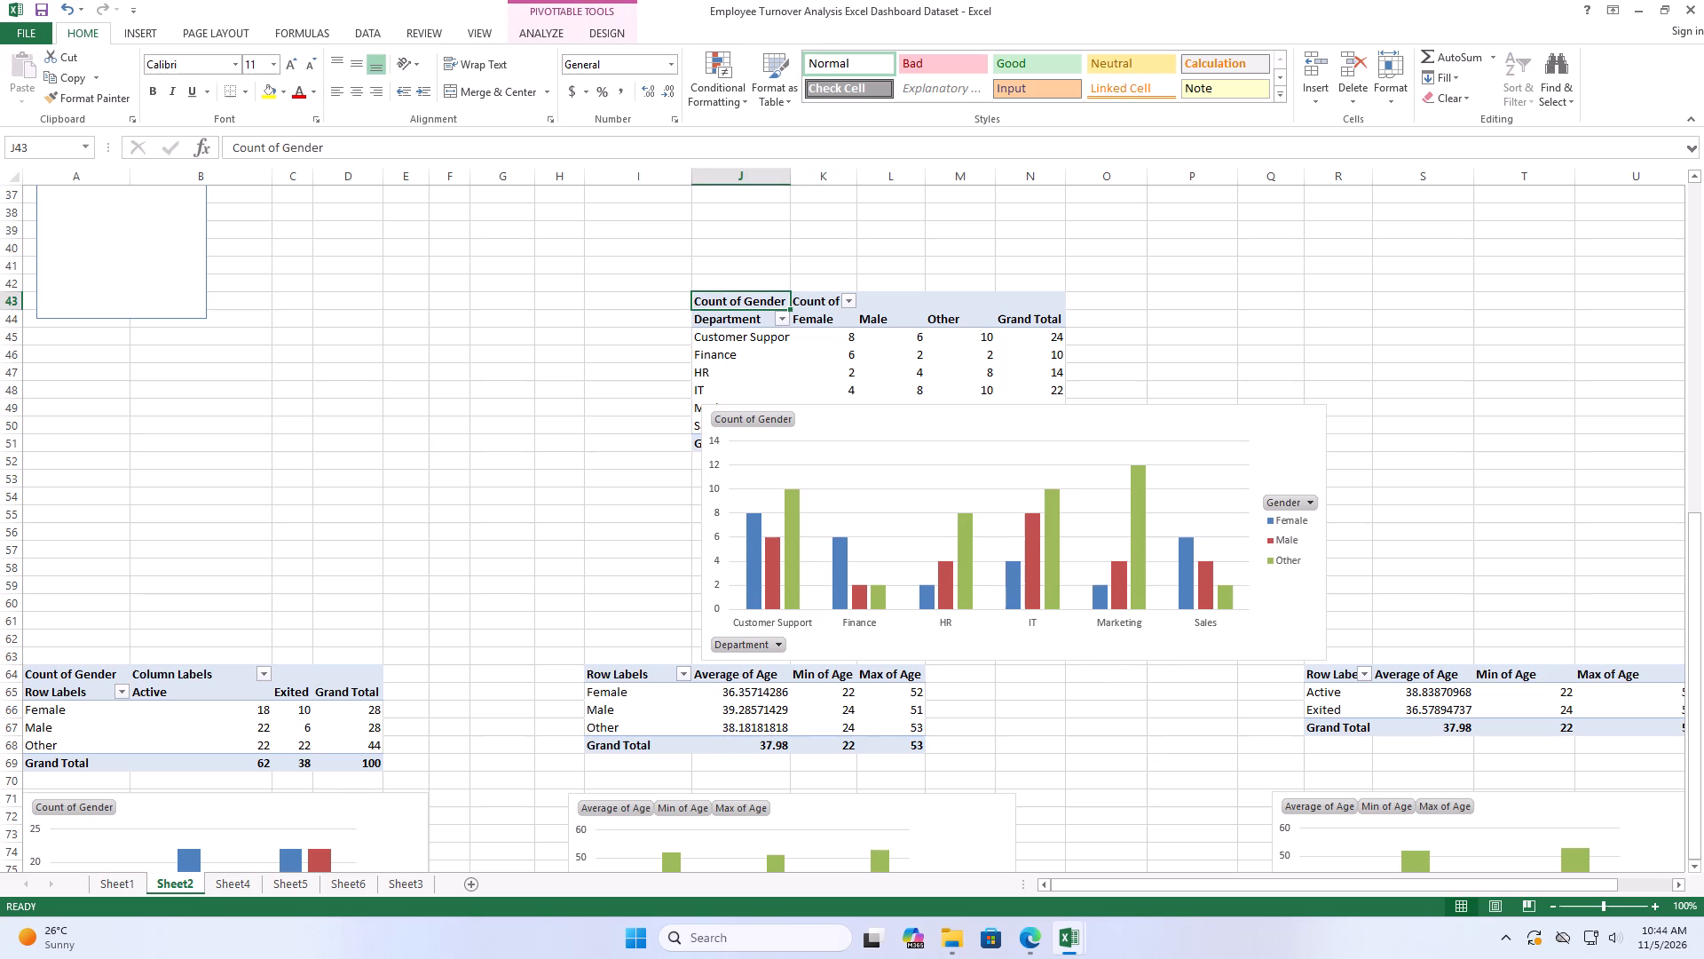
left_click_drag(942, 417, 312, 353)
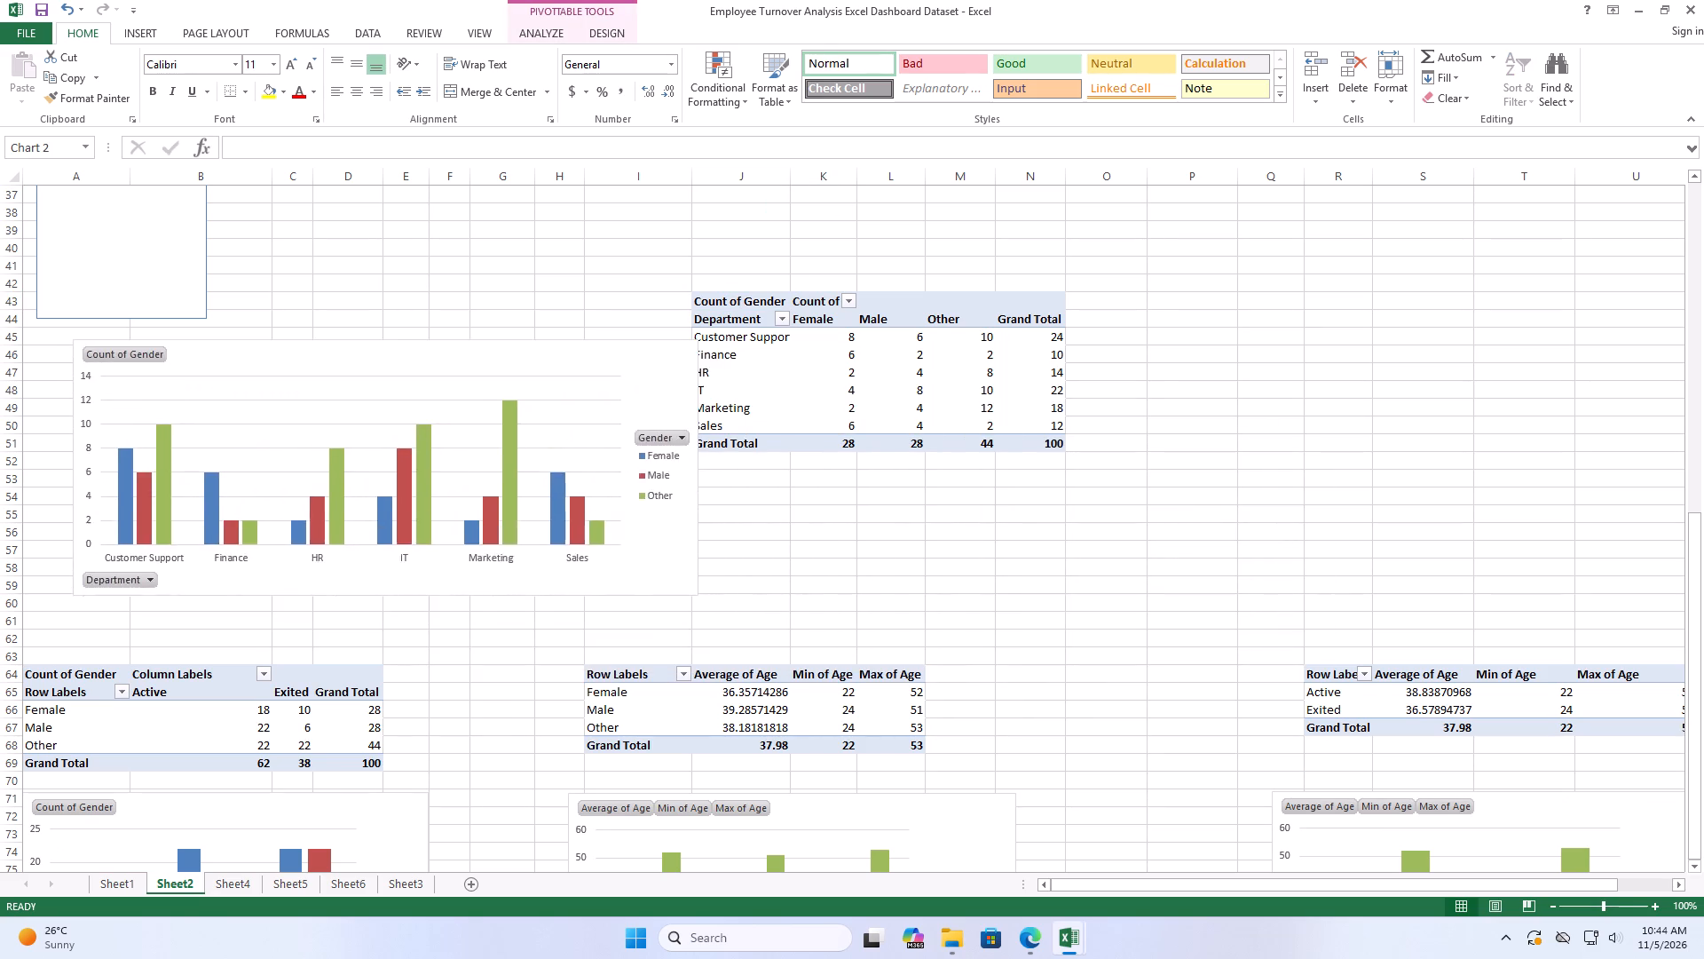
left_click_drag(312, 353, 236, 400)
Cut the department-by-gender PivotTable in J43:N51 on Sheet2 and paste it at cell A3 of Sheet4.
left_click(708, 300)
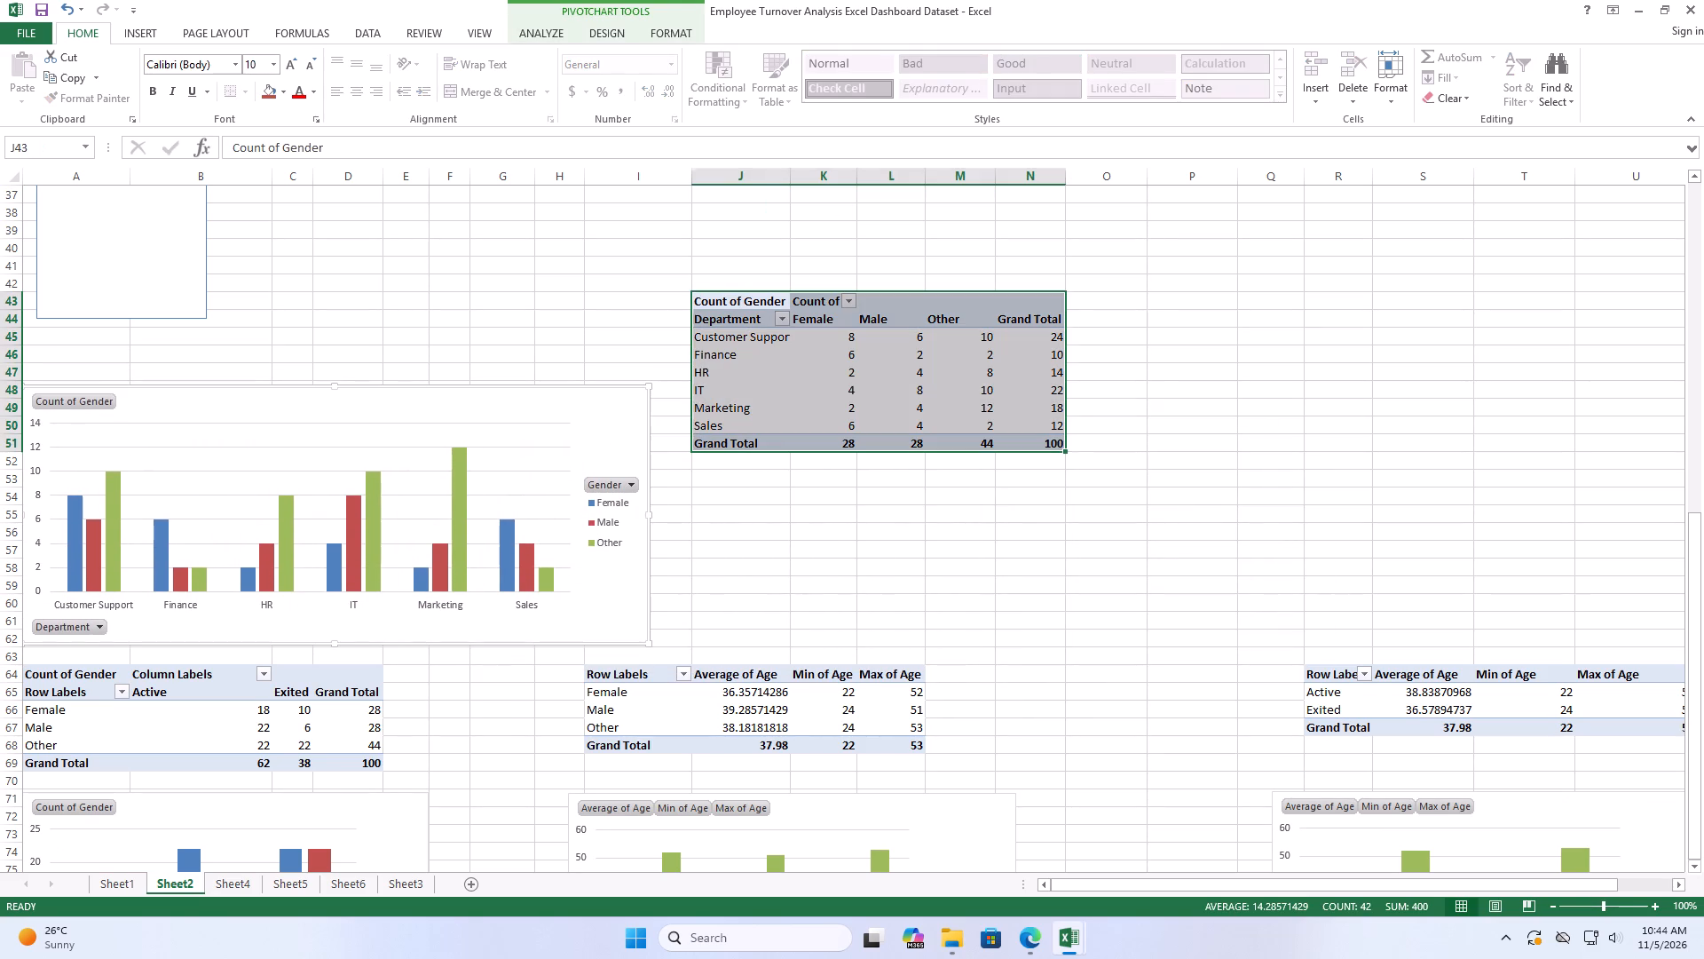
key("ctrl+x")
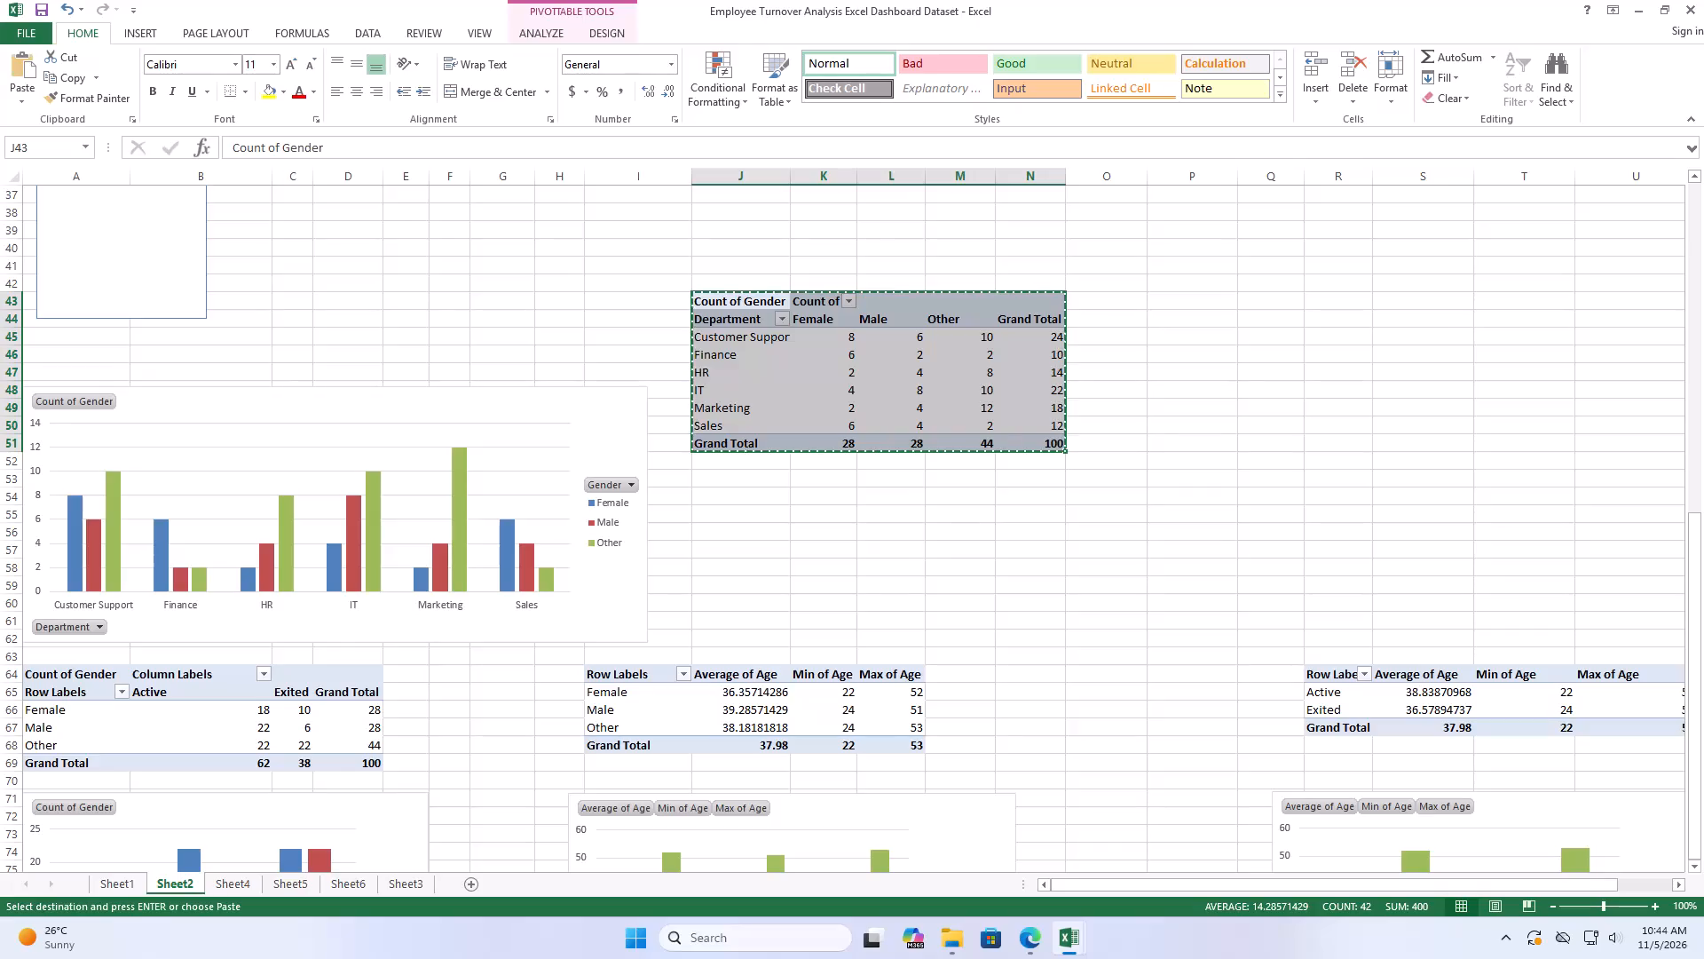
left_click(241, 886)
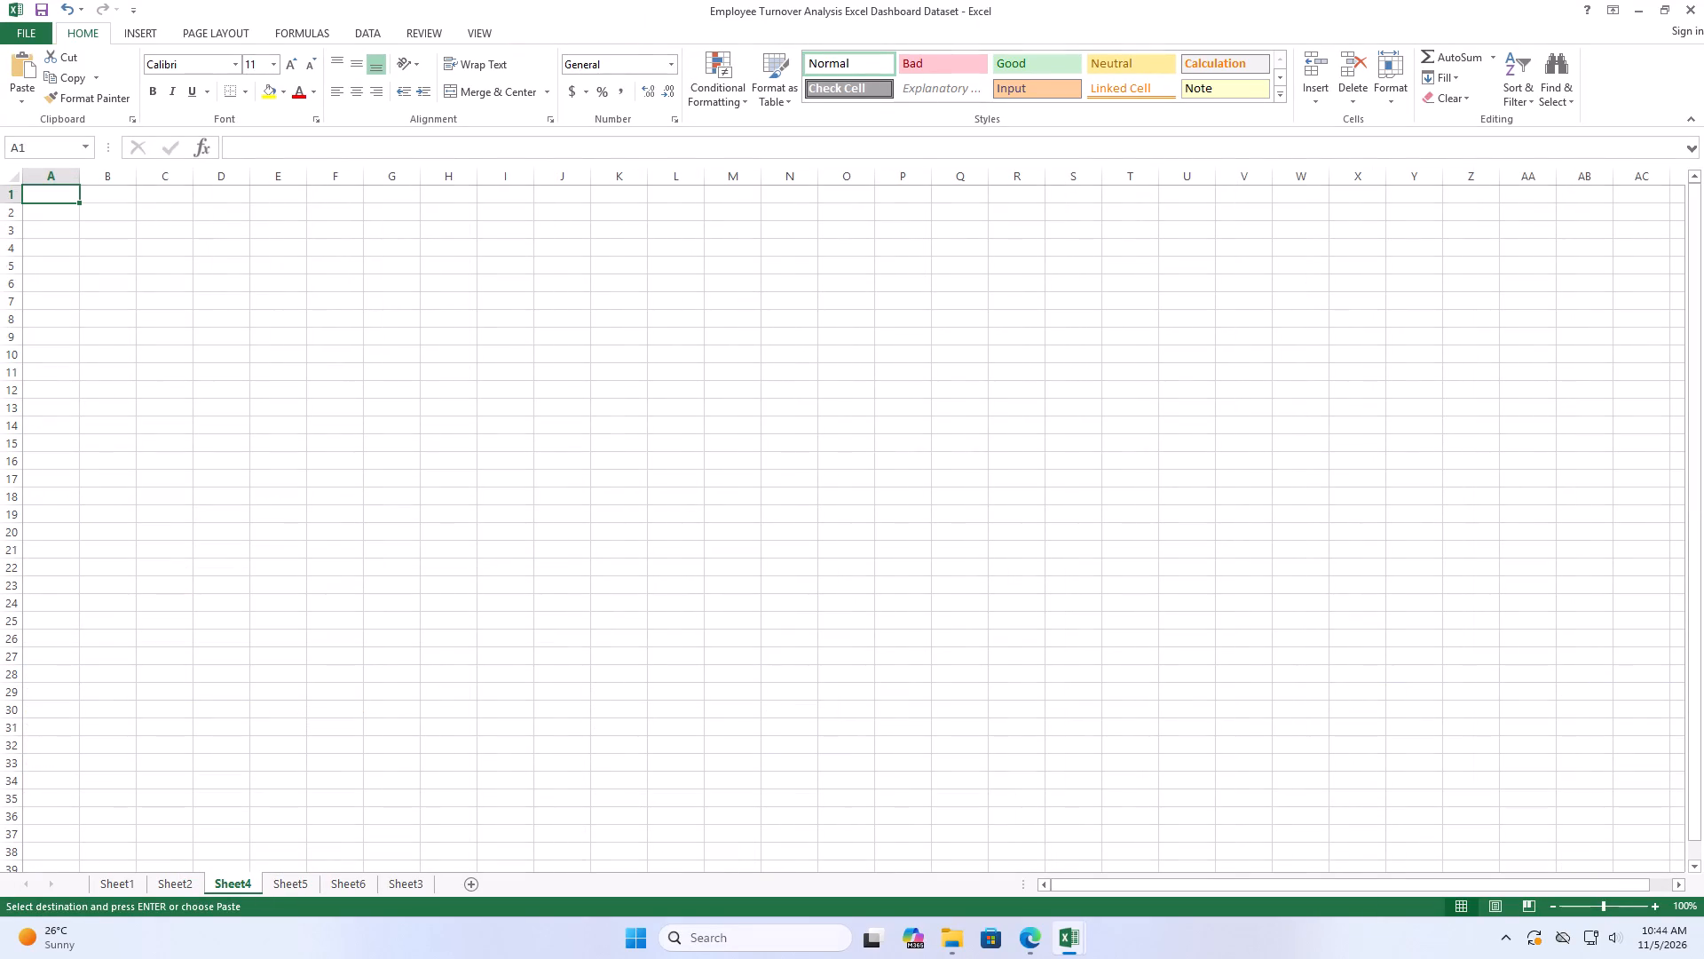
left_click(61, 233)
key("ctrl+v")
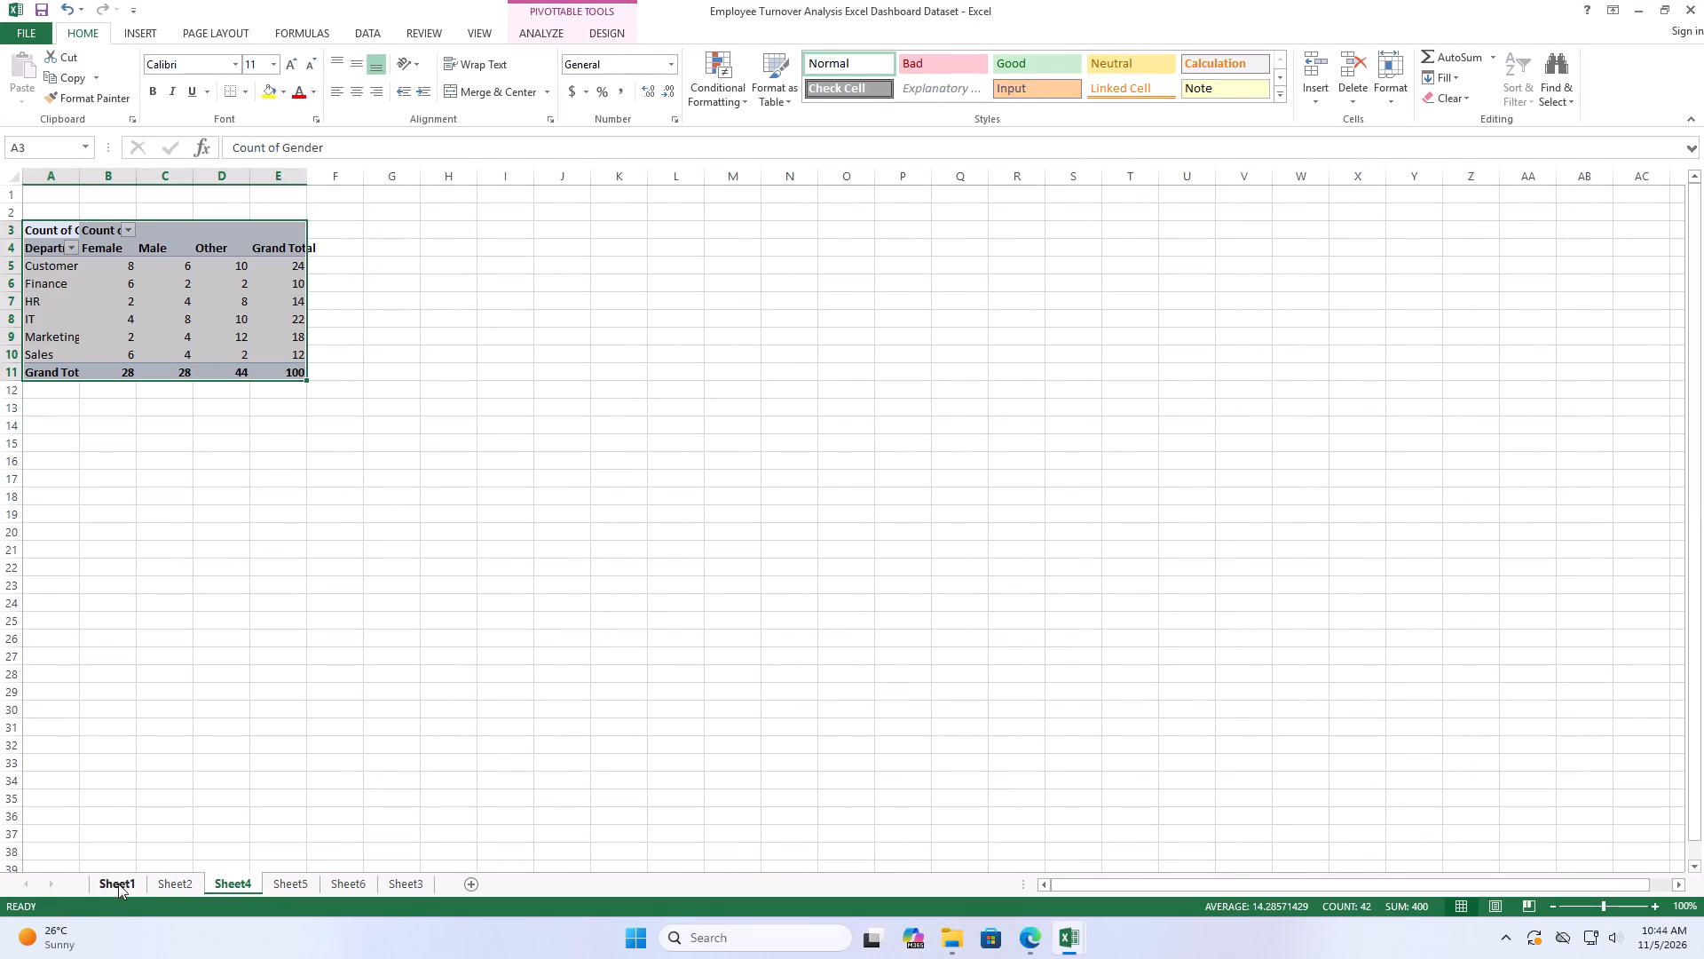
Cut the department-by-gender PivotChart from Sheet2 and paste it at cell I3 of Sheet4, beside its PivotTable.
left_click(170, 880)
left_click(296, 408)
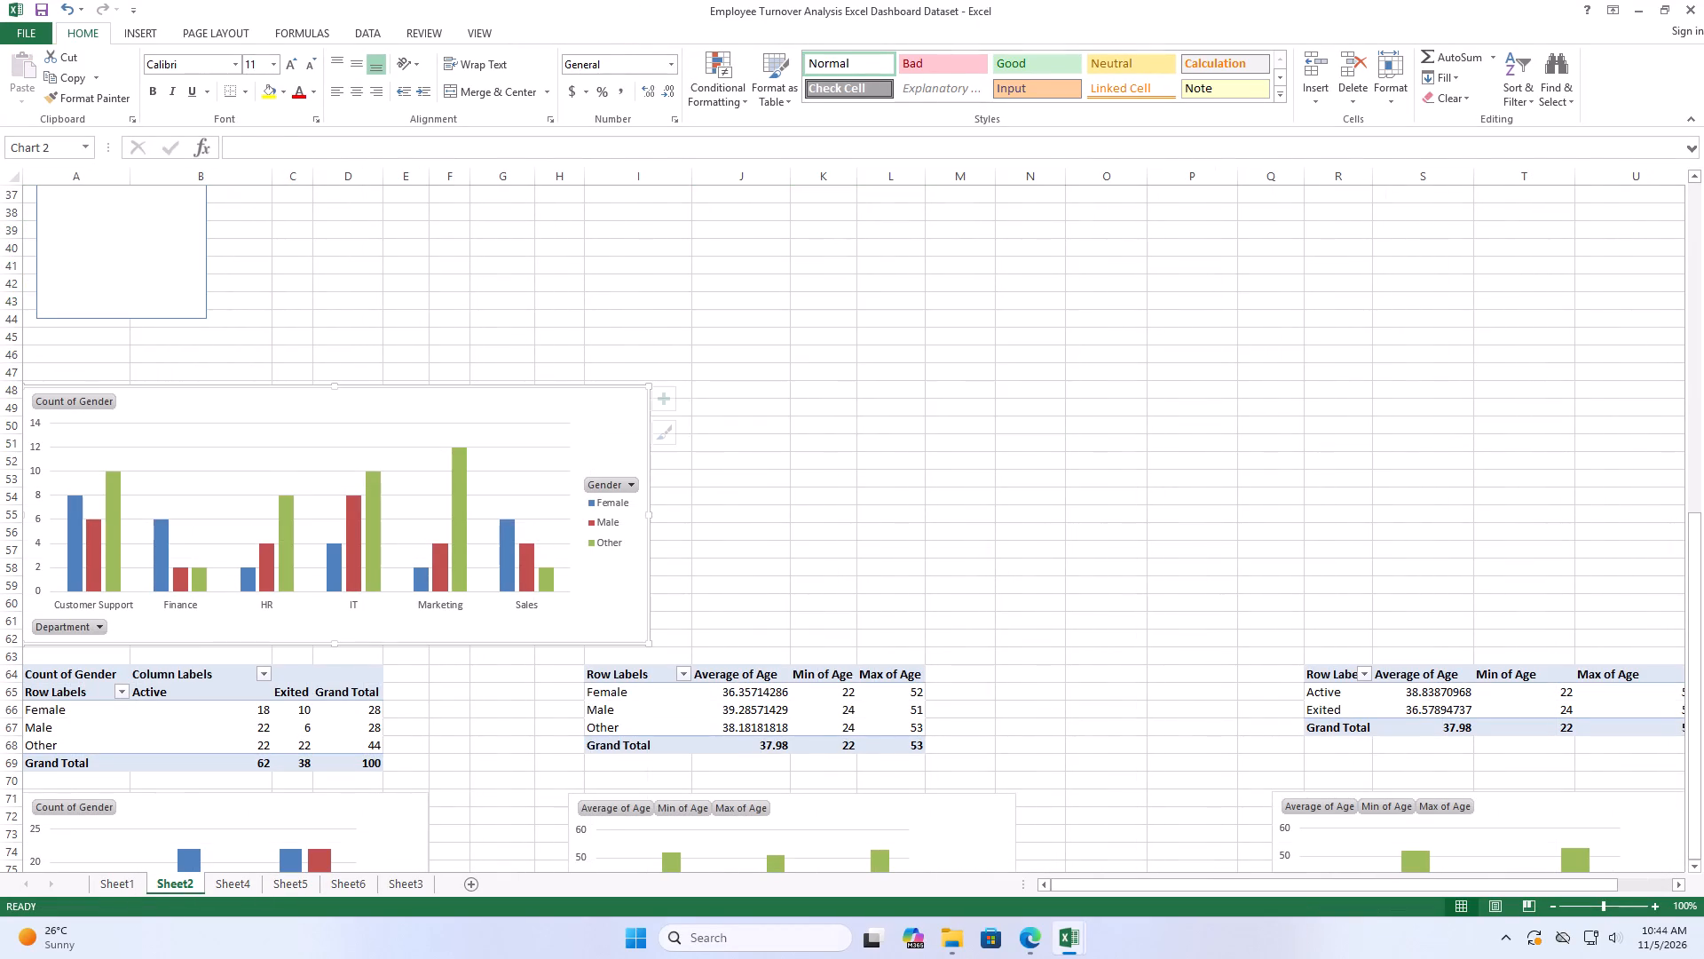
key("ctrl+x")
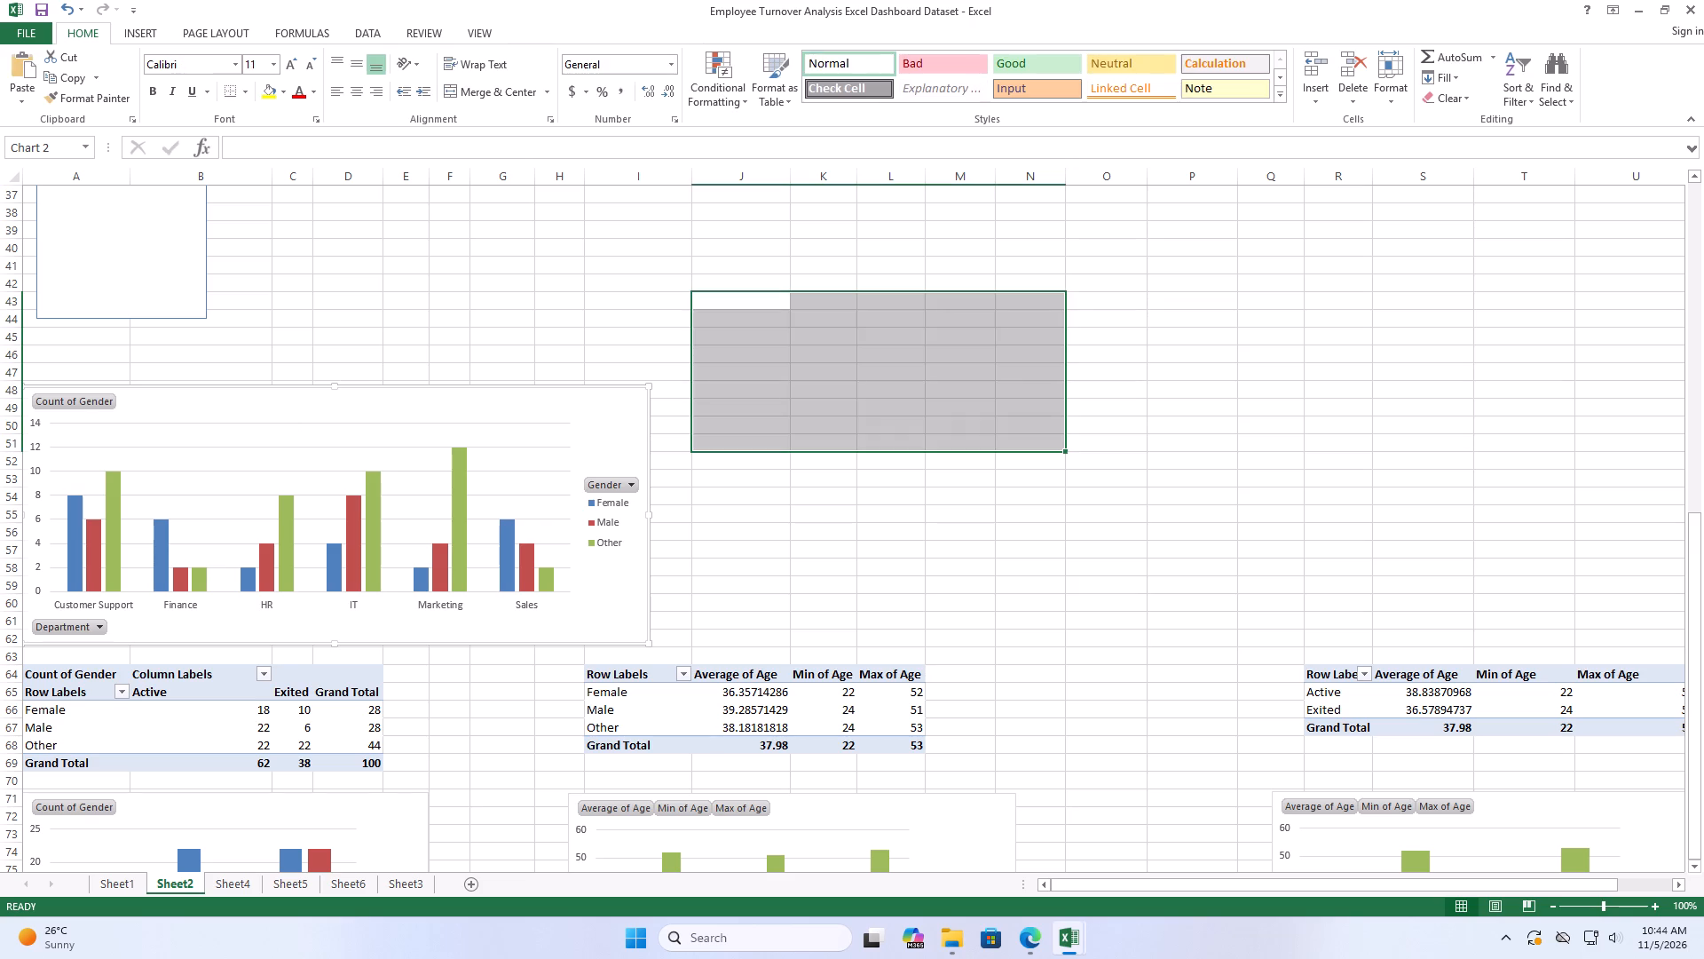
left_click(227, 887)
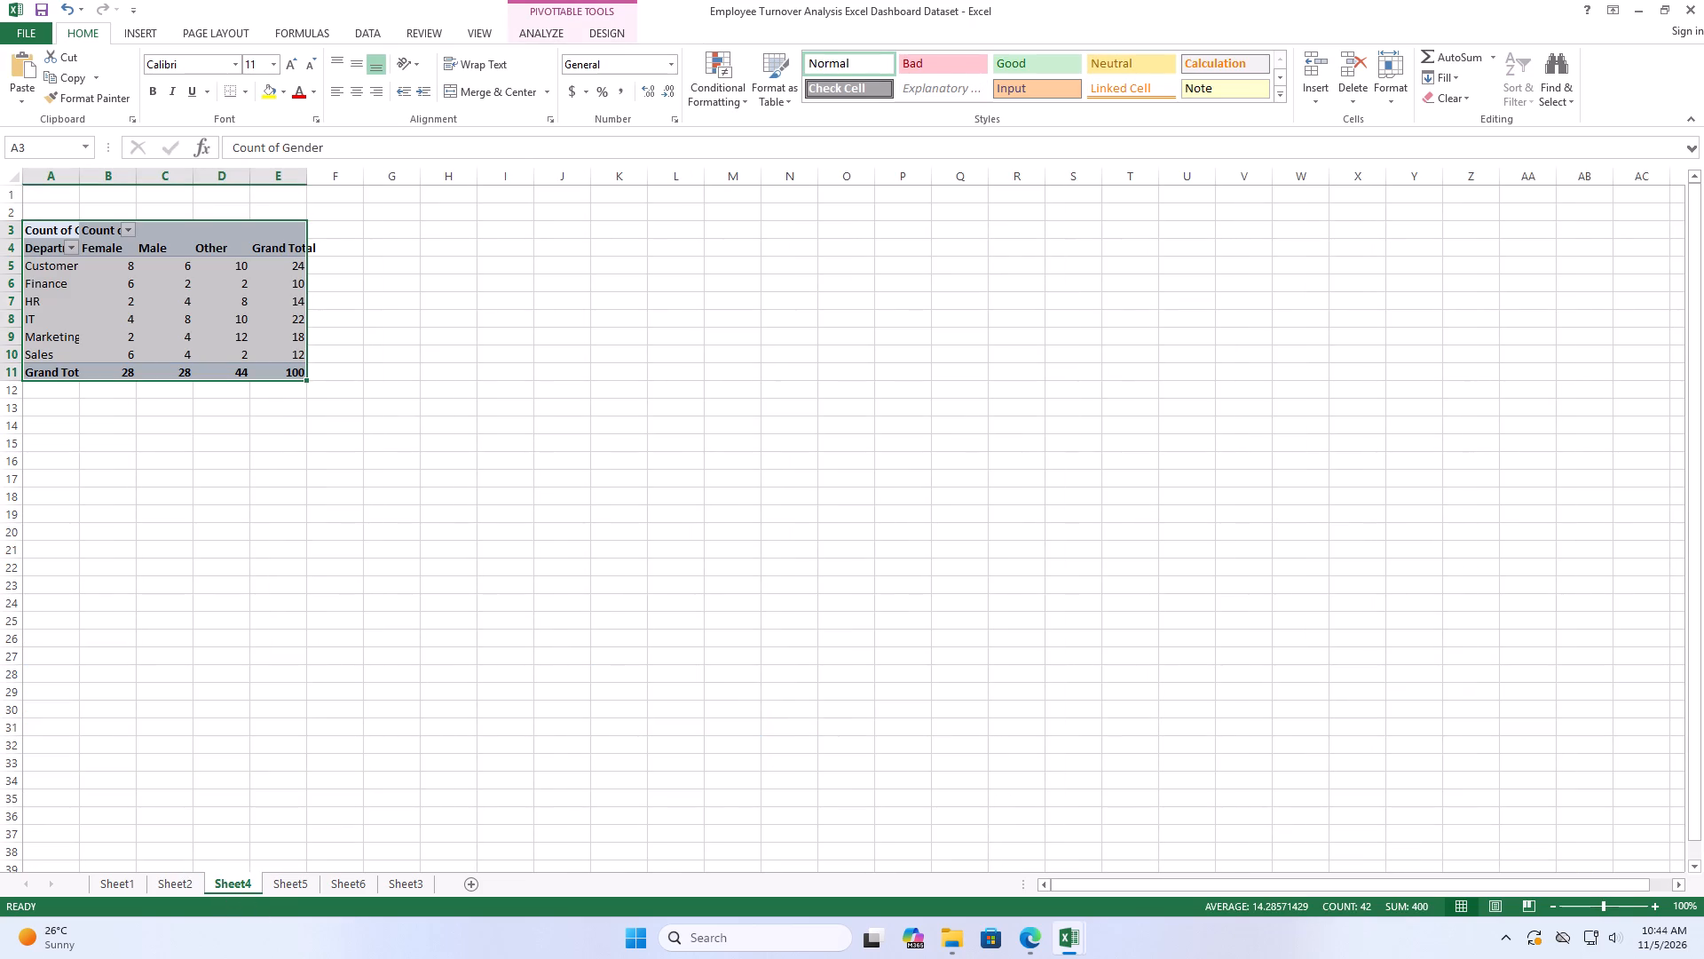
left_click(512, 232)
key("ctrl+v")
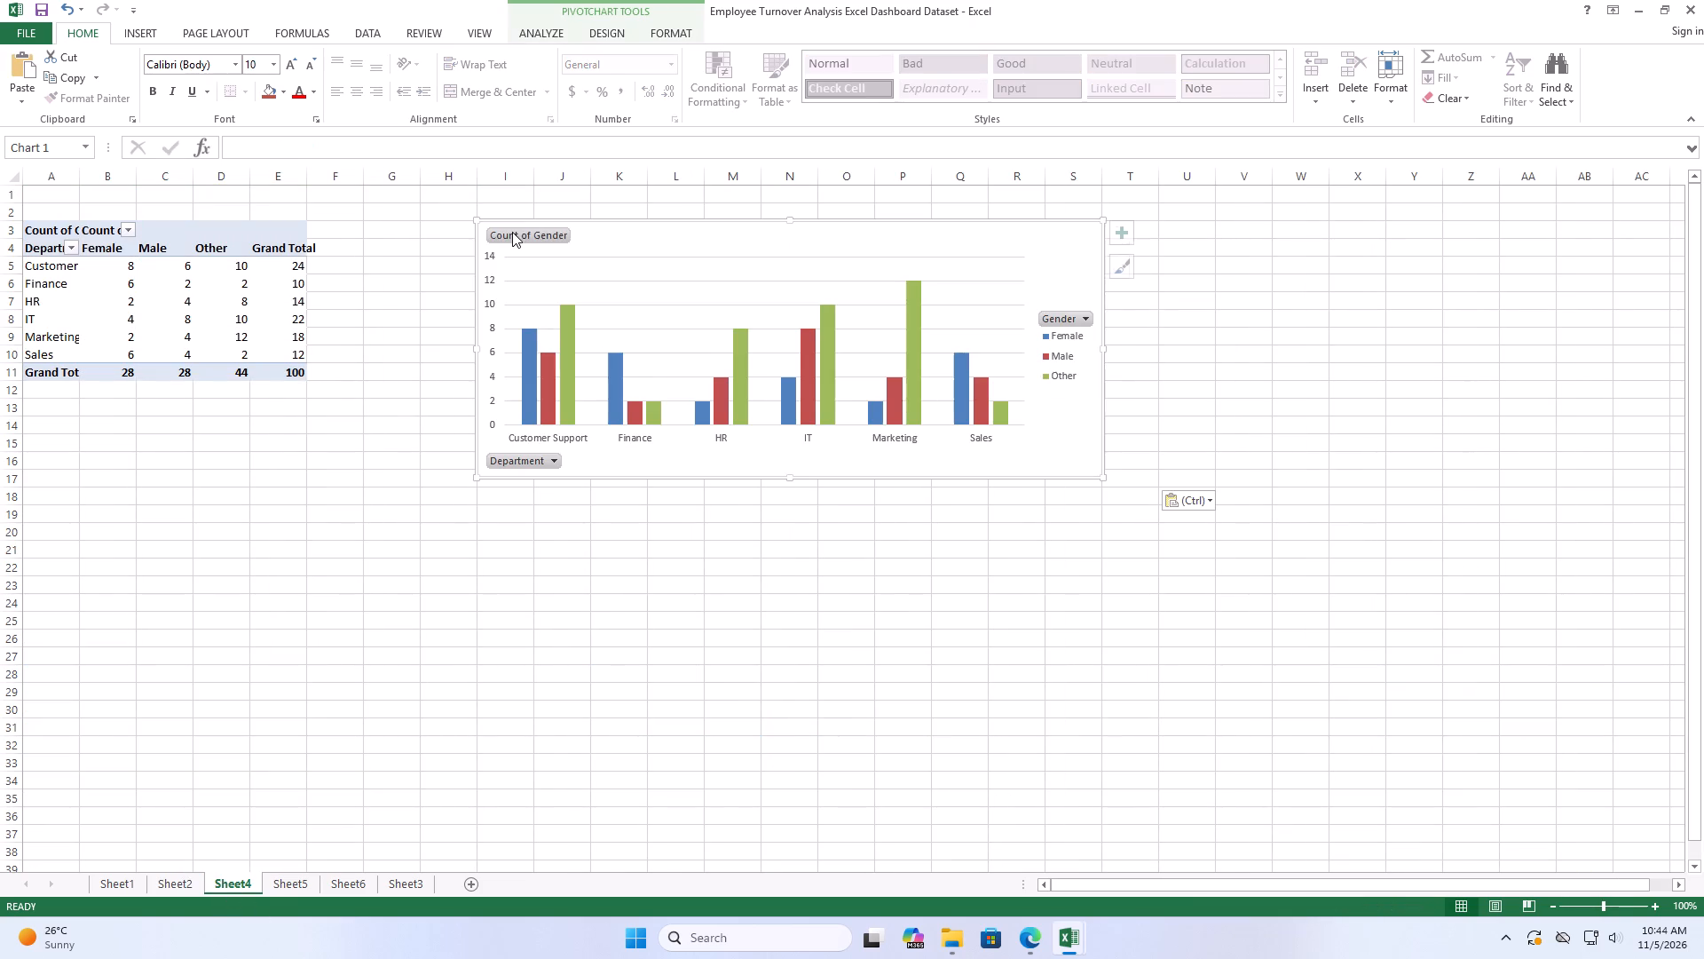
left_click(531, 637)
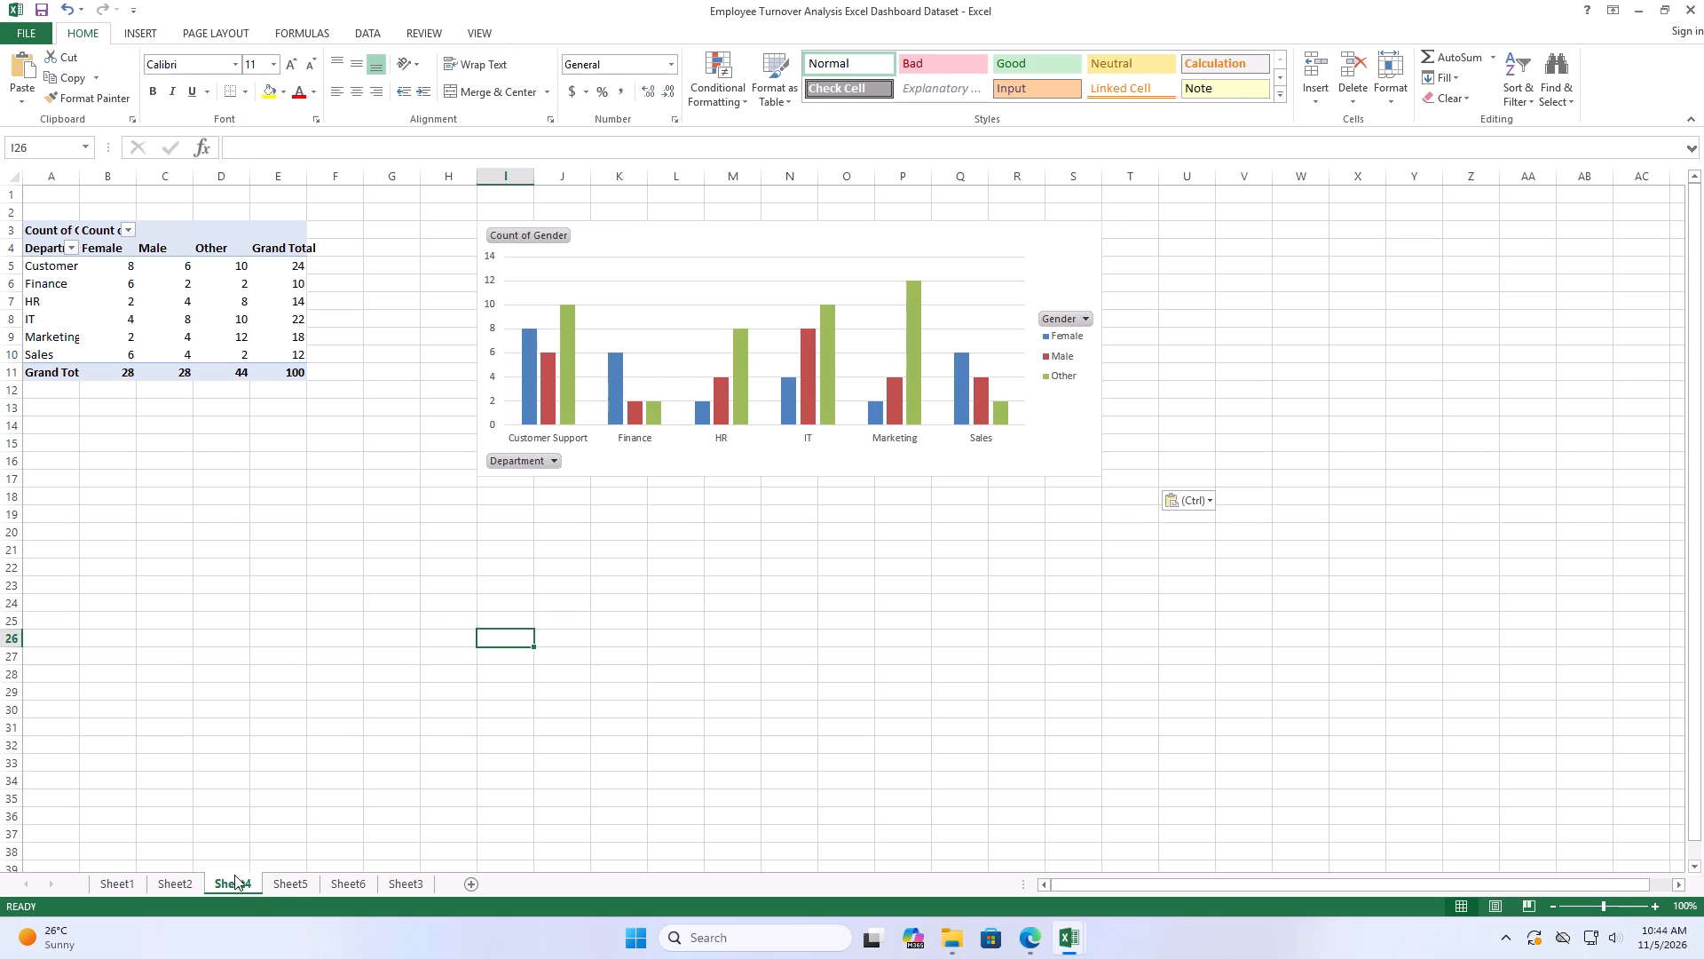
Cut the department-wise average, minimum and maximum age PivotTable in R2:U9 on Sheet2 and paste it at cell A3 of Sheet5.
left_click(170, 877)
scroll(643, 503, "up", 9)
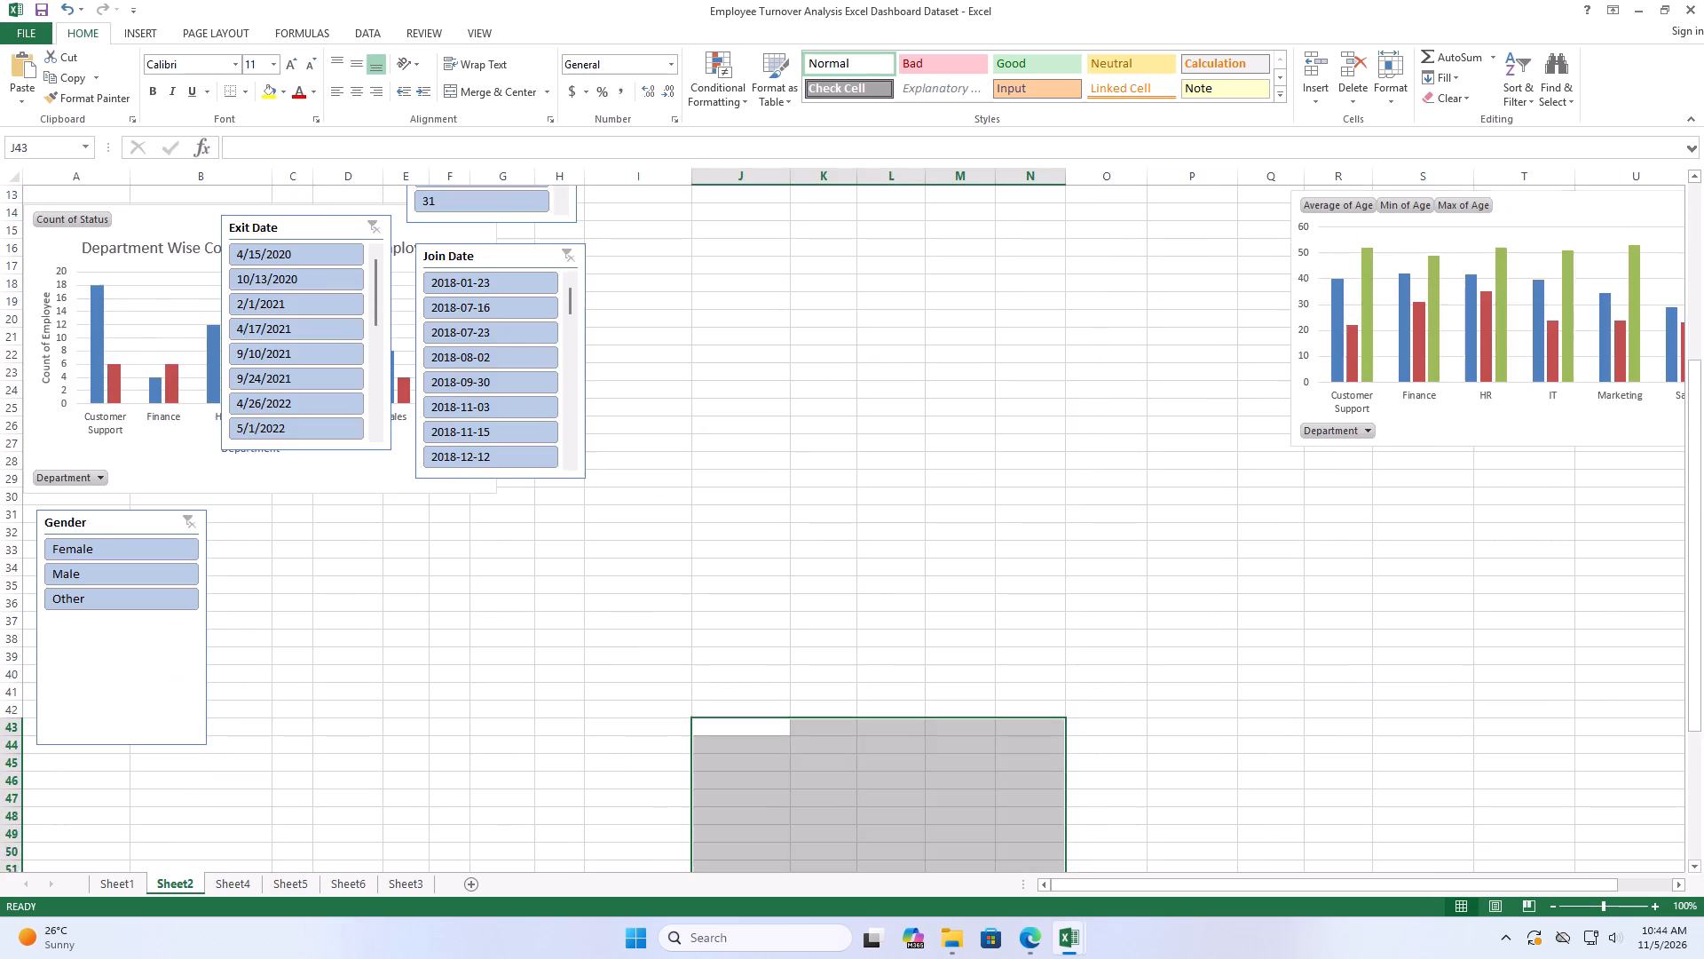
scroll(647, 503, "up", 7)
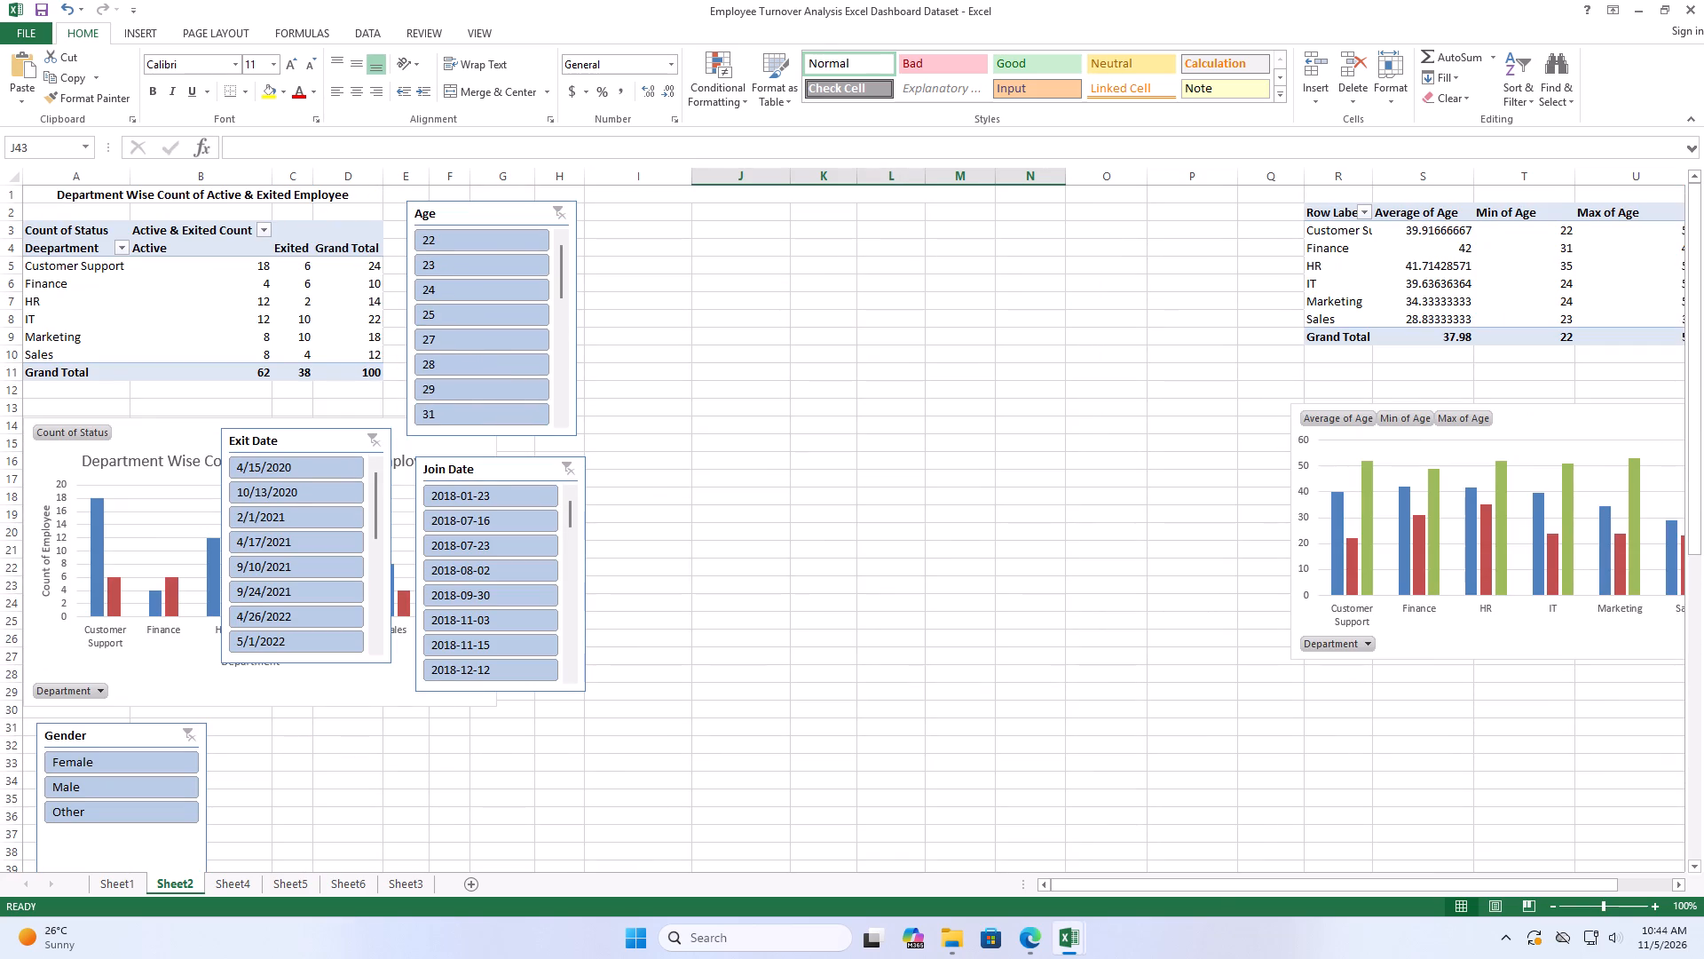
left_click_drag(1205, 881, 1275, 867)
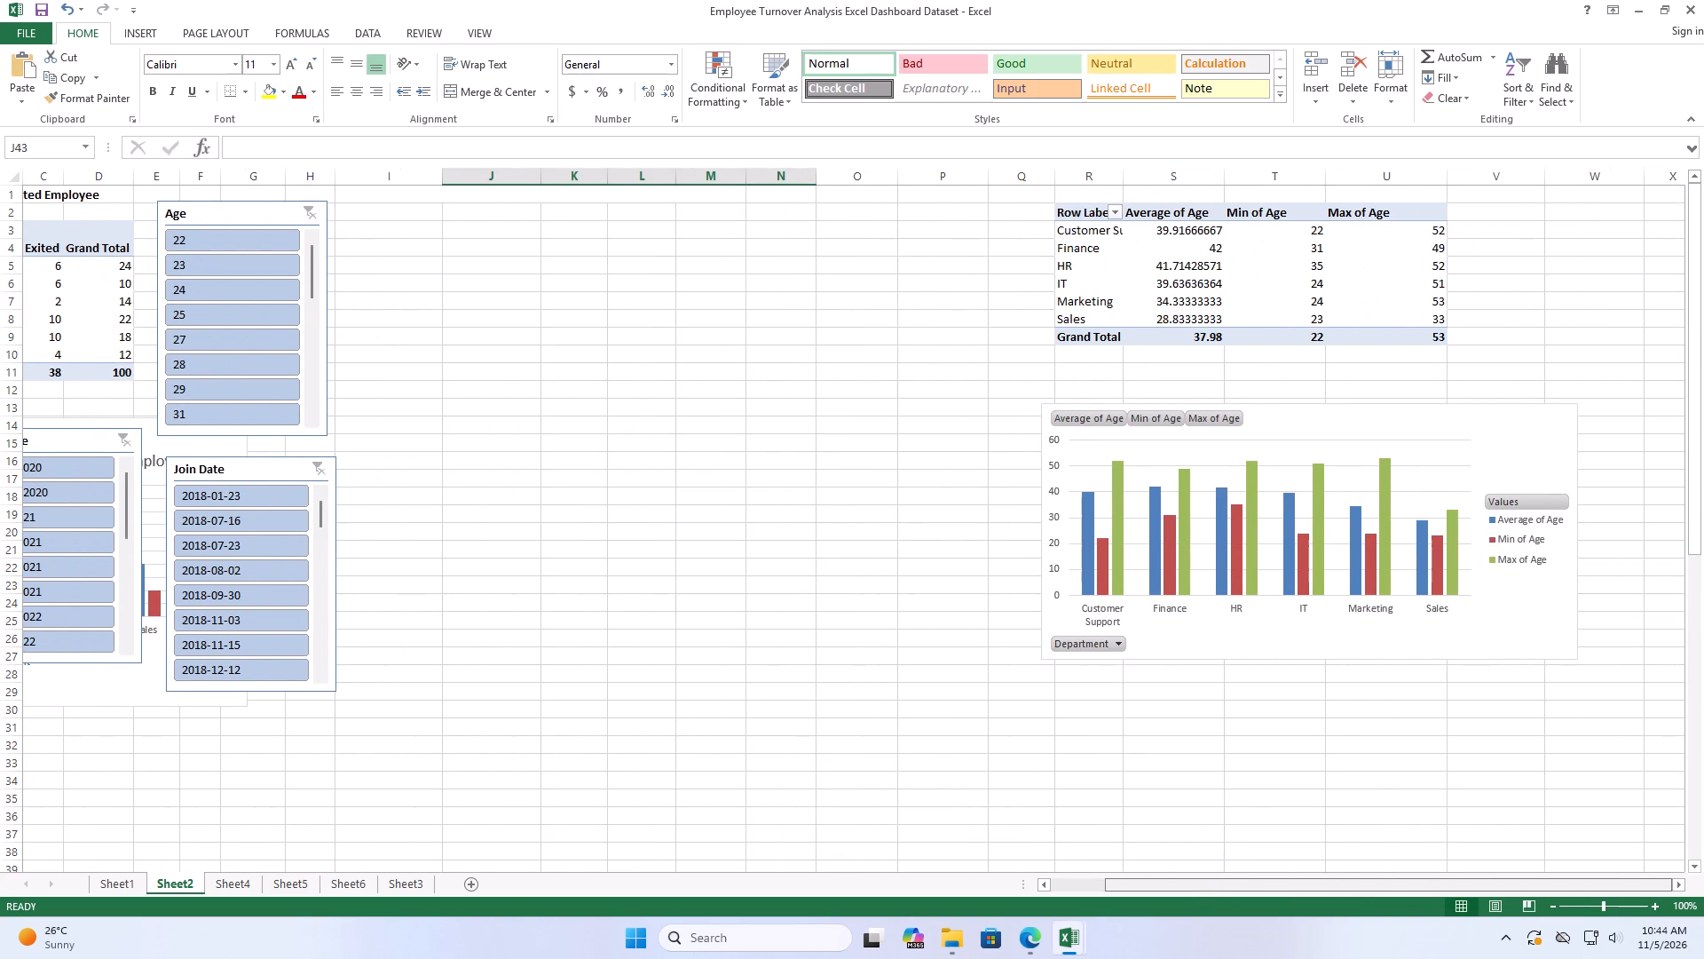
left_click_drag(1060, 210, 1392, 319)
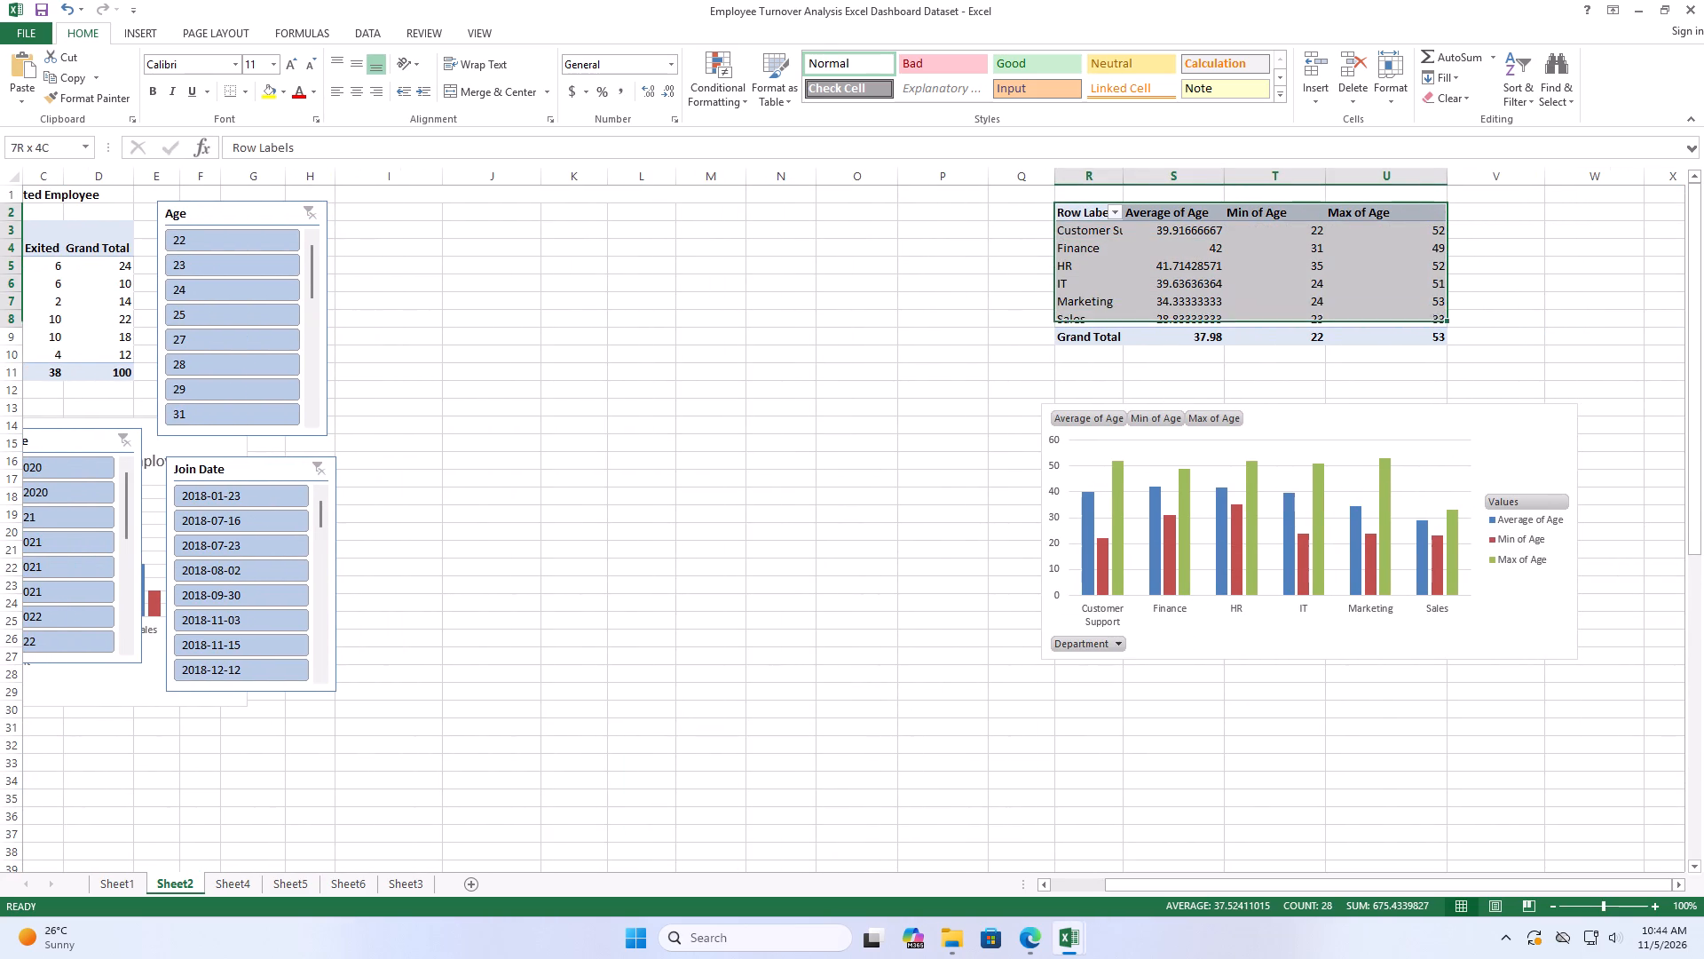
left_click_drag(1392, 319, 1400, 343)
key("ctrl+x")
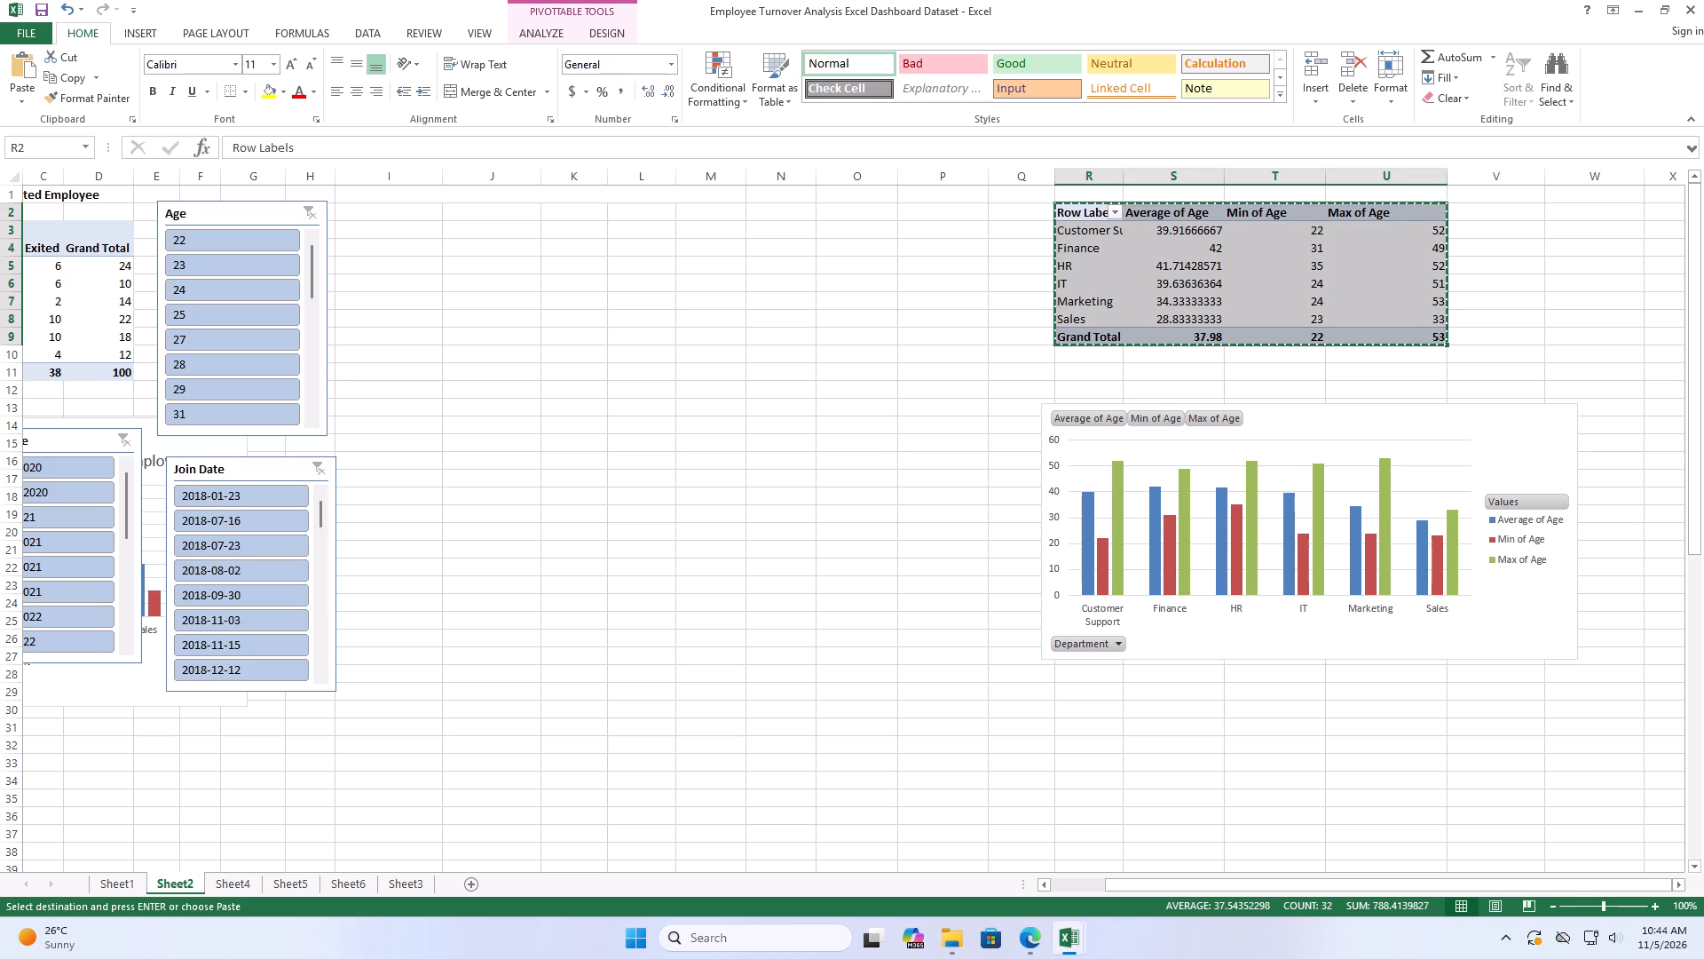
left_click(296, 889)
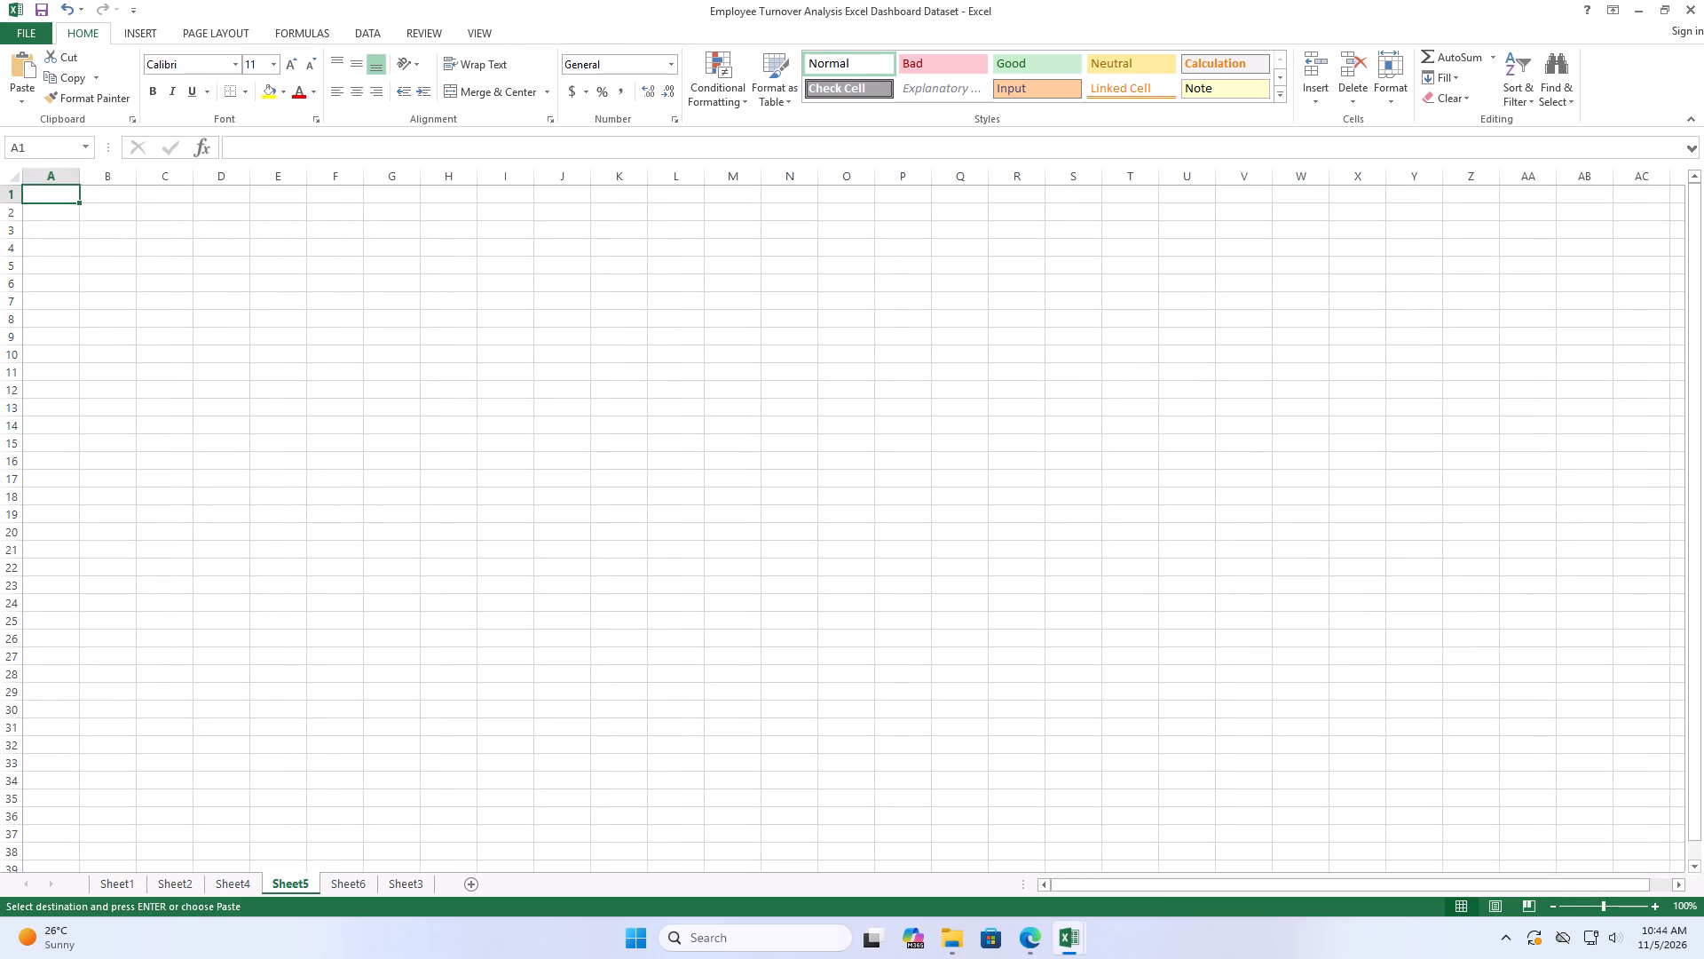
left_click(60, 234)
key("ctrl+v")
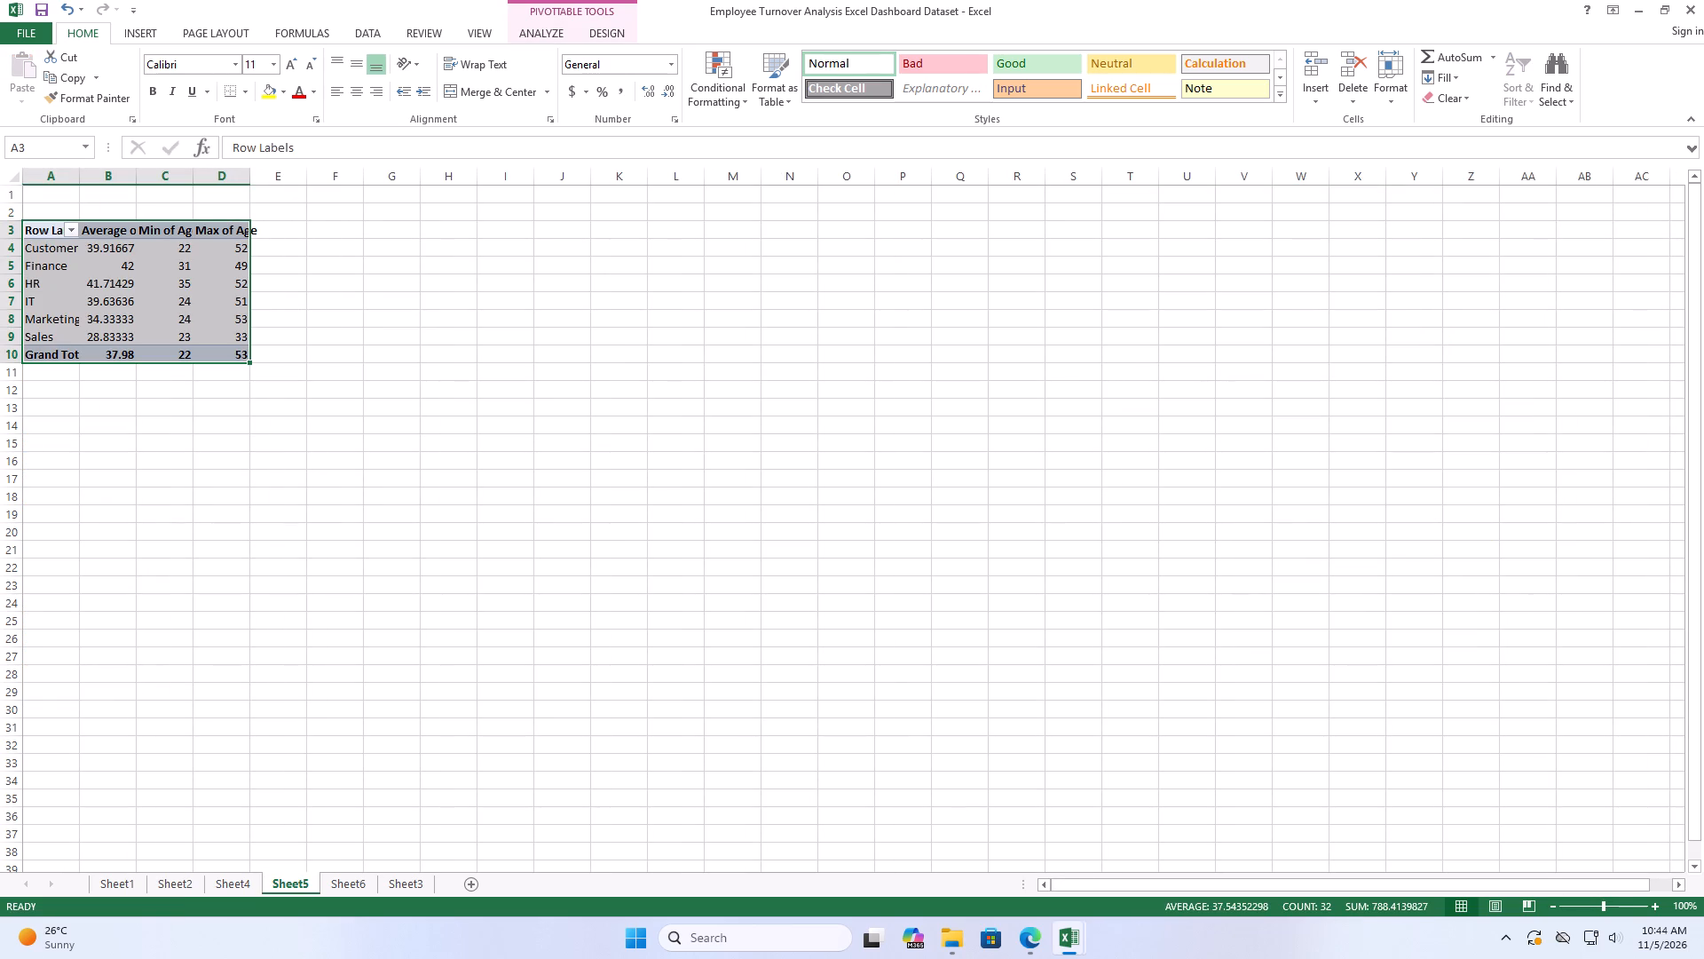
Cut the department-wise age PivotChart from Sheet2 and paste it at cell H3 of Sheet5, beside its PivotTable.
left_click(184, 890)
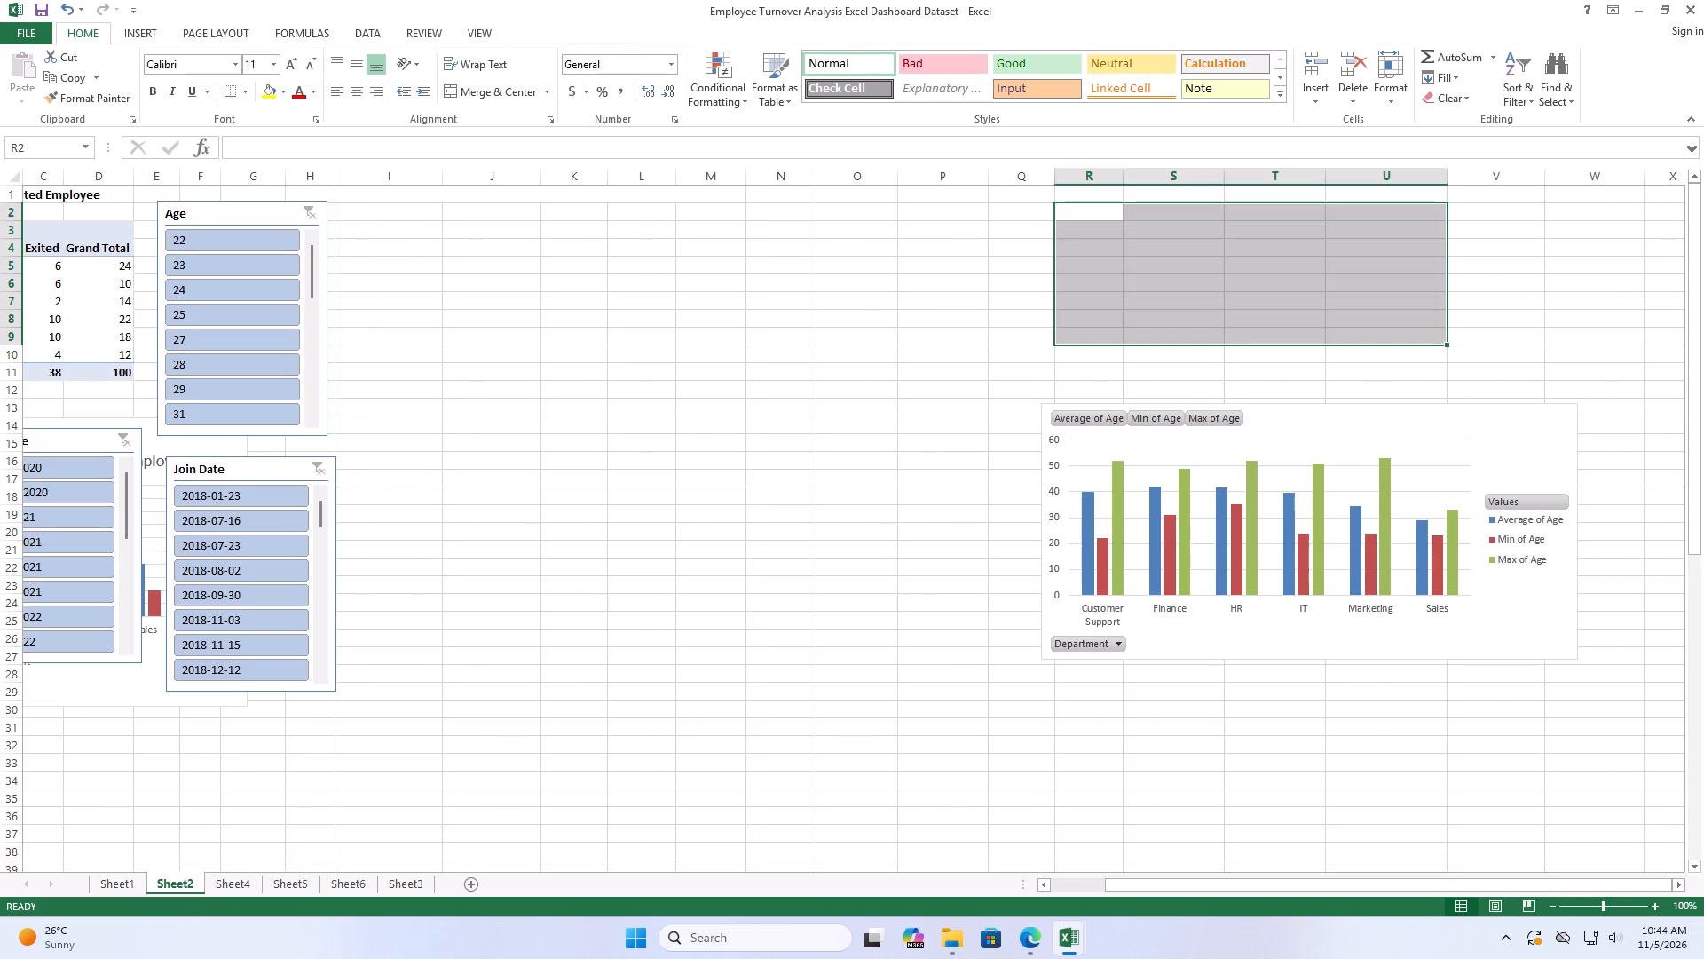
left_click(1290, 423)
key("ctrl+x")
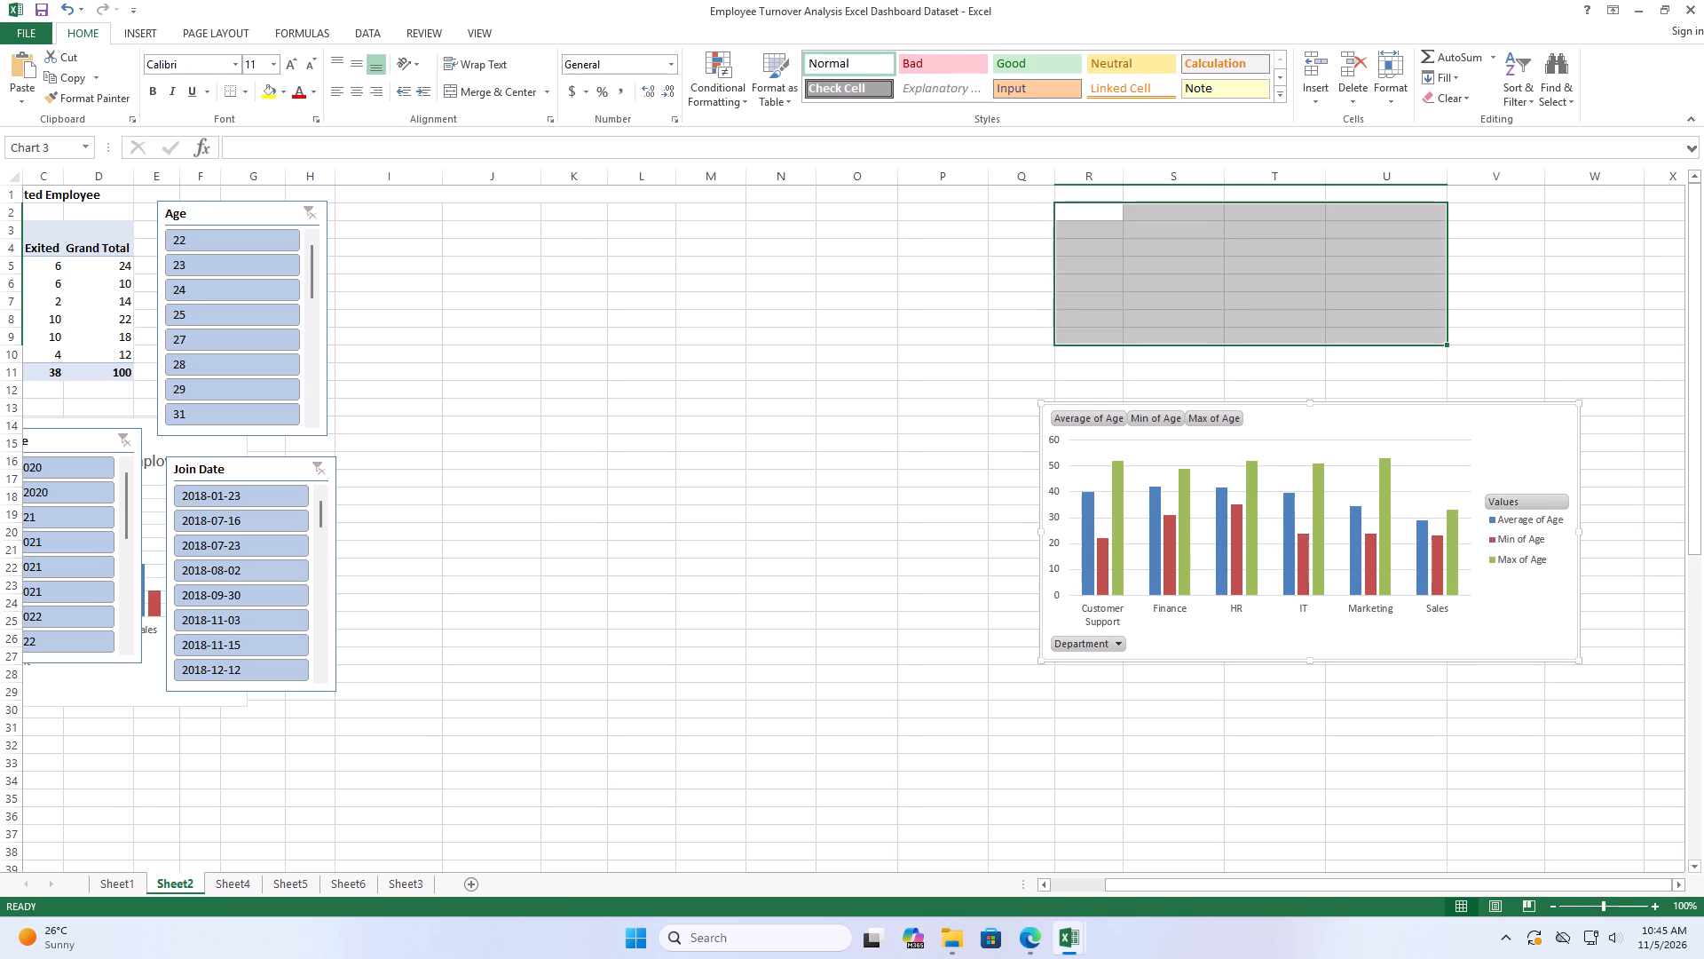
left_click(293, 891)
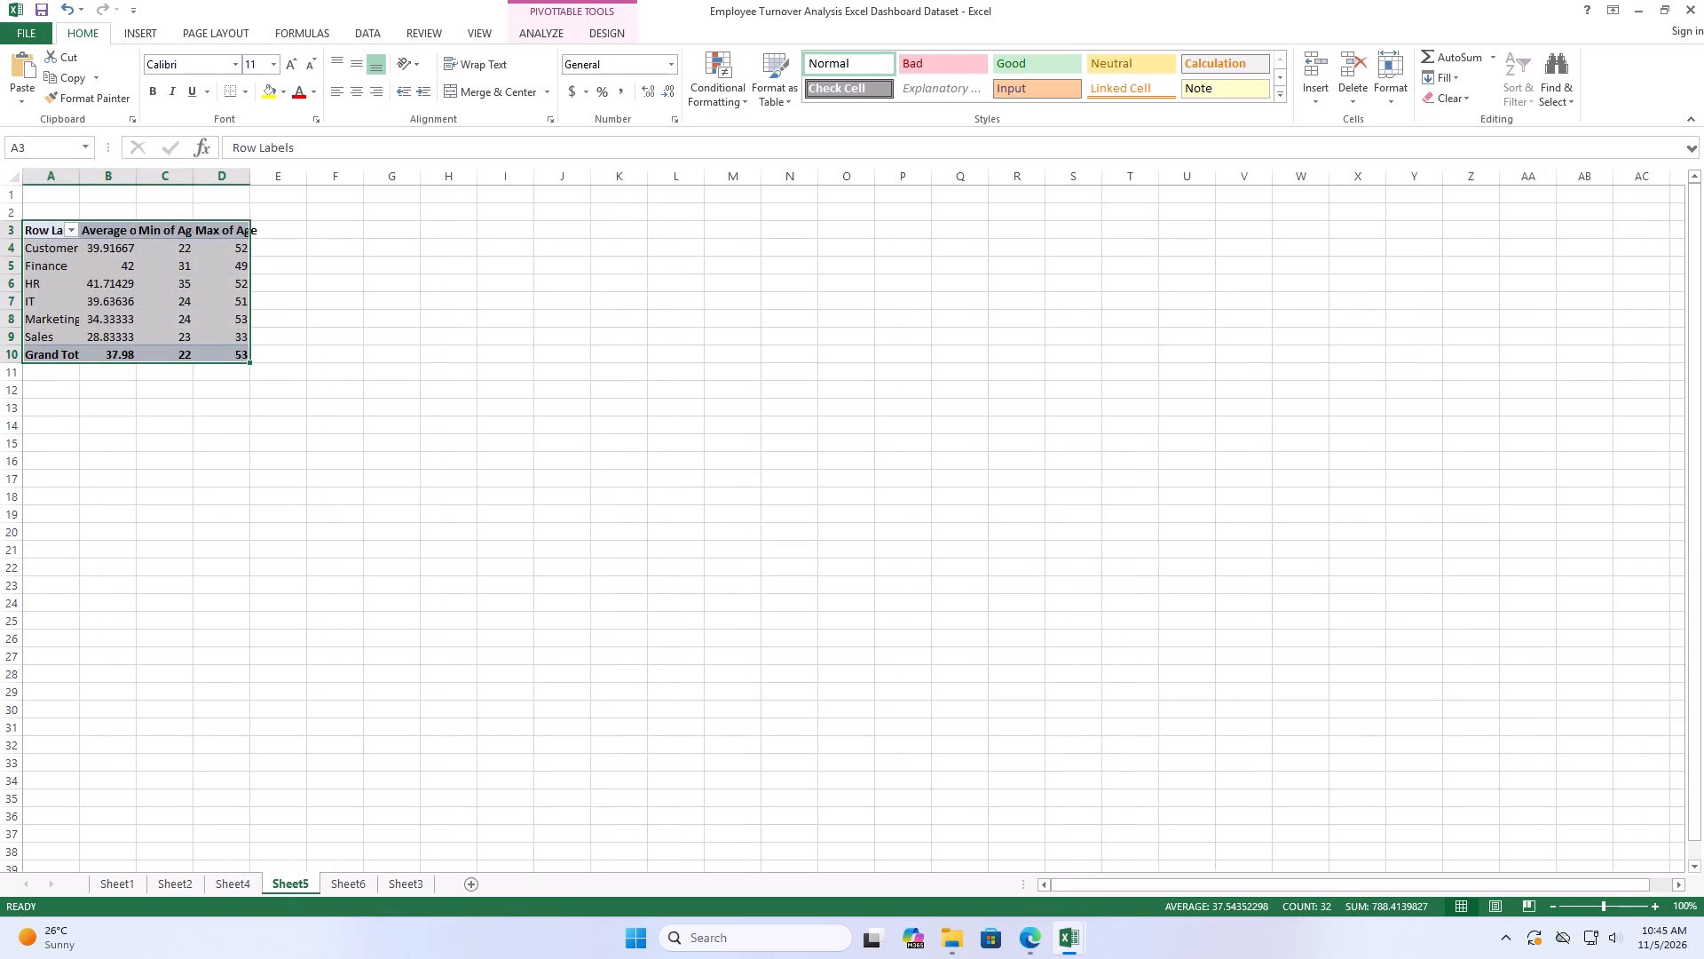
left_click(441, 230)
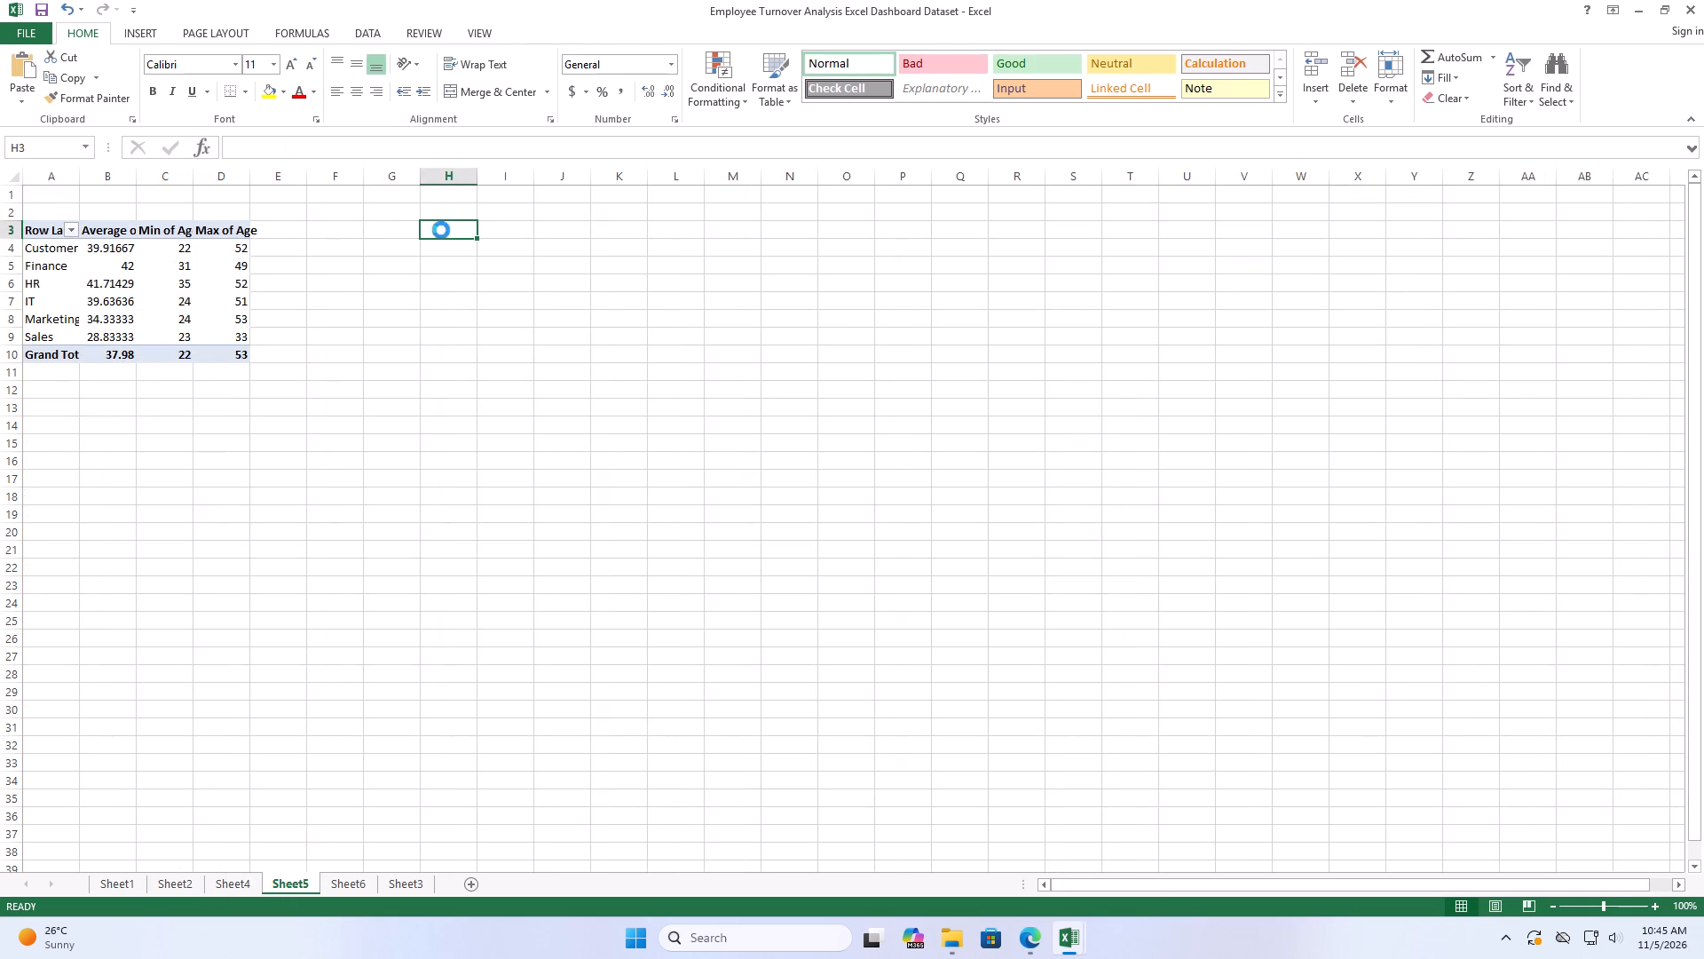
key("ctrl+v")
Cut the gender-by-status count PivotTable in A64:D69 on Sheet2 and paste it at cell A3 of Sheet6.
left_click(166, 884)
scroll(512, 558, "down", 5)
scroll(512, 558, "up", 9)
scroll(514, 558, "down", 12)
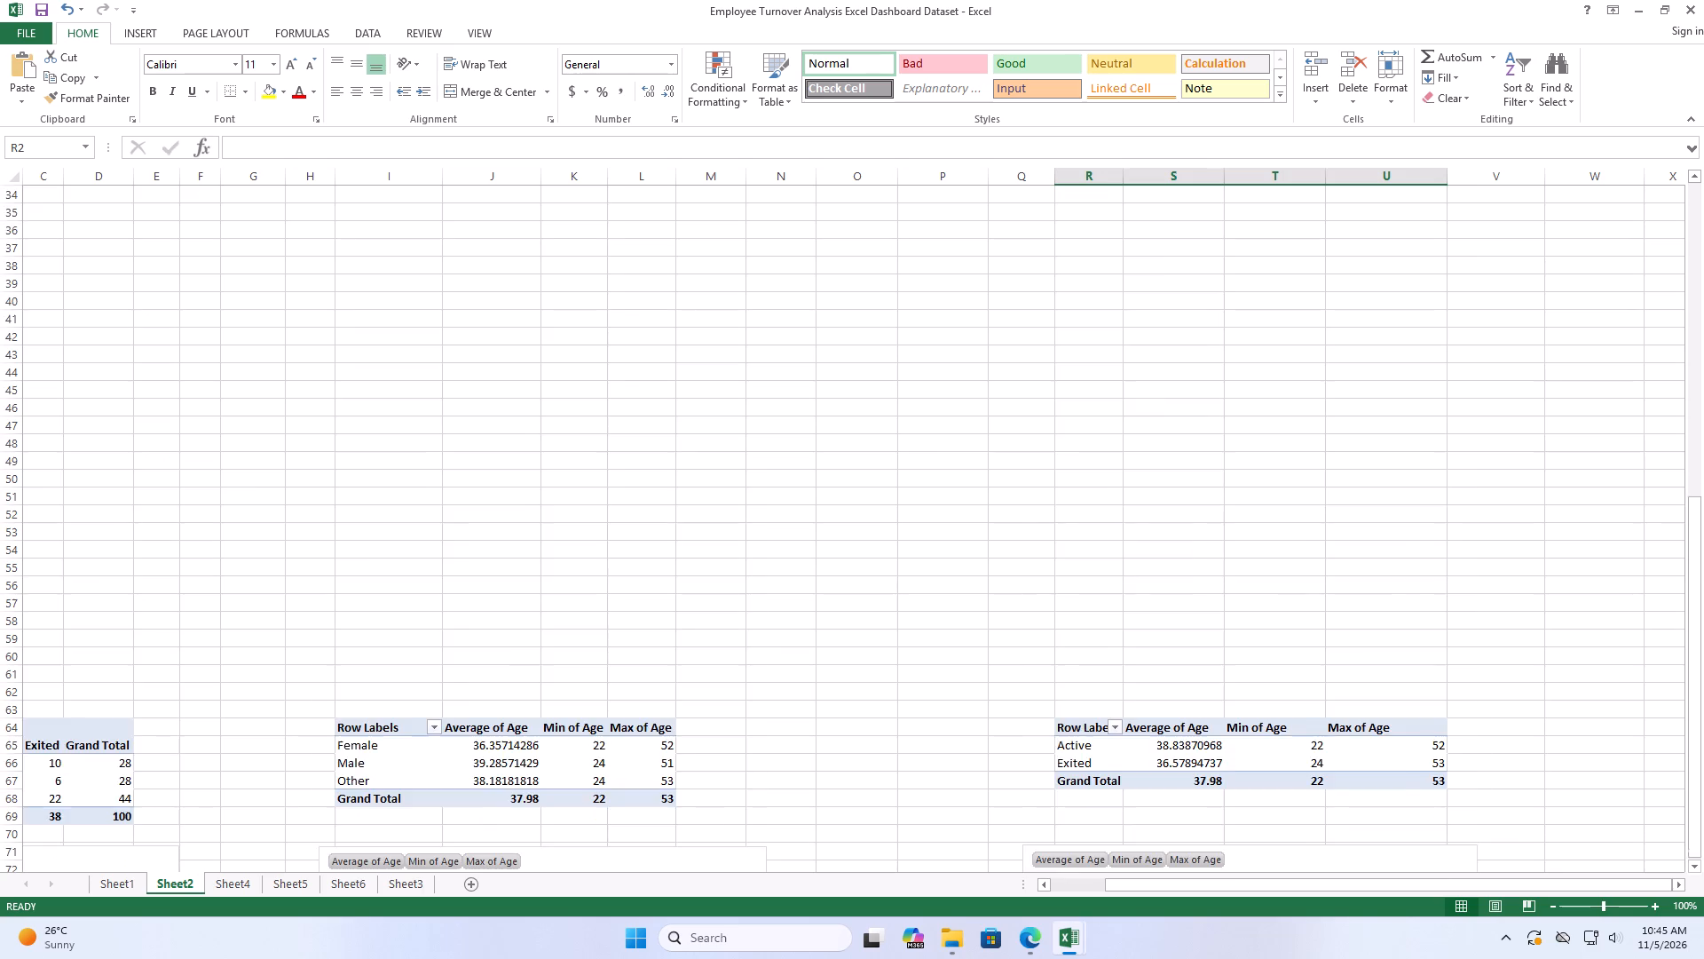
scroll(514, 558, "down", 6)
left_click_drag(1136, 883, 1064, 892)
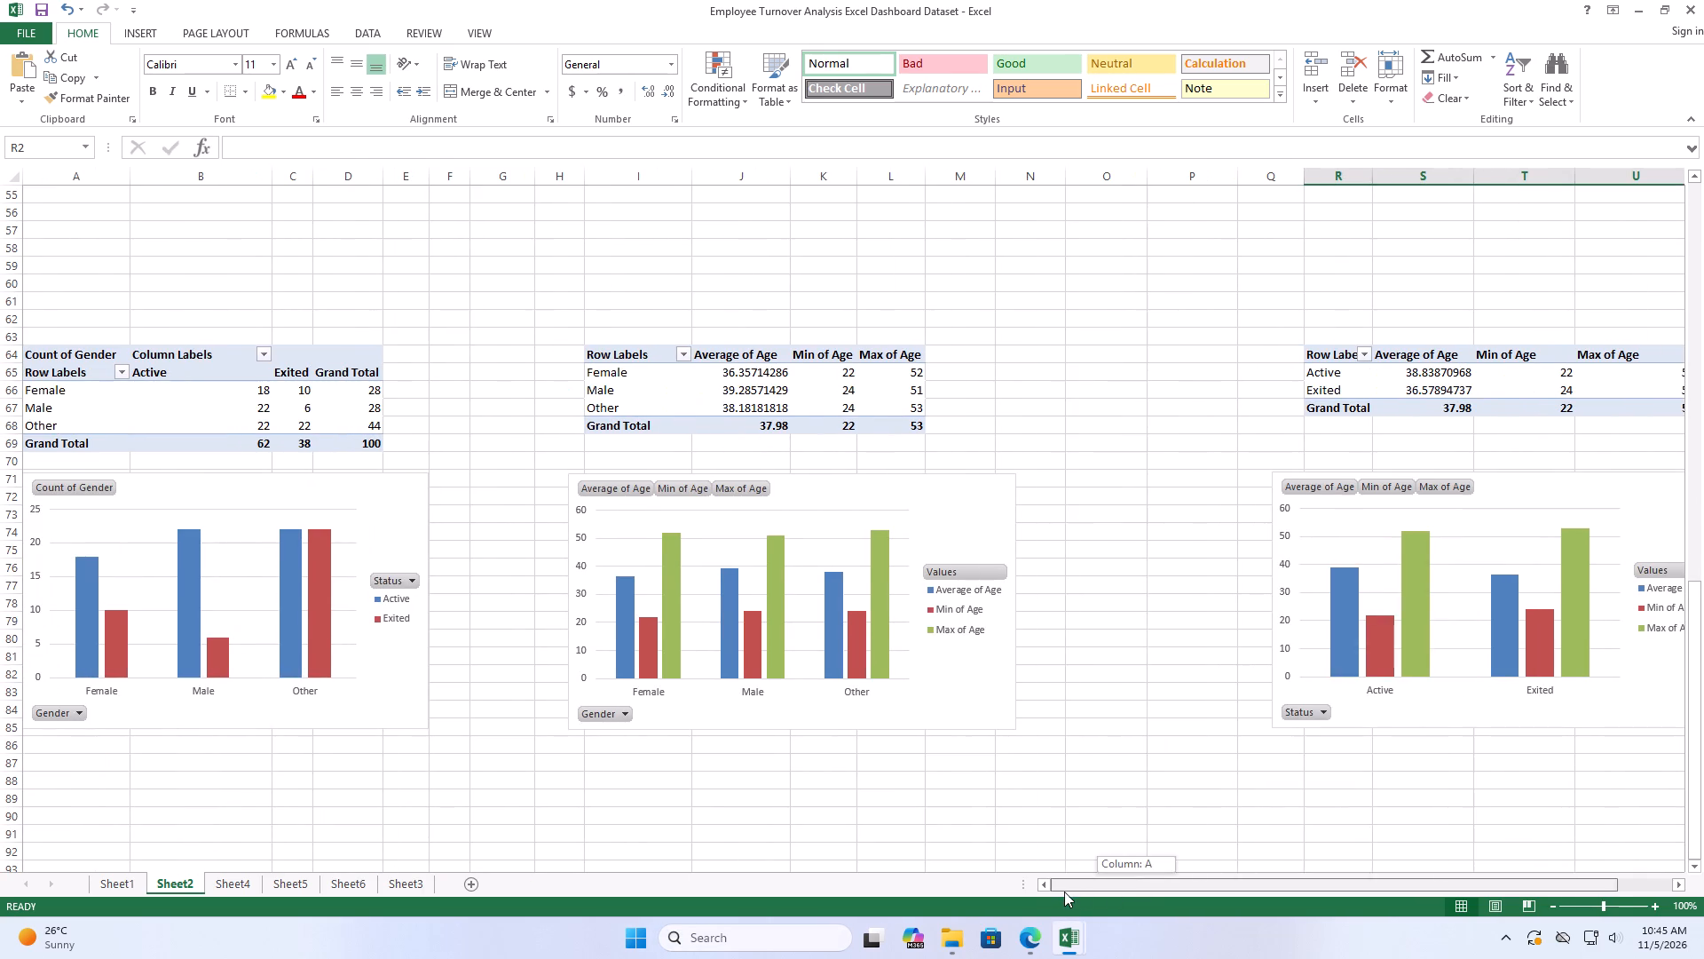
left_click_drag(1064, 892, 1063, 892)
left_click_drag(36, 354, 128, 380)
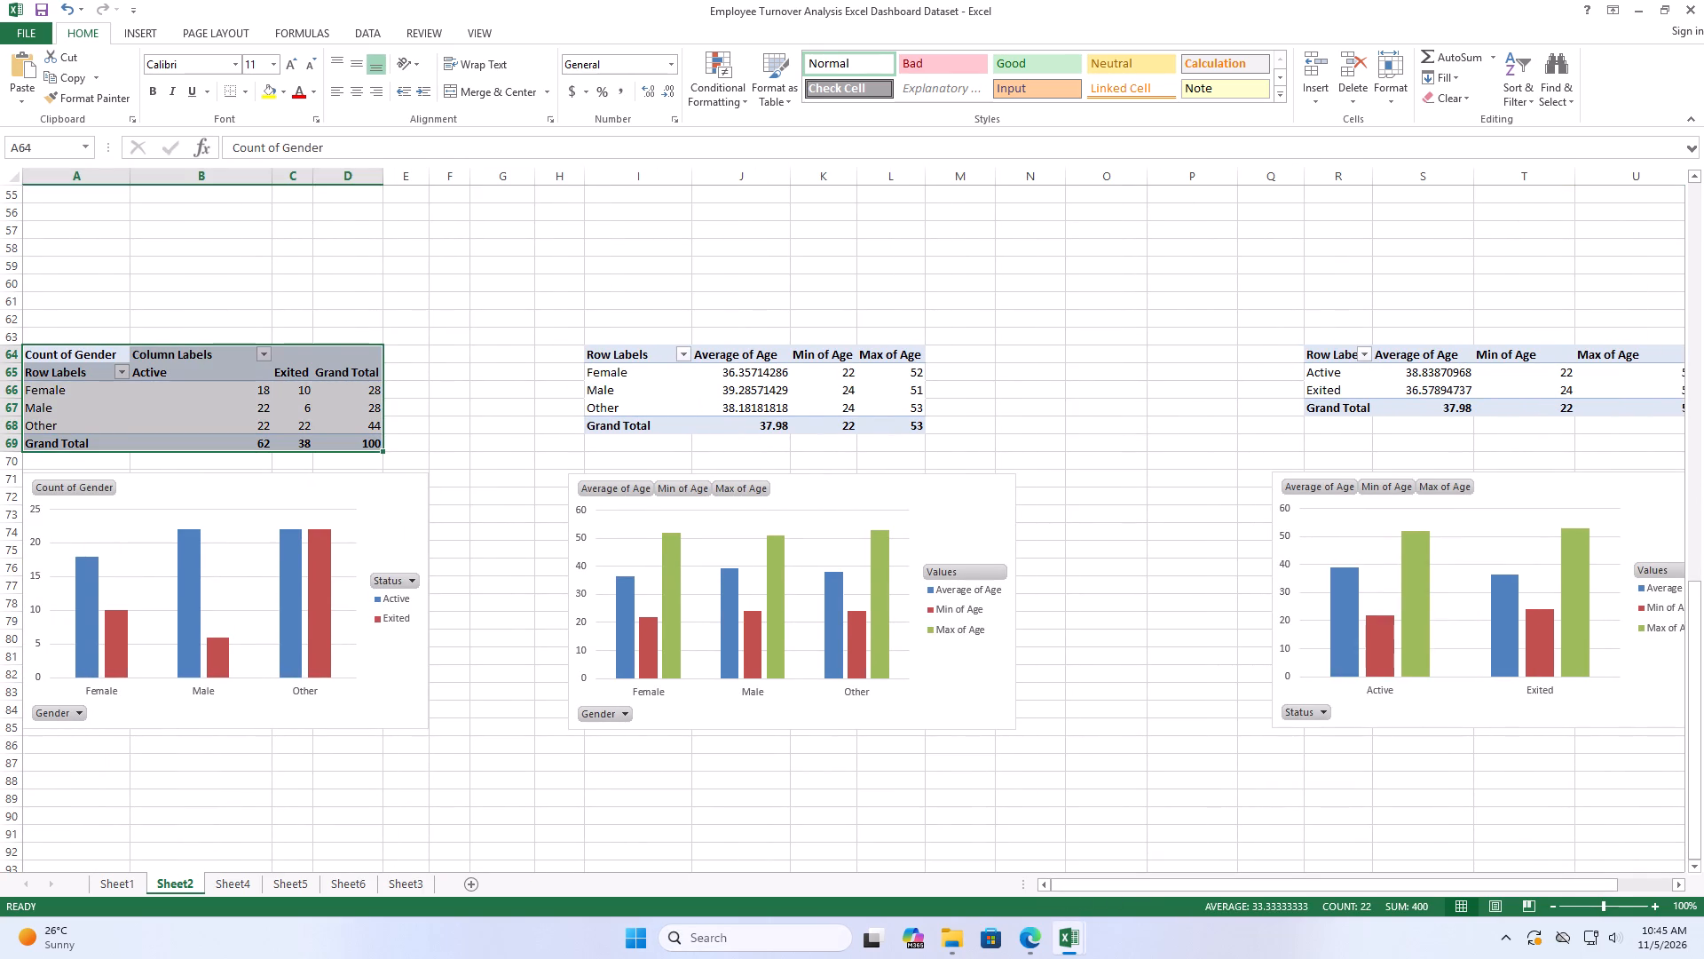
left_click_drag(128, 380, 137, 384)
key("ctrl+x")
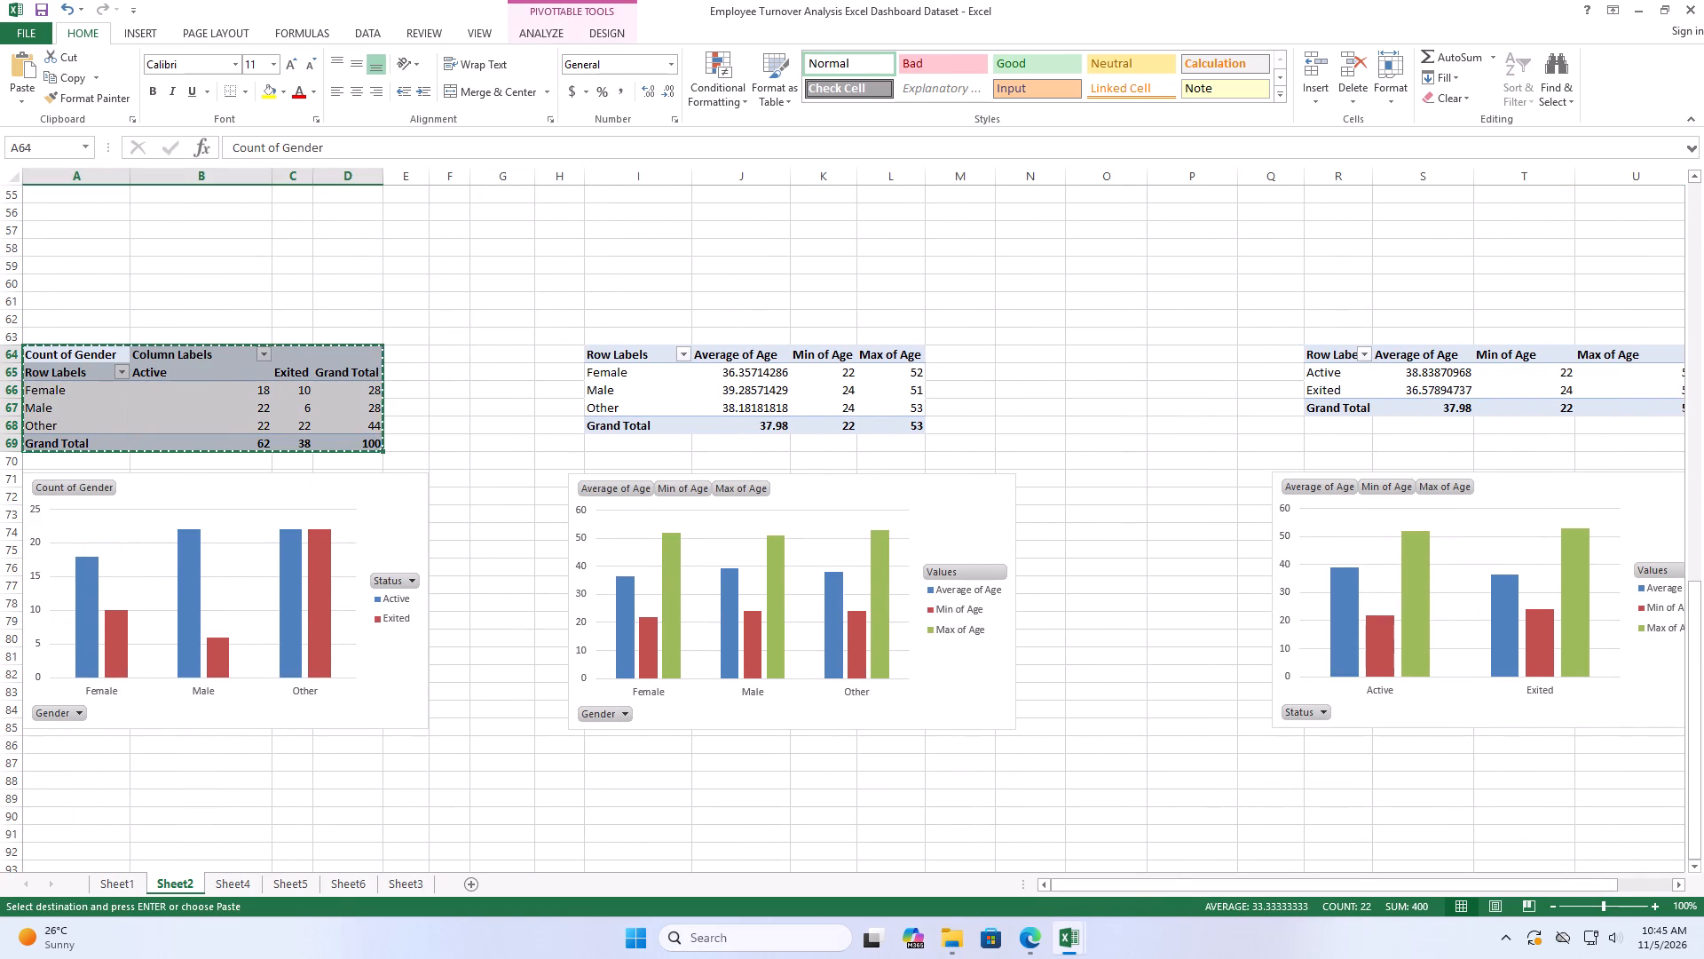
left_click(344, 884)
left_click(50, 234)
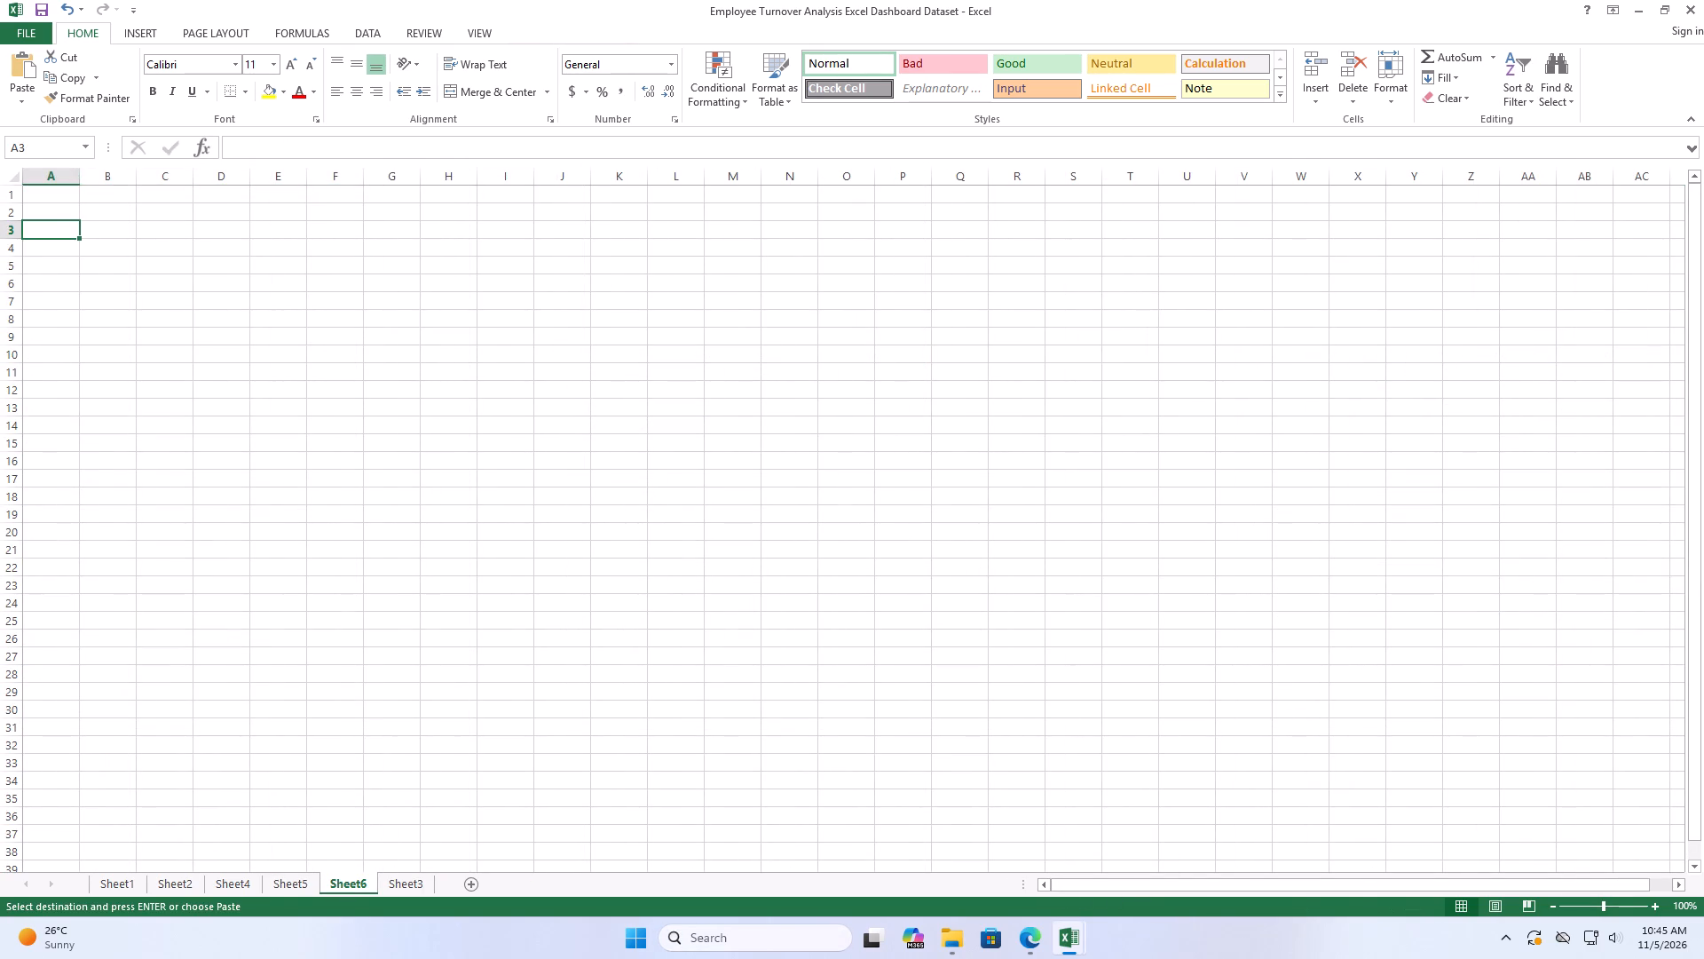
key("ctrl+v")
Cut the gender-by-status PivotChart from Sheet2 and paste it at cell G3 of Sheet6, beside its PivotTable.
left_click(180, 880)
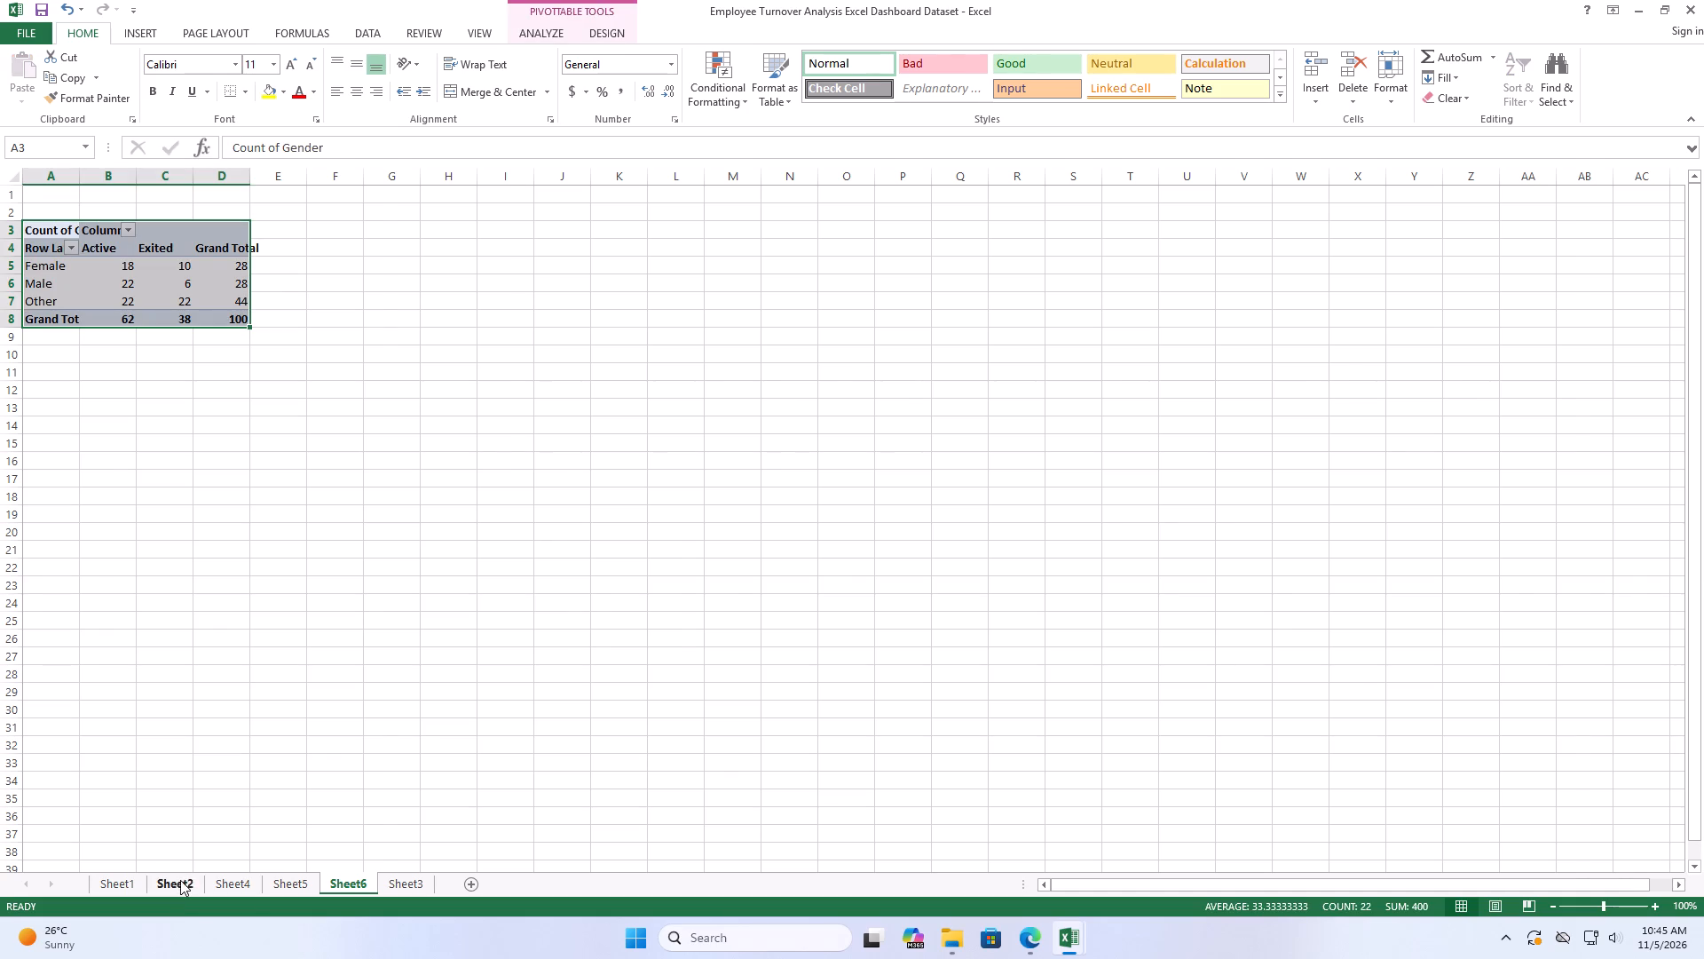
left_click(193, 494)
key("ctrl+x")
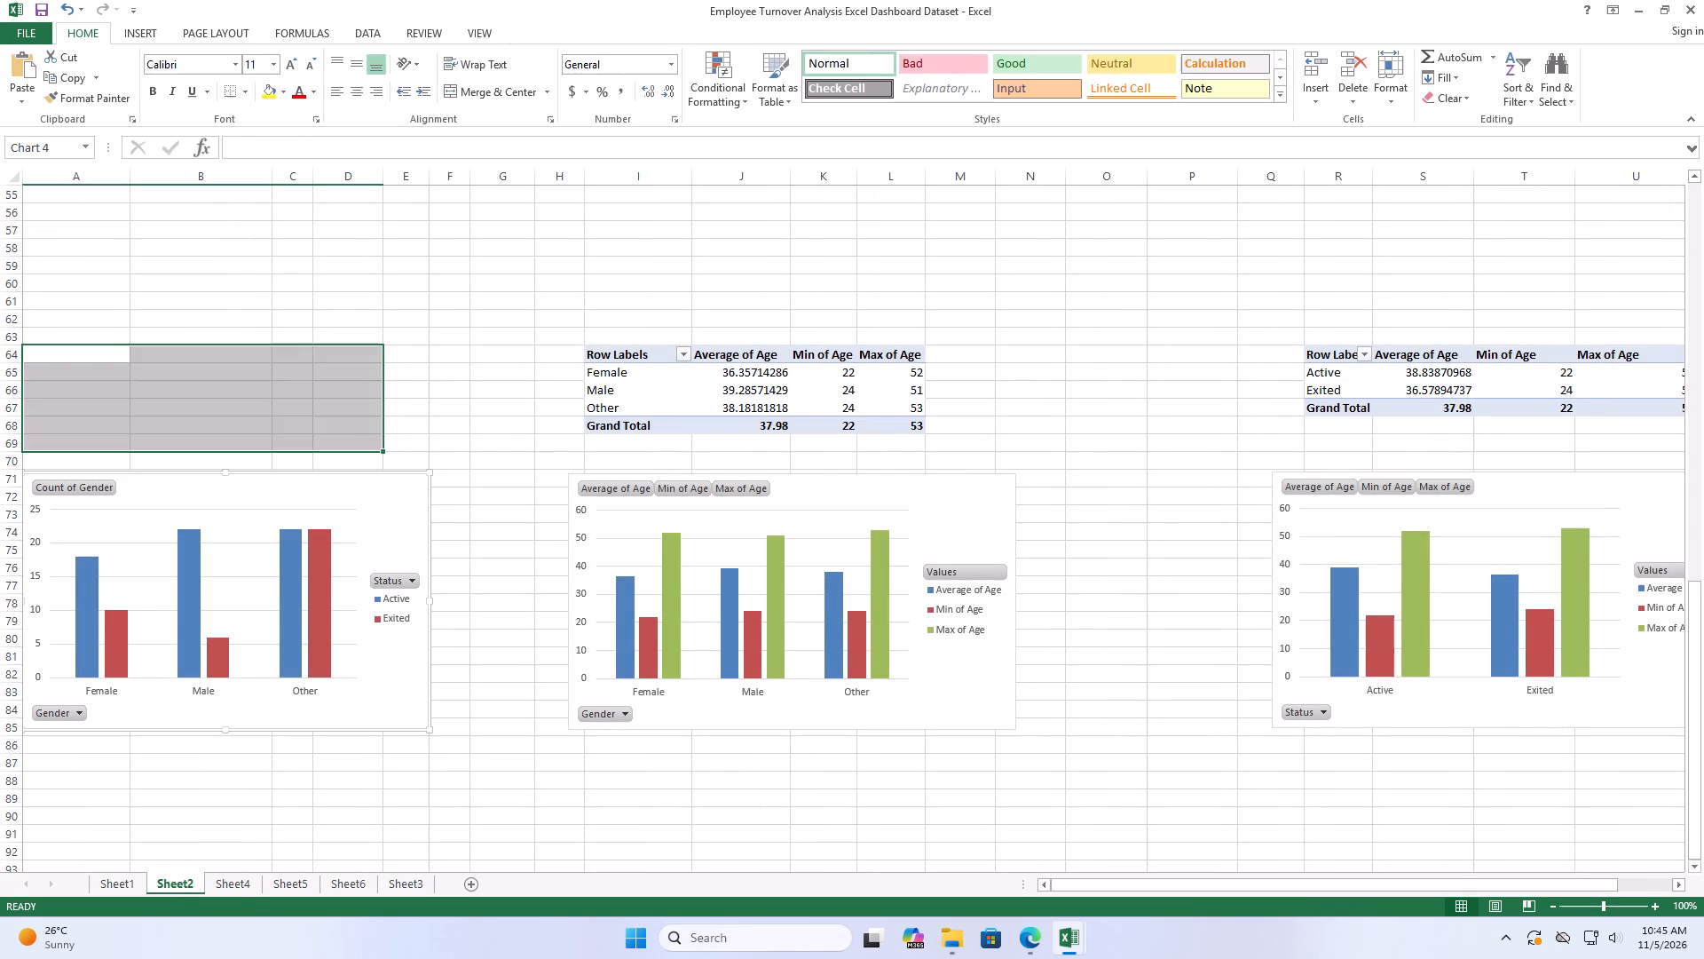
left_click(343, 883)
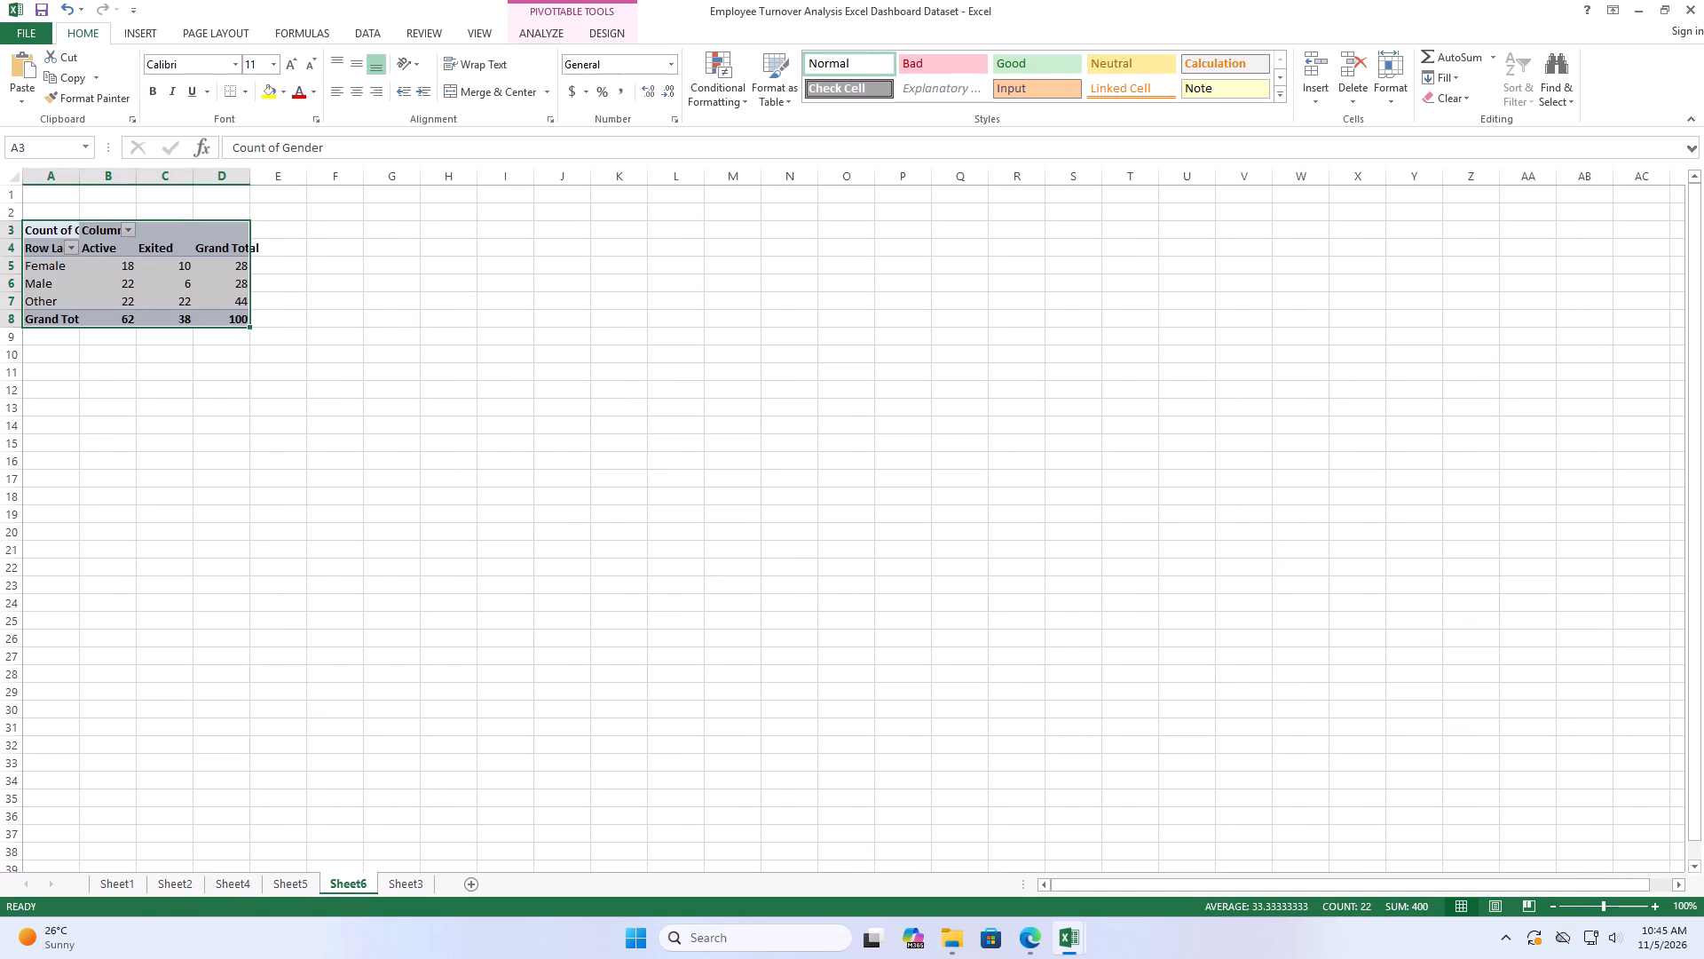
left_click(414, 231)
key("ctrl+v")
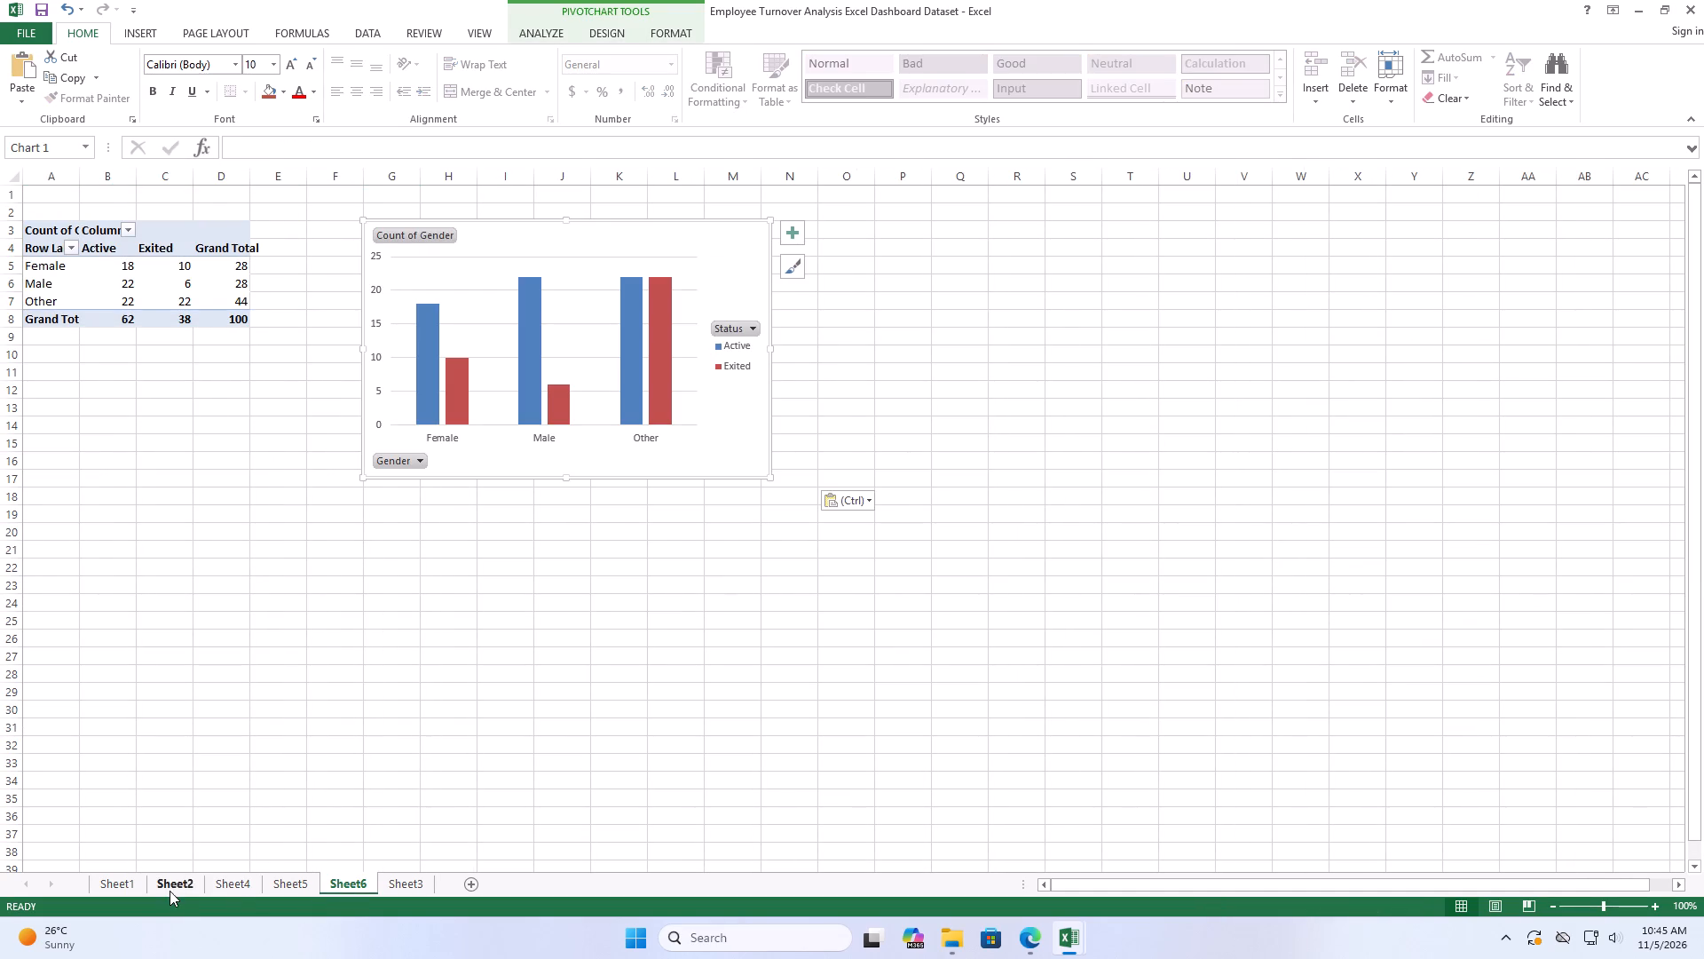
Cut the gender-wise average, minimum and maximum age PivotTable in I64:L68 on Sheet2 and paste it at cell A3 of Sheet3.
left_click(170, 891)
left_click_drag(603, 357, 659, 373)
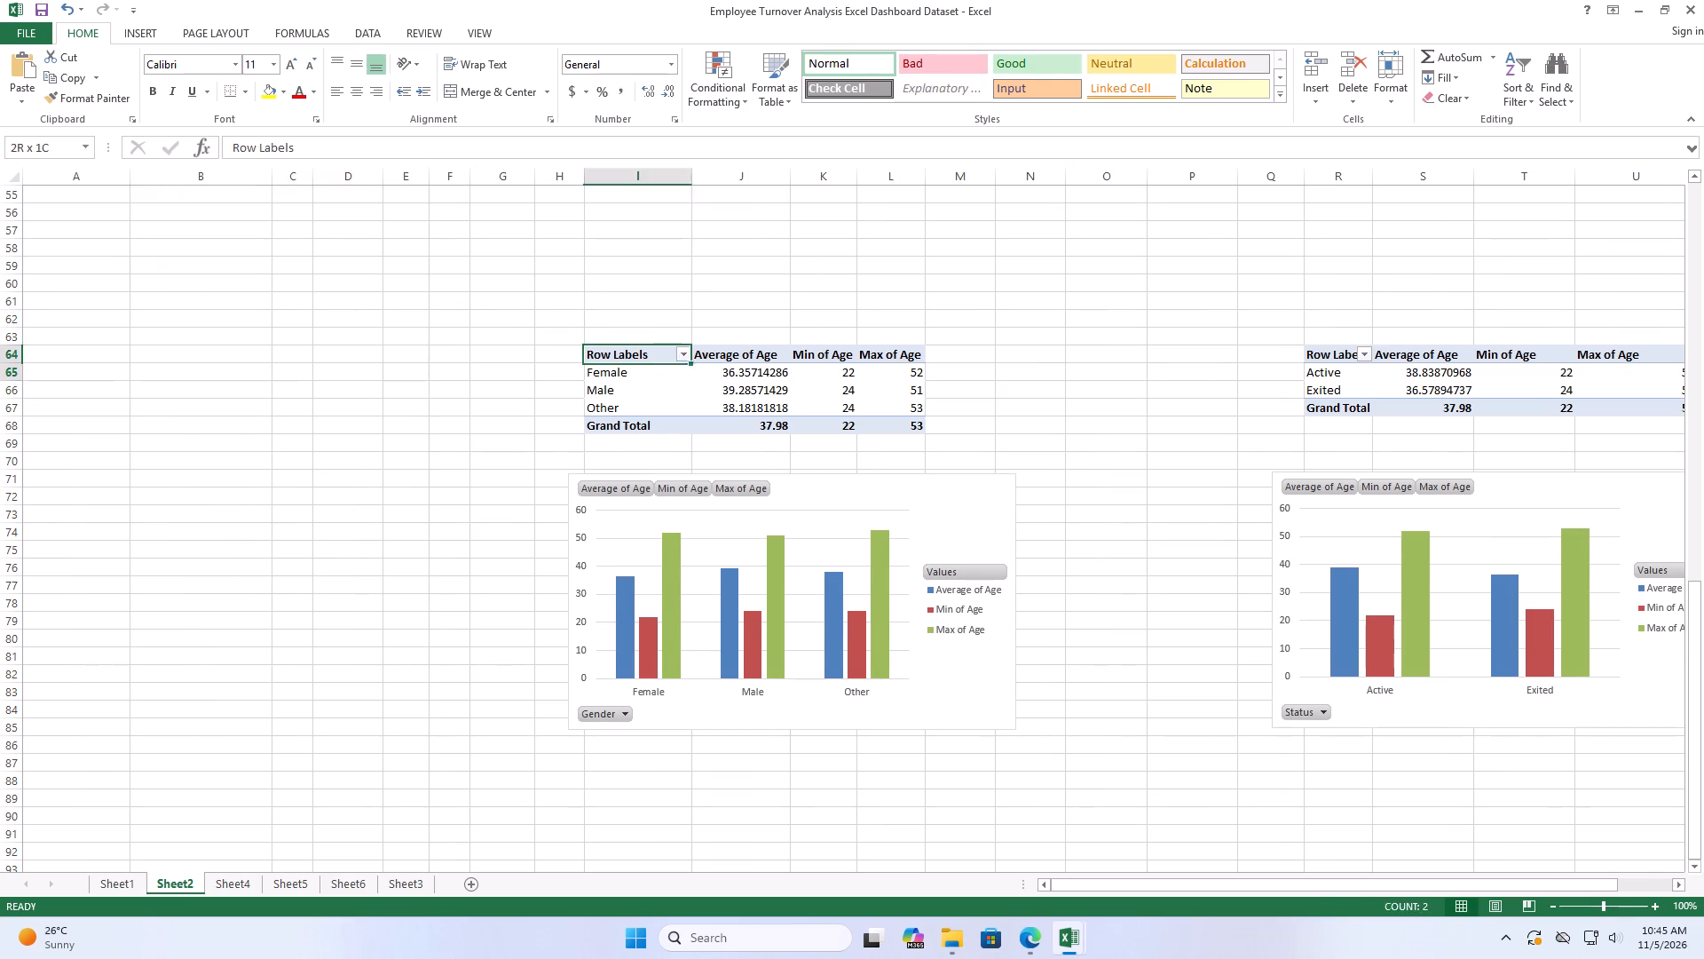
left_click_drag(659, 373, 885, 423)
key("ctrl+x")
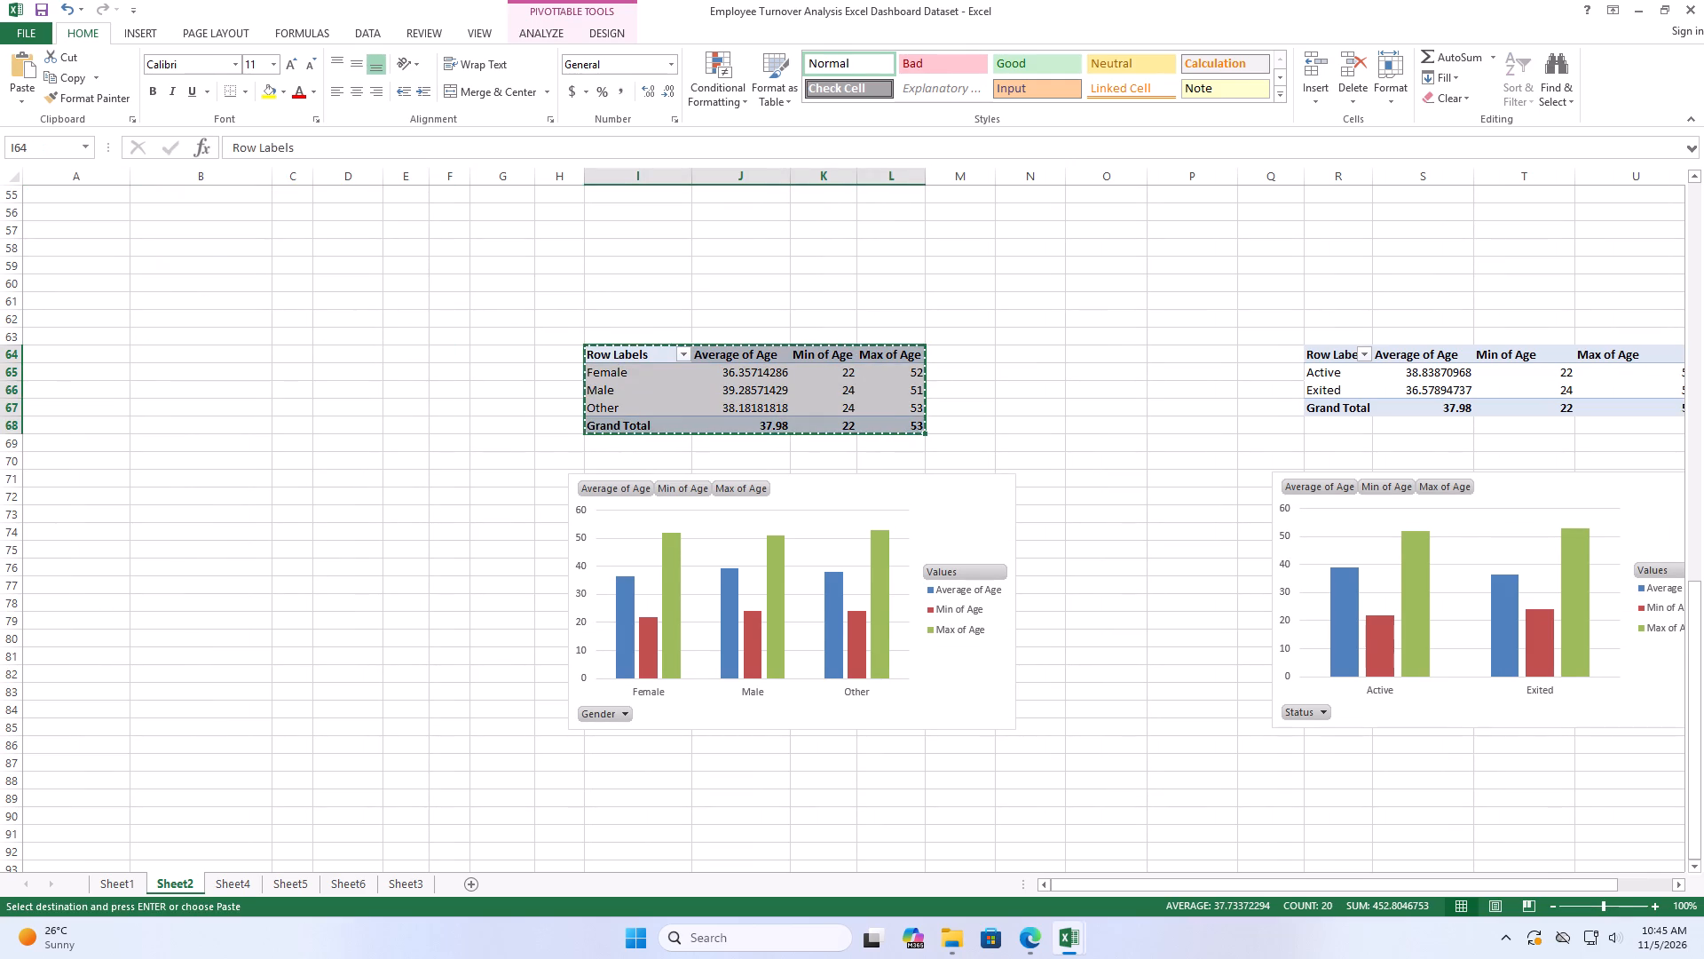
left_click(407, 885)
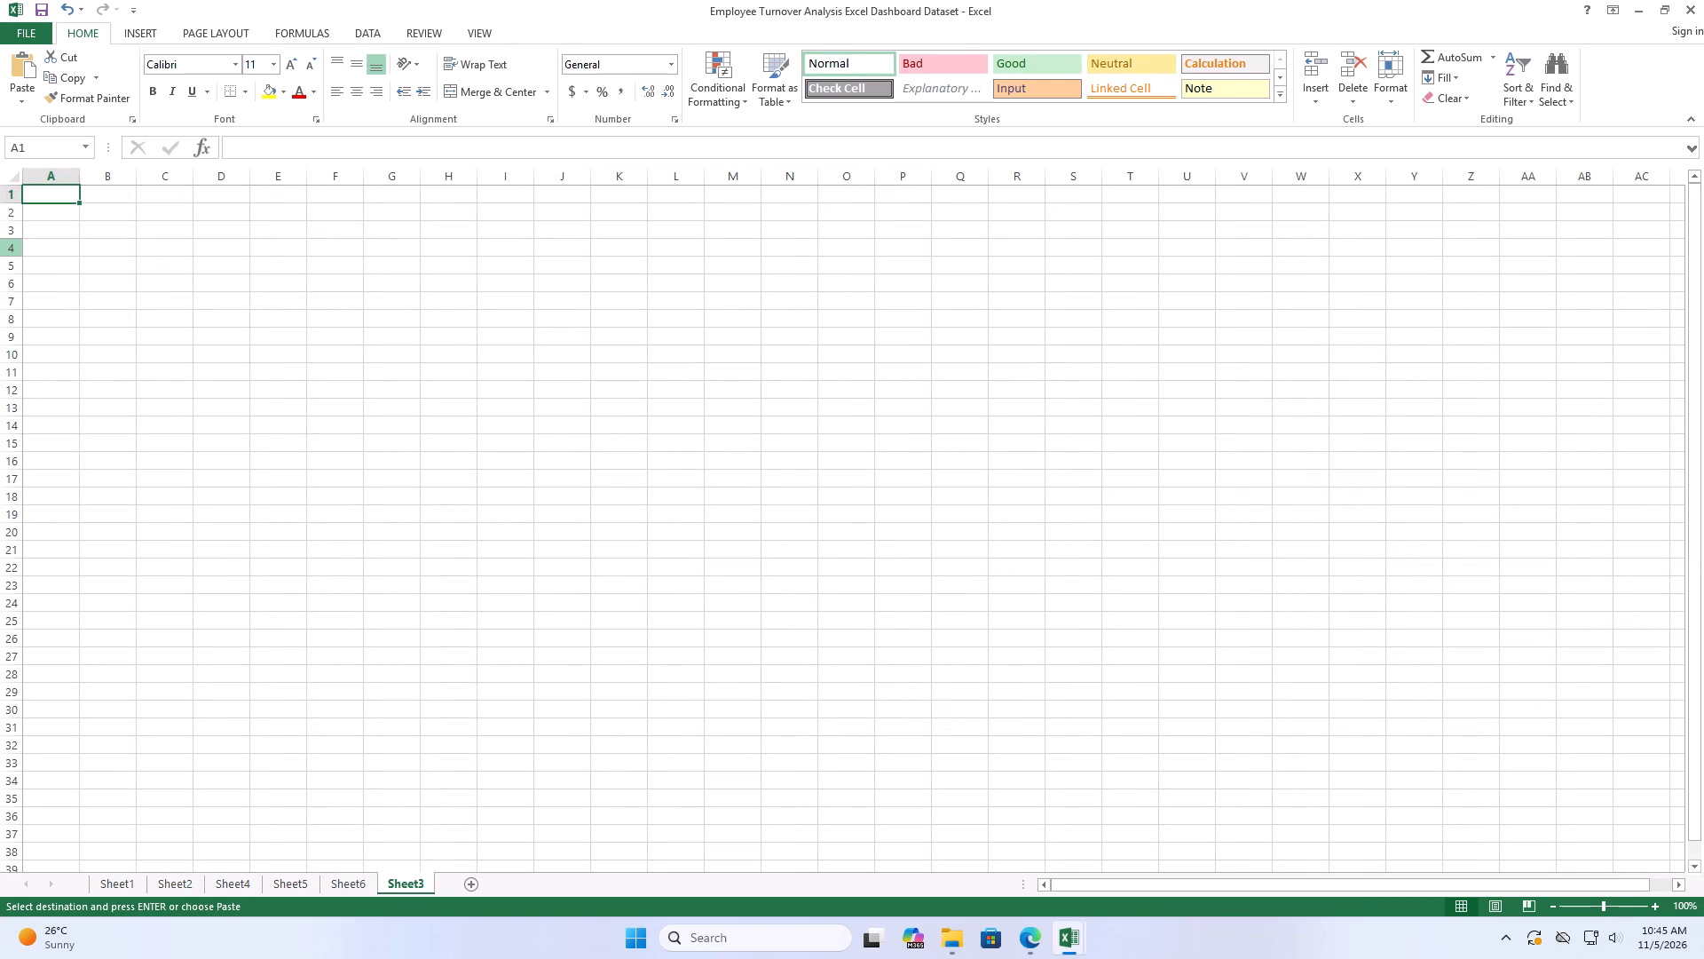
left_click(57, 238)
key("ctrl+v")
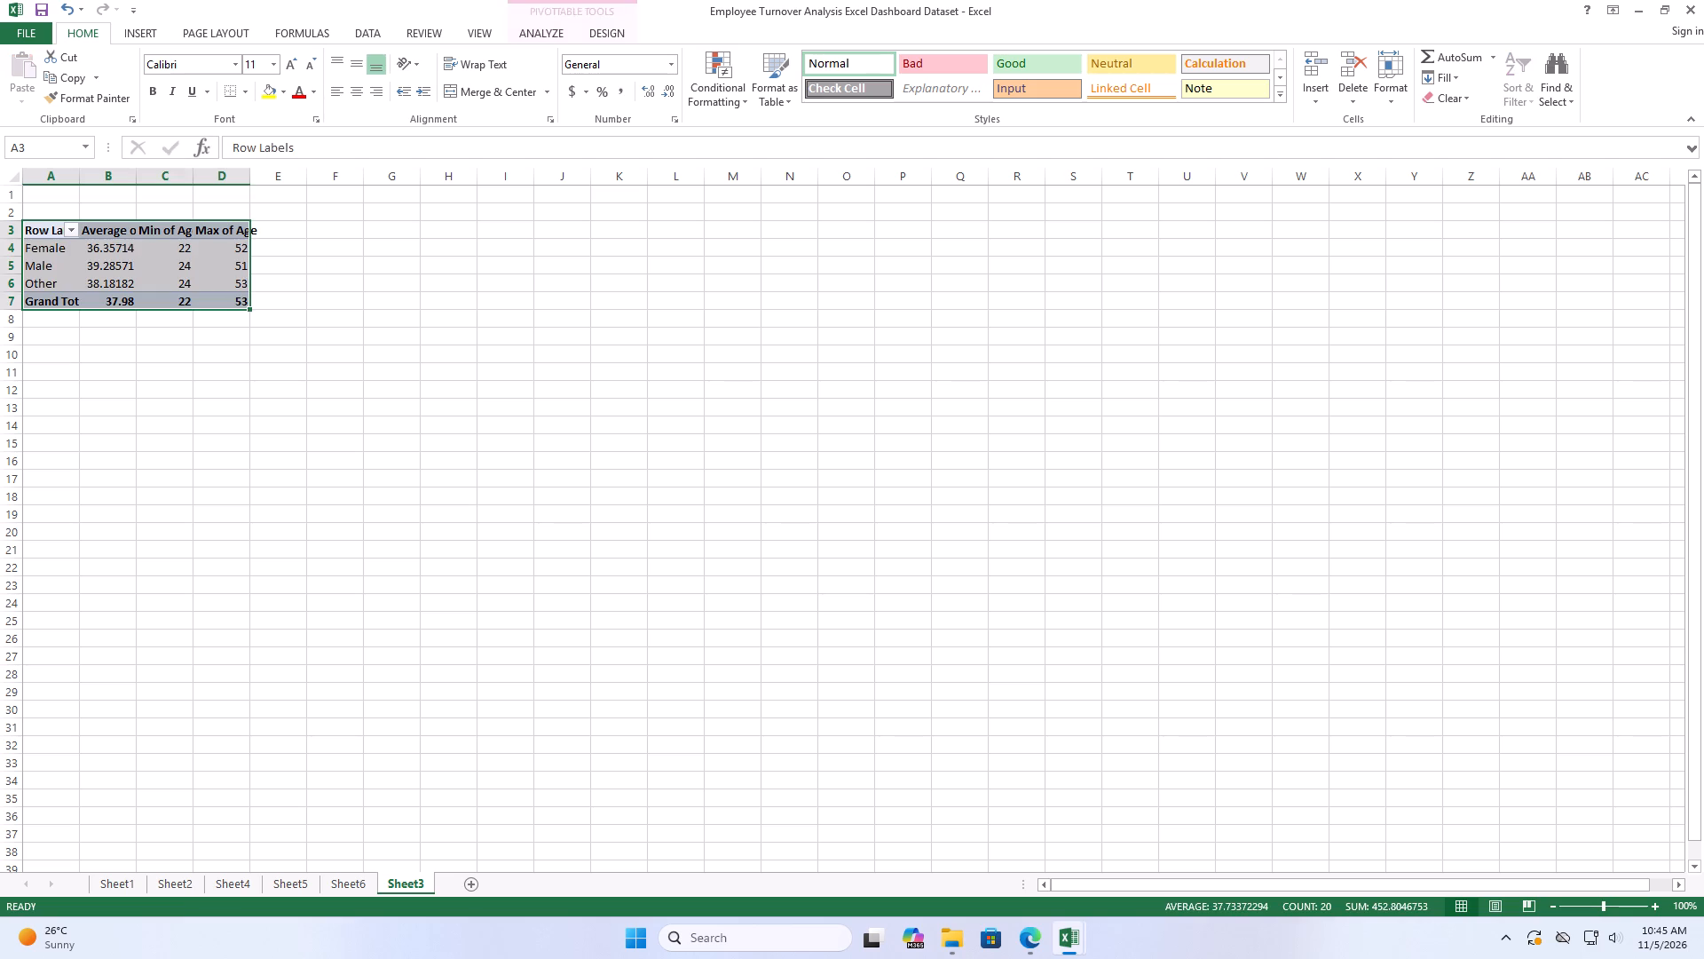
Cut the gender-wise age PivotChart from Sheet2 and paste it at cell H3 of Sheet3, beside its PivotTable.
left_click(177, 879)
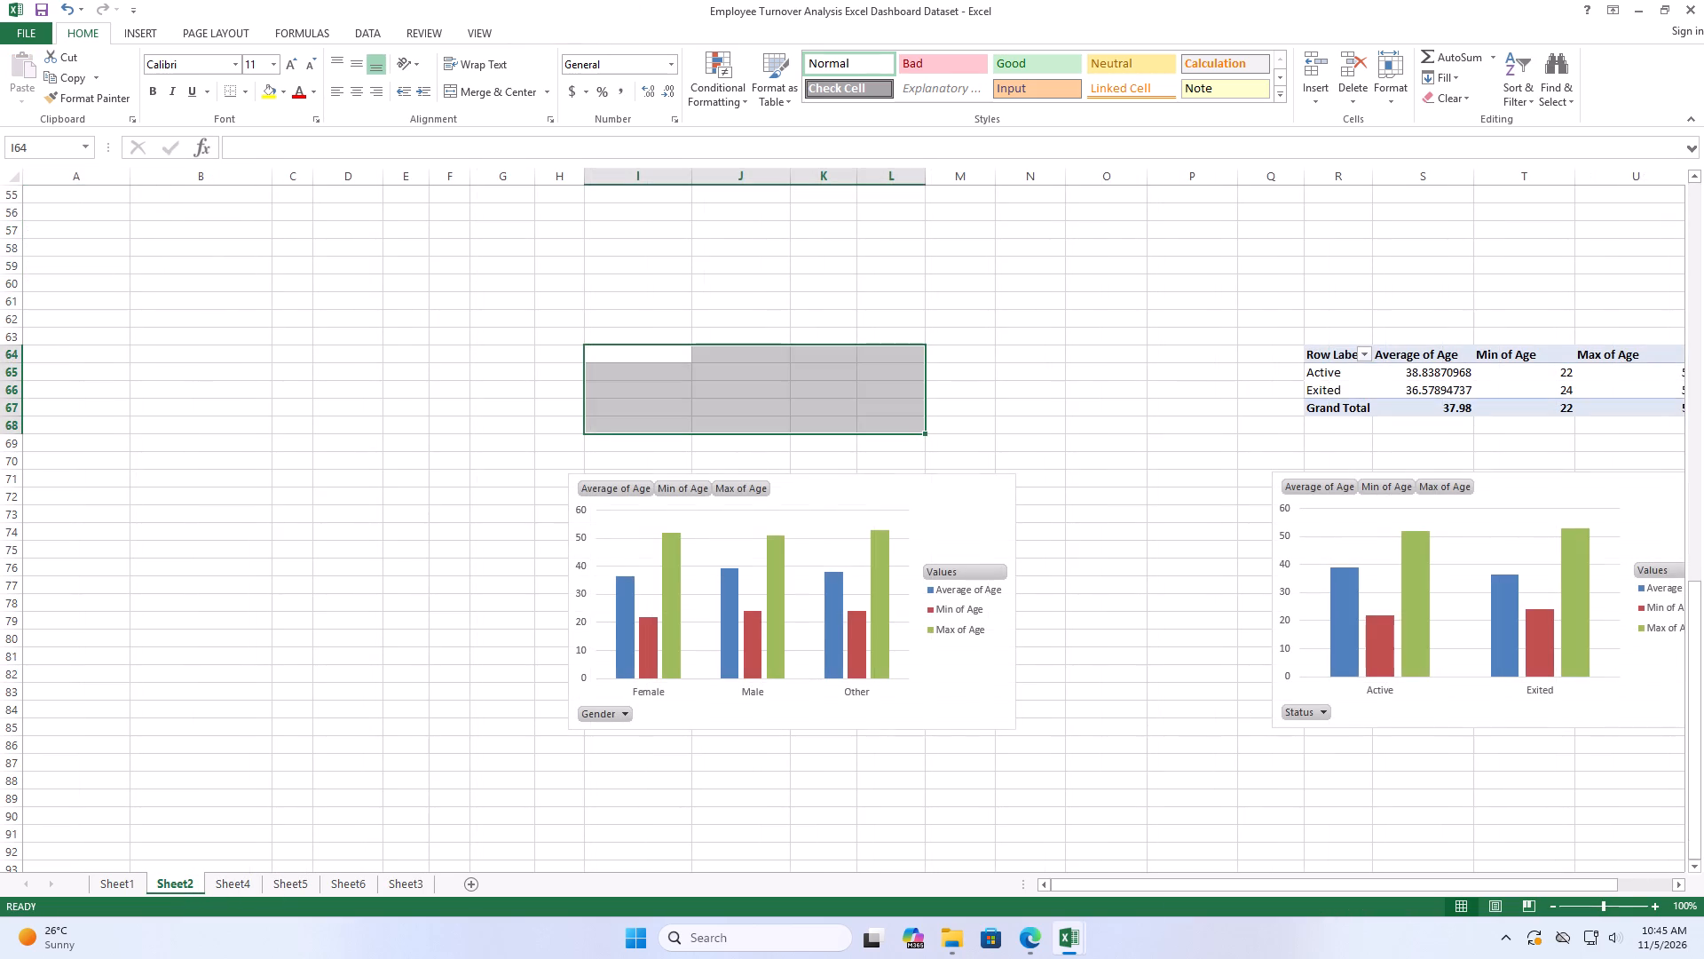
left_click(829, 495)
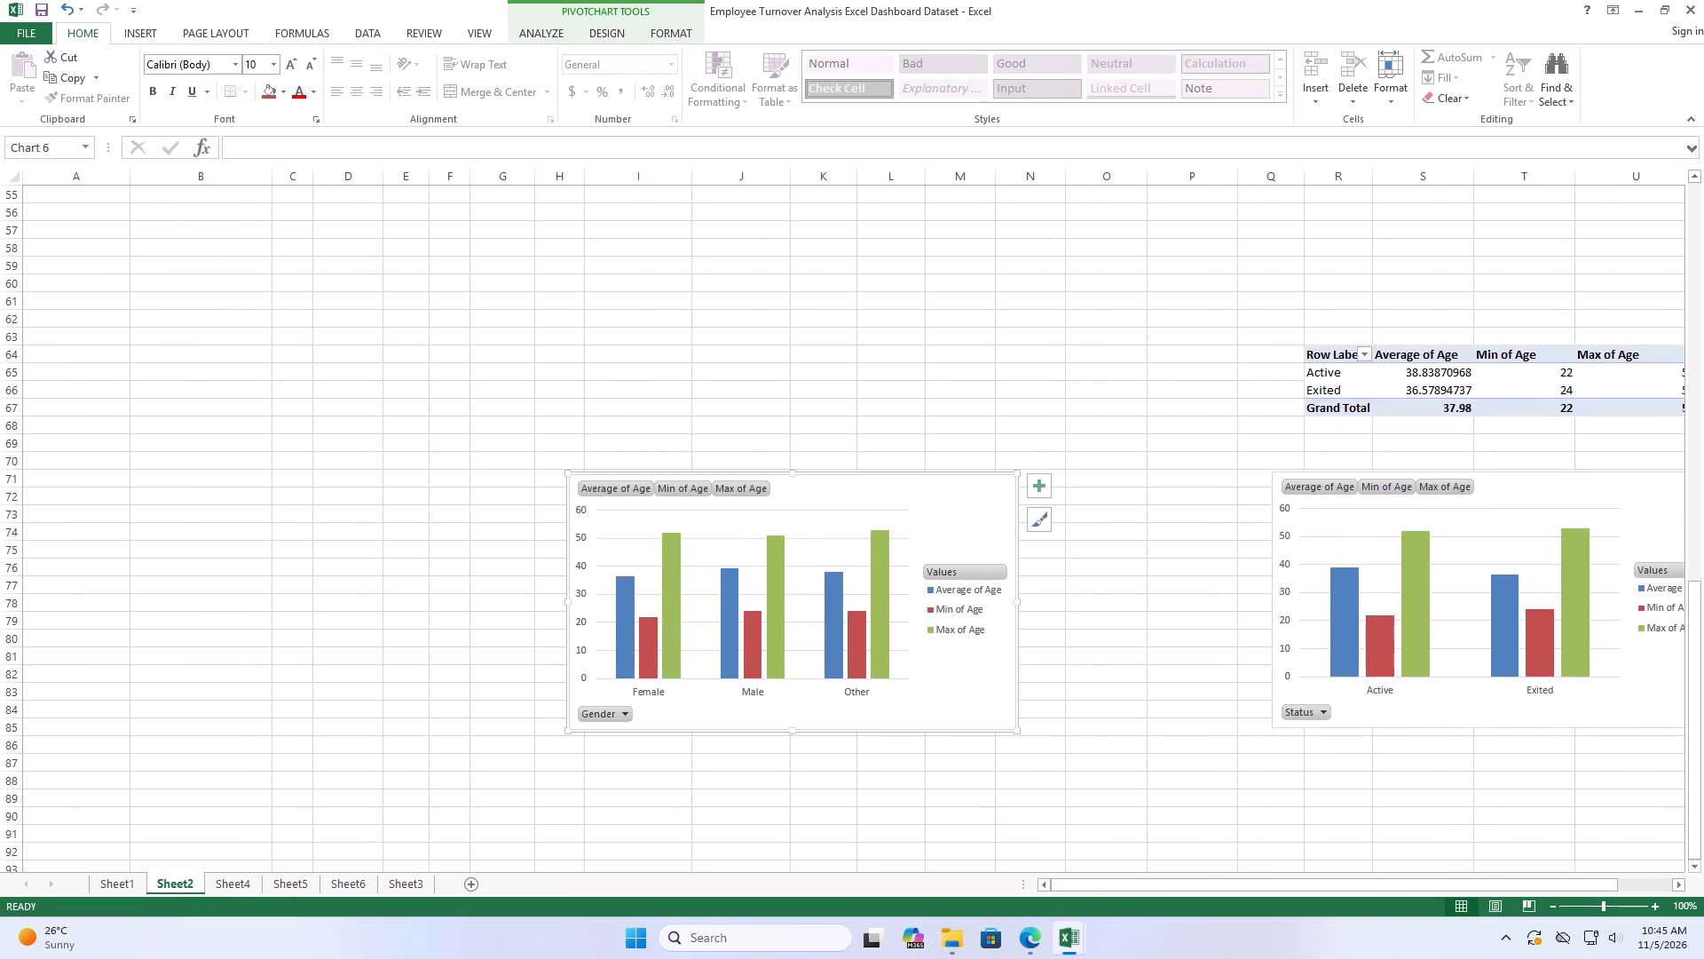
key("ctrl+x")
left_click(410, 891)
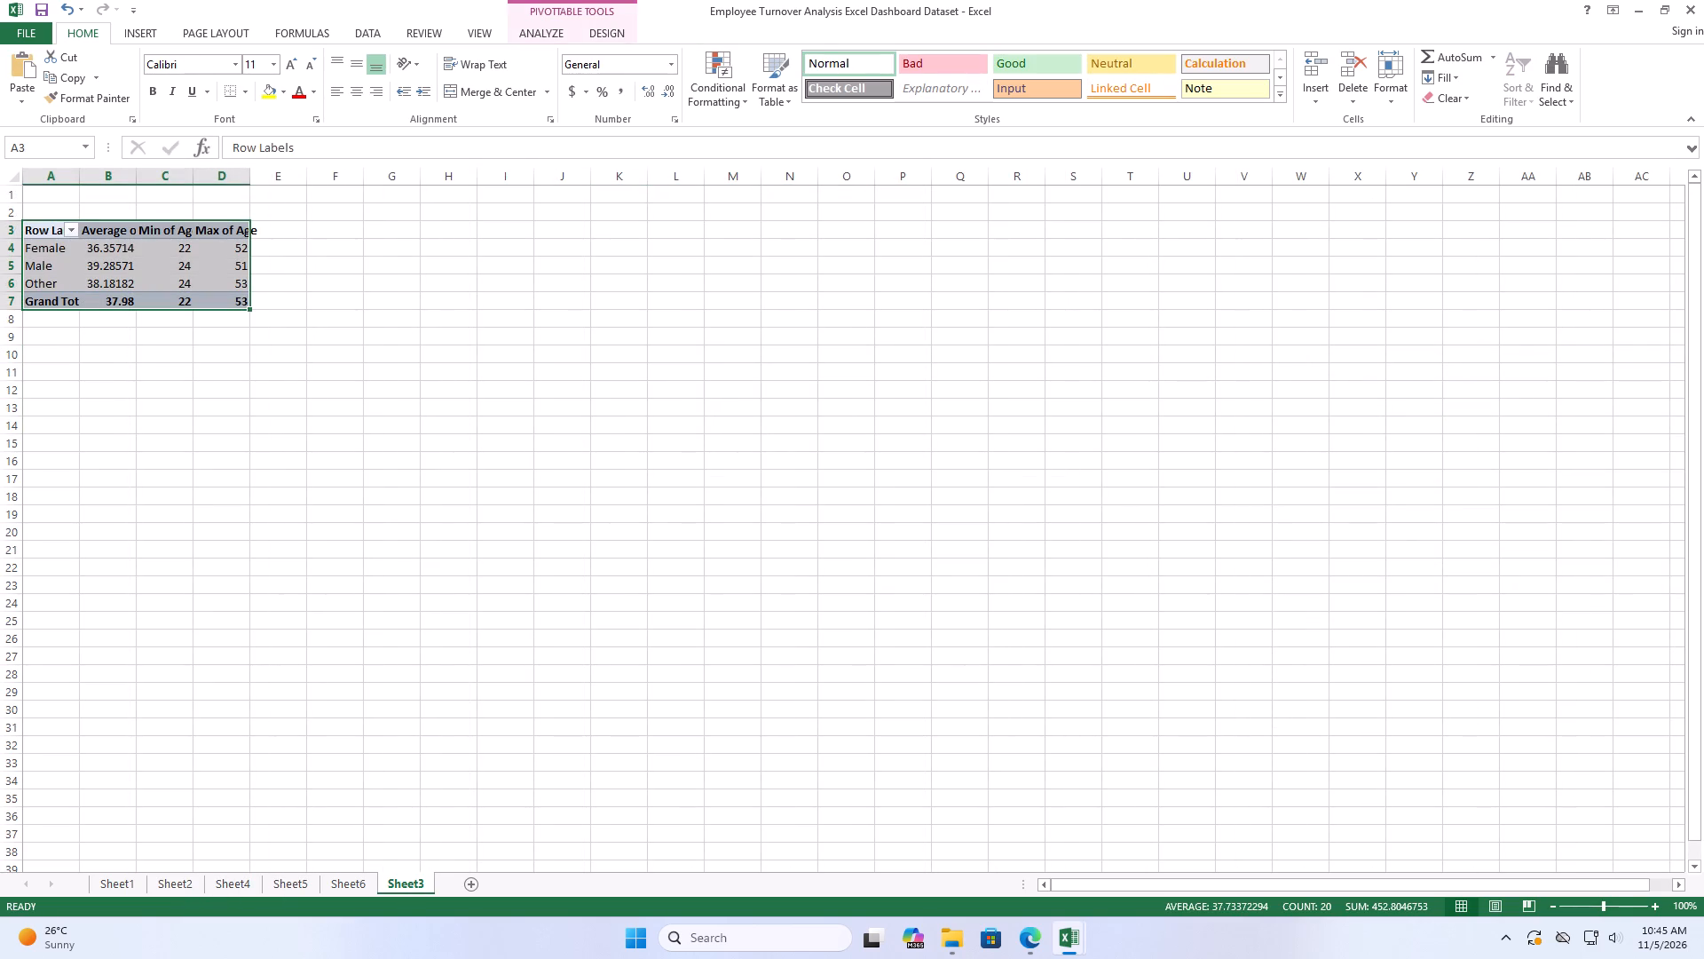
left_click(429, 232)
key("ctrl+v")
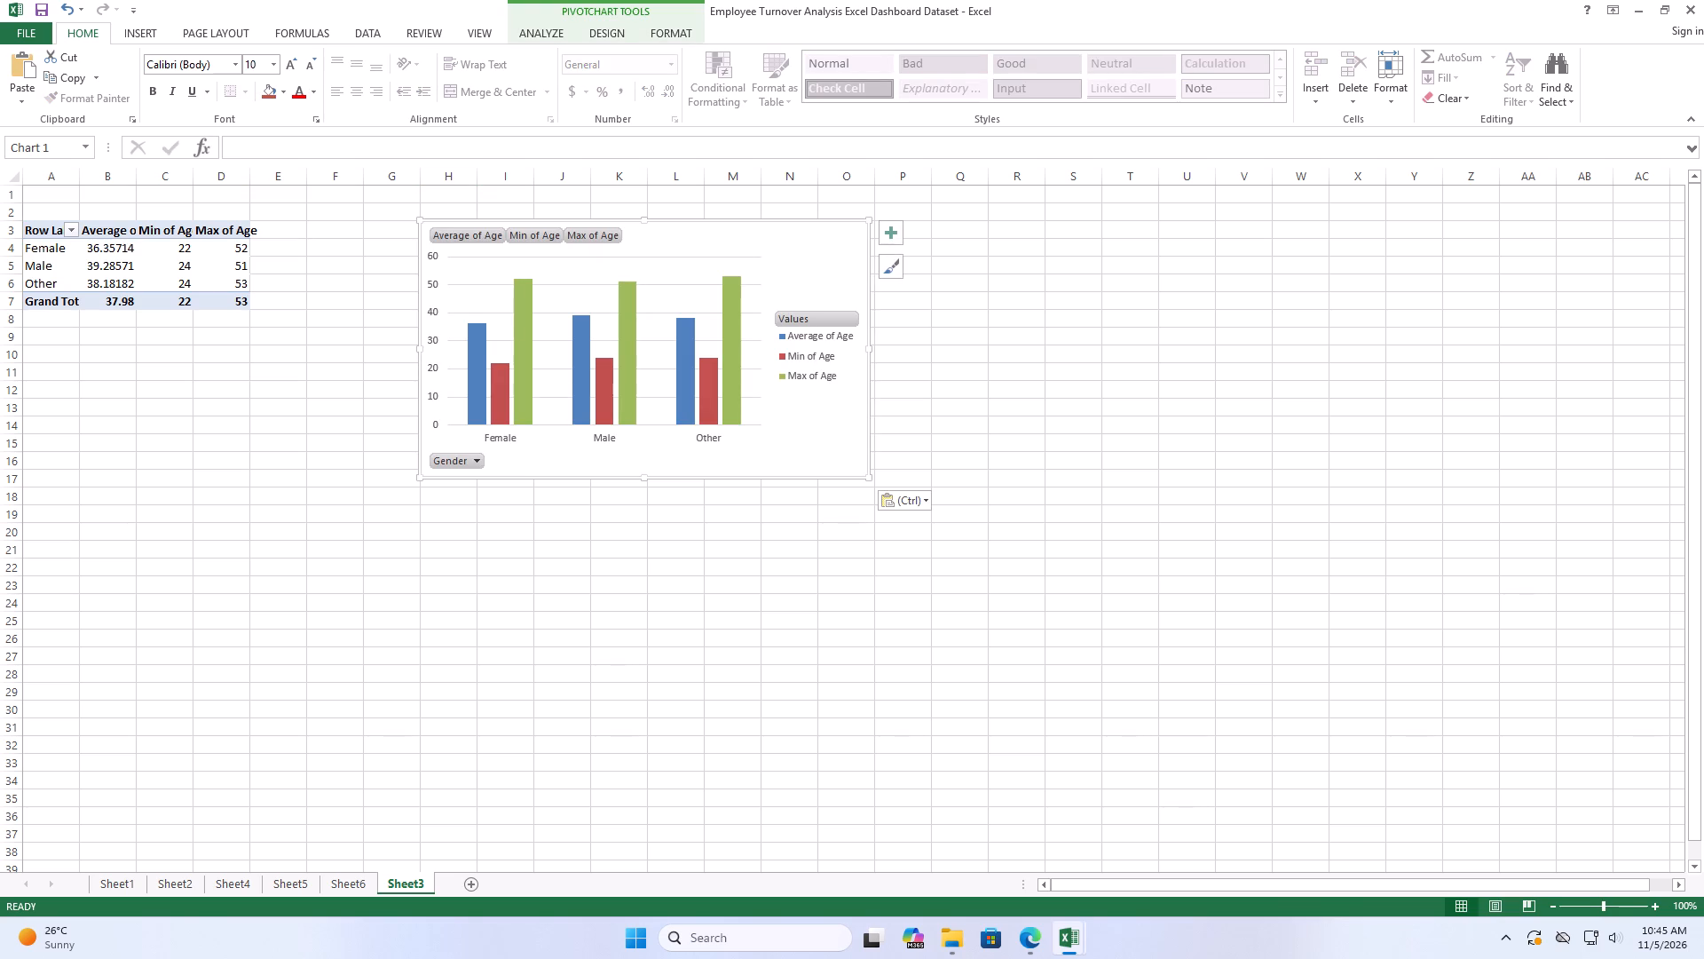
Add one blank worksheet after Sheet3 and check the contents of Sheet4.
left_click(476, 884)
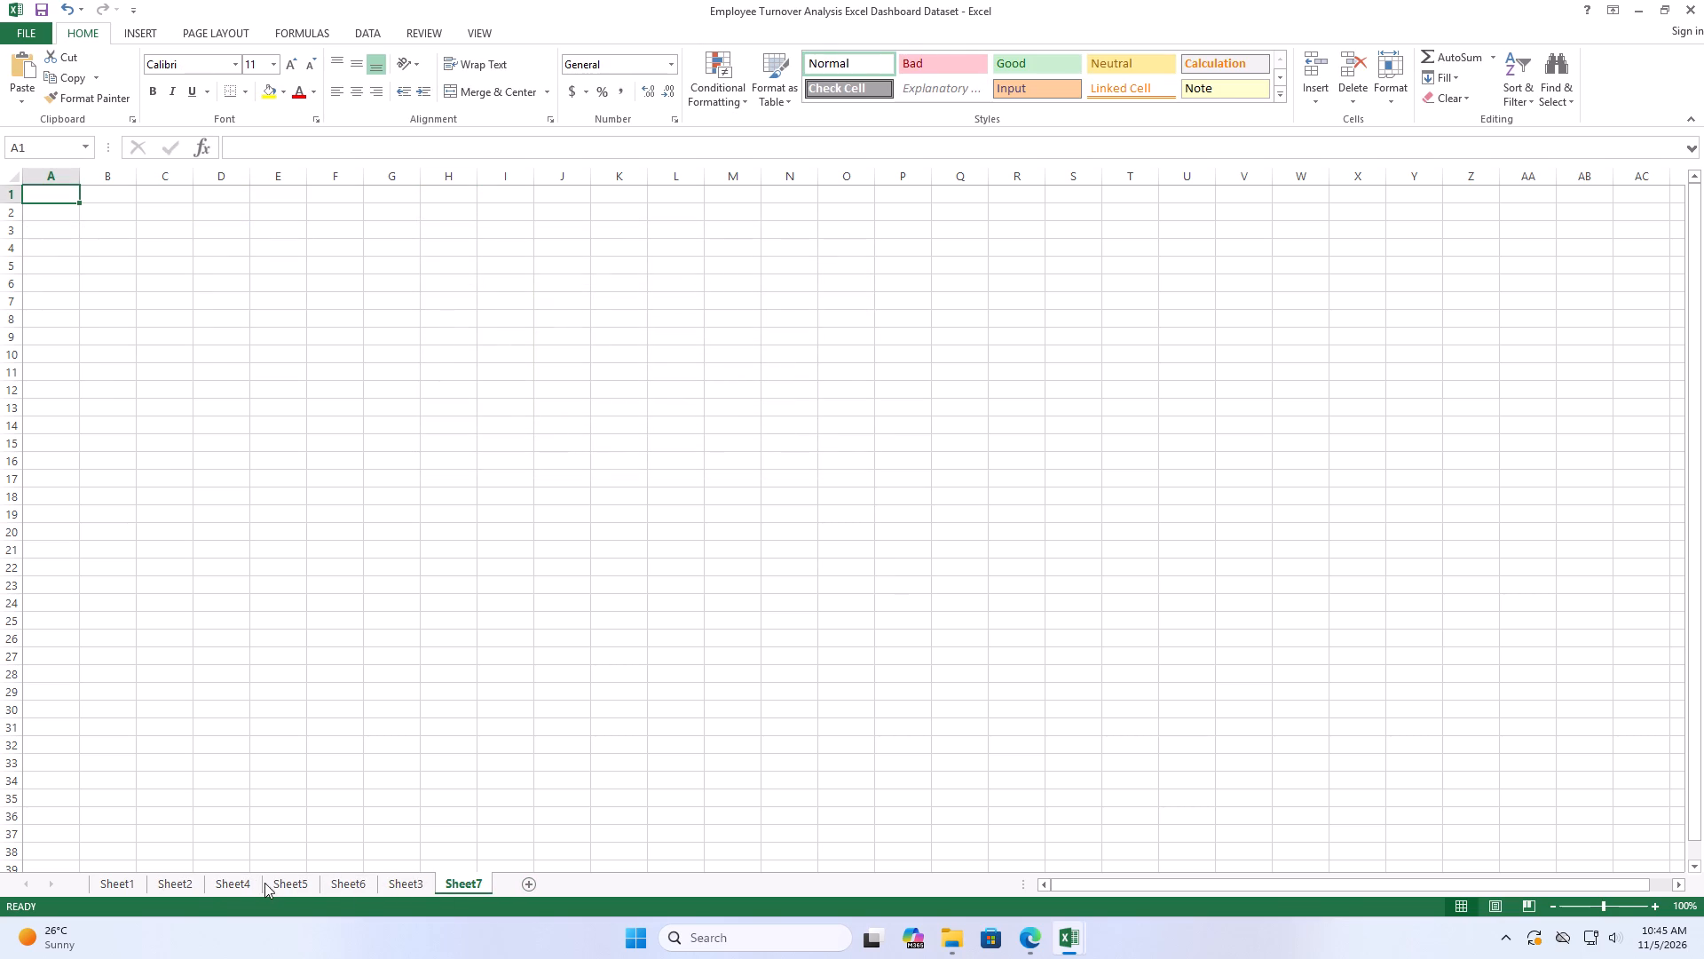
left_click(229, 884)
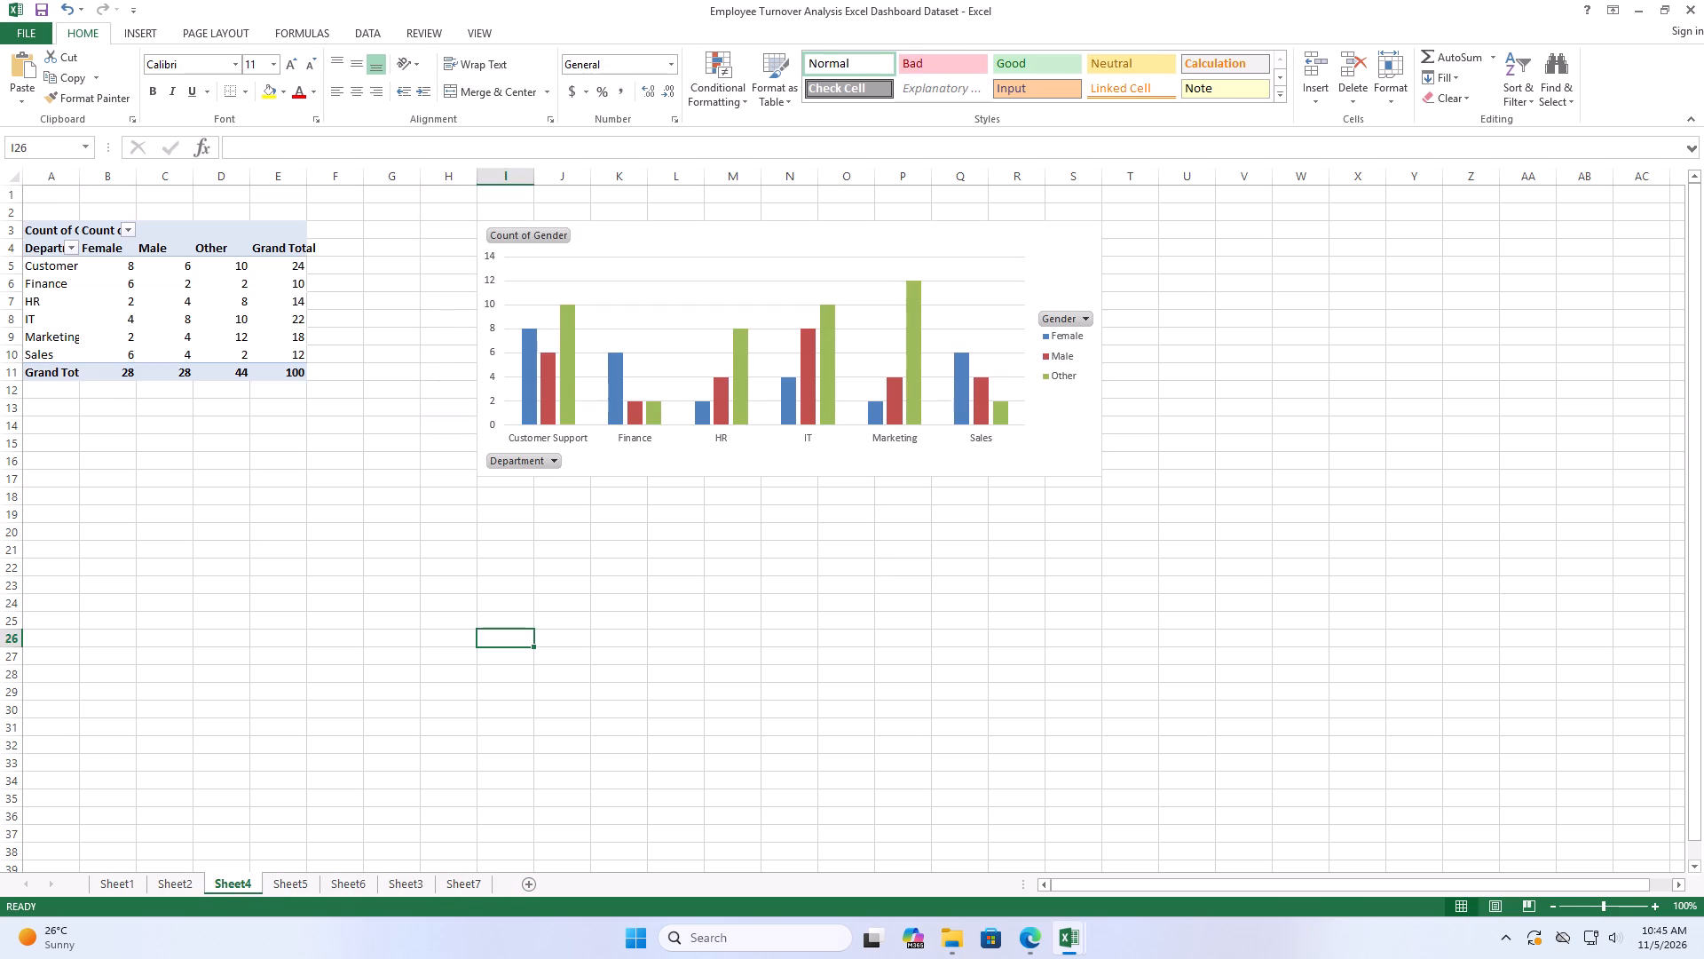
Cut the status-wise average, minimum and maximum age PivotTable in R64:U67 on Sheet2 and paste it at cell A3 of Sheet7.
left_click(178, 882)
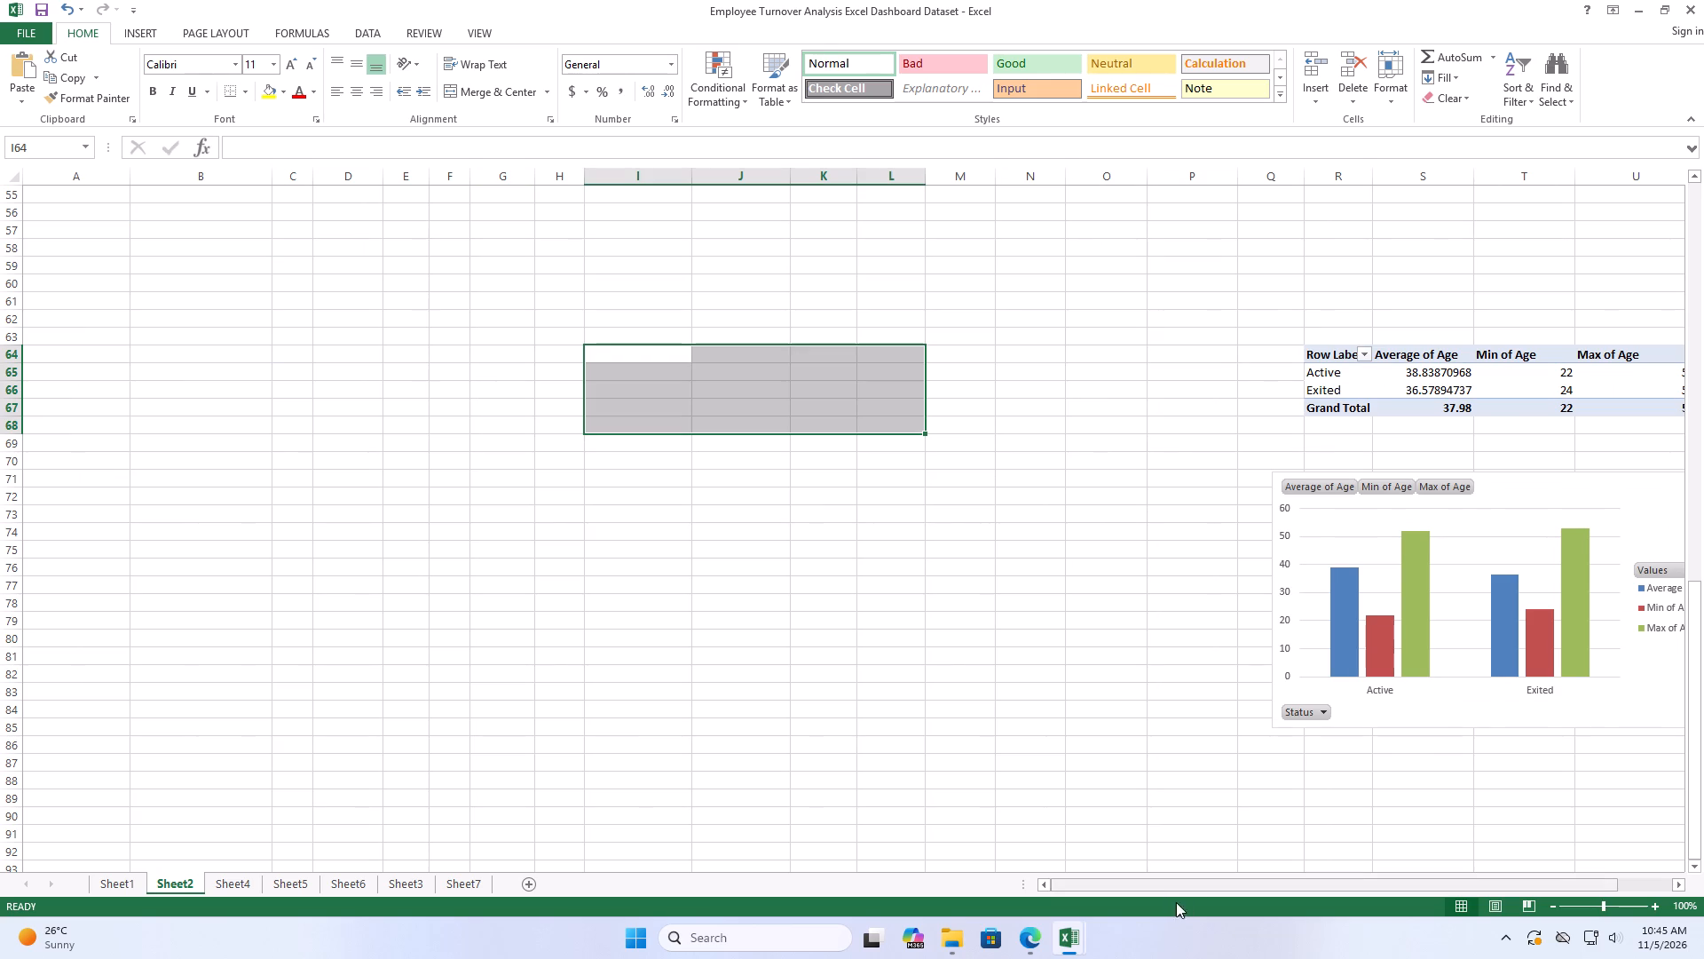
left_click_drag(1159, 884, 1284, 875)
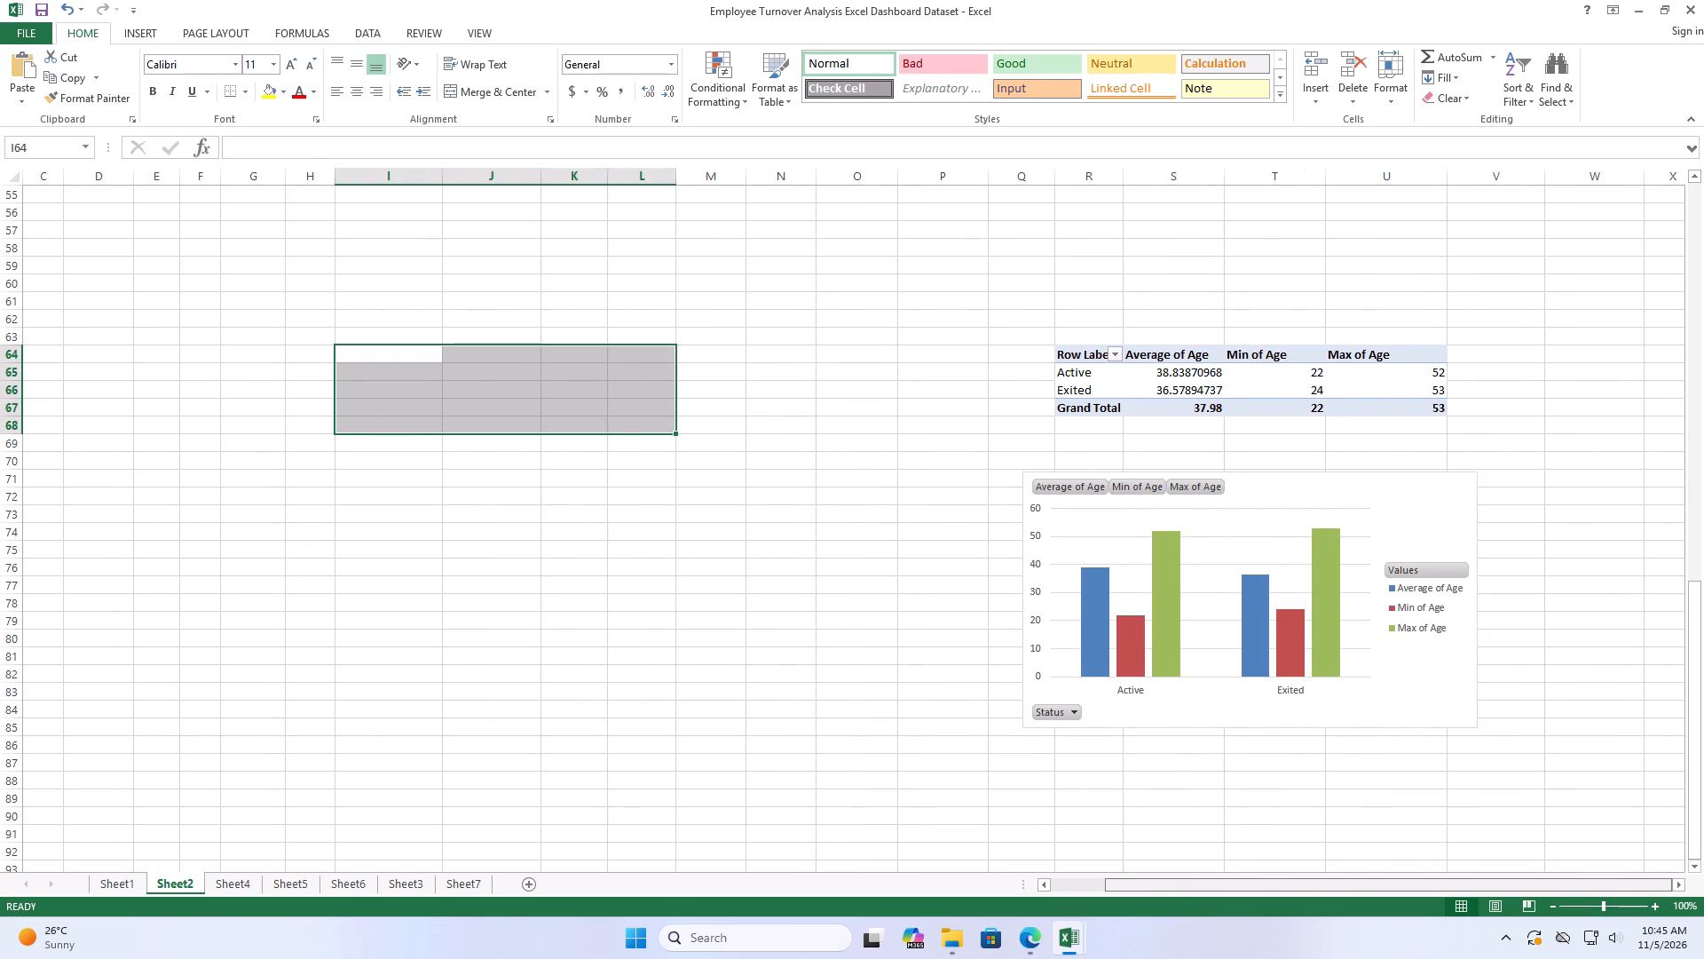
left_click_drag(1066, 350, 1382, 404)
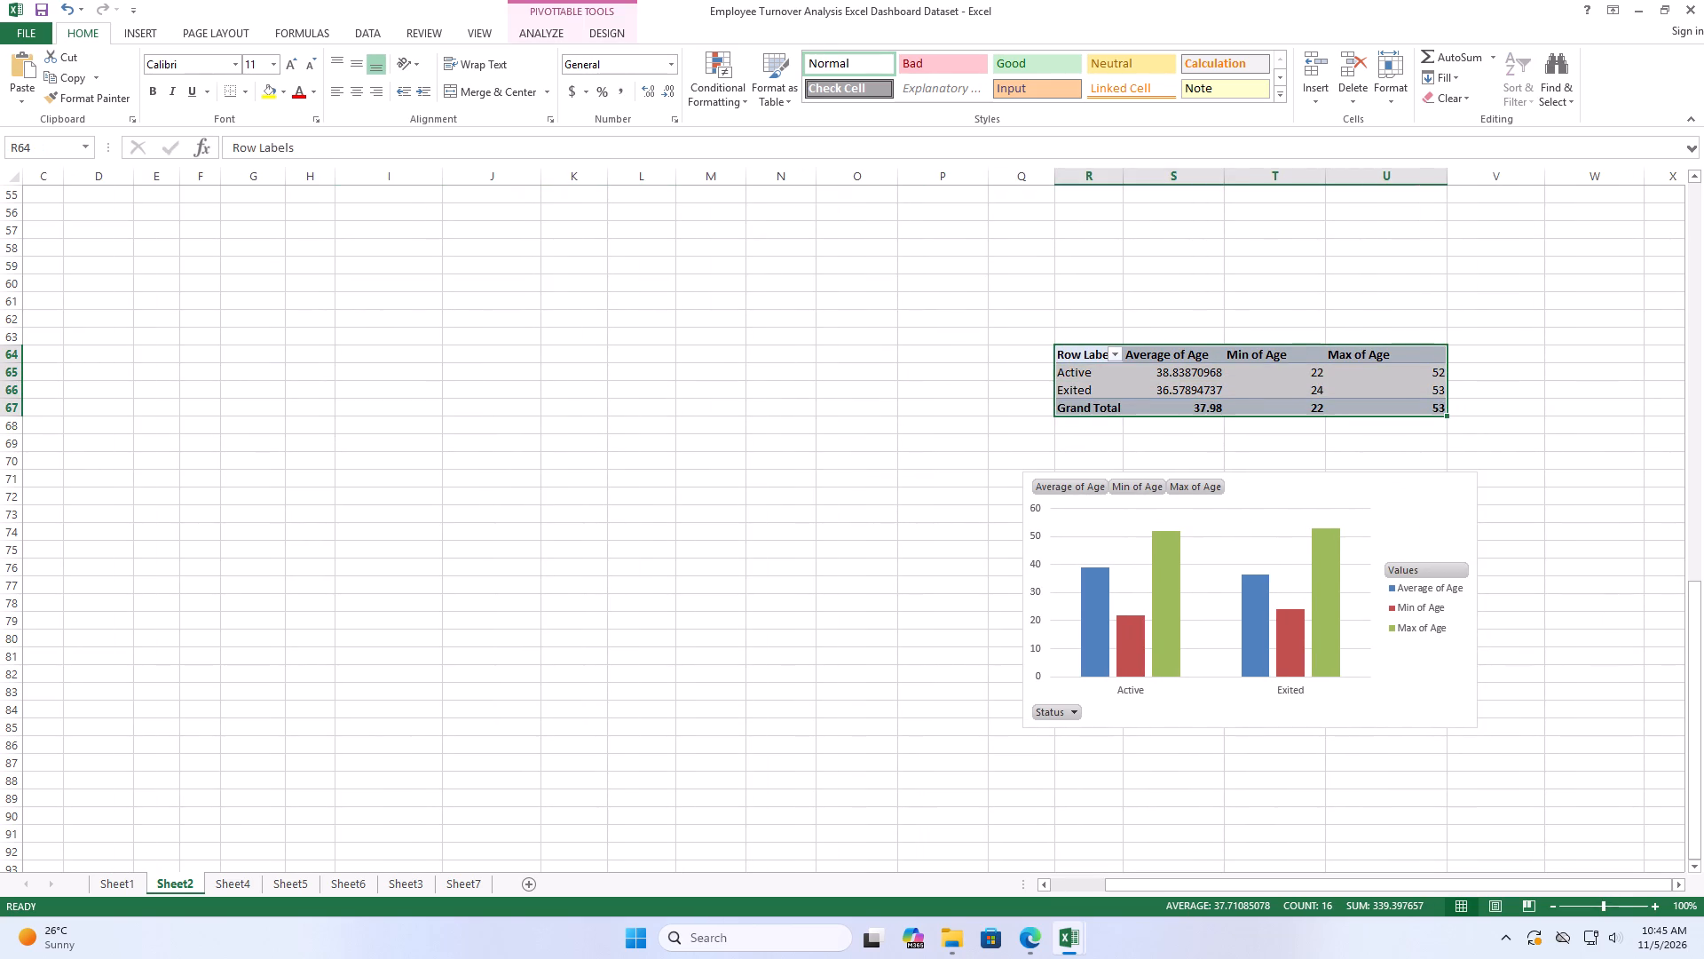
key("ctrl+x")
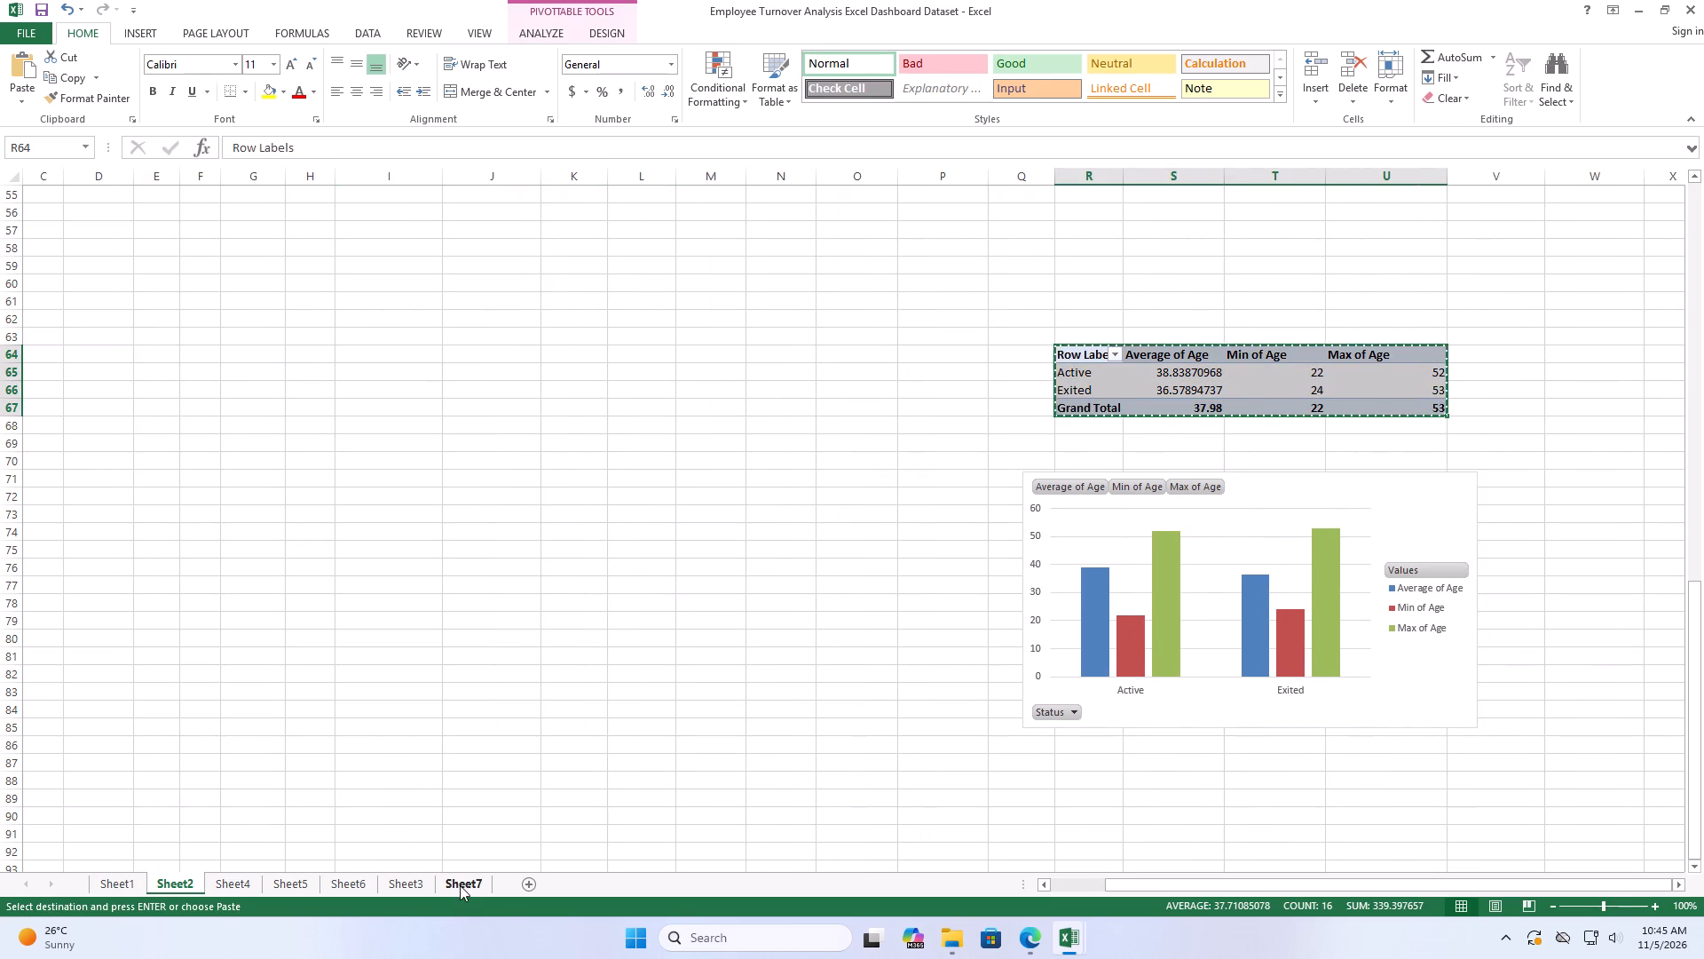
left_click(460, 885)
left_click(64, 232)
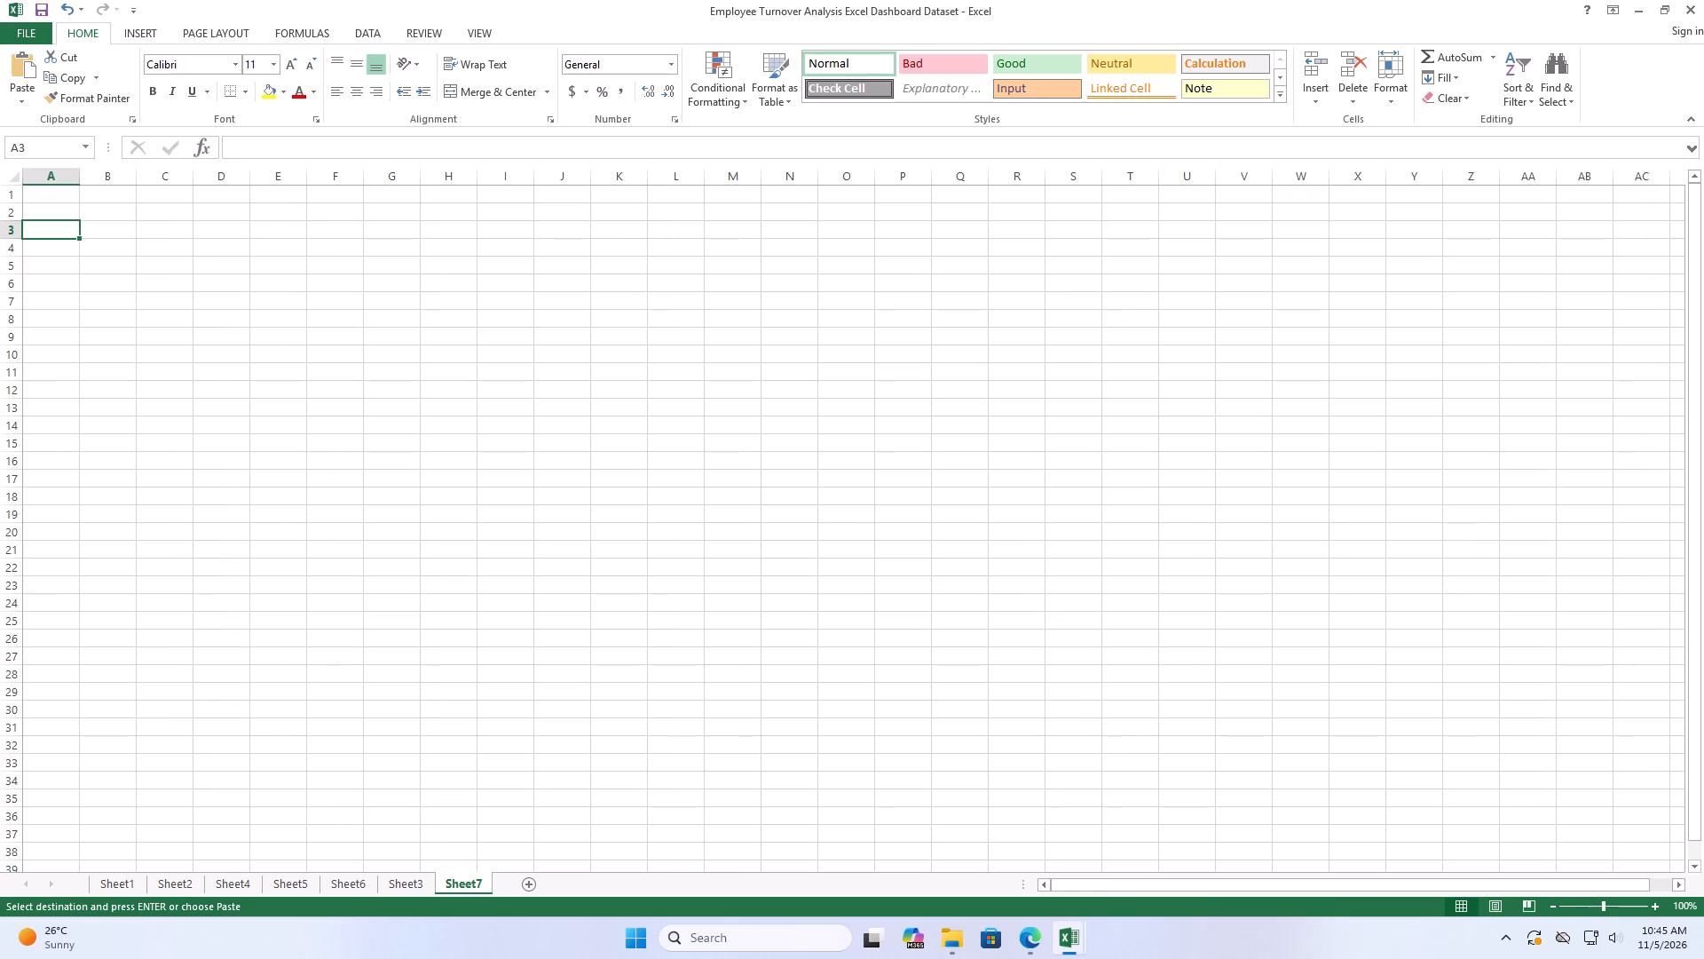
key("ctrl+v")
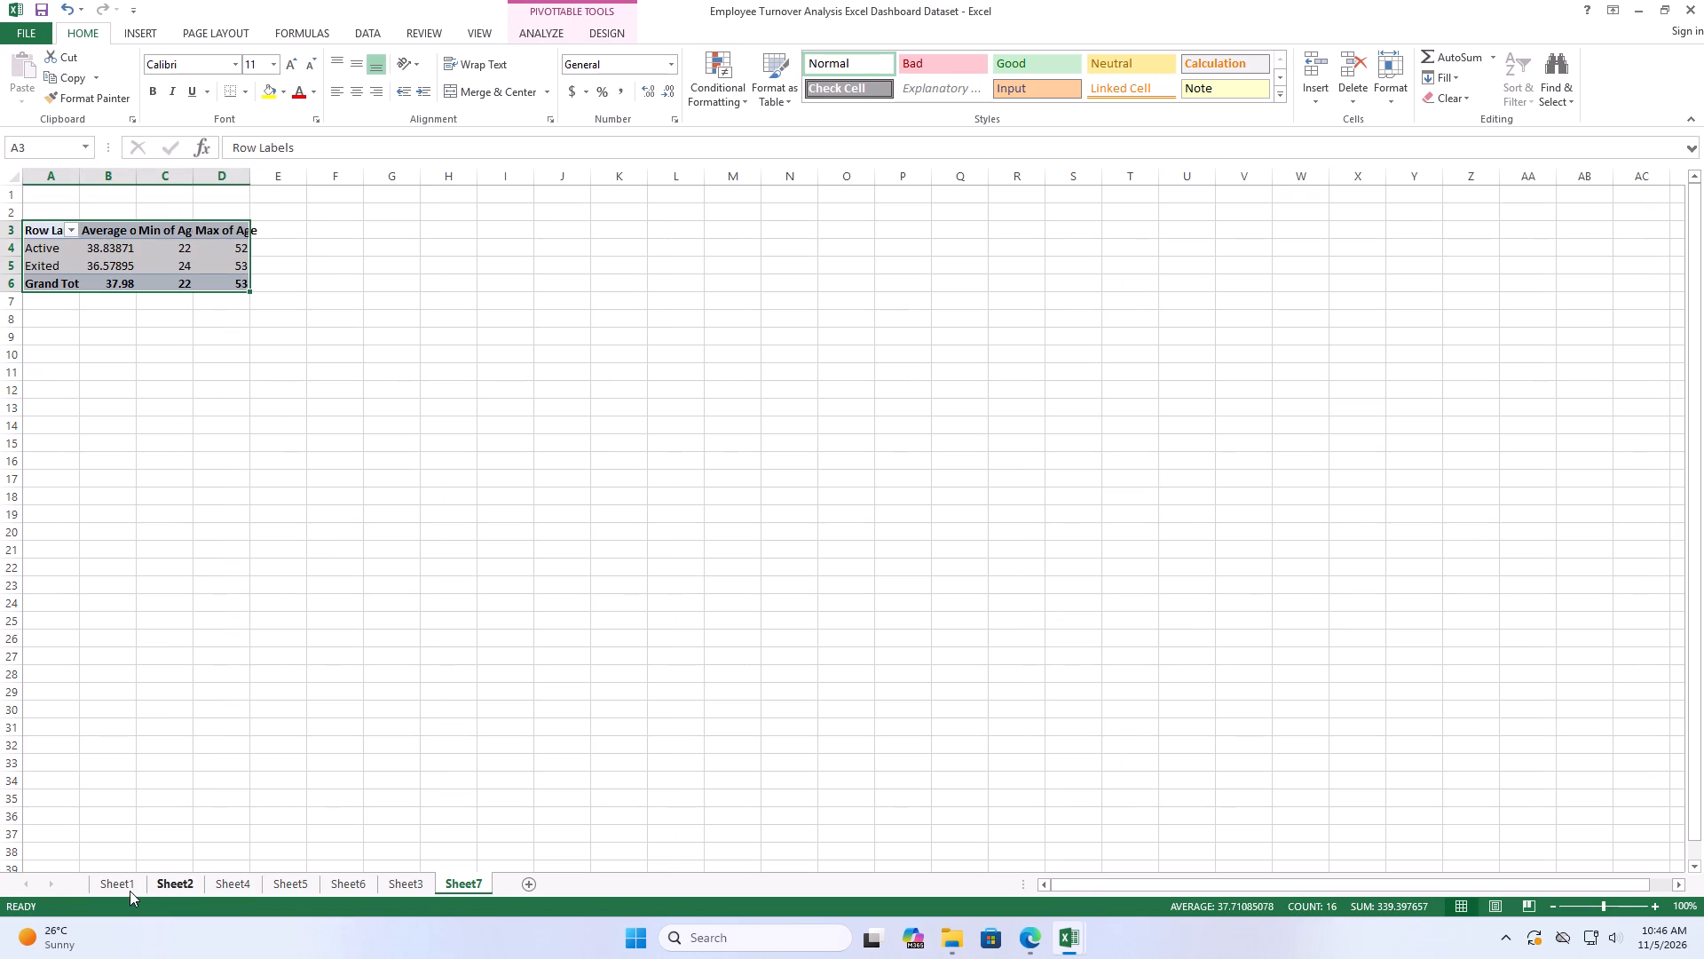
Cut the status-wise age PivotChart from Sheet2 and paste it at cell H3 of Sheet7, beside its PivotTable.
left_click(170, 890)
left_click(1235, 490)
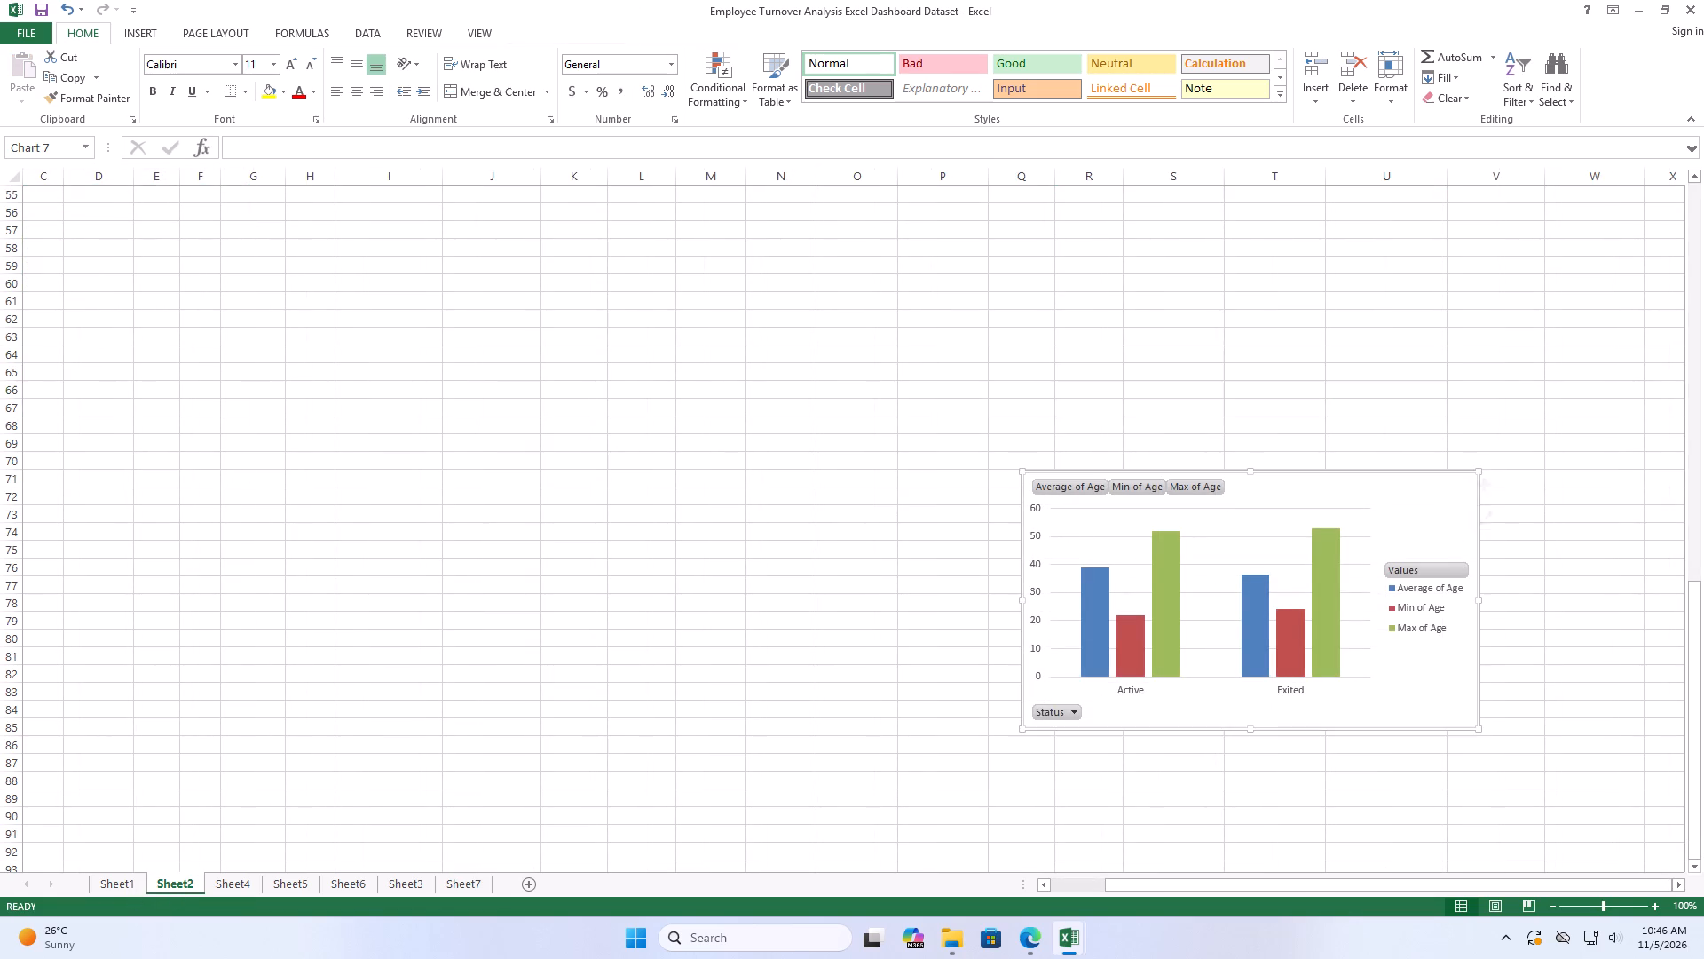
key("ctrl+x")
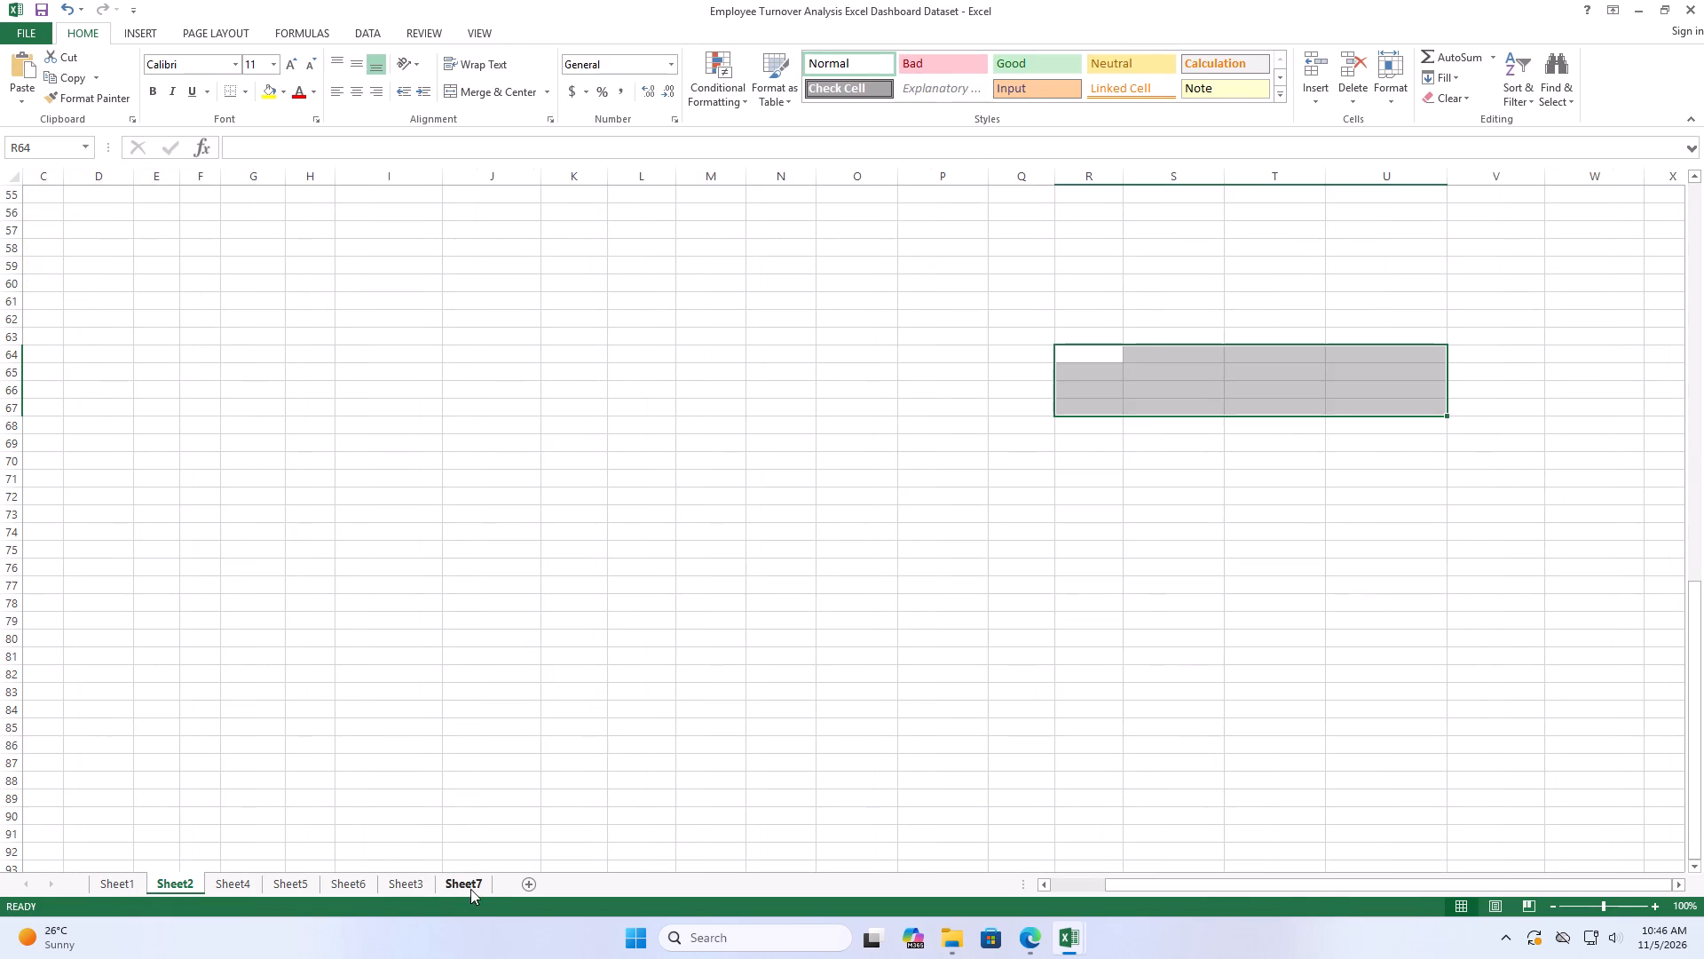
left_click(470, 889)
left_click(450, 231)
key("ctrl+v")
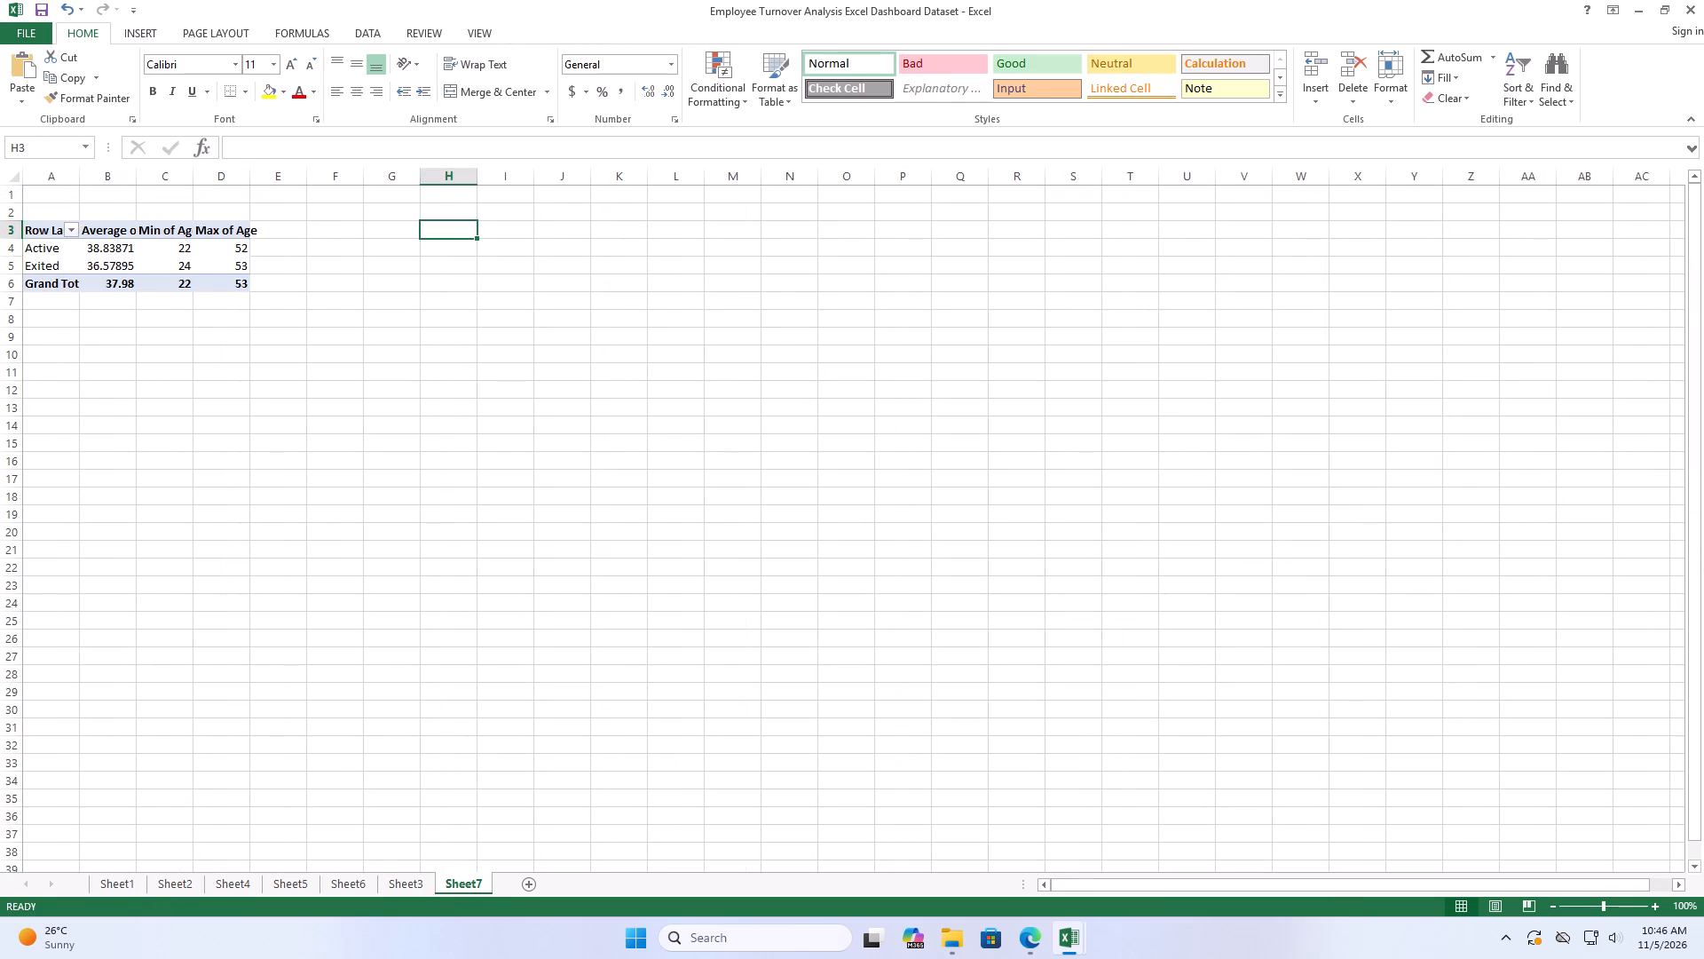
left_click(294, 545)
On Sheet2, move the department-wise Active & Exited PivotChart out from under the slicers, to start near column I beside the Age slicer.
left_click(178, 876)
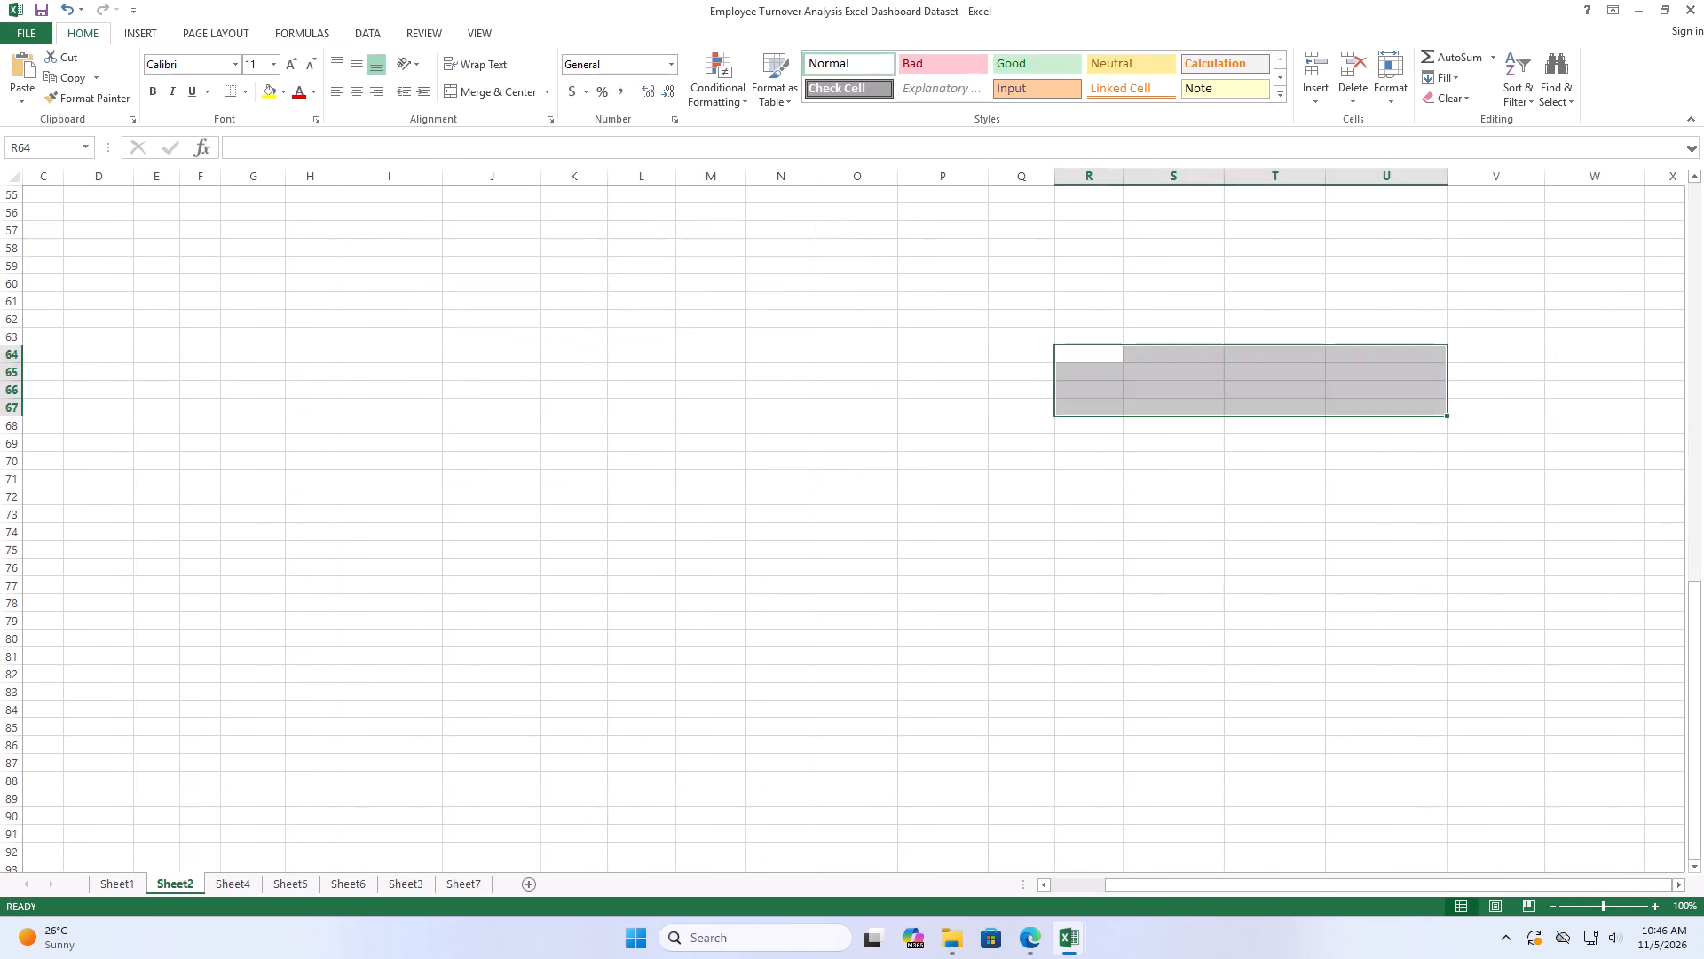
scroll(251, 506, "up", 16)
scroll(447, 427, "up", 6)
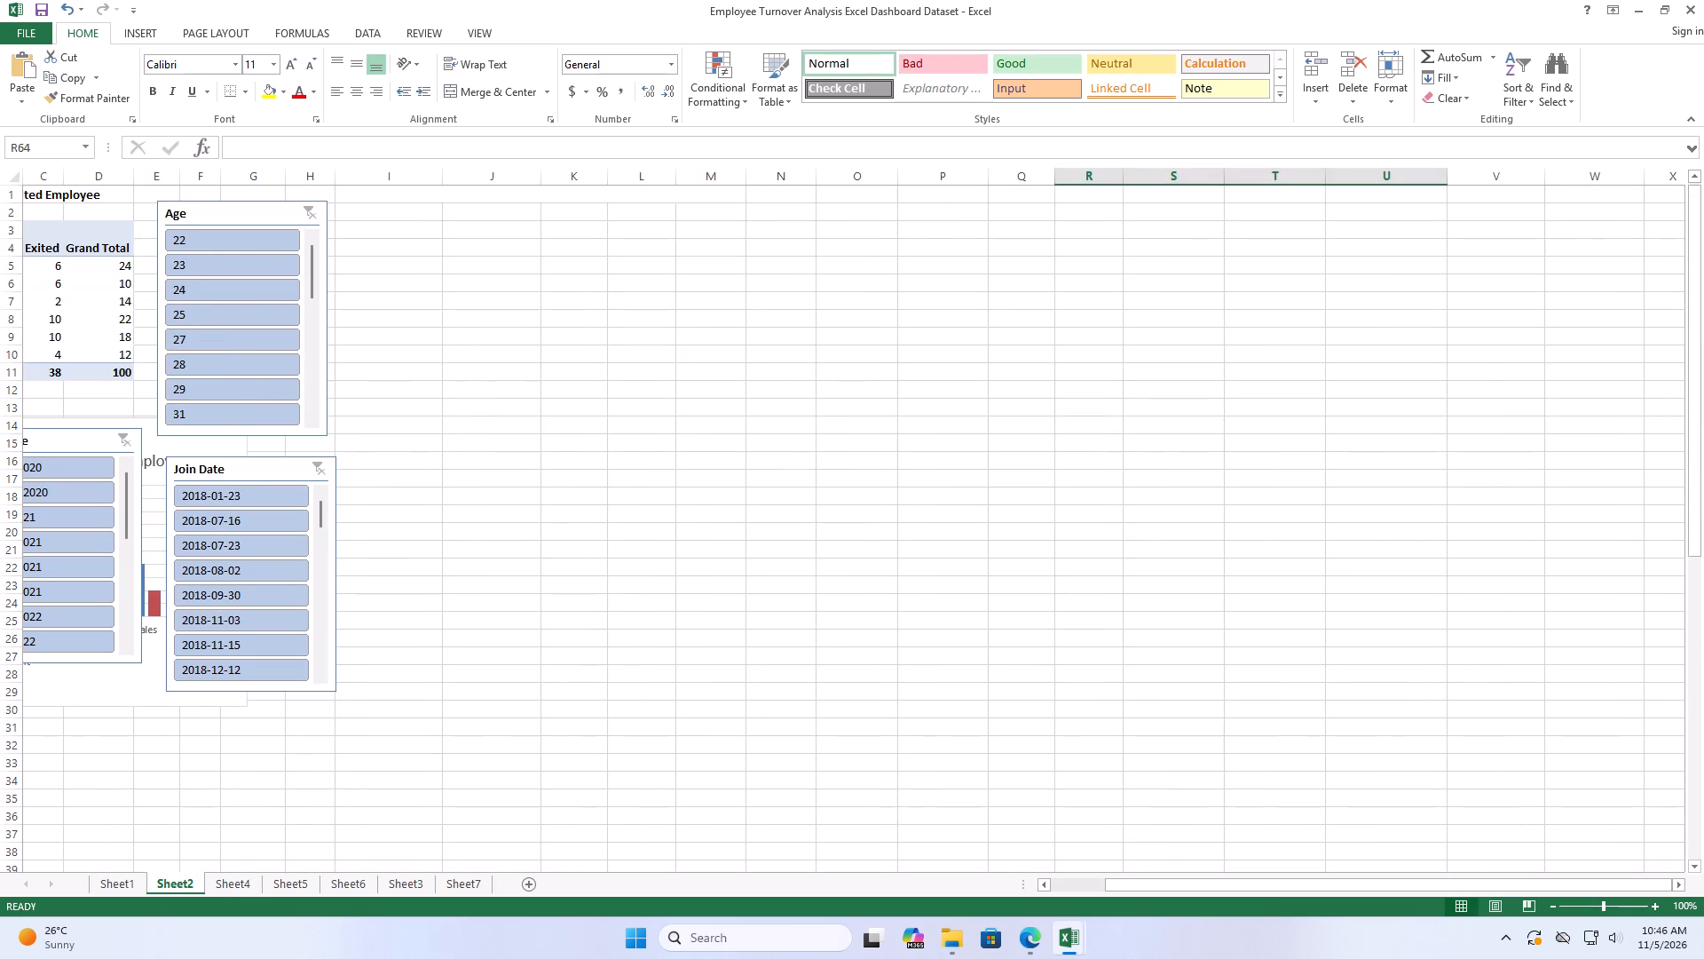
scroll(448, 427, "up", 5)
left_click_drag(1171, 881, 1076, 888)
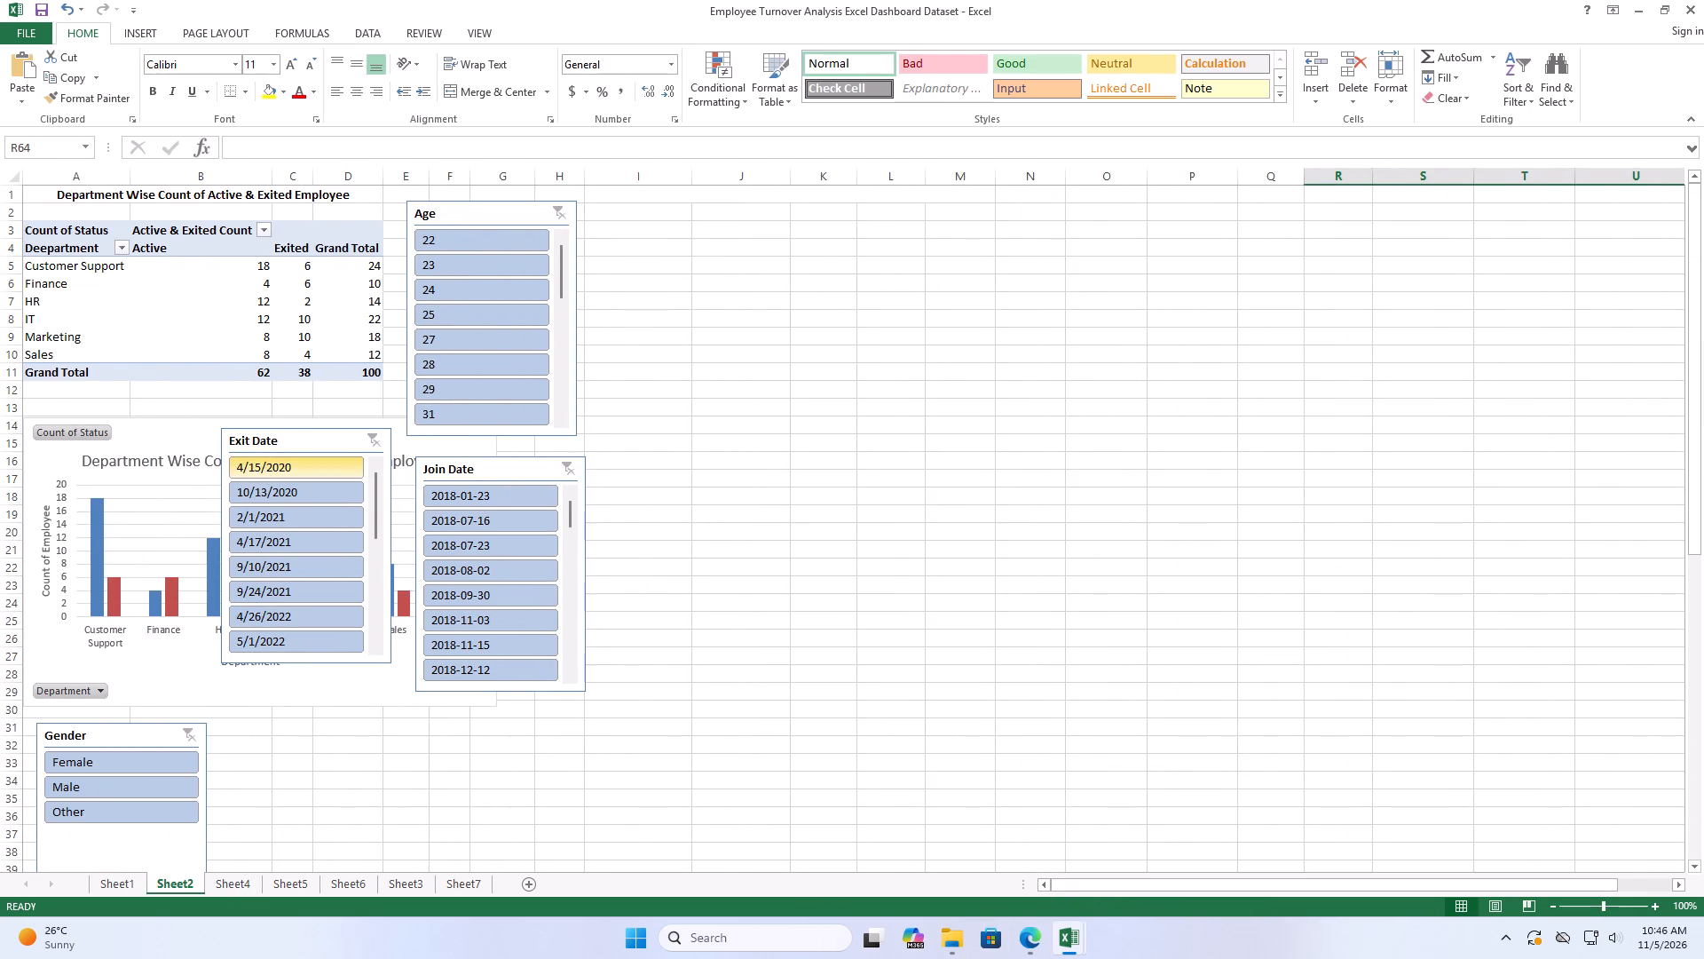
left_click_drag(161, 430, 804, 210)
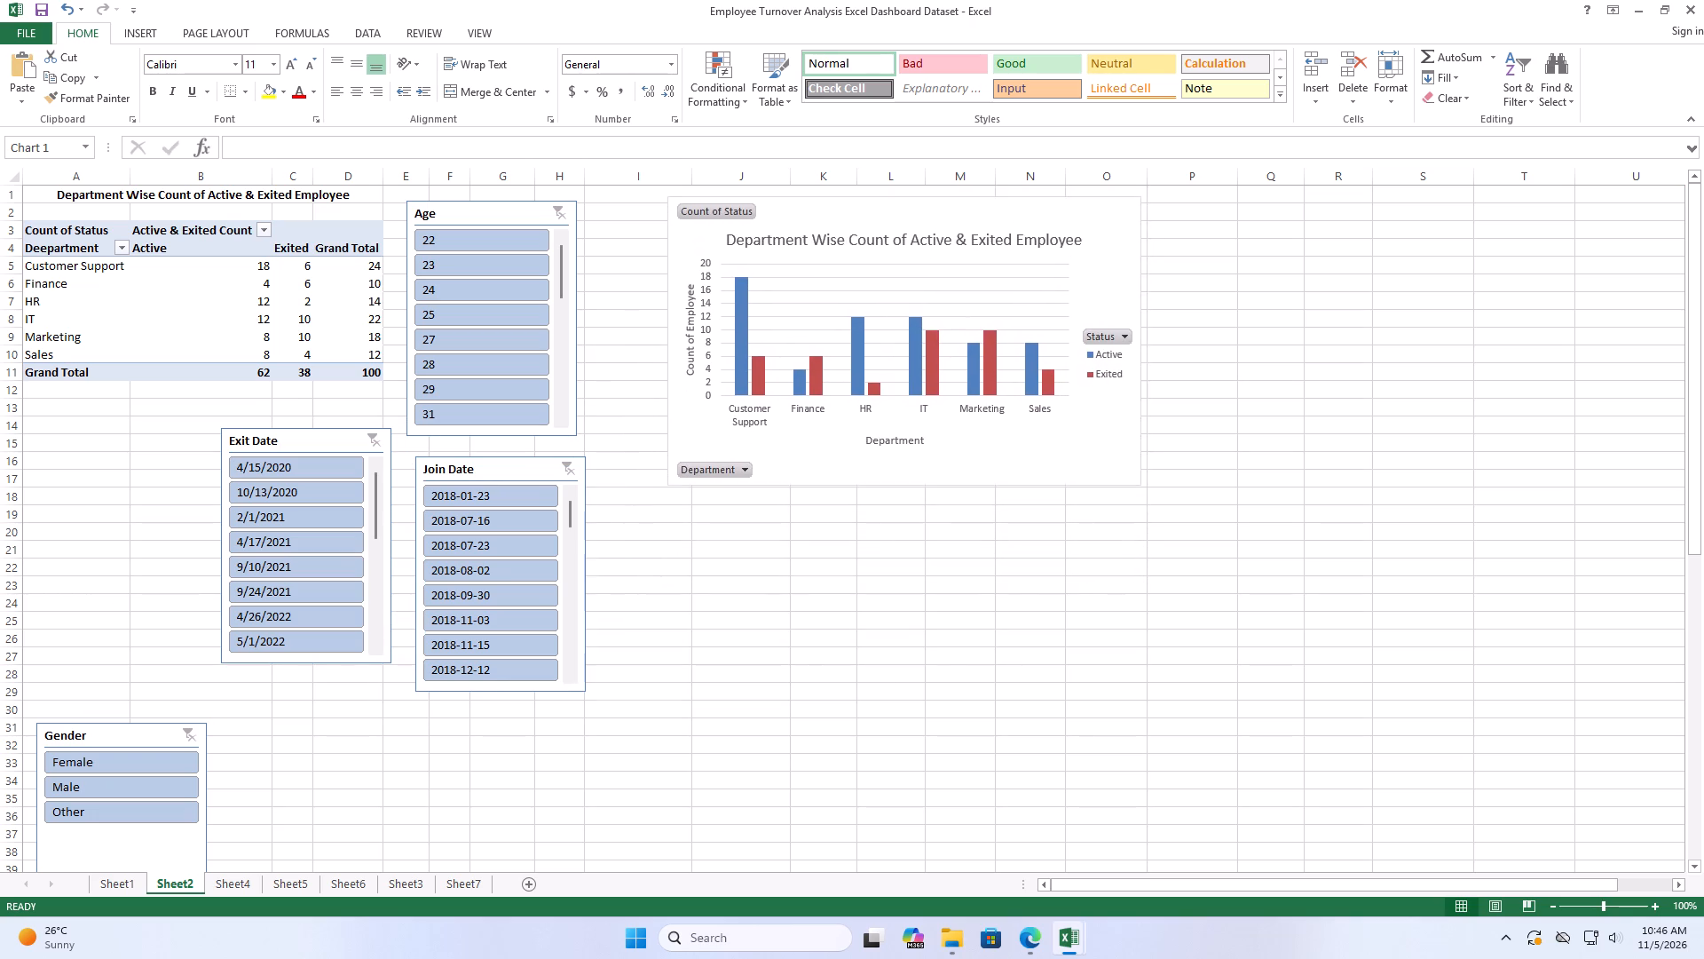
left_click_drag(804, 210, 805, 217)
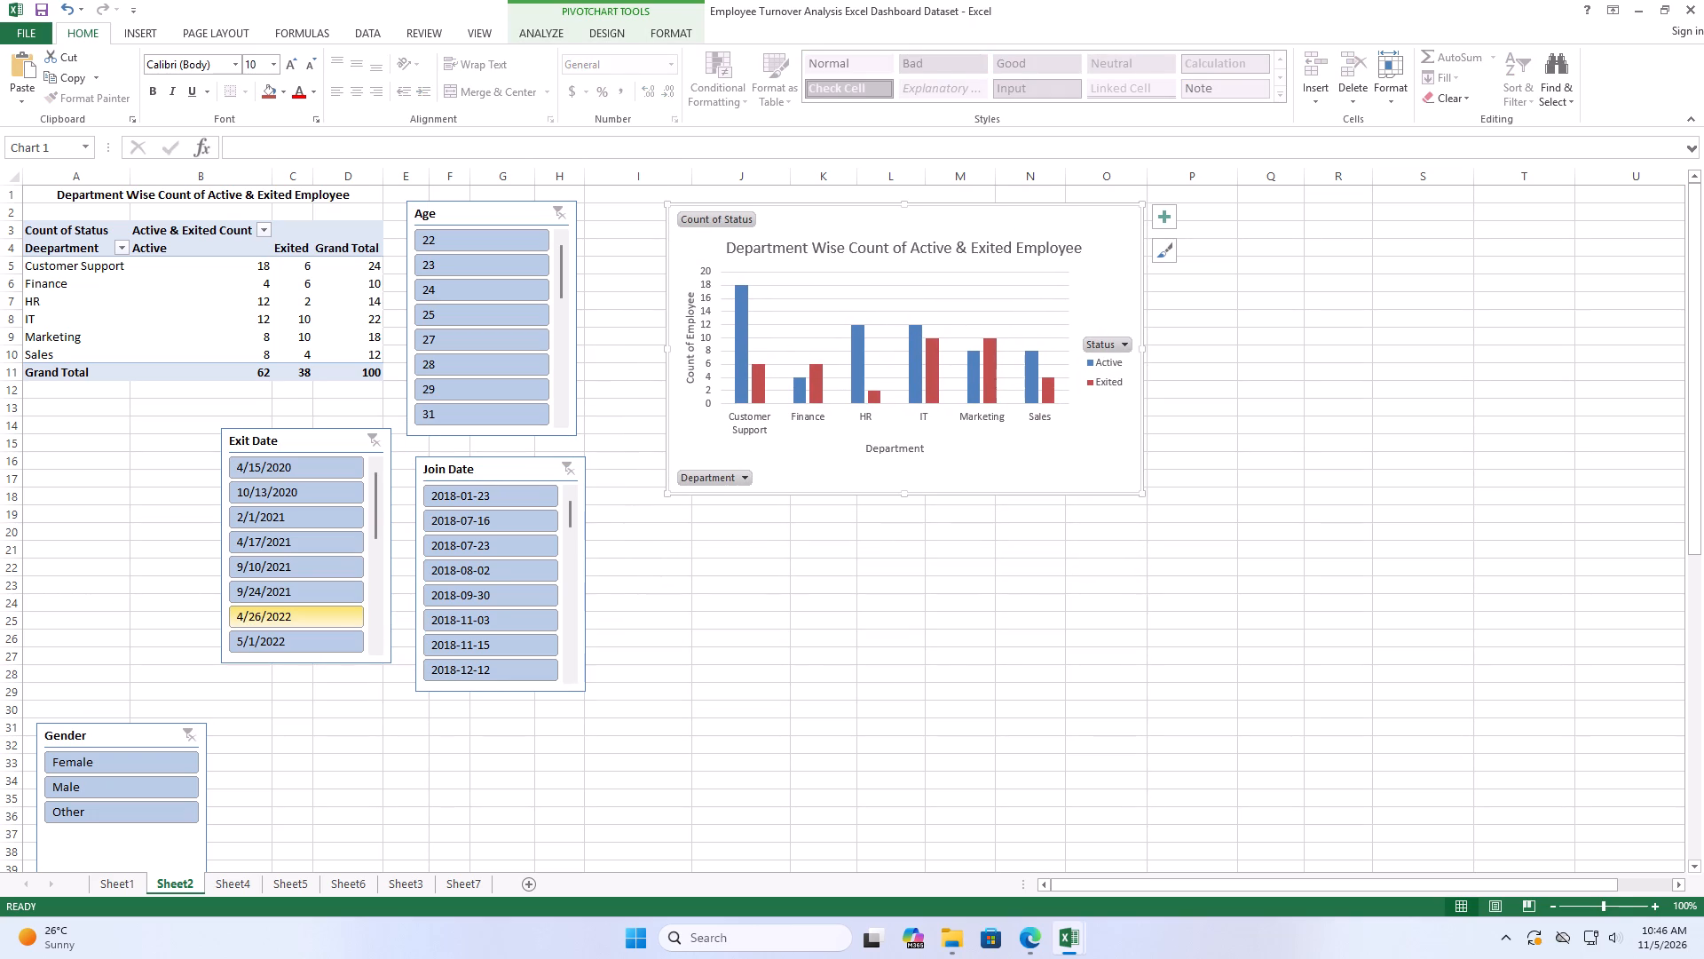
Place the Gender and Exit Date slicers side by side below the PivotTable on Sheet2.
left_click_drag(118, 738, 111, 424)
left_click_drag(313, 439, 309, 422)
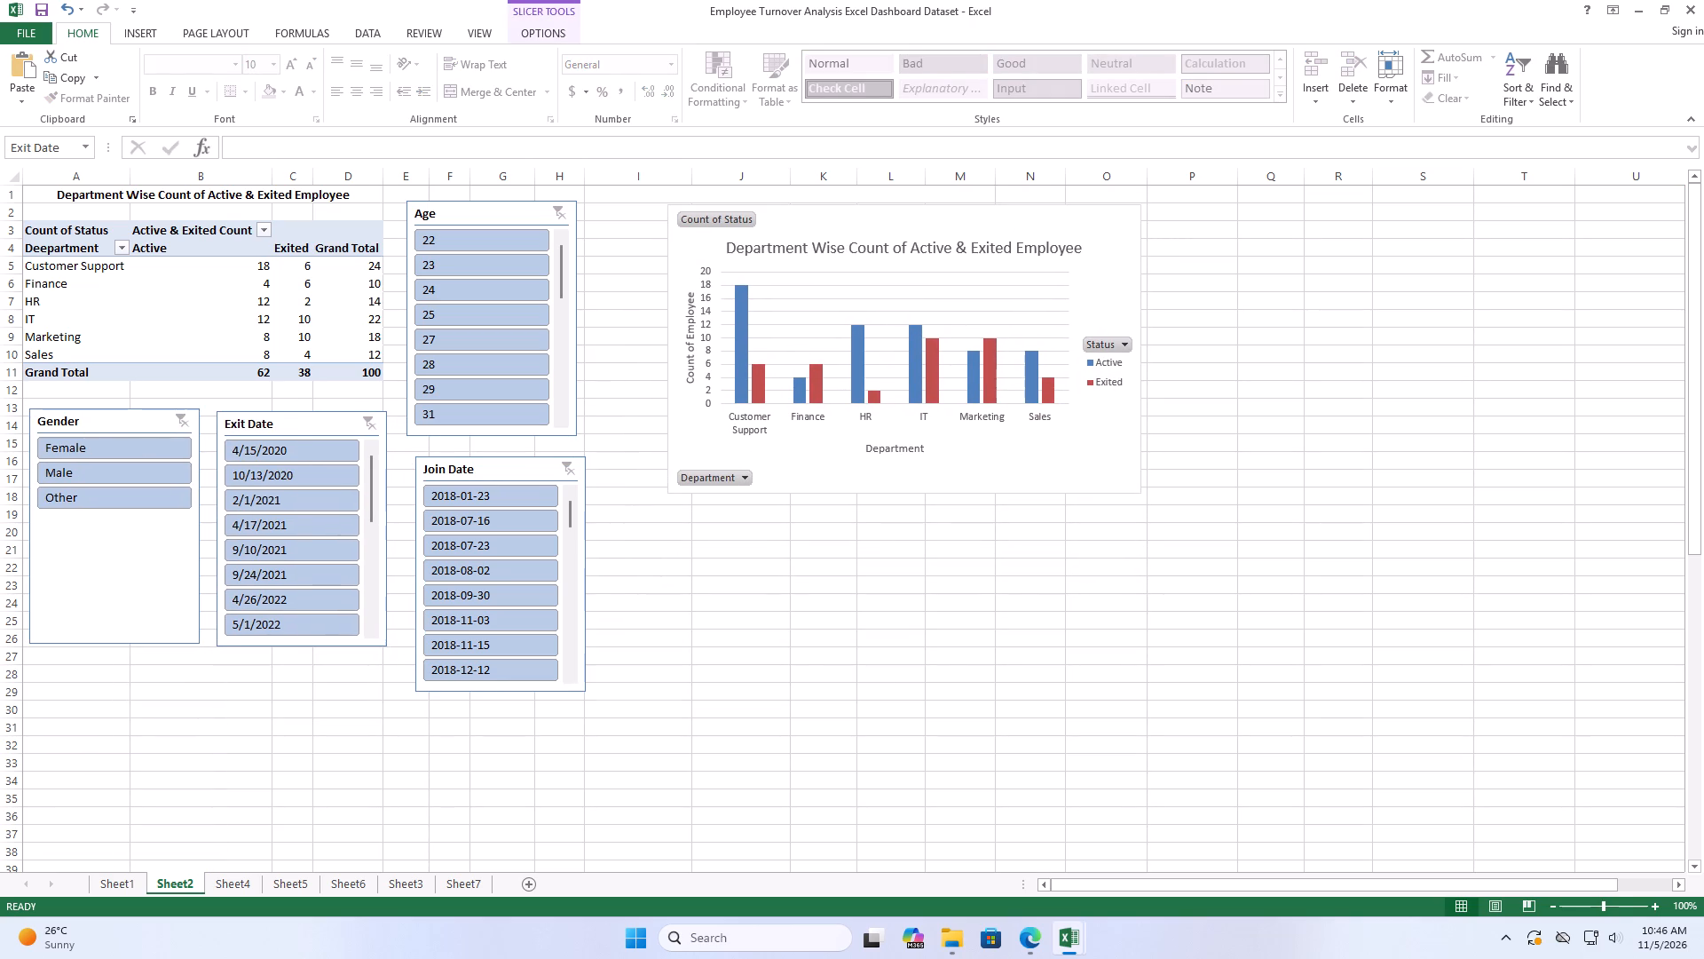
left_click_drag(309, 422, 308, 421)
Clear the PivotChart out of the way and line up the Gender, Exit Date and Join Date slicers in a row beside the Age slicer.
left_click_drag(869, 220, 809, 634)
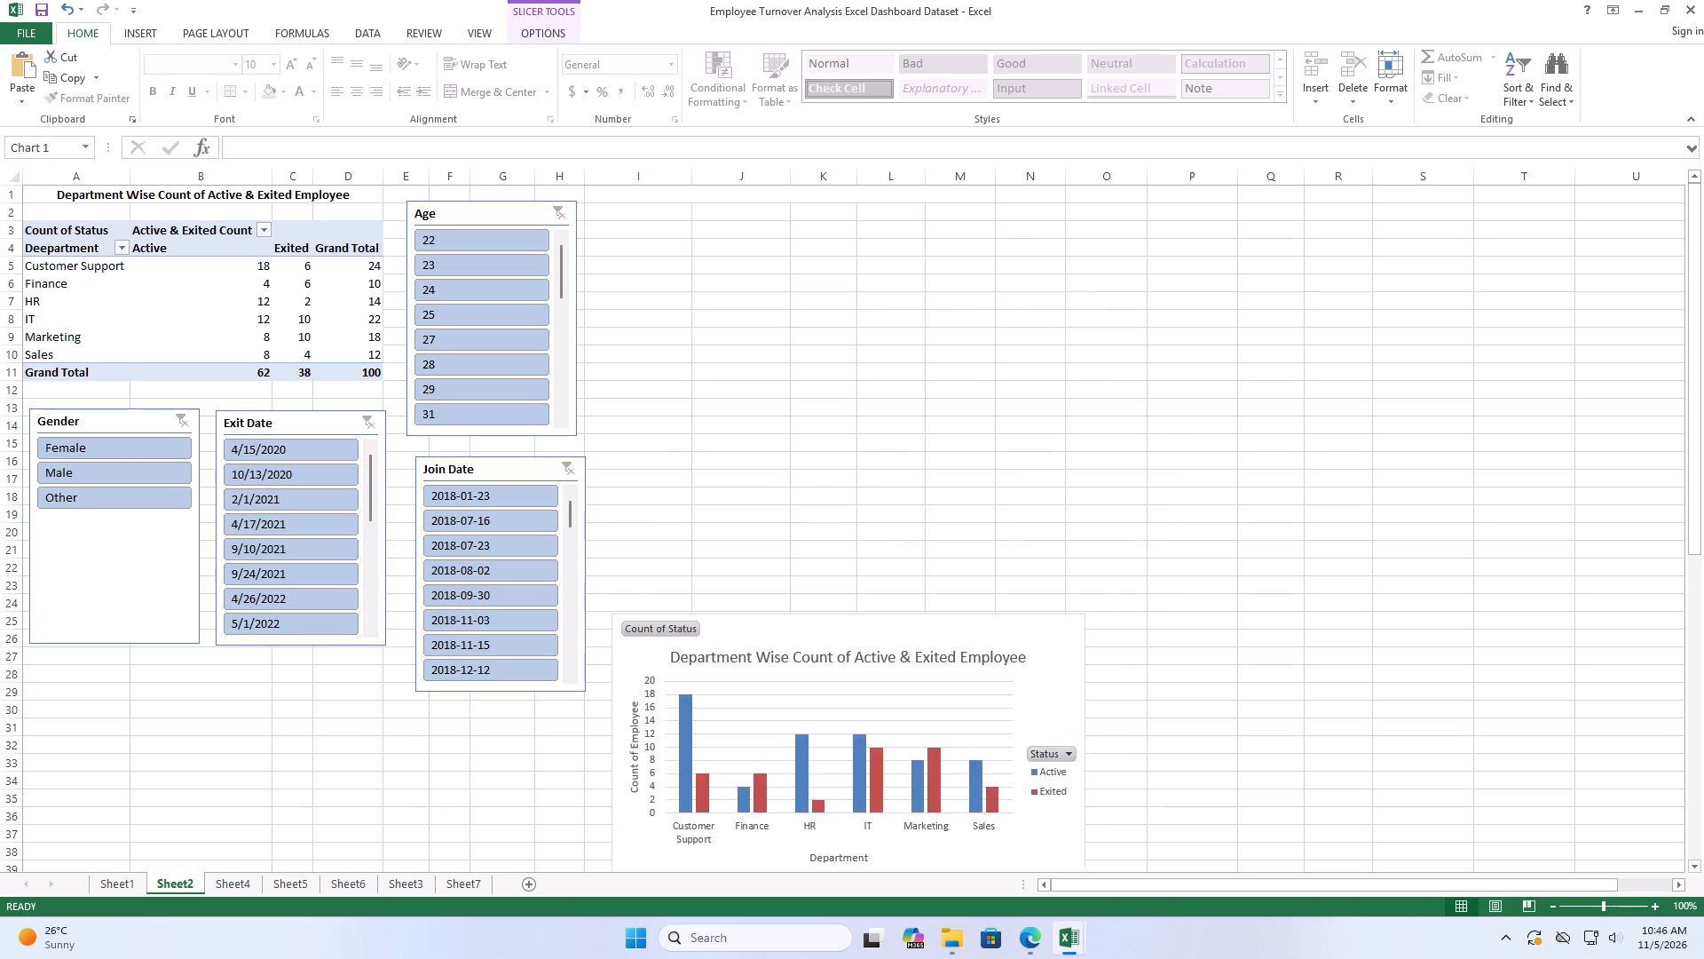
left_click_drag(809, 634, 787, 673)
left_click_drag(109, 421, 598, 316)
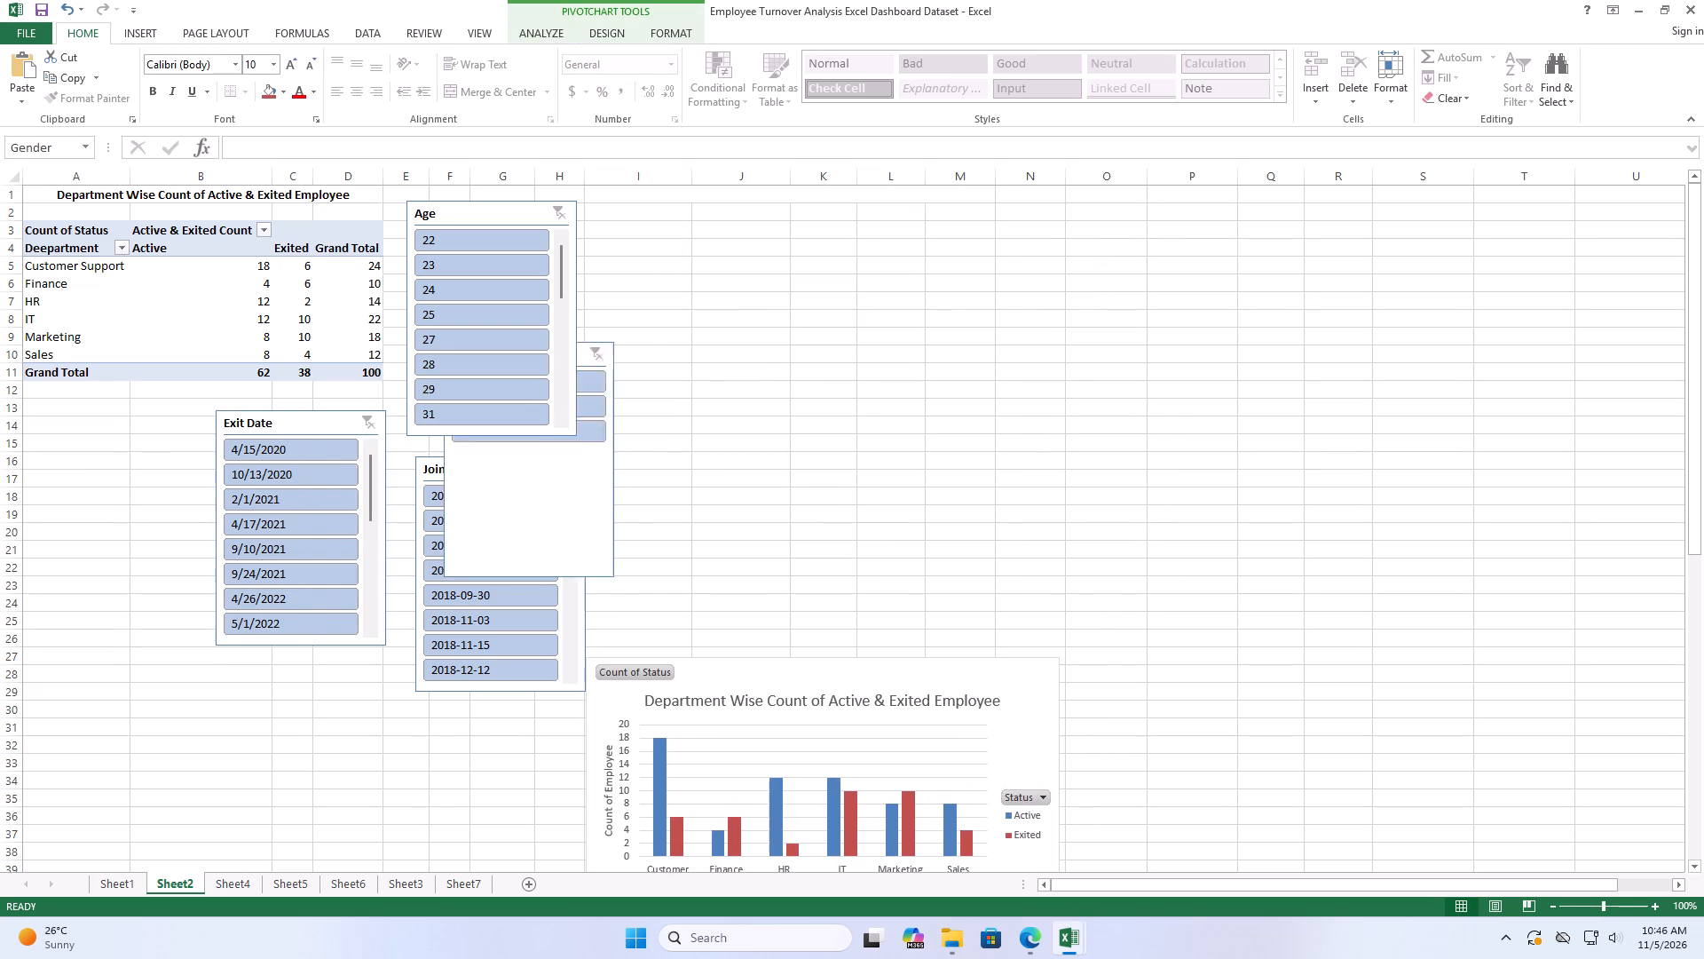
left_click_drag(598, 316, 668, 218)
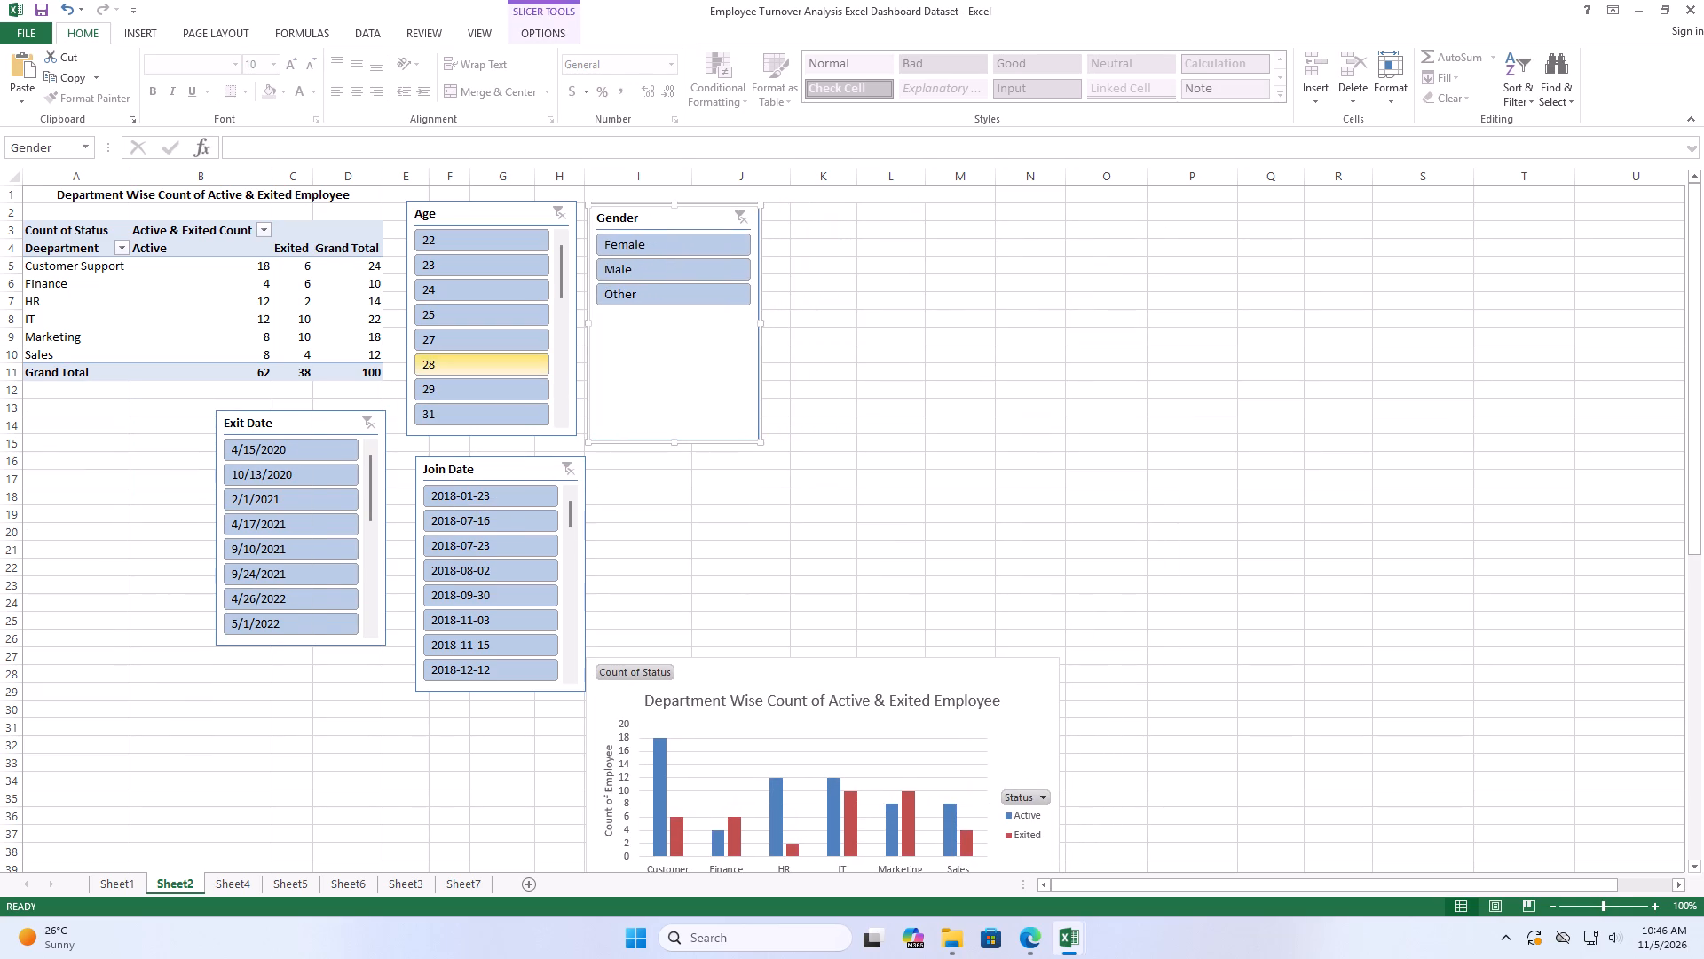
left_click_drag(293, 424, 859, 217)
left_click_drag(499, 472, 1061, 230)
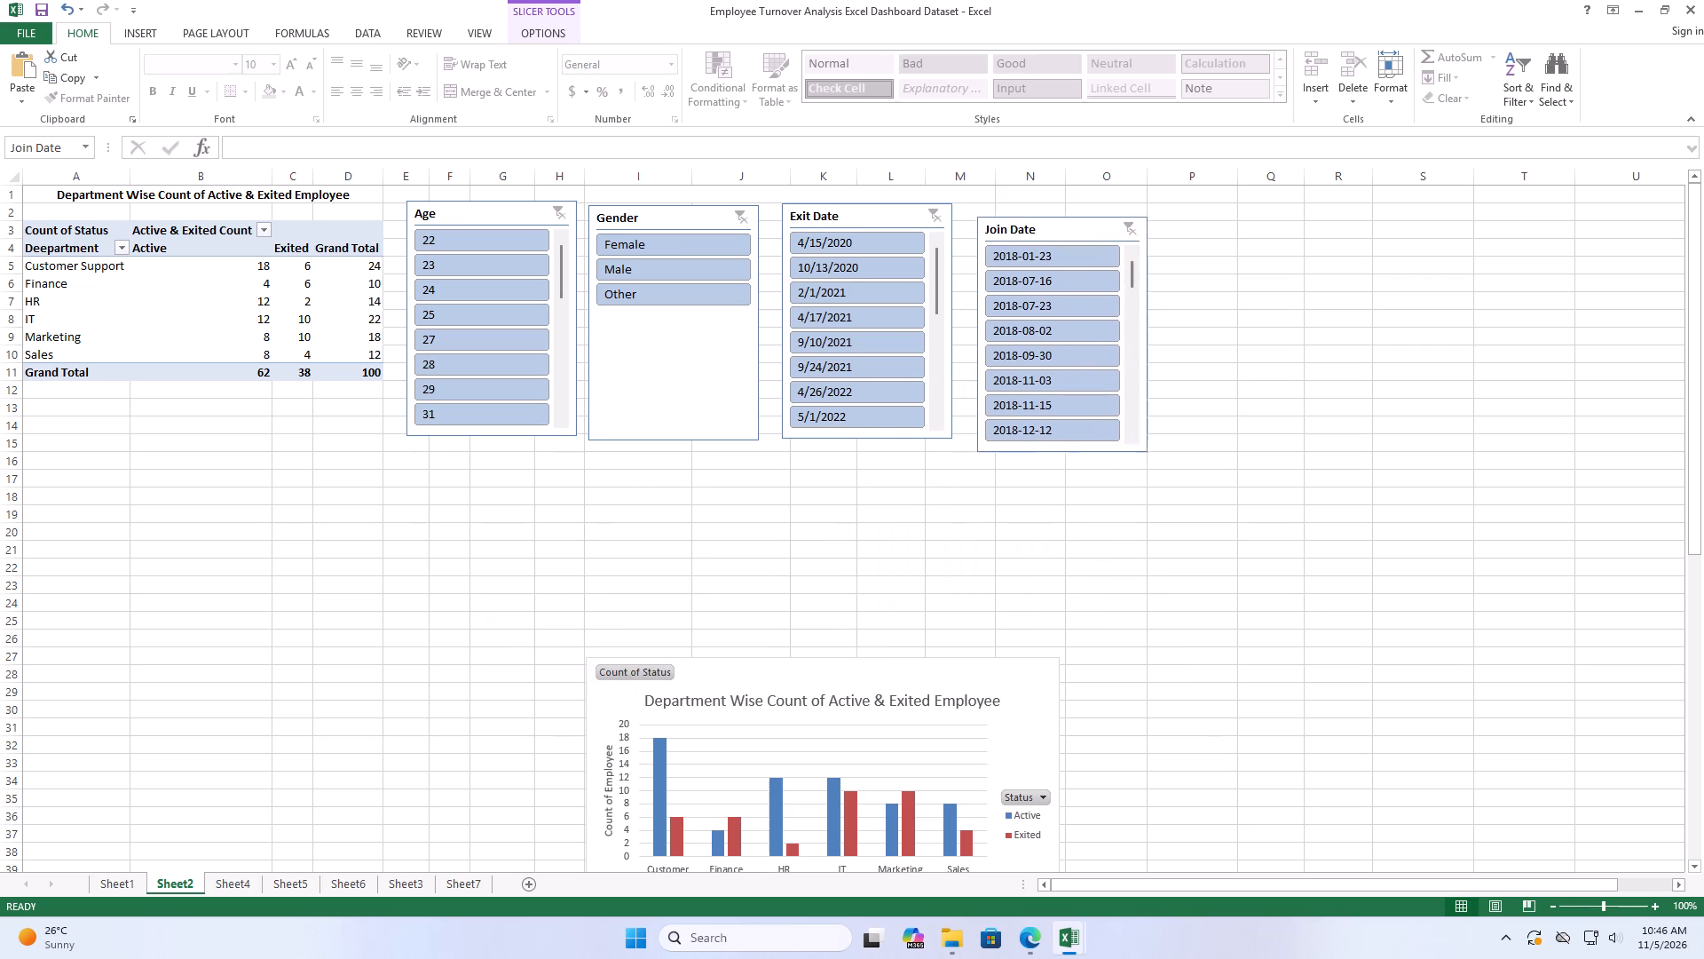
left_click_drag(1061, 230, 1061, 215)
Move the department-wise Active & Exited PivotChart below its PivotTable, starting at about row 18.
left_click_drag(878, 682, 395, 554)
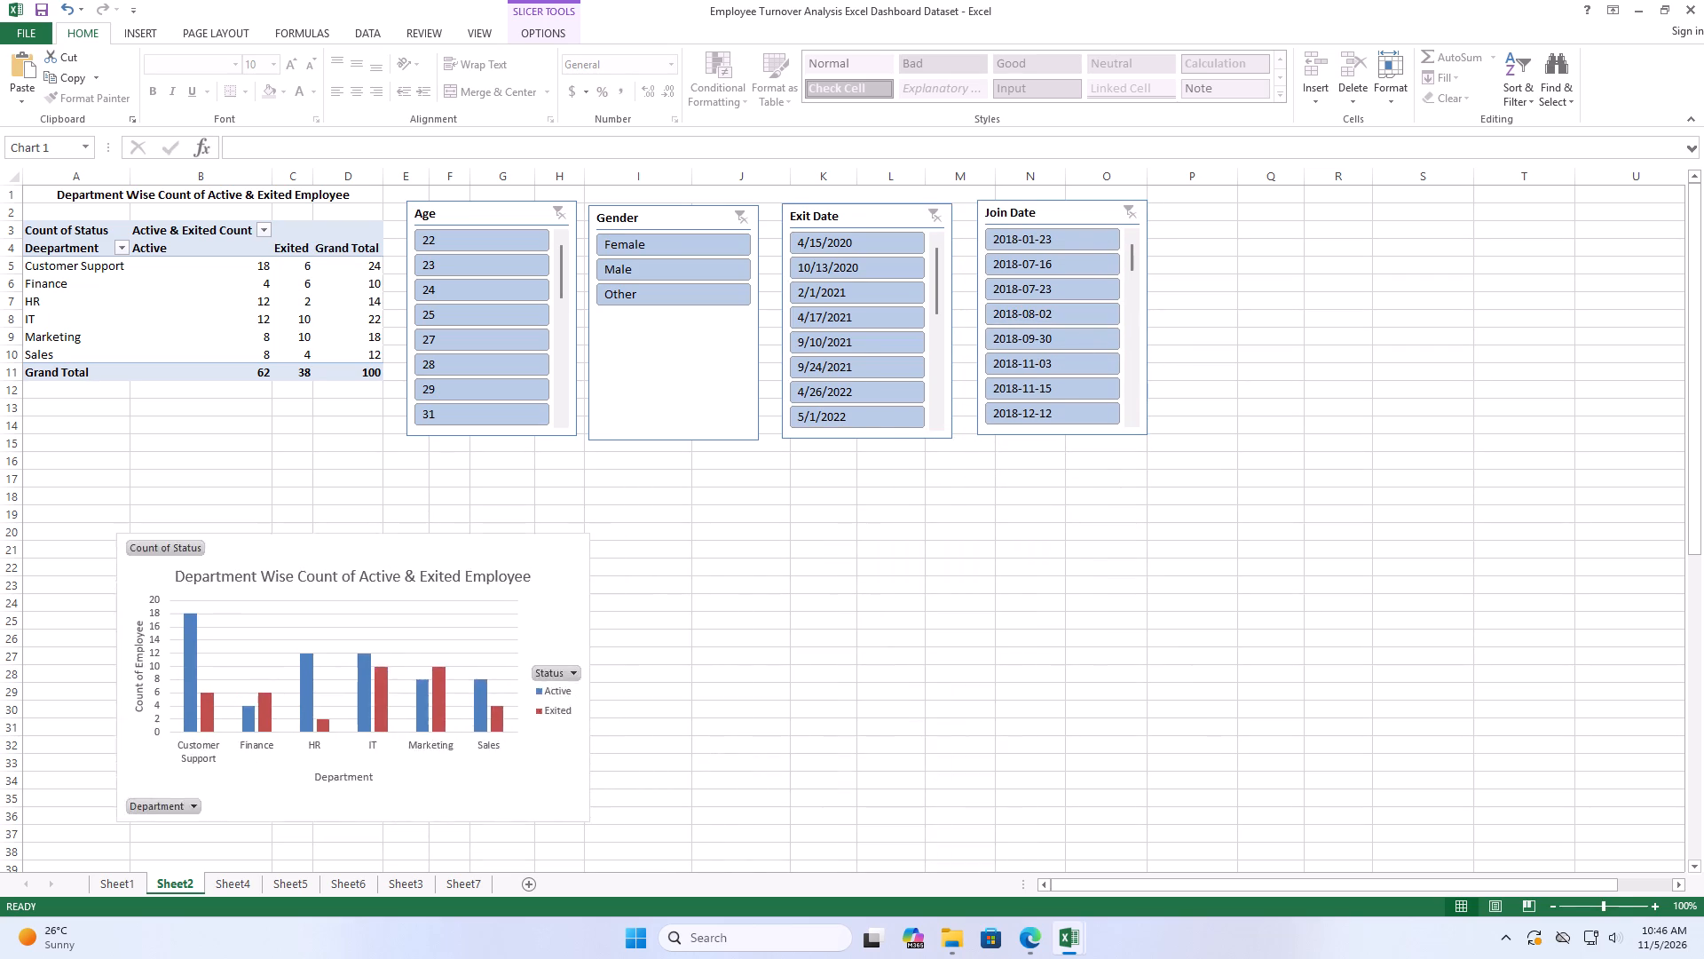
left_click_drag(395, 554, 324, 522)
scroll(892, 658, "up", 4)
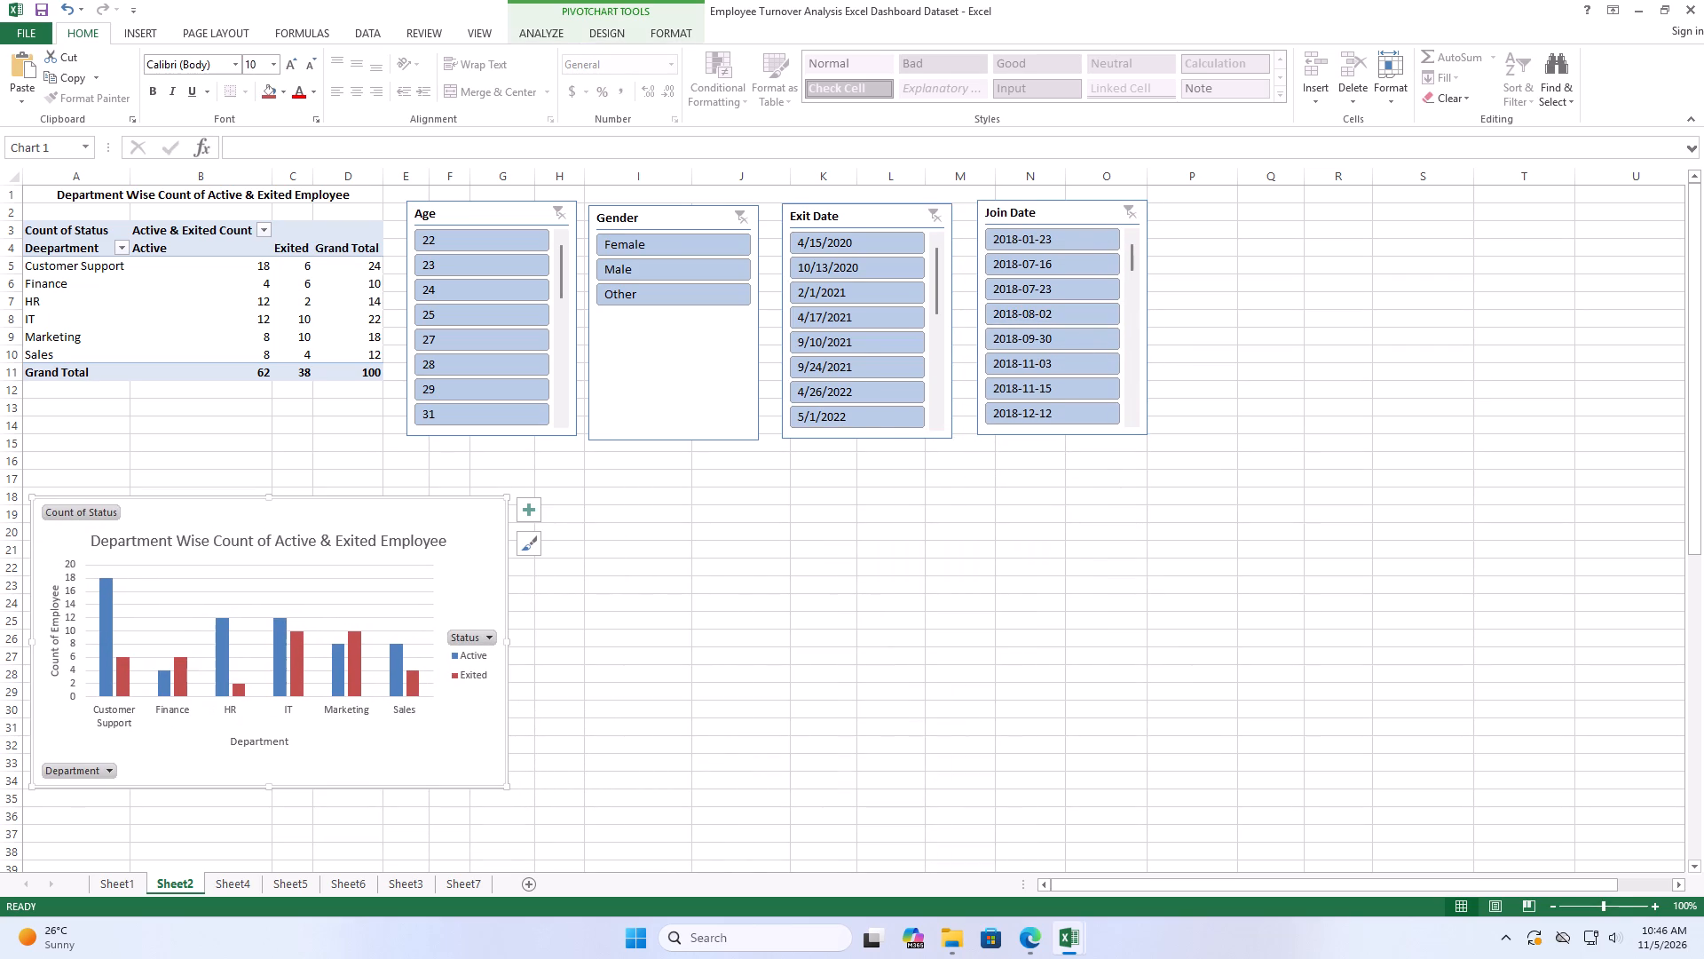
Test the Age slicer by filtering for 22, 23, 24 and 25 in turn, and clear its filter.
left_click(492, 234)
left_click(499, 266)
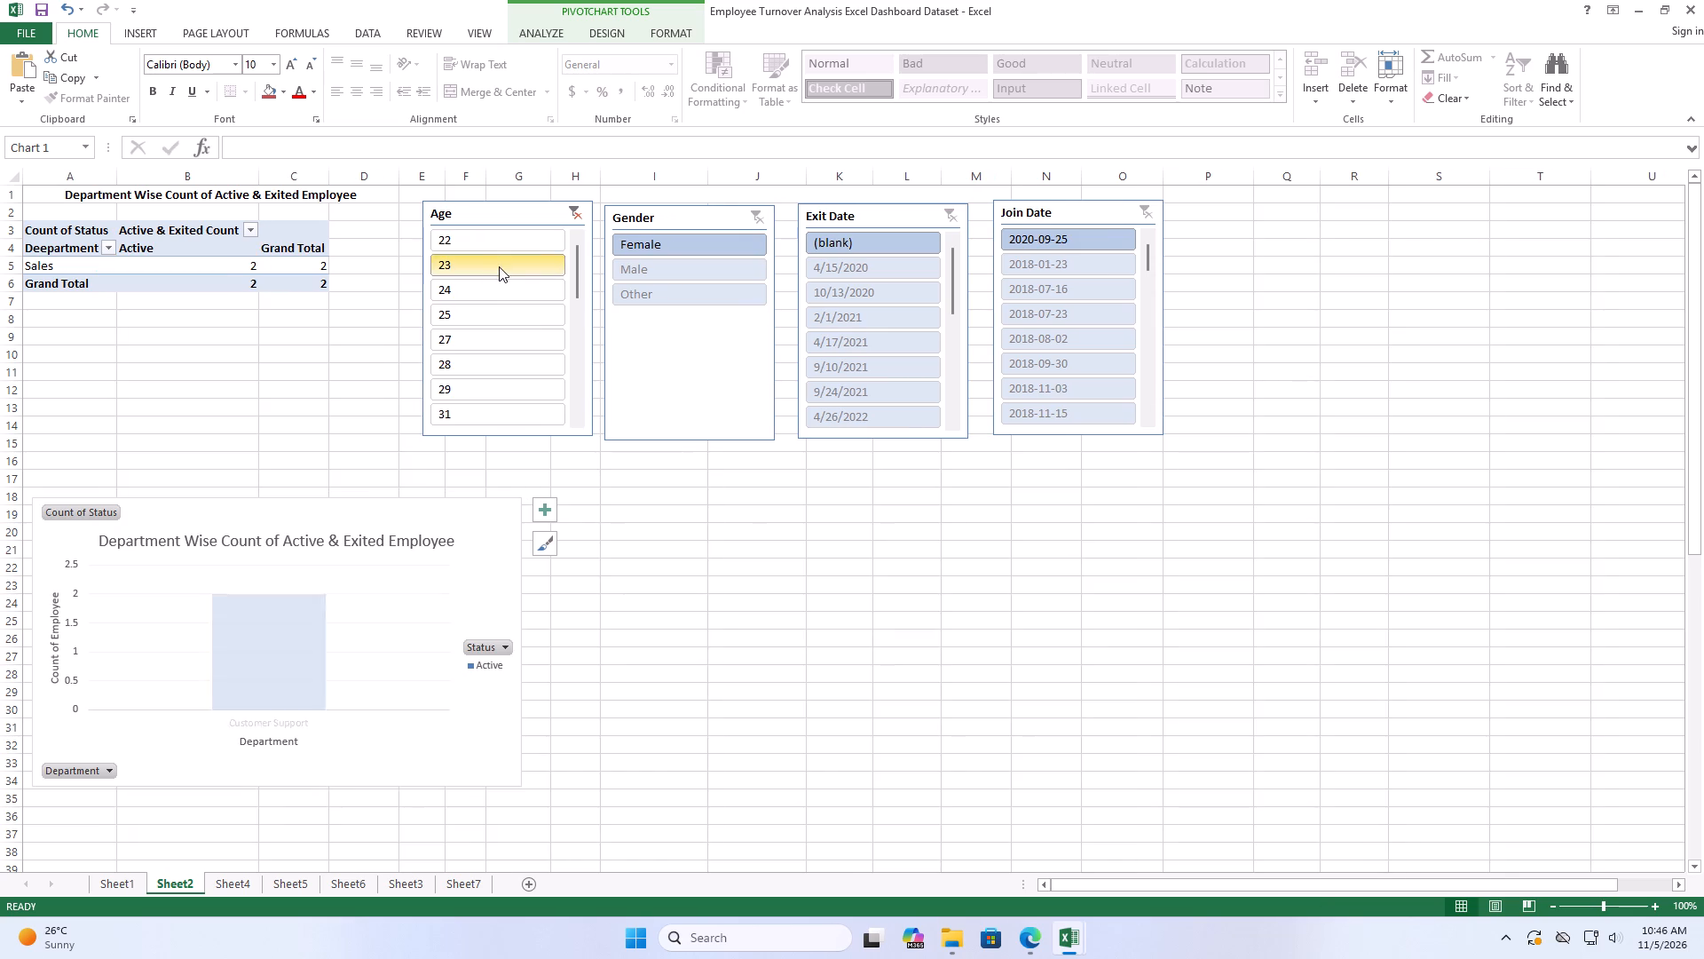
left_click(498, 291)
left_click(499, 318)
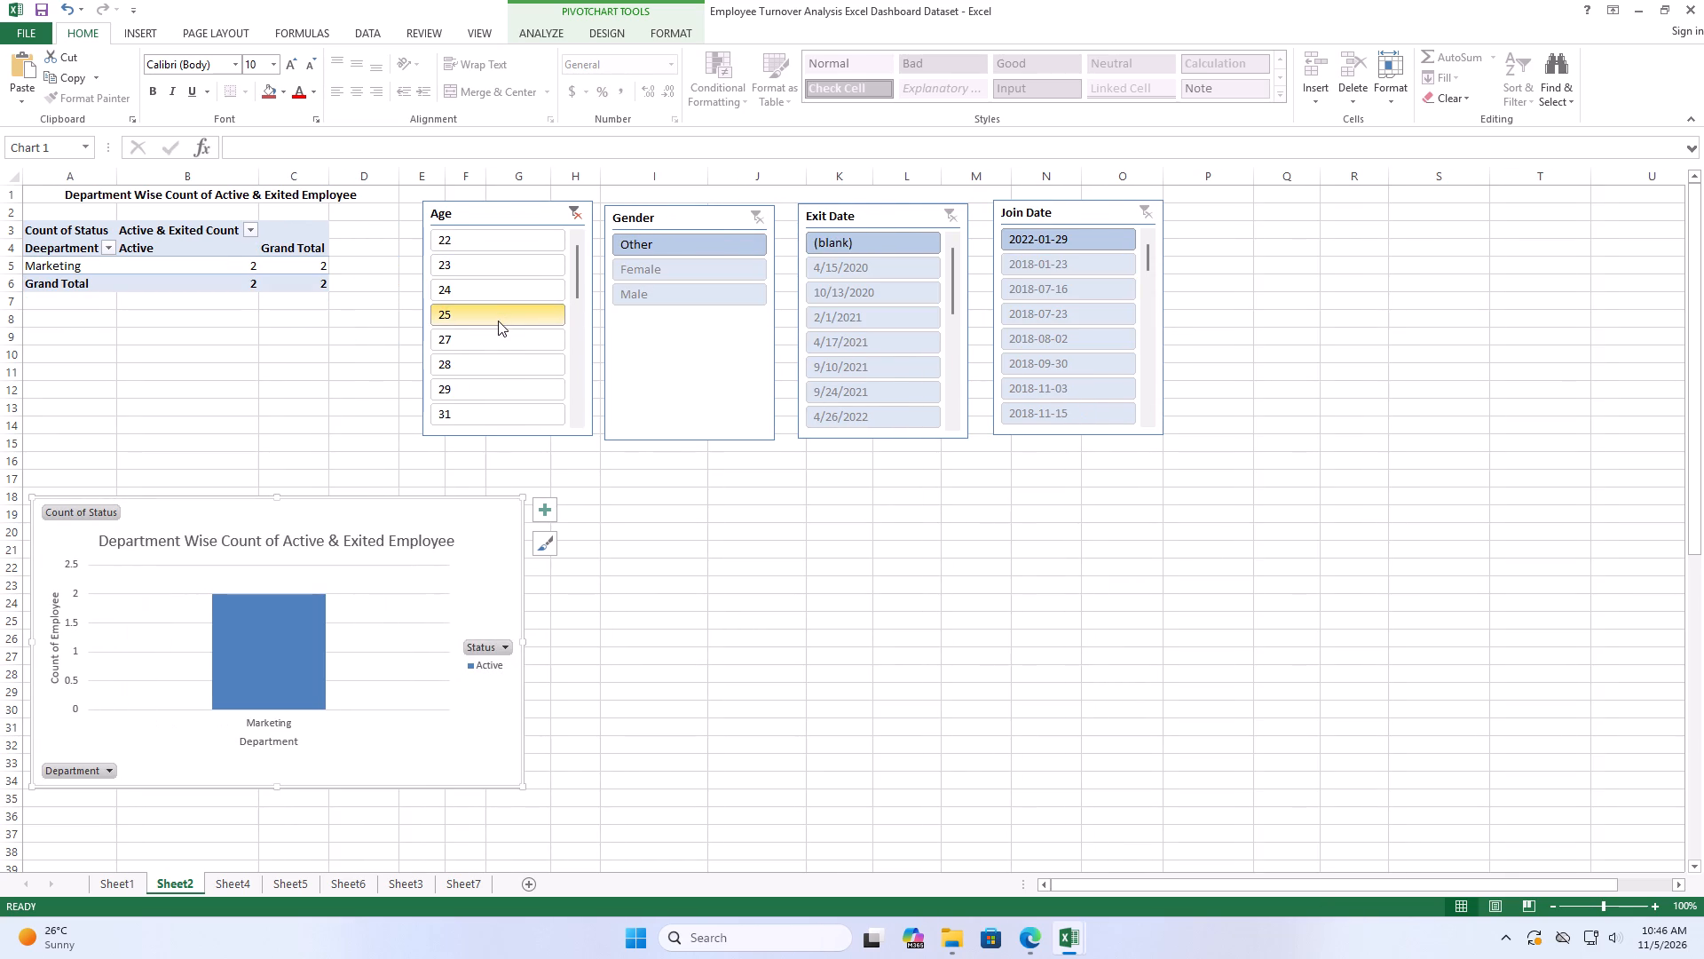
left_click(512, 219)
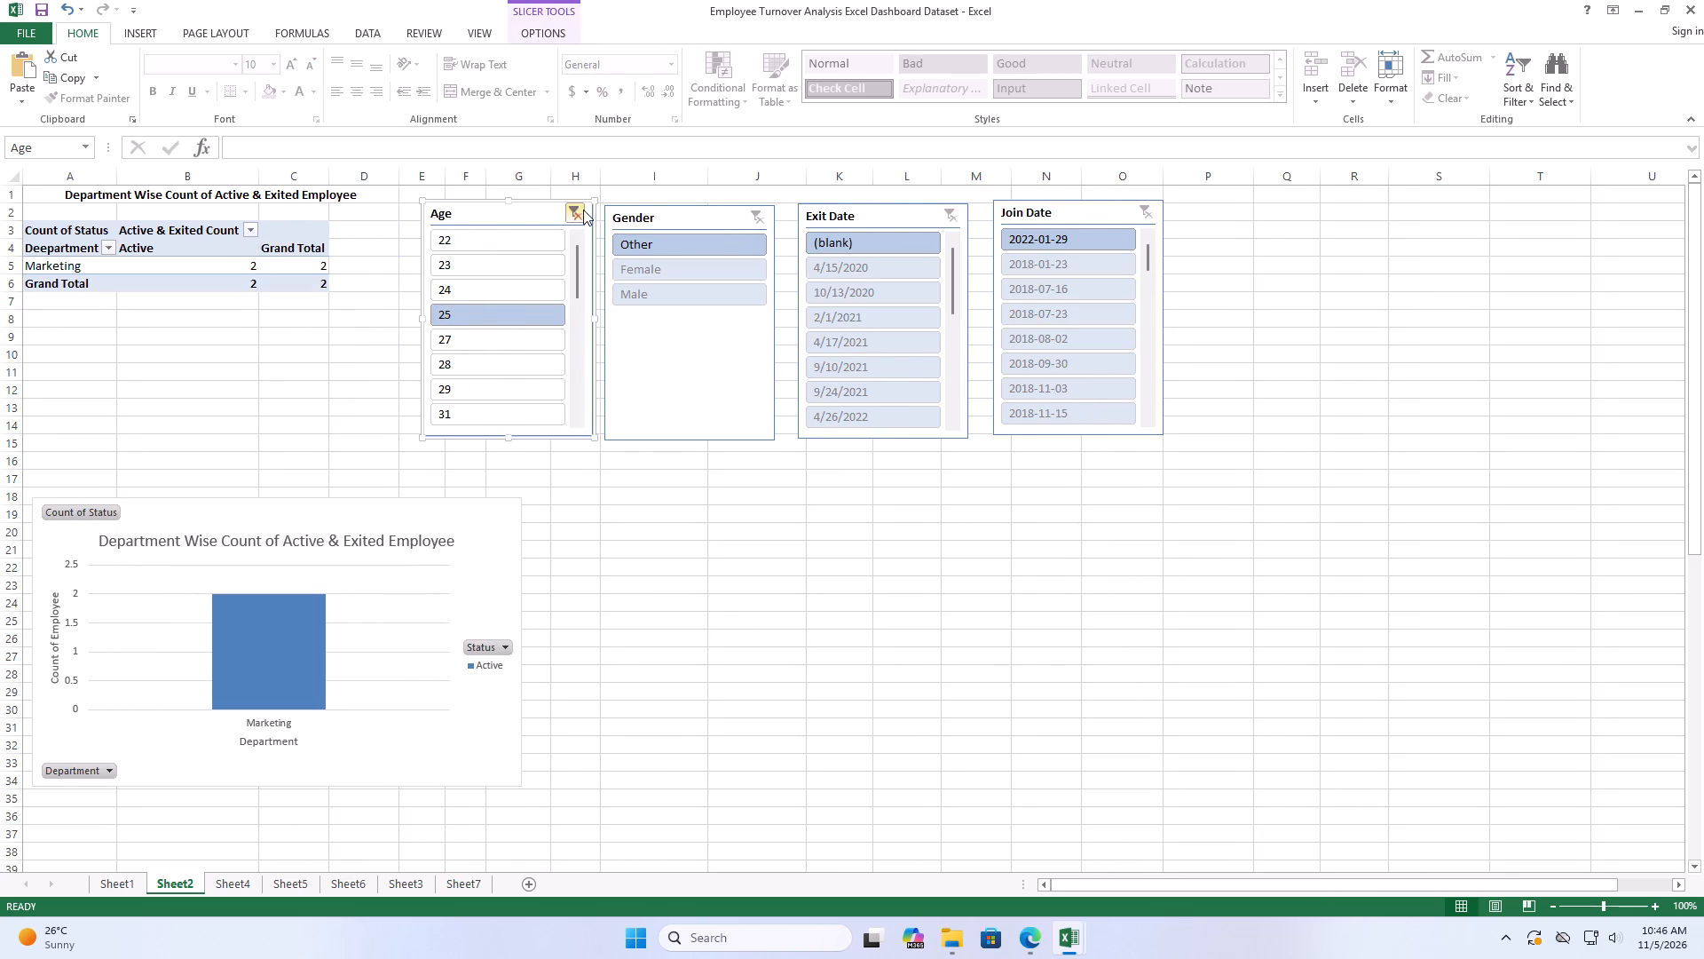
left_click(583, 210)
Test the Gender slicer by filtering for Female, Male and Other in turn, and clear its filter.
left_click(655, 248)
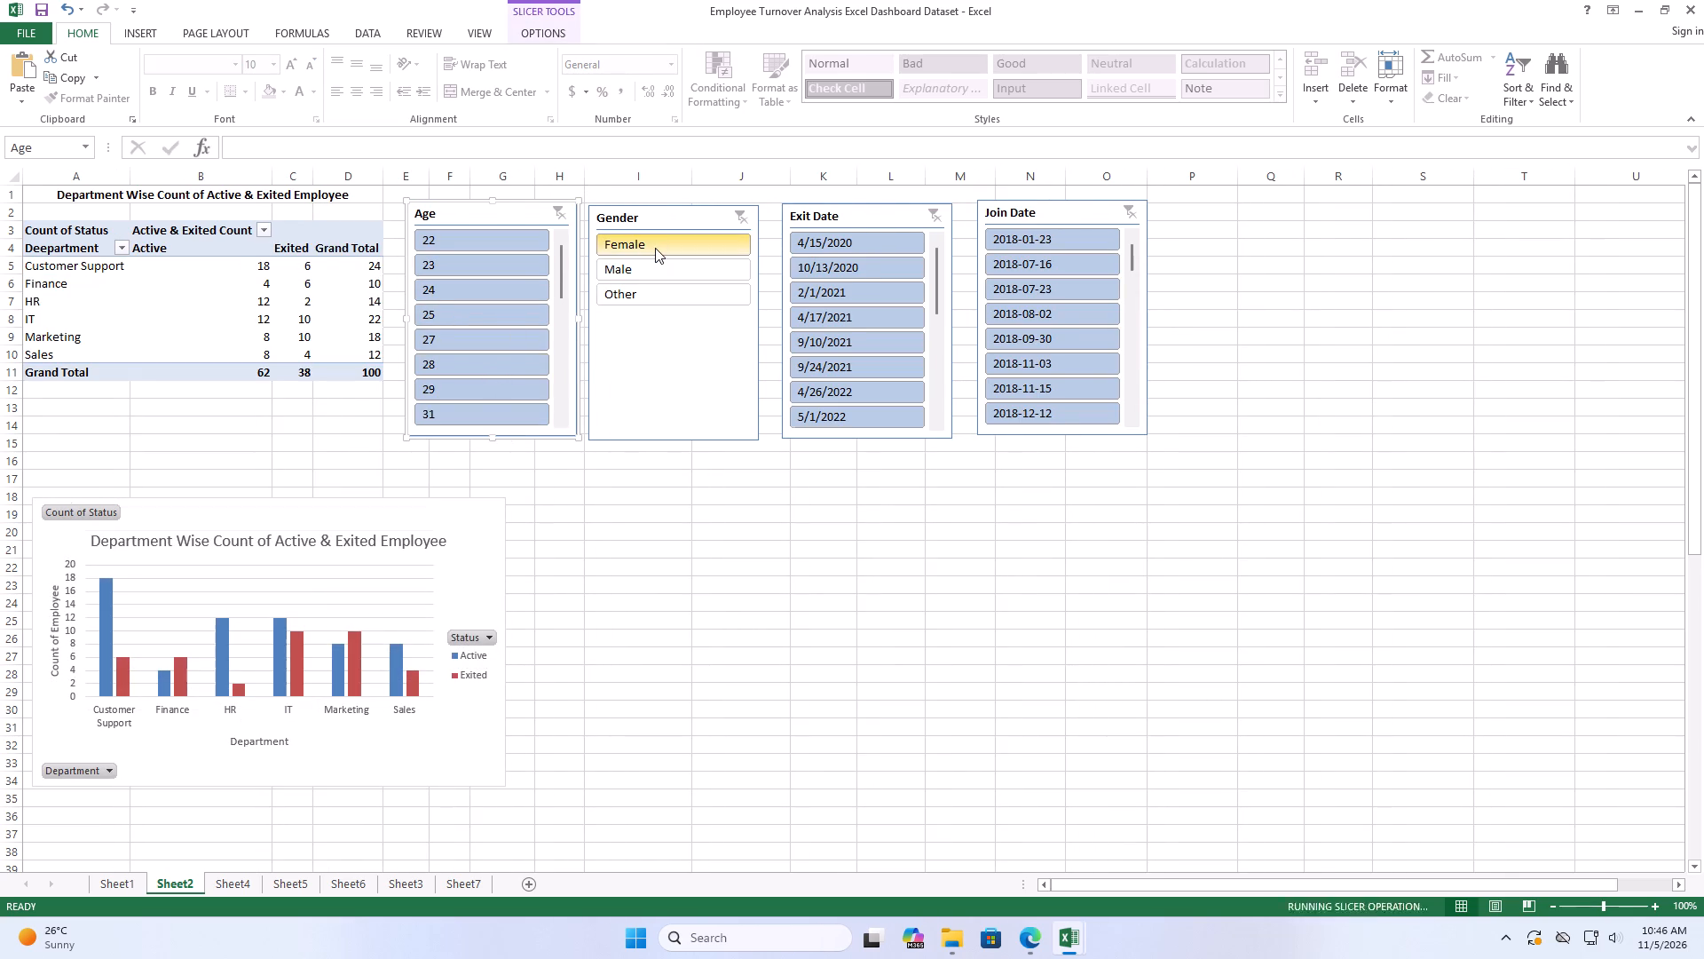
left_click(656, 268)
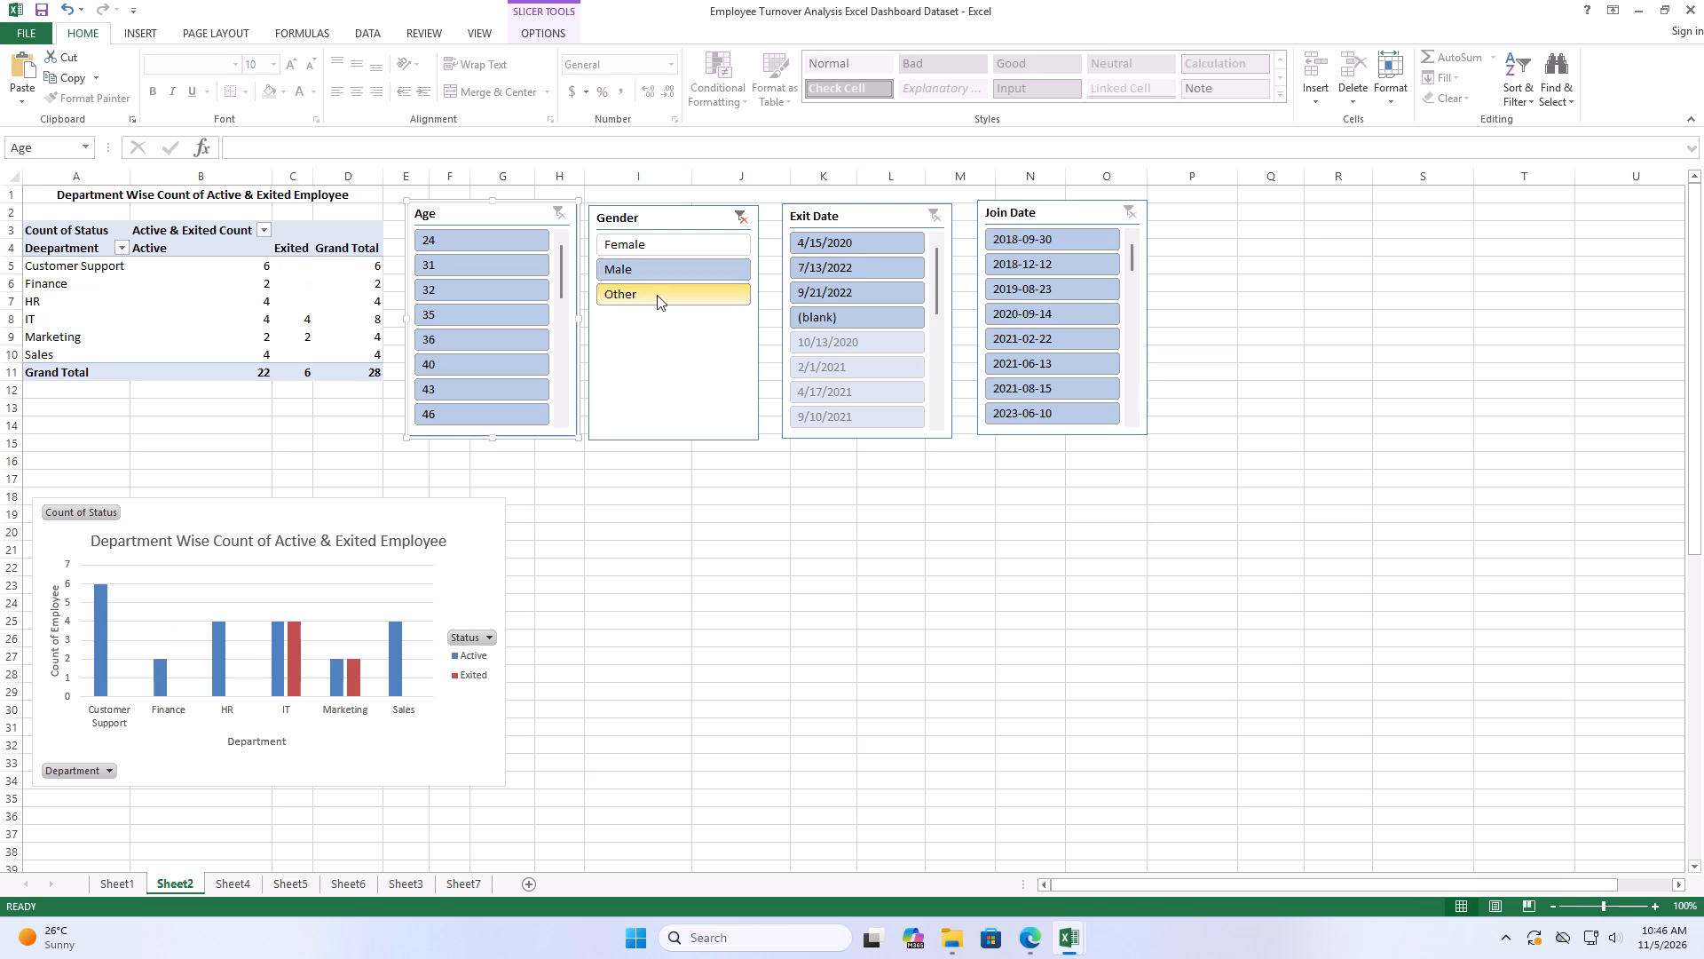
left_click(657, 296)
left_click(743, 218)
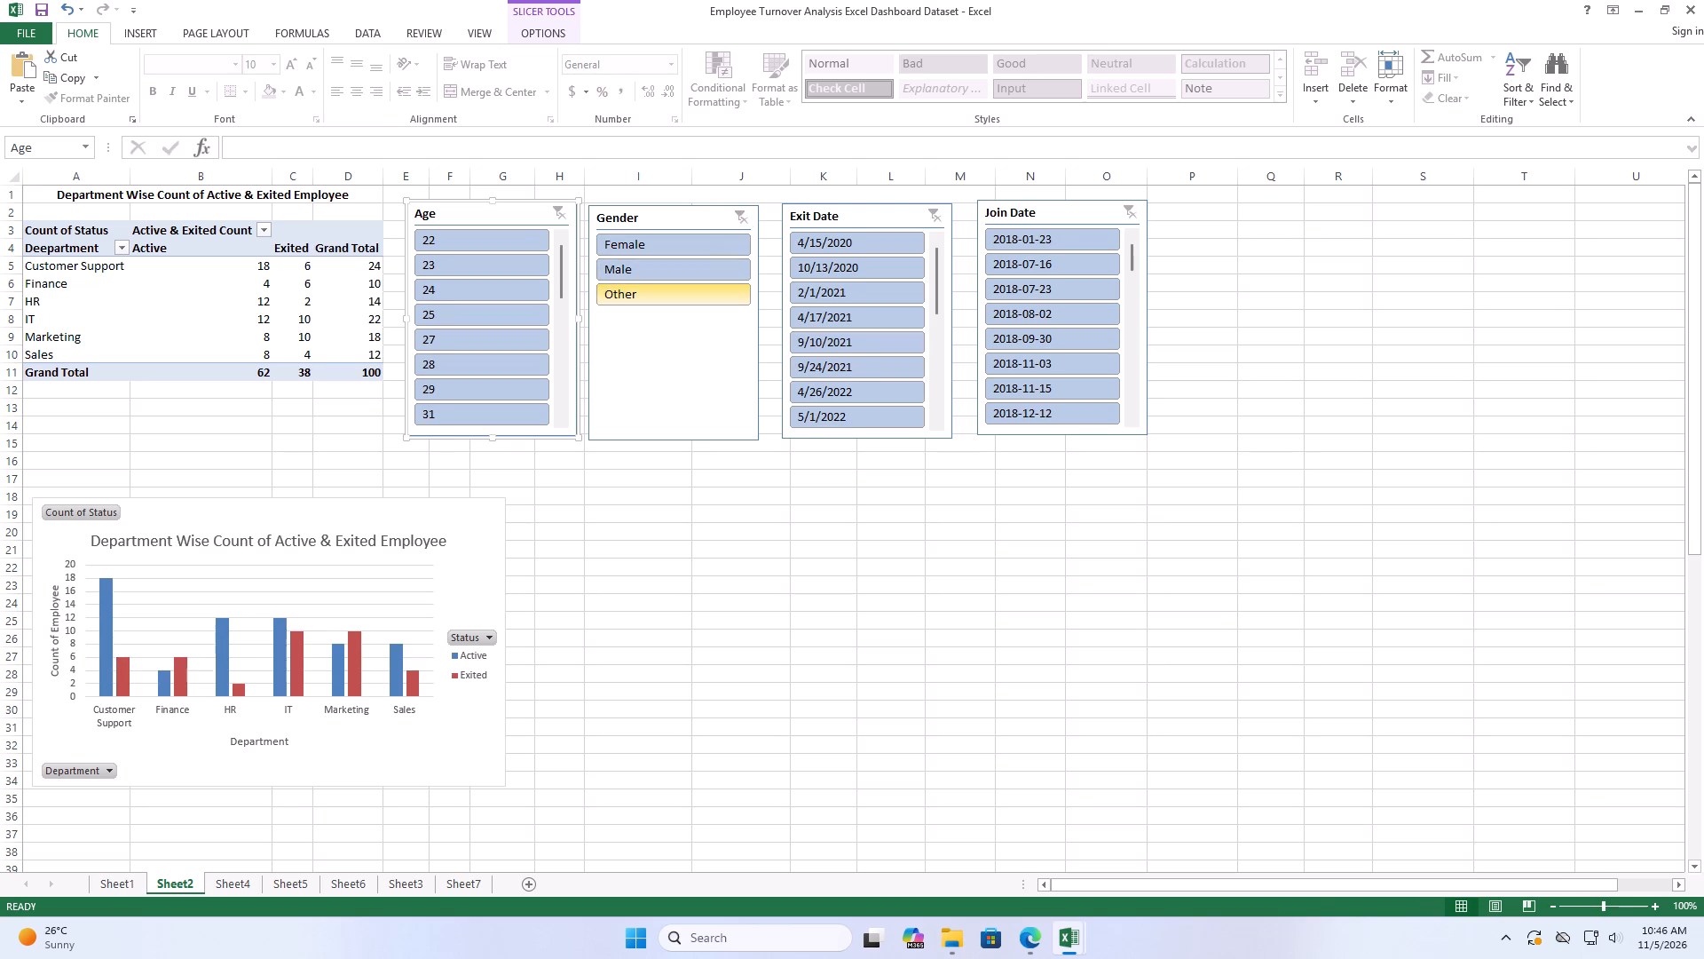
Test the Exit Date slicer by filtering for 4/15/2020, and clear its filter.
left_click(828, 250)
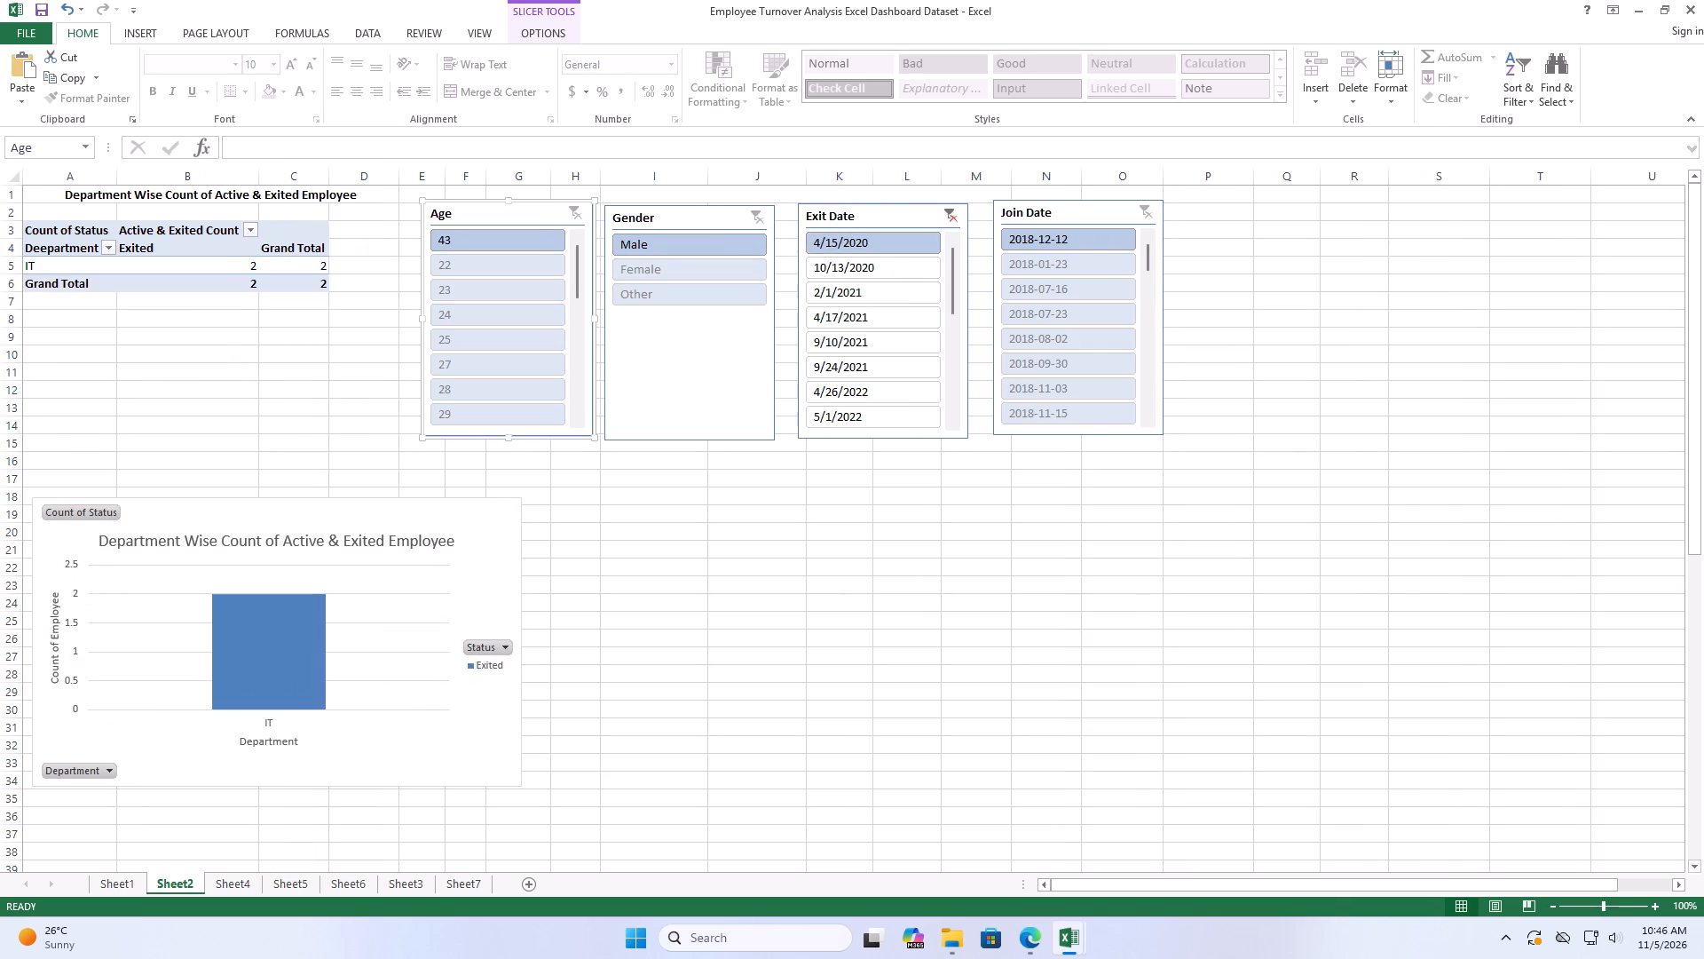
left_click(945, 221)
scroll(716, 685, "up", 3)
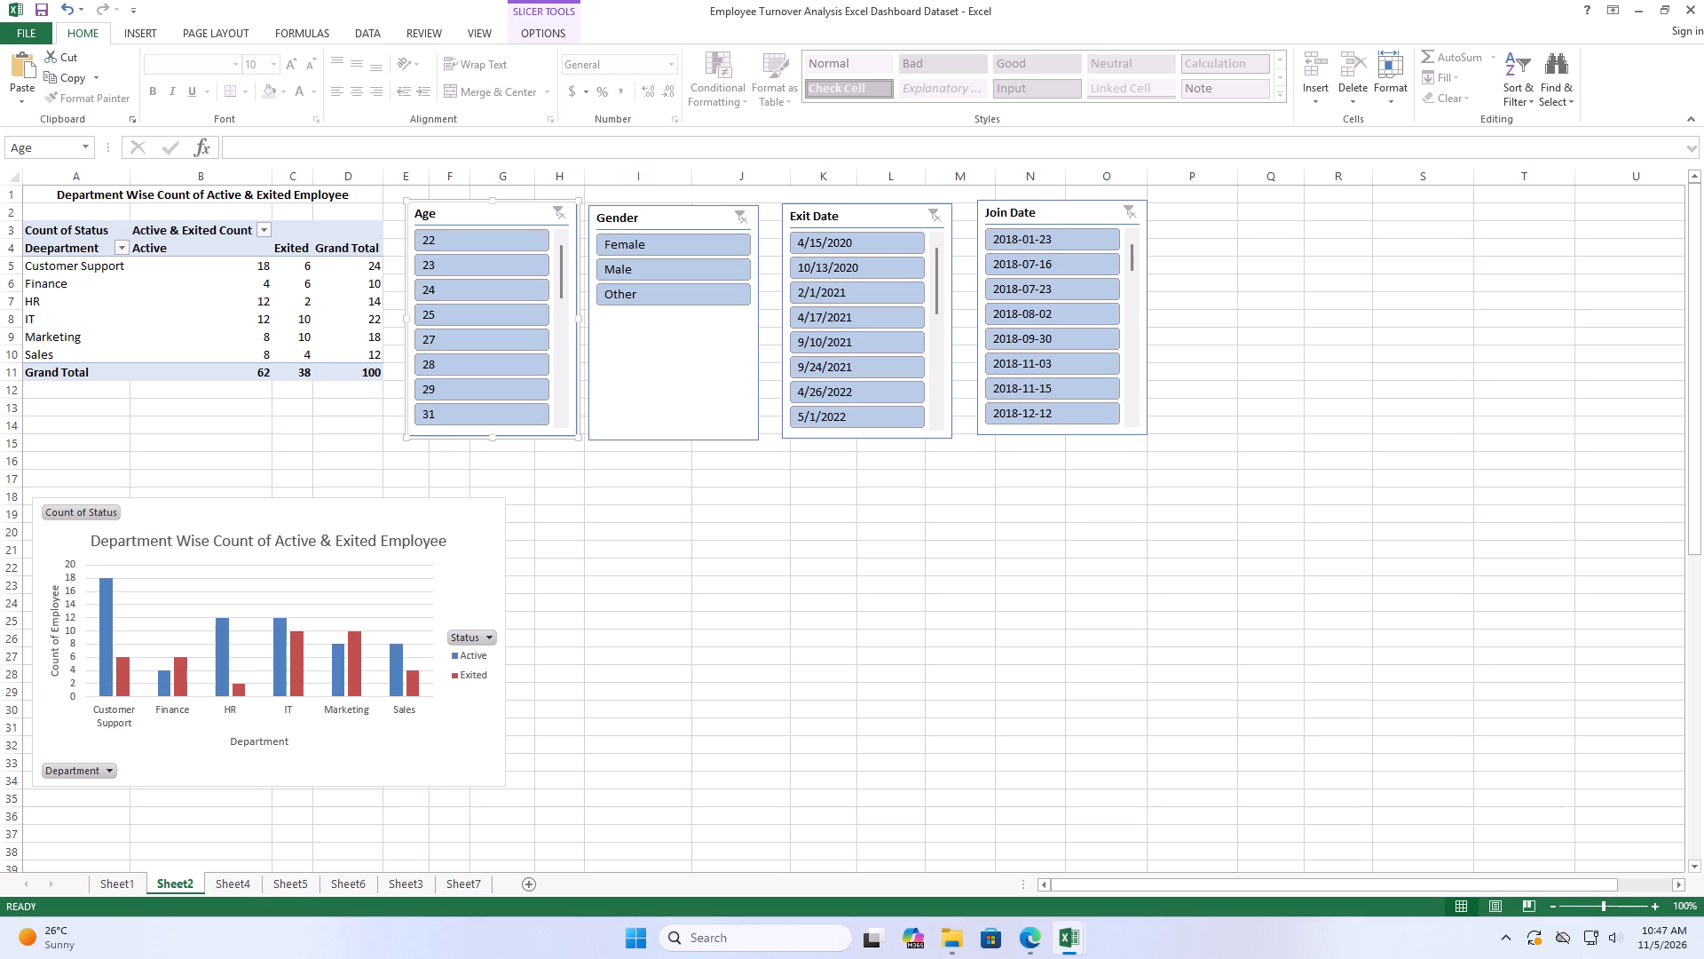
On Sheet4, autofit the widths of columns A, B and E so the PivotTable's labels fit.
left_click(227, 889)
scroll(220, 651, "up", 4)
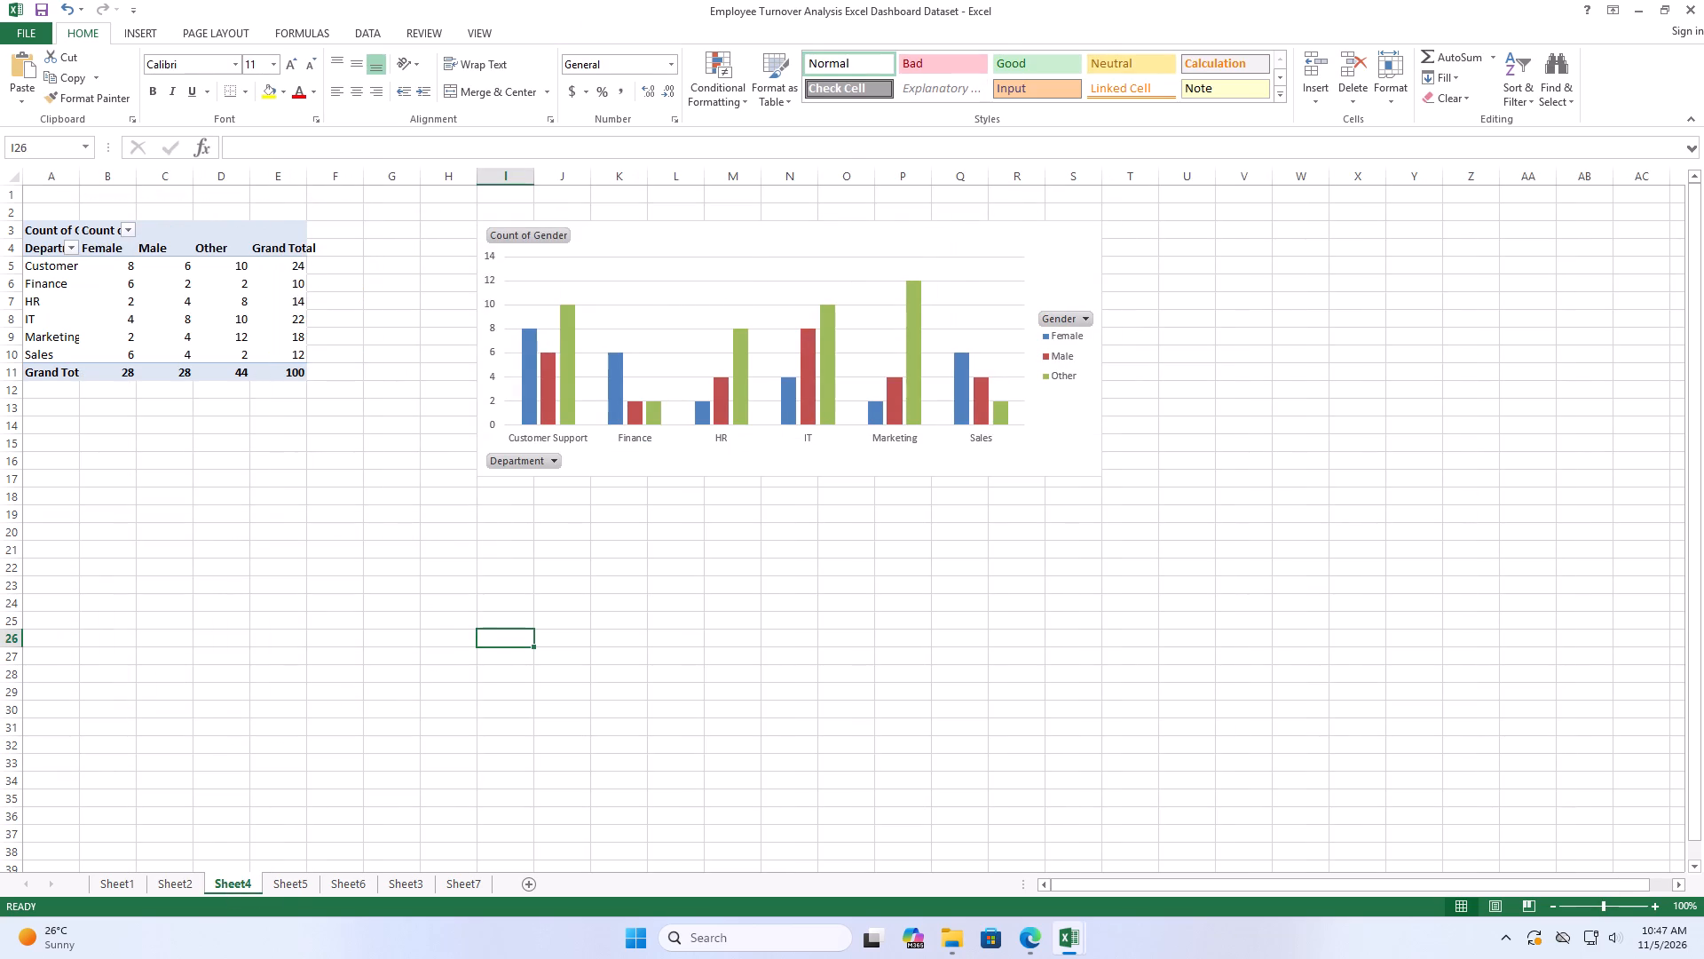
double_click(80, 177)
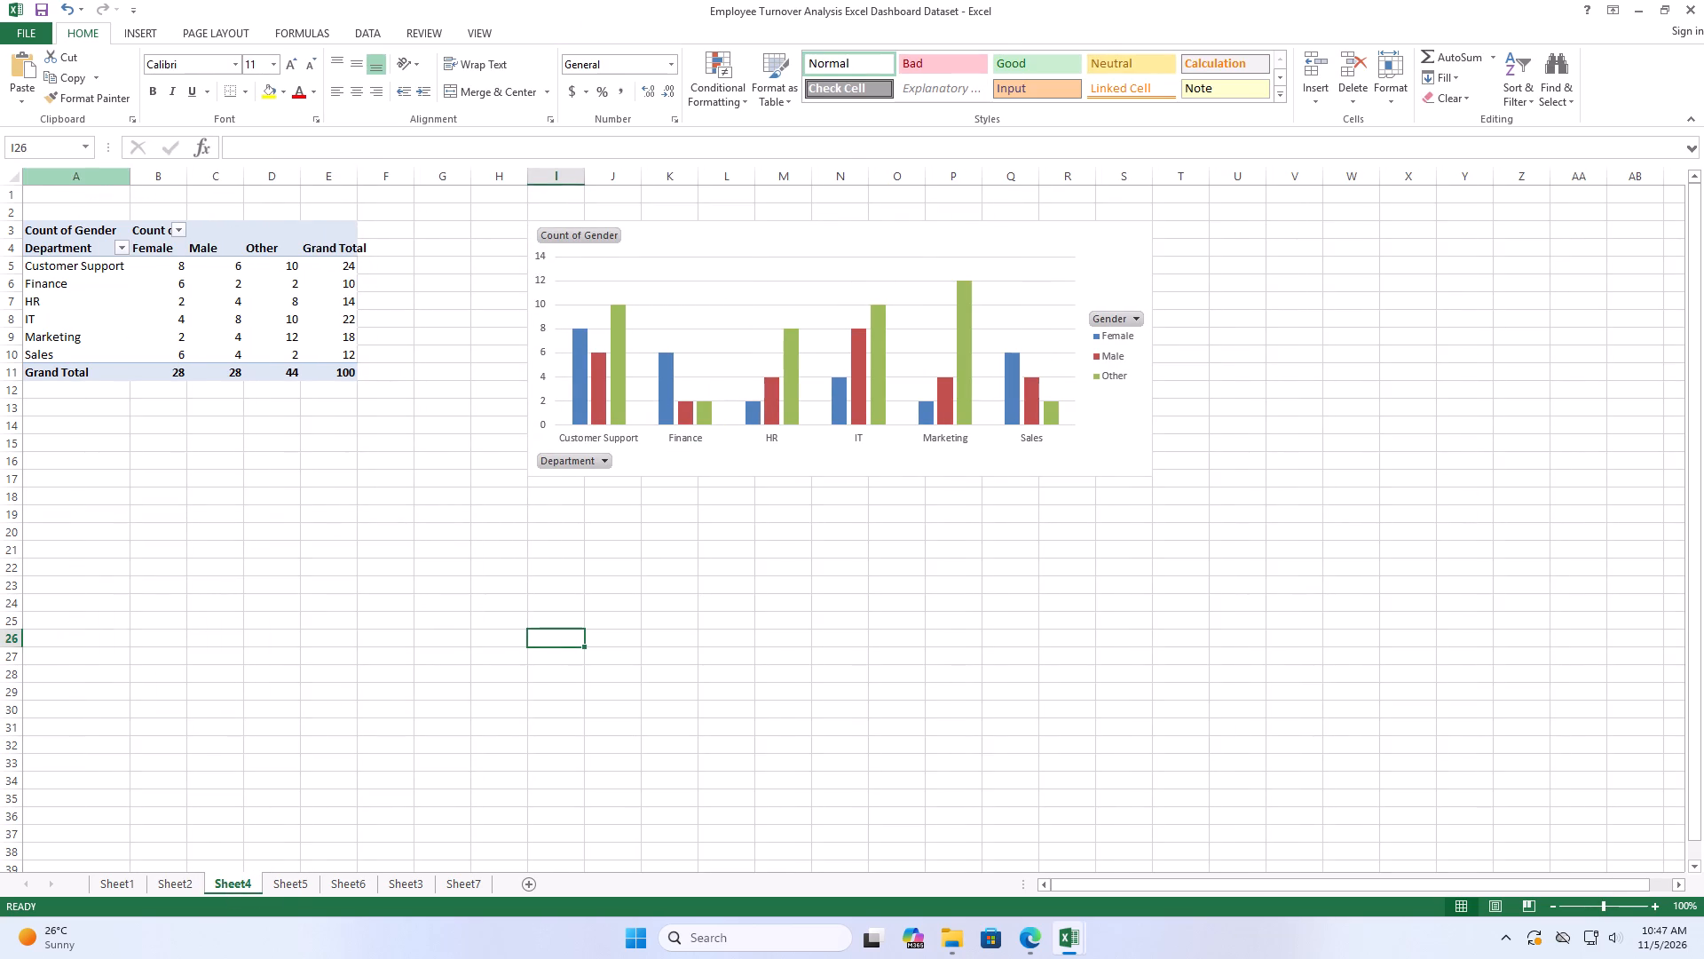
double_click(187, 175)
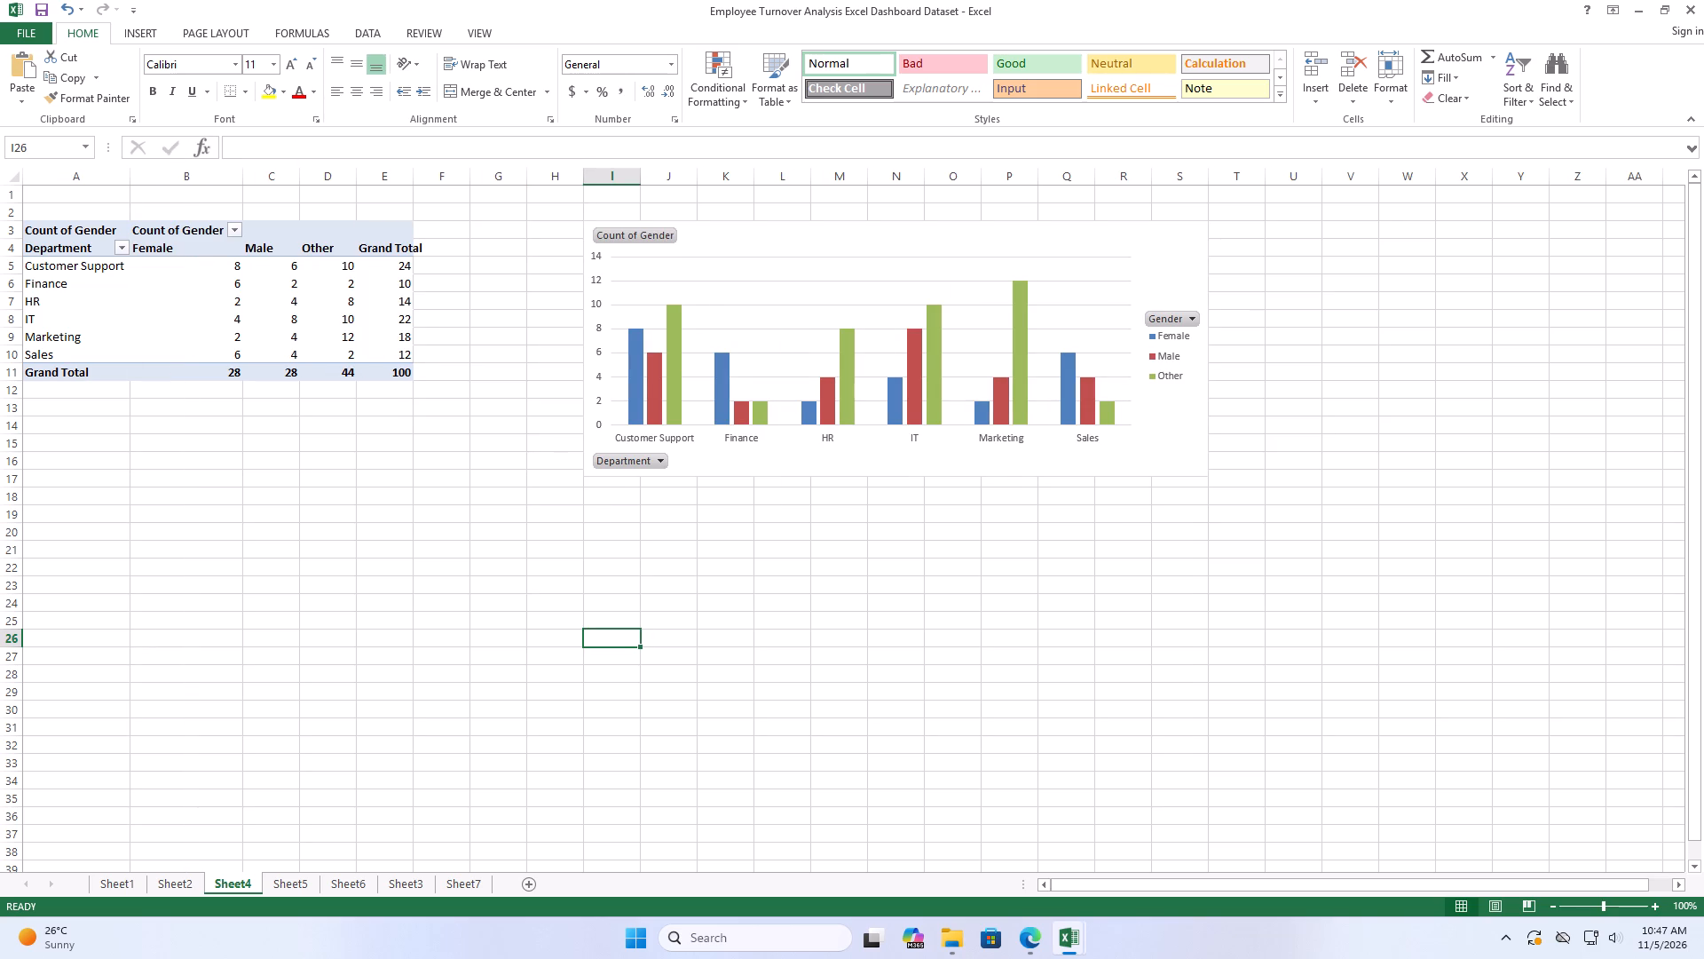
double_click(415, 180)
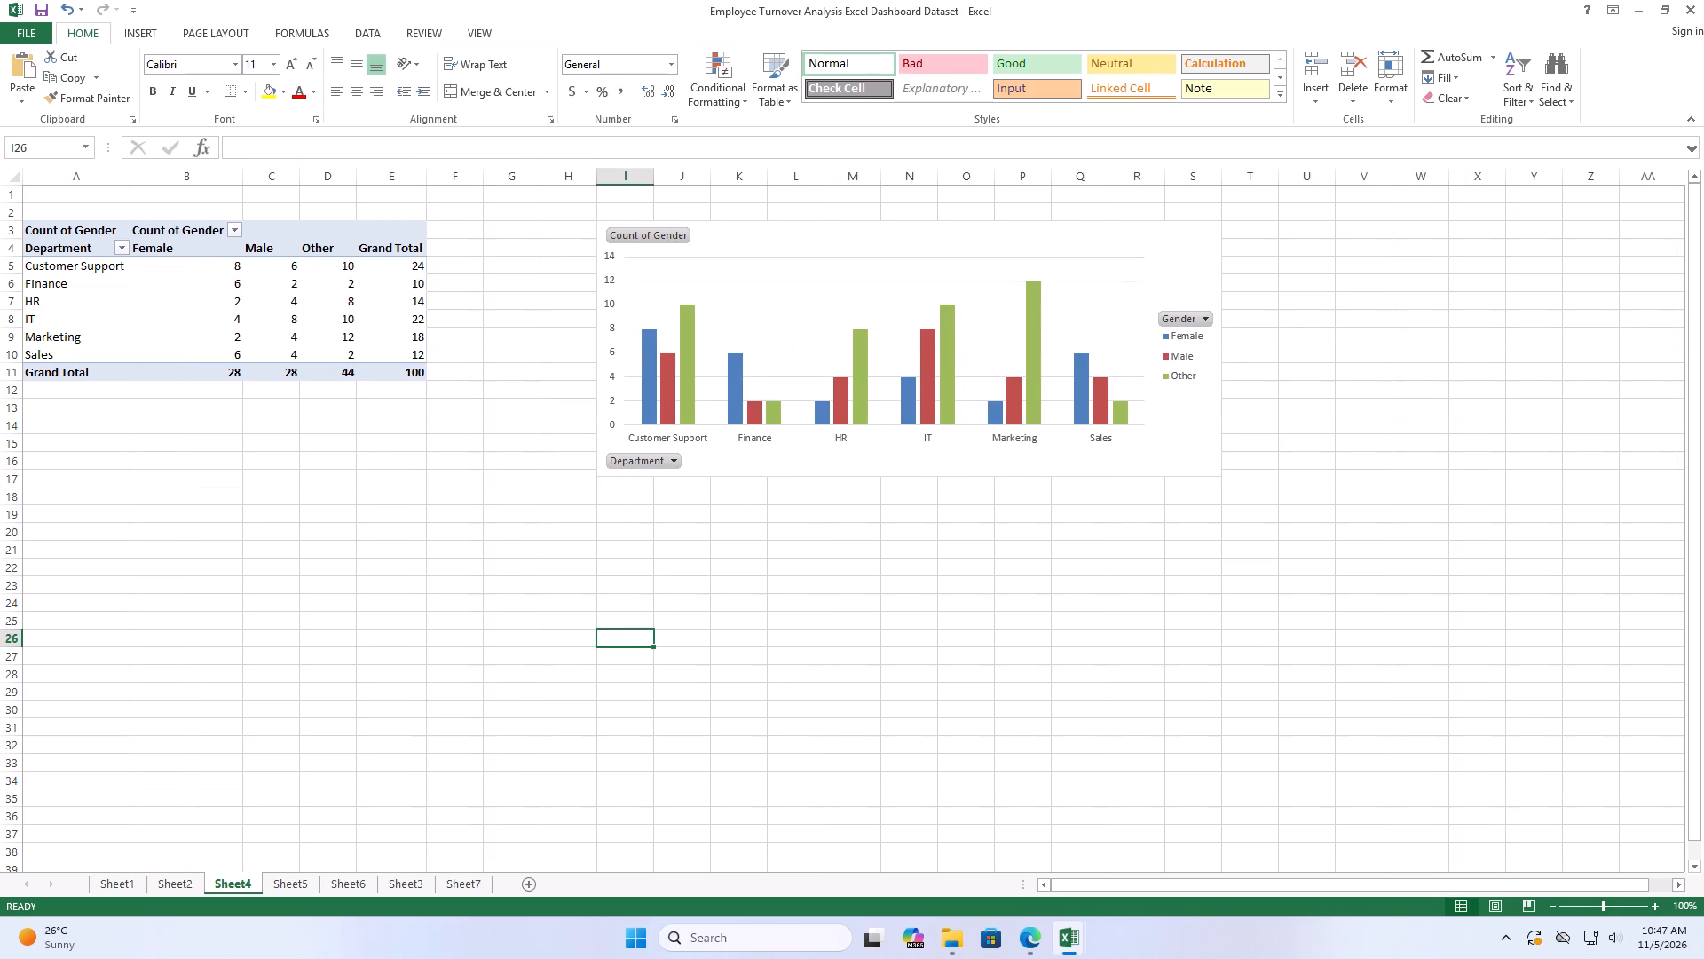
Insert Join Date, Exit Date, Status and Age slicers for the Department-by-Gender PivotTable on Sheet4.
left_click(270, 228)
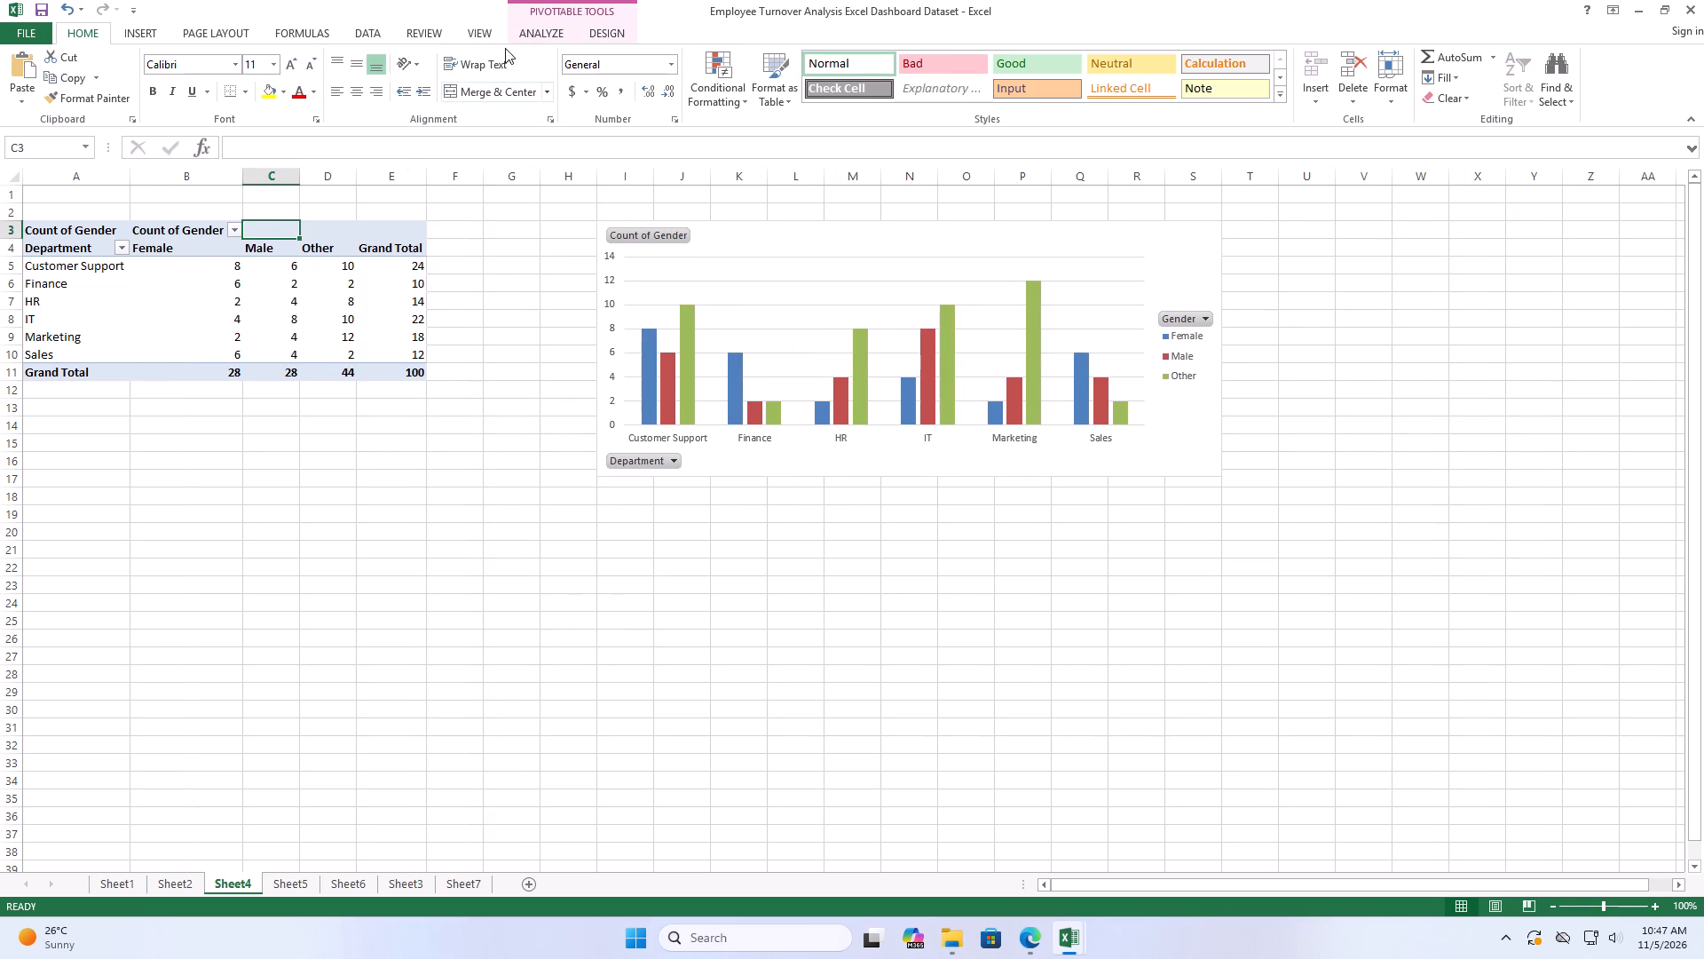
left_click(544, 37)
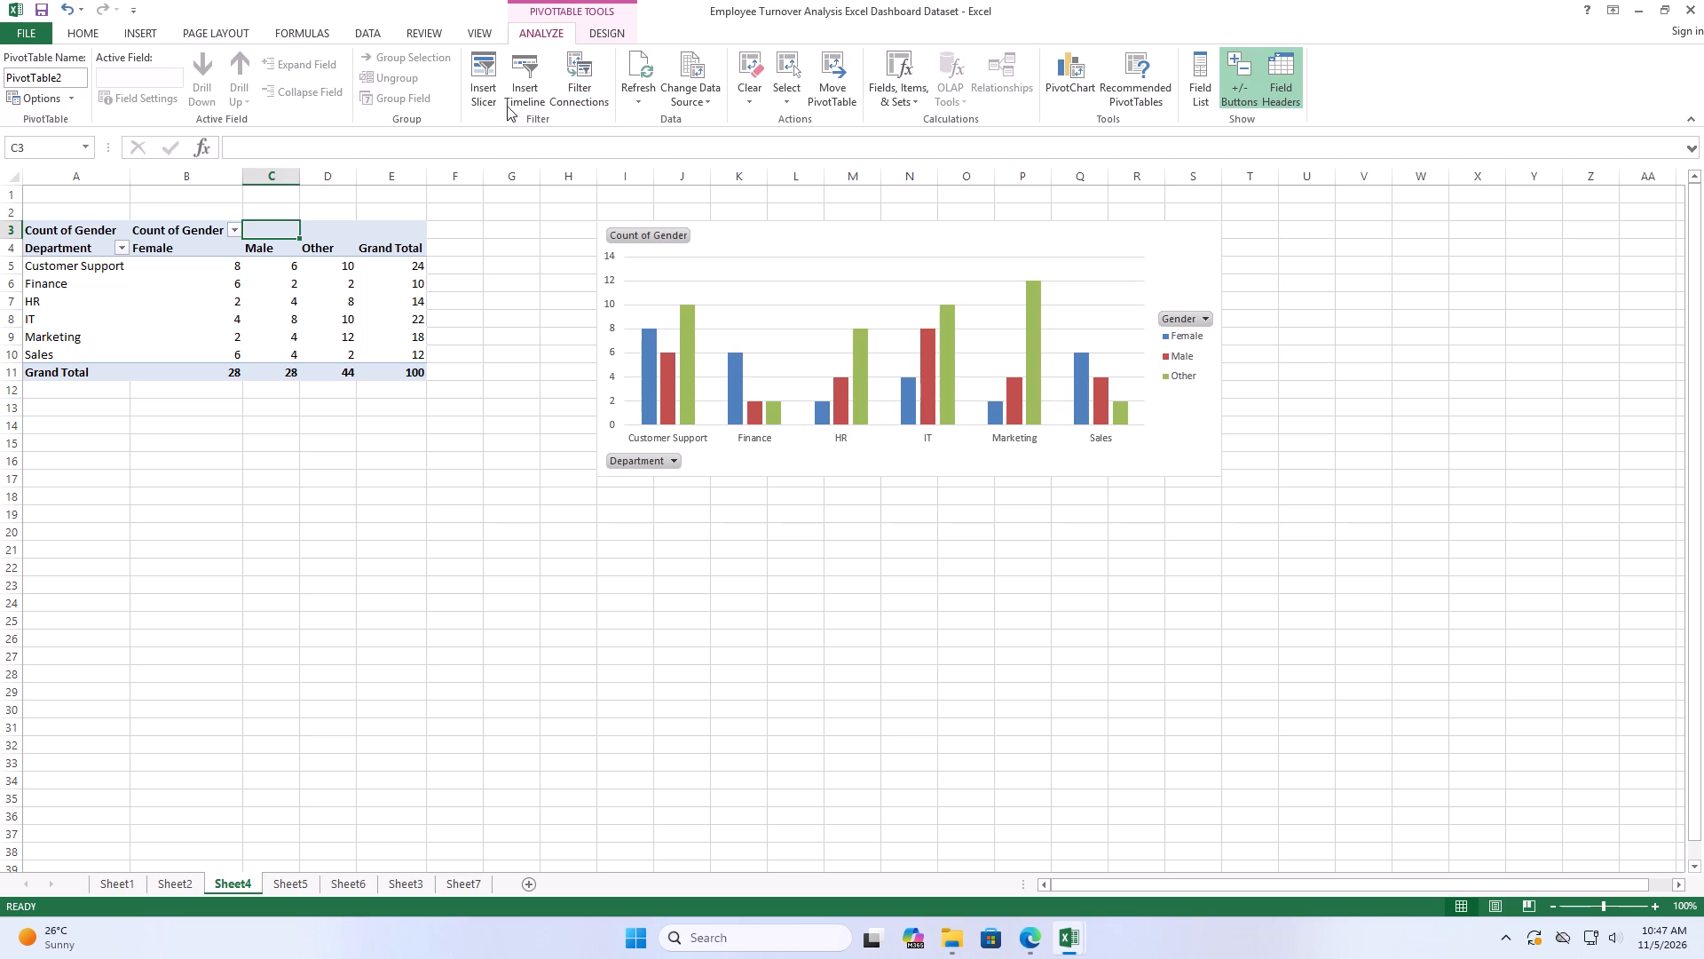
left_click(477, 102)
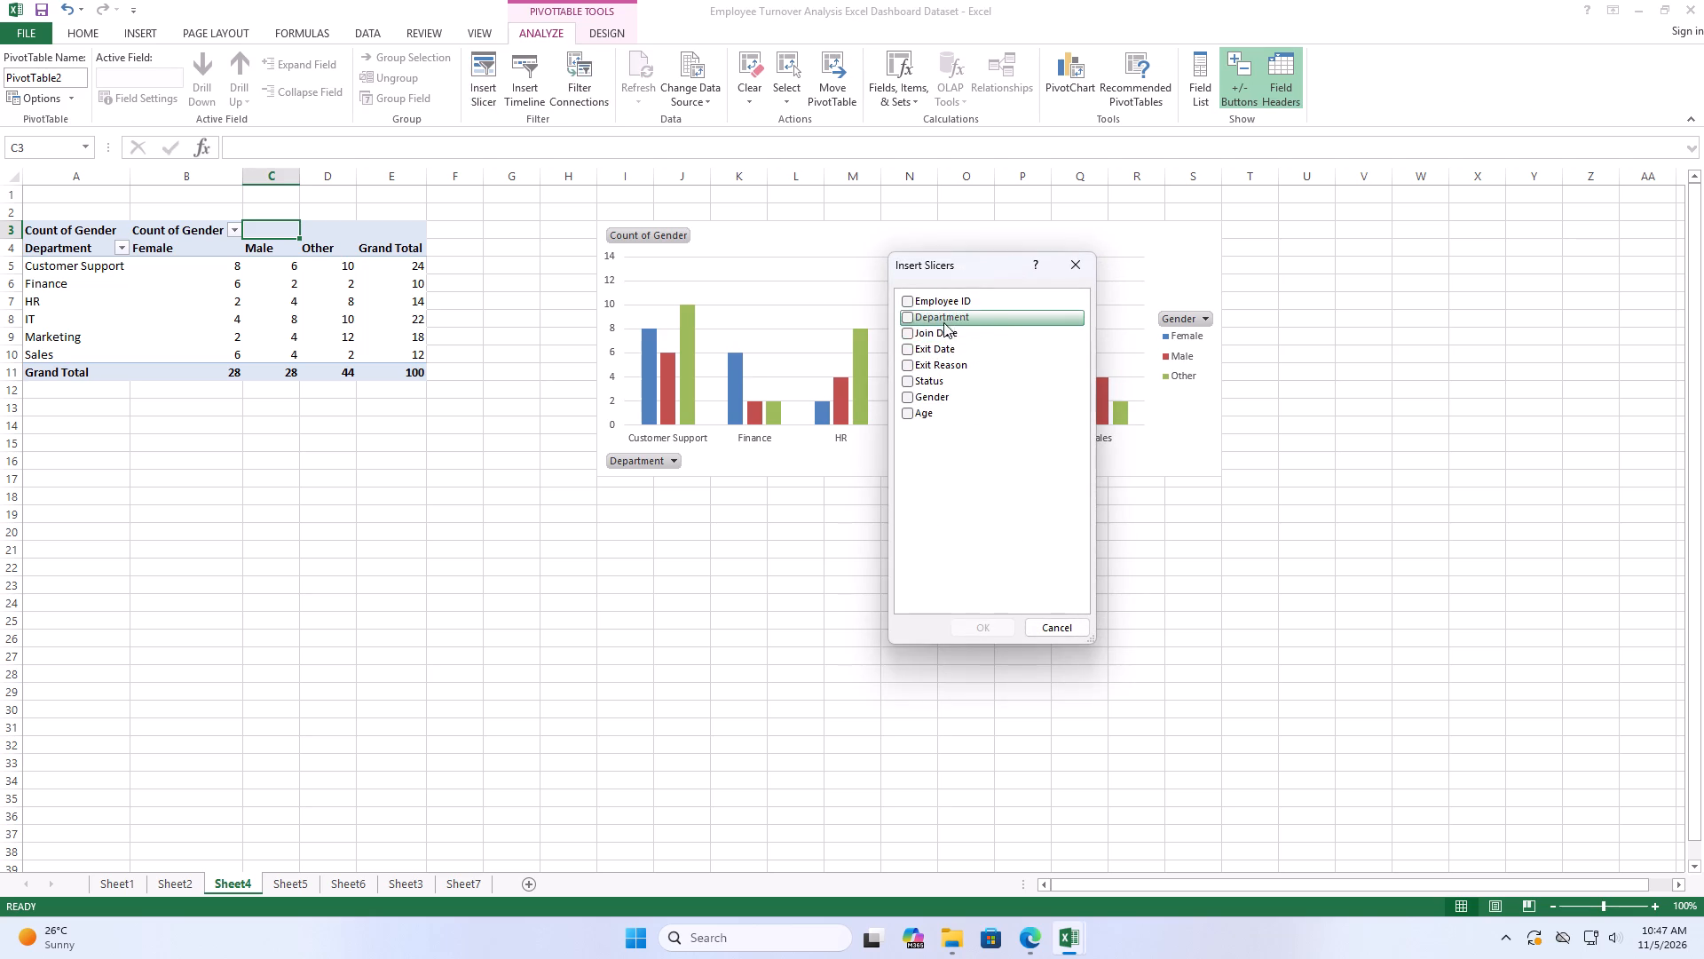
left_click(911, 332)
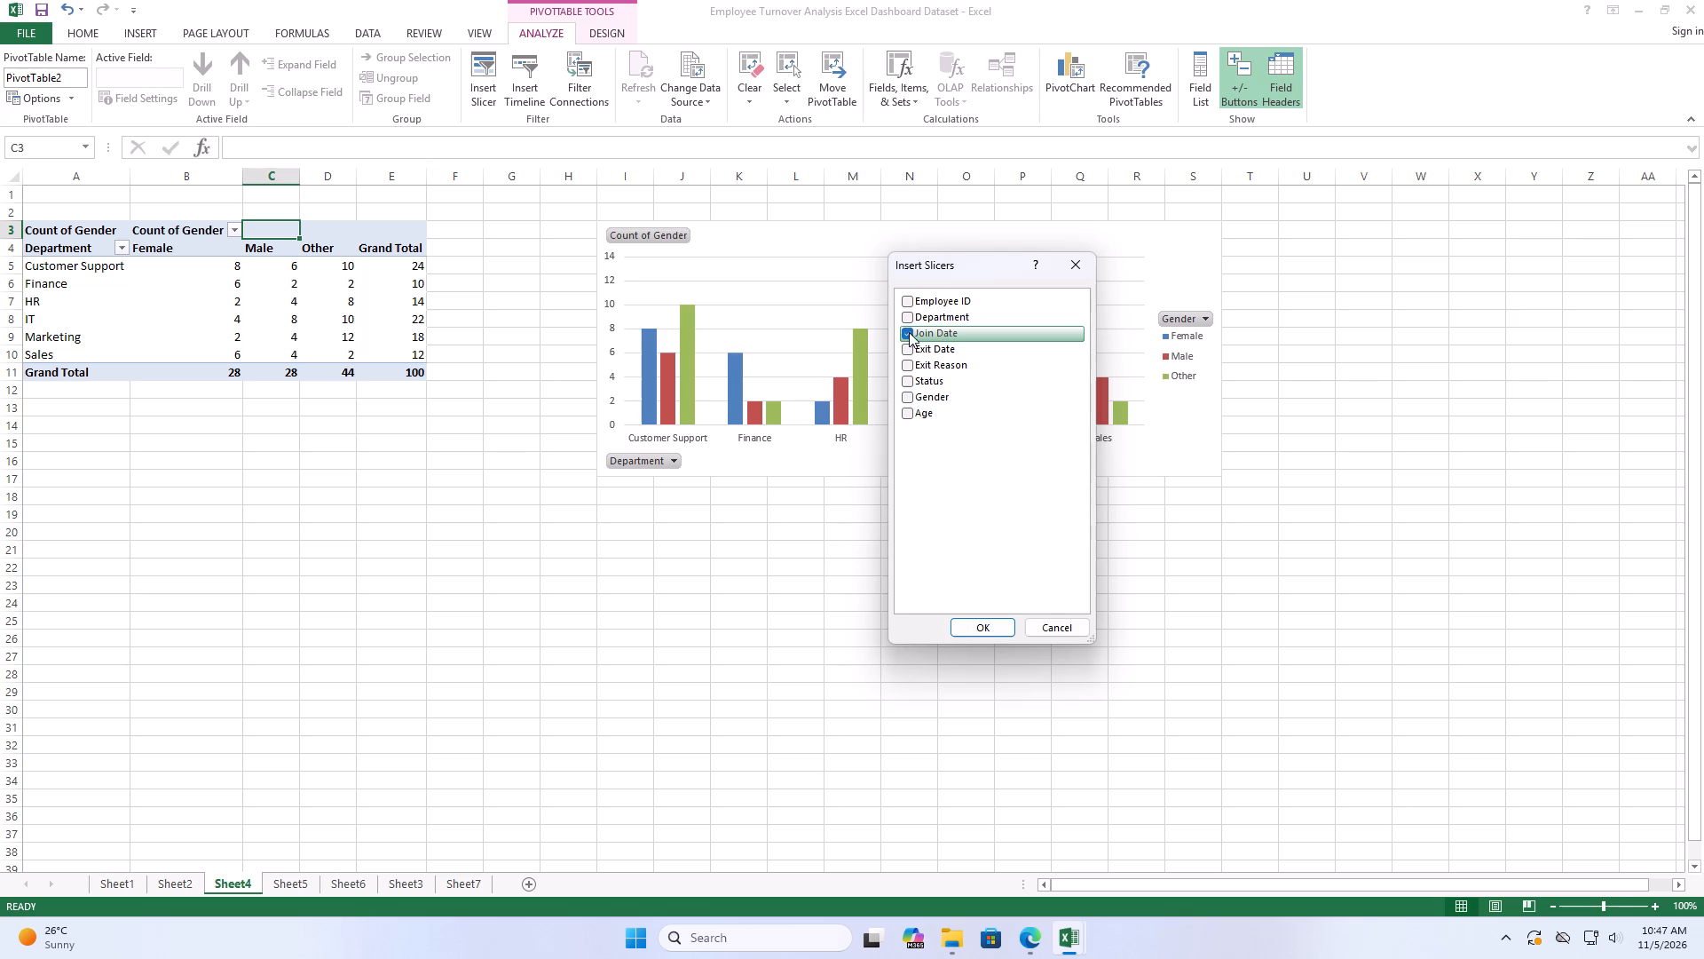
left_click(910, 350)
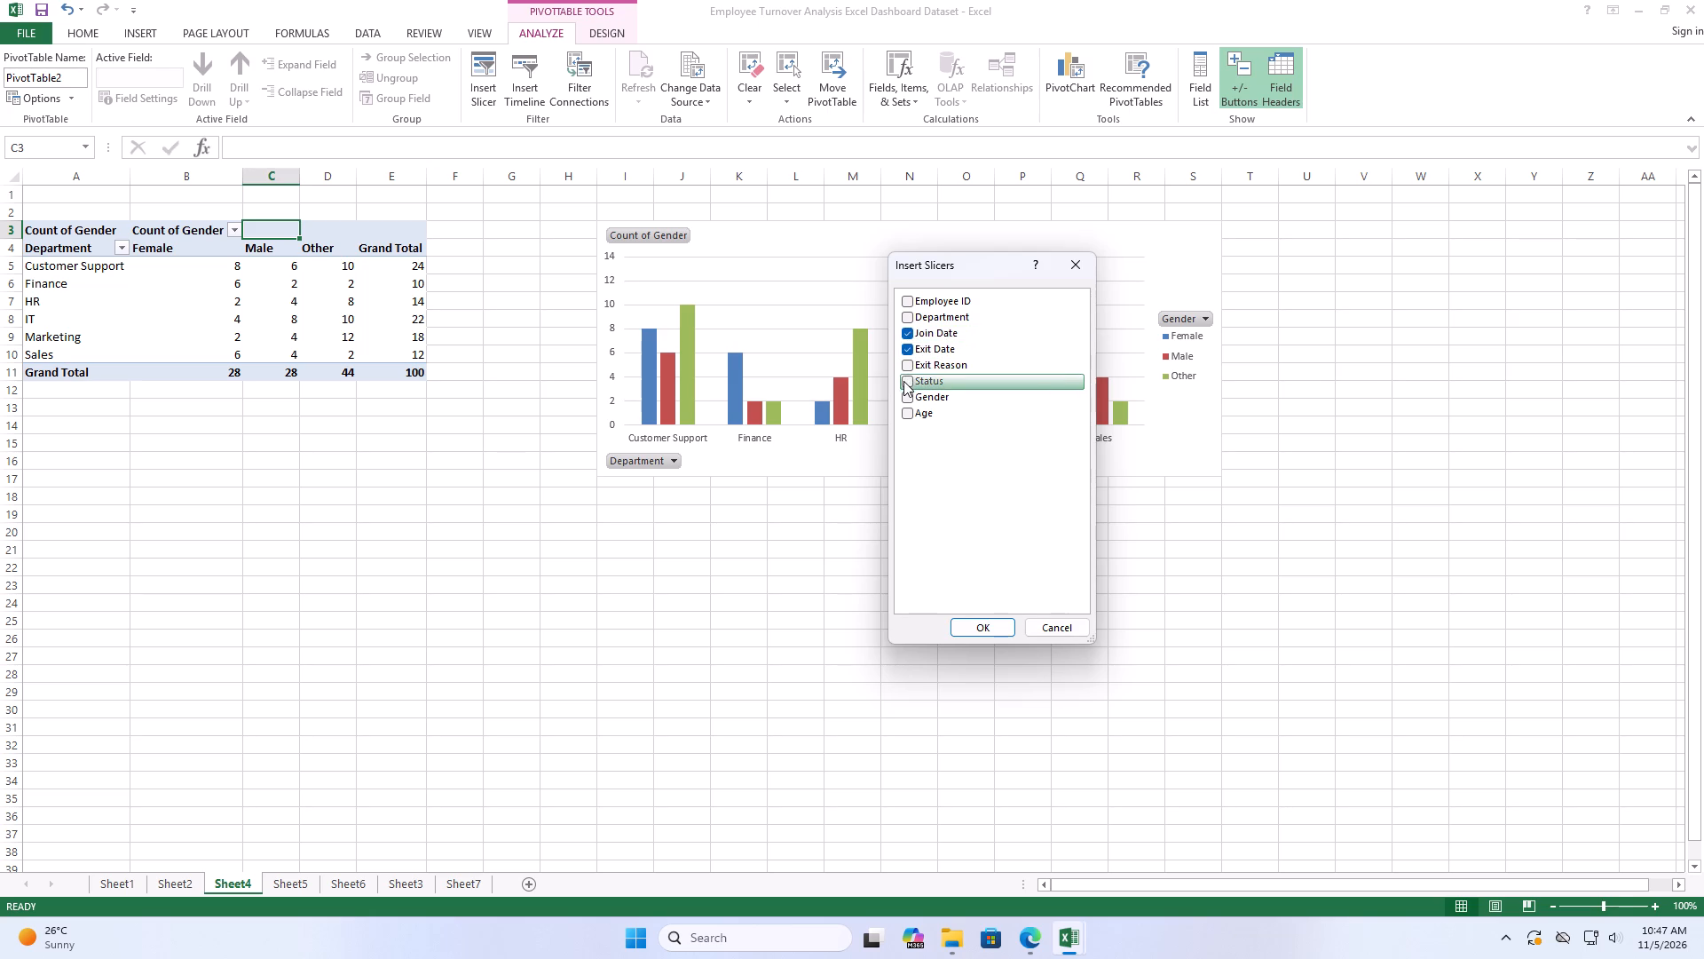
left_click(903, 381)
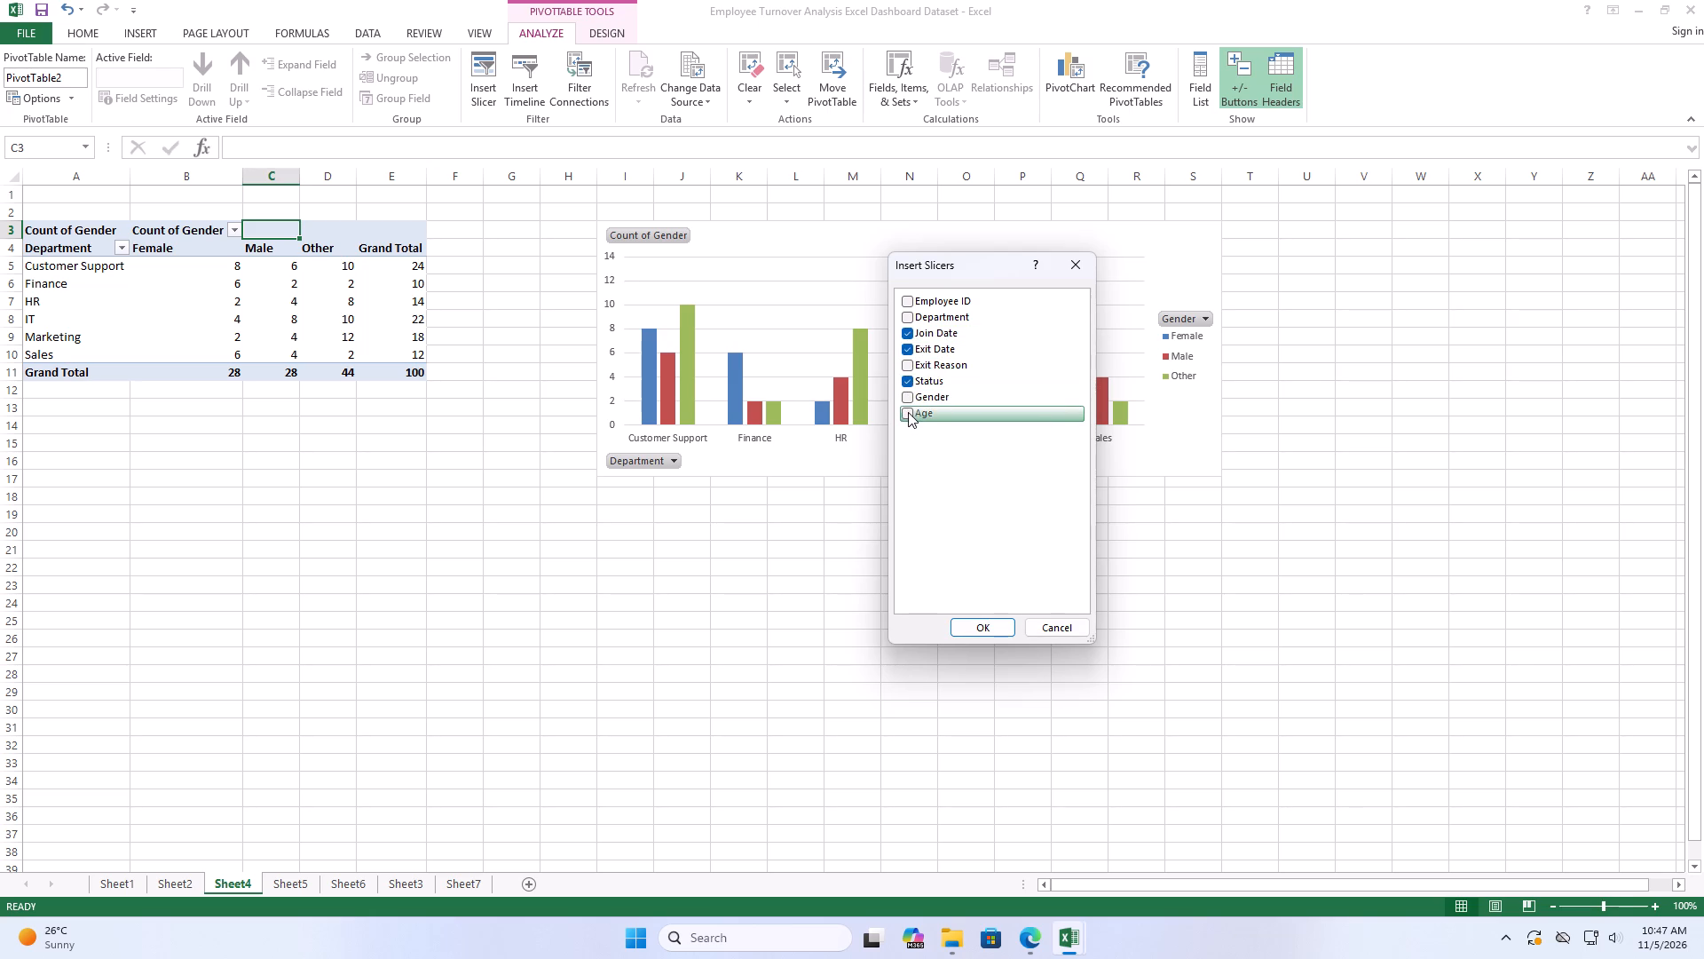
left_click(908, 412)
left_click(989, 635)
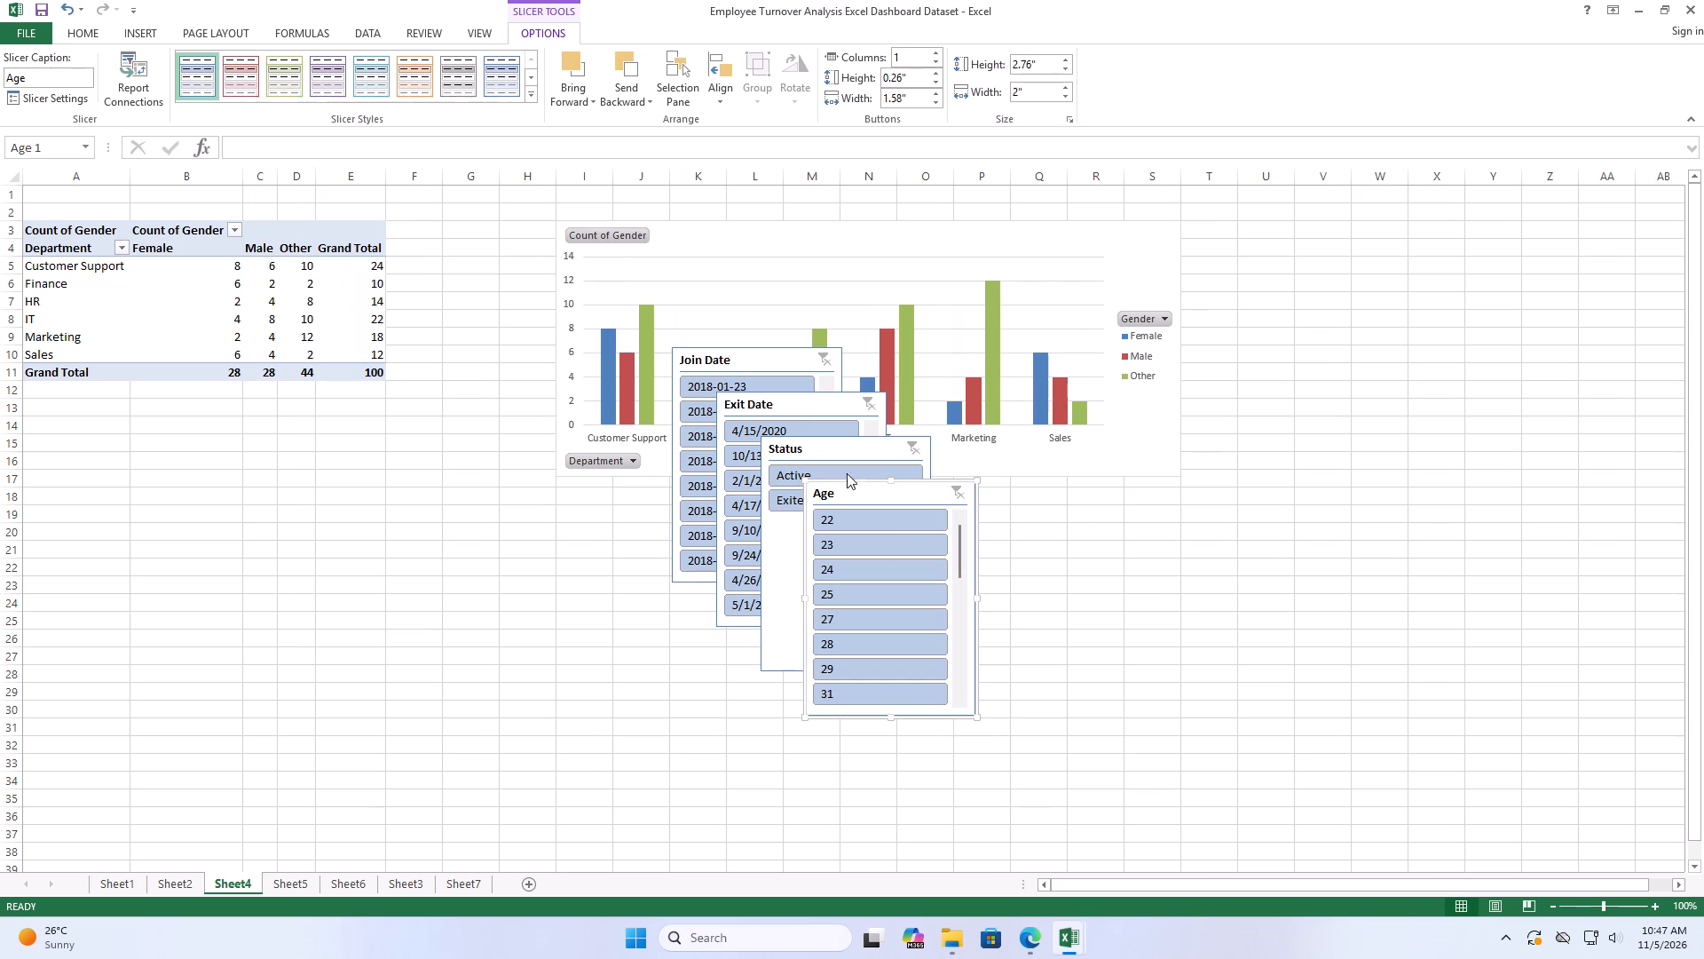
Move the Count of Gender PivotChart directly below the PivotTable, starting around row 18.
left_click_drag(861, 234, 339, 492)
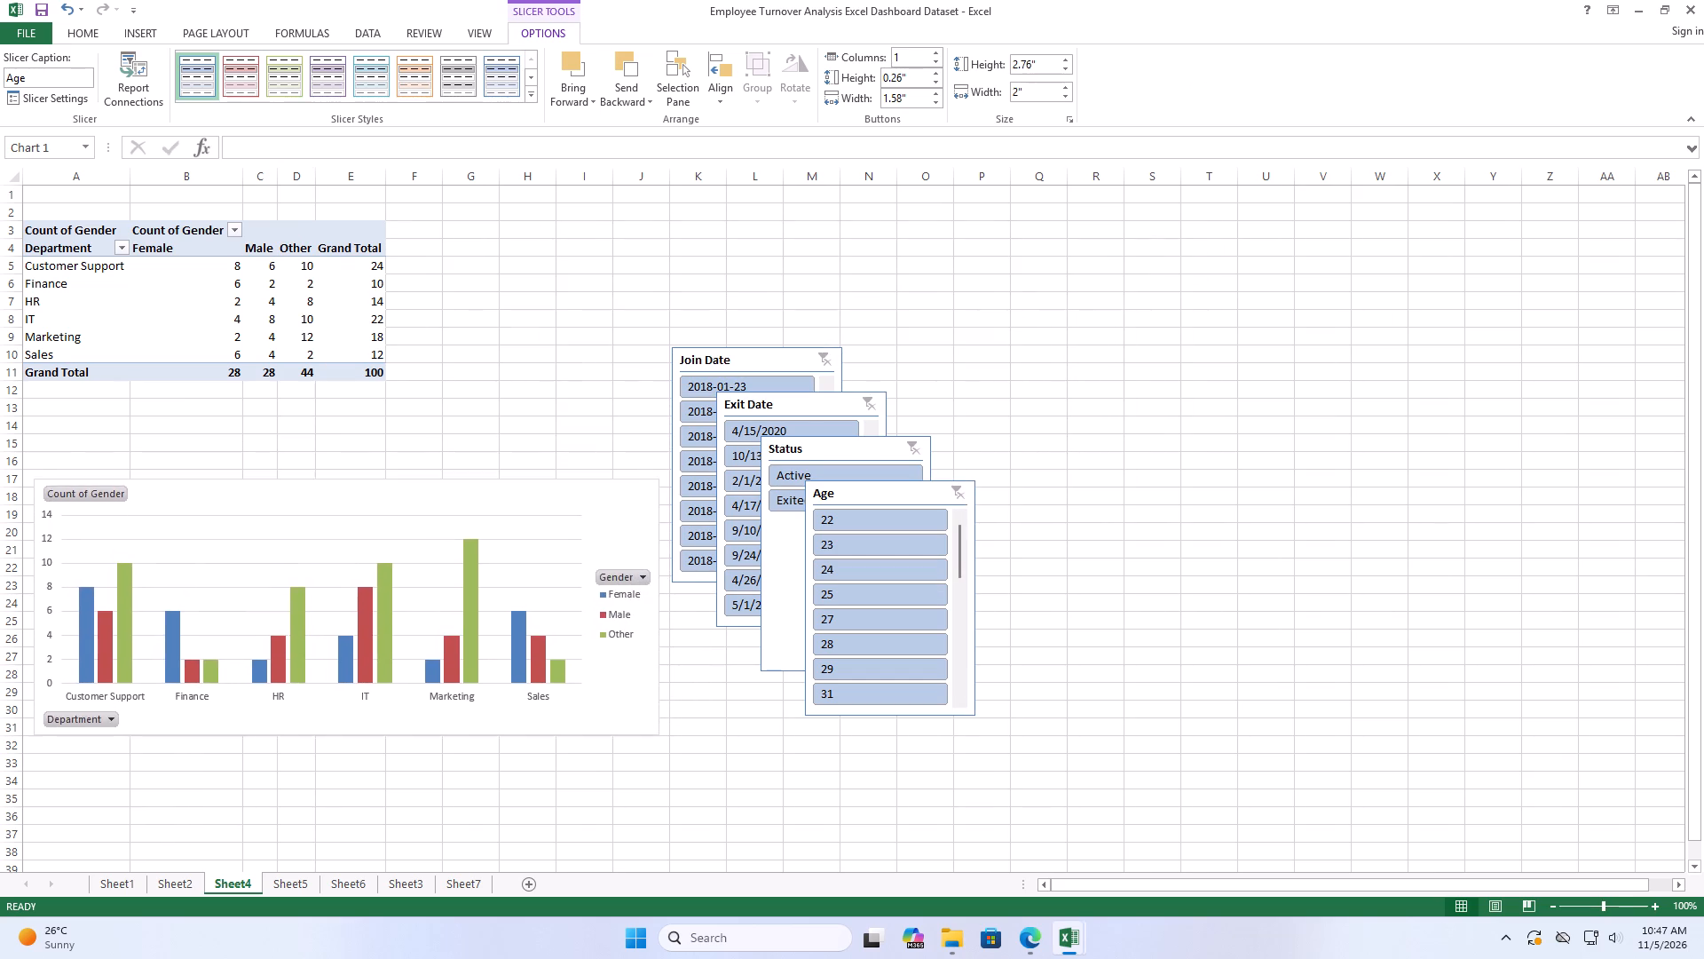
left_click_drag(339, 492, 330, 500)
Arrange the Join Date, Exit Date, Status and Age slicers in that order in a row beside the Sheet4 PivotTable.
left_click_drag(776, 363, 562, 249)
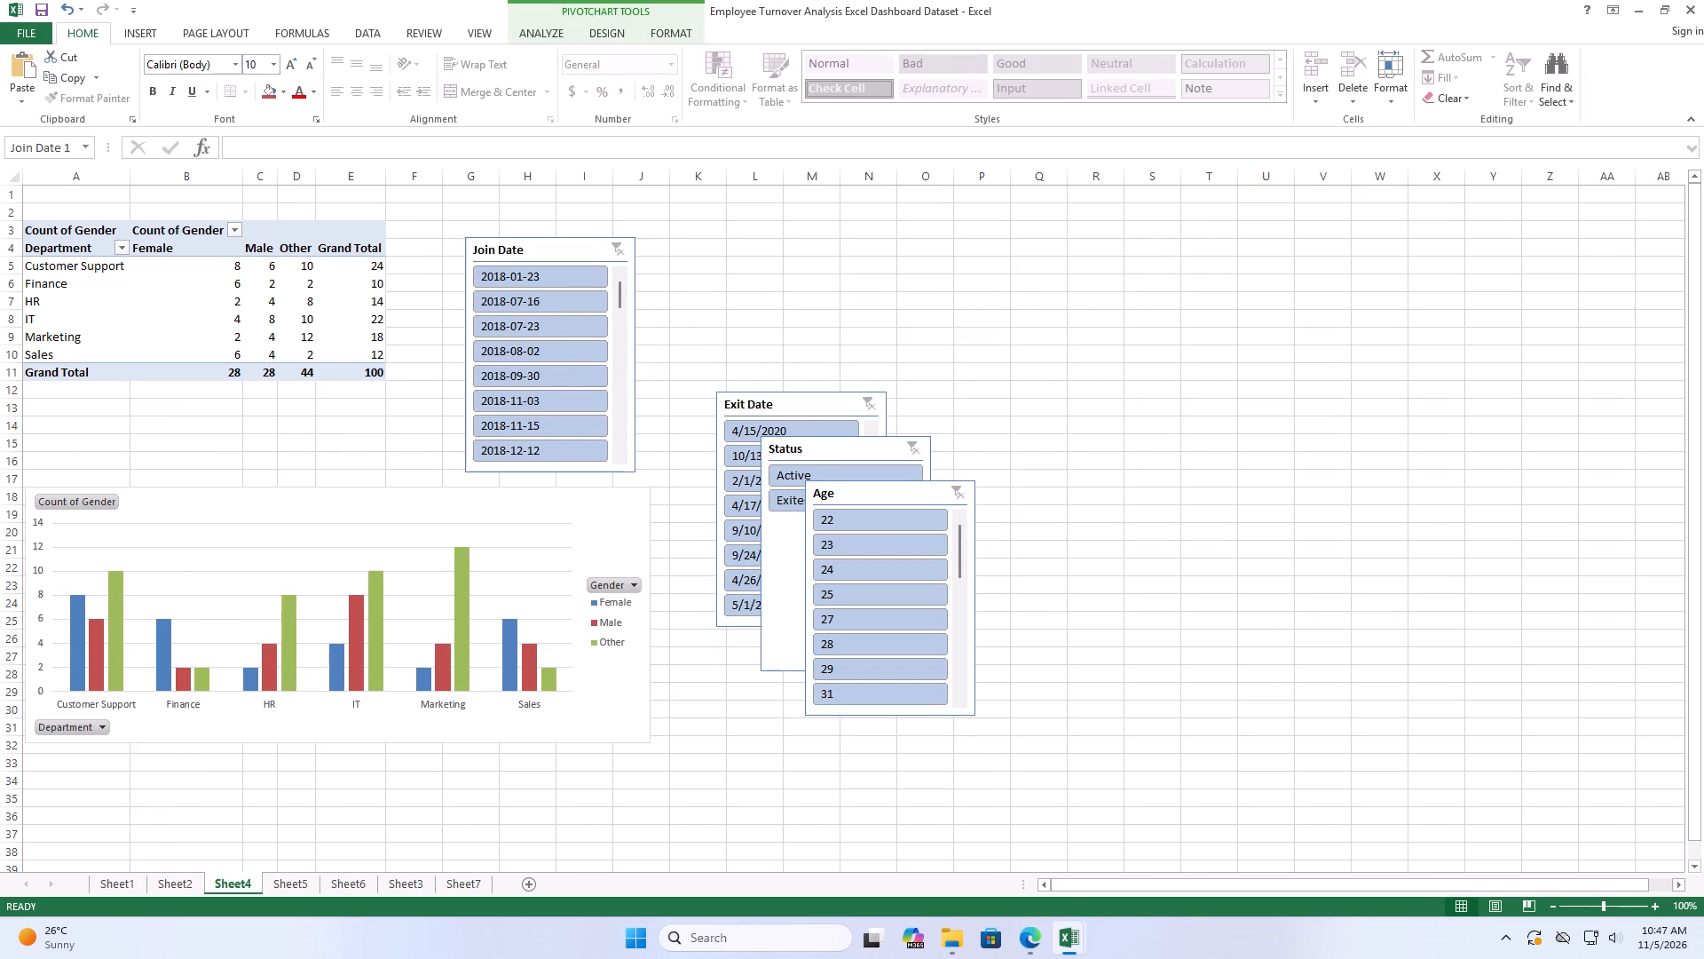
left_click_drag(562, 249, 543, 230)
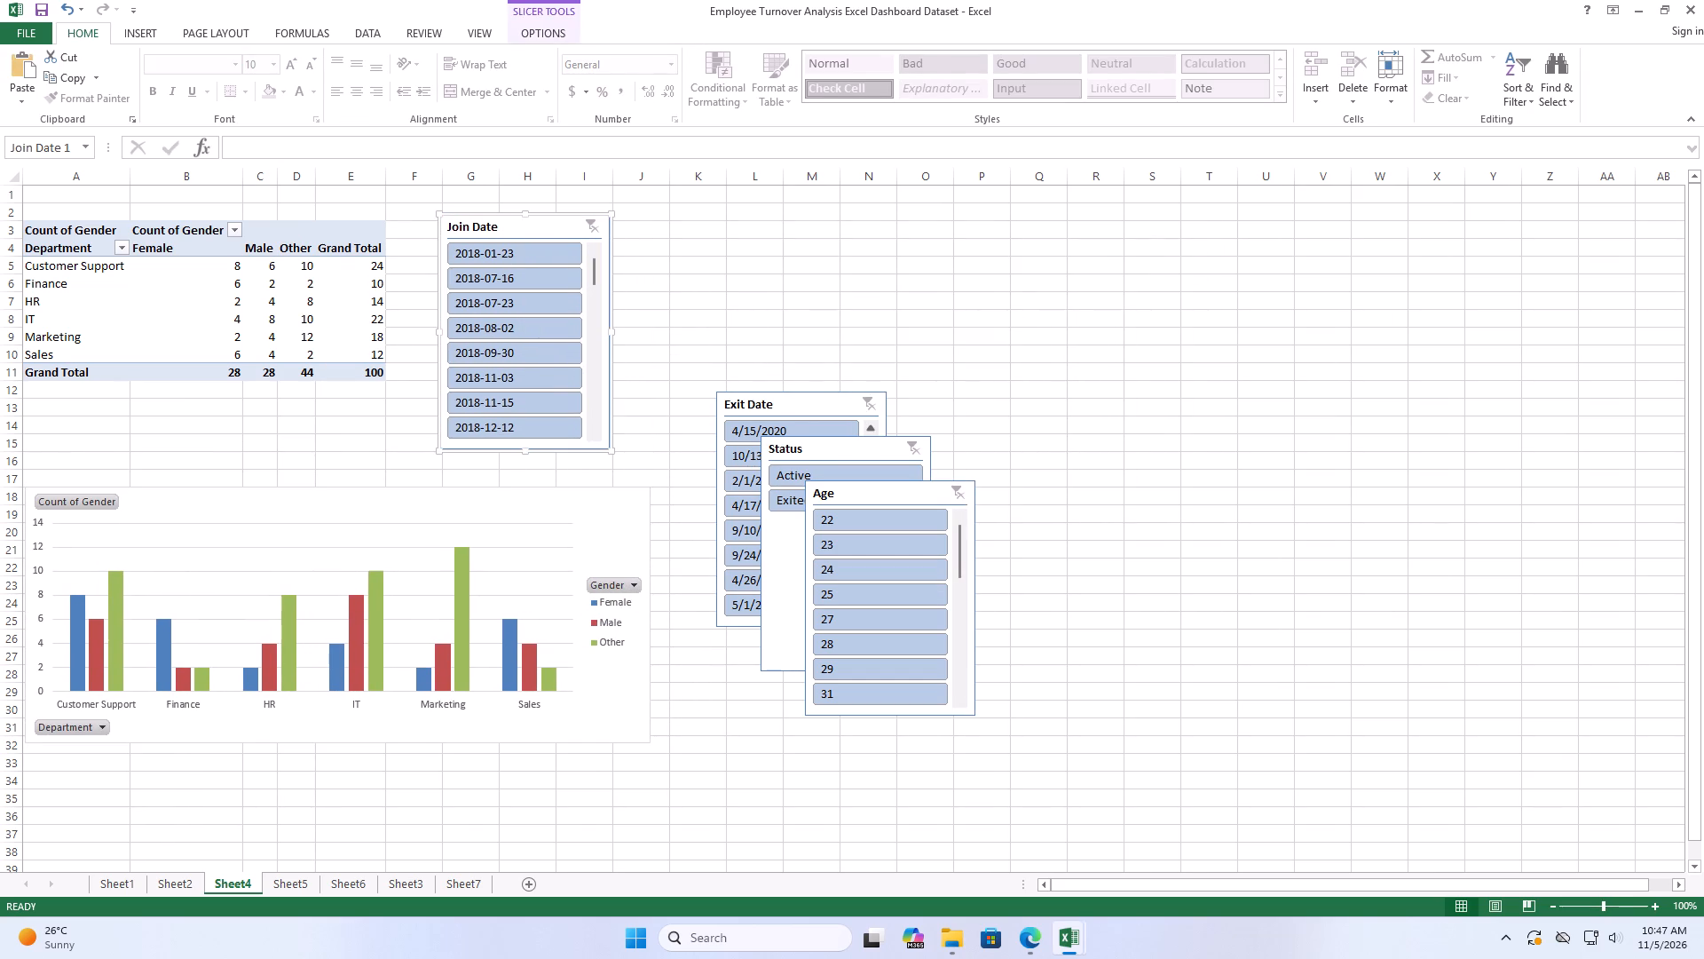
left_click_drag(822, 401, 735, 225)
left_click_drag(869, 449, 936, 226)
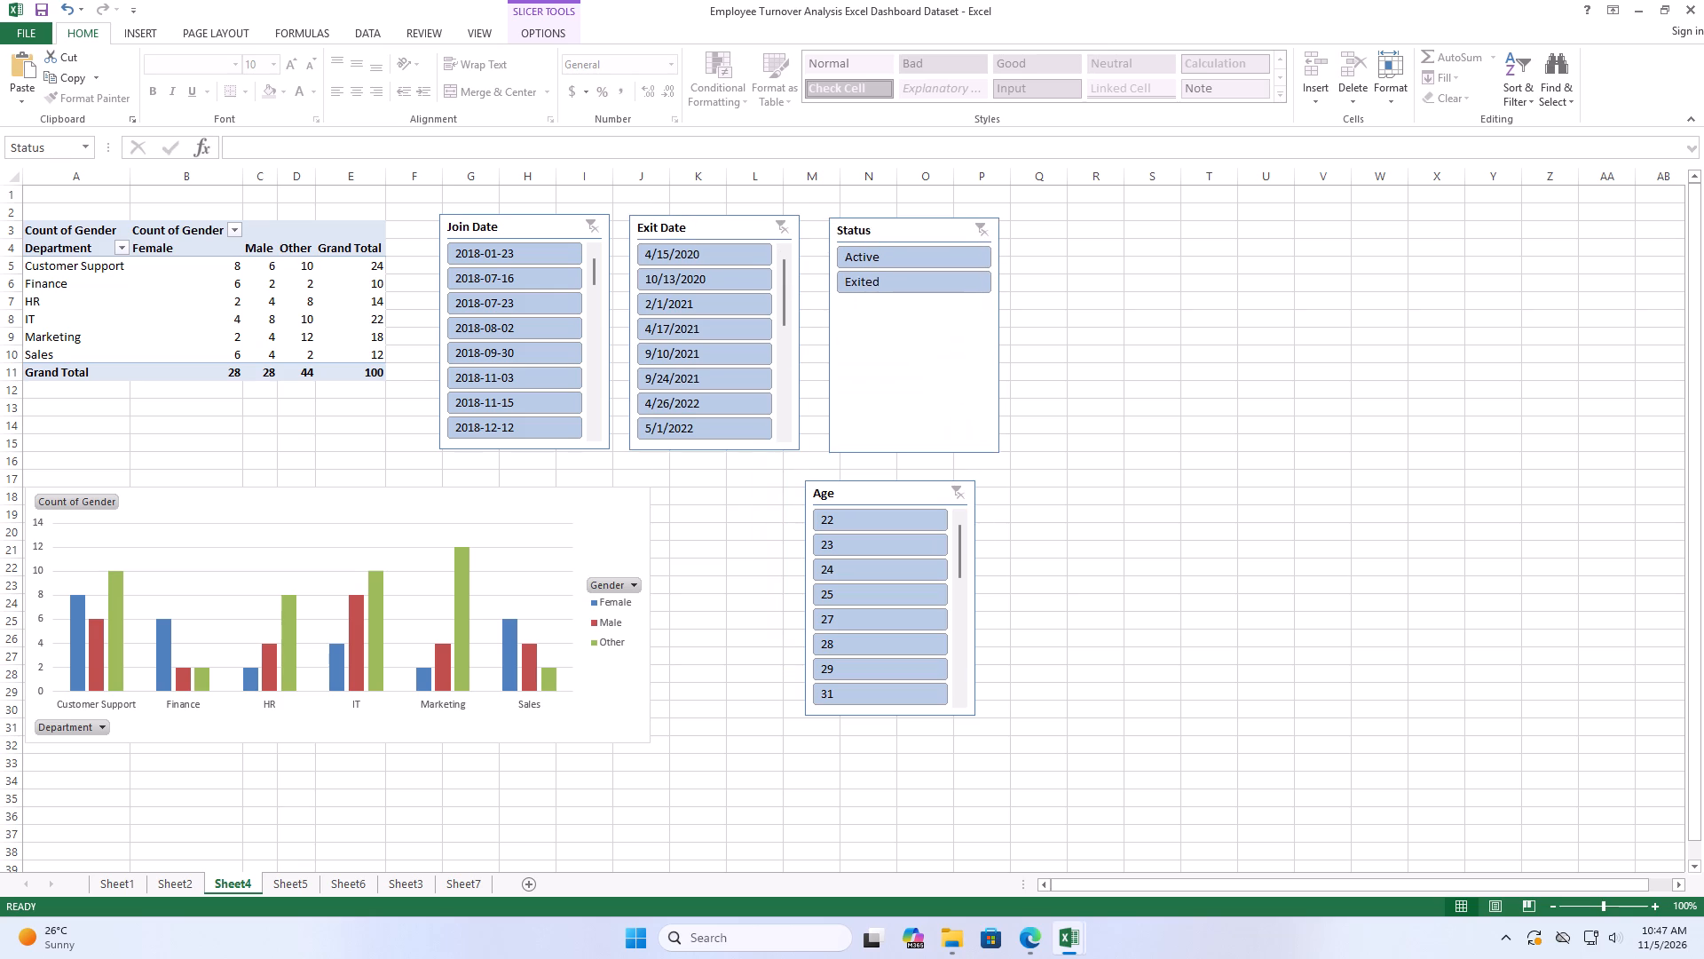
left_click_drag(936, 226, 935, 234)
left_click_drag(916, 498, 1117, 386)
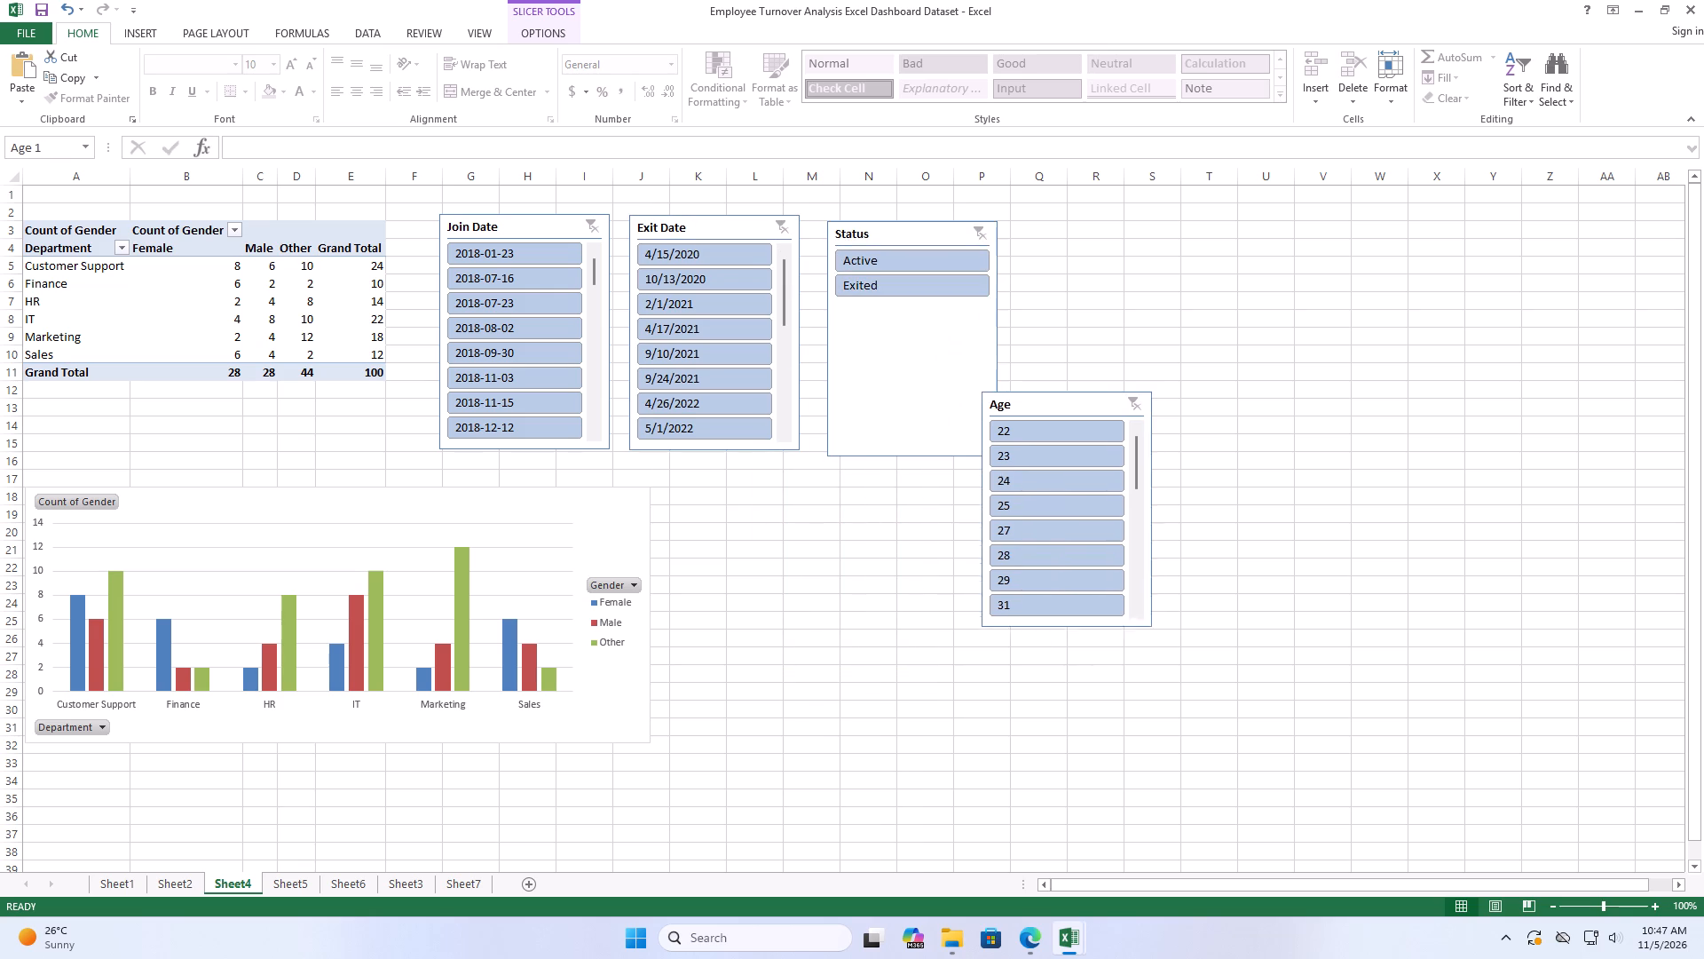
left_click_drag(1117, 386, 1152, 241)
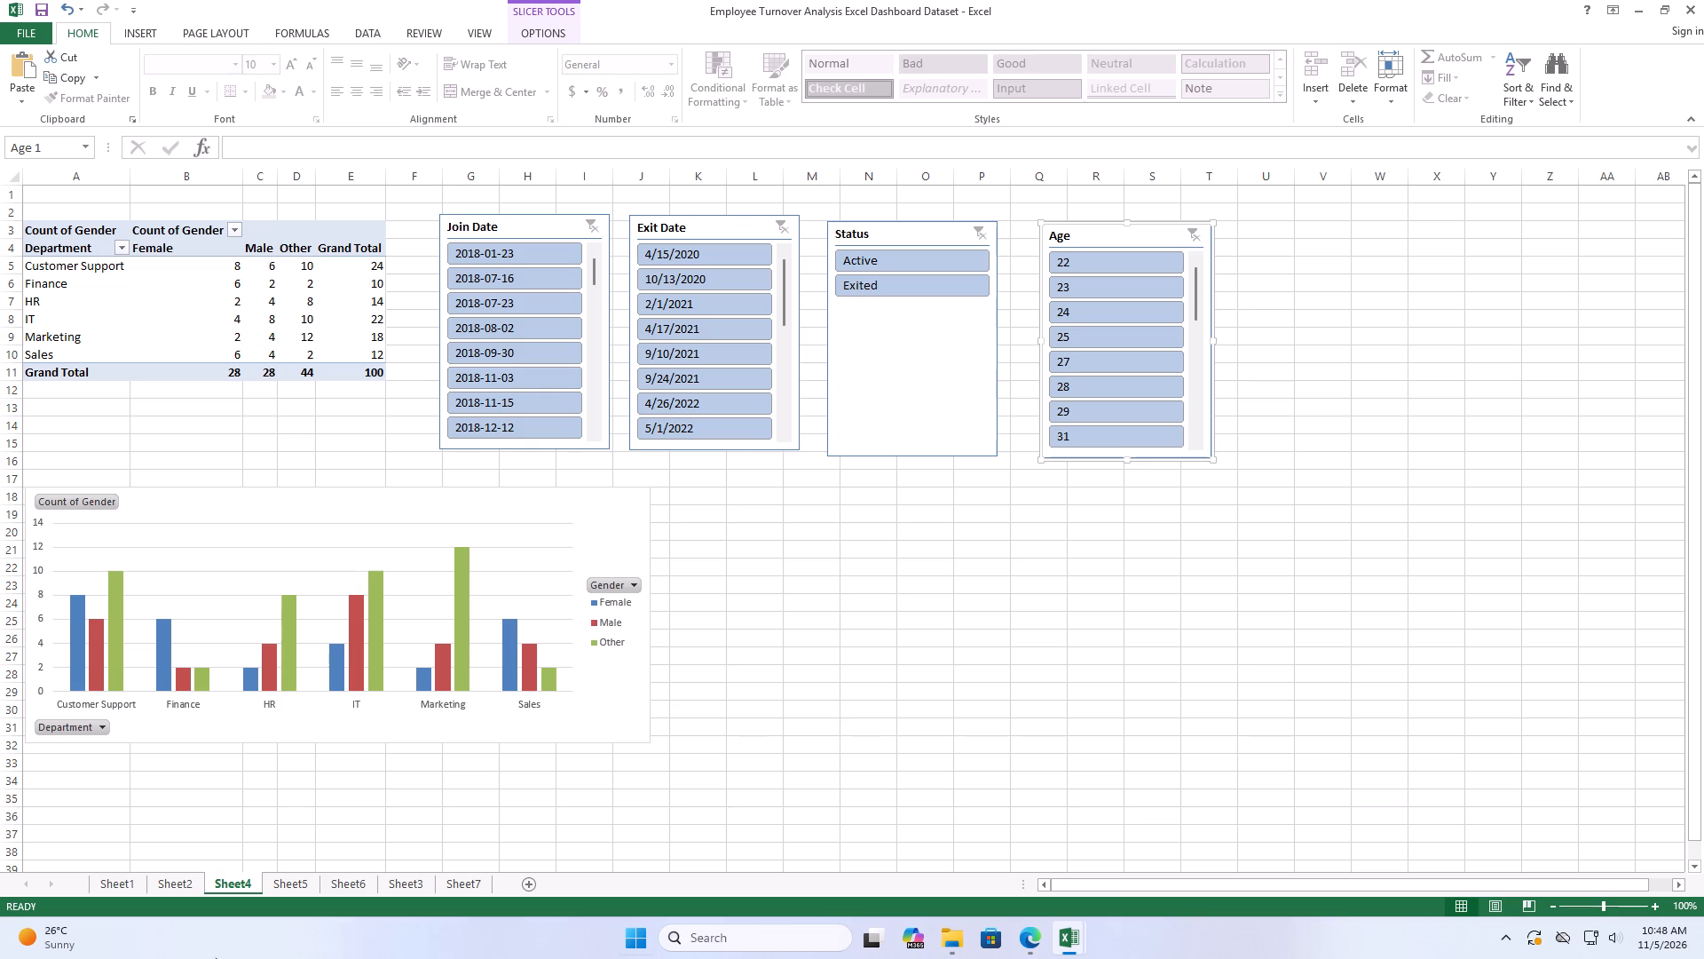
On Sheet2, insert a Department slicer for the Active and Exited count PivotTable.
left_click(178, 883)
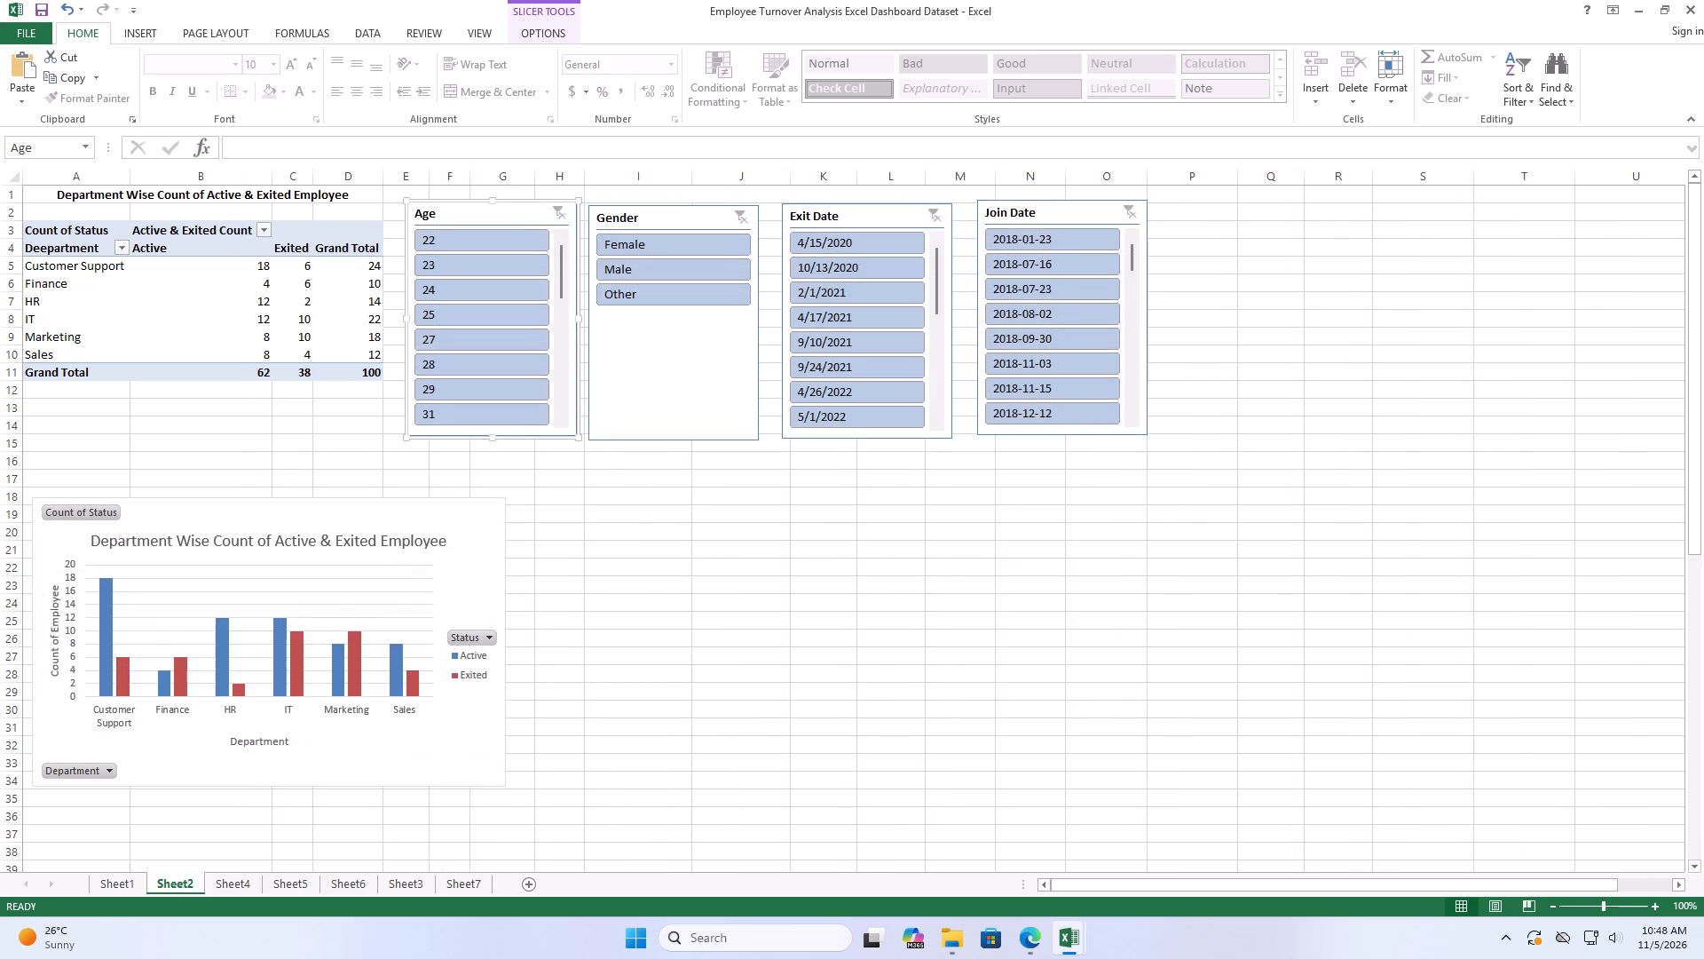
left_click(345, 233)
left_click(538, 27)
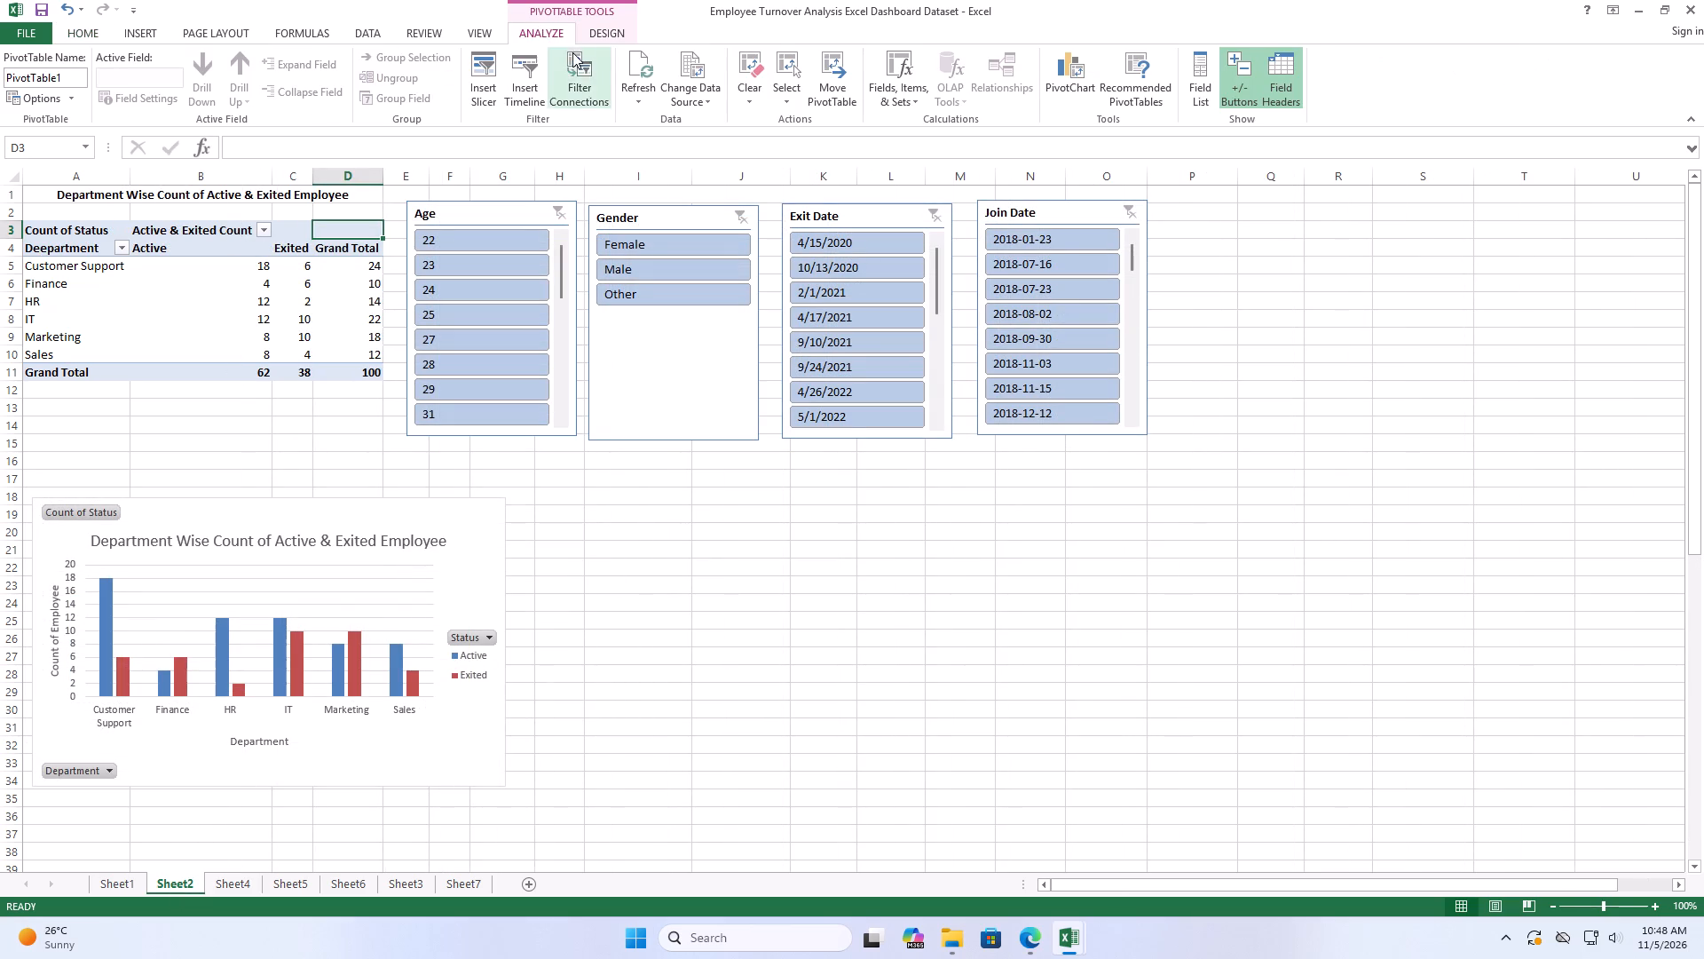
left_click(484, 92)
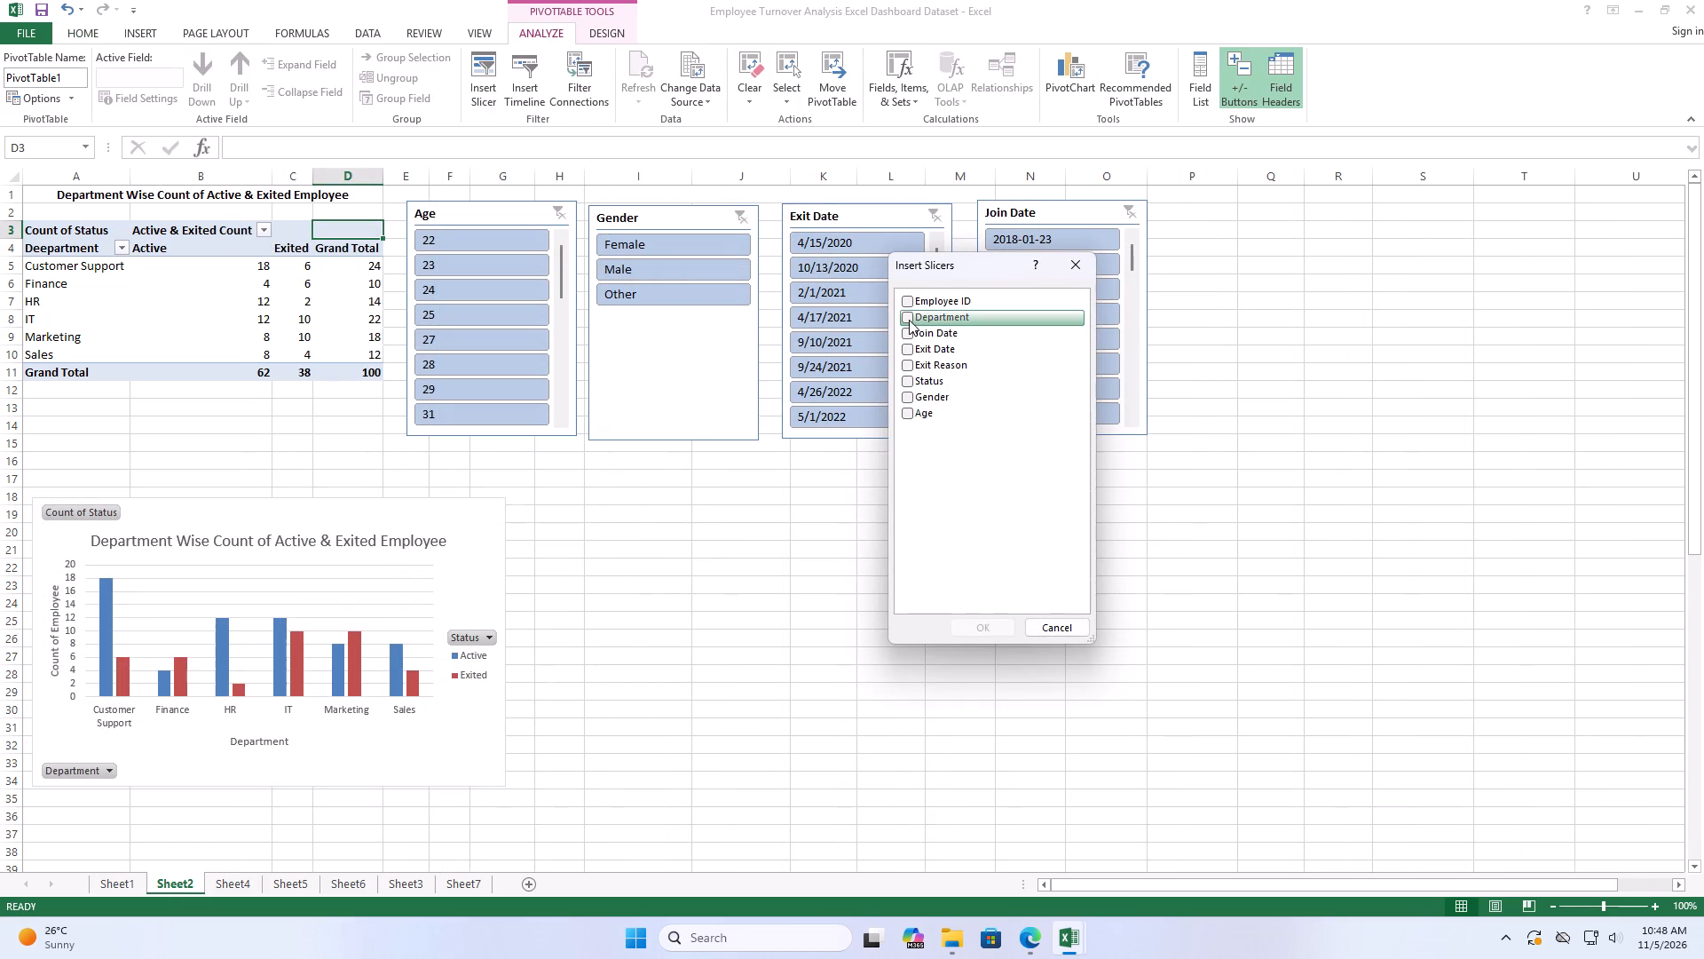
left_click(909, 320)
left_click(981, 630)
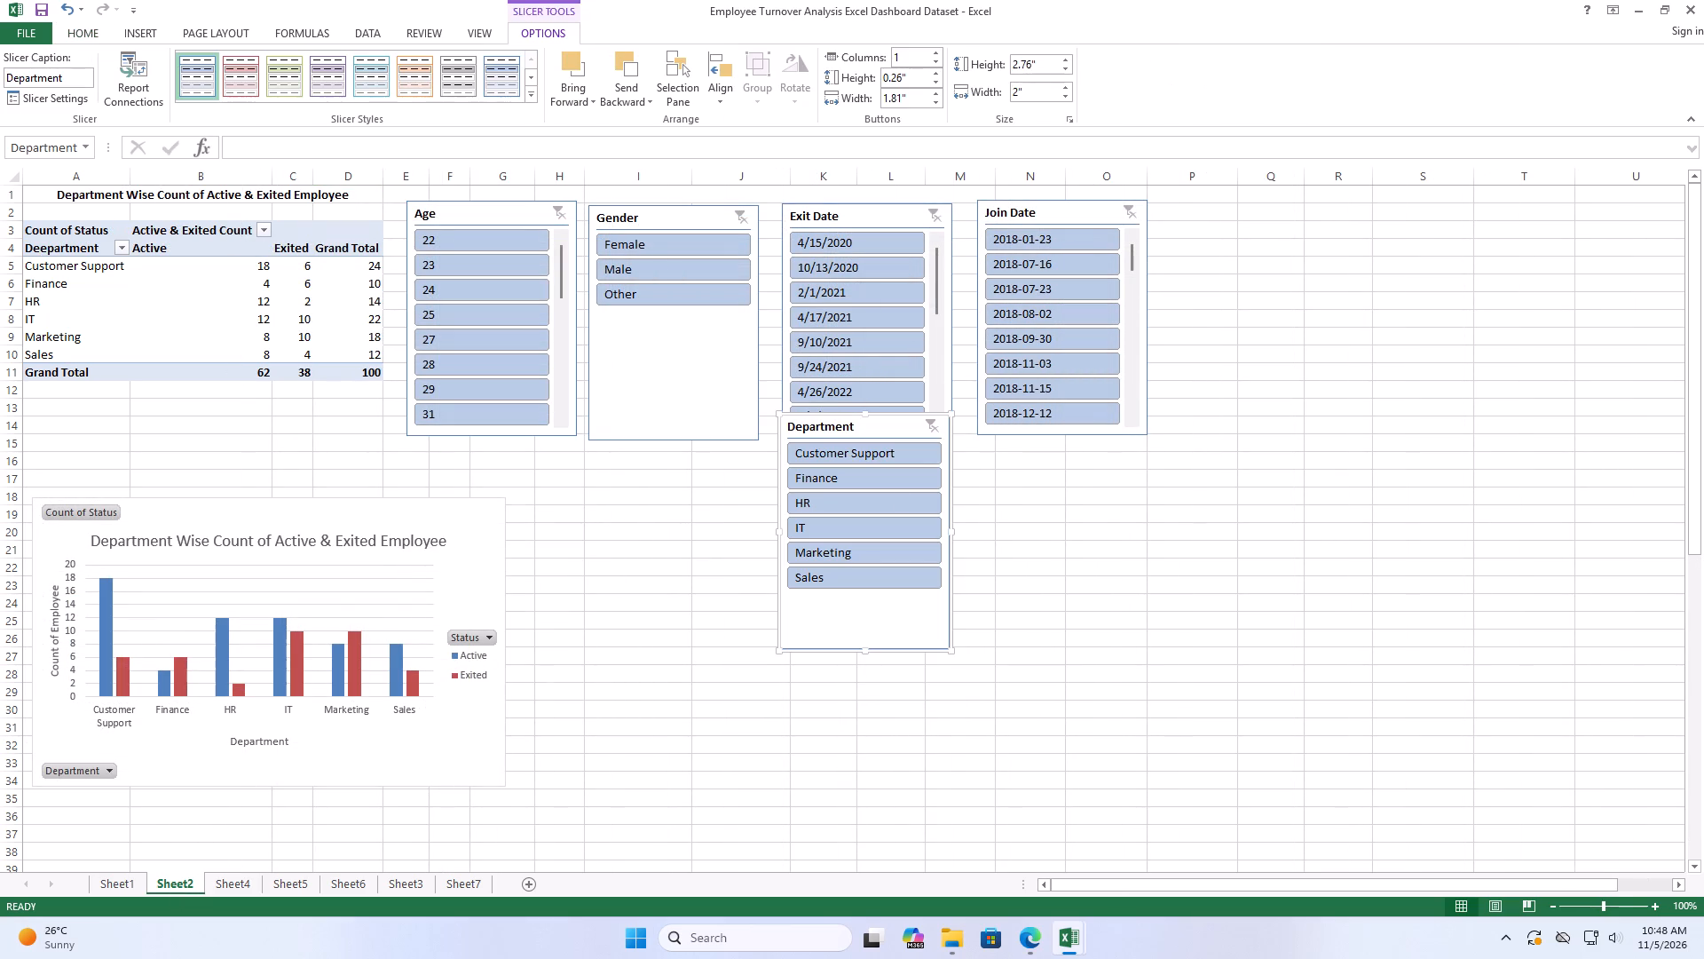
Rearrange the Sheet2 slicers in one row beside the PivotTable, ordered Department, Age, Gender, Exit Date, Join Date.
left_click_drag(889, 430, 777, 509)
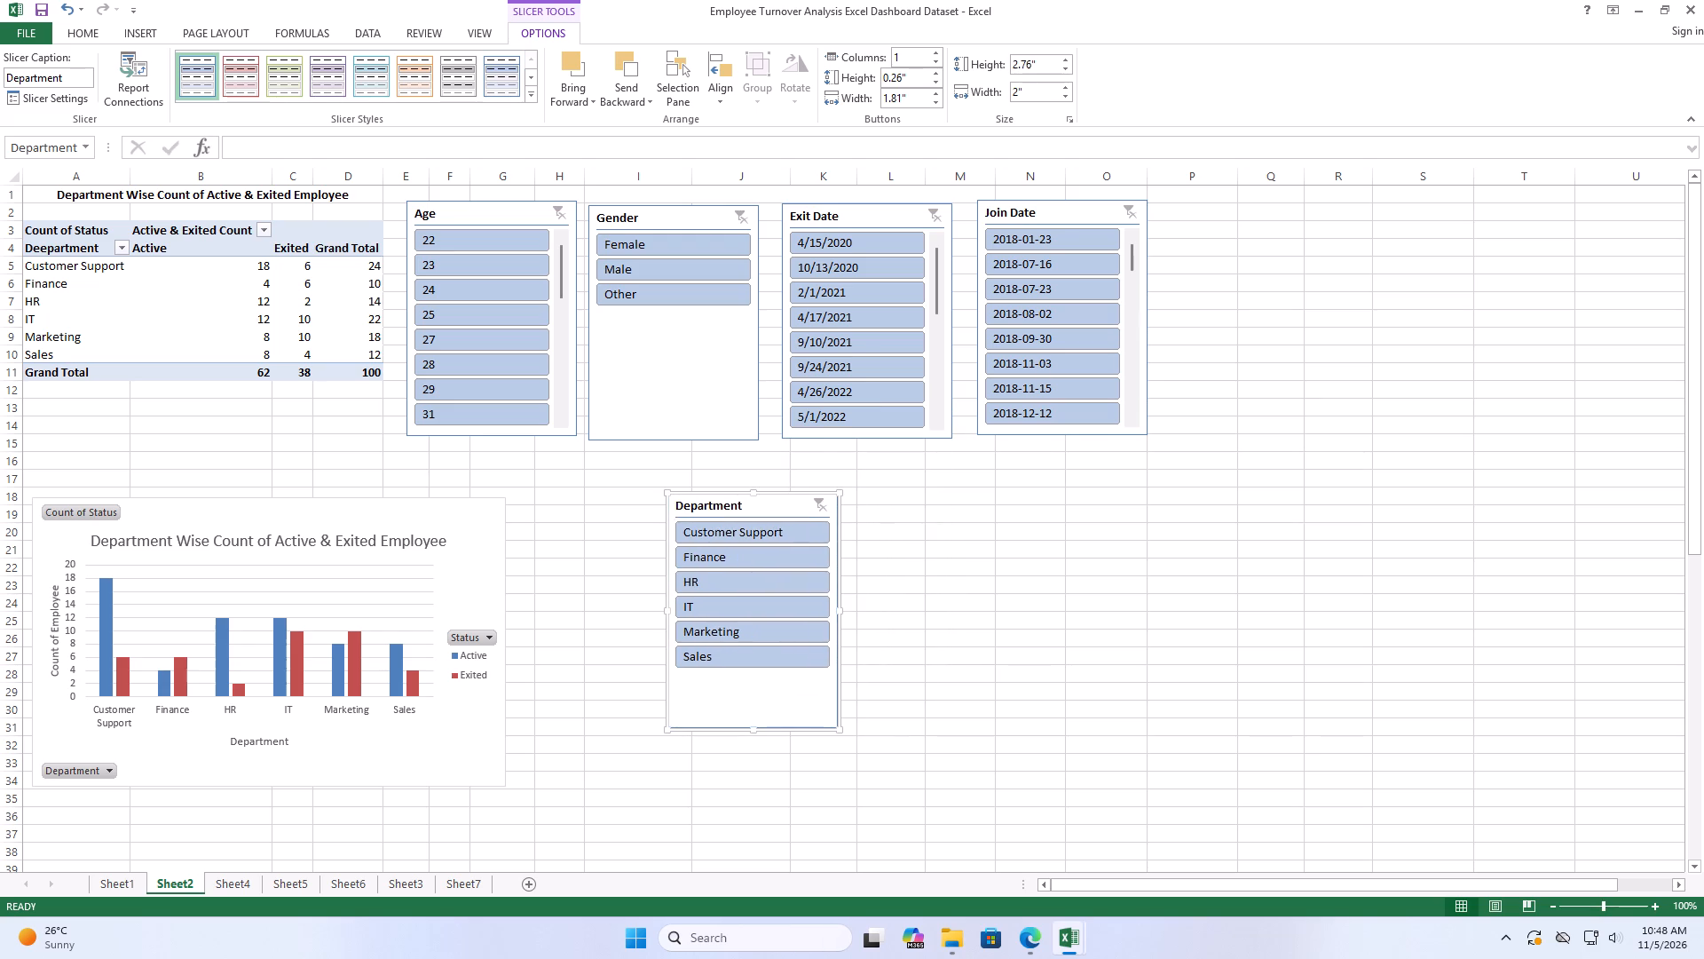
left_click_drag(1053, 210, 1243, 219)
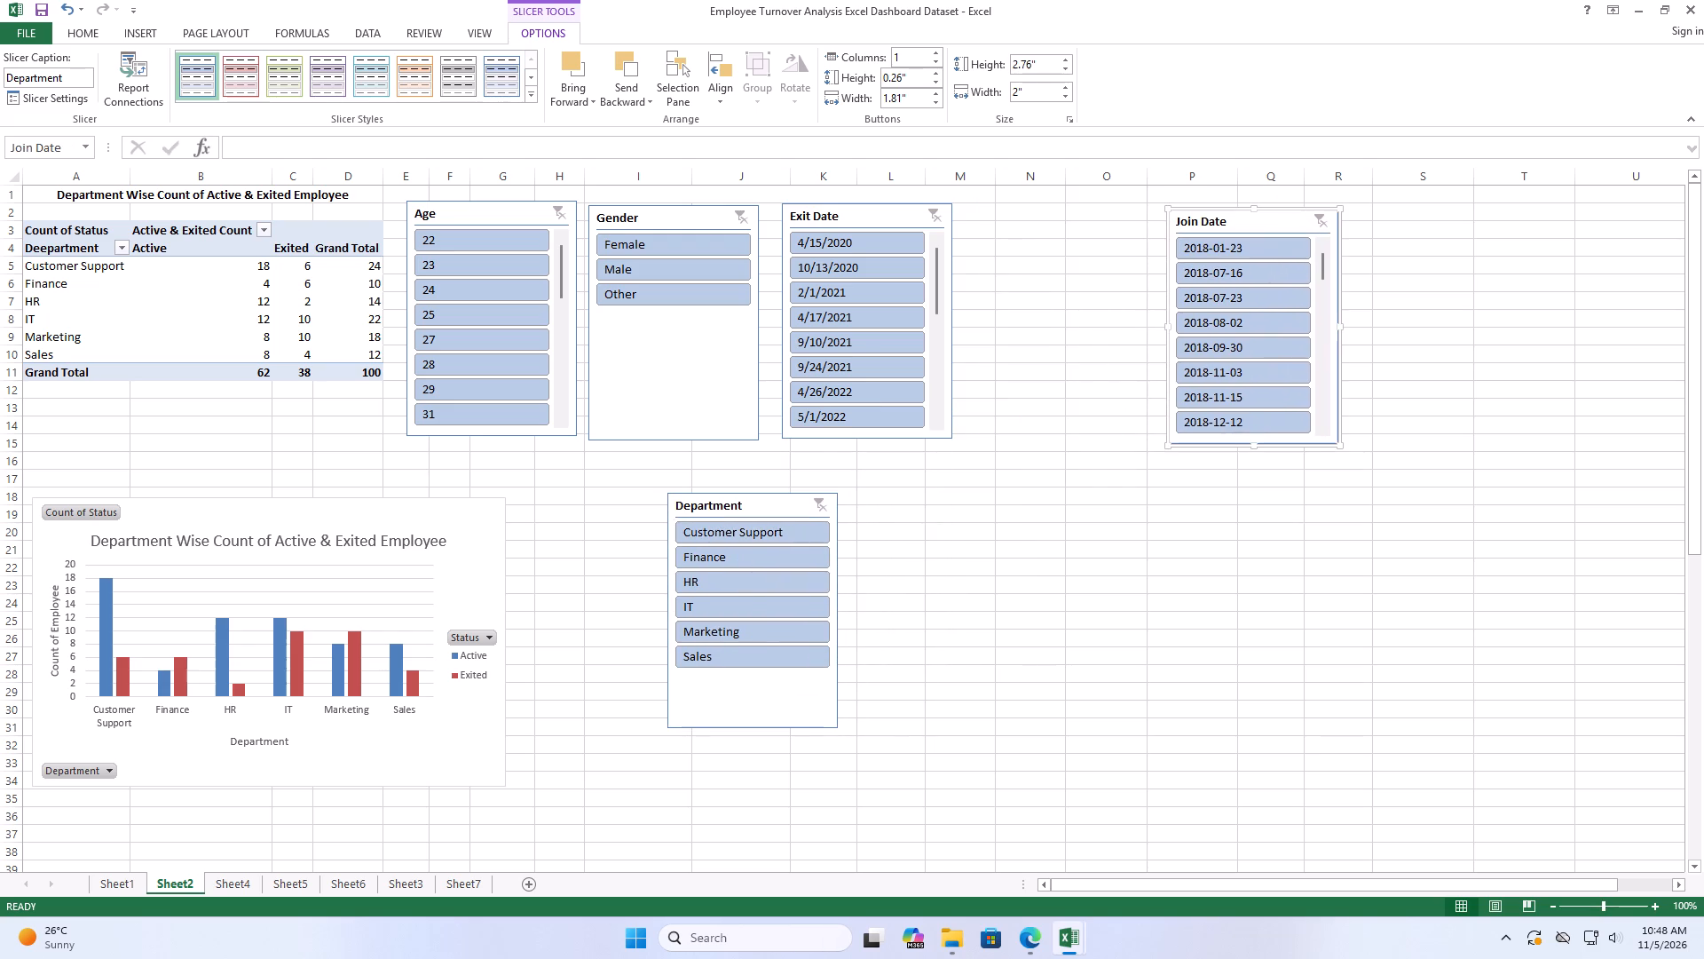
left_click_drag(869, 221, 1064, 231)
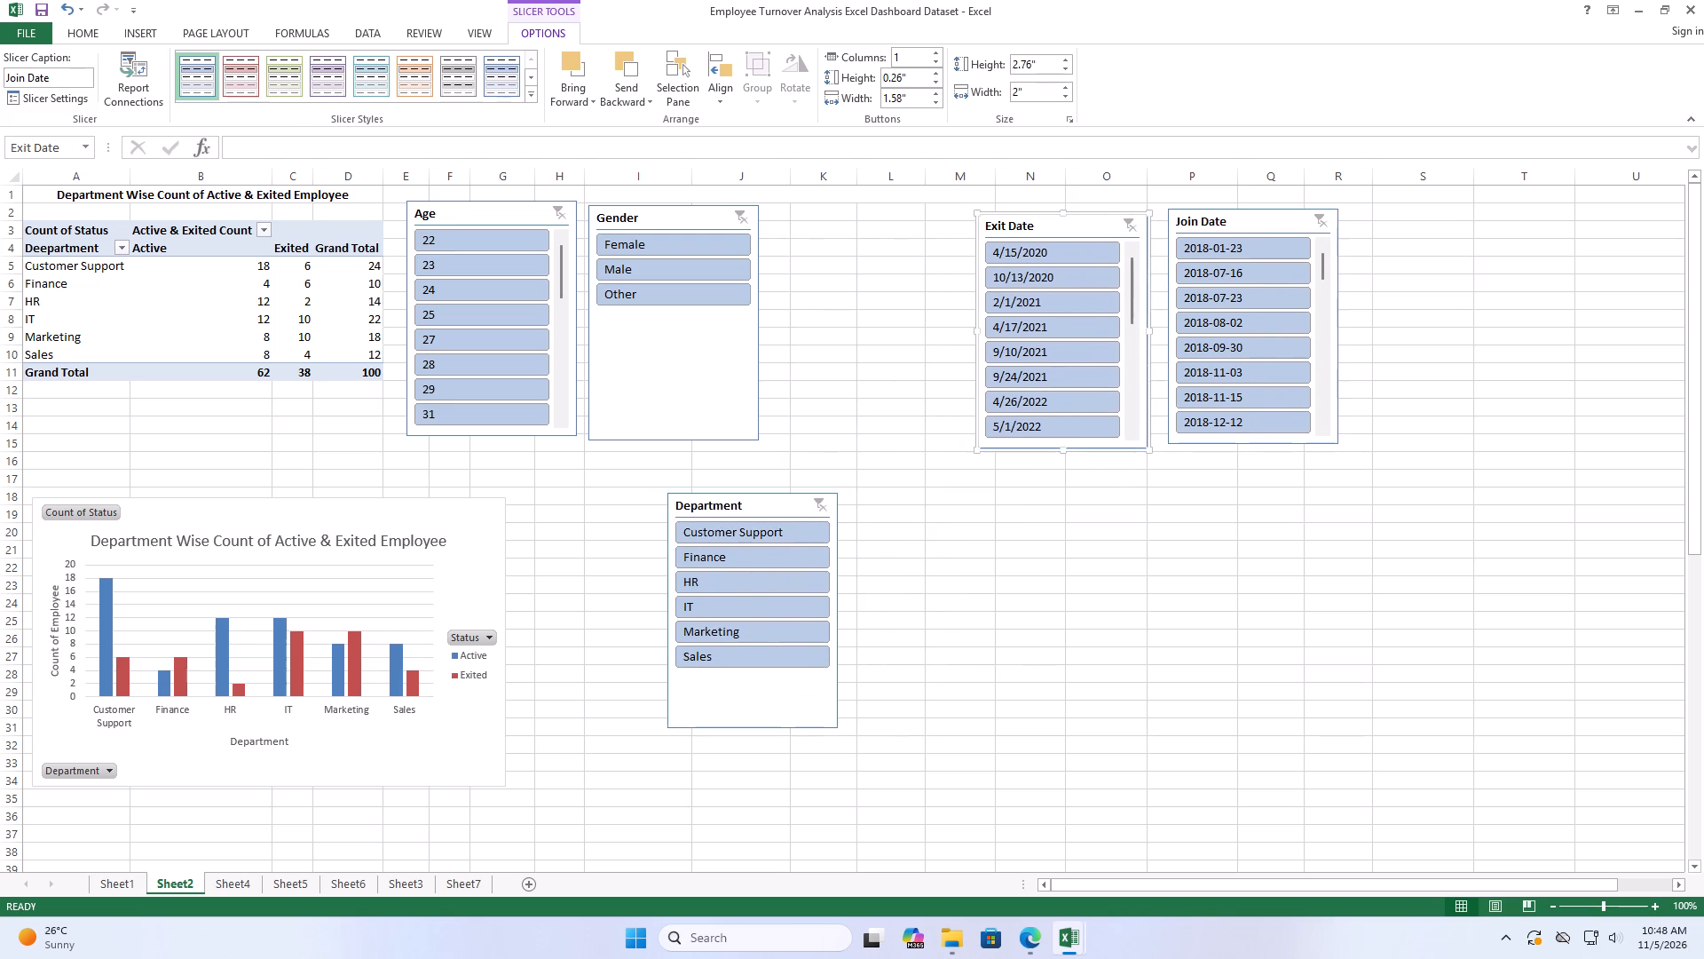
left_click_drag(700, 218, 887, 234)
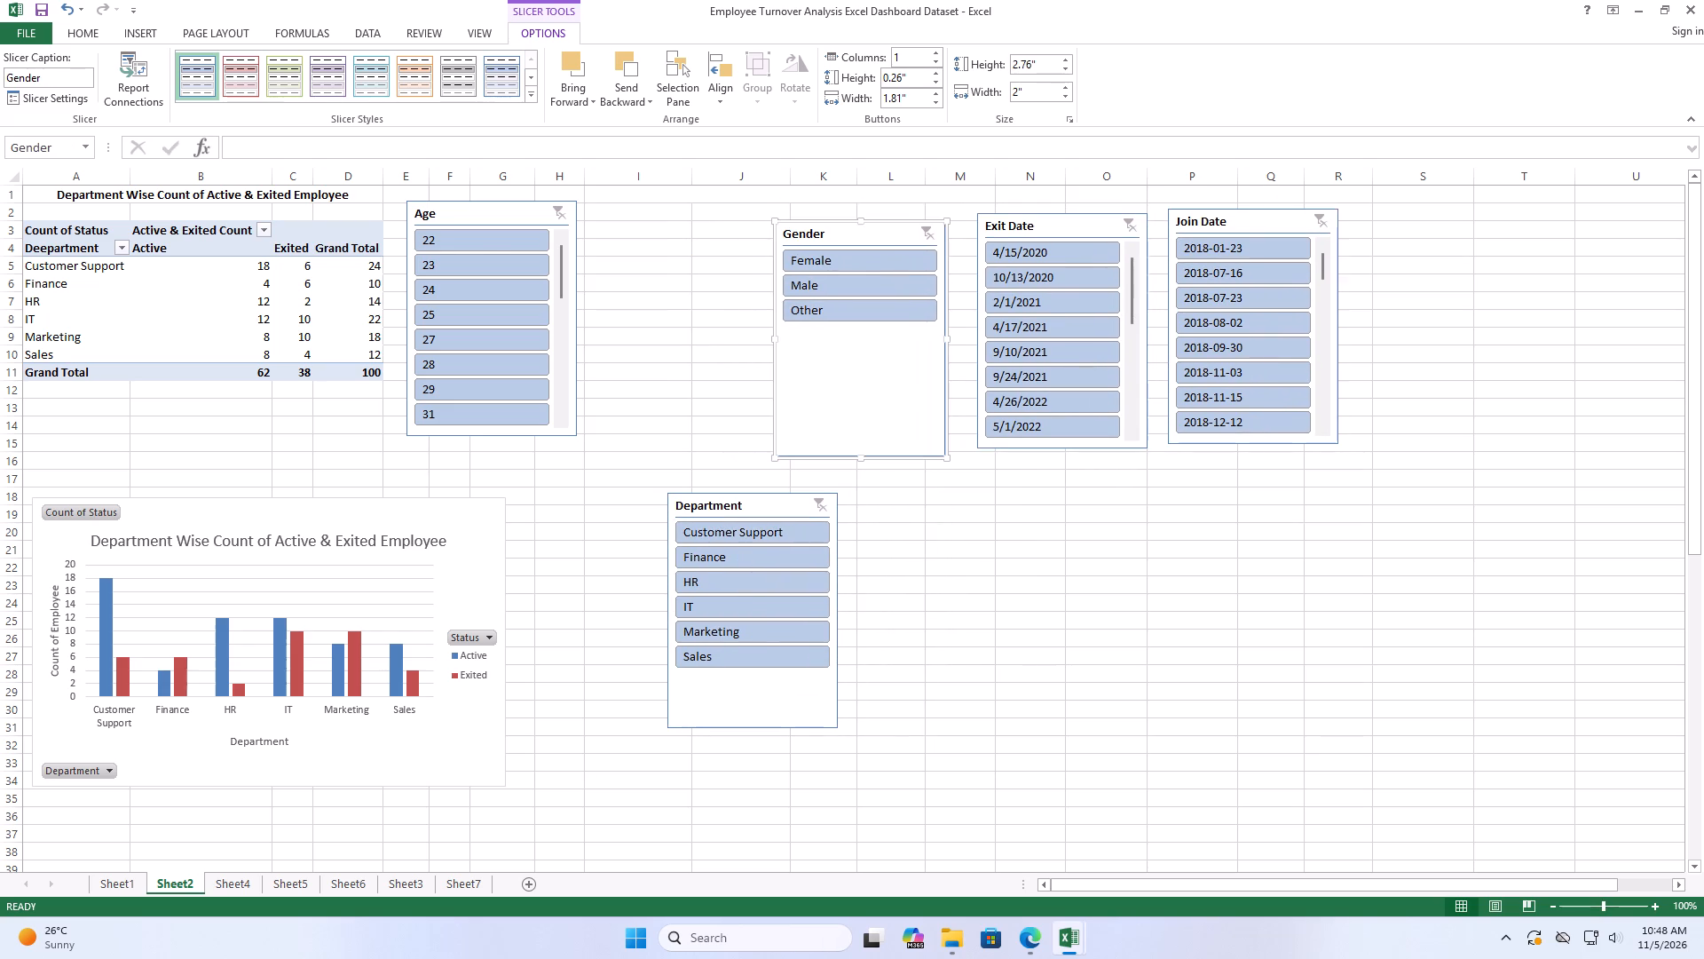
left_click_drag(515, 212, 693, 233)
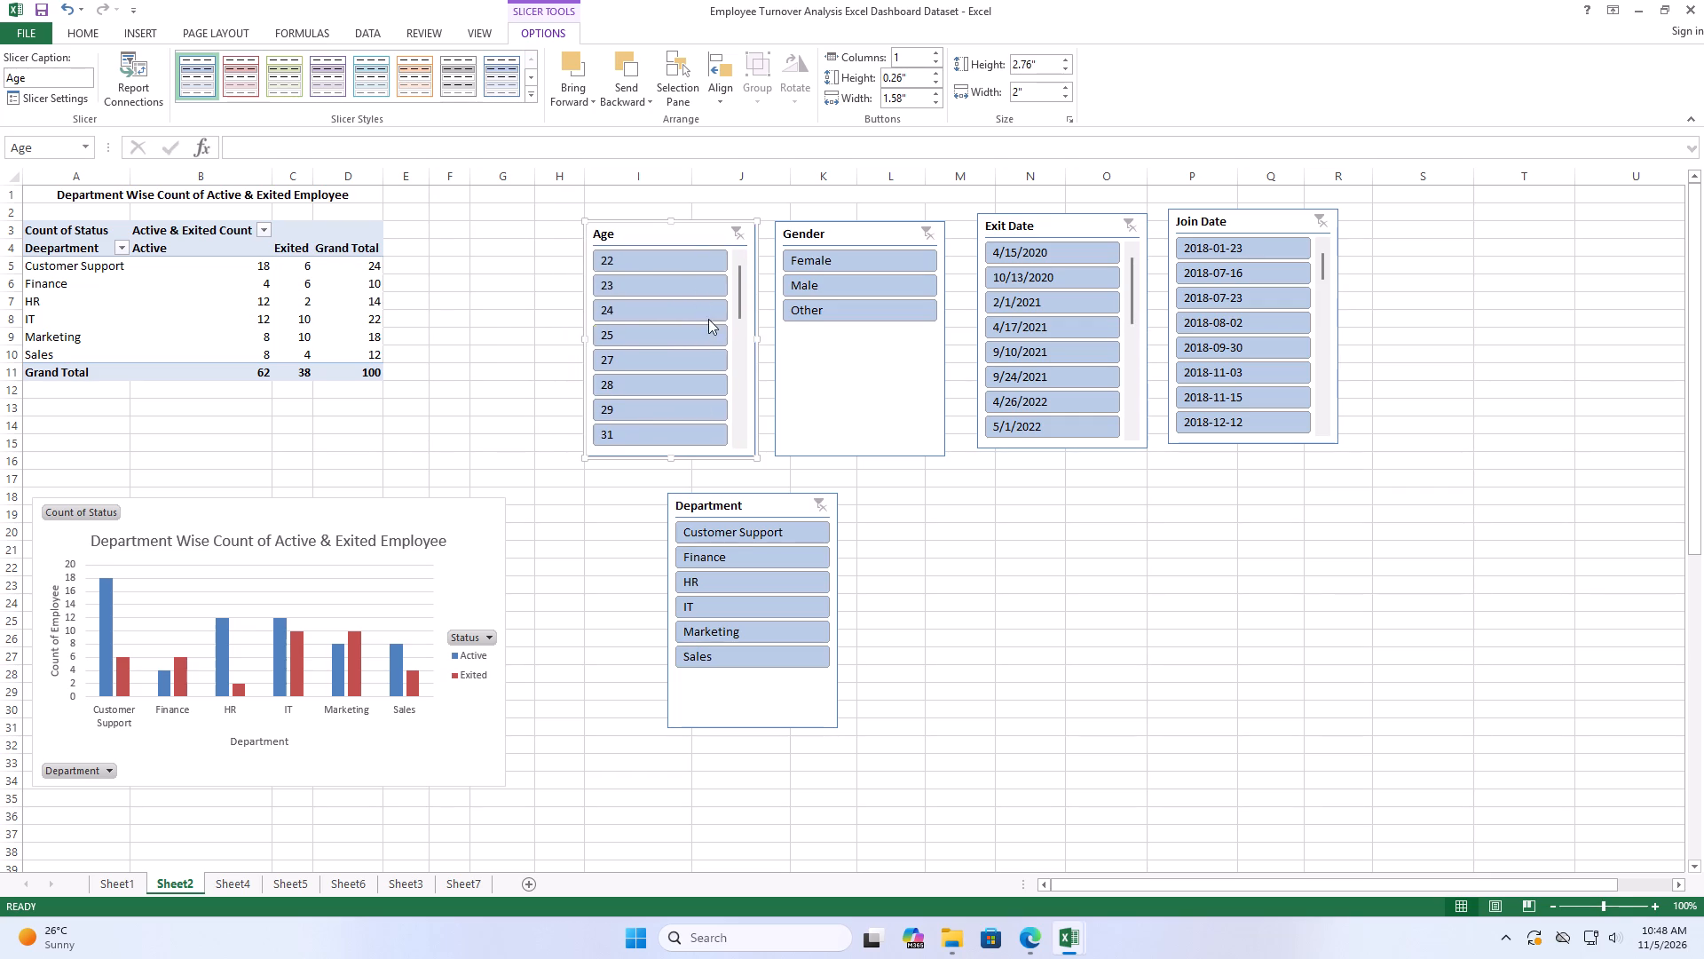
left_click_drag(773, 505, 512, 220)
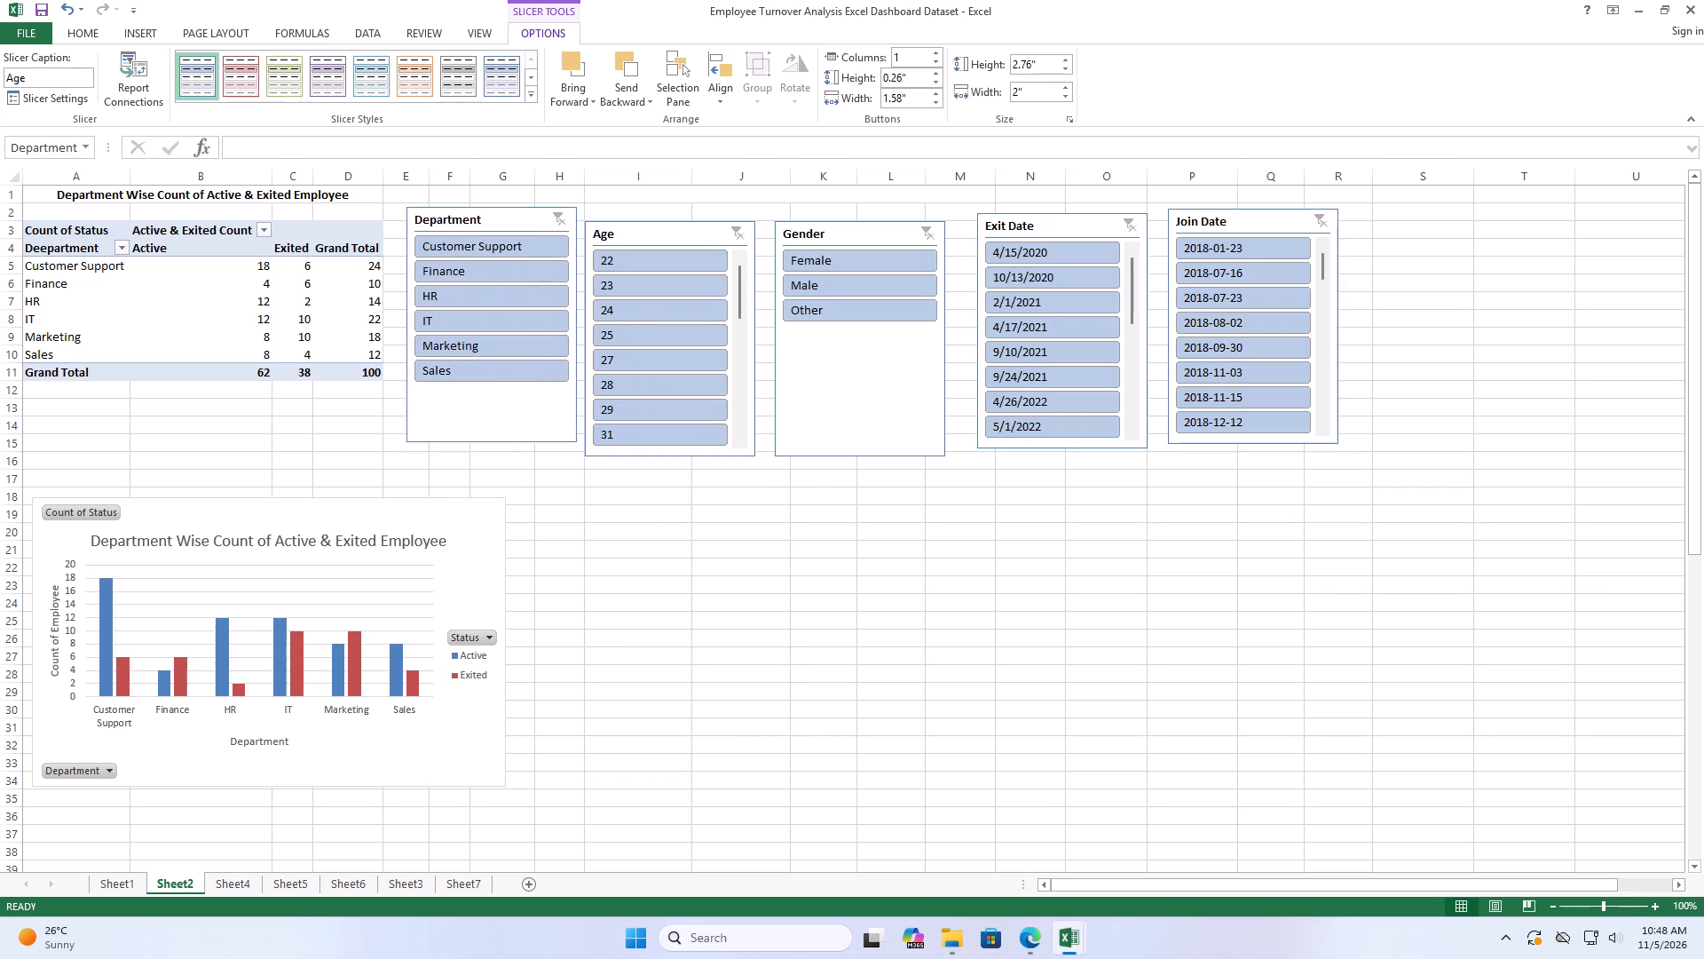
left_click_drag(512, 220, 512, 222)
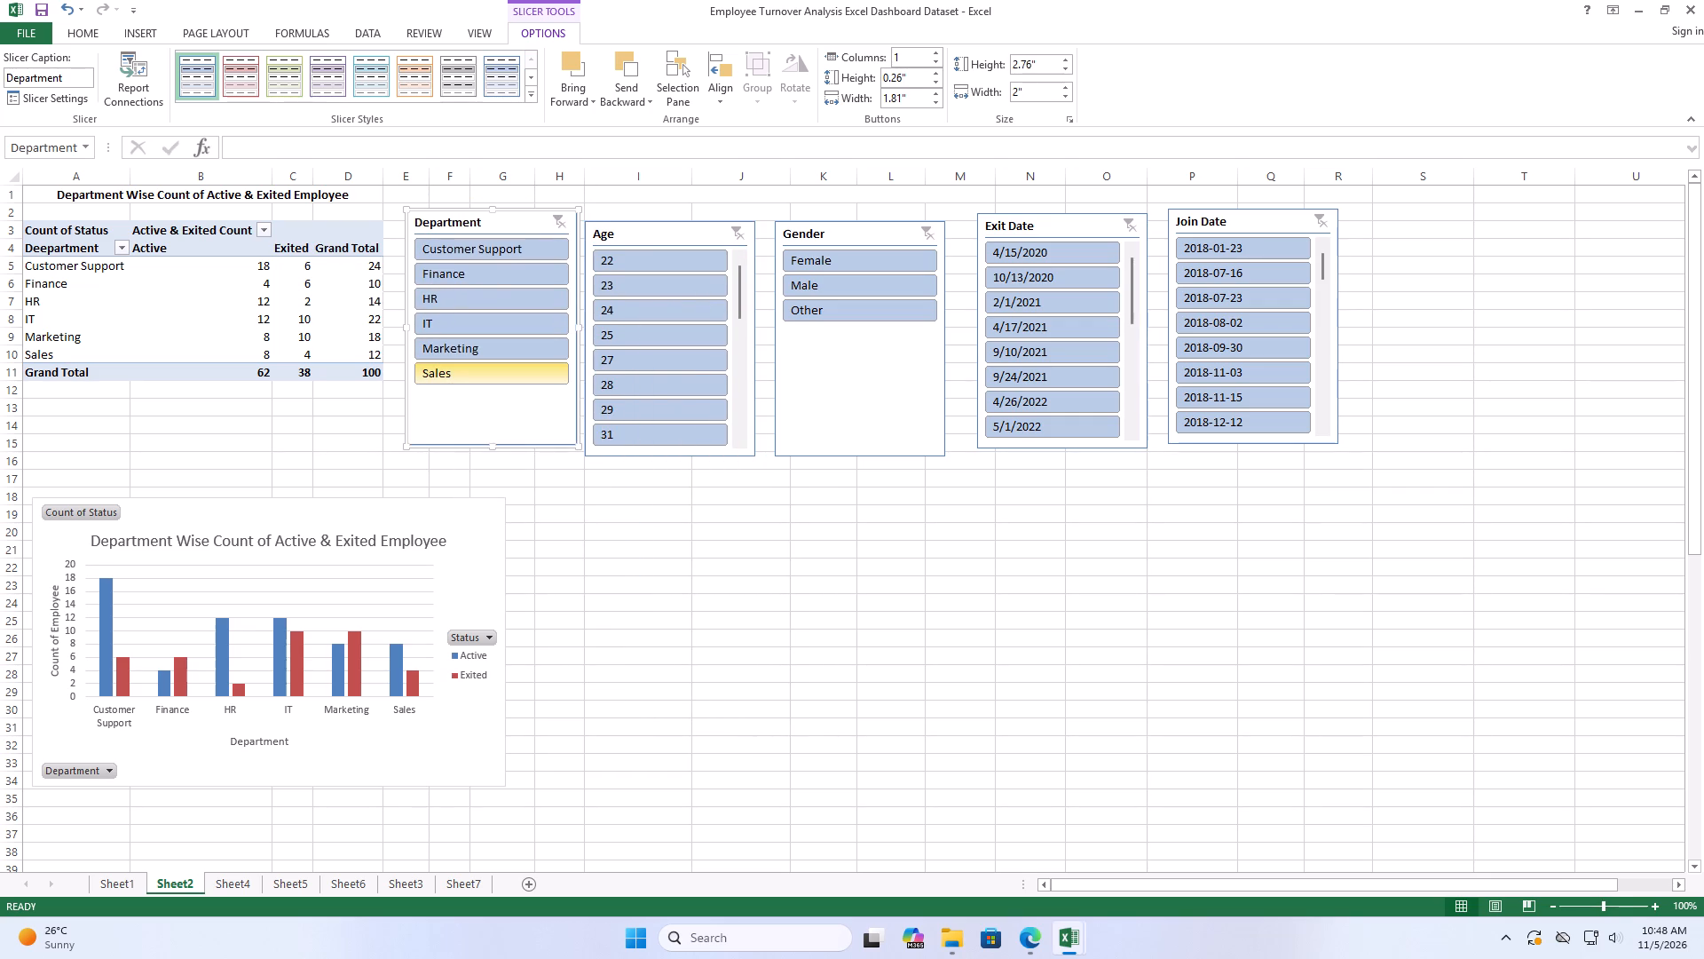
Narrow the Department slicer to about 1.69" and the Gender slicer to about 1.87" wide, keeping Gender between Age and Exit Date.
left_click_drag(580, 327, 800, 315)
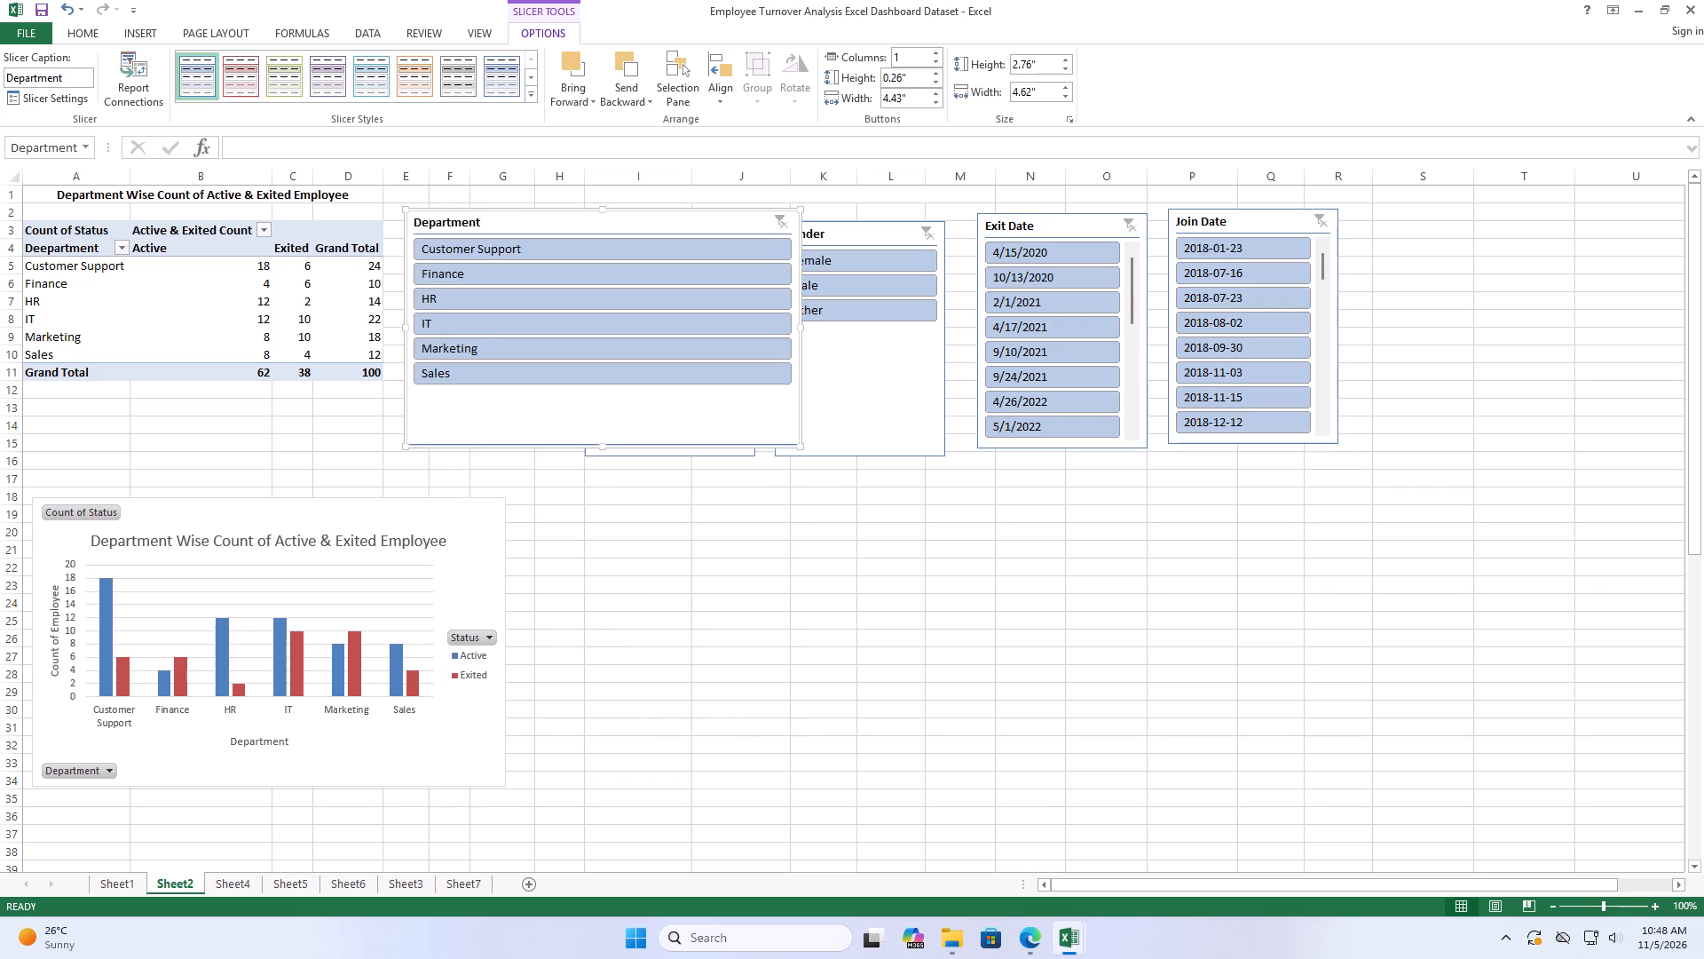
left_click_drag(802, 323, 722, 327)
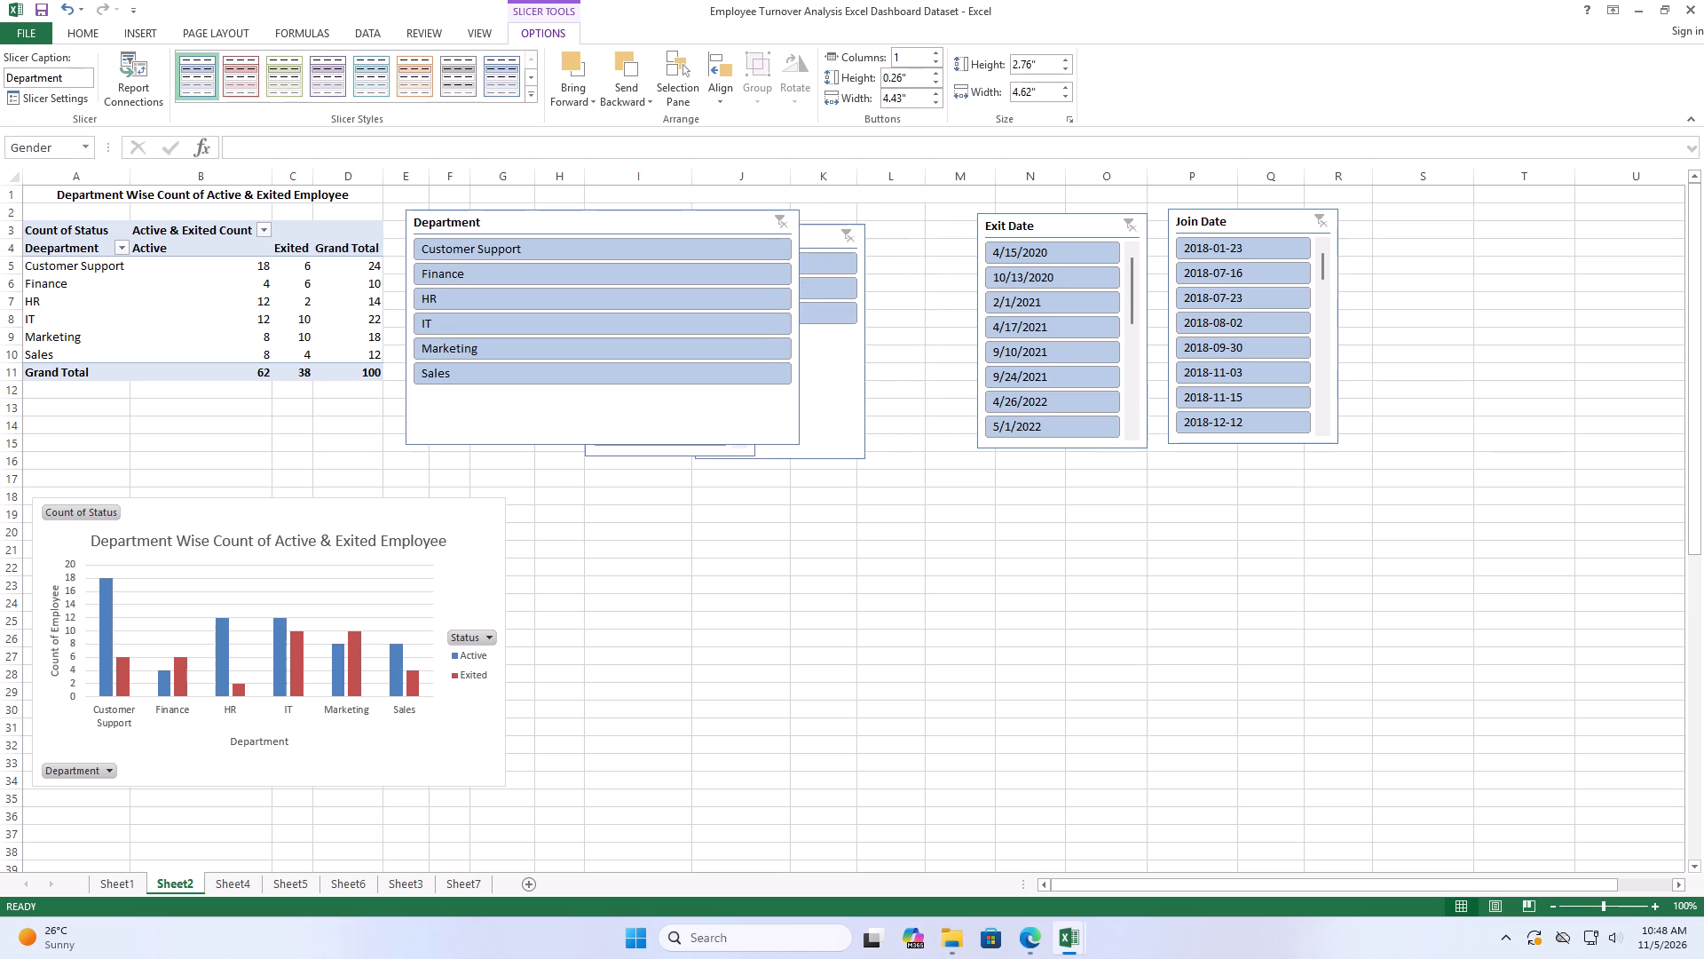
left_click_drag(722, 327, 823, 321)
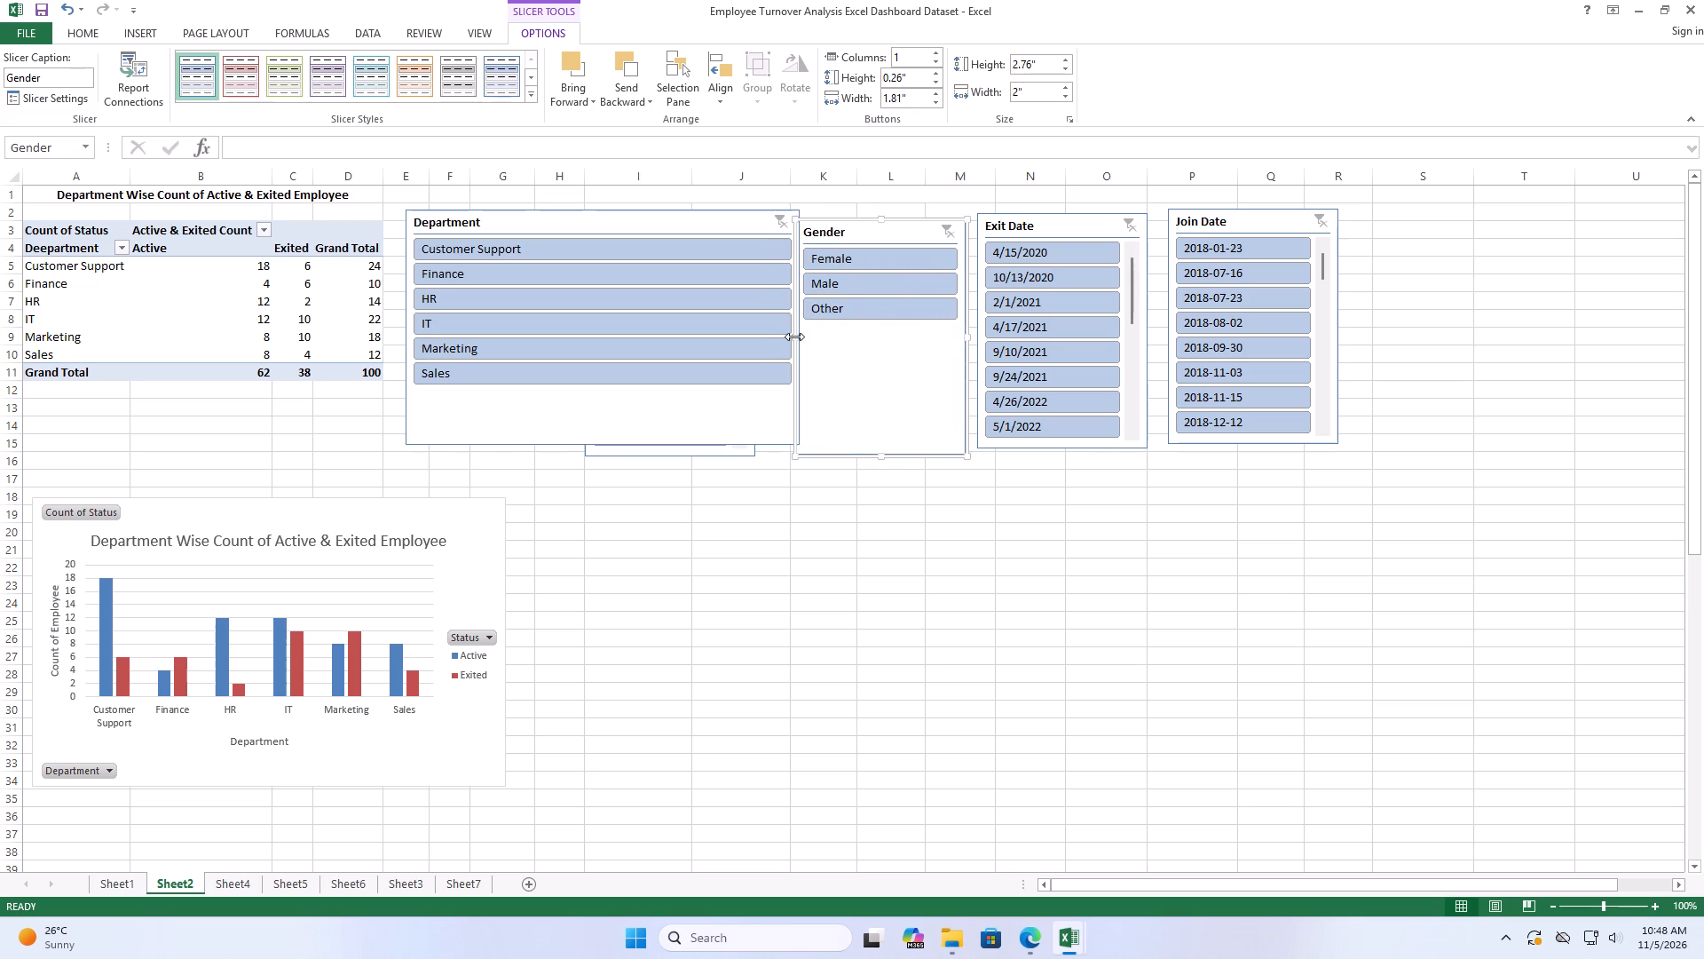
left_click_drag(793, 337, 807, 339)
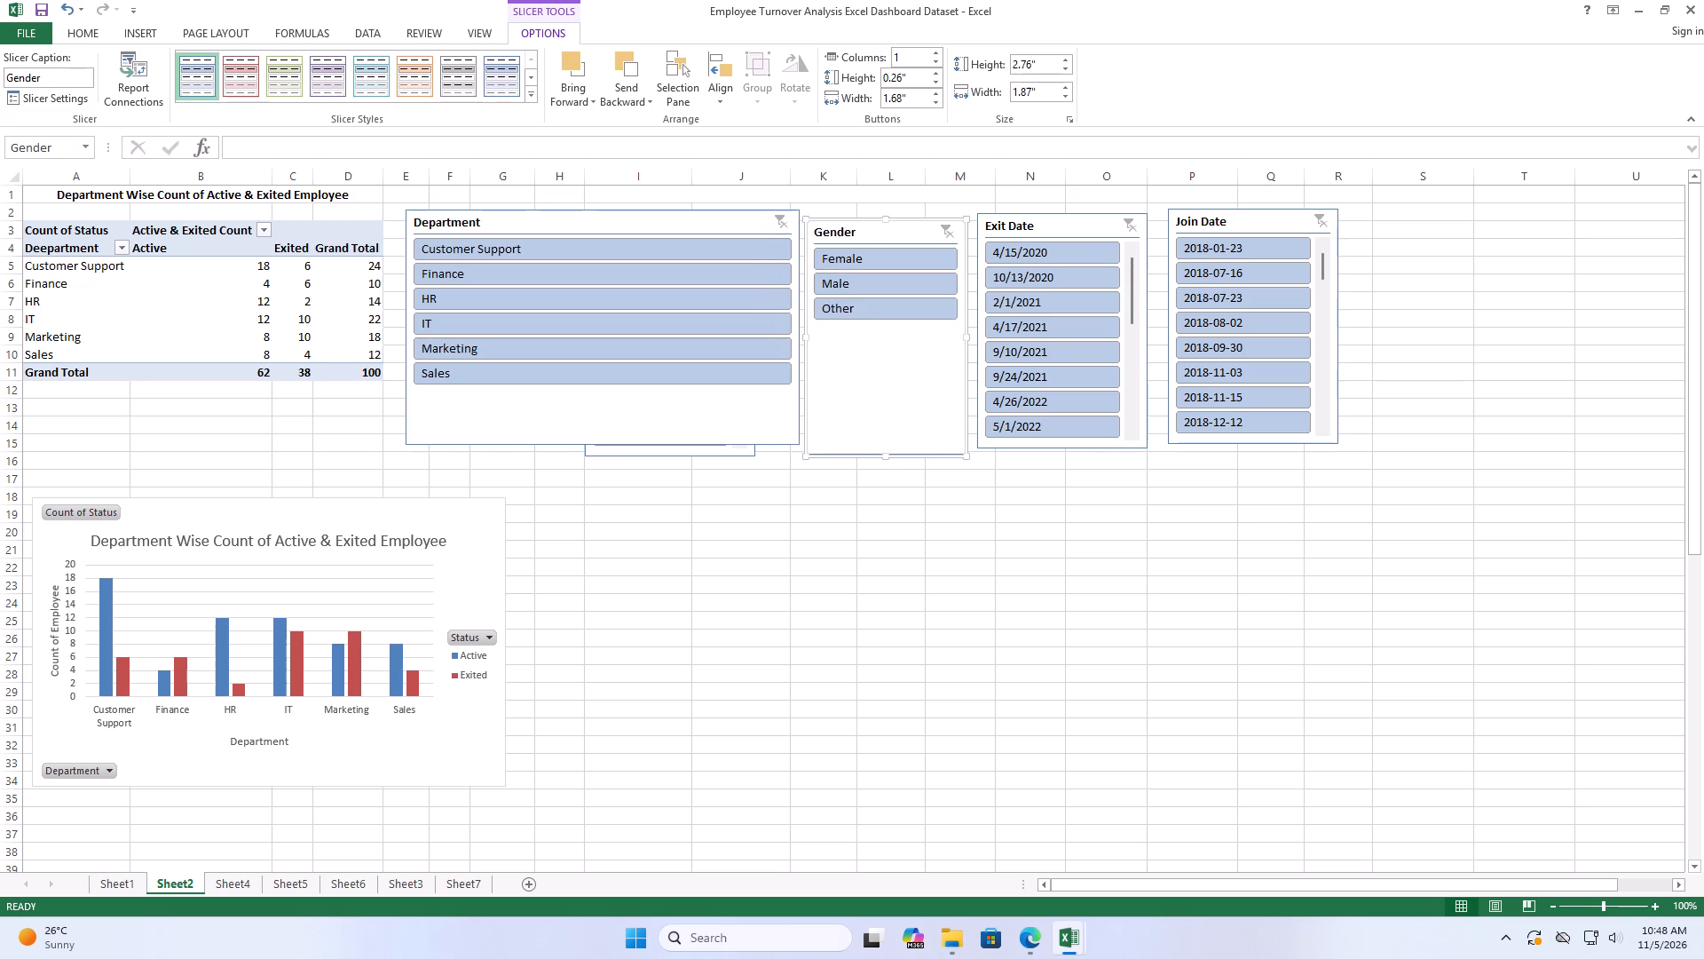
left_click(695, 389)
left_click_drag(797, 326, 633, 331)
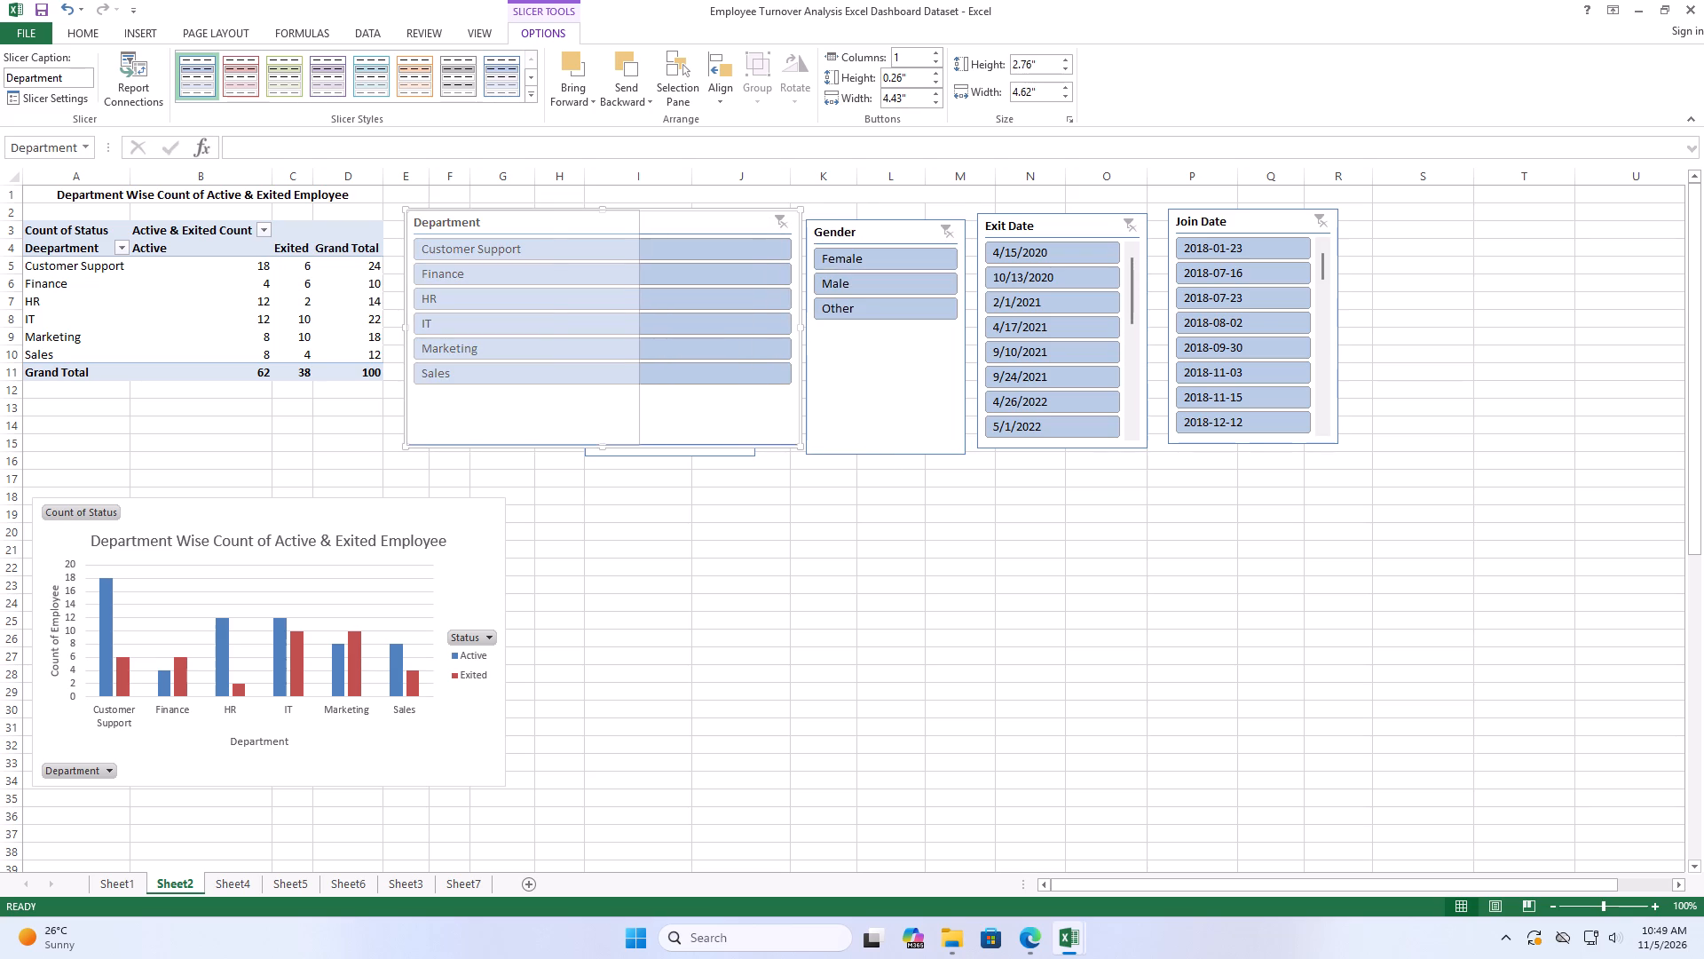
left_click_drag(633, 331, 550, 336)
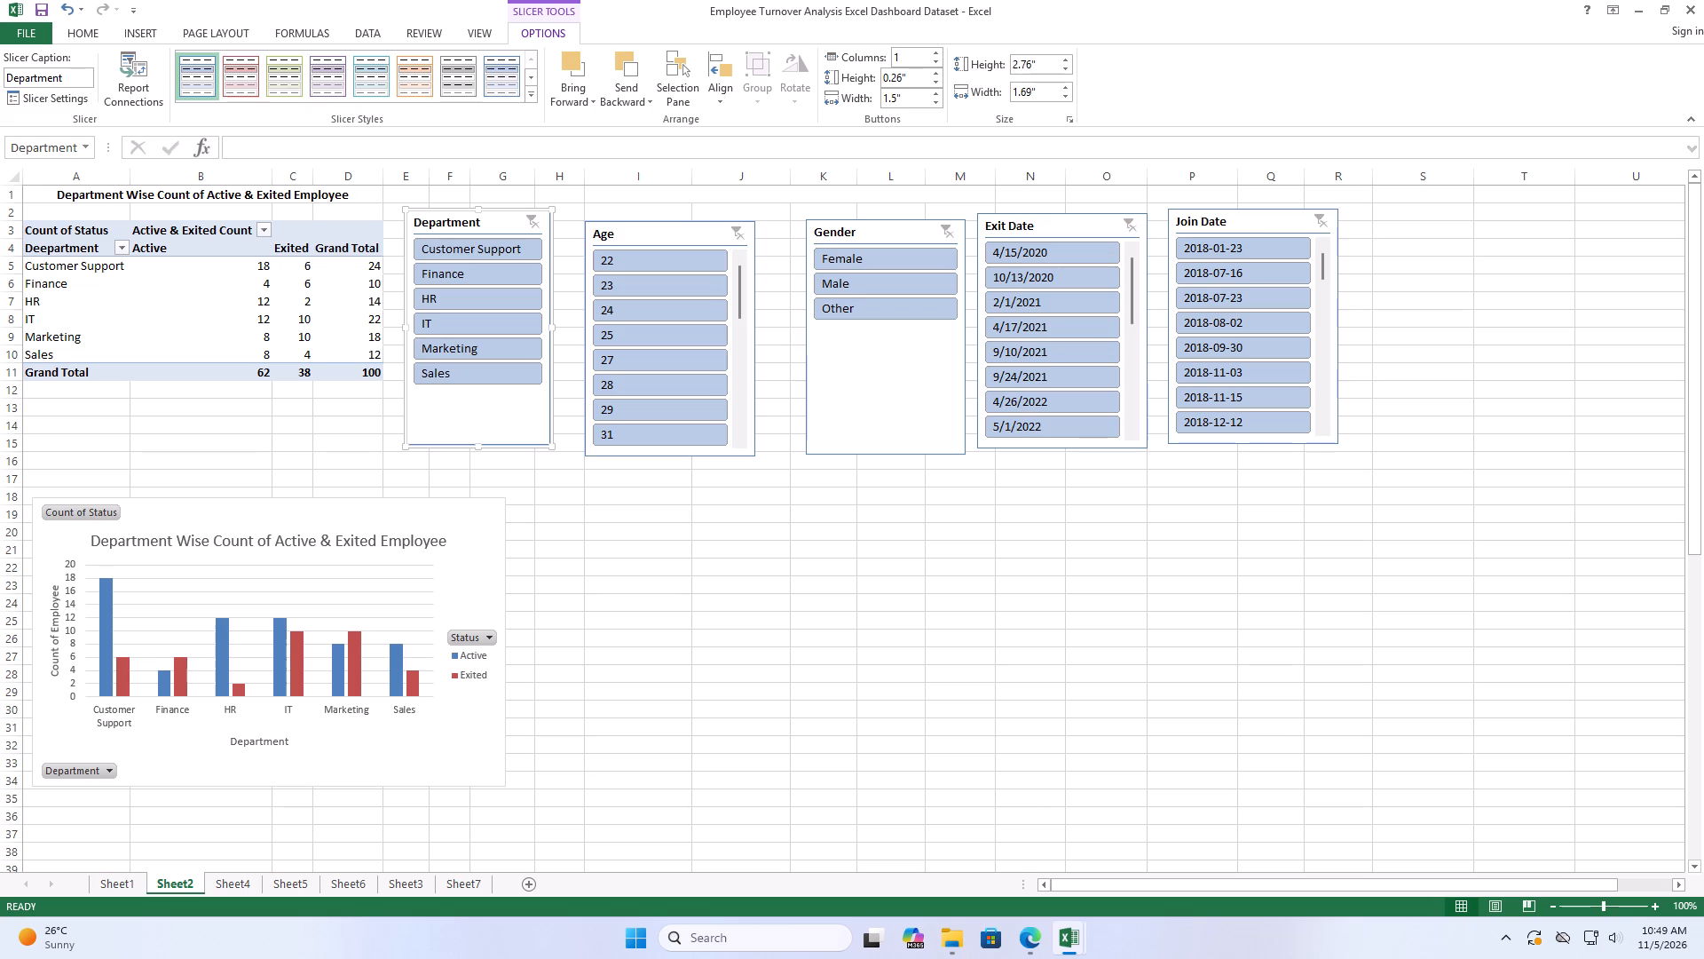
Test the Department slicer by filtering for Customer Support, and clear its filter.
left_click(468, 243)
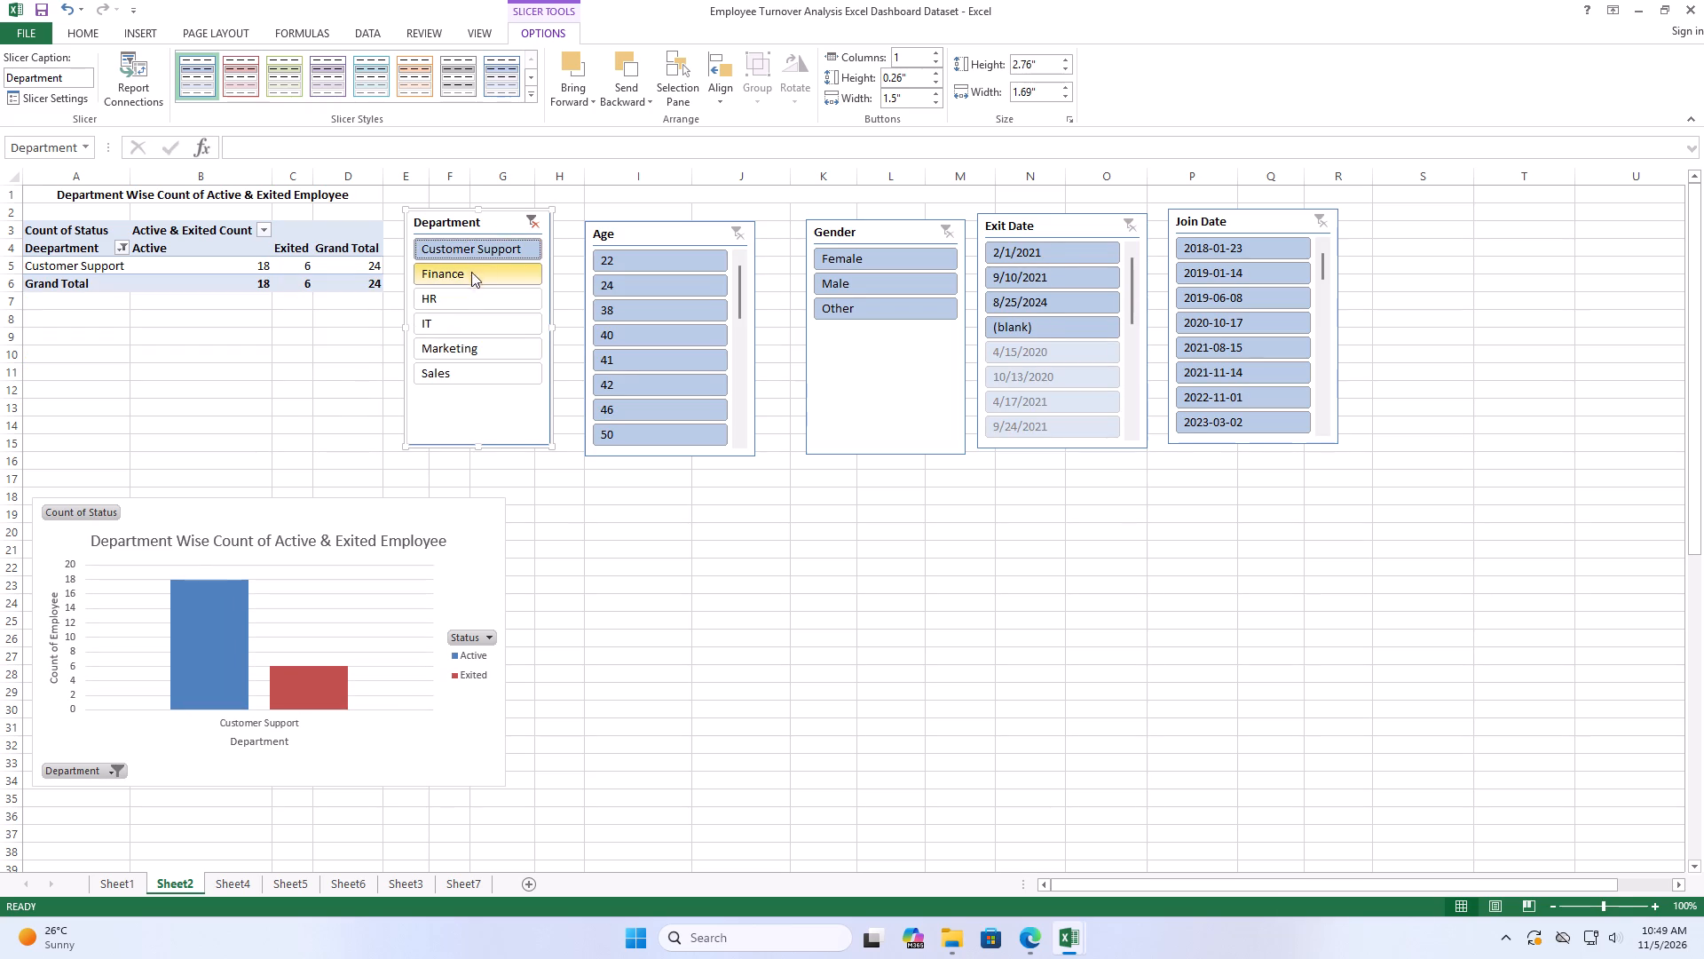
left_click(542, 225)
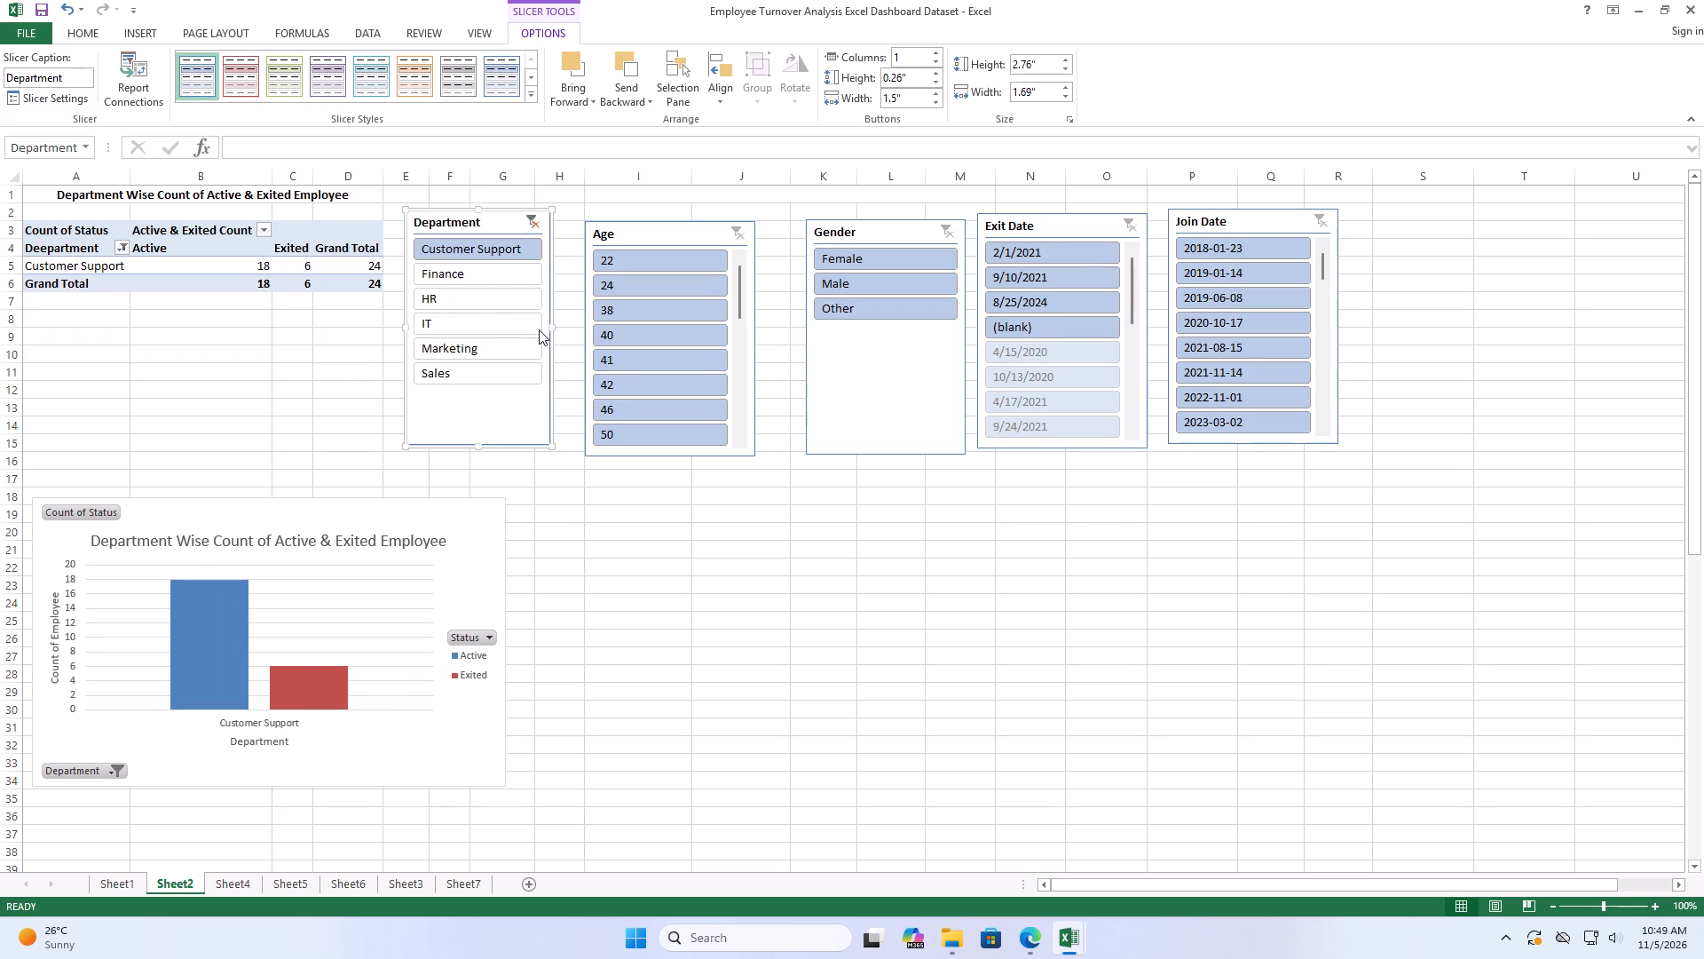
left_click(538, 220)
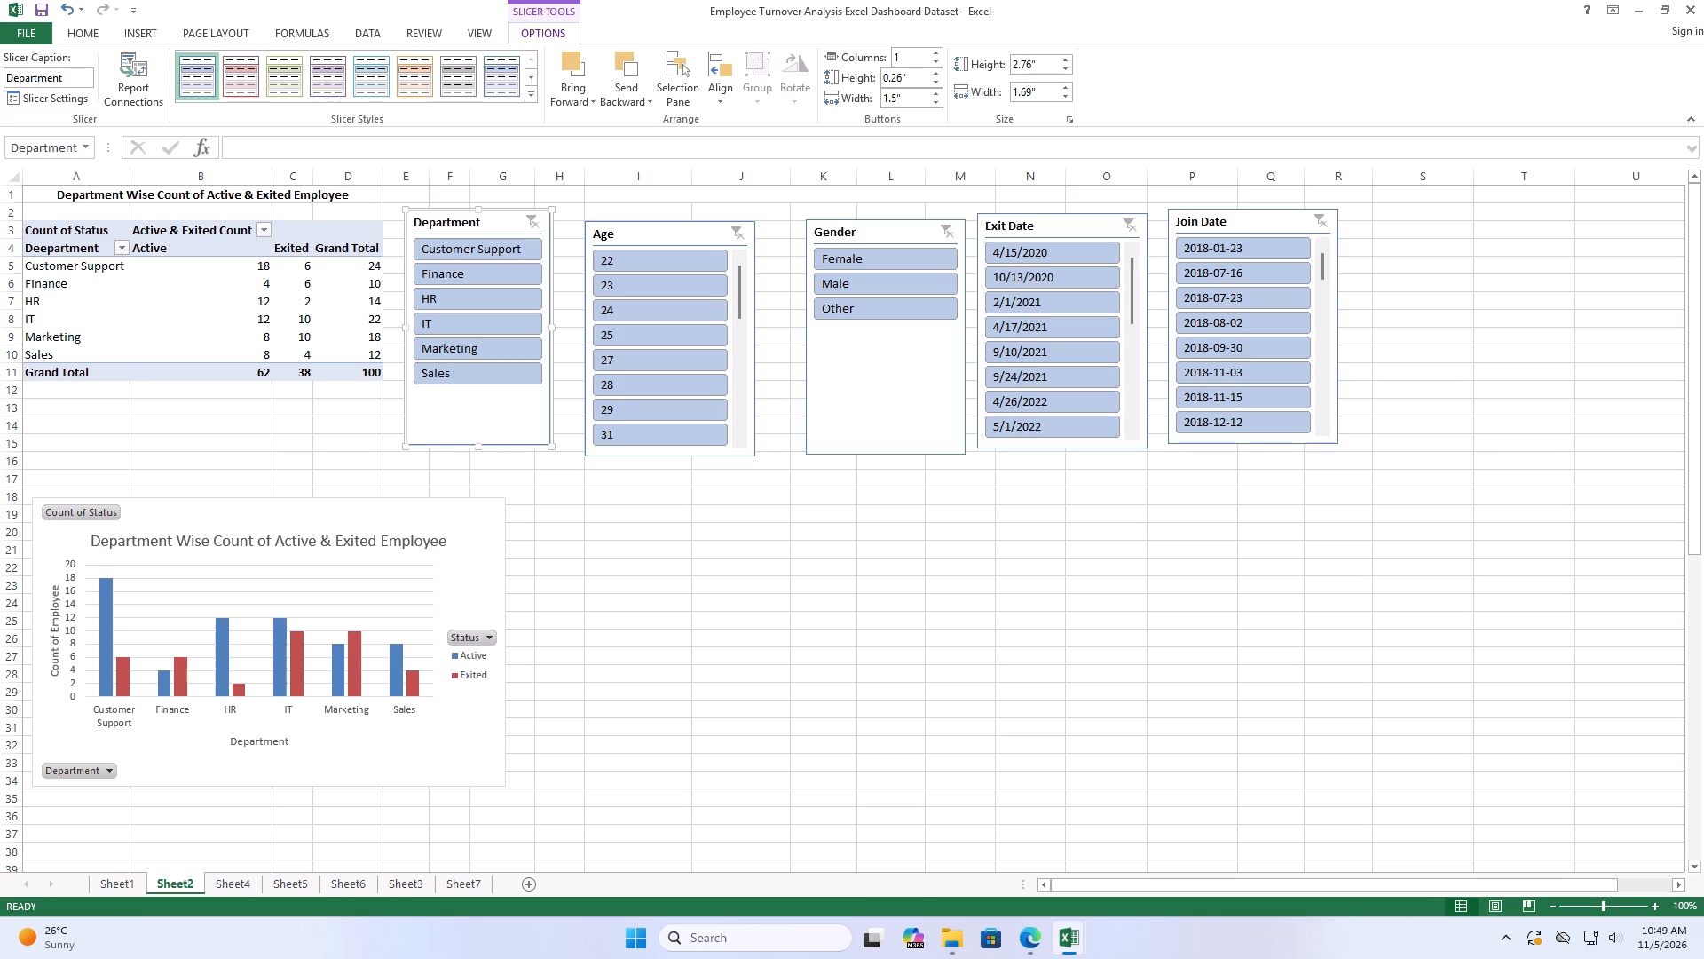
scroll(661, 604, "up", 2)
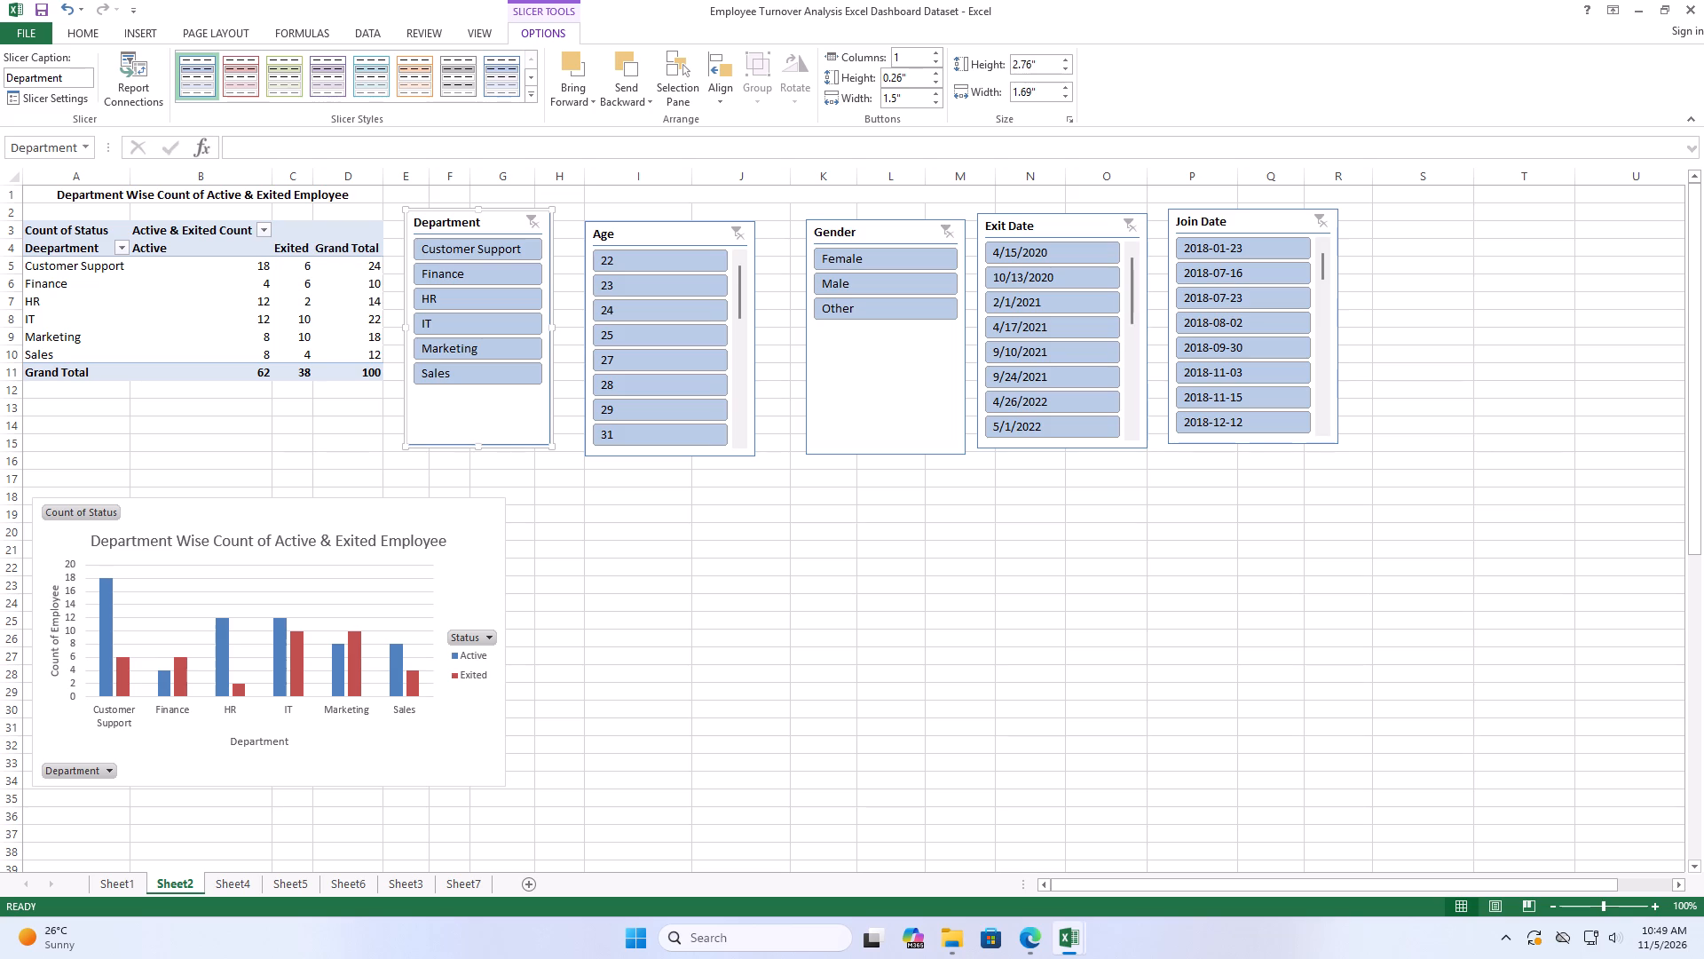
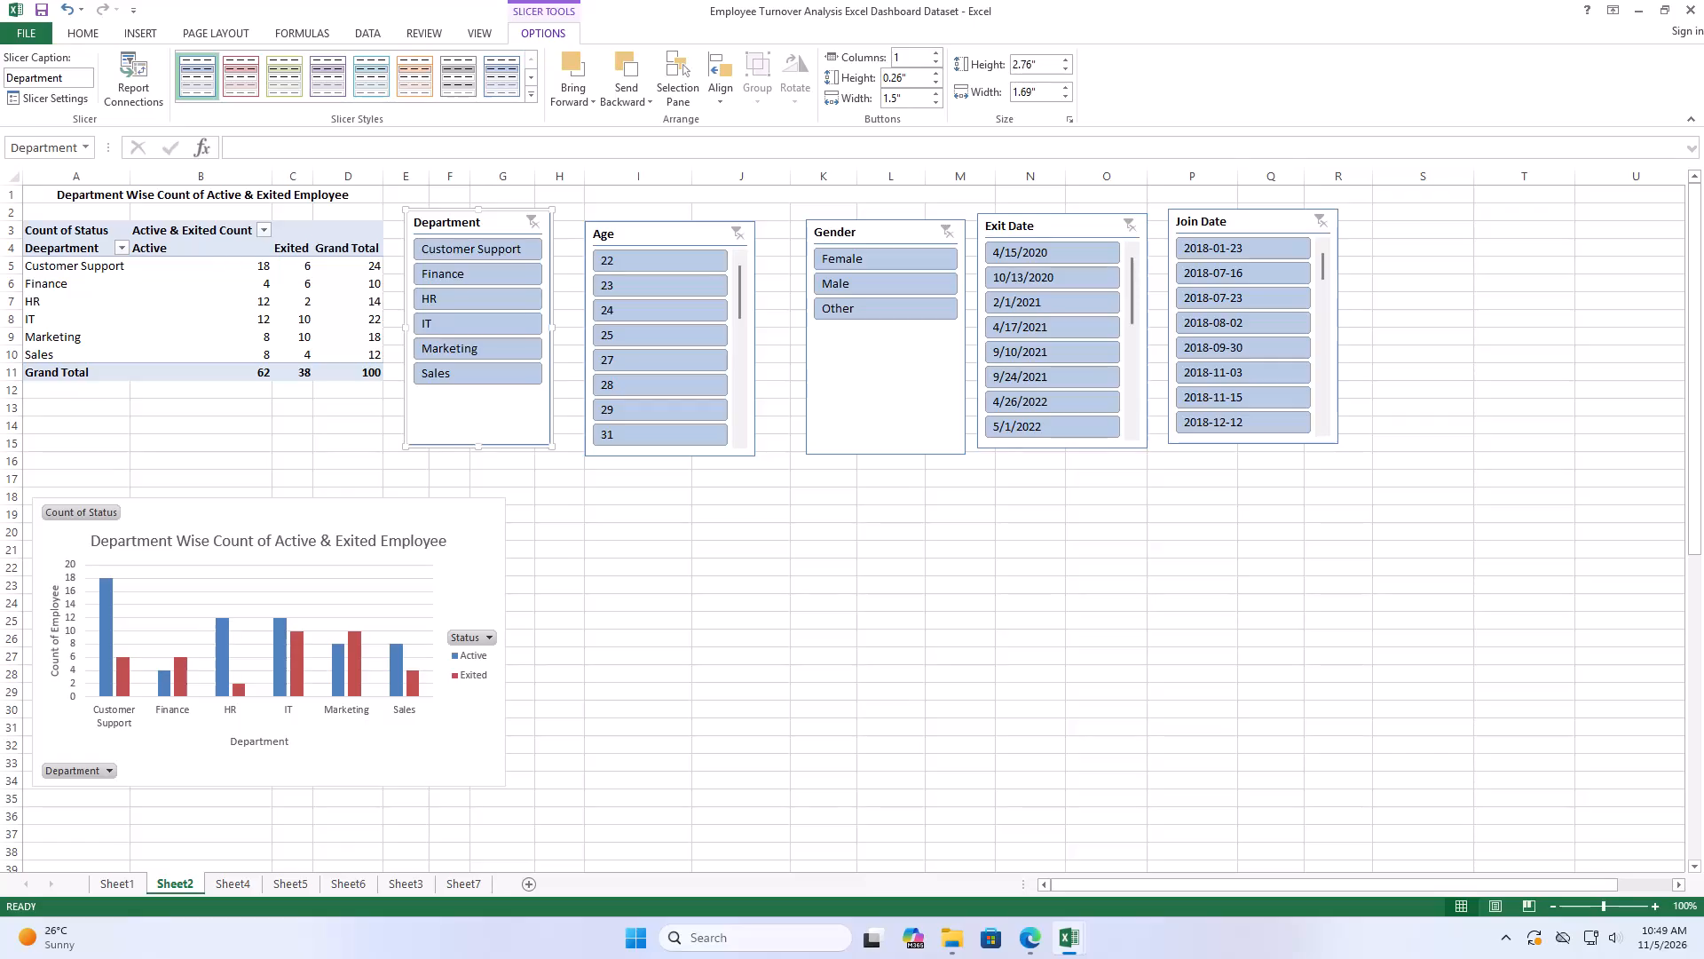
Insert an Employee ID slicer for the Active and Exited count PivotTable and place it directly below the Age slicer.
left_click(334, 232)
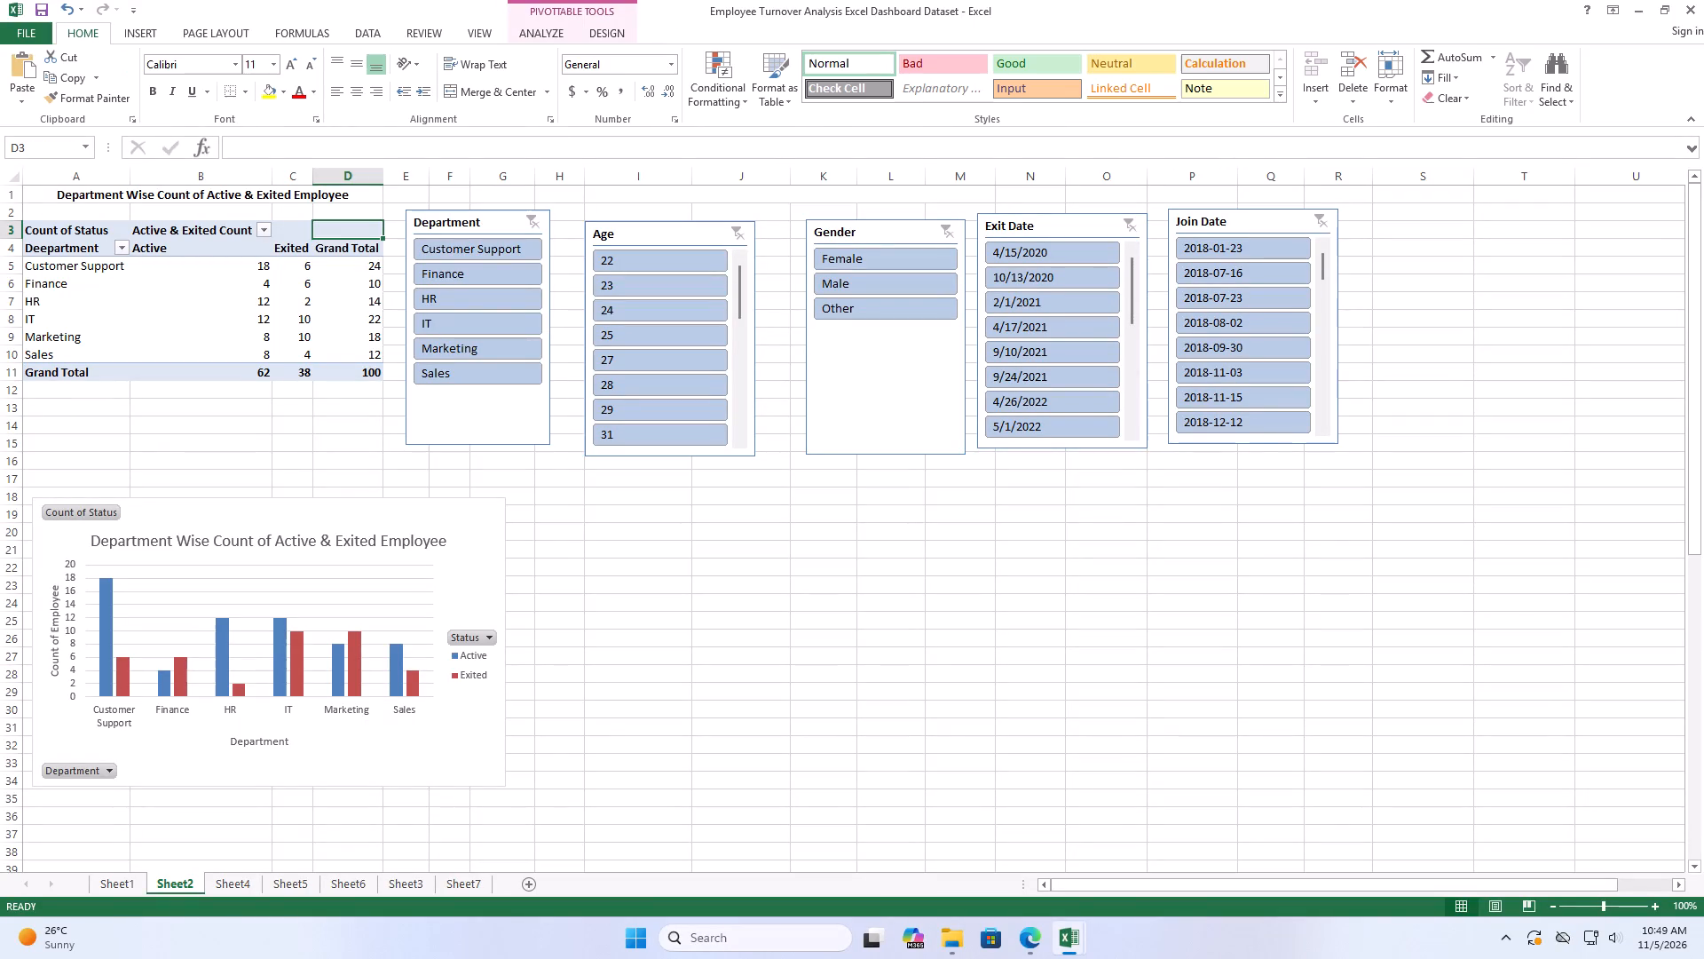
left_click(532, 33)
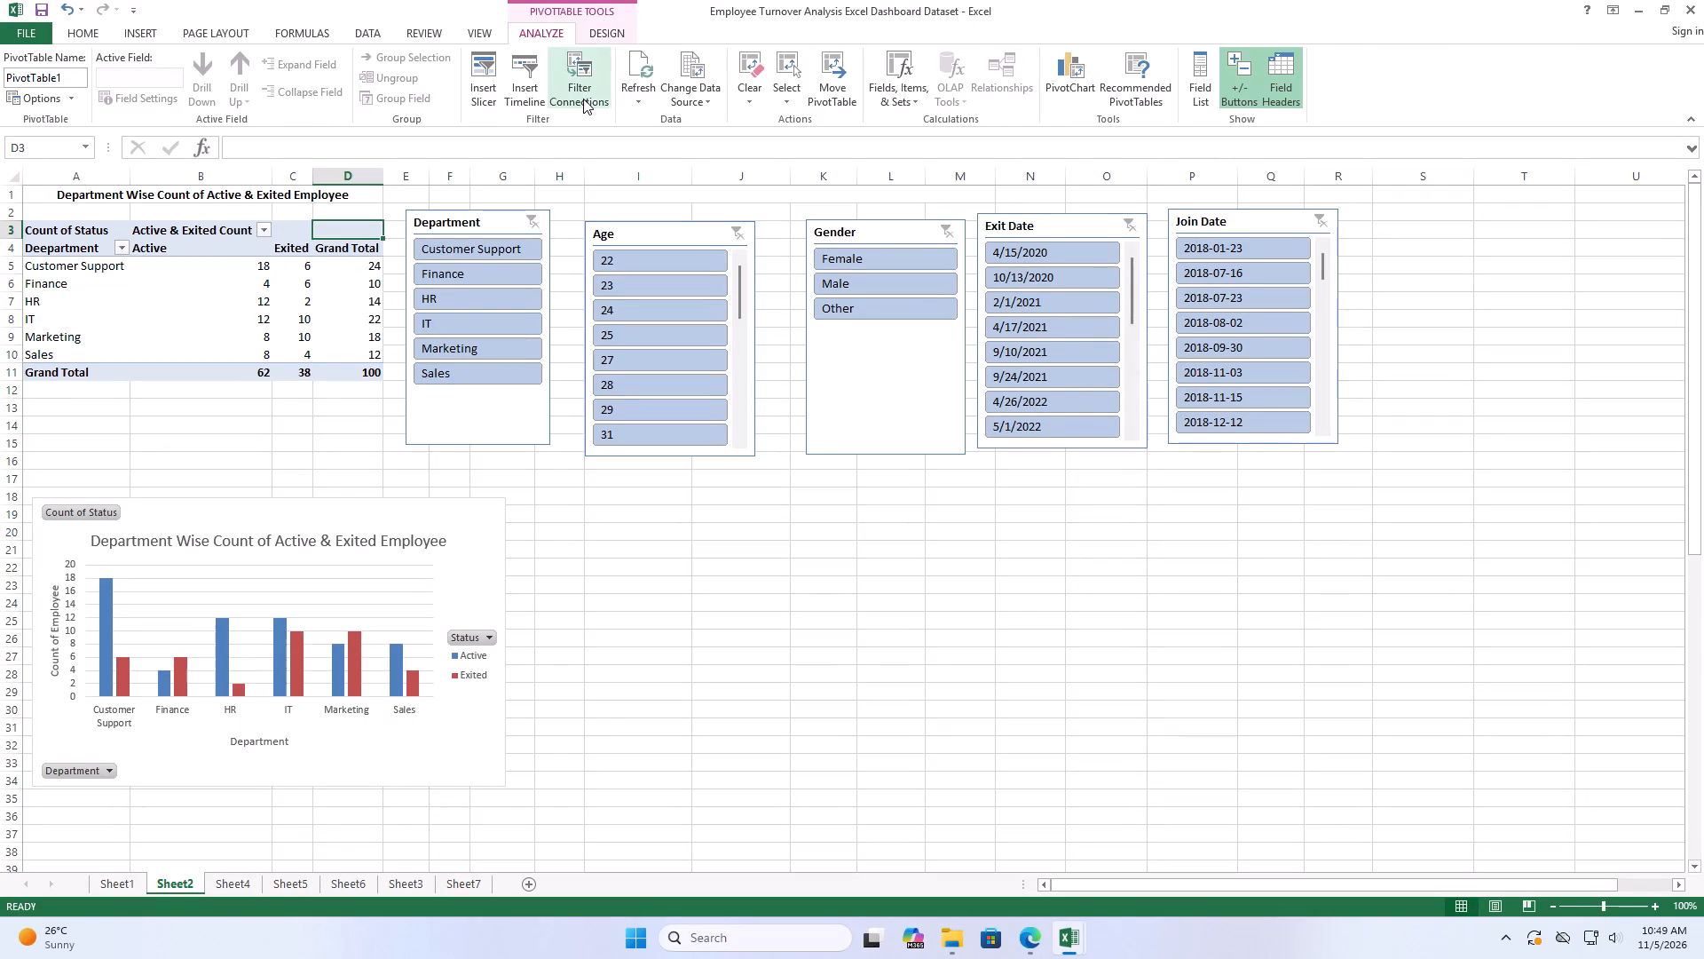
left_click(477, 84)
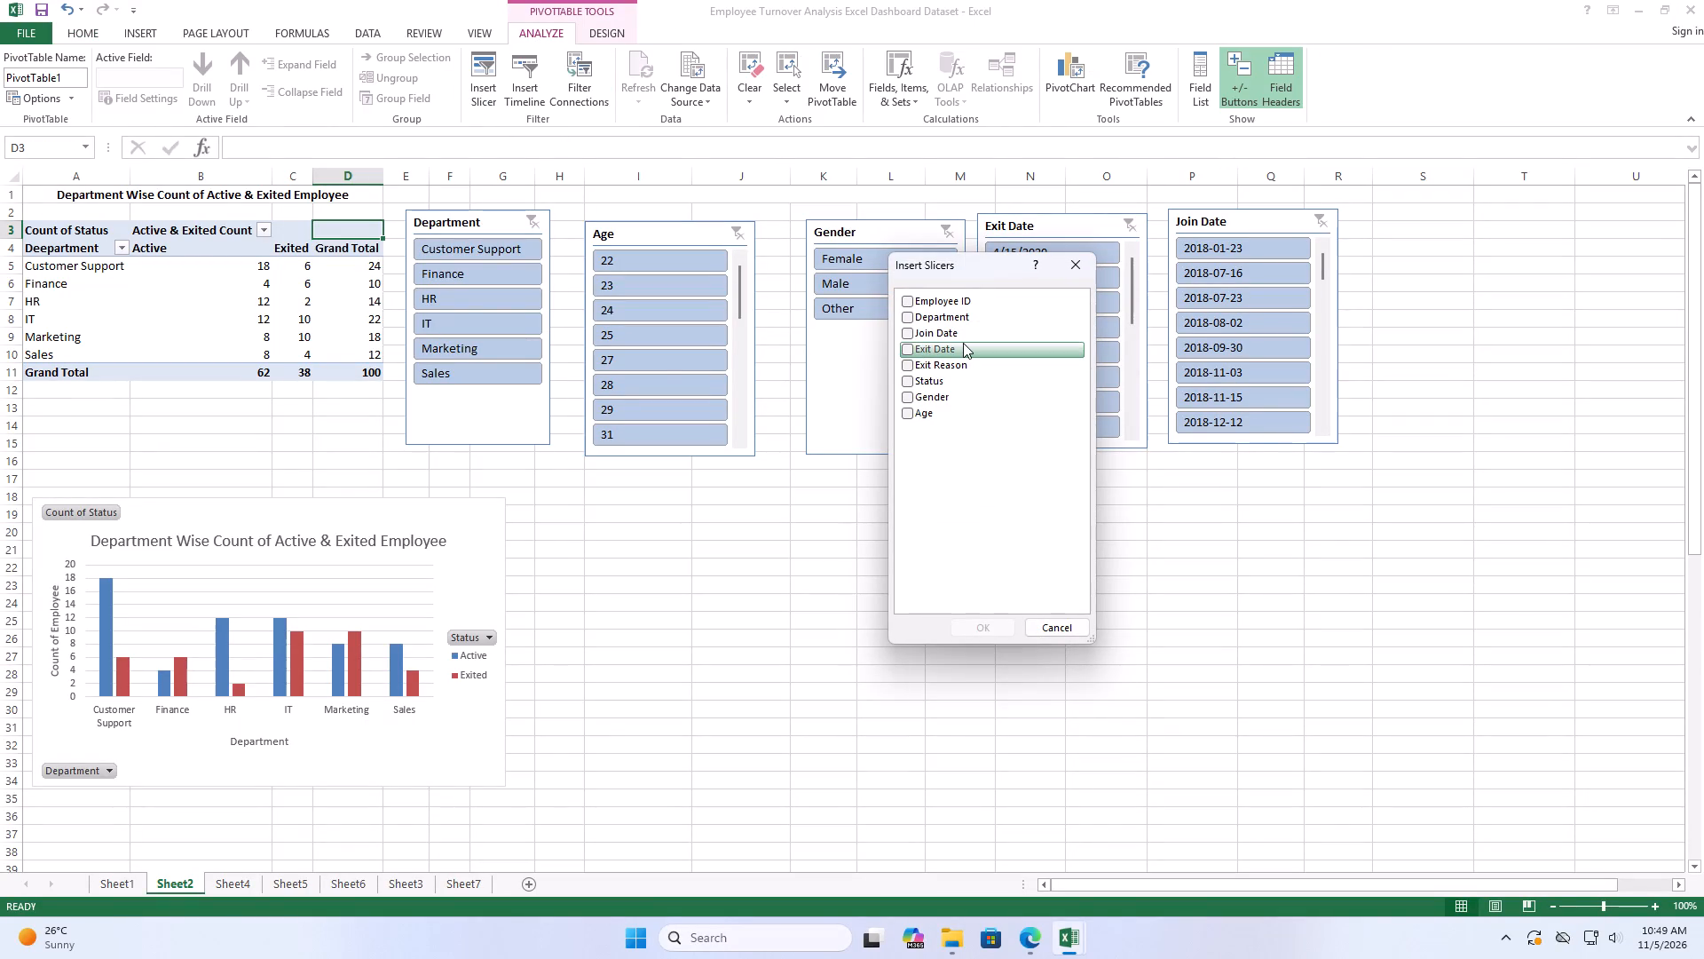
left_click(897, 305)
left_click(911, 301)
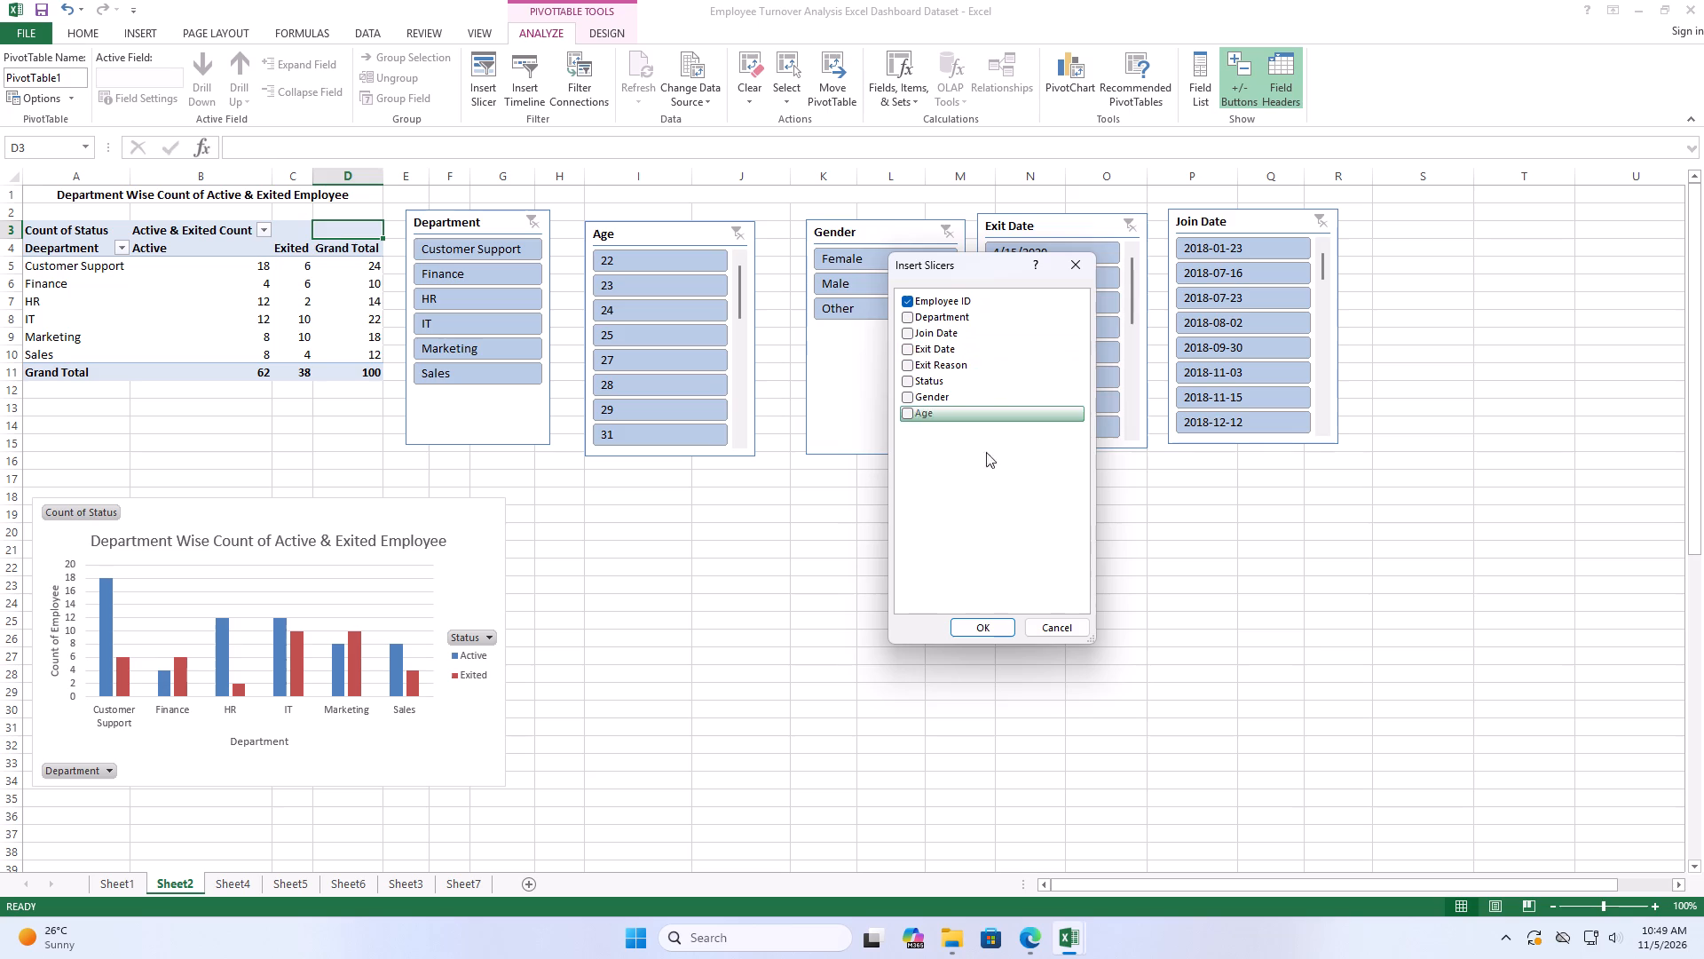
left_click(985, 622)
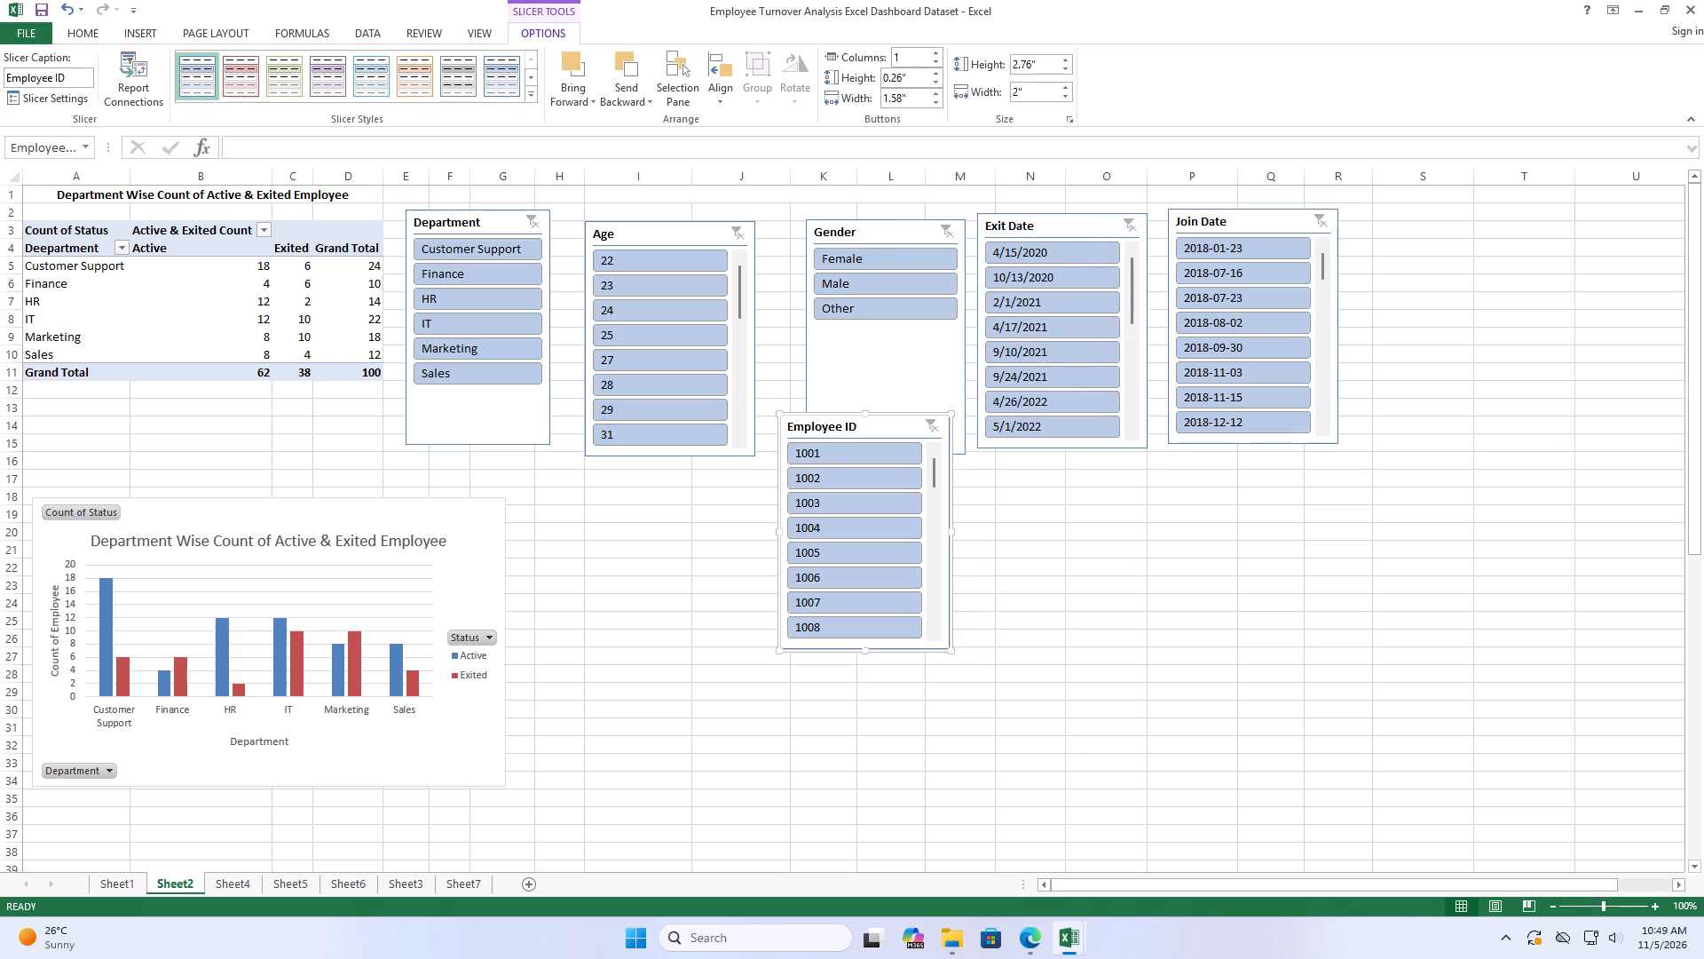
left_click_drag(877, 429, 665, 504)
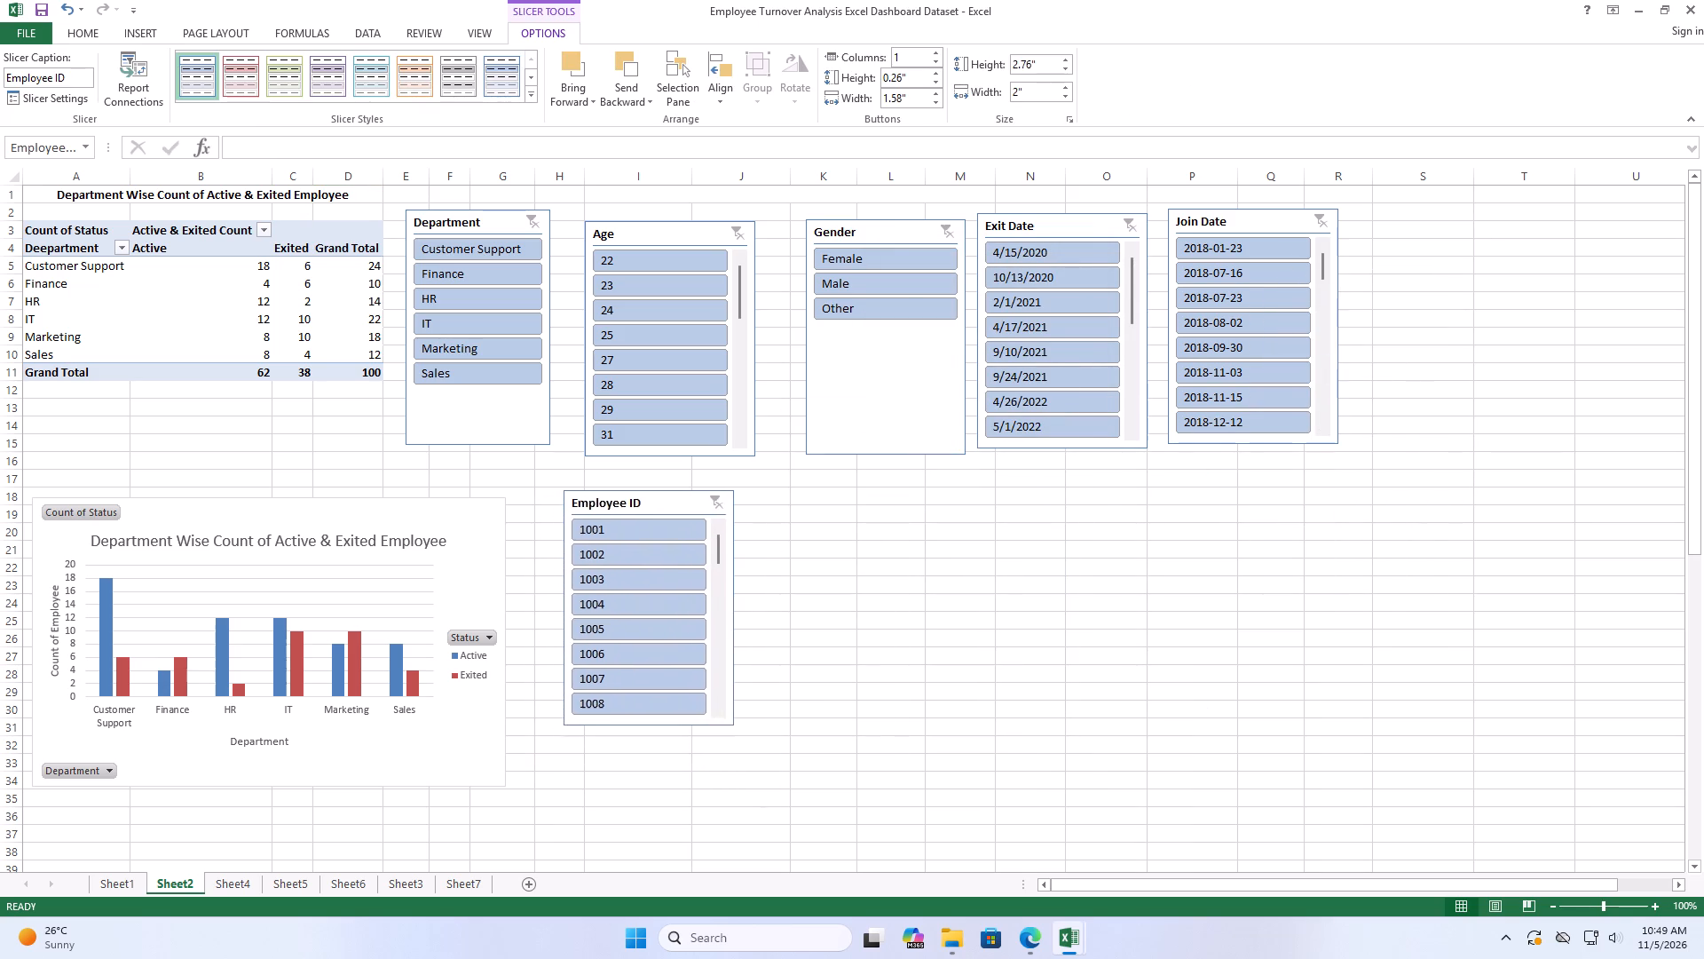
left_click_drag(665, 504, 682, 500)
scroll(849, 598, "up", 4)
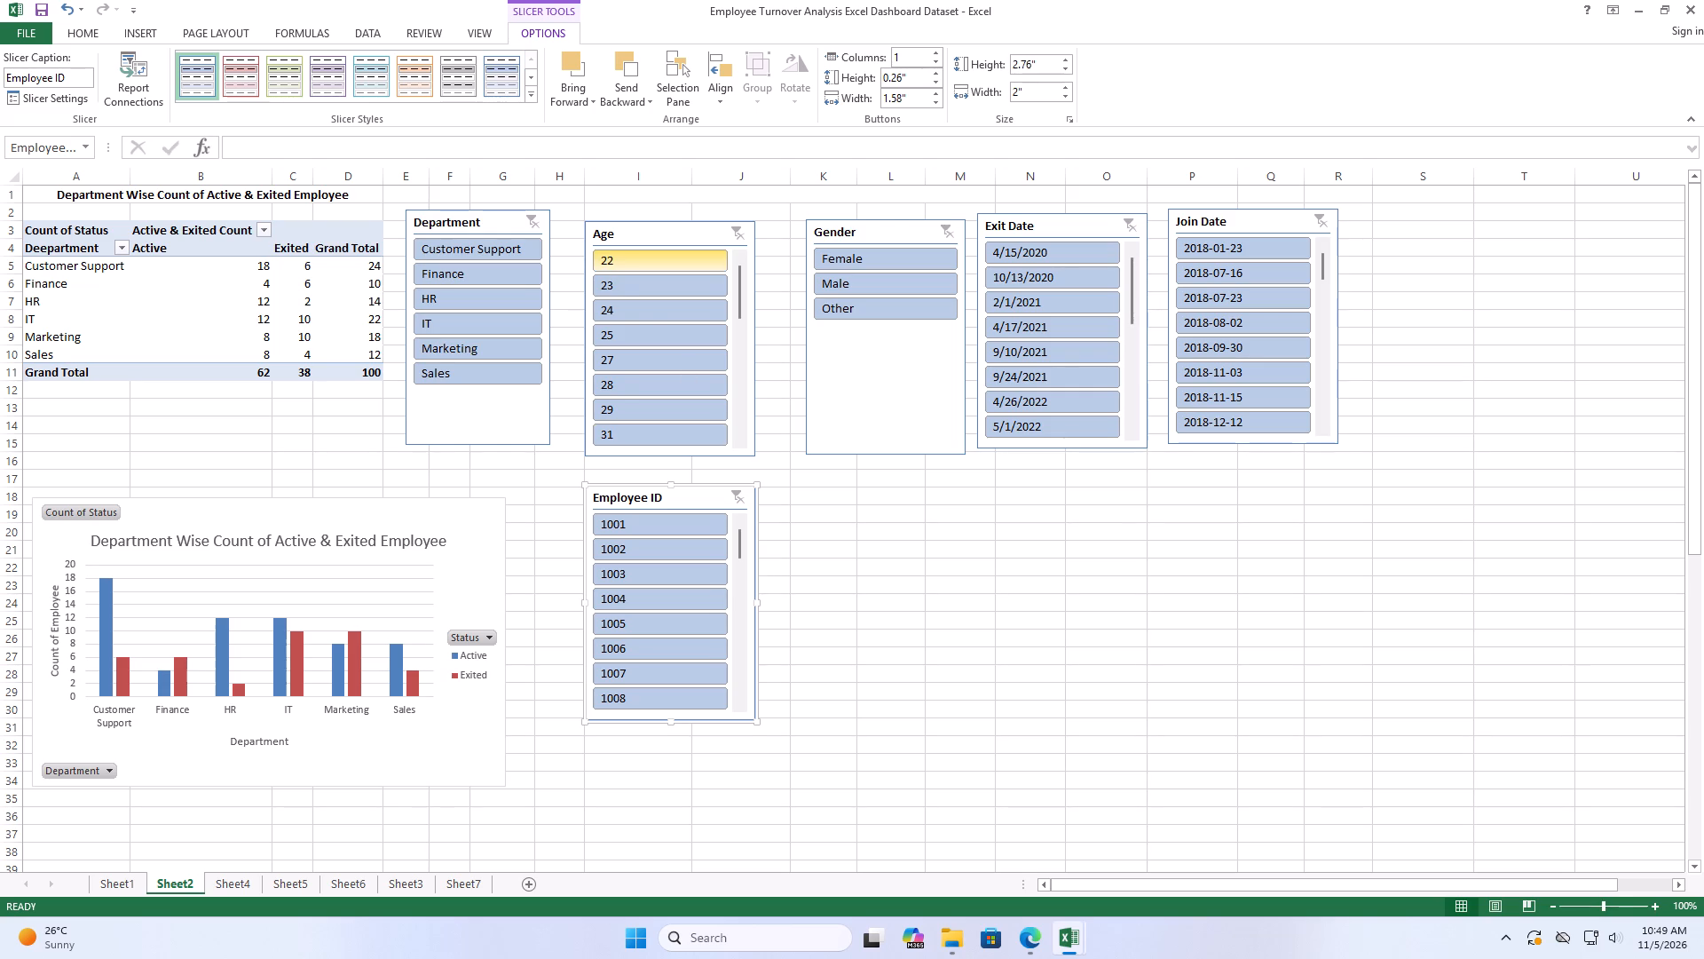
Move the Department slicer beside the Employee ID slicer and arrange its buttons in 6 columns.
left_click_drag(482, 220, 894, 505)
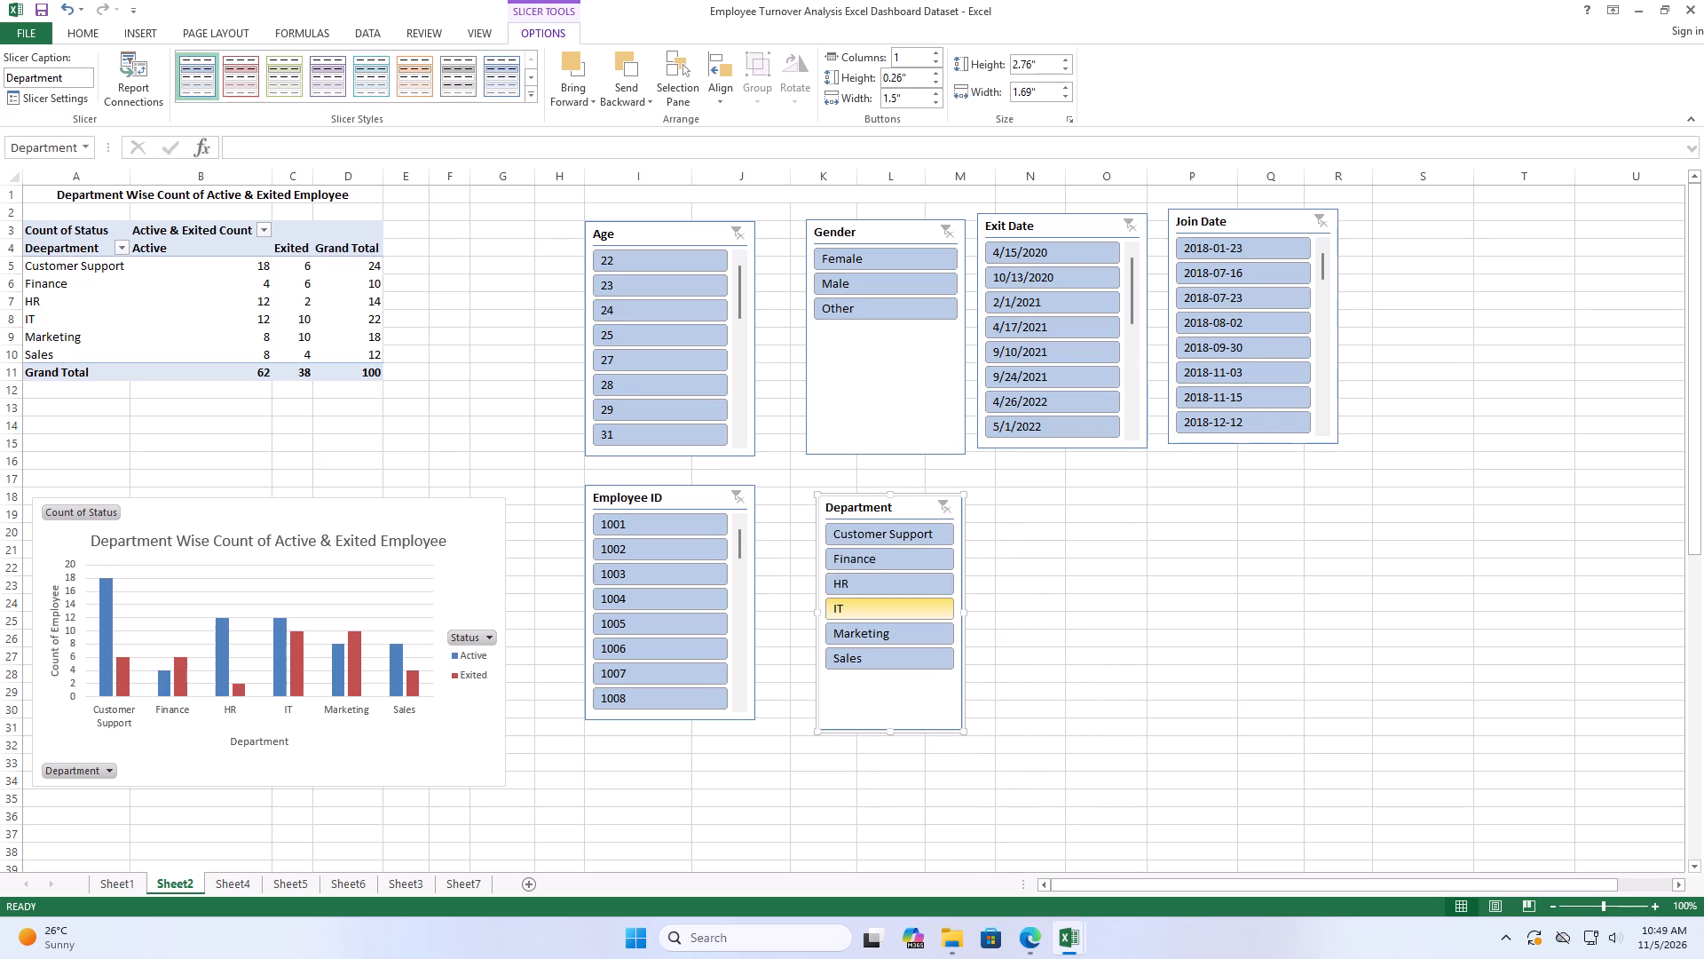
left_click(906, 511)
right_click(906, 511)
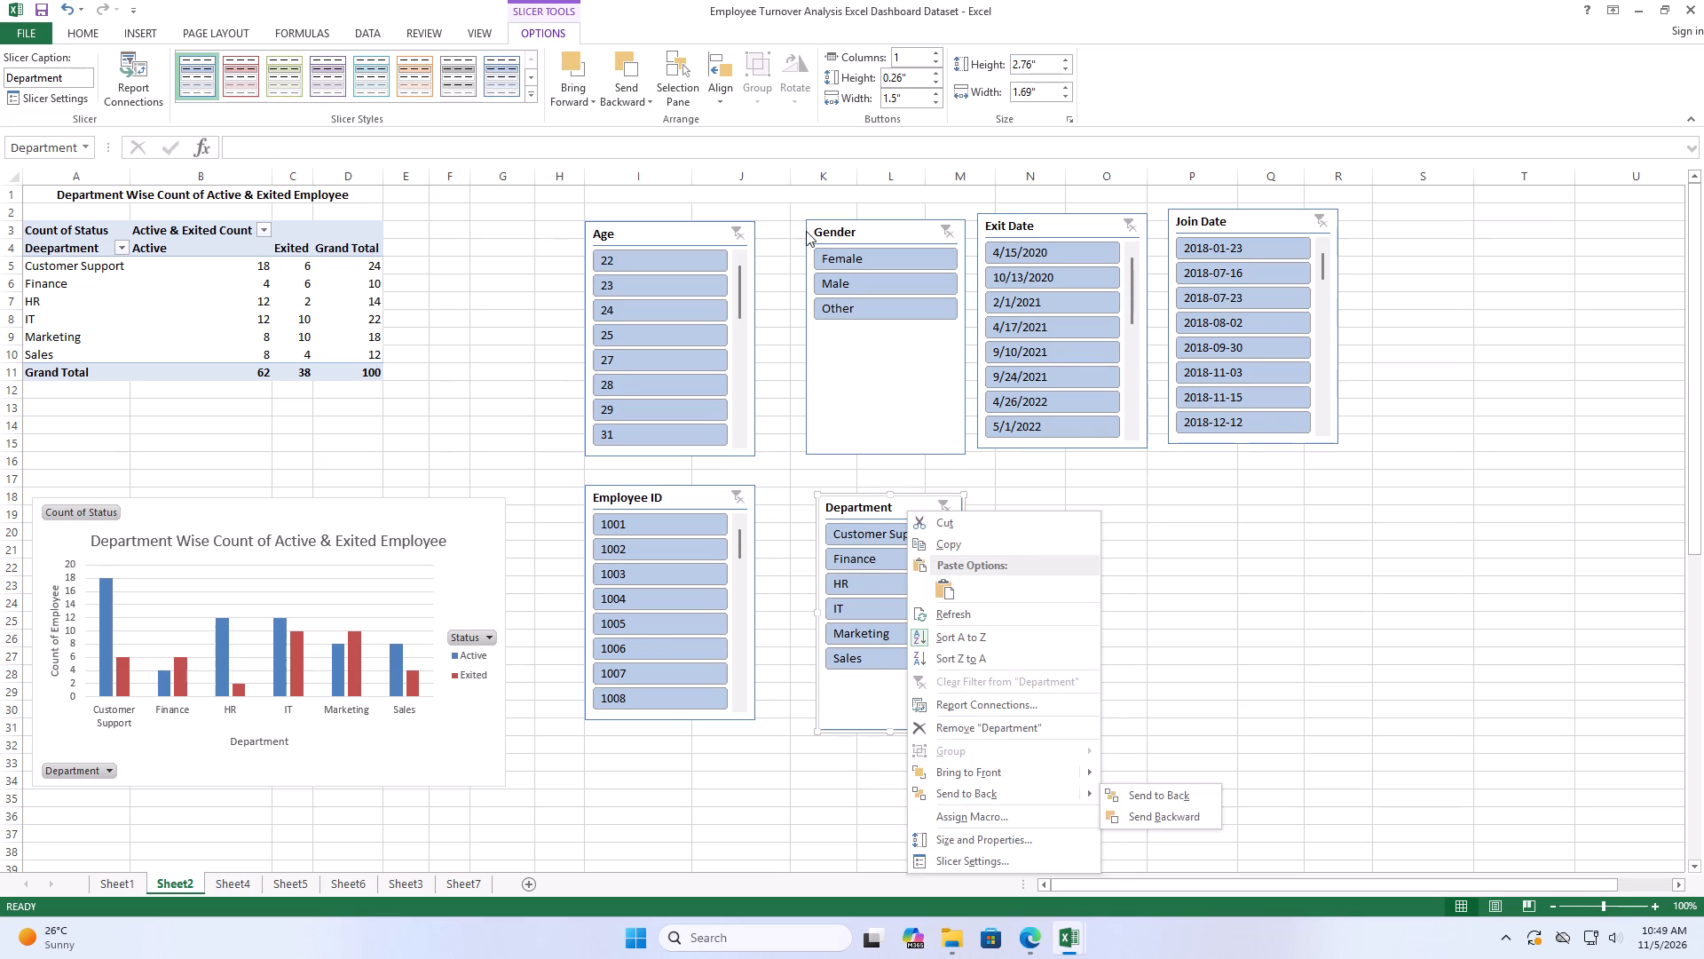
left_click(557, 36)
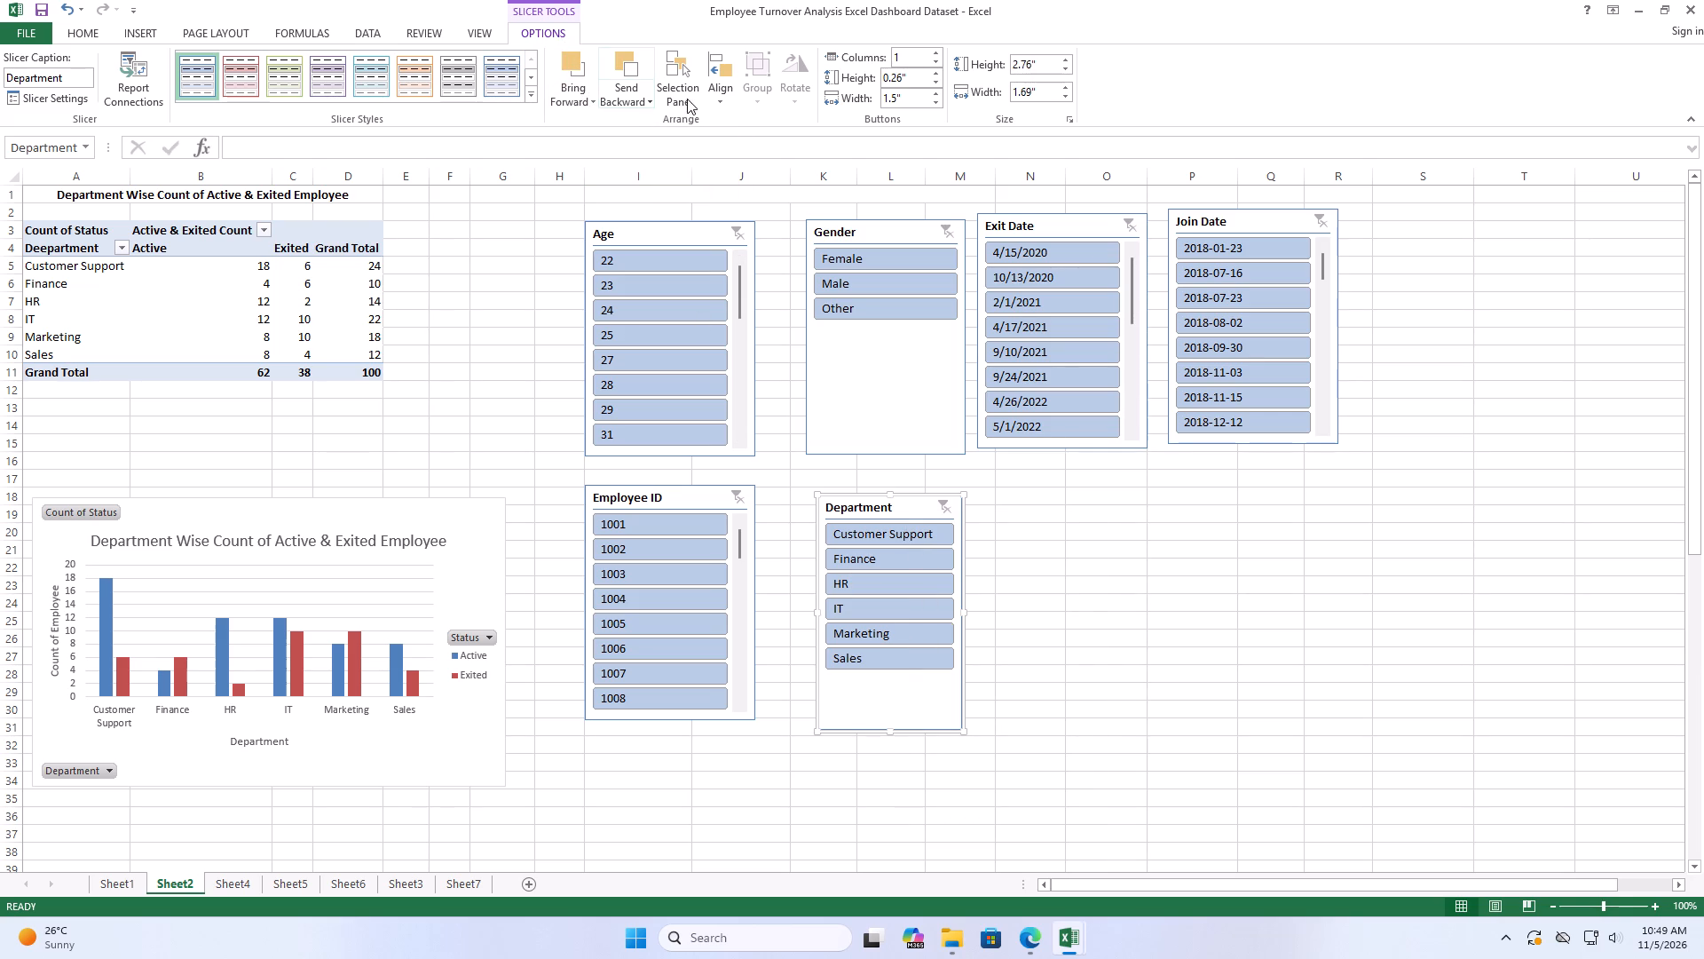
left_click(938, 53)
double_click(938, 53)
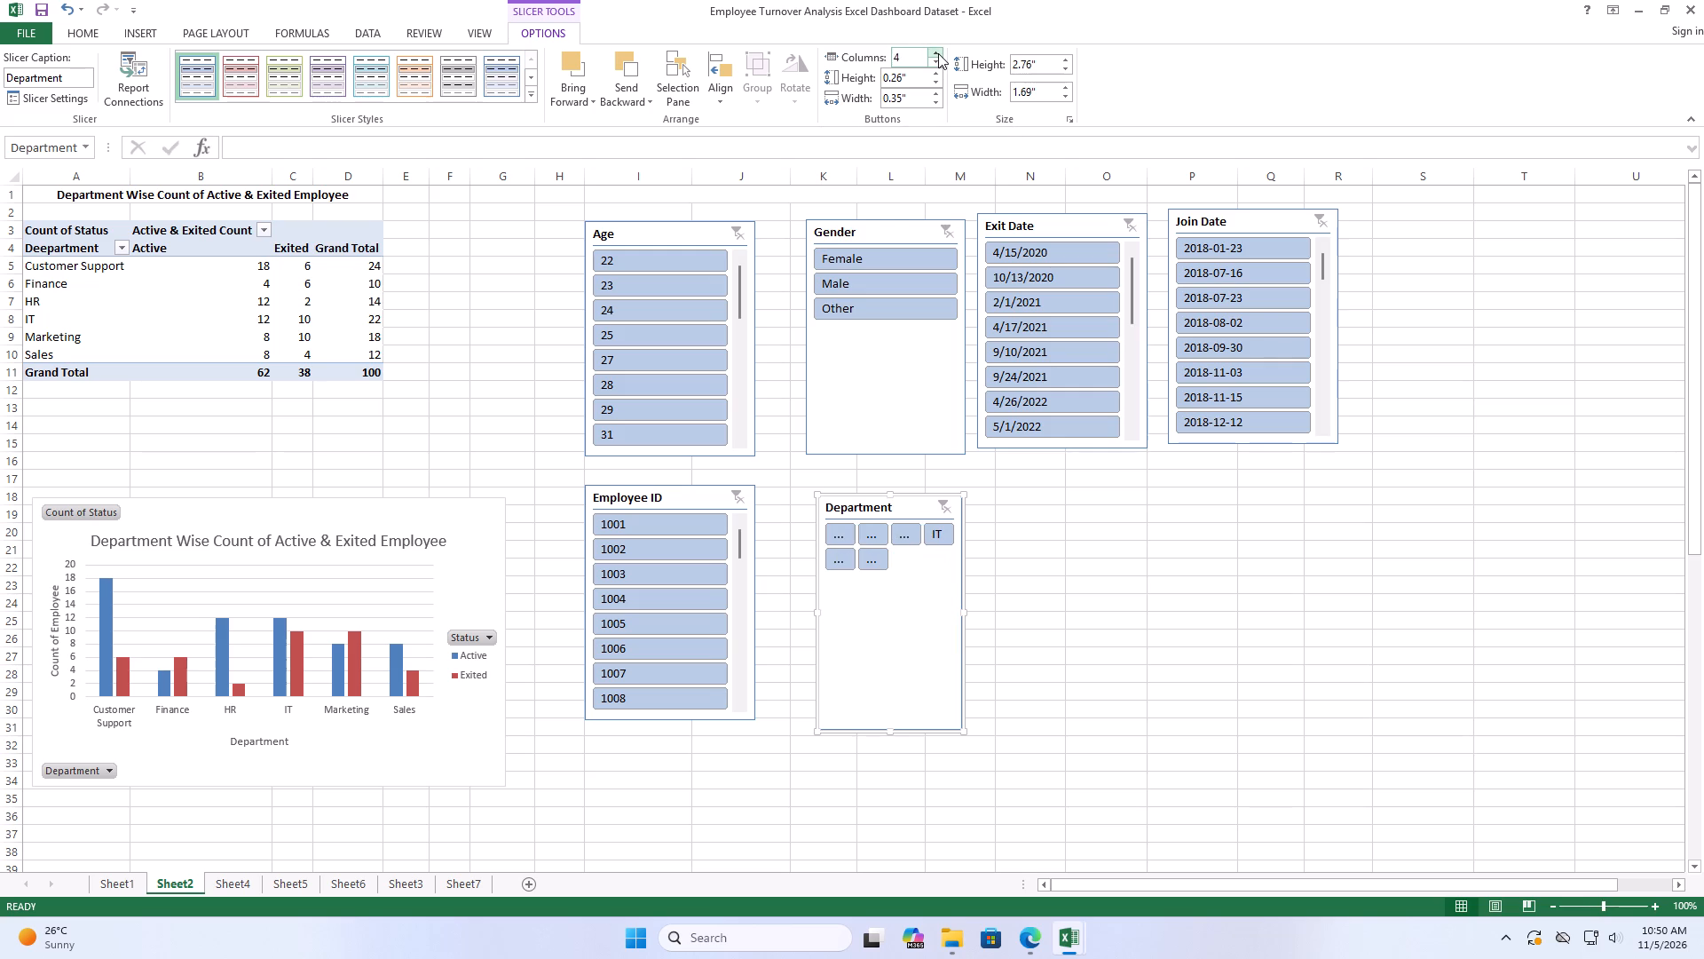
left_click(938, 53)
left_click(938, 53)
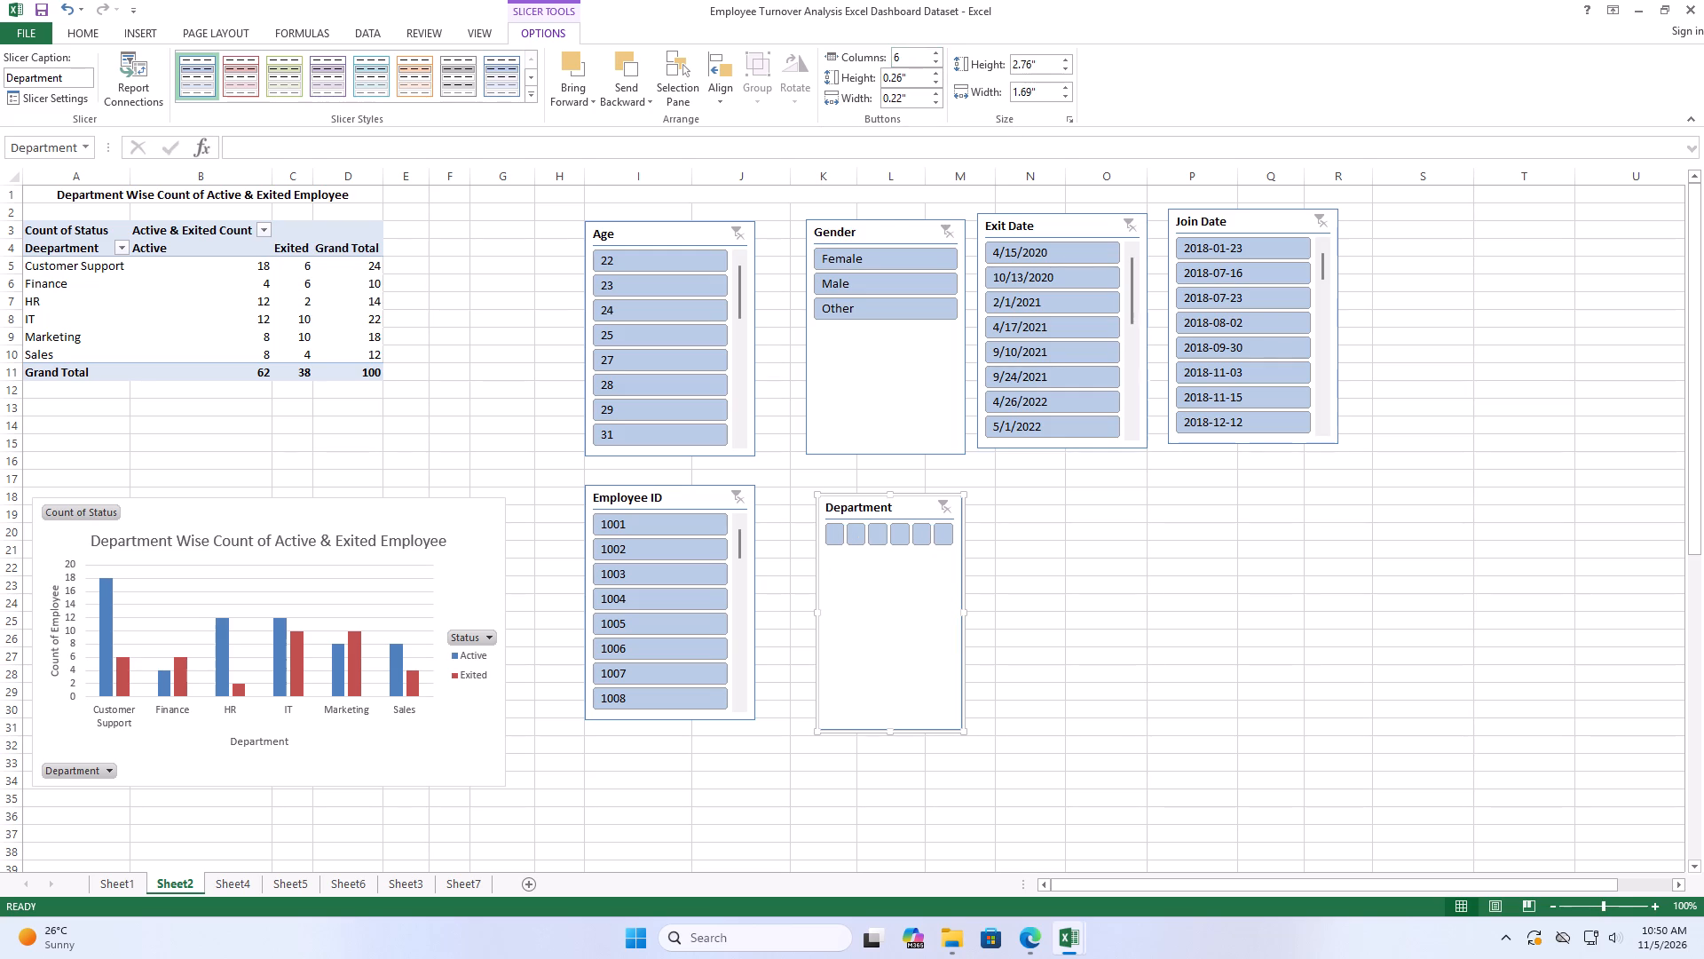
Resize the Department slicer to about 0.9" high and 8.64" wide so all six department names fit in one row.
left_click(967, 614)
left_click(958, 613)
left_click_drag(963, 612, 1195, 601)
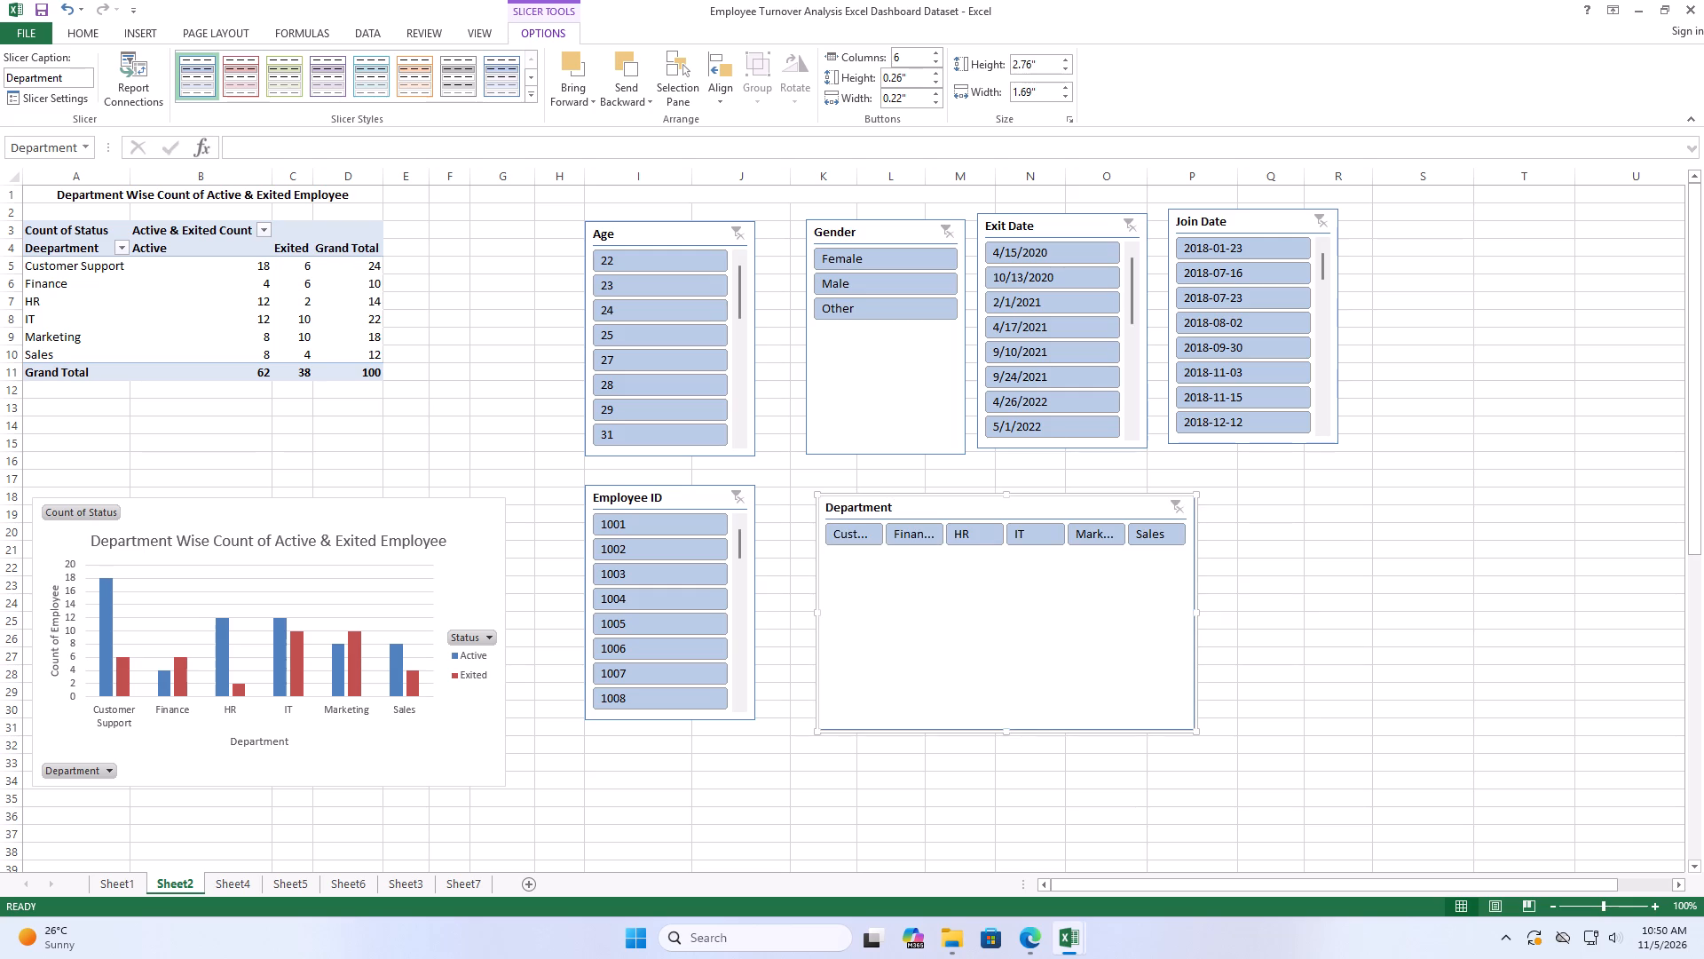
left_click_drag(1007, 731, 1028, 571)
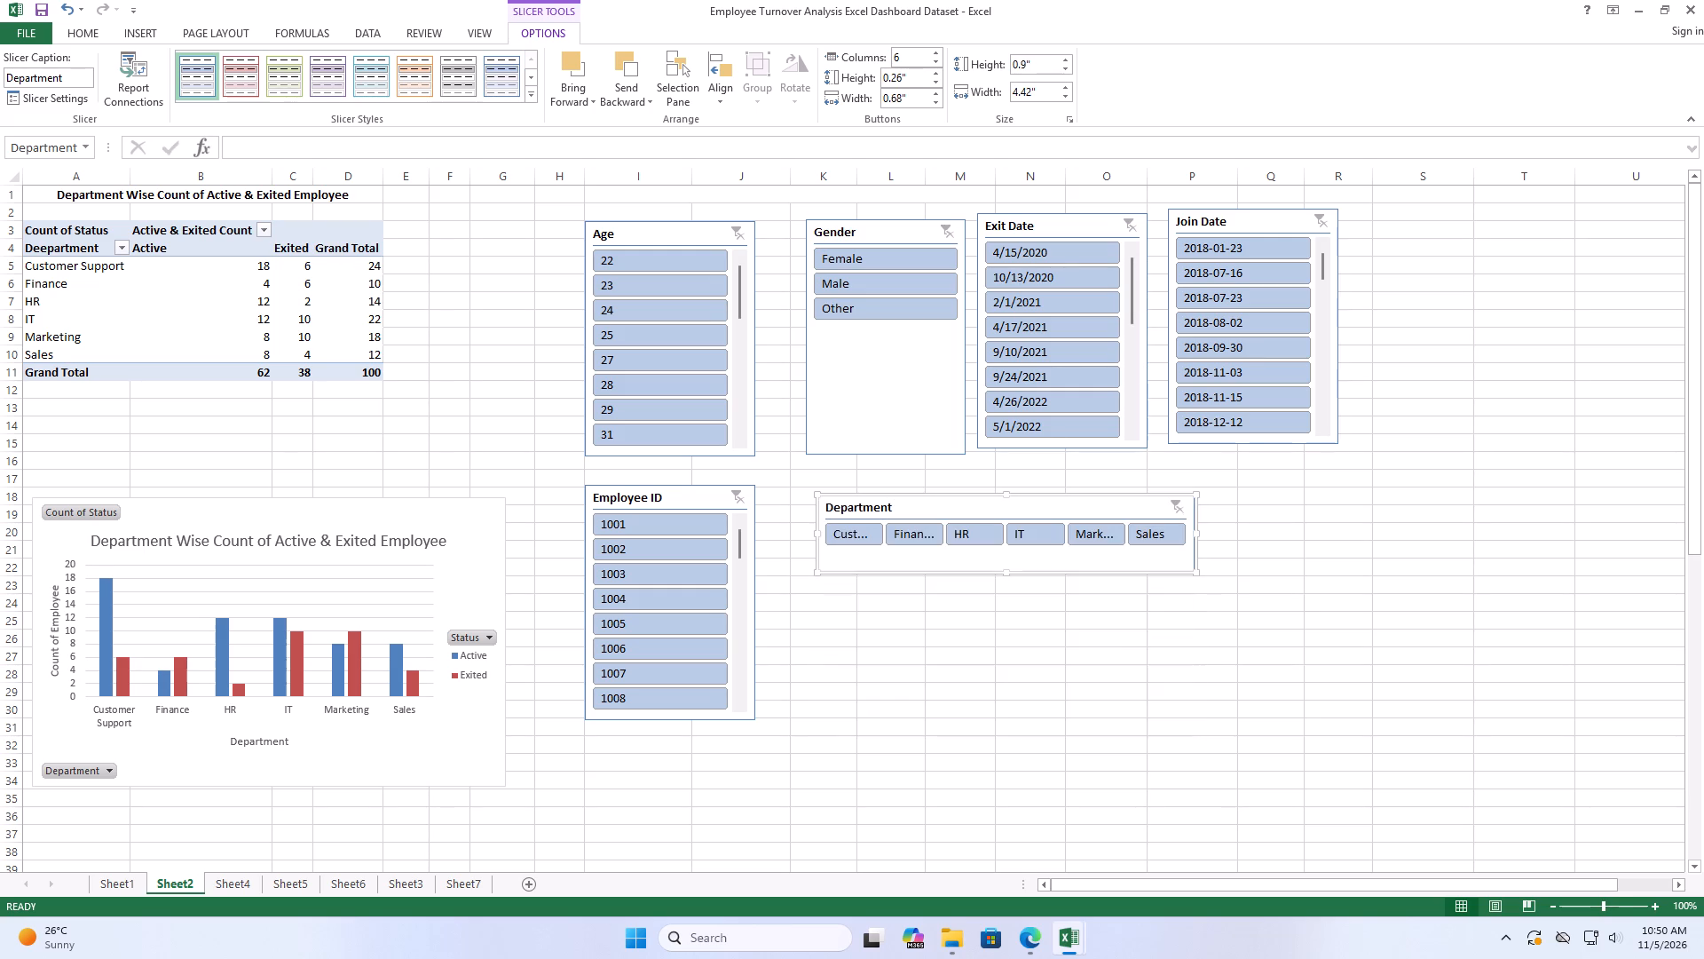
left_click_drag(1196, 530, 1392, 537)
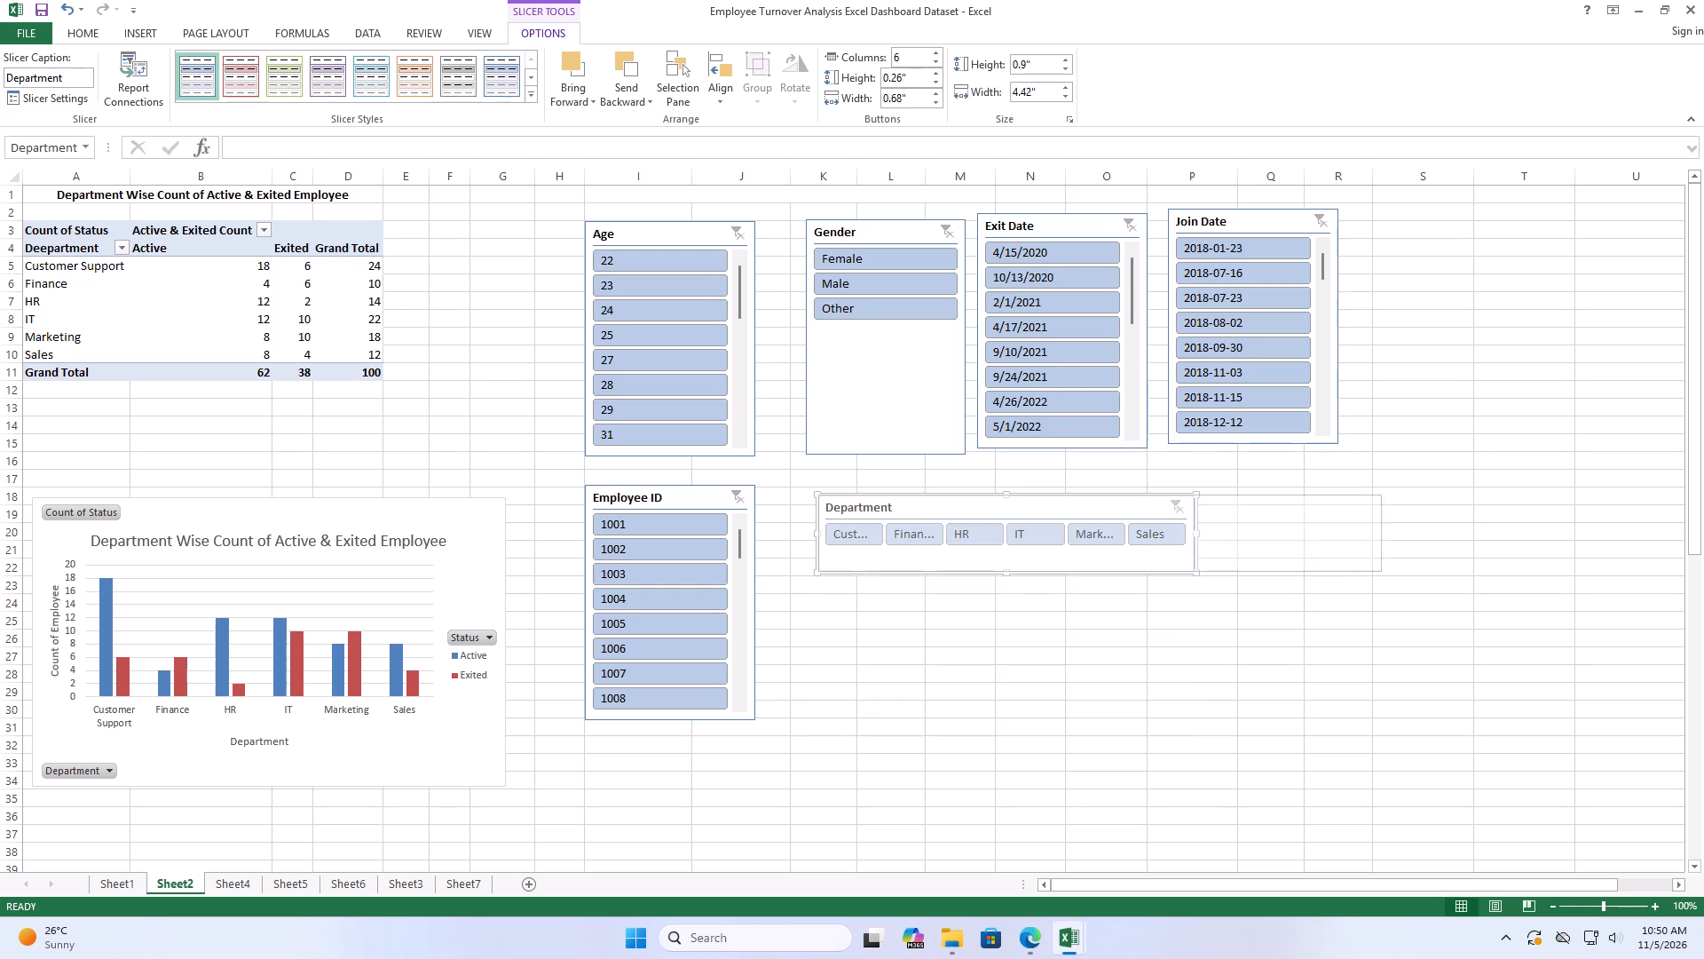
left_click_drag(1392, 537, 1406, 537)
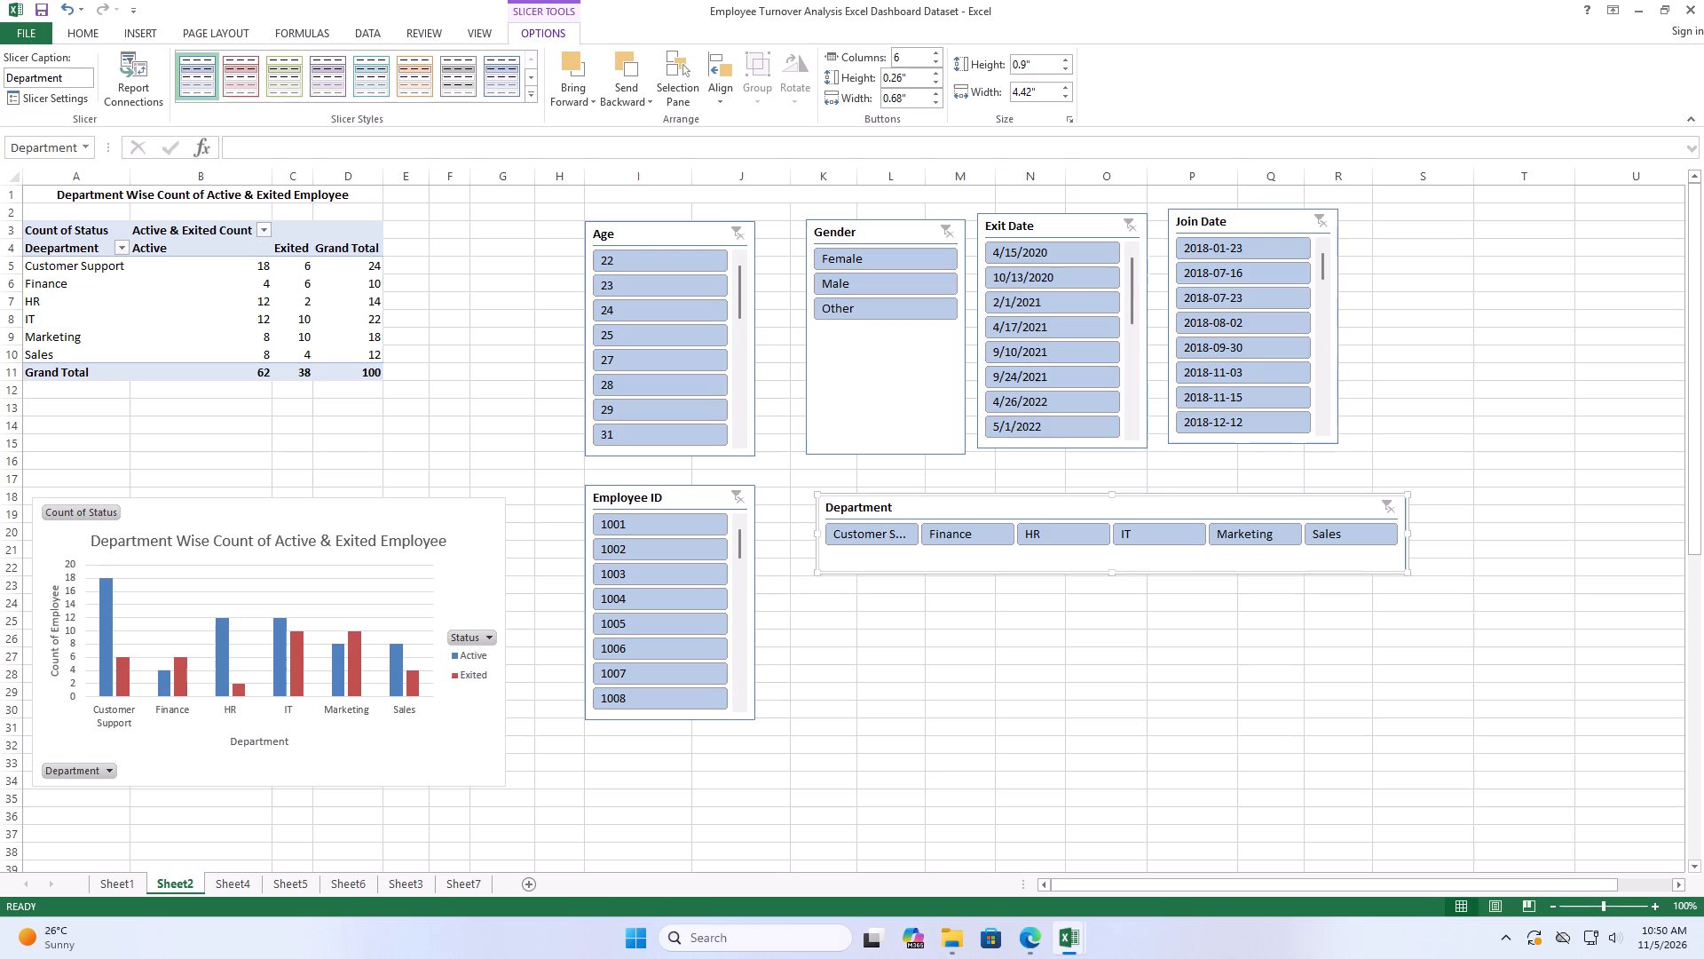
left_click_drag(1410, 535, 1501, 535)
left_click_drag(1501, 535, 1535, 535)
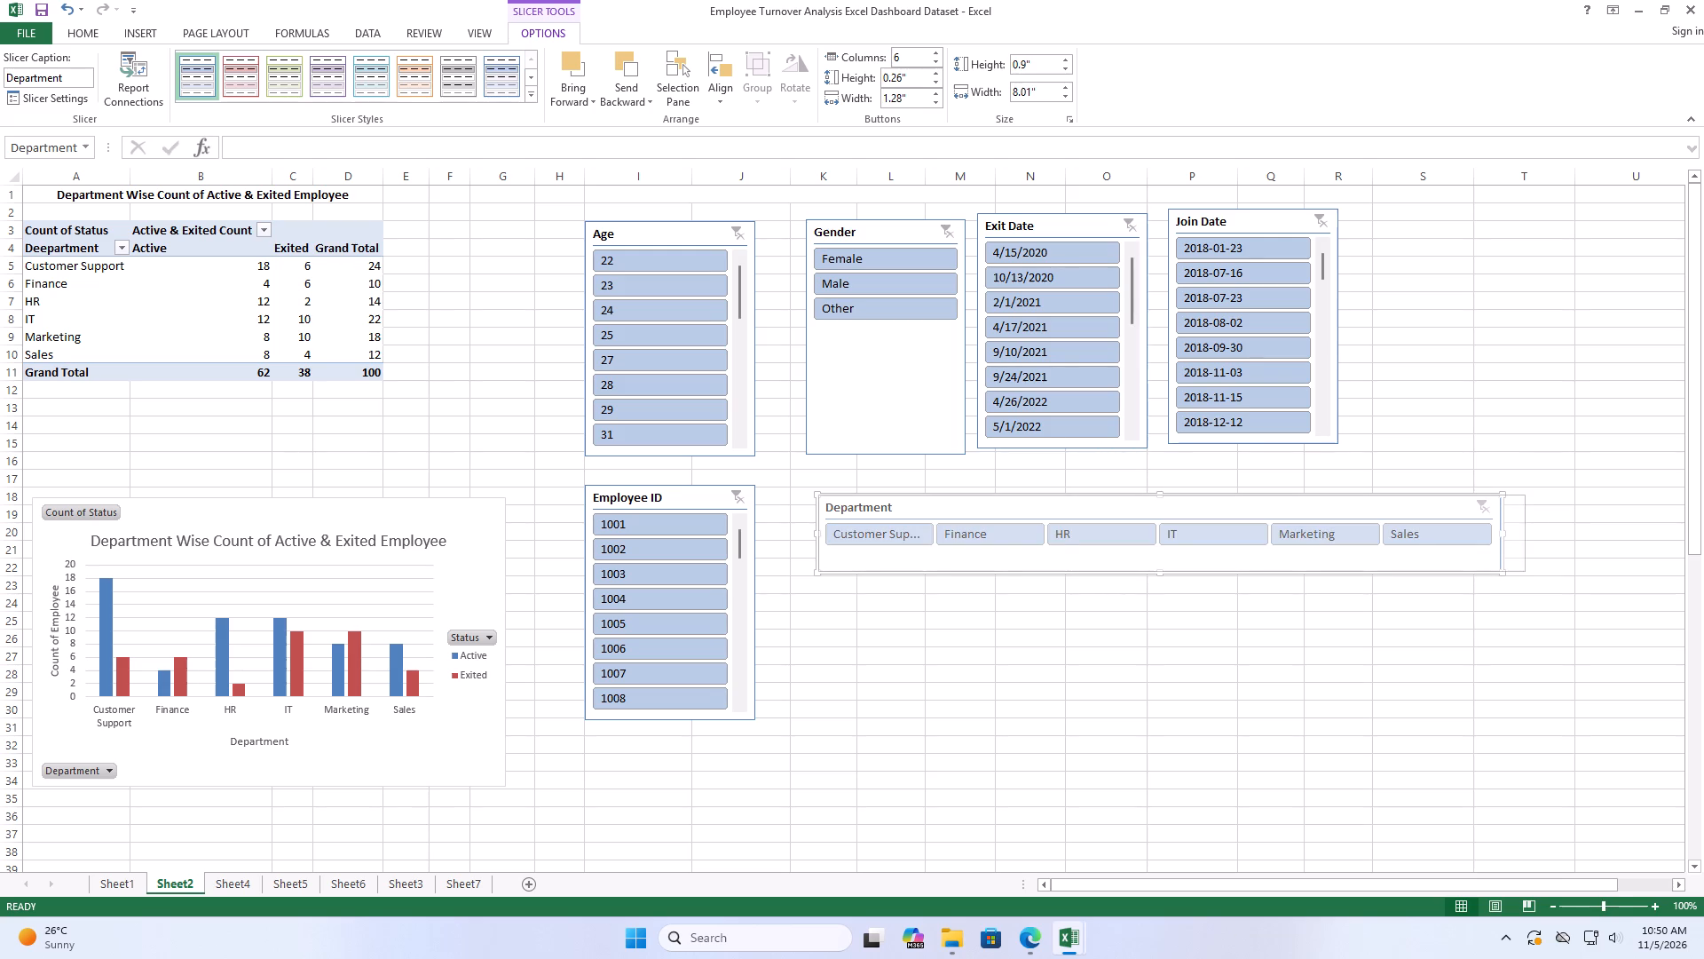
left_click_drag(1535, 535, 1554, 534)
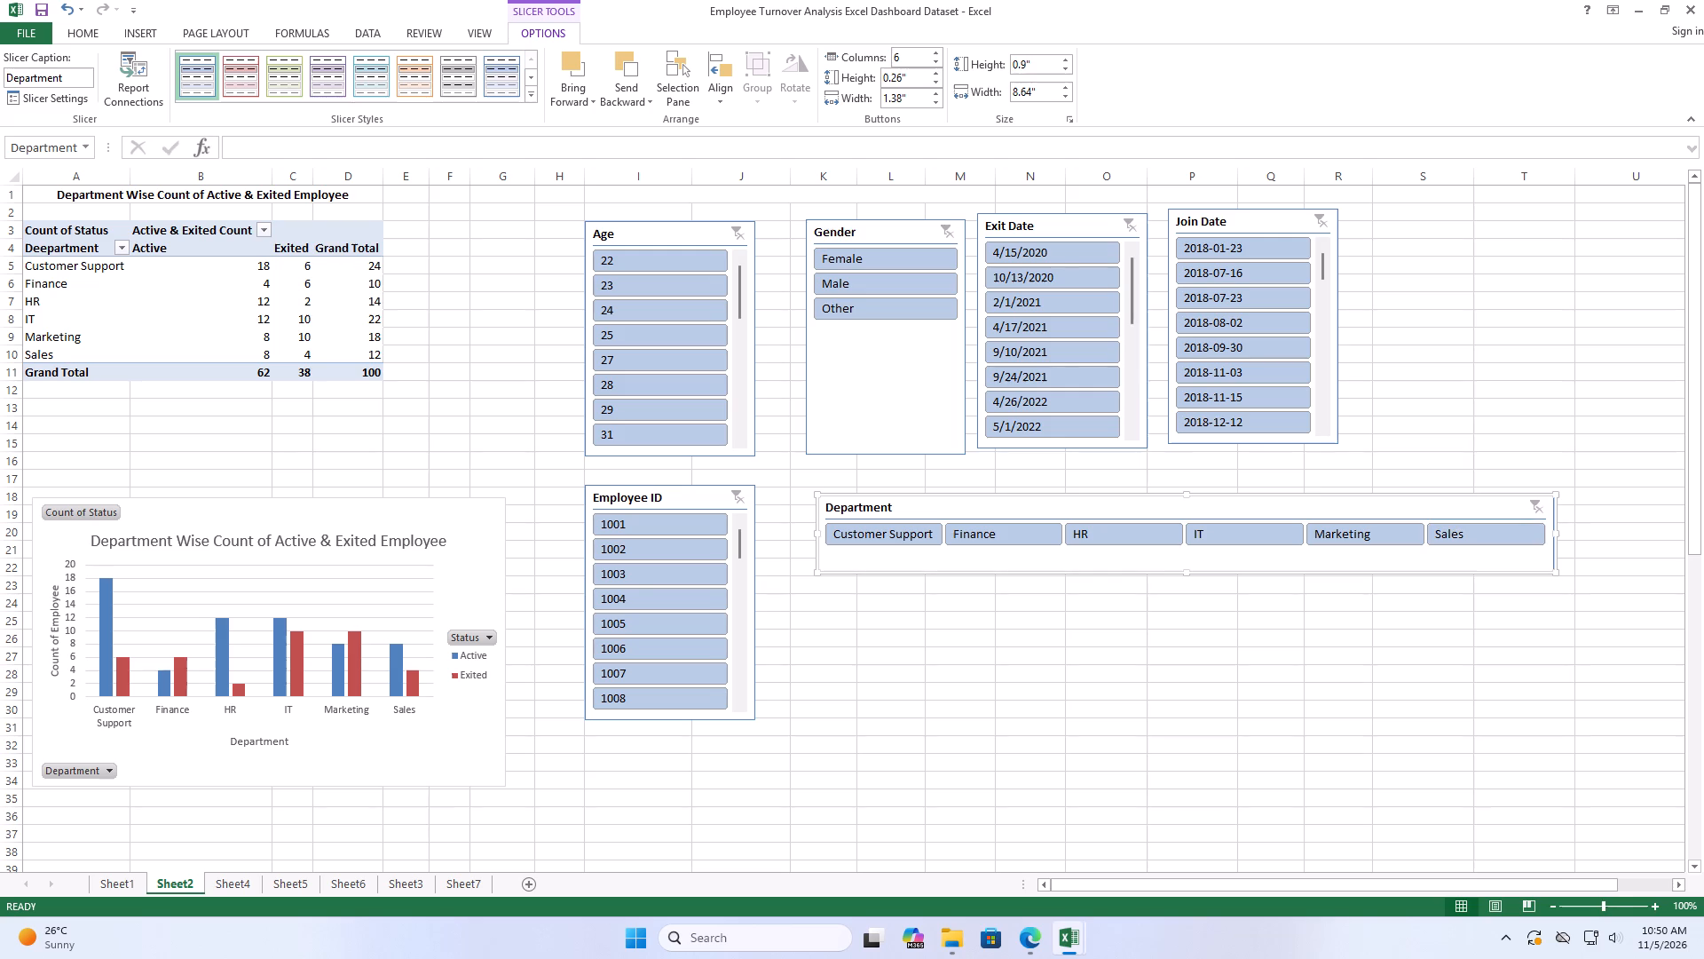
Line up the Age, Gender, Exit Date, Join Date and Employee ID slicers in one row beside the PivotTable, moving the chart and Department slicer clear.
left_click_drag(339, 517, 319, 759)
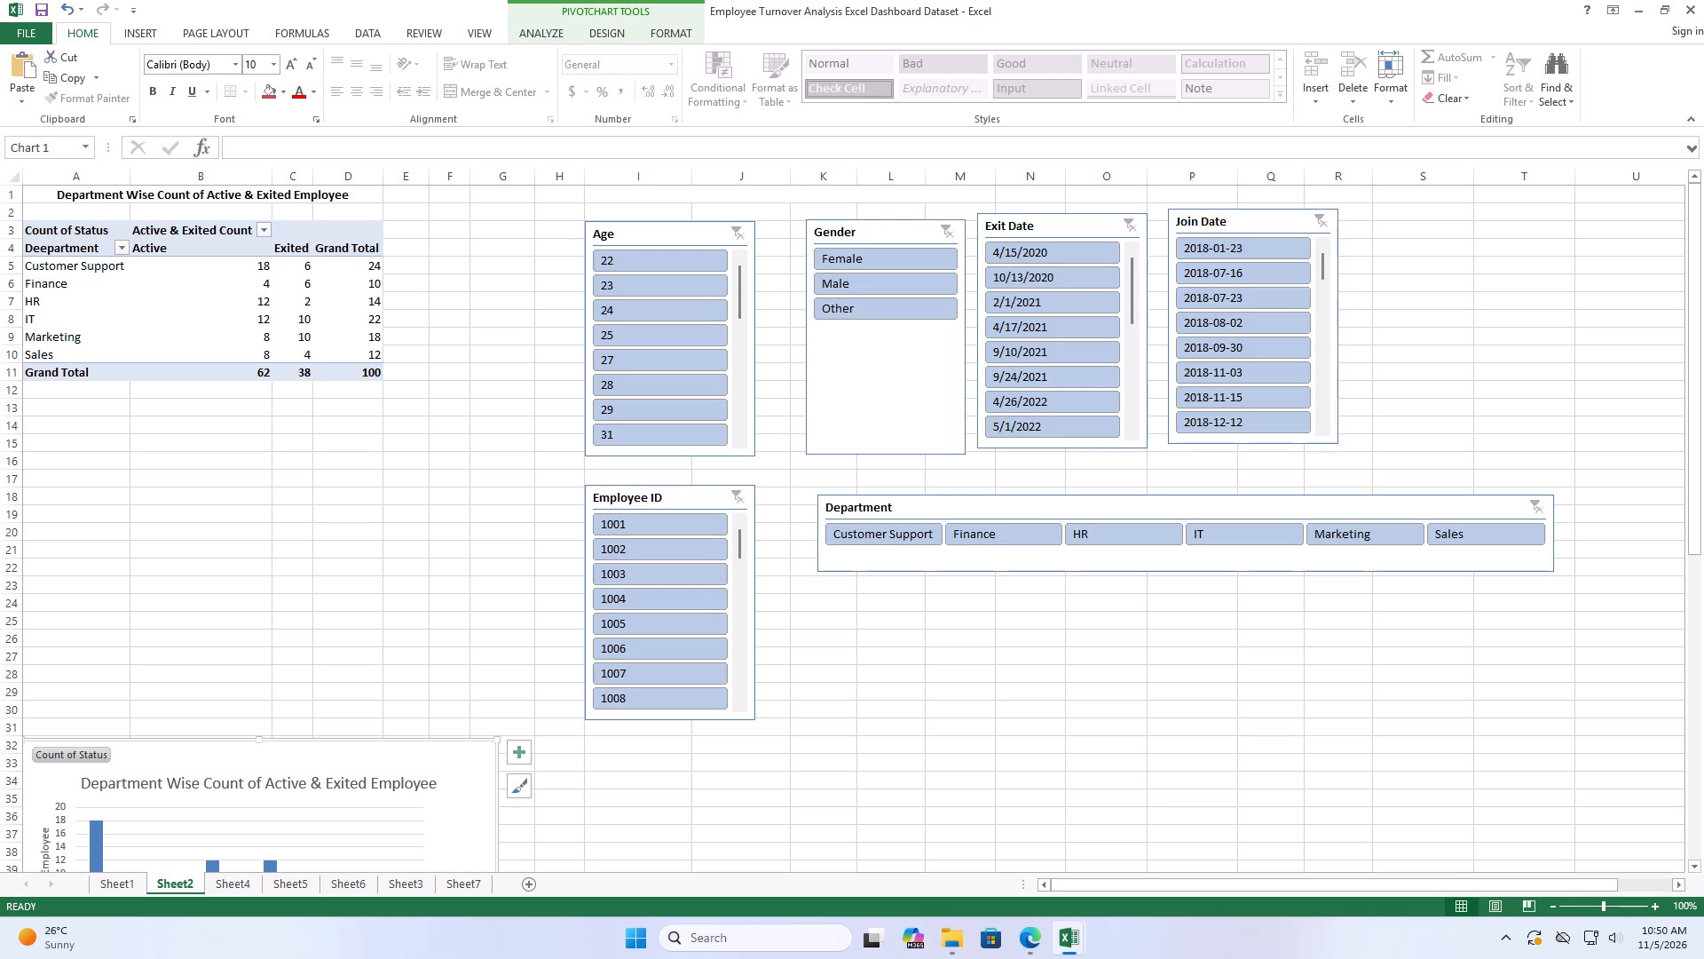
left_click_drag(659, 232, 502, 296)
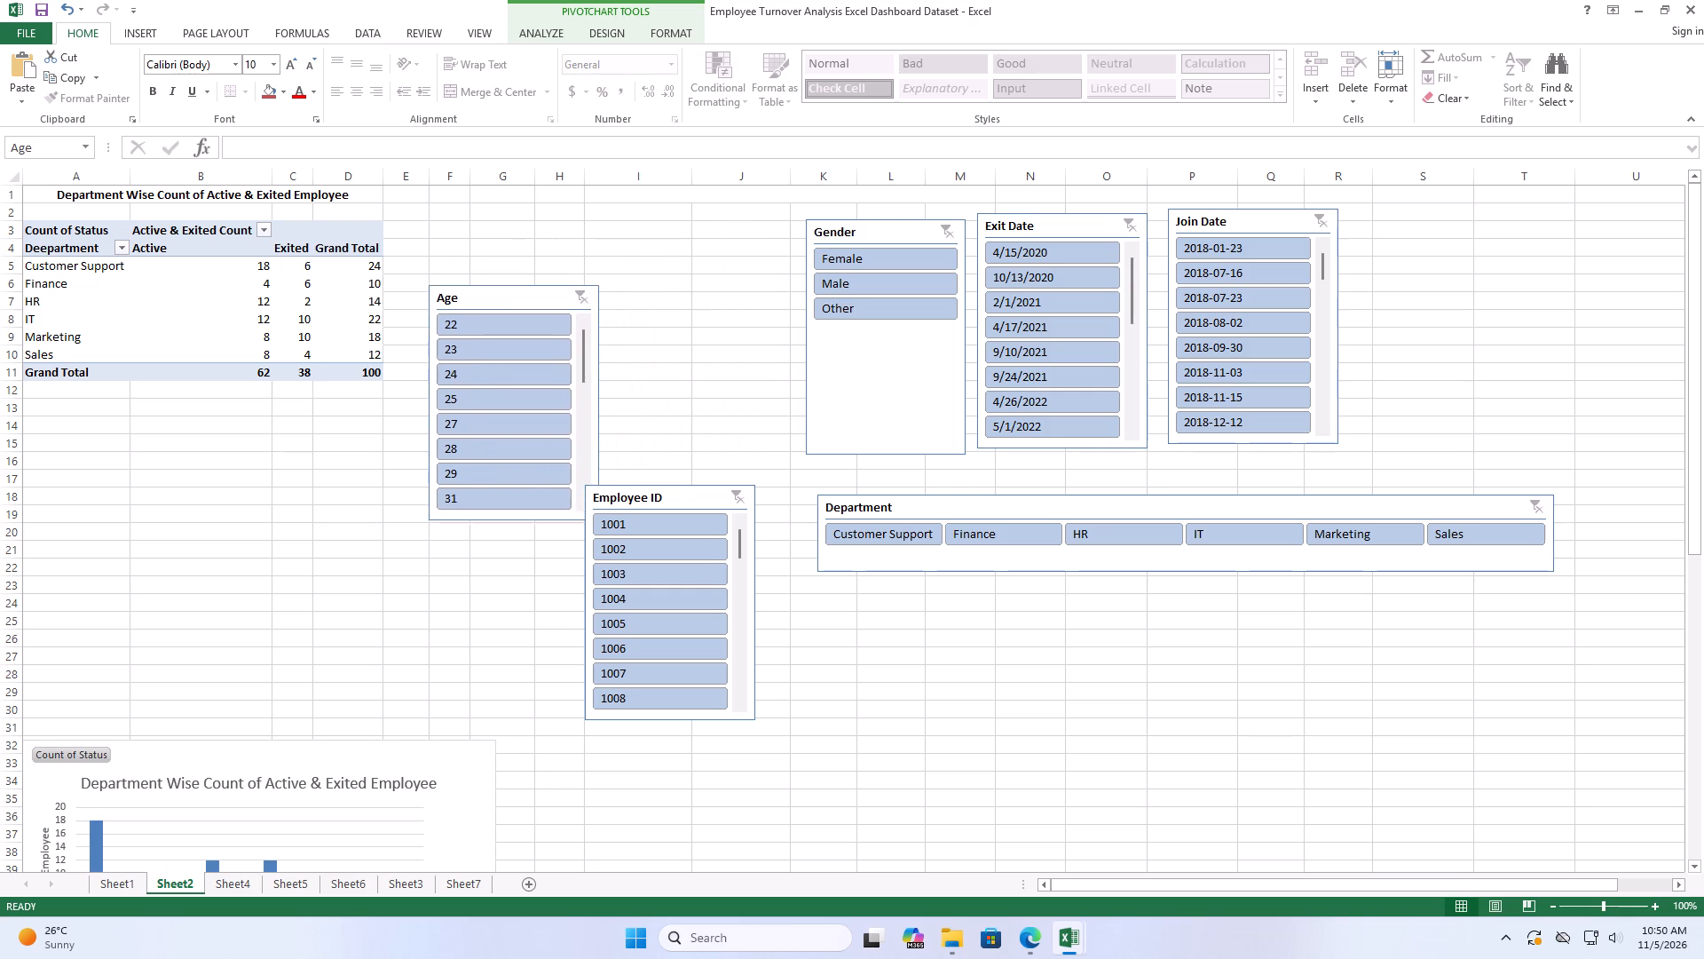
left_click_drag(502, 296, 502, 286)
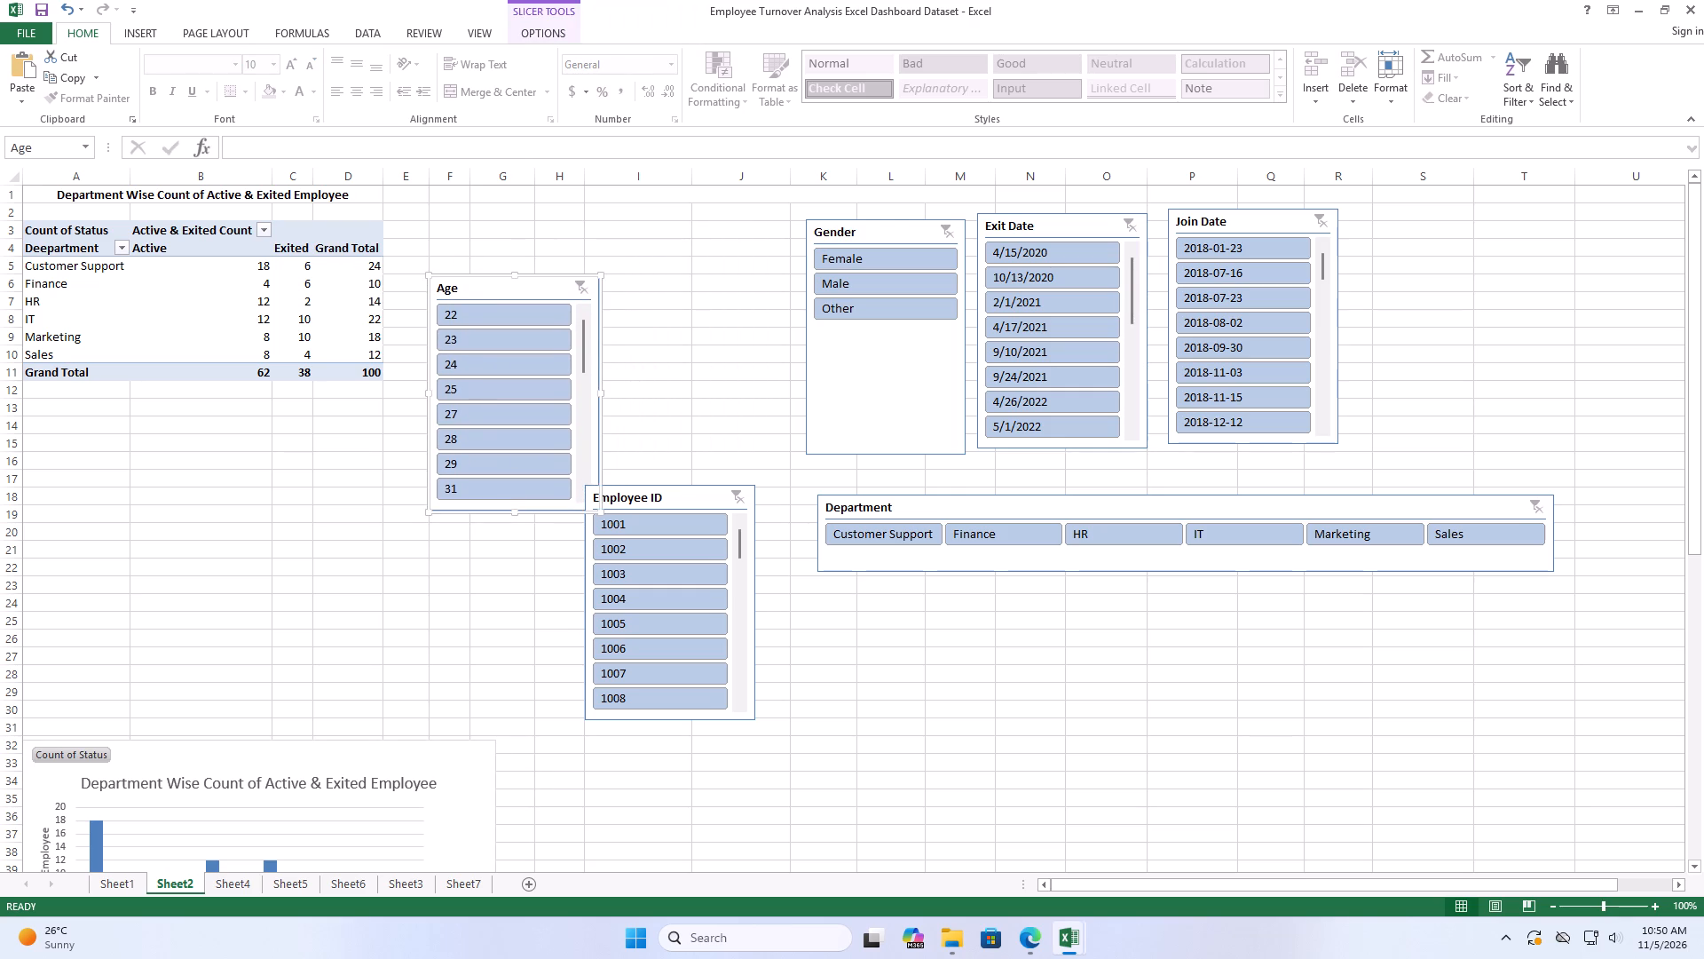
left_click_drag(687, 499, 689, 516)
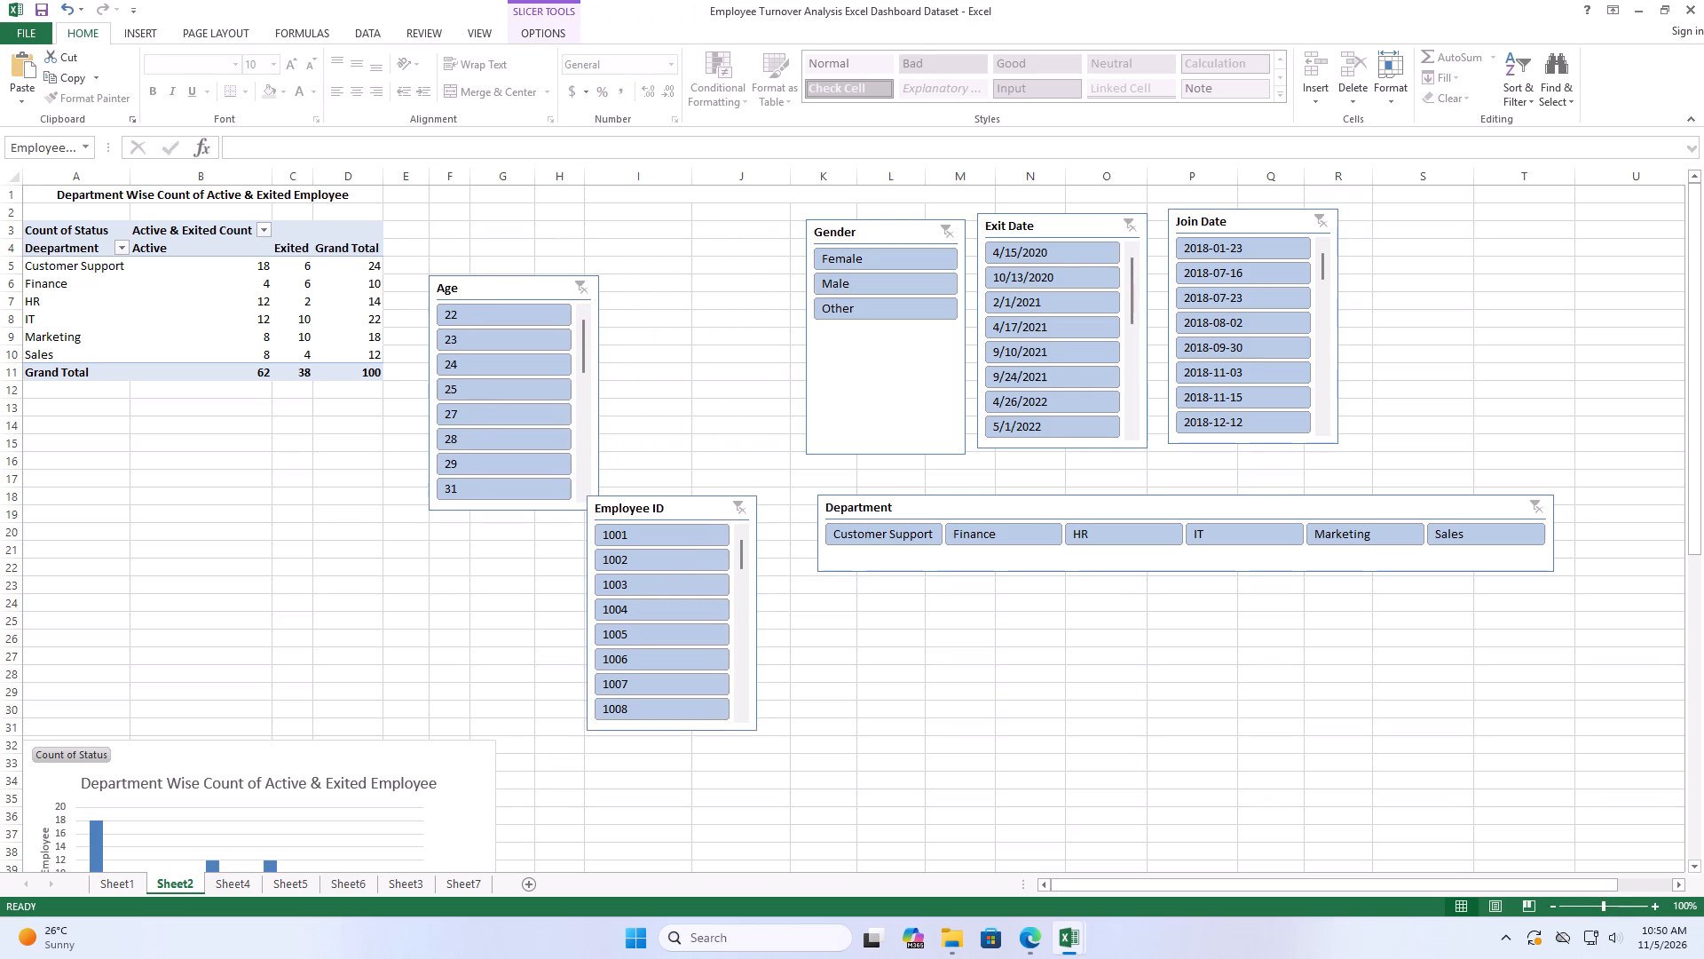
left_click_drag(689, 516, 690, 652)
left_click_drag(873, 232, 739, 278)
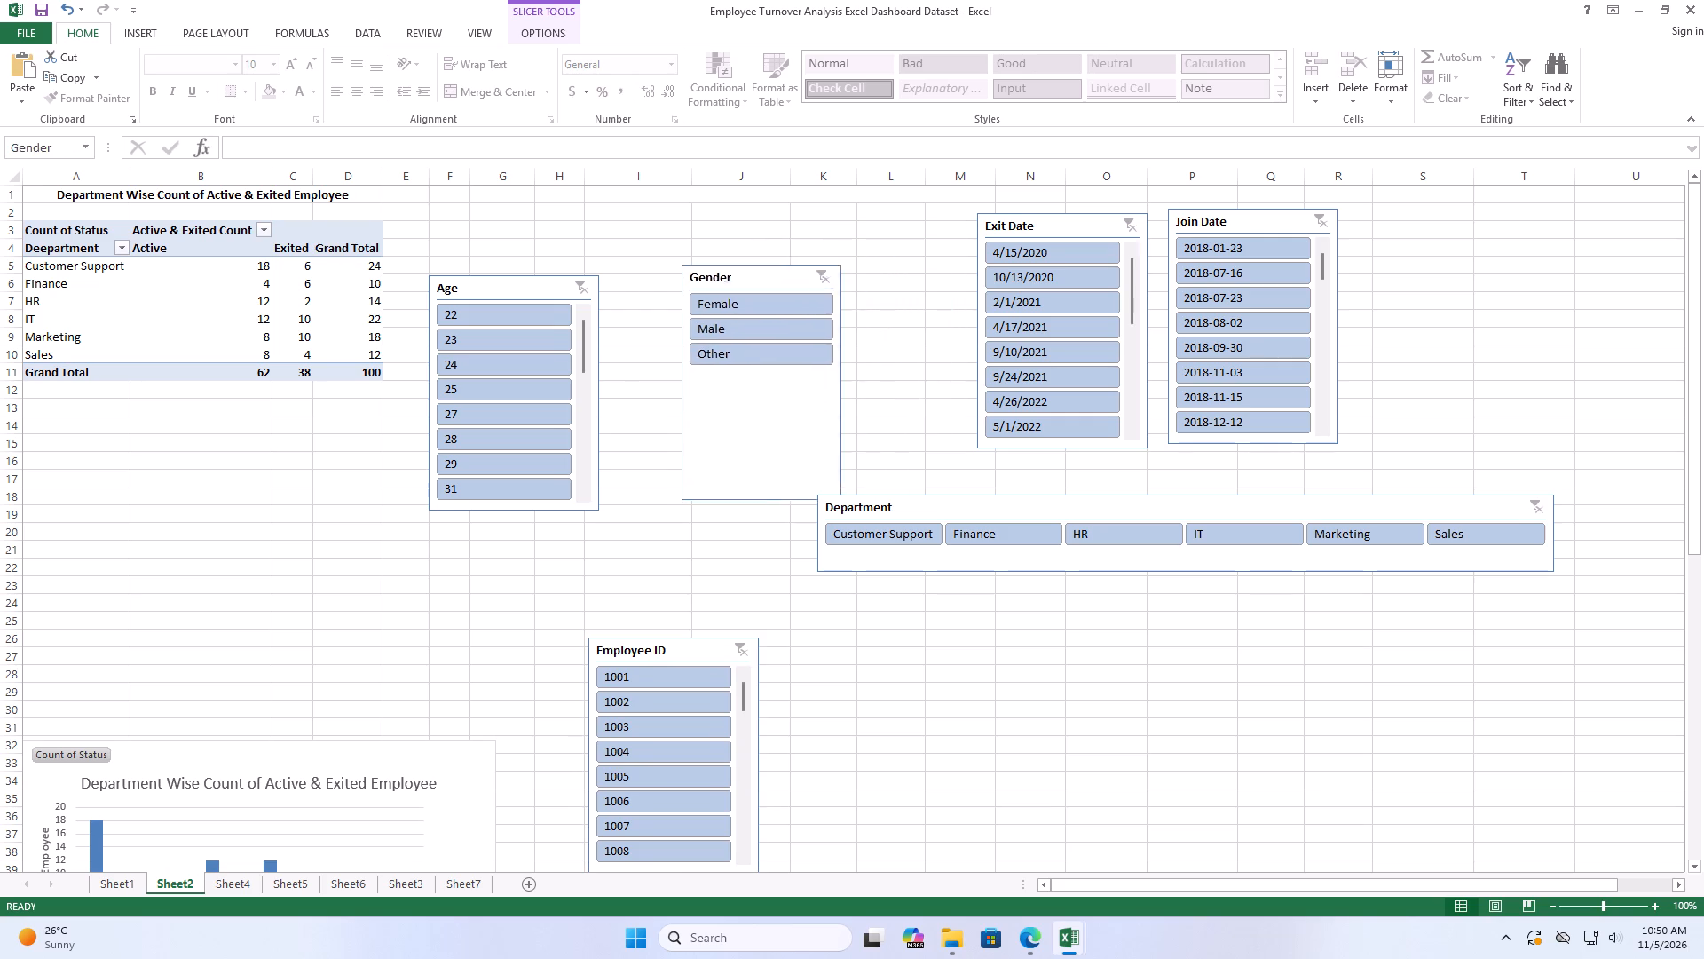
left_click_drag(739, 278, 680, 289)
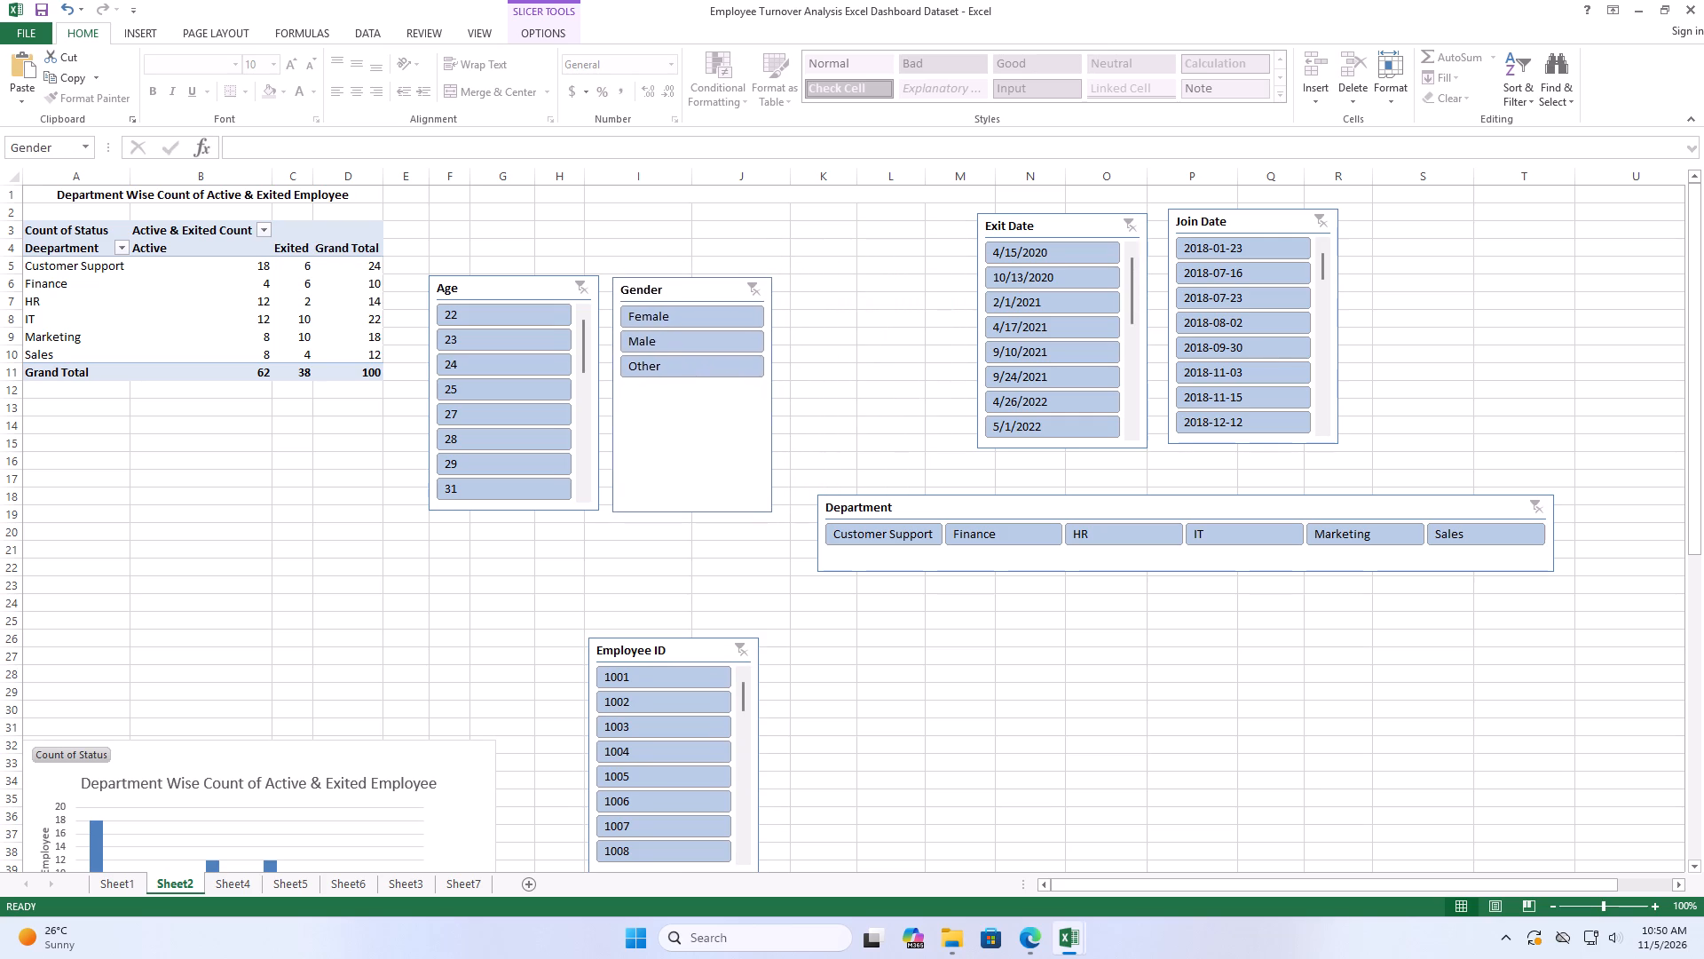
left_click_drag(680, 289, 679, 286)
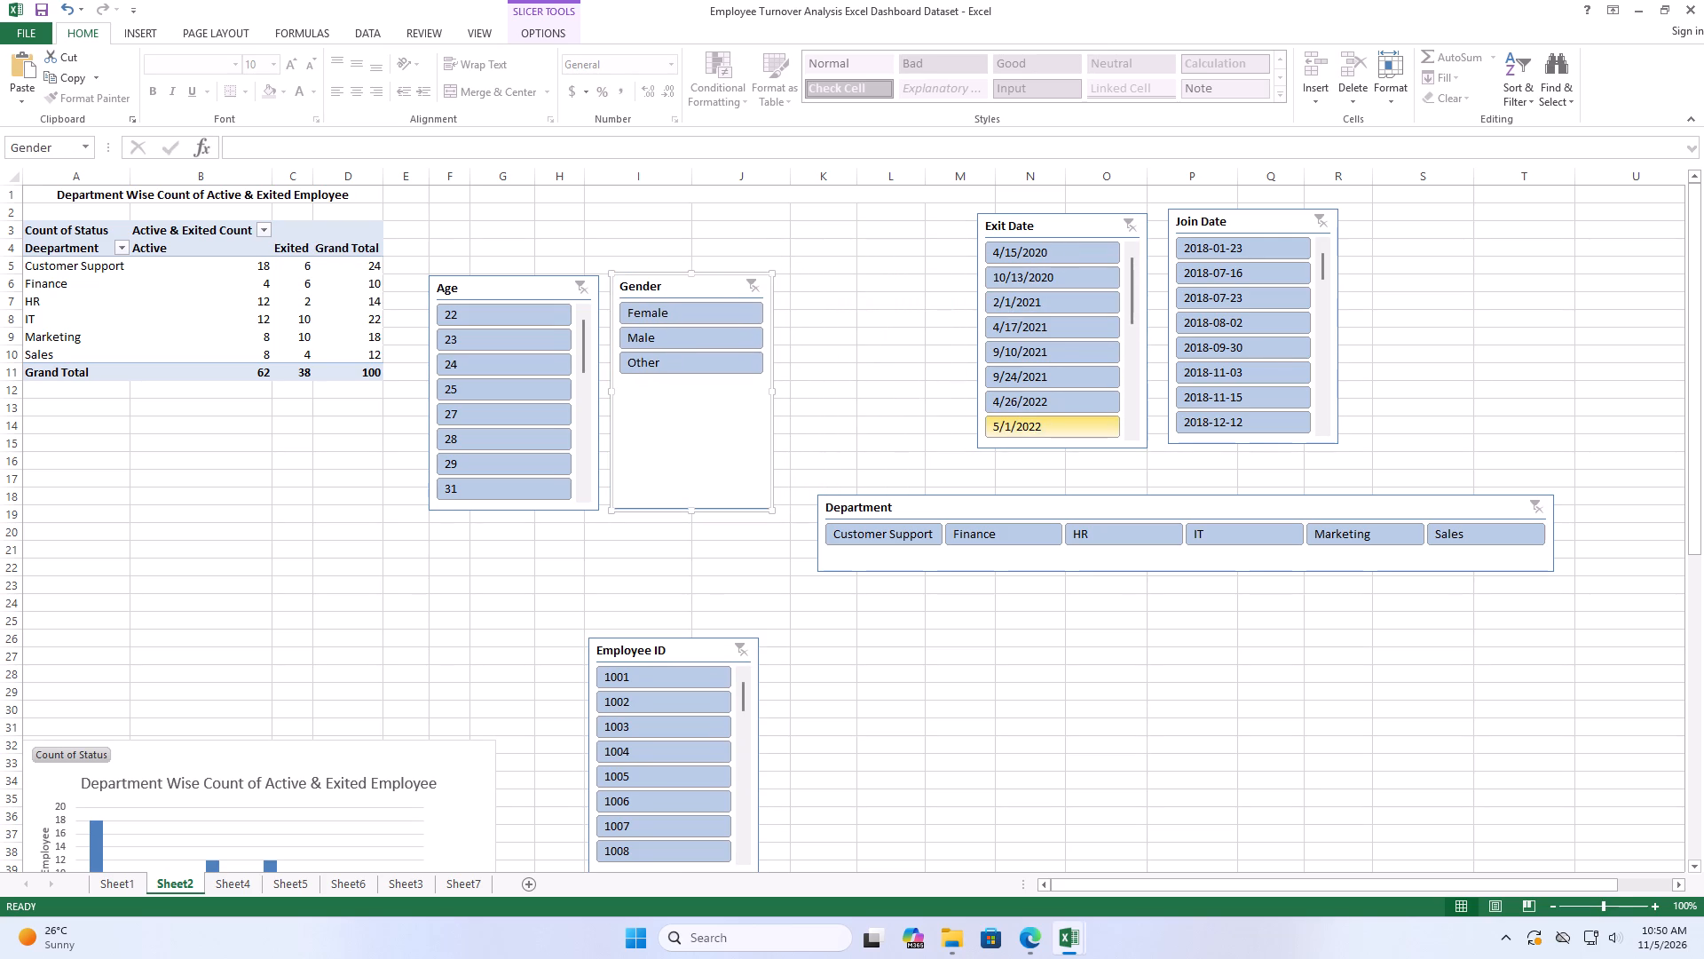
left_click_drag(1045, 509, 1066, 664)
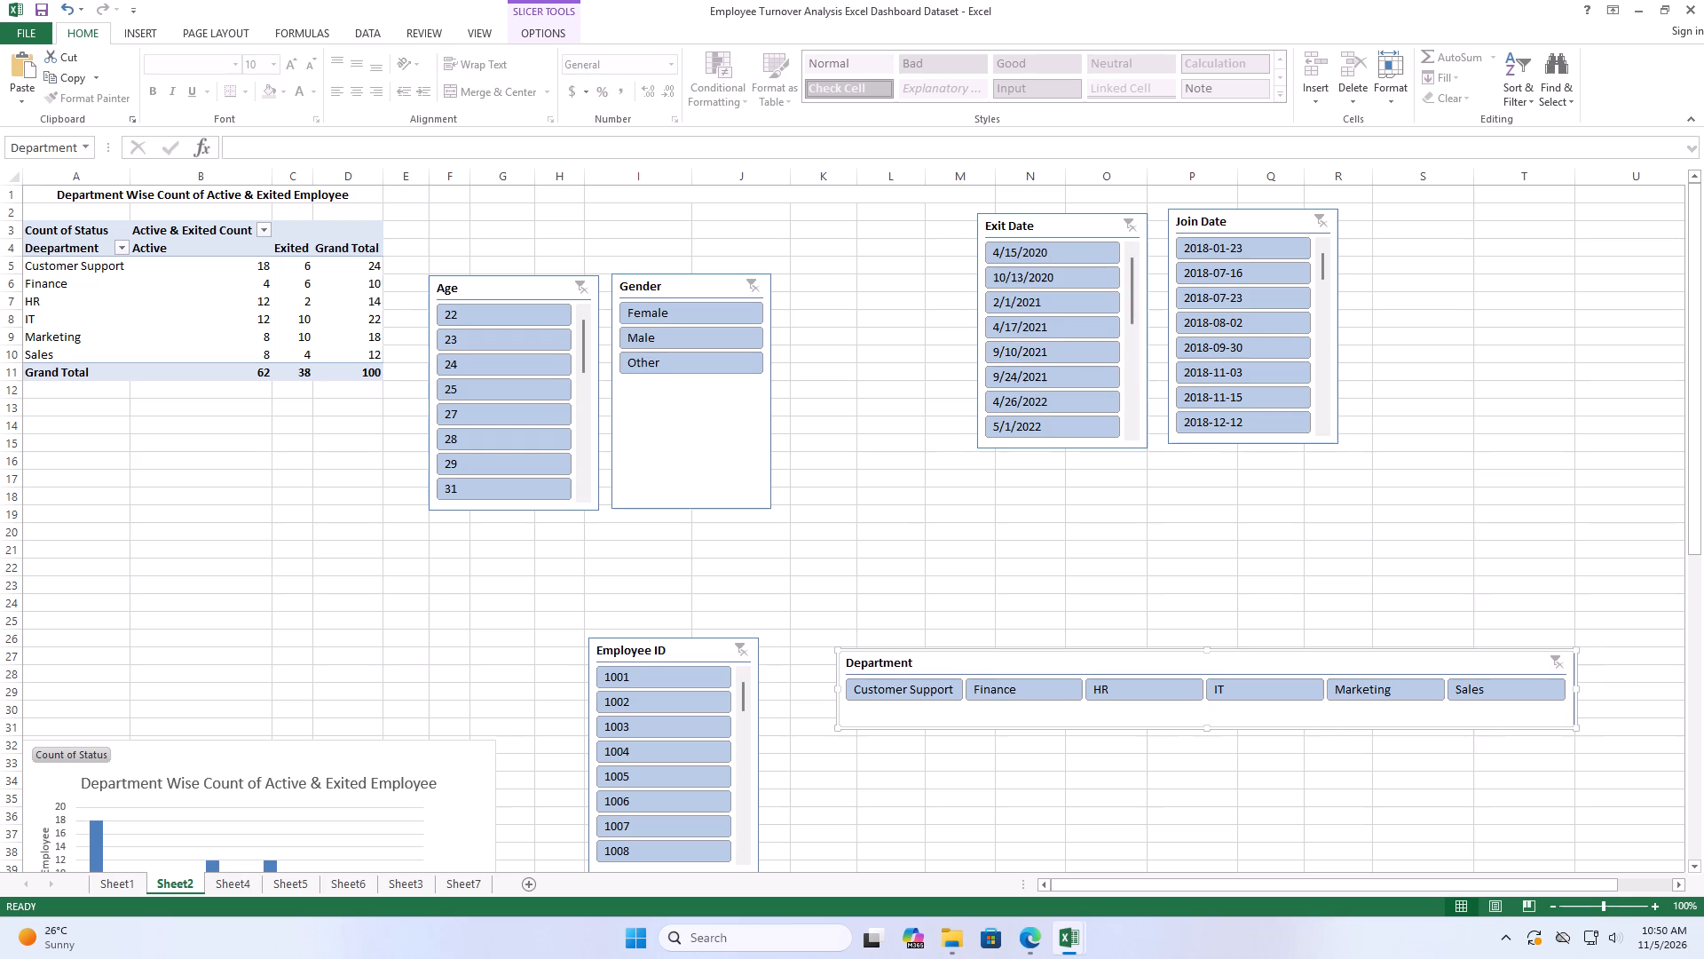
left_click_drag(1058, 223, 872, 285)
left_click_drag(1255, 222, 1107, 279)
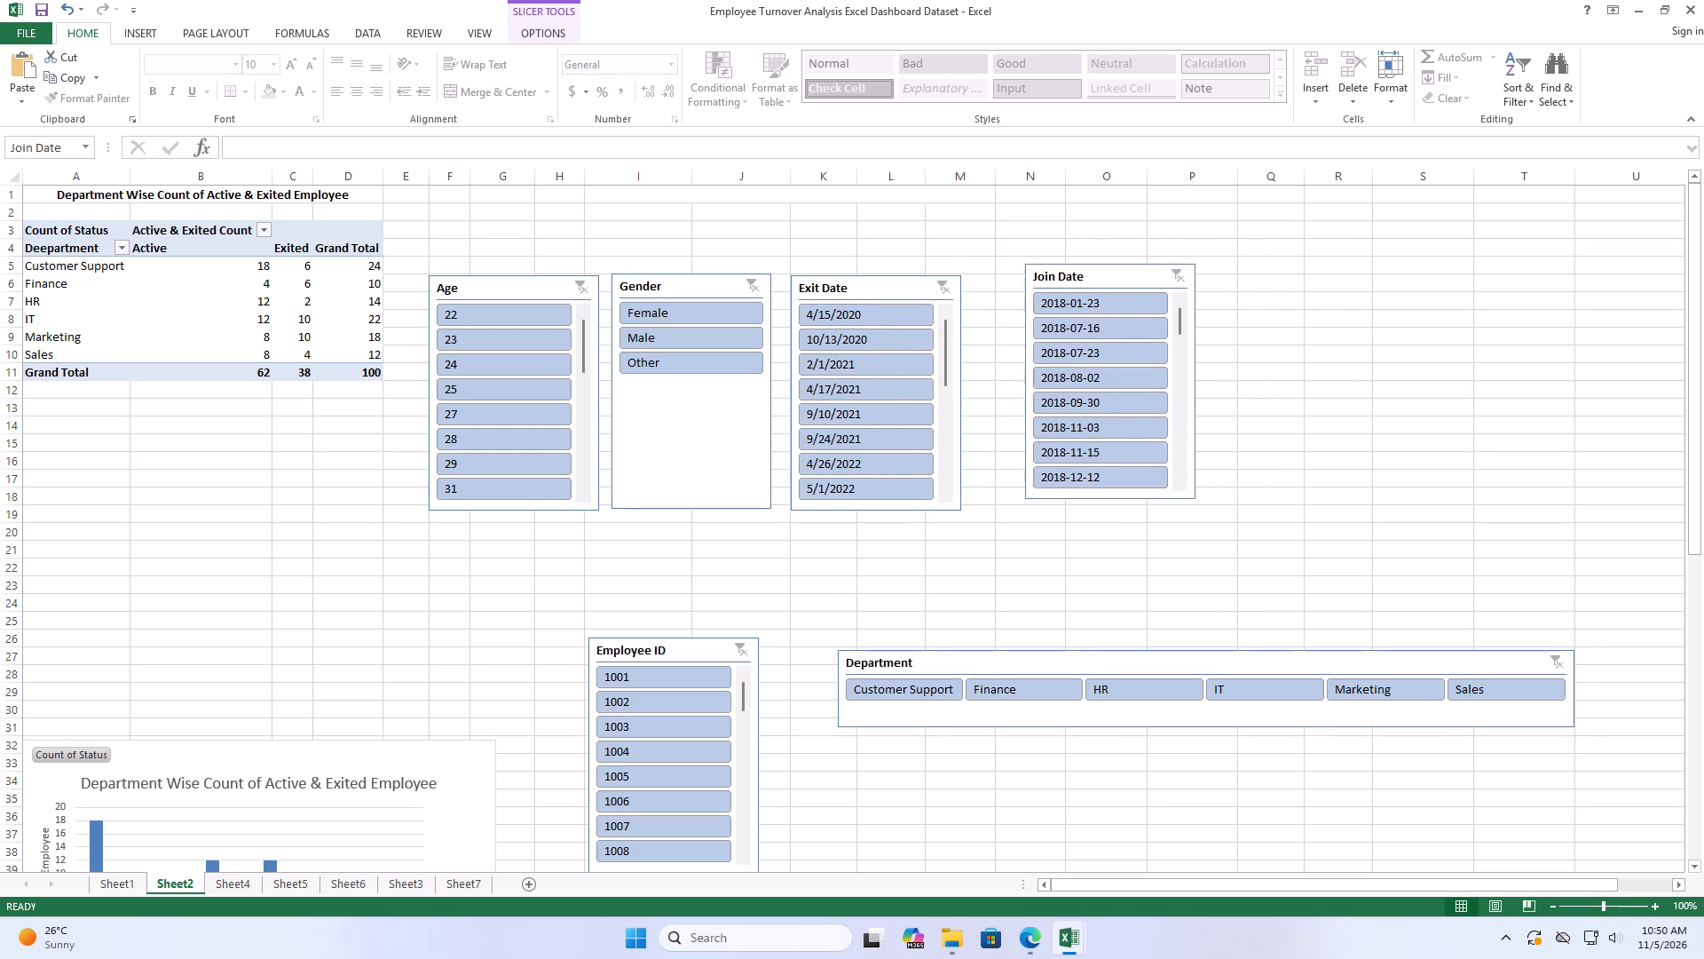
left_click_drag(1107, 279, 1069, 288)
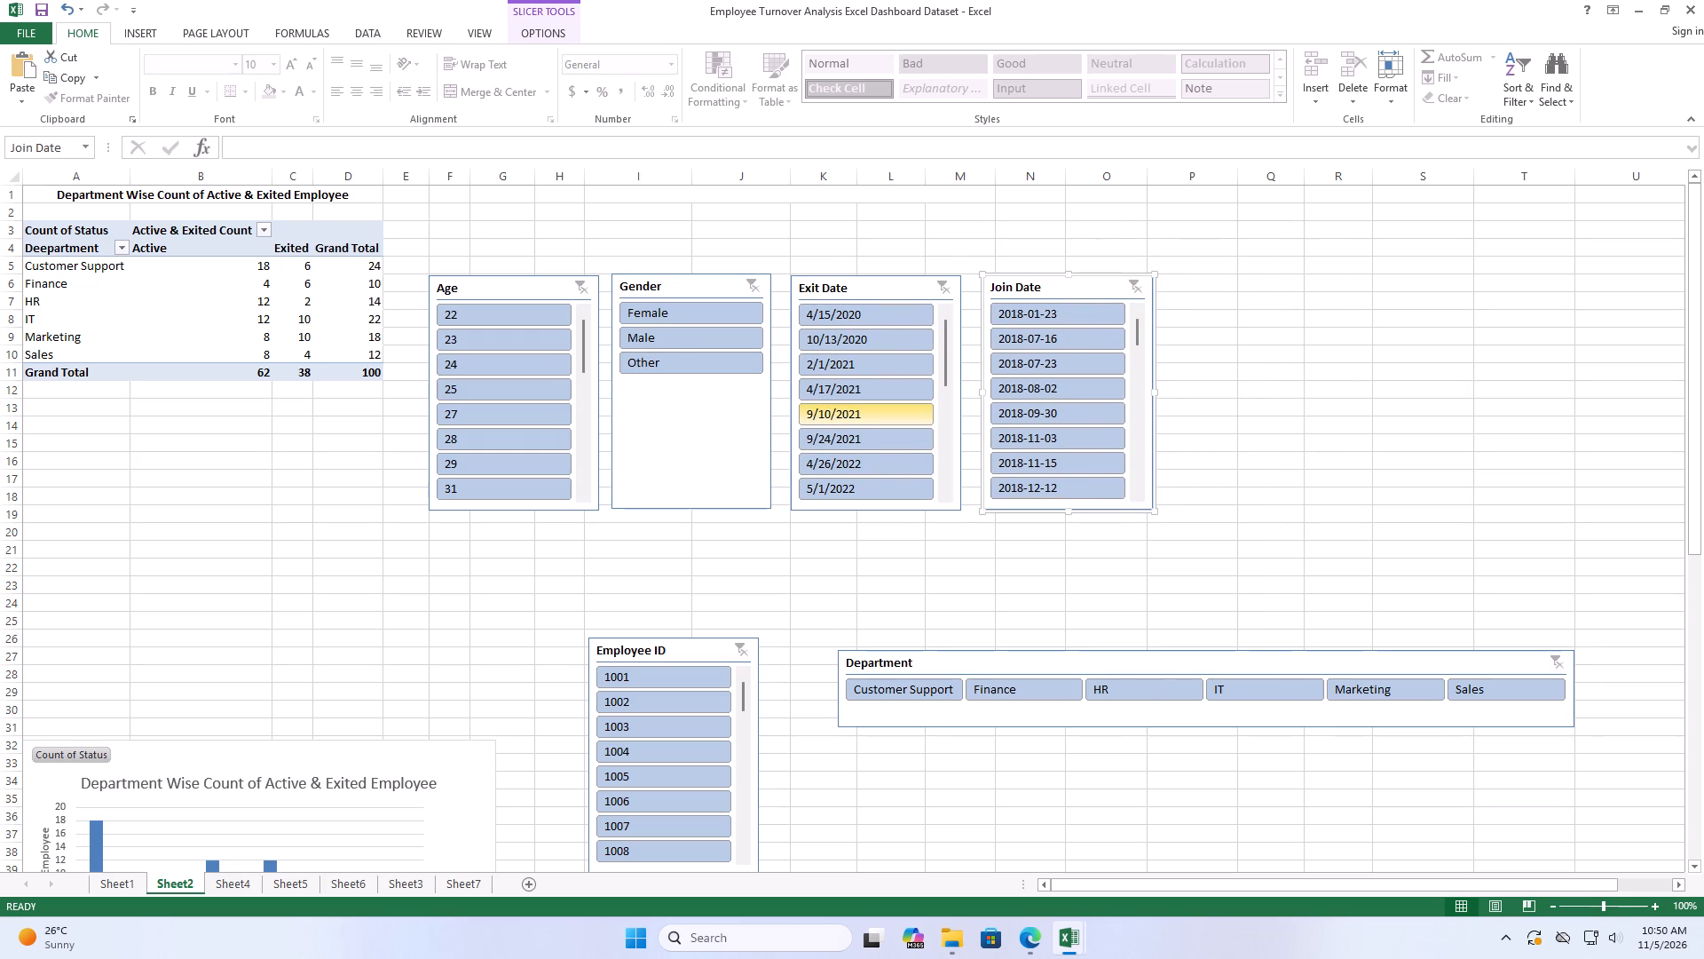
left_click_drag(670, 650, 1257, 288)
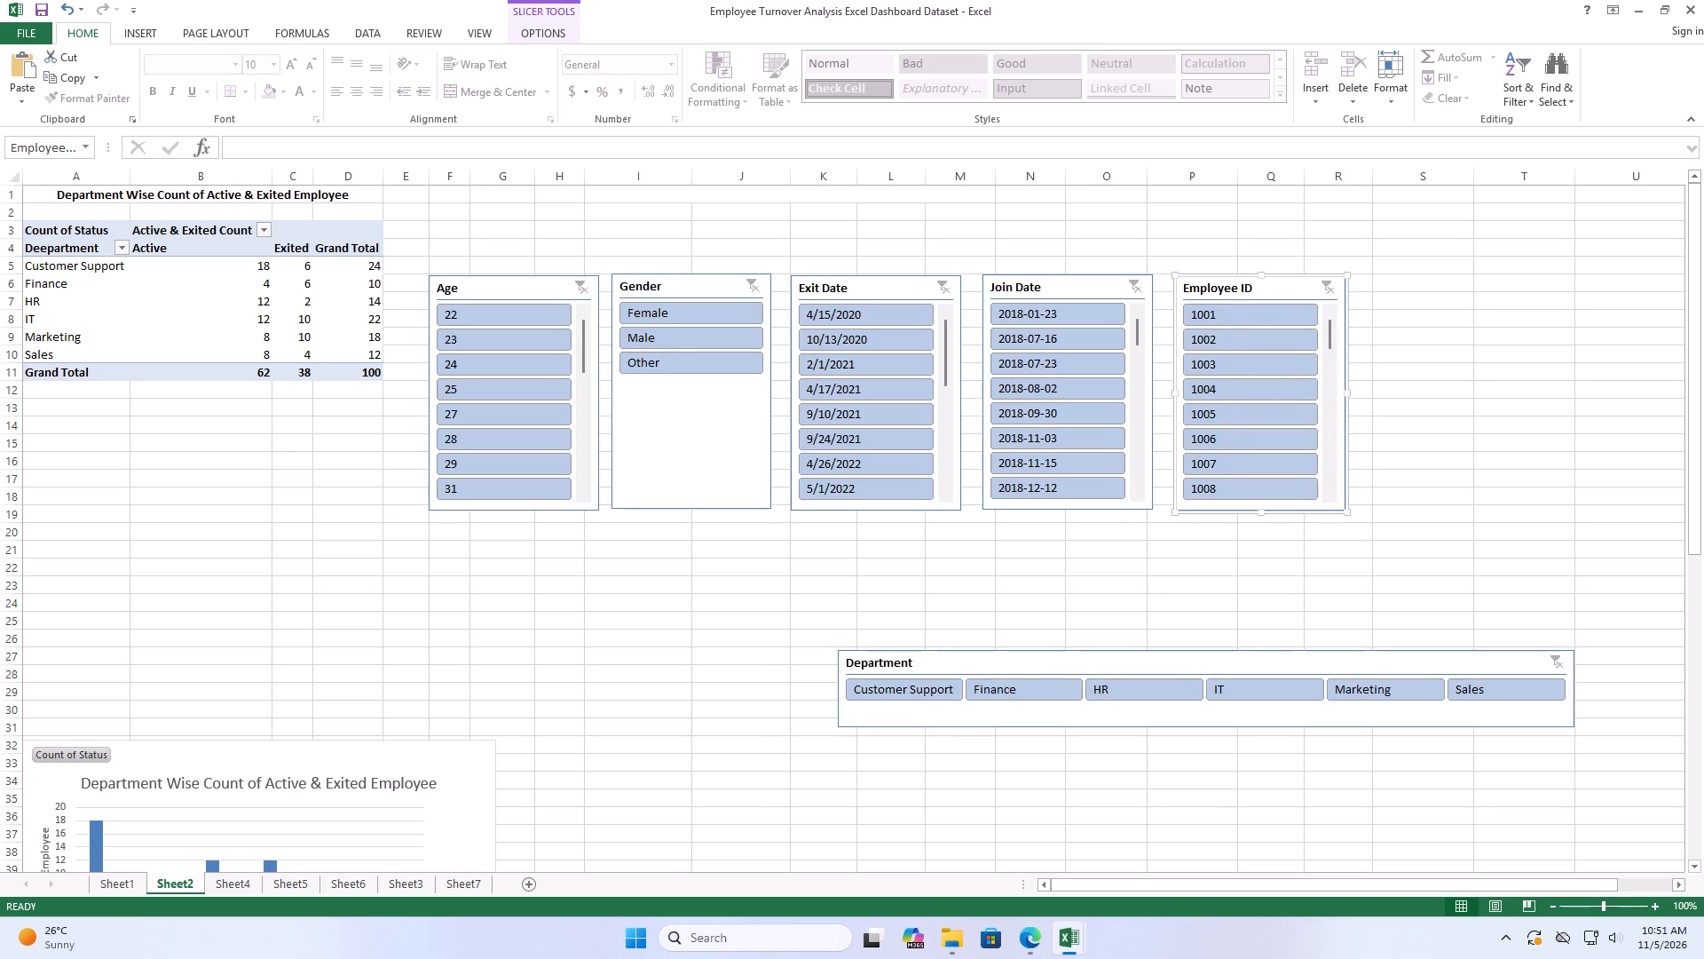
Place the wide Department slicer above the row of five slicers, roughly centred over them.
left_click_drag(1195, 661, 809, 200)
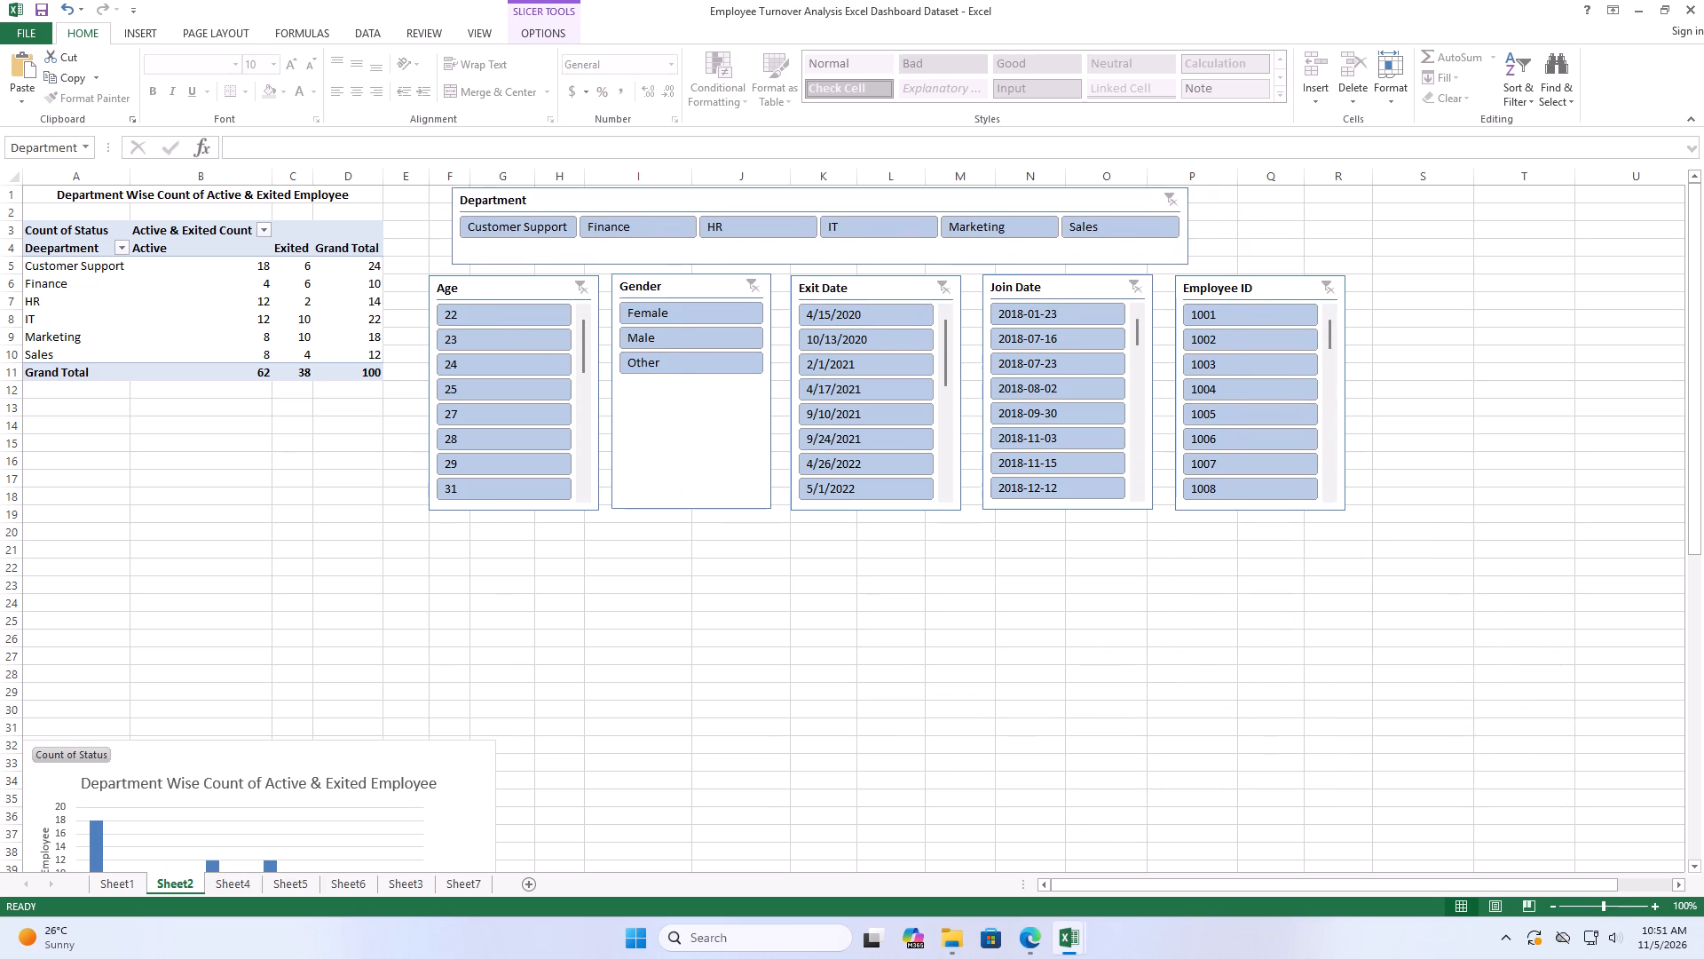
left_click_drag(809, 200, 810, 204)
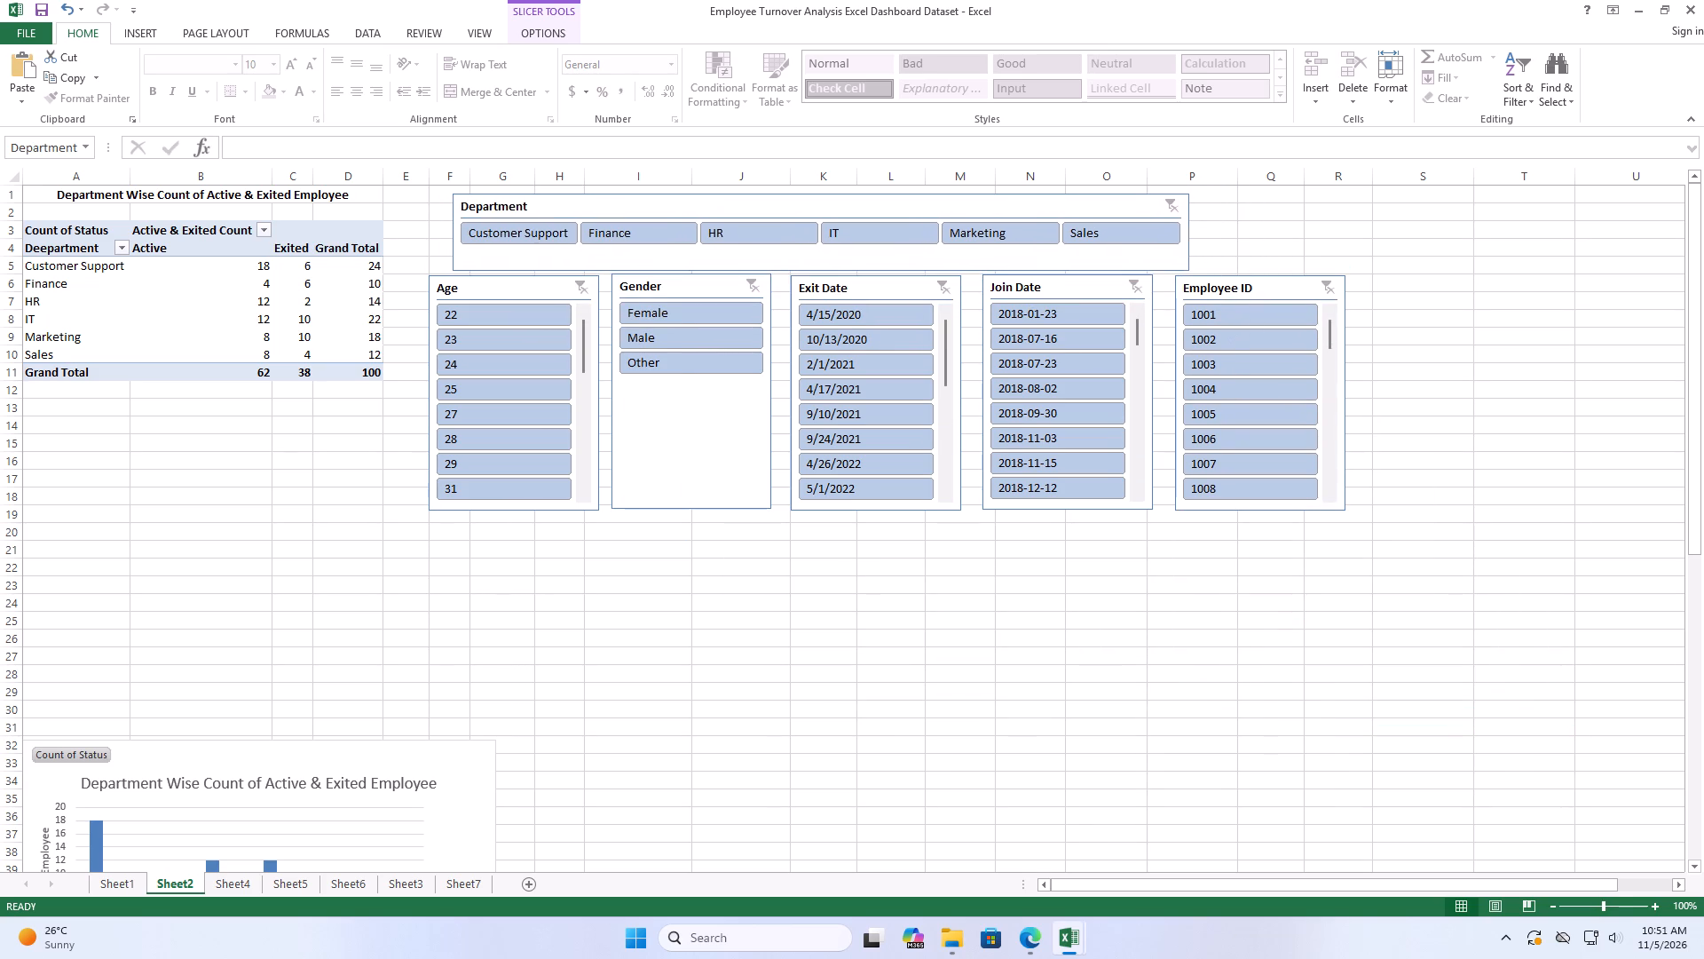
left_click_drag(810, 204, 828, 202)
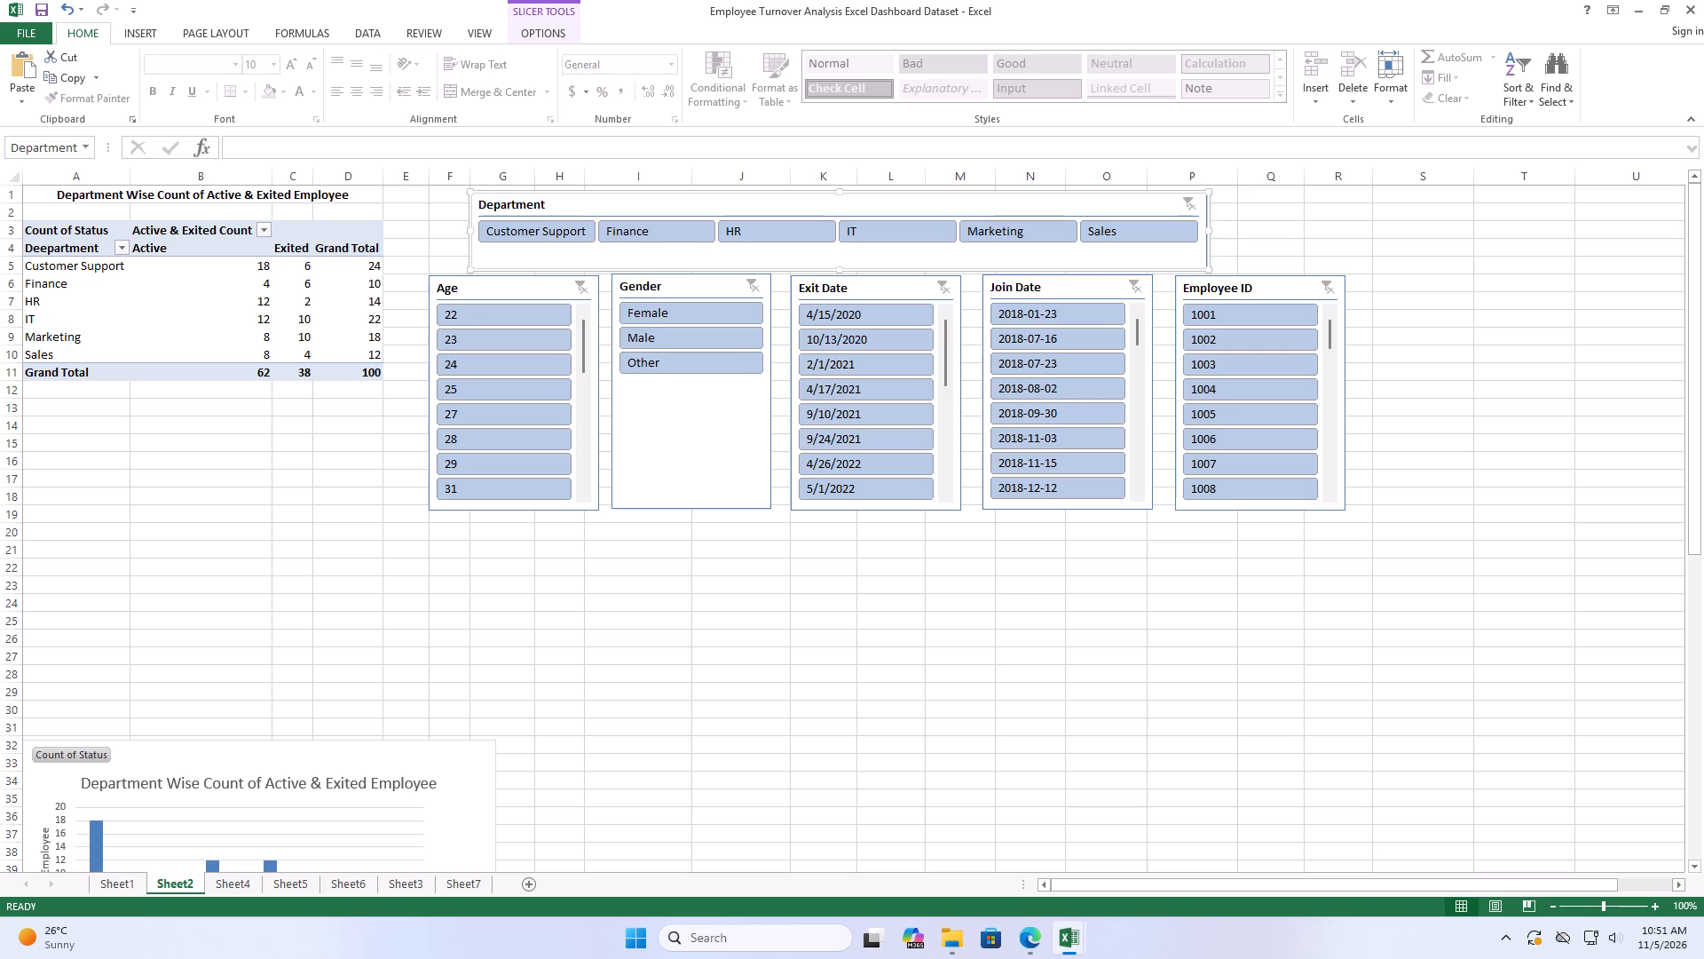
Move the department-wise PivotChart up to about row 21, below the PivotTable.
left_click_drag(392, 763, 406, 576)
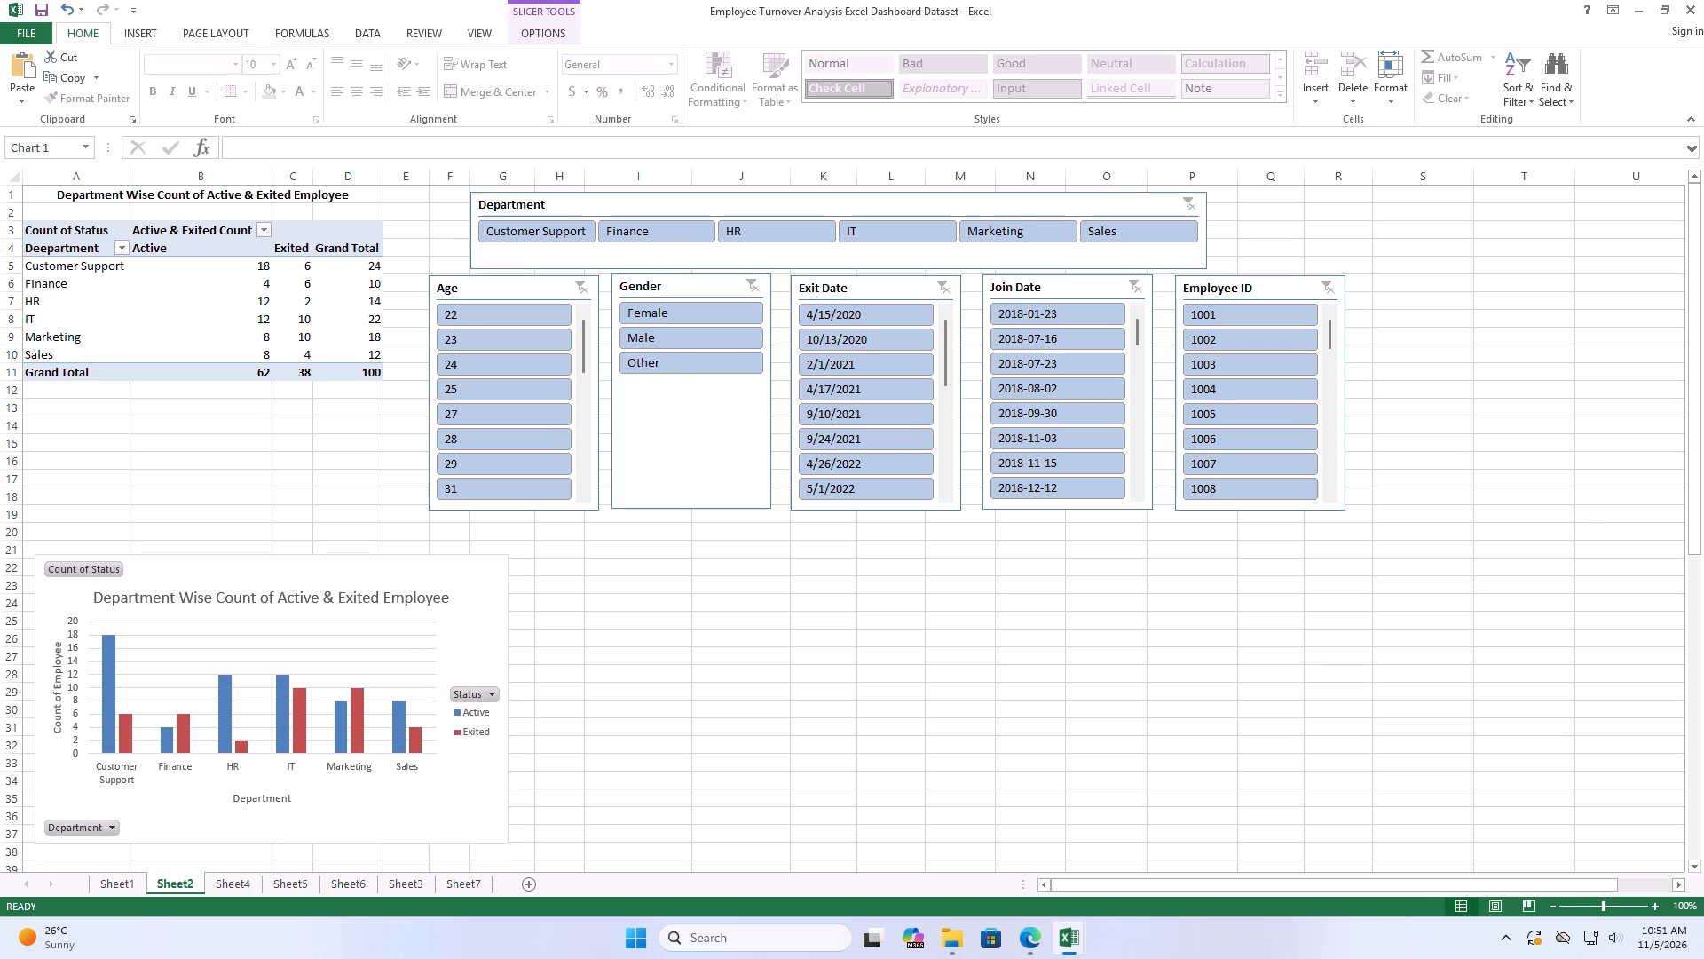
left_click_drag(406, 576, 406, 570)
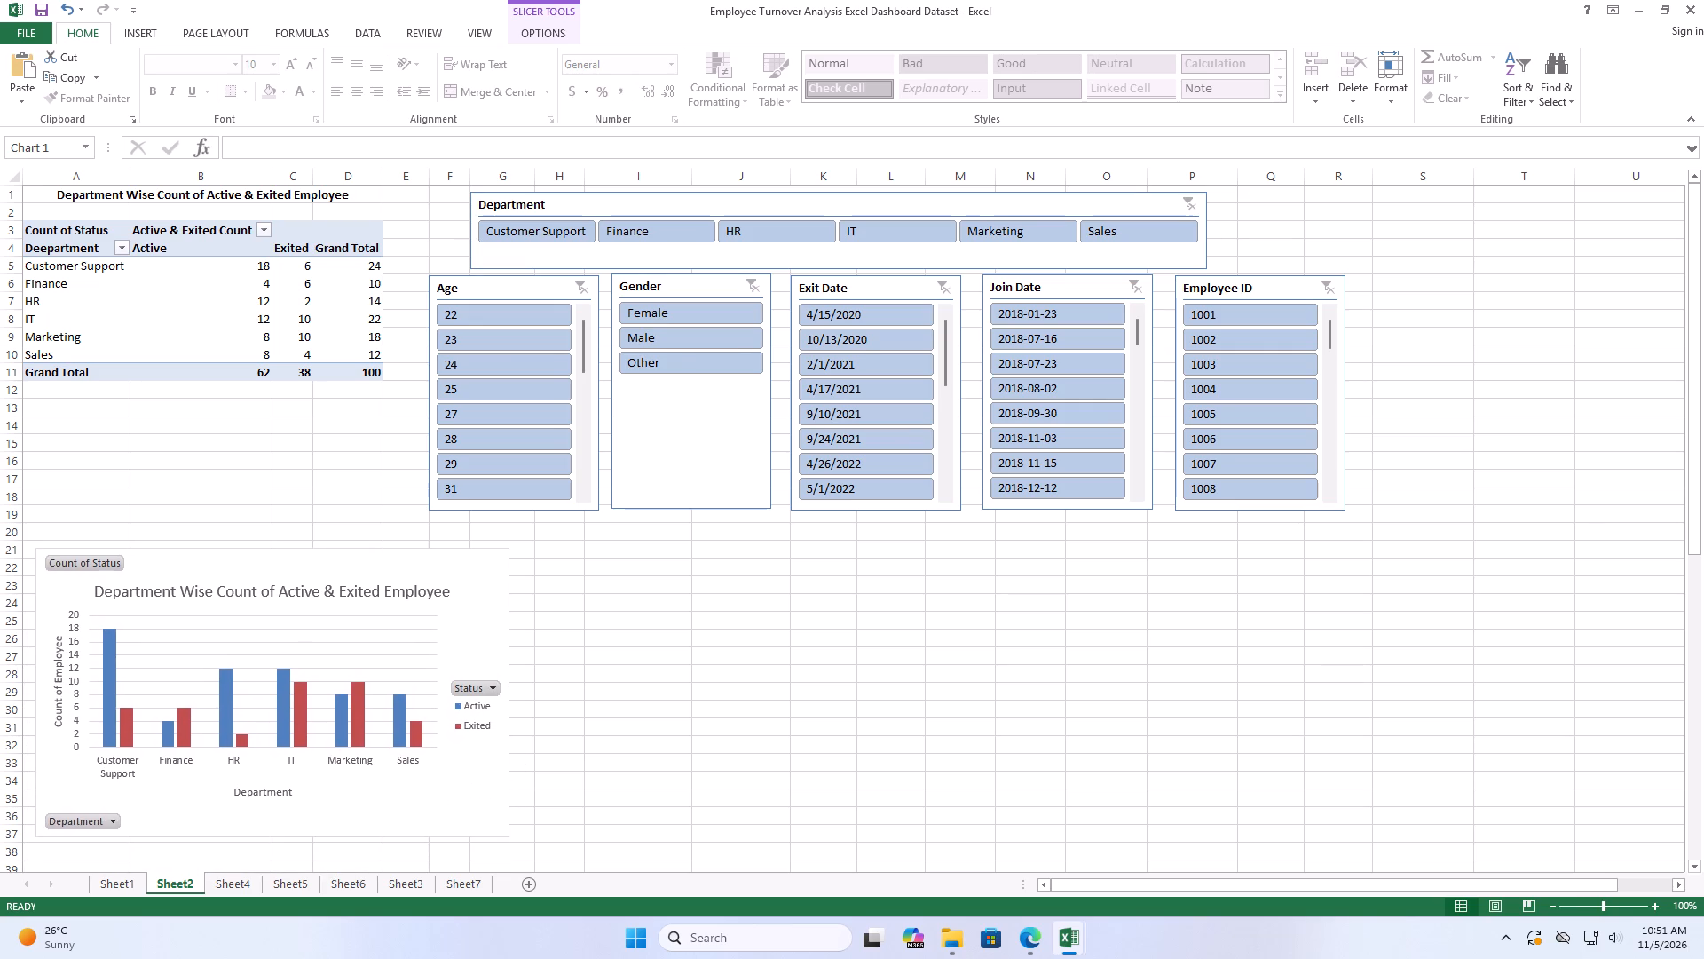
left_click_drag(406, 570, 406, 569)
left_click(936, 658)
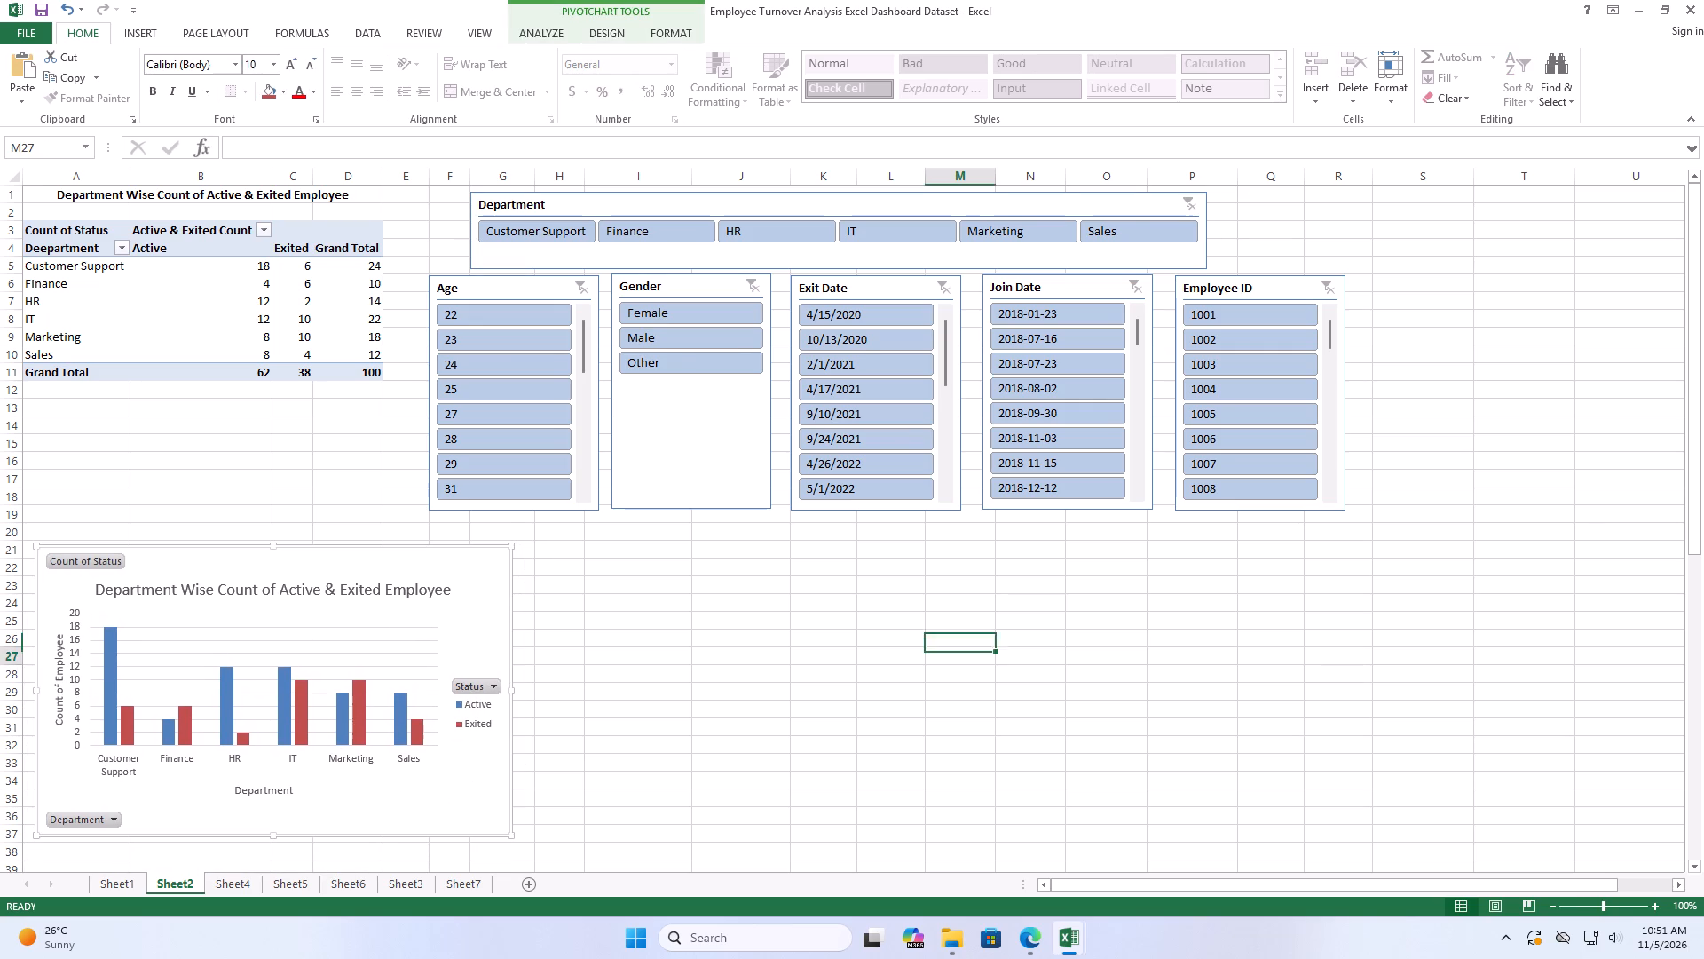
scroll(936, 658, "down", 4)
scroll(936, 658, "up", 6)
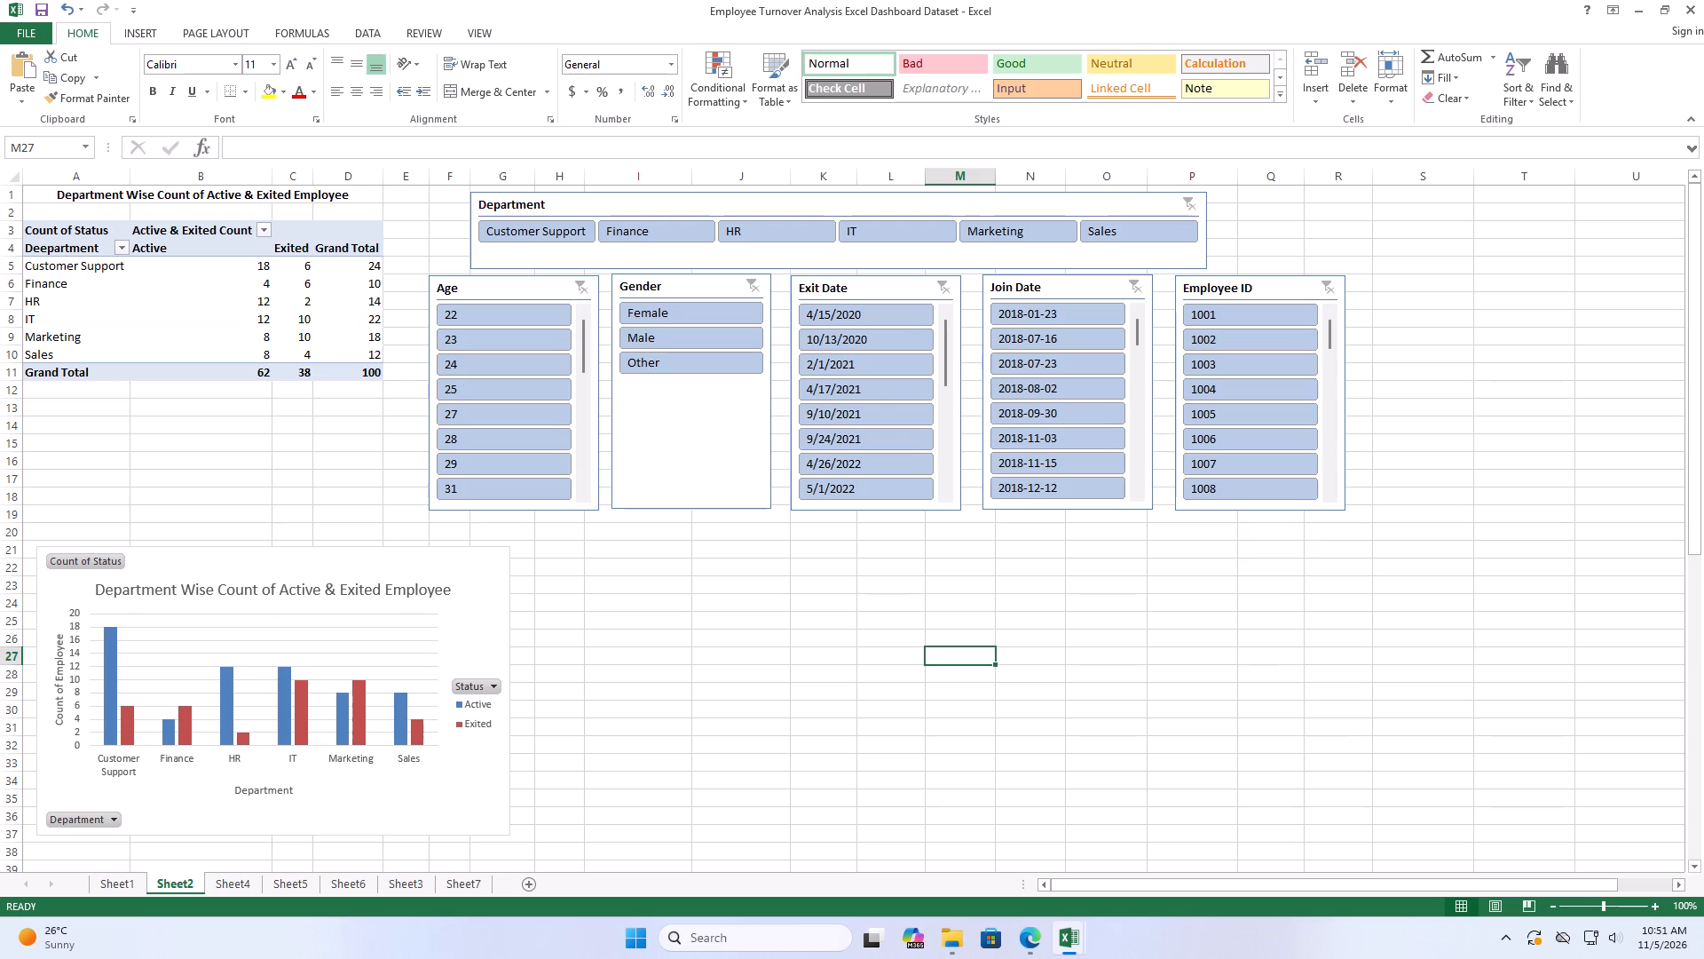
Insert Join Date and Exit Date timelines for the department-wise PivotTable on Sheet2.
left_click(336, 231)
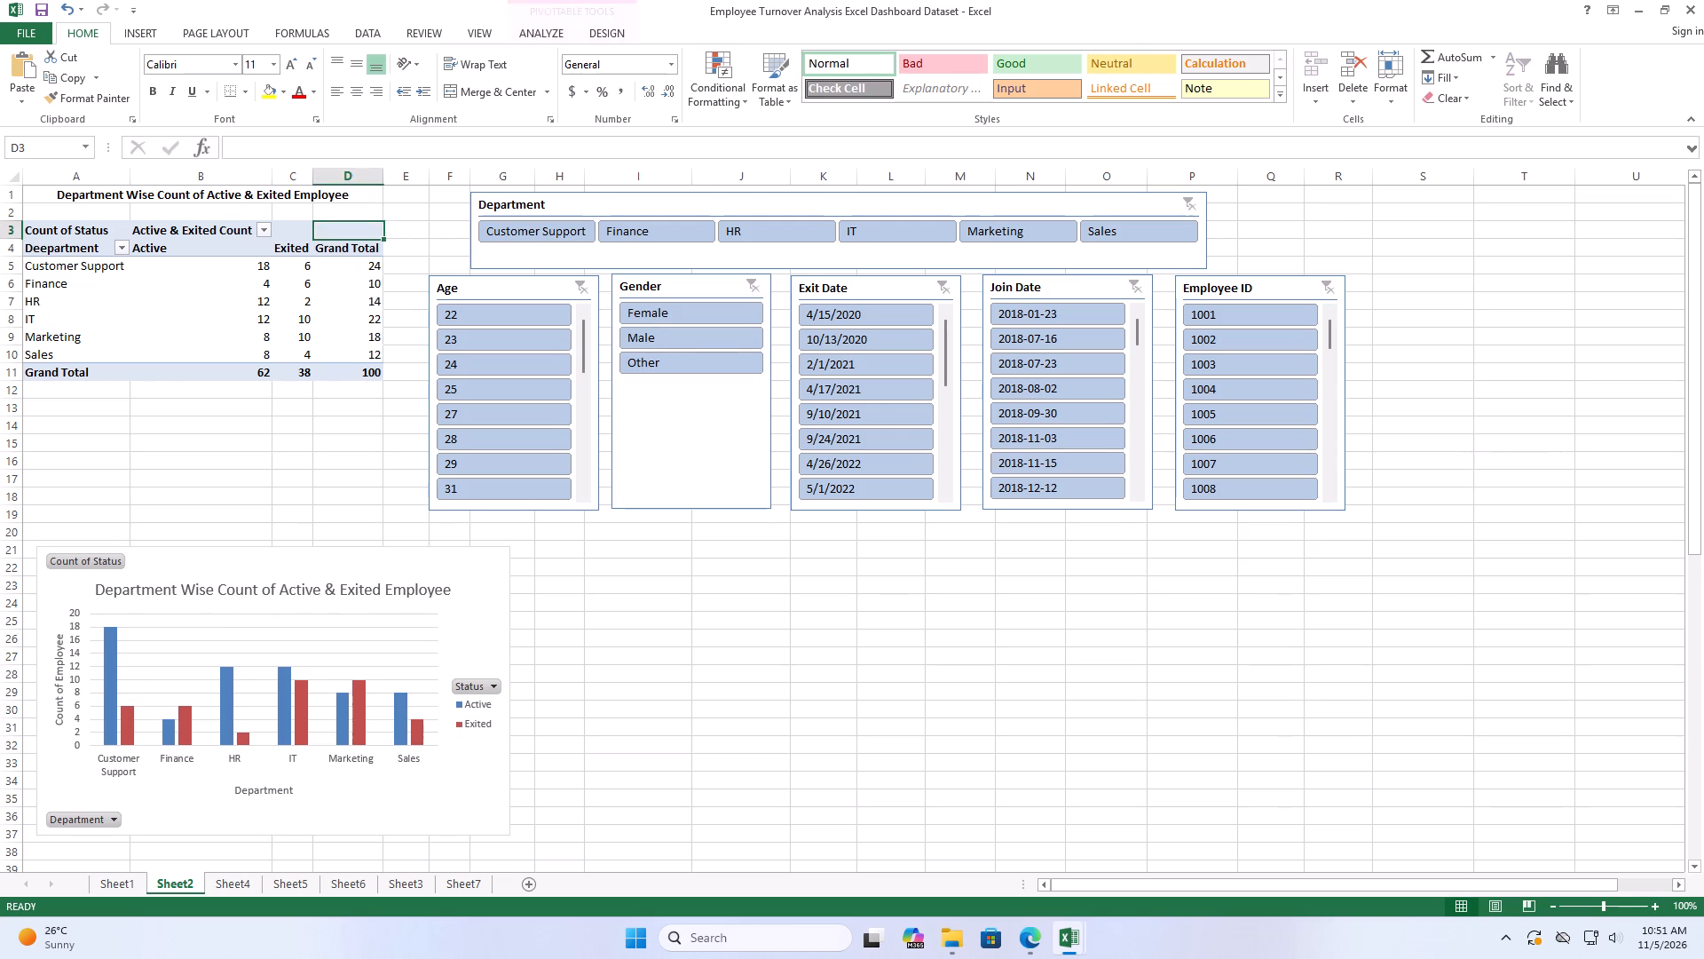
left_click(529, 27)
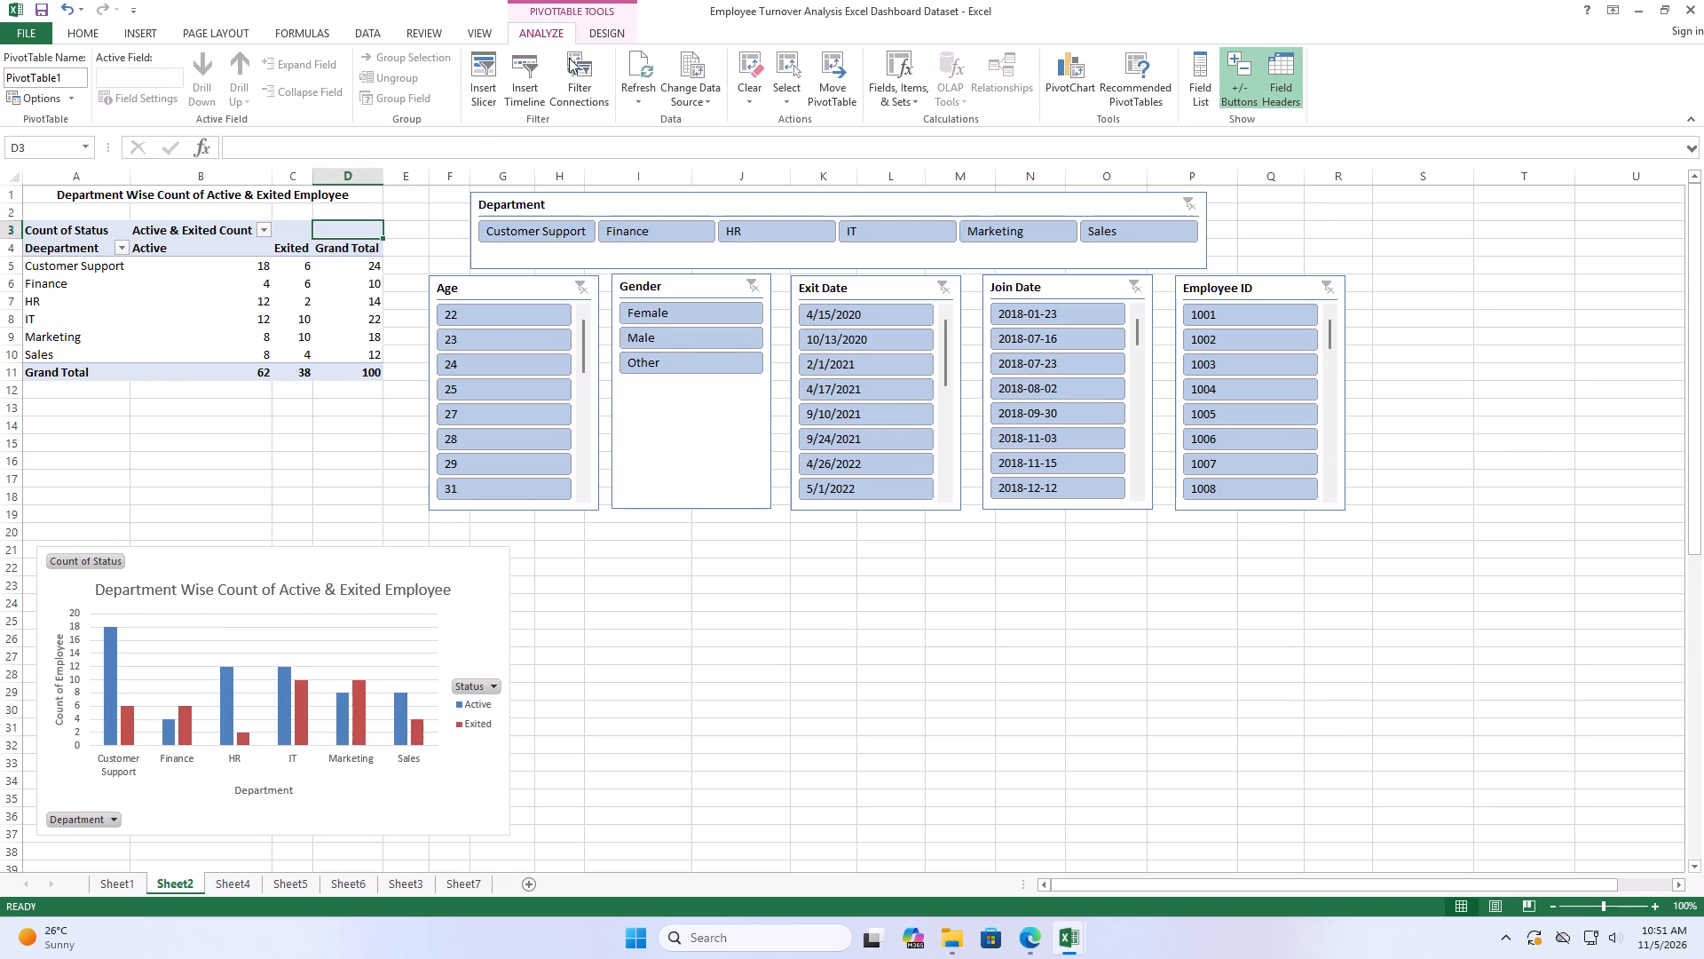
left_click(539, 99)
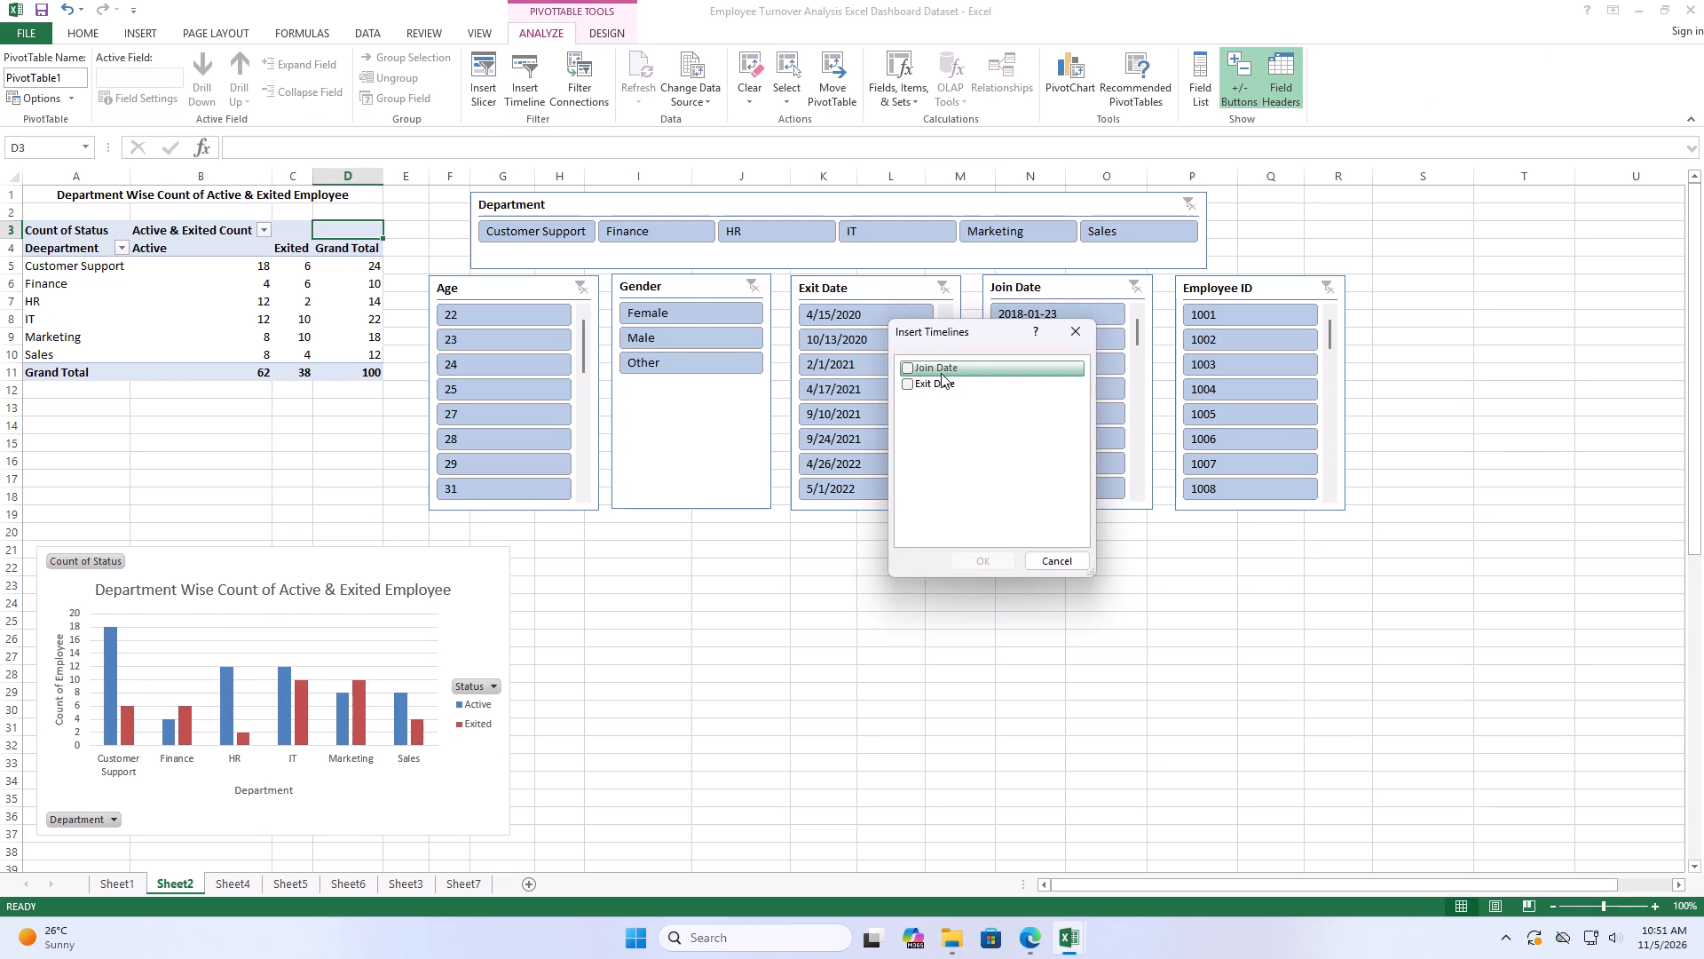
left_click(909, 368)
left_click(909, 386)
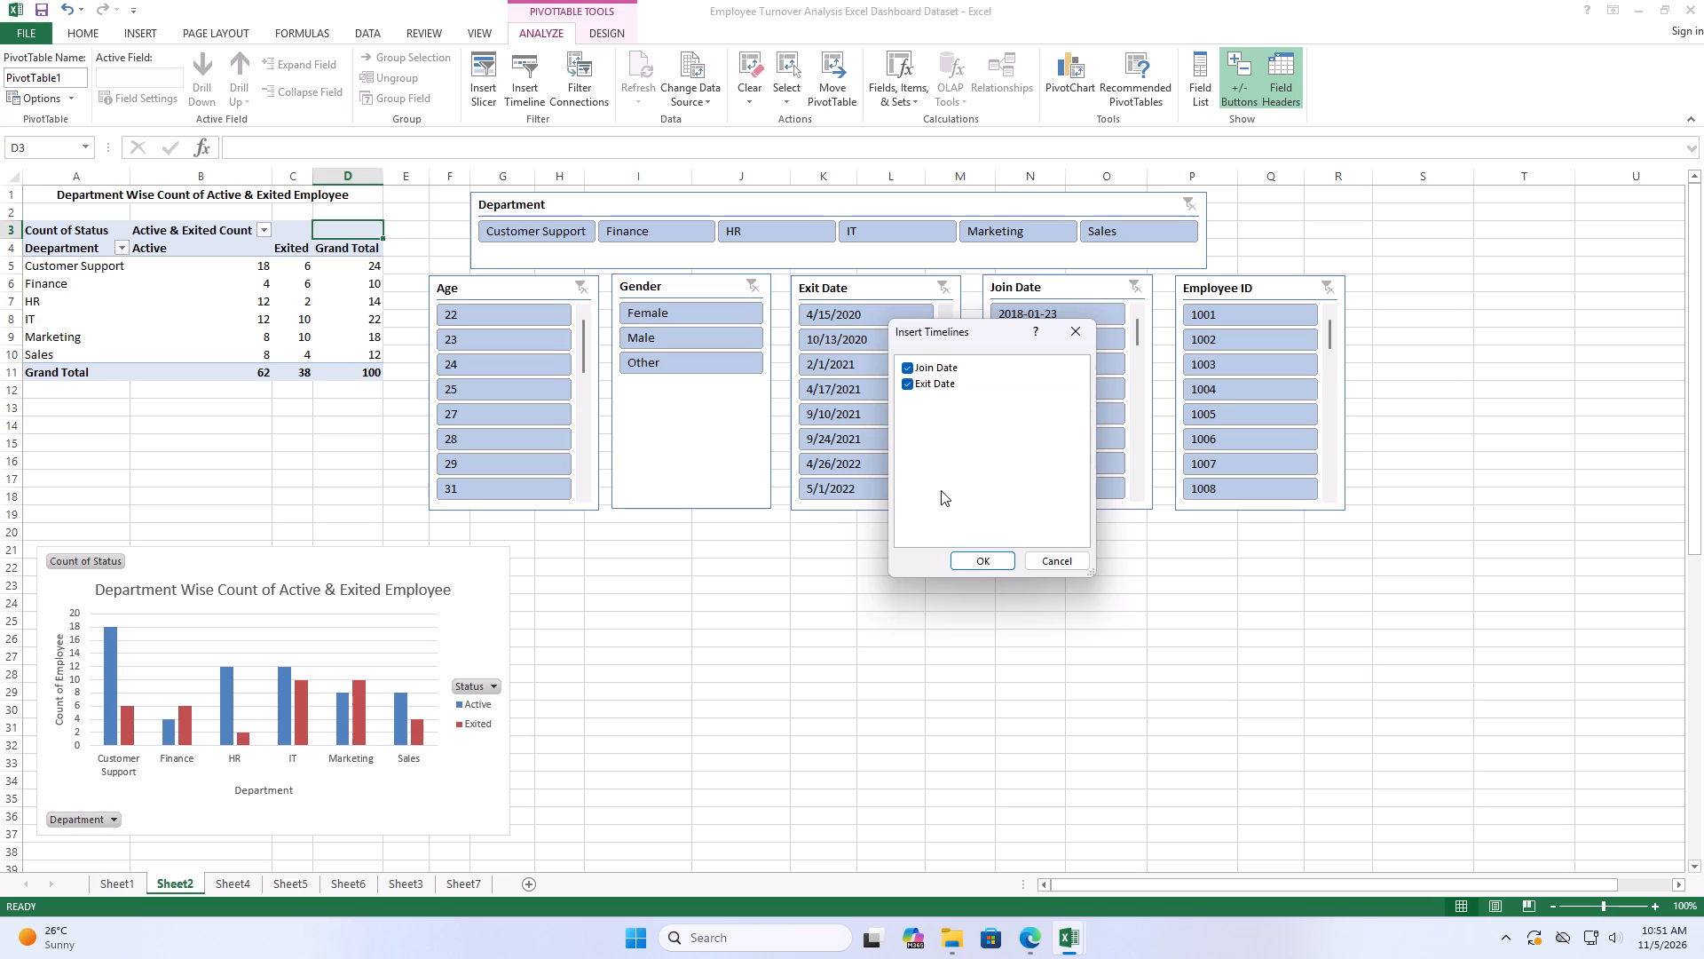
left_click(983, 555)
Place the Join Date and Exit Date timelines side by side below the slicer row, beside the PivotChart at about row 23.
left_click_drag(902, 509, 1133, 609)
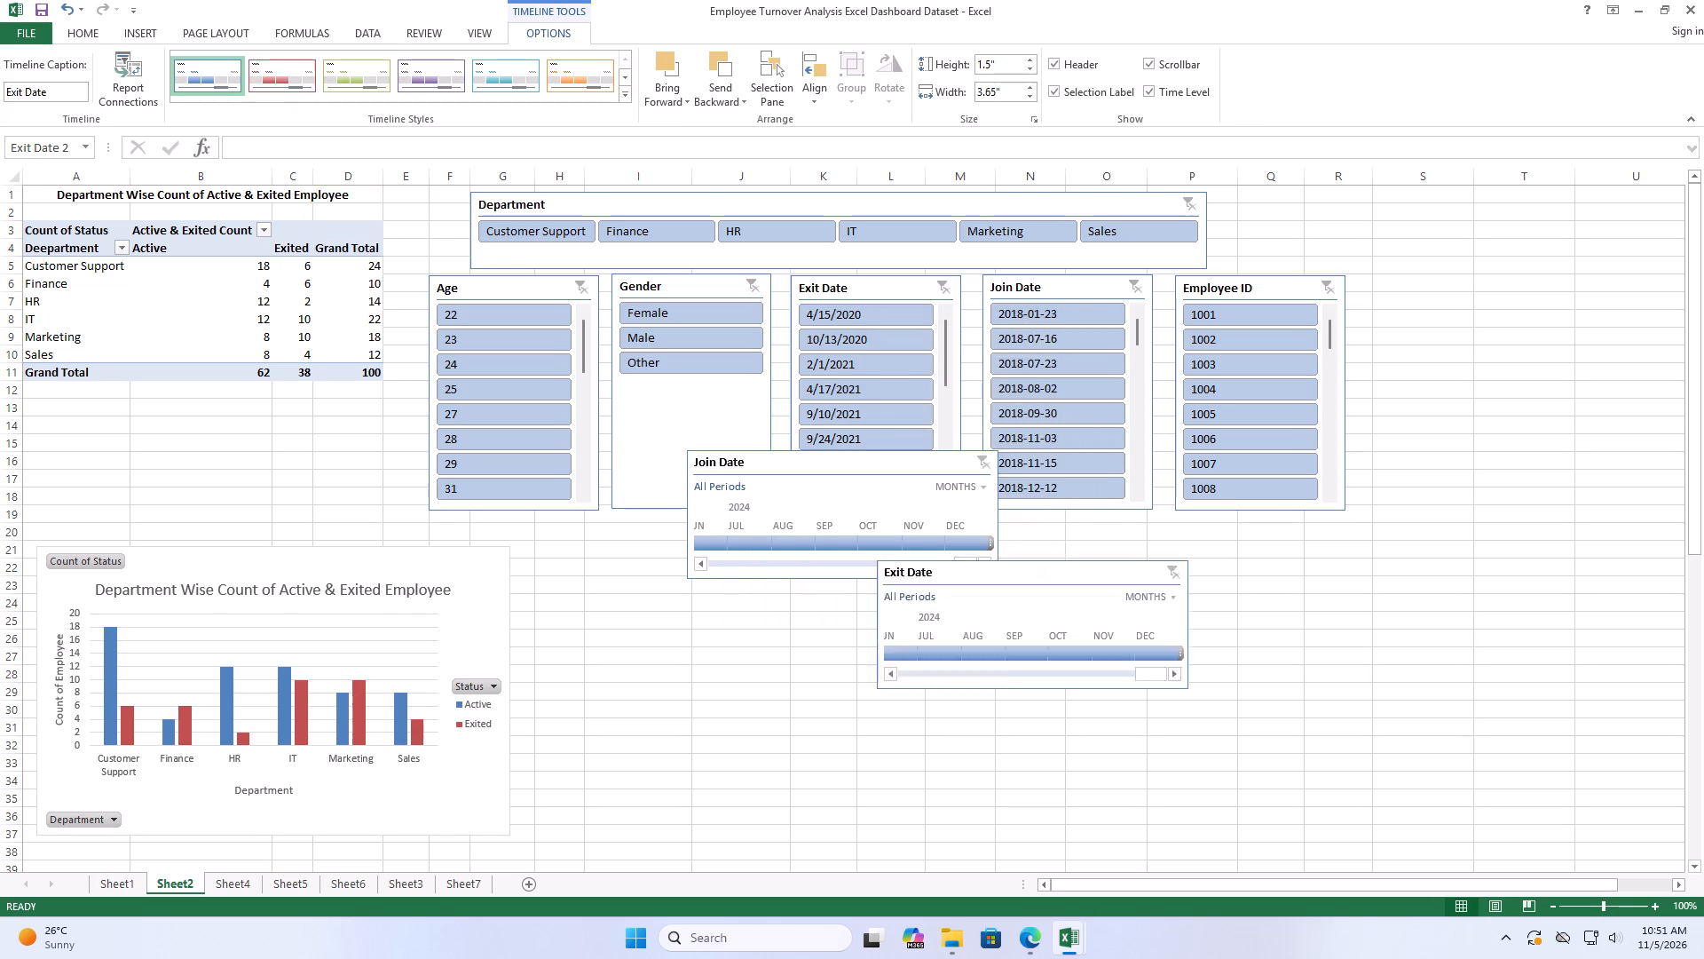
left_click_drag(1133, 609, 1316, 578)
left_click_drag(840, 462, 780, 572)
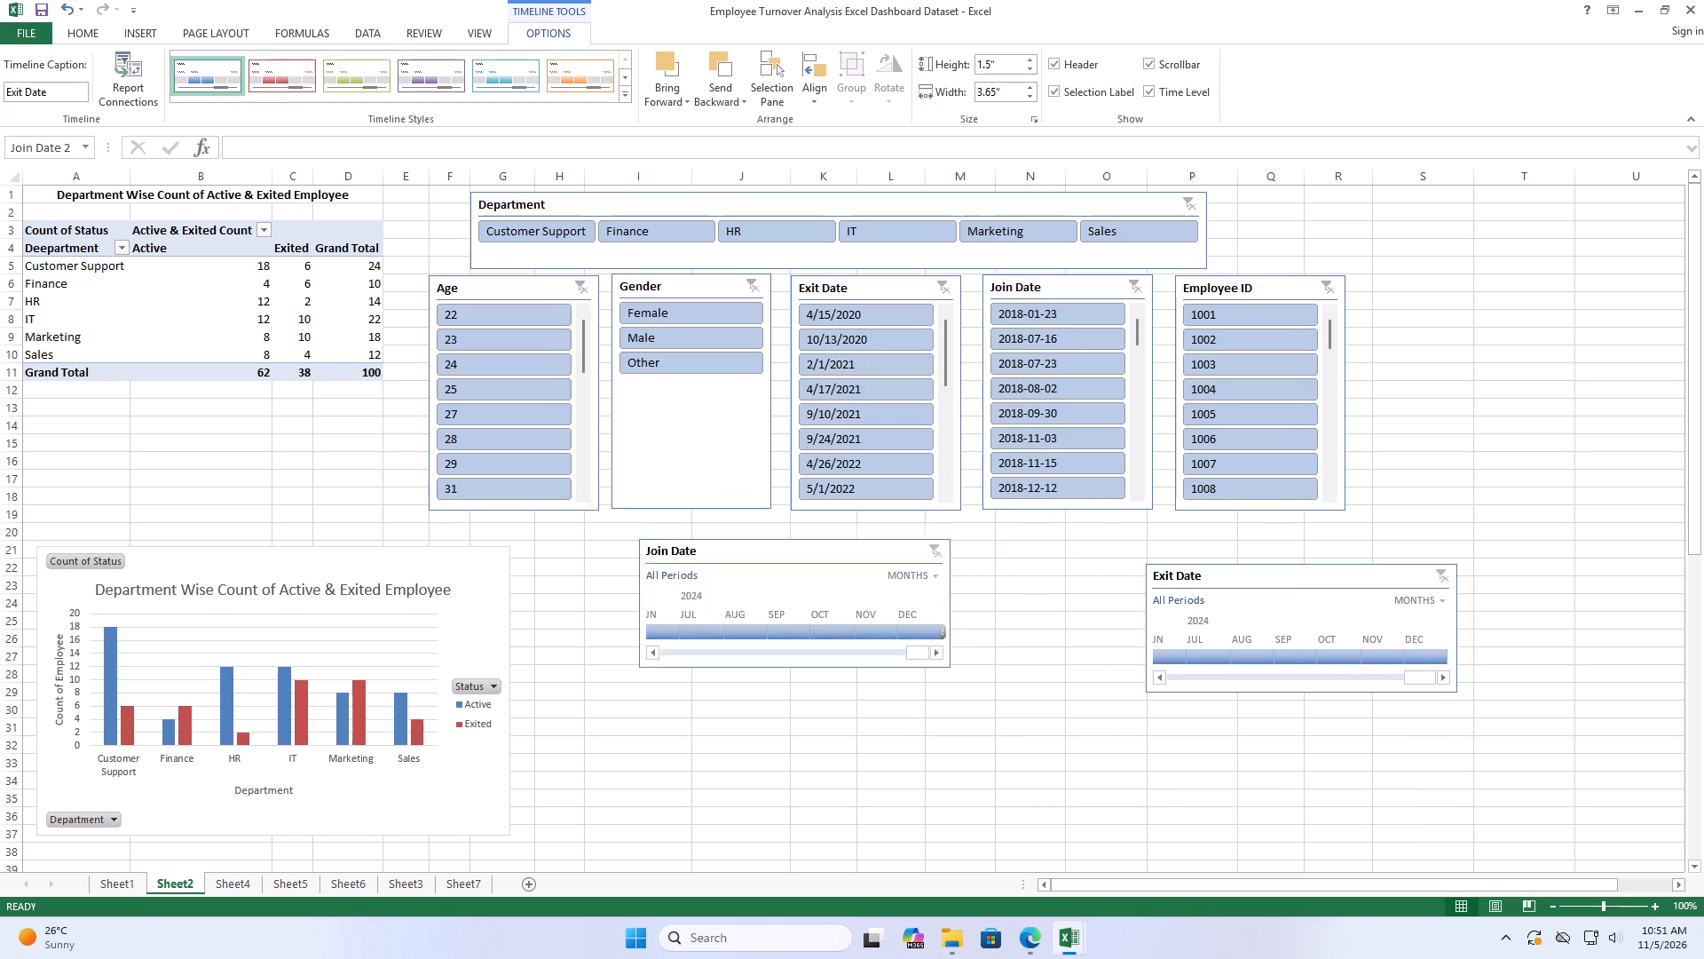
left_click_drag(780, 572, 738, 588)
left_click_drag(1298, 580, 1089, 593)
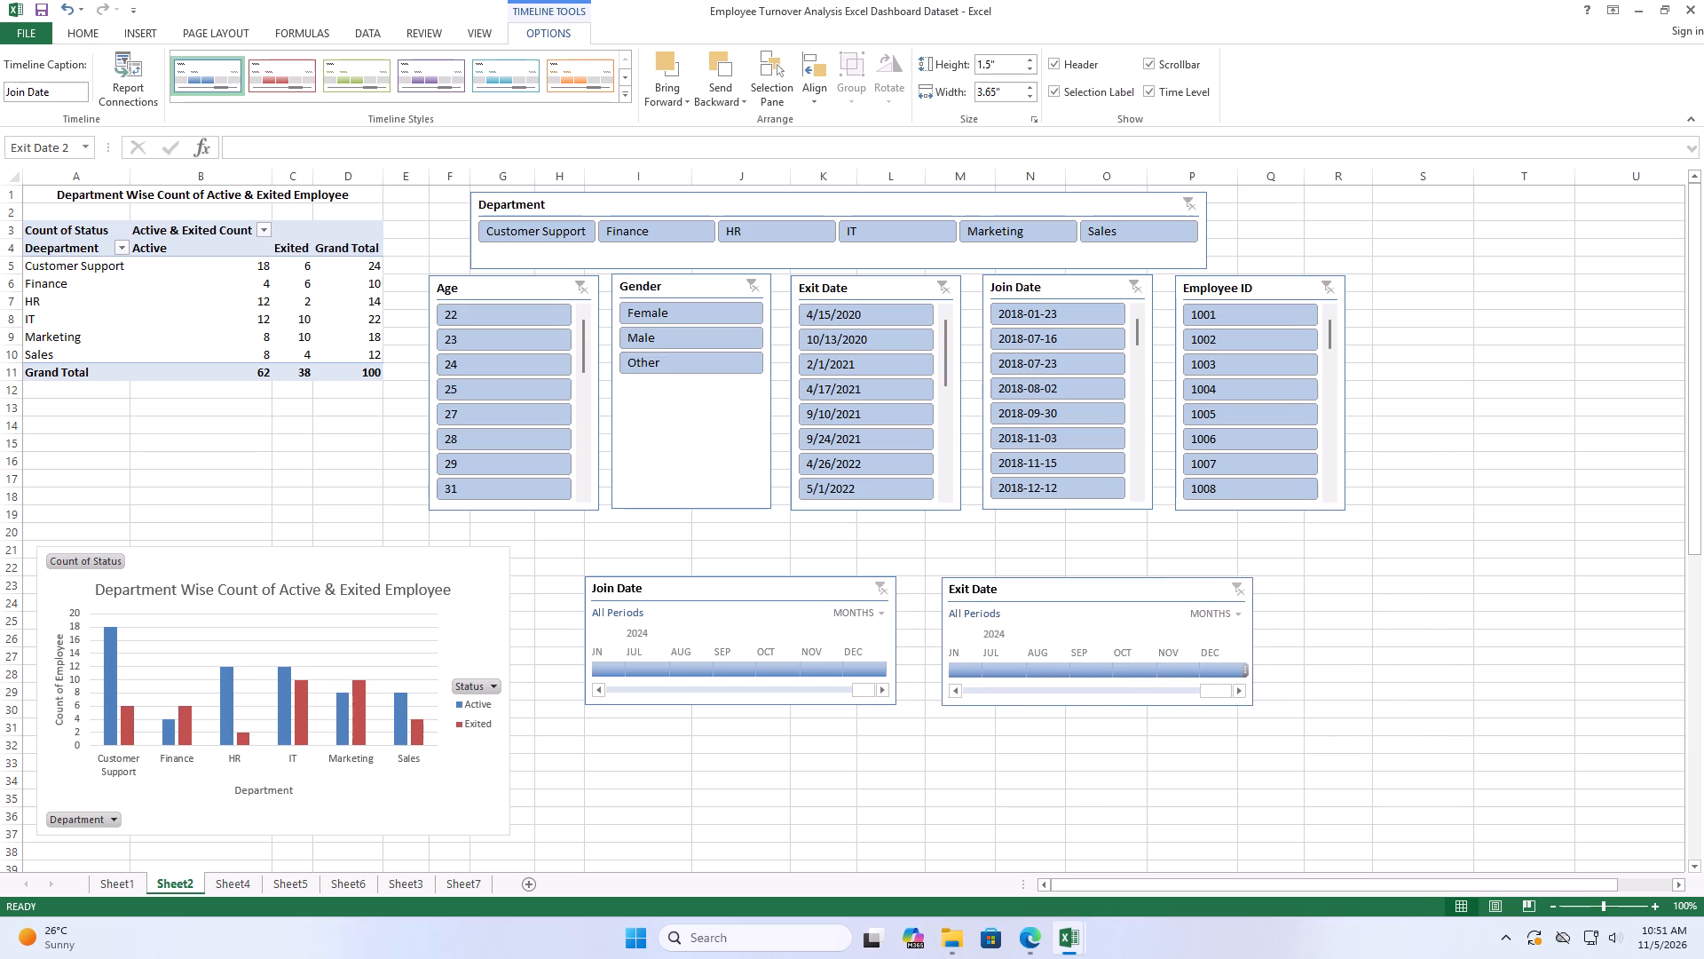
left_click_drag(1089, 593, 1077, 591)
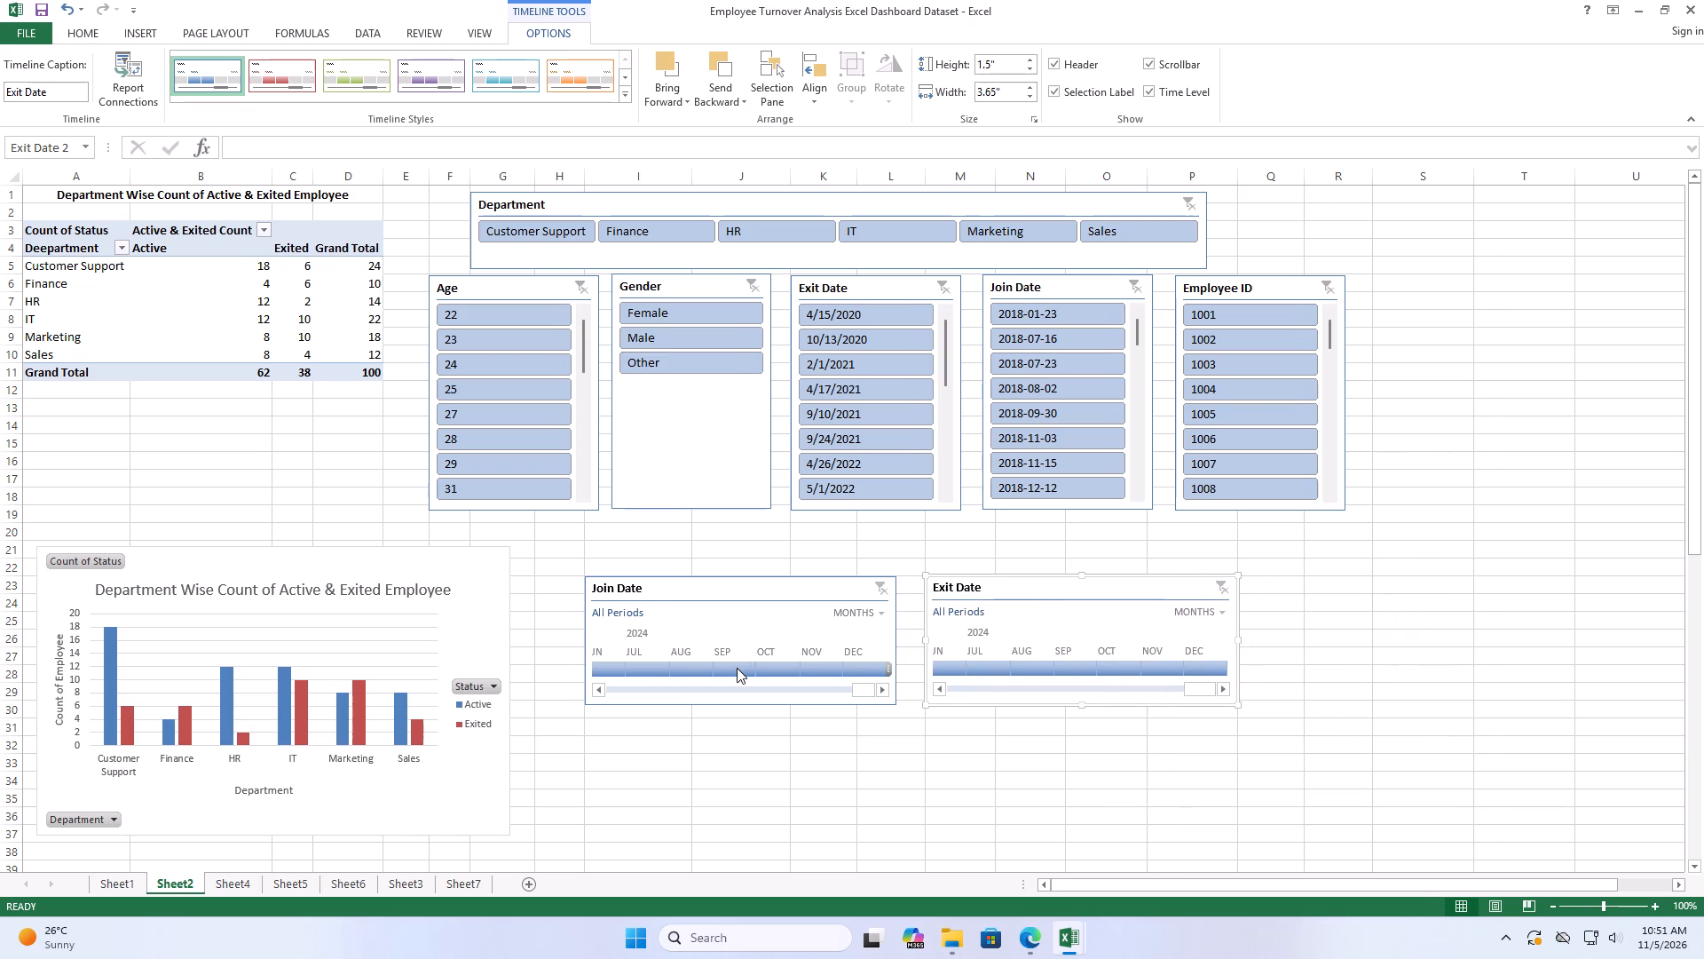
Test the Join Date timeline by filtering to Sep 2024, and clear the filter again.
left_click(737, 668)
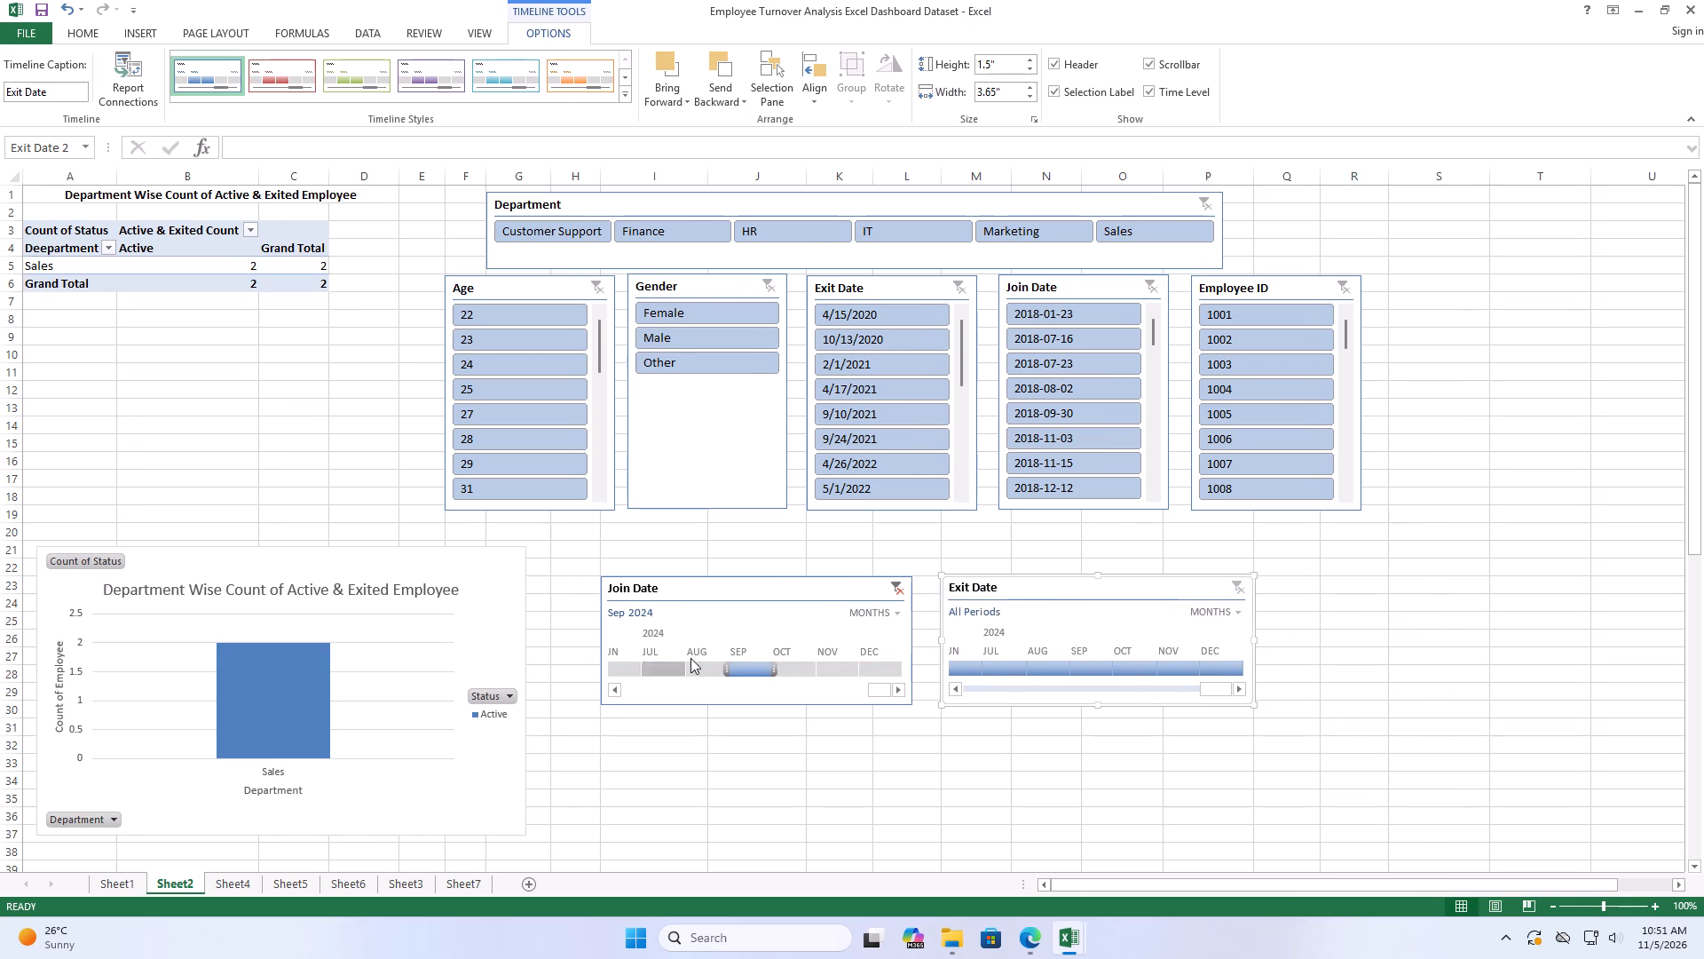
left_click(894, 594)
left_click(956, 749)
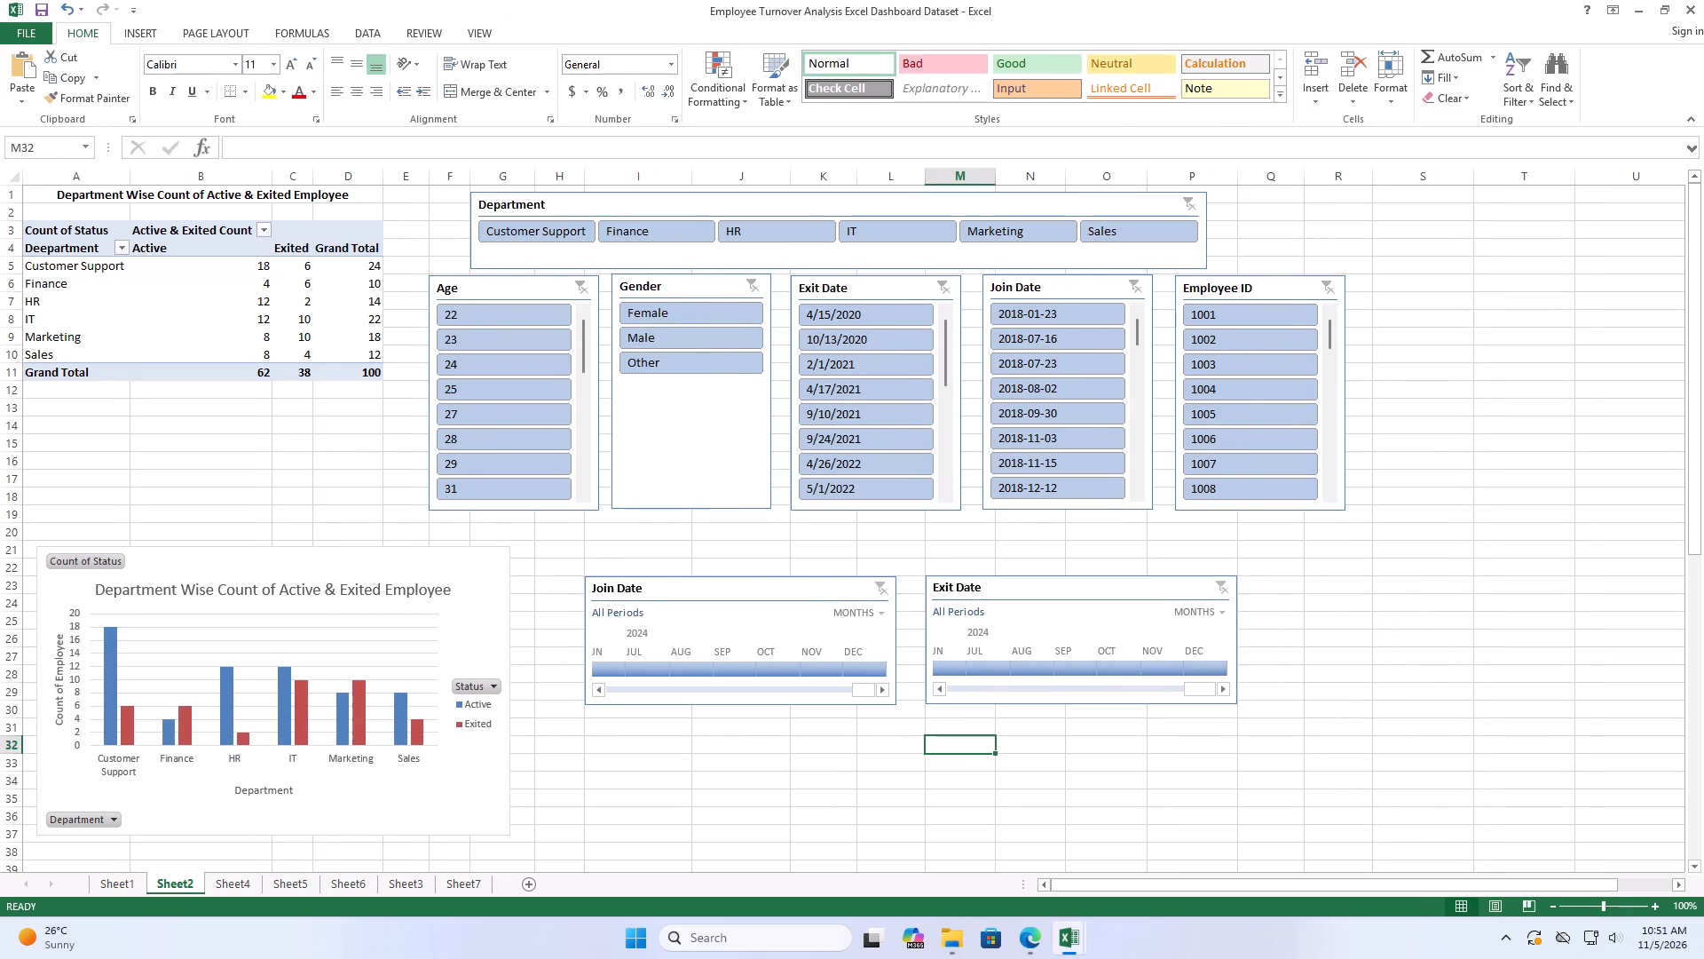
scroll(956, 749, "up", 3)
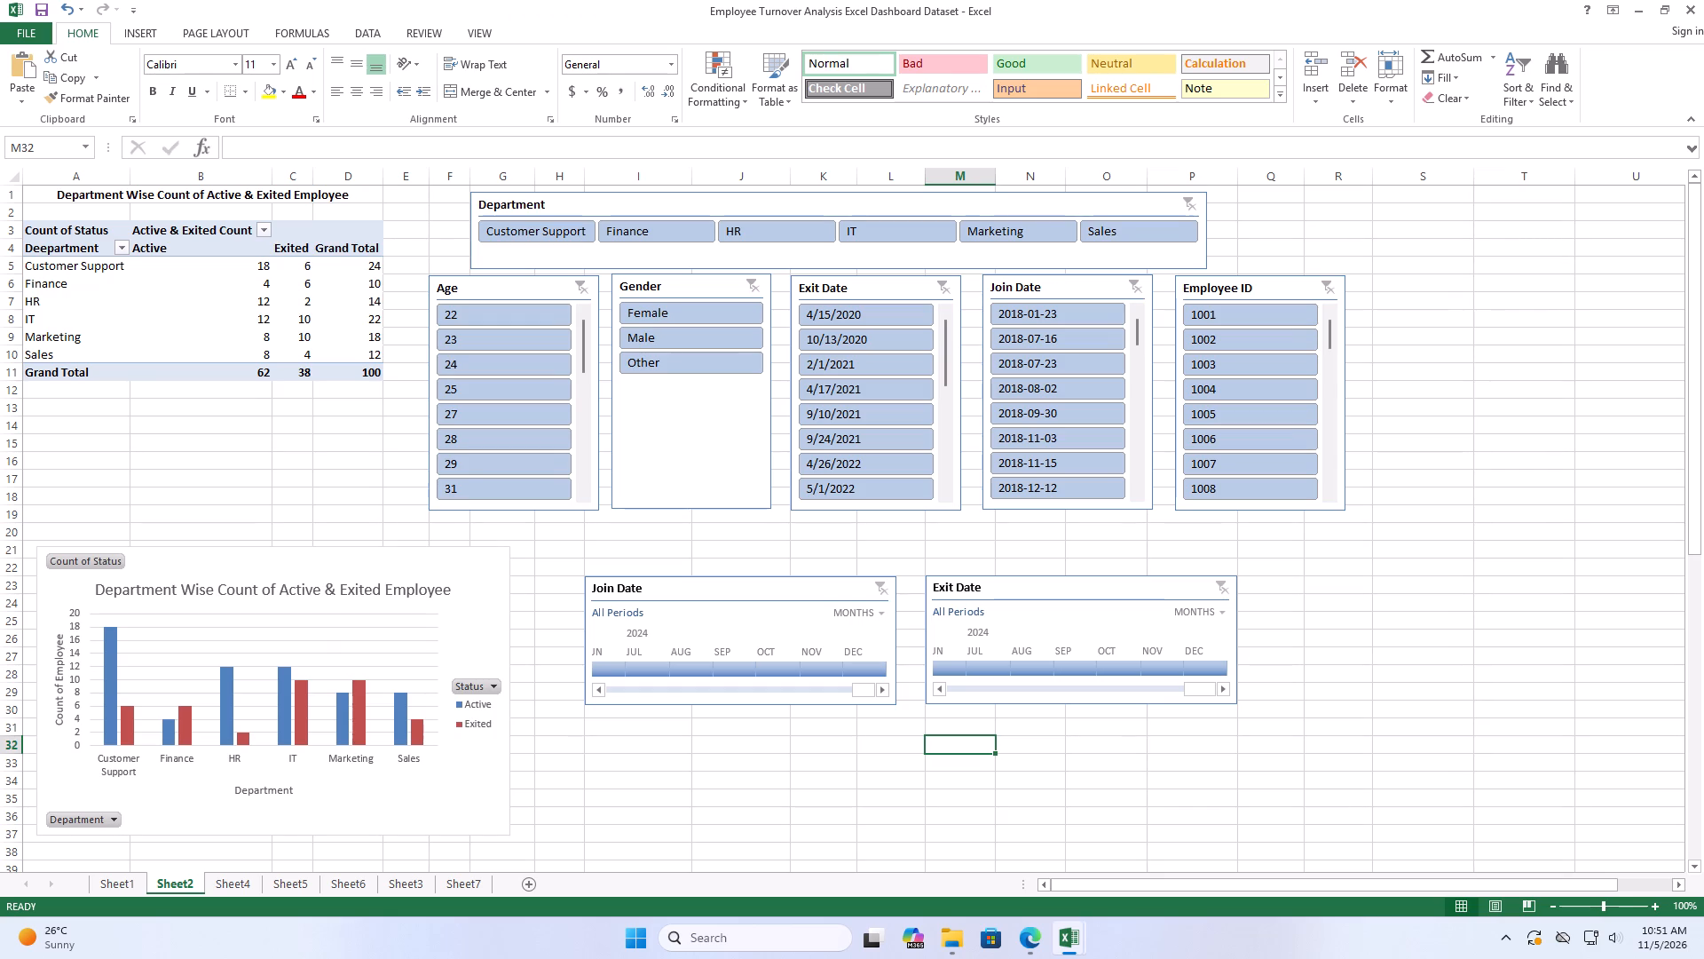
On Sheet4, move the gender-count PivotChart down to about row 21, below the PivotTable.
left_click(217, 884)
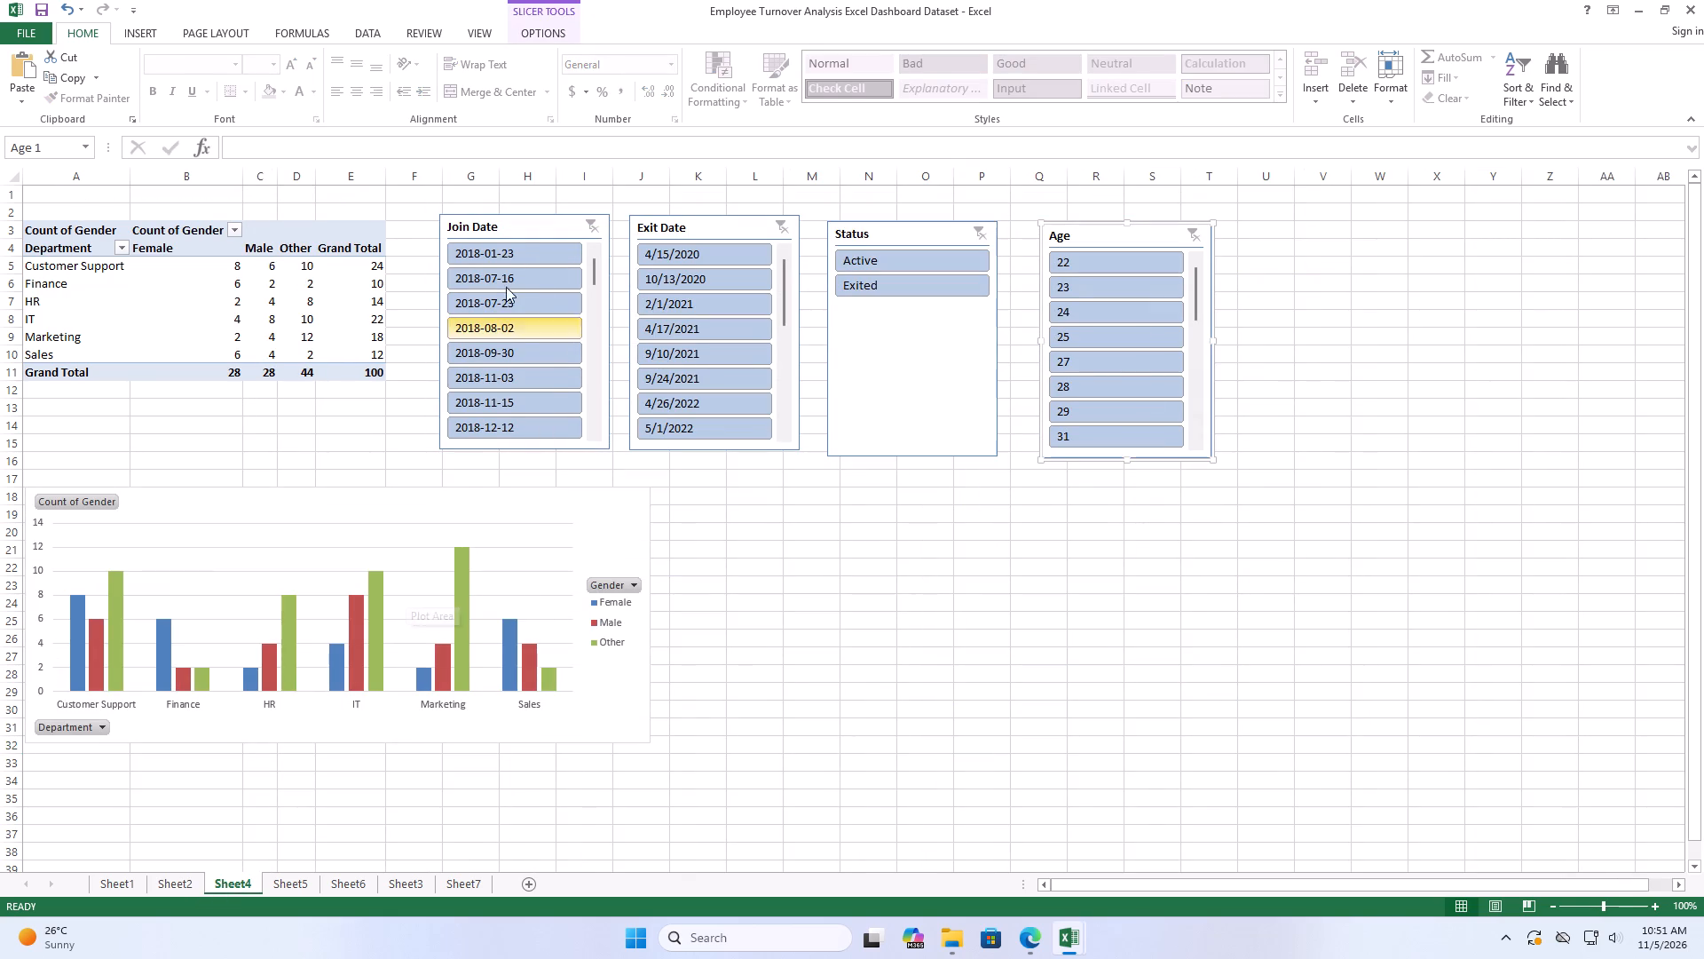
left_click_drag(367, 507, 362, 560)
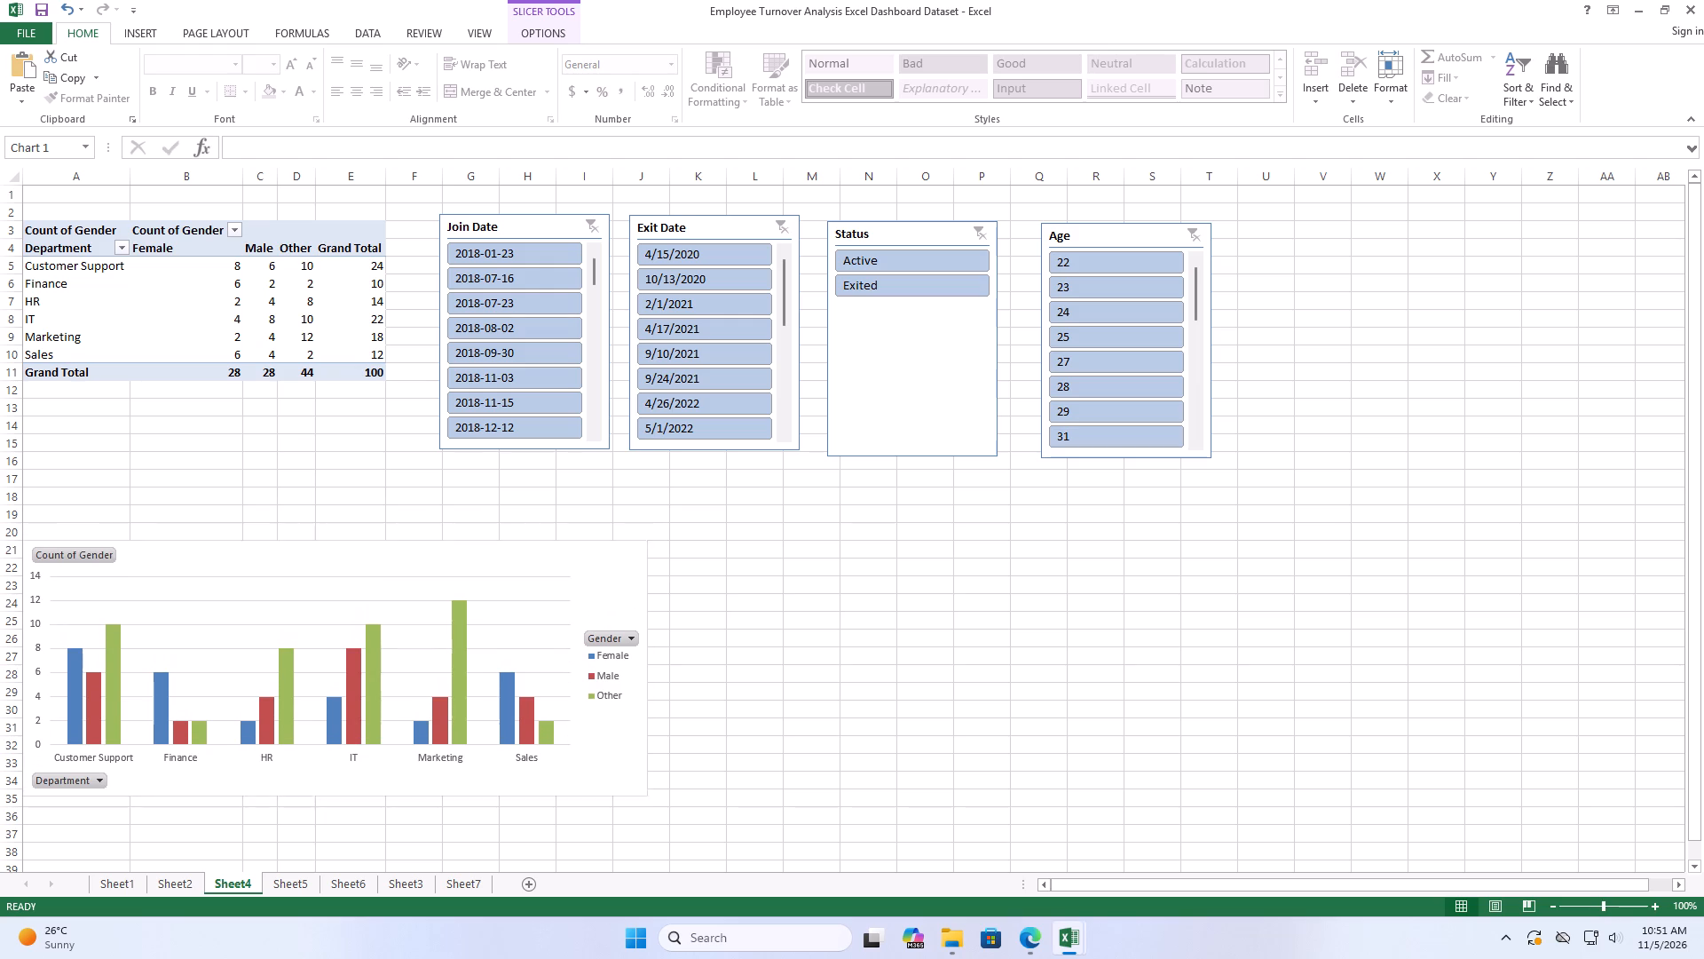
left_click_drag(362, 560, 369, 567)
Move the Join Date, Exit Date, Status and Age slicers down into one row starting at about row 7, leaving space above.
left_click_drag(538, 223, 541, 299)
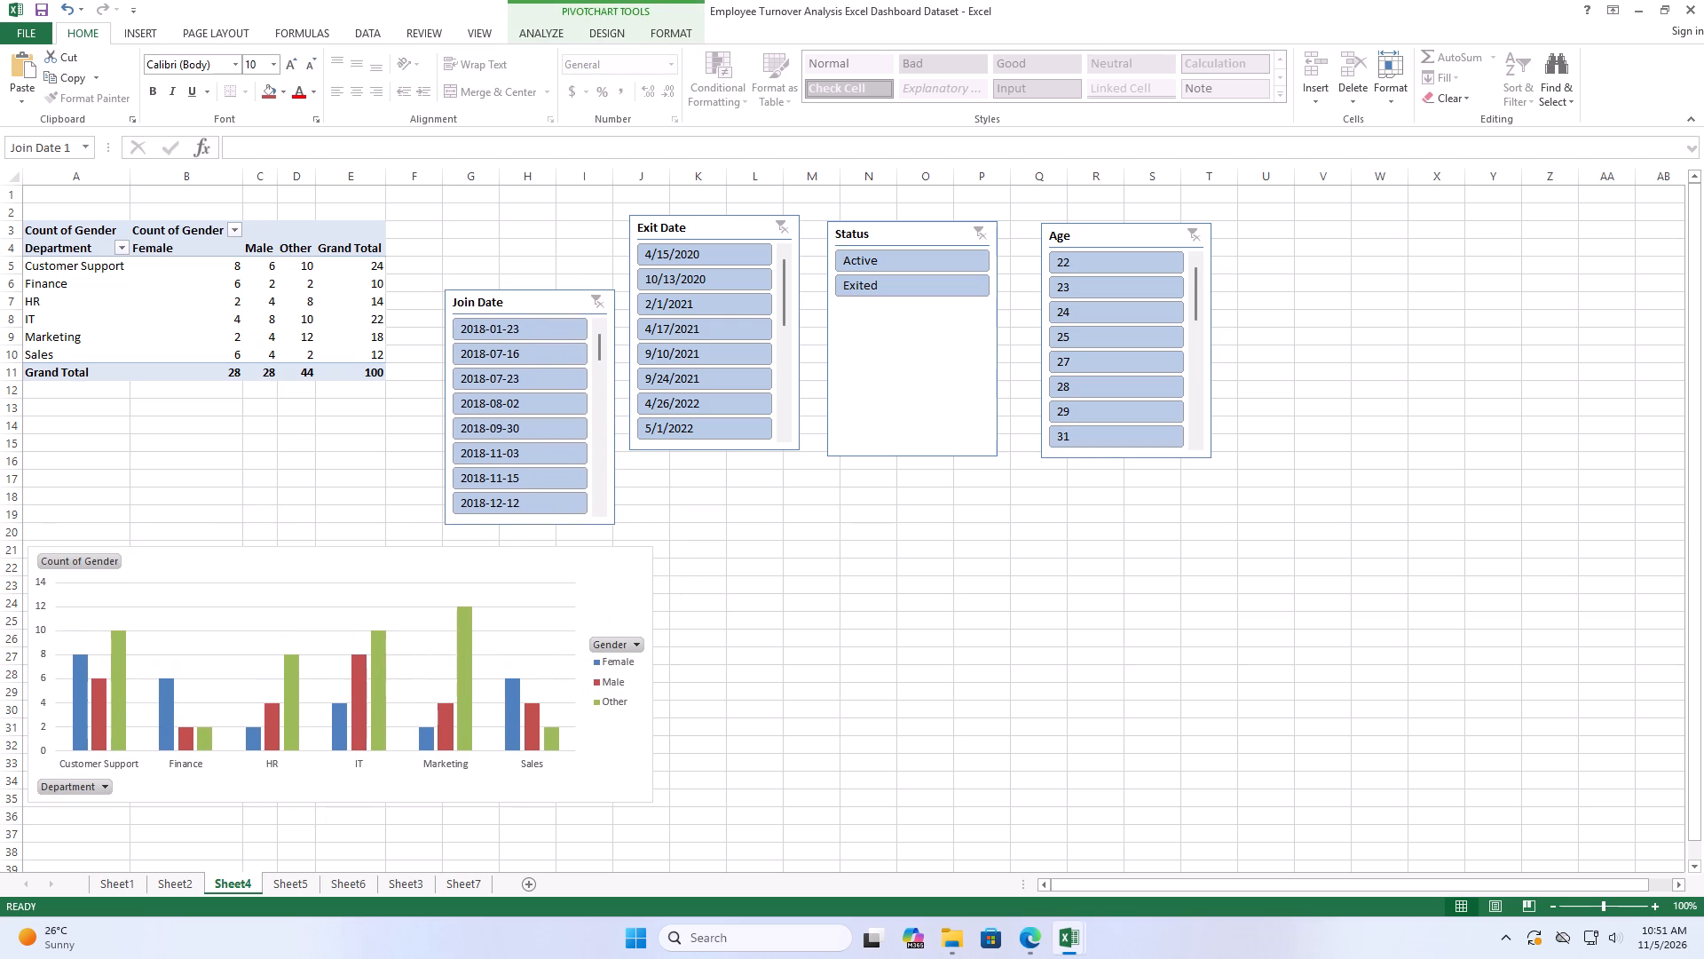
left_click_drag(541, 299, 541, 300)
left_click_drag(712, 228, 705, 315)
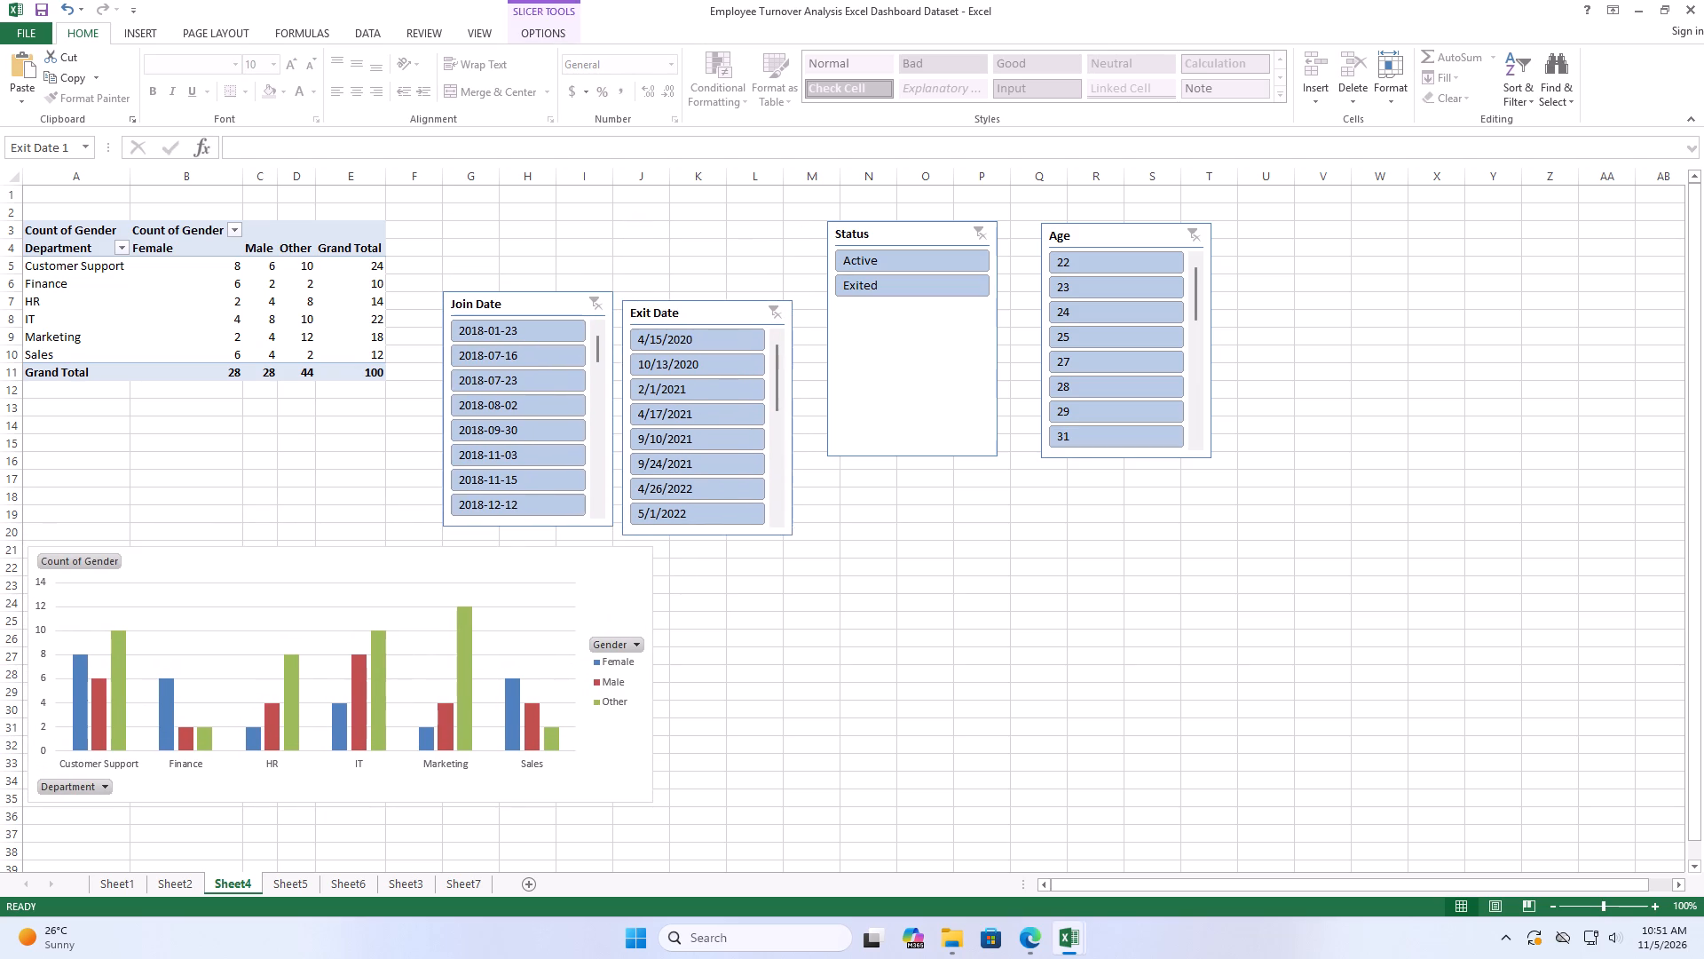
left_click_drag(705, 315, 714, 304)
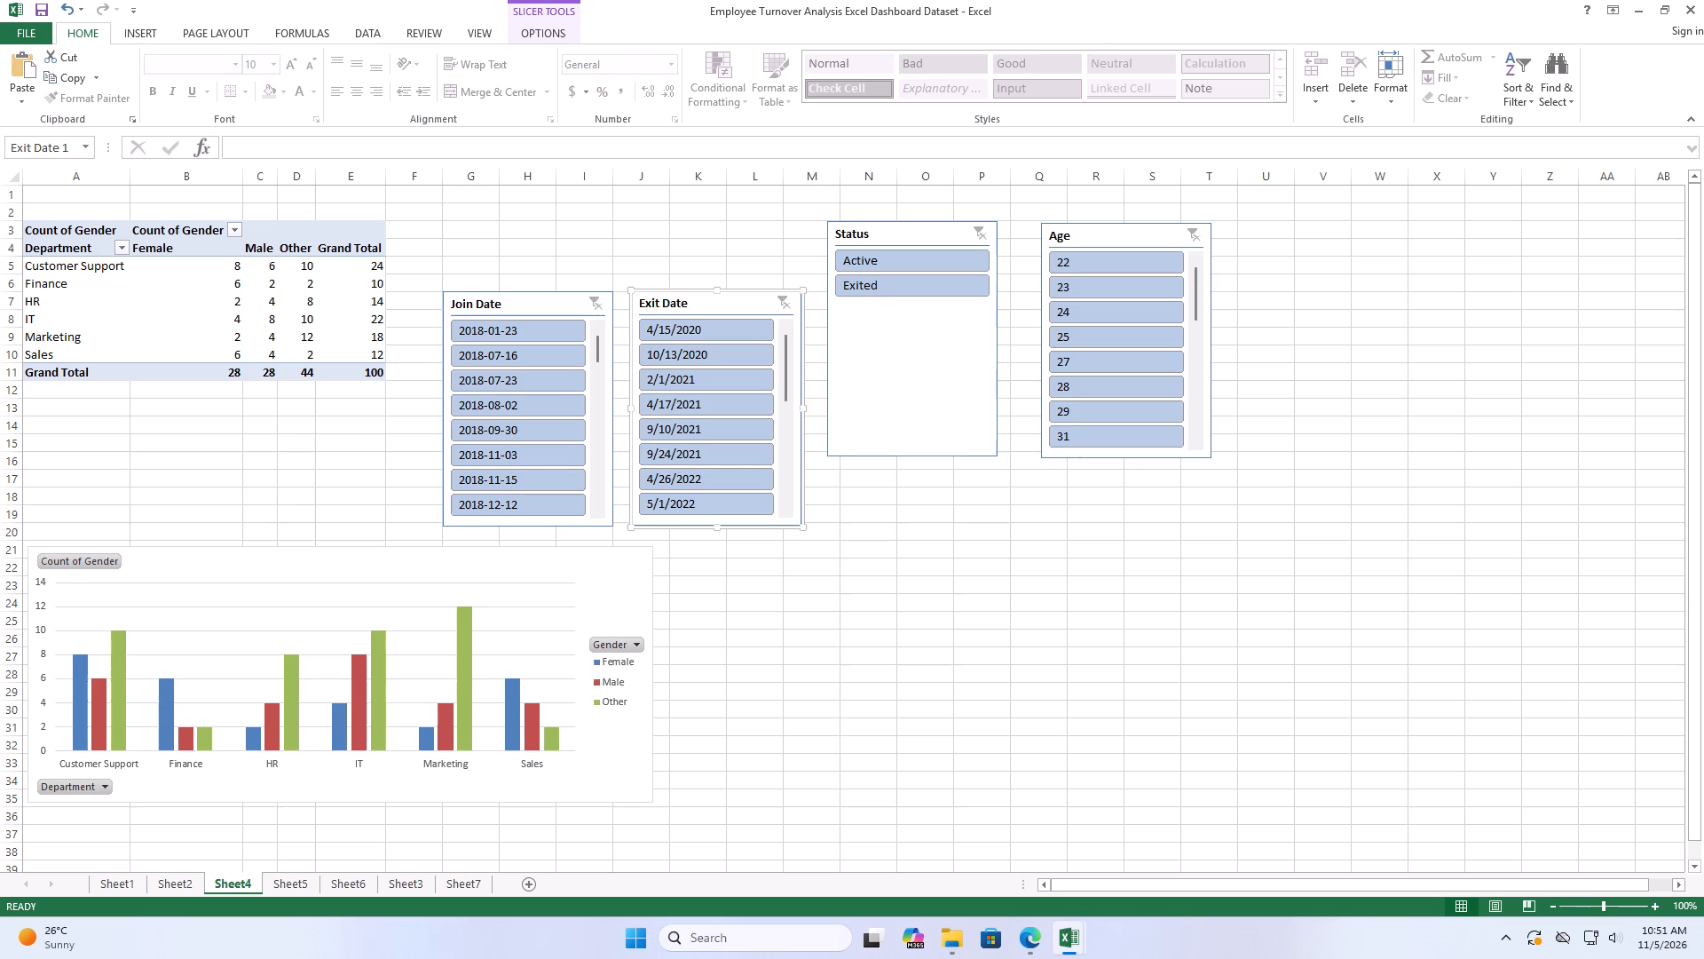
left_click_drag(898, 234, 902, 306)
left_click_drag(1116, 237, 1119, 298)
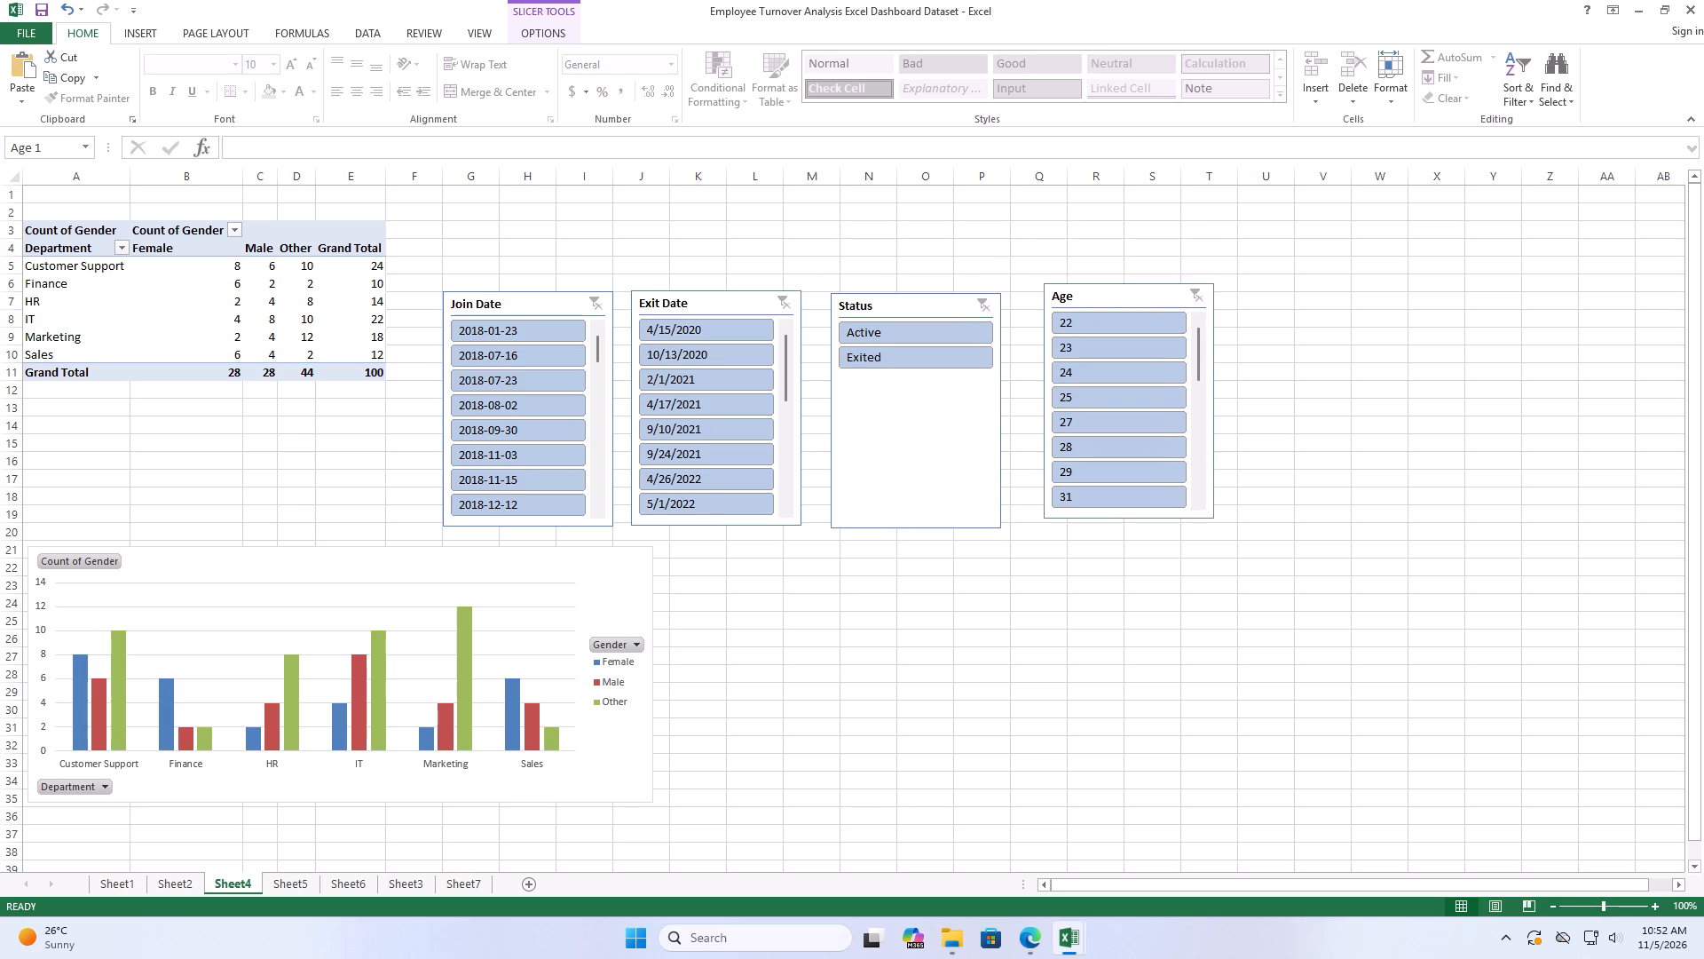
left_click_drag(1119, 298, 1106, 305)
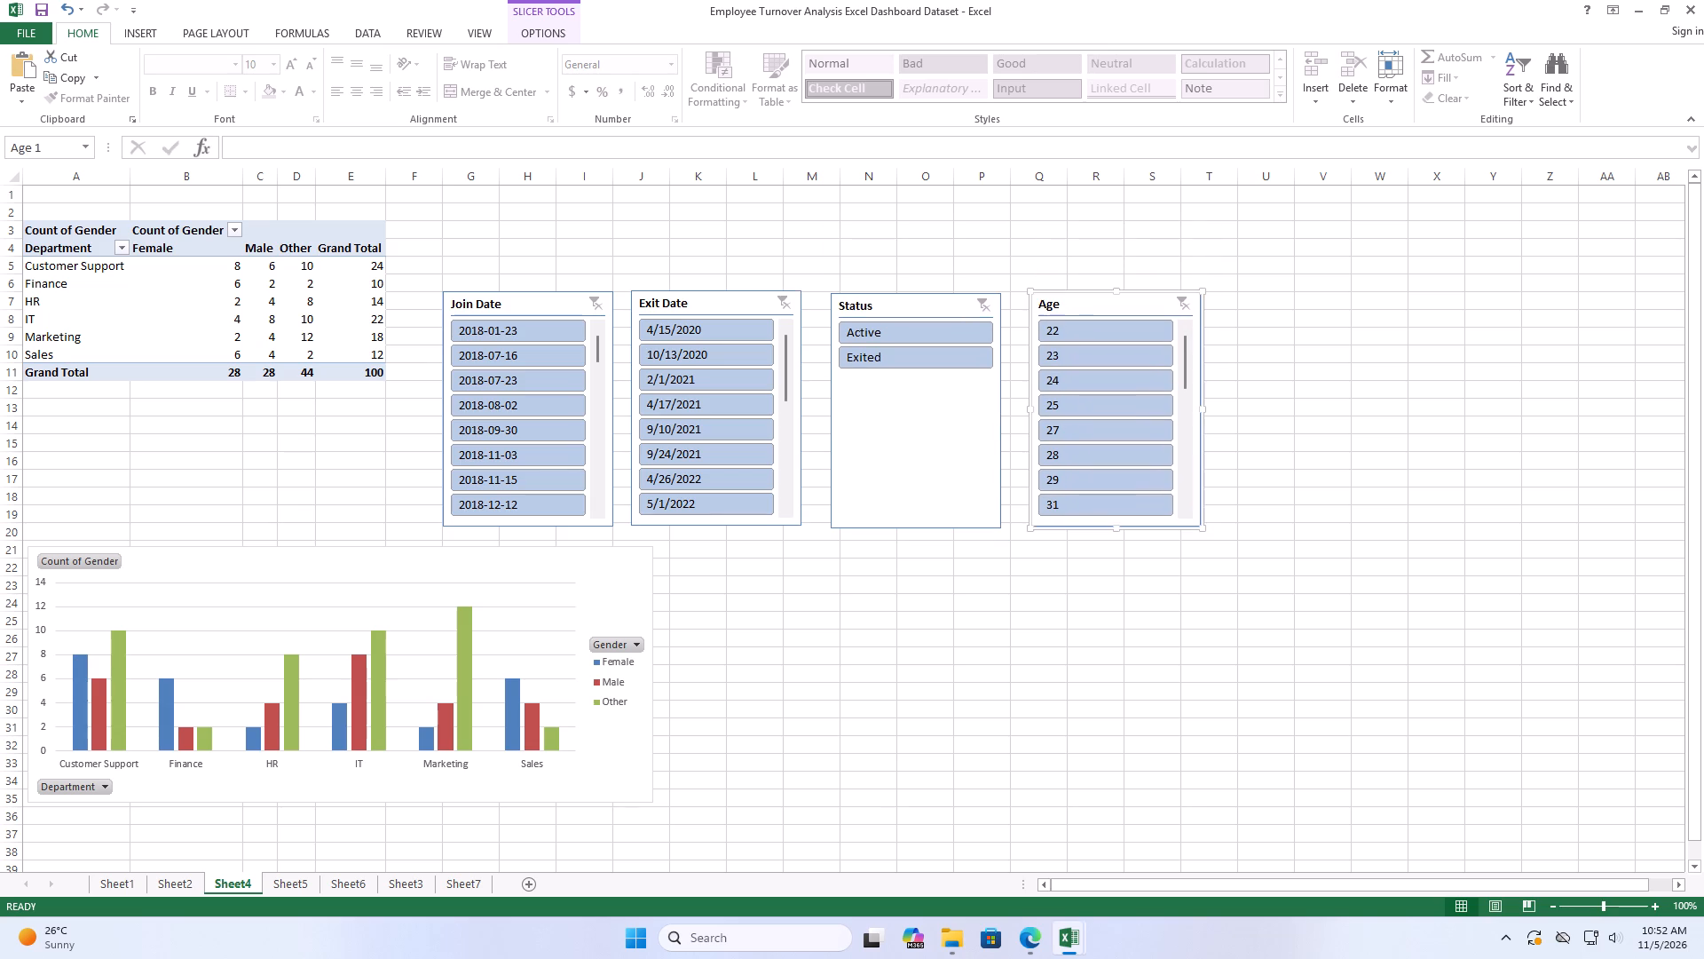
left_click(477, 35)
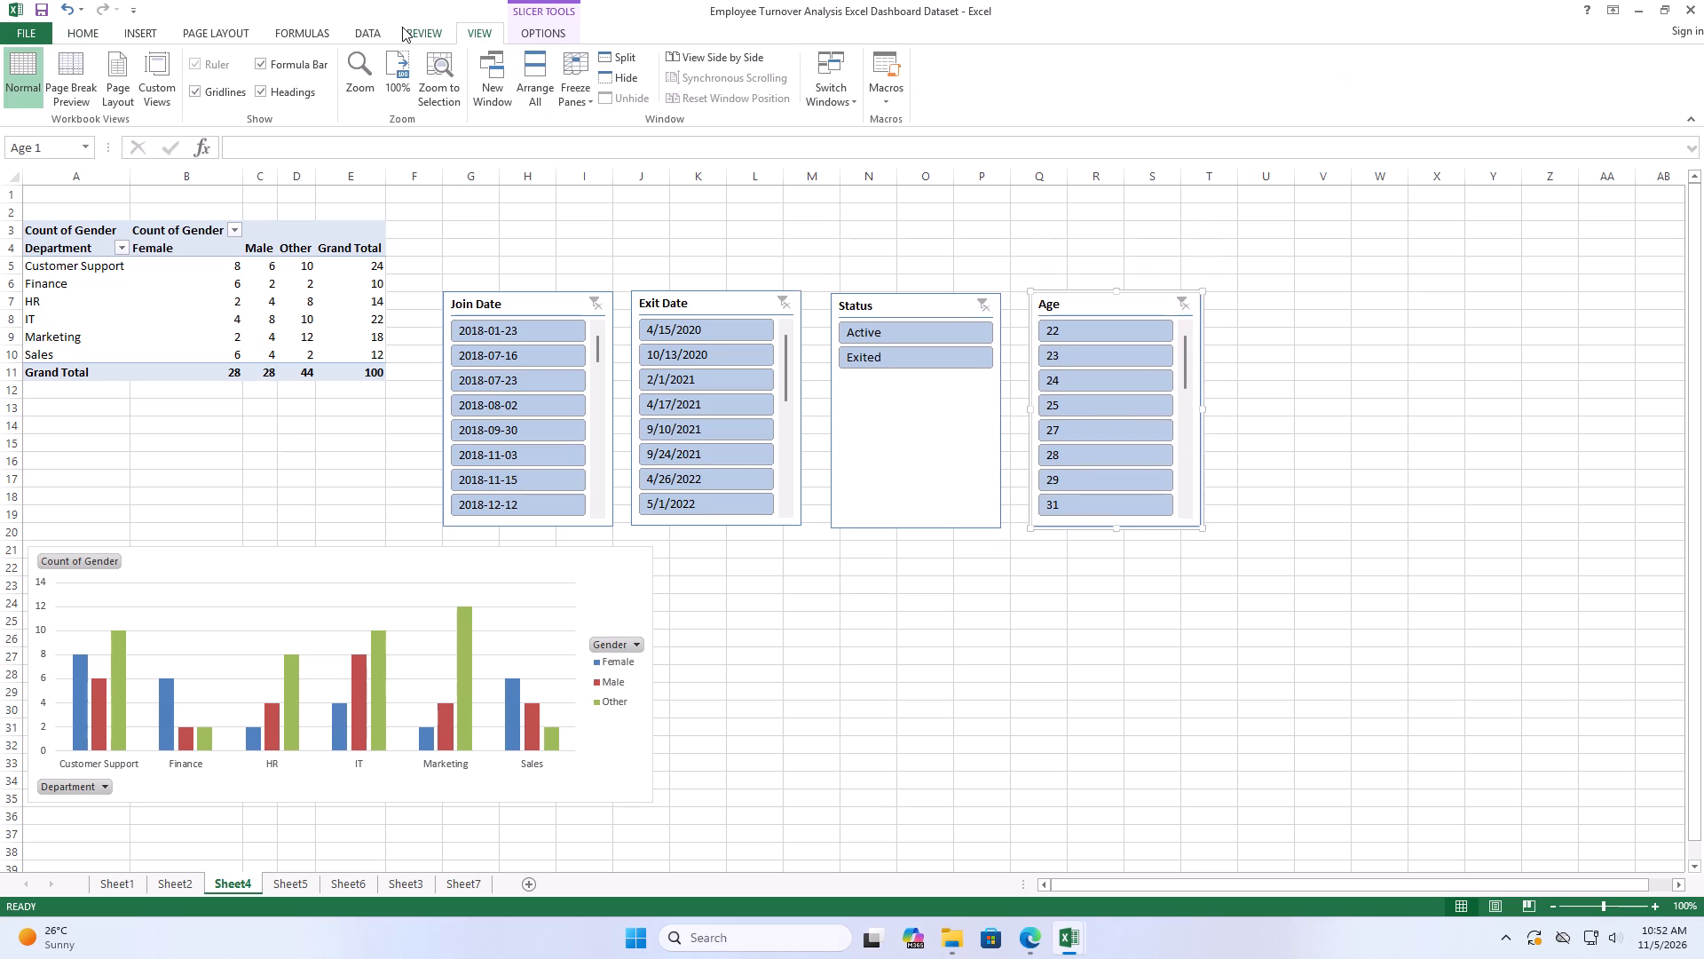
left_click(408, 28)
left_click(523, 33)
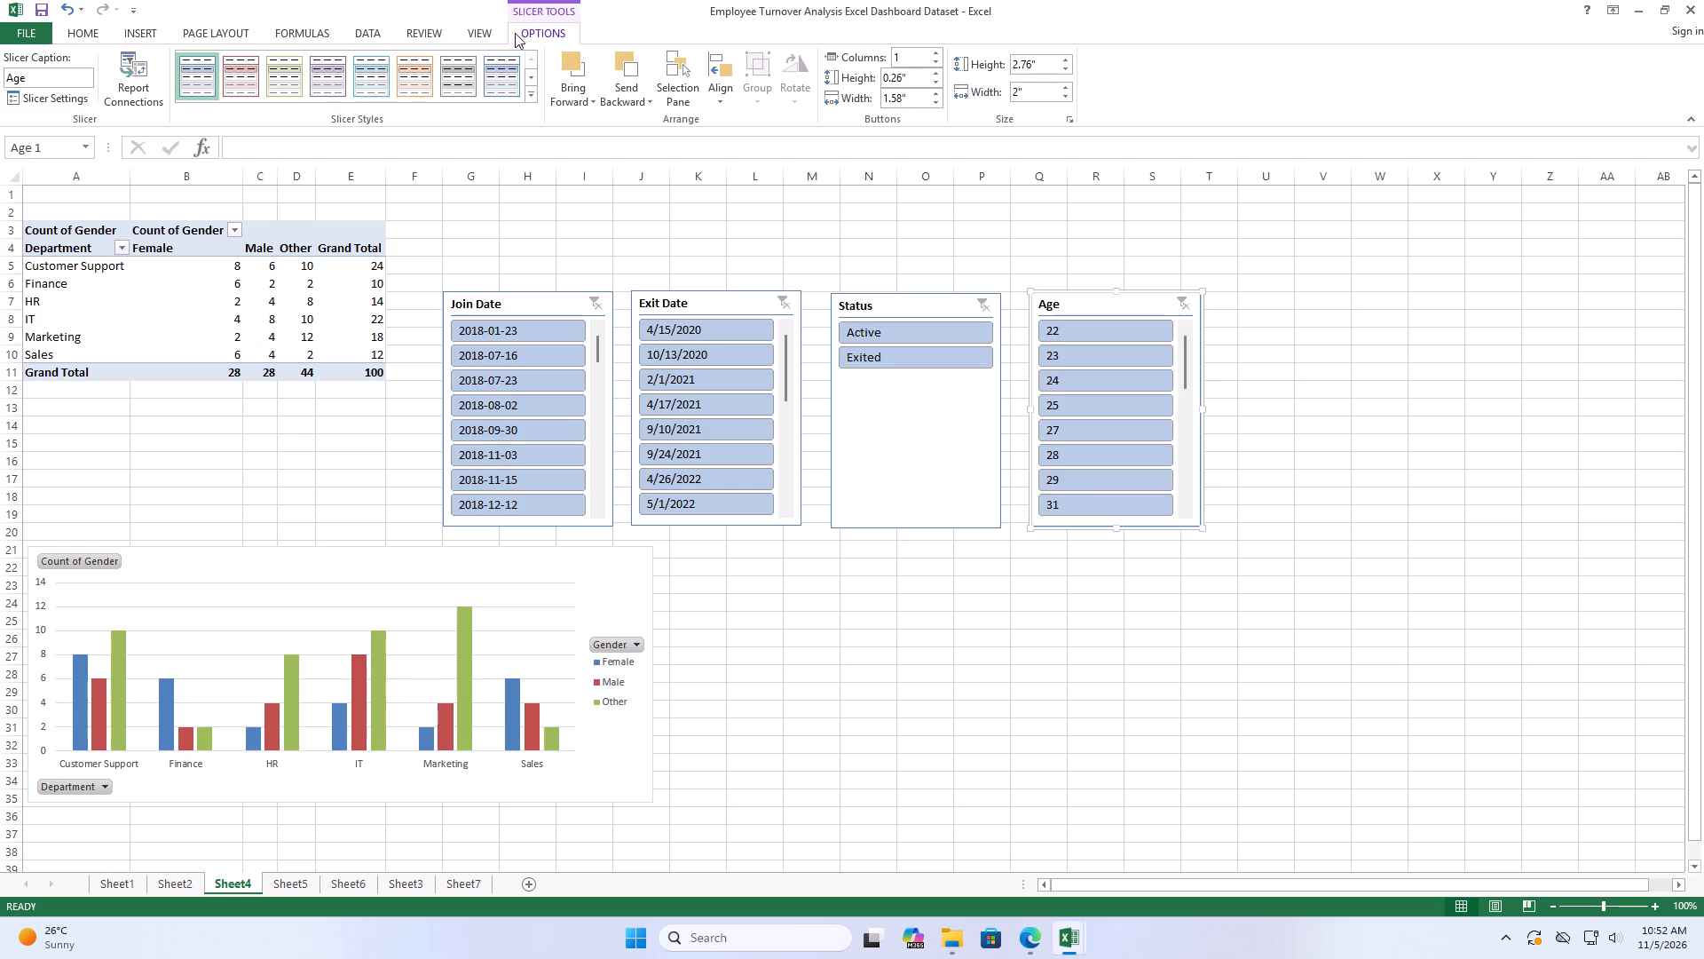
Insert Employee ID and Department slicers for the gender-count PivotTable on Sheet4.
left_click(315, 234)
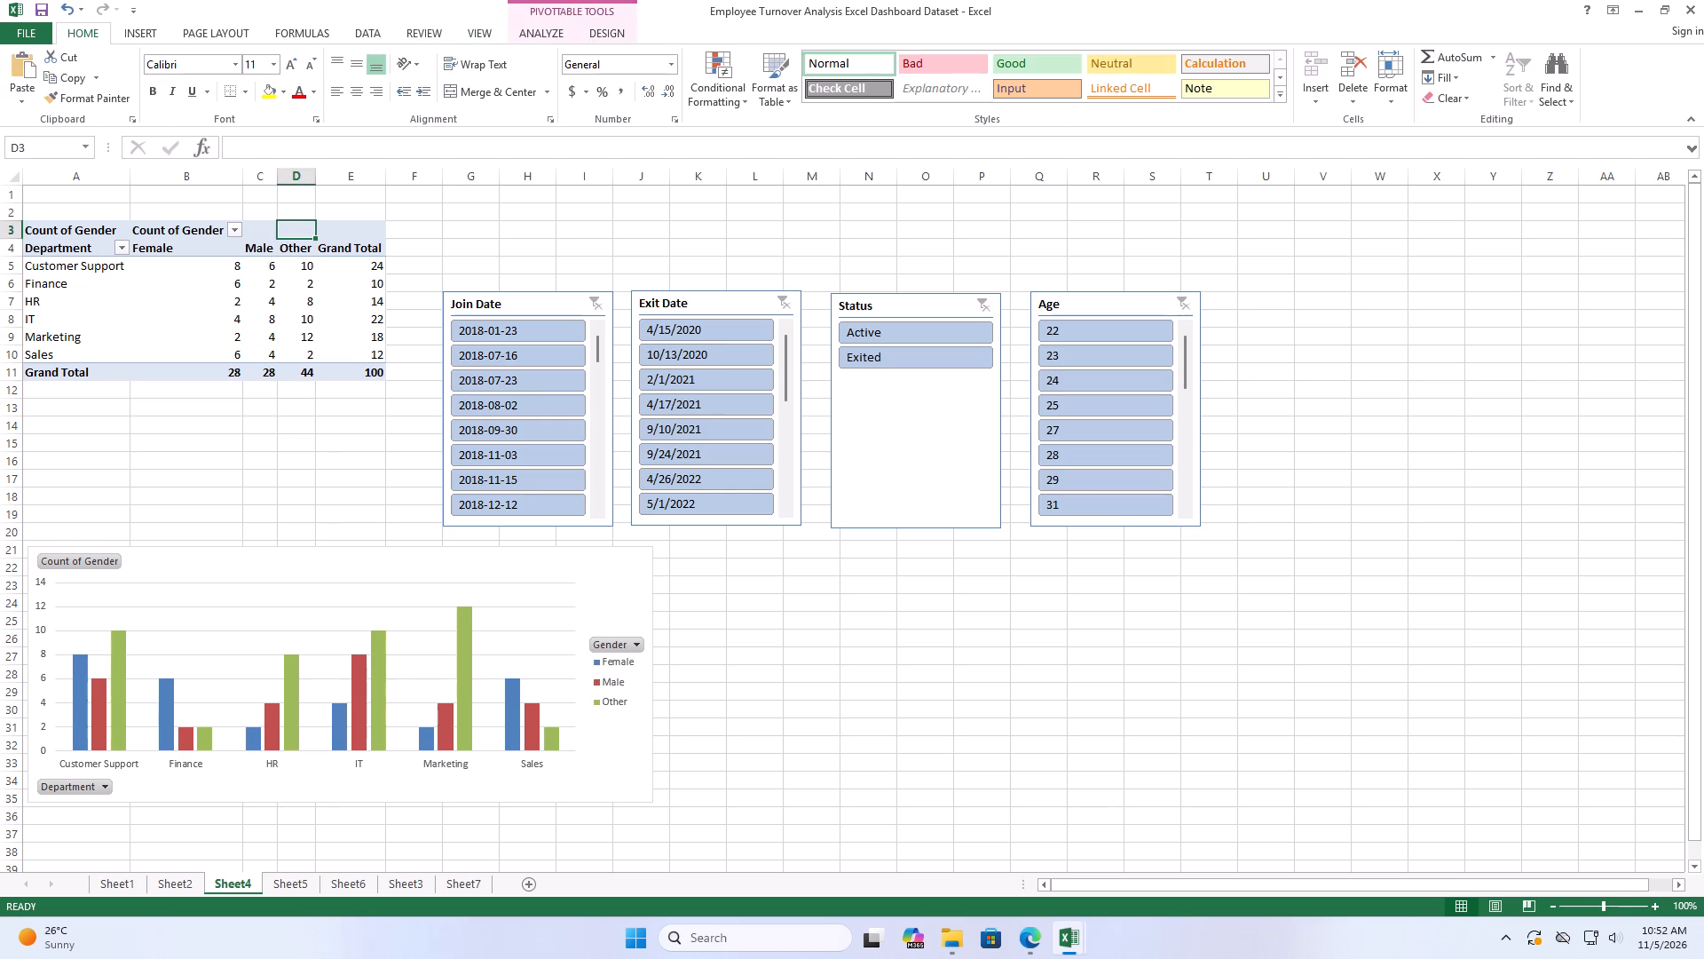
left_click(537, 35)
left_click(468, 95)
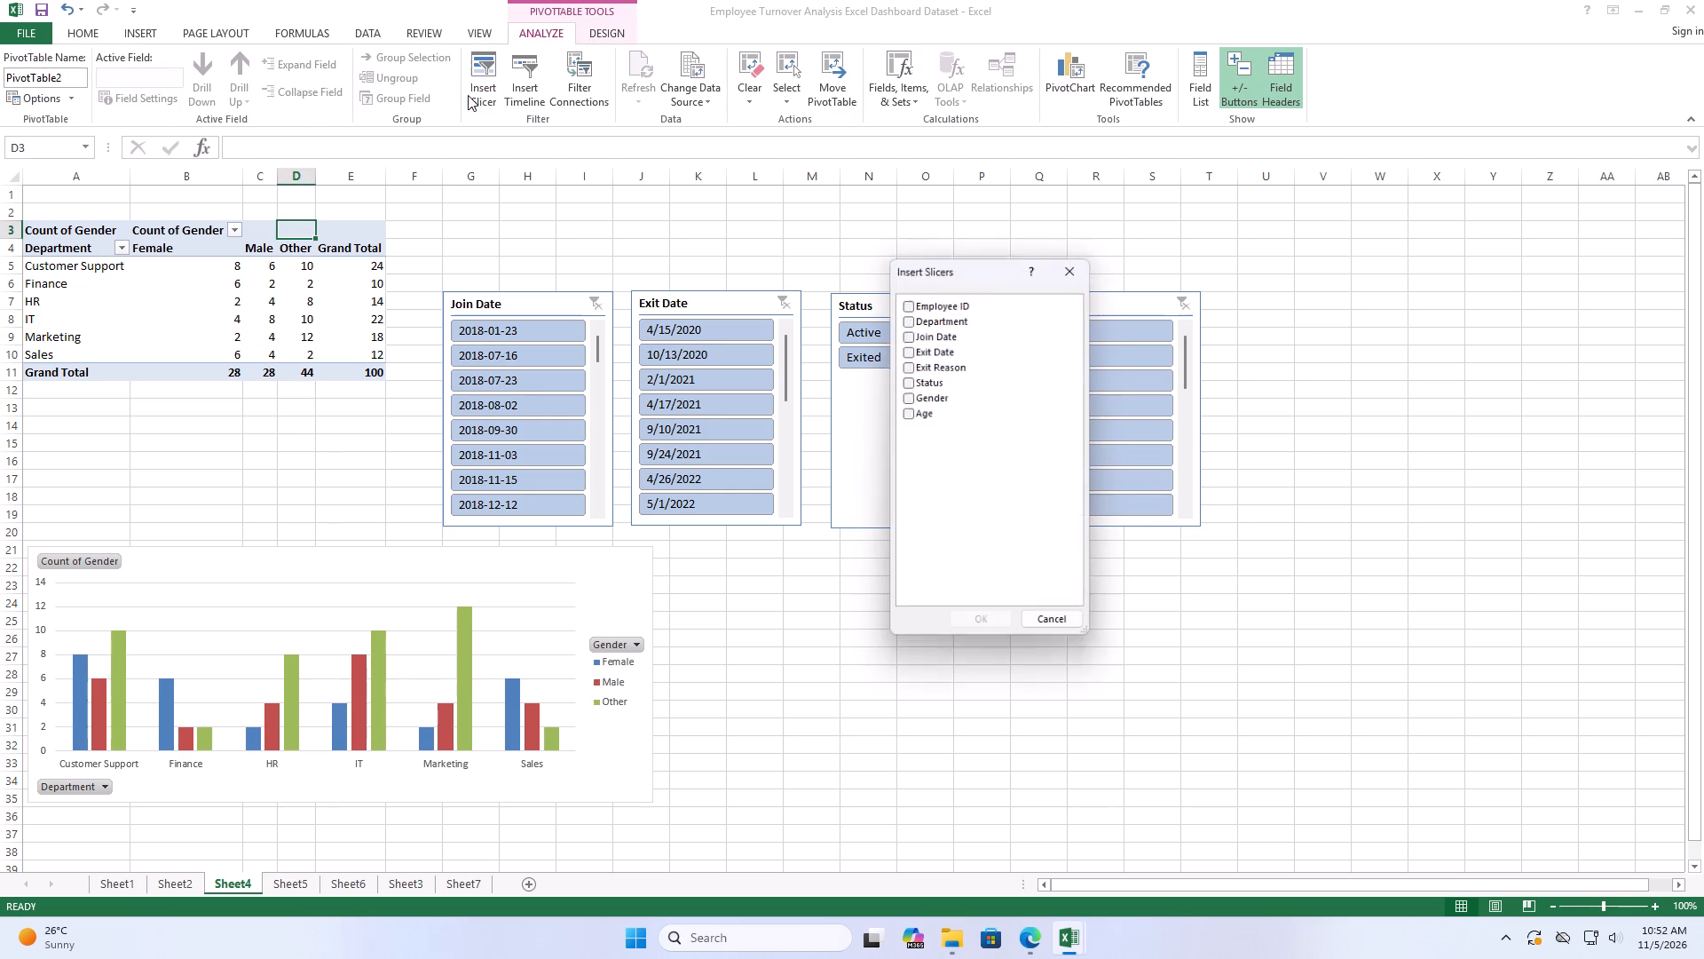
left_click(908, 318)
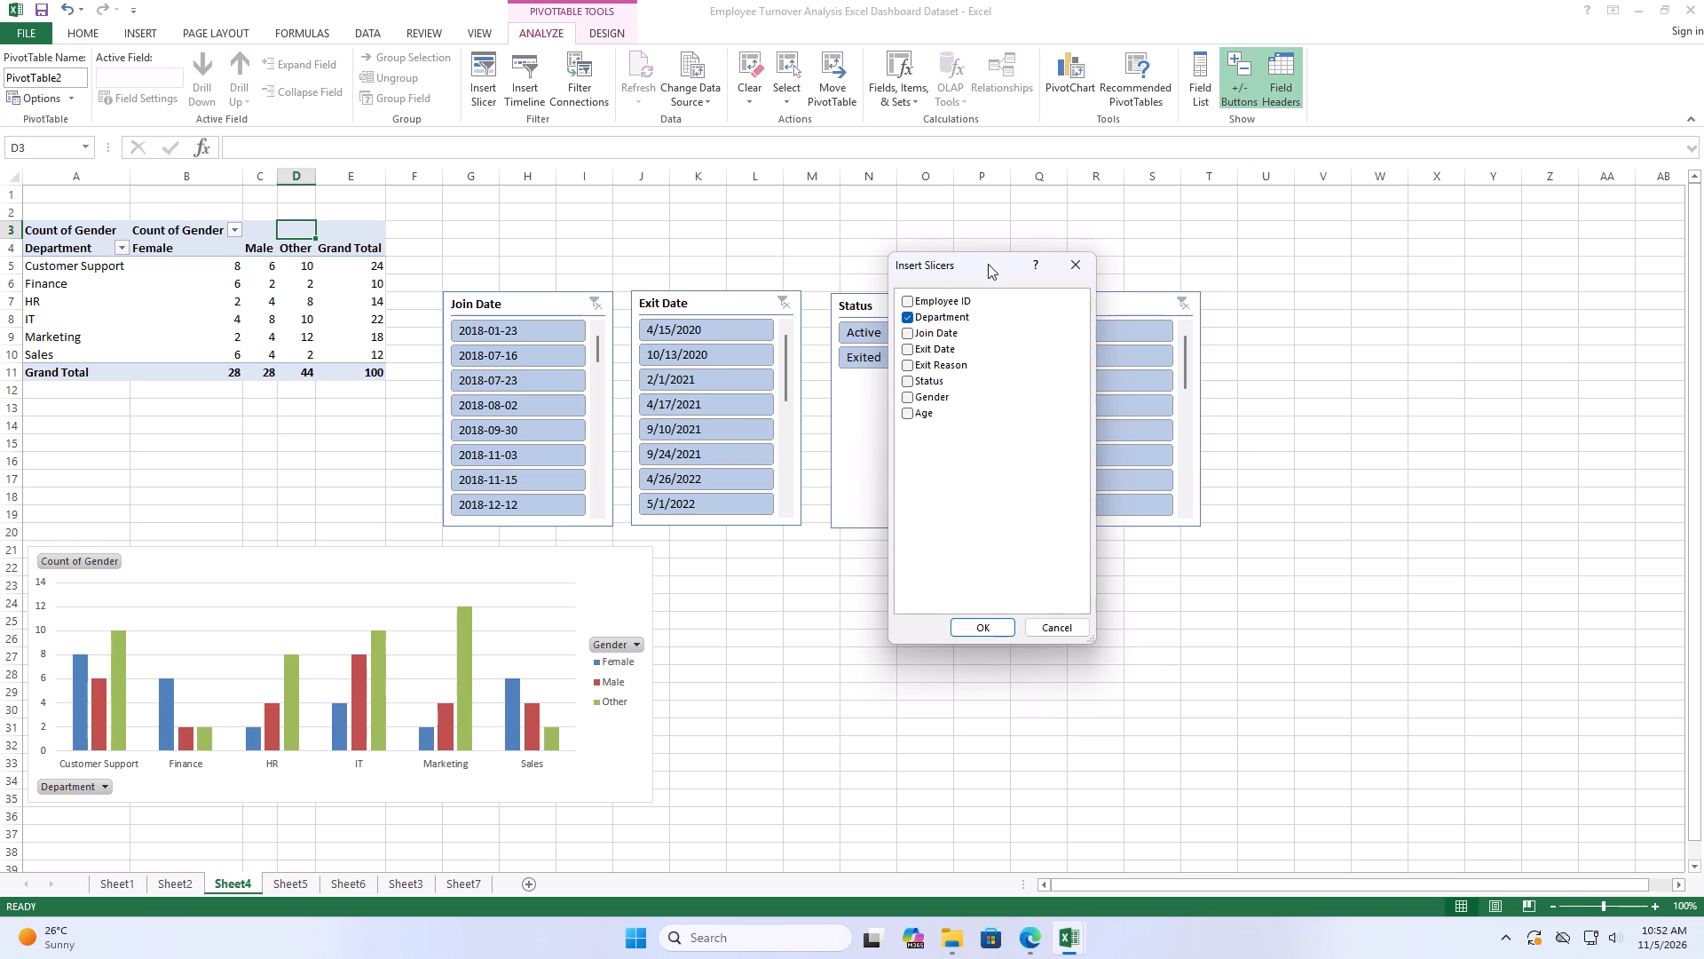
left_click_drag(988, 264, 1034, 461)
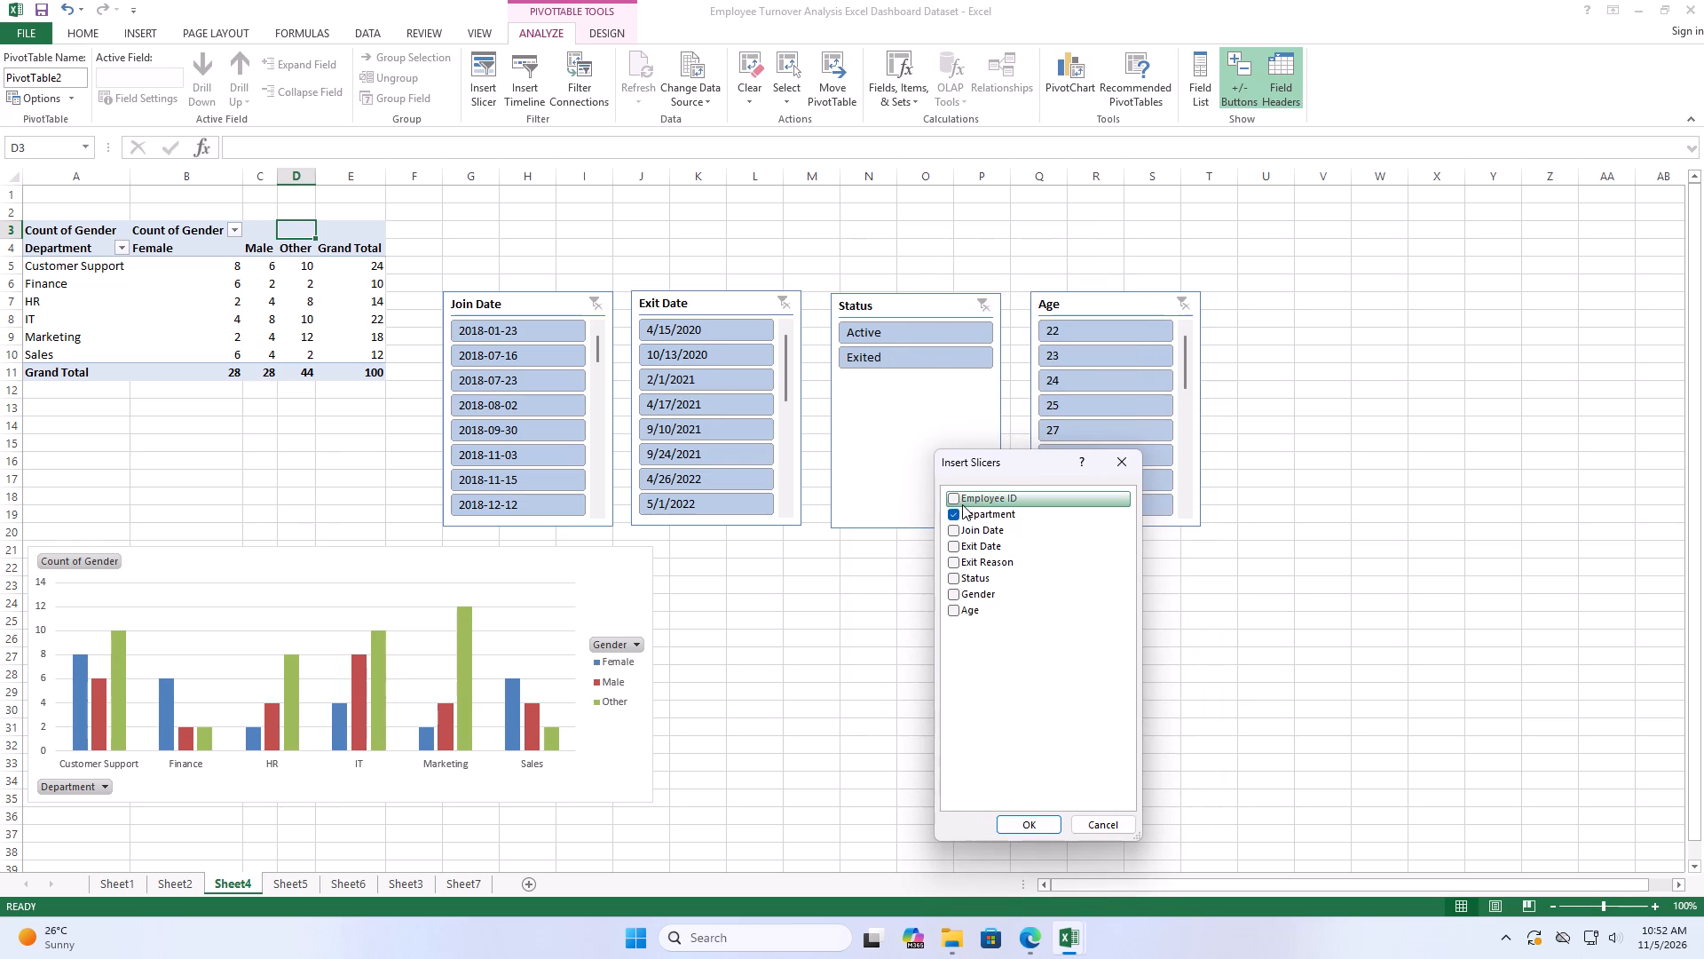
left_click(954, 502)
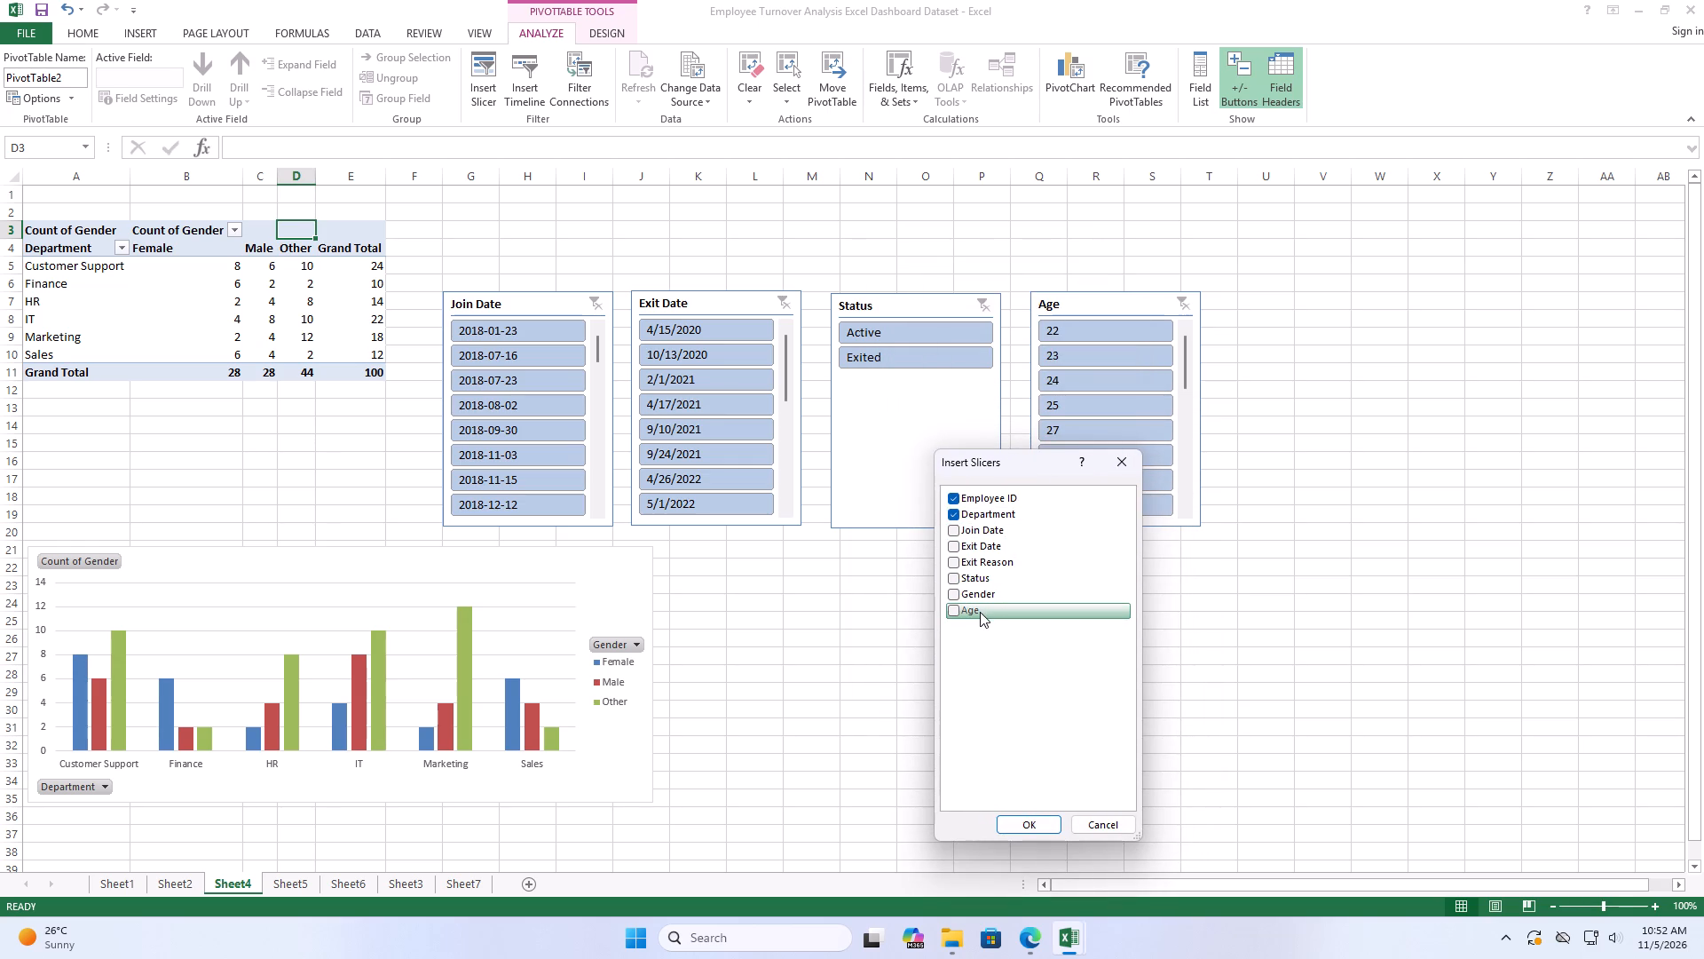
left_click(1025, 821)
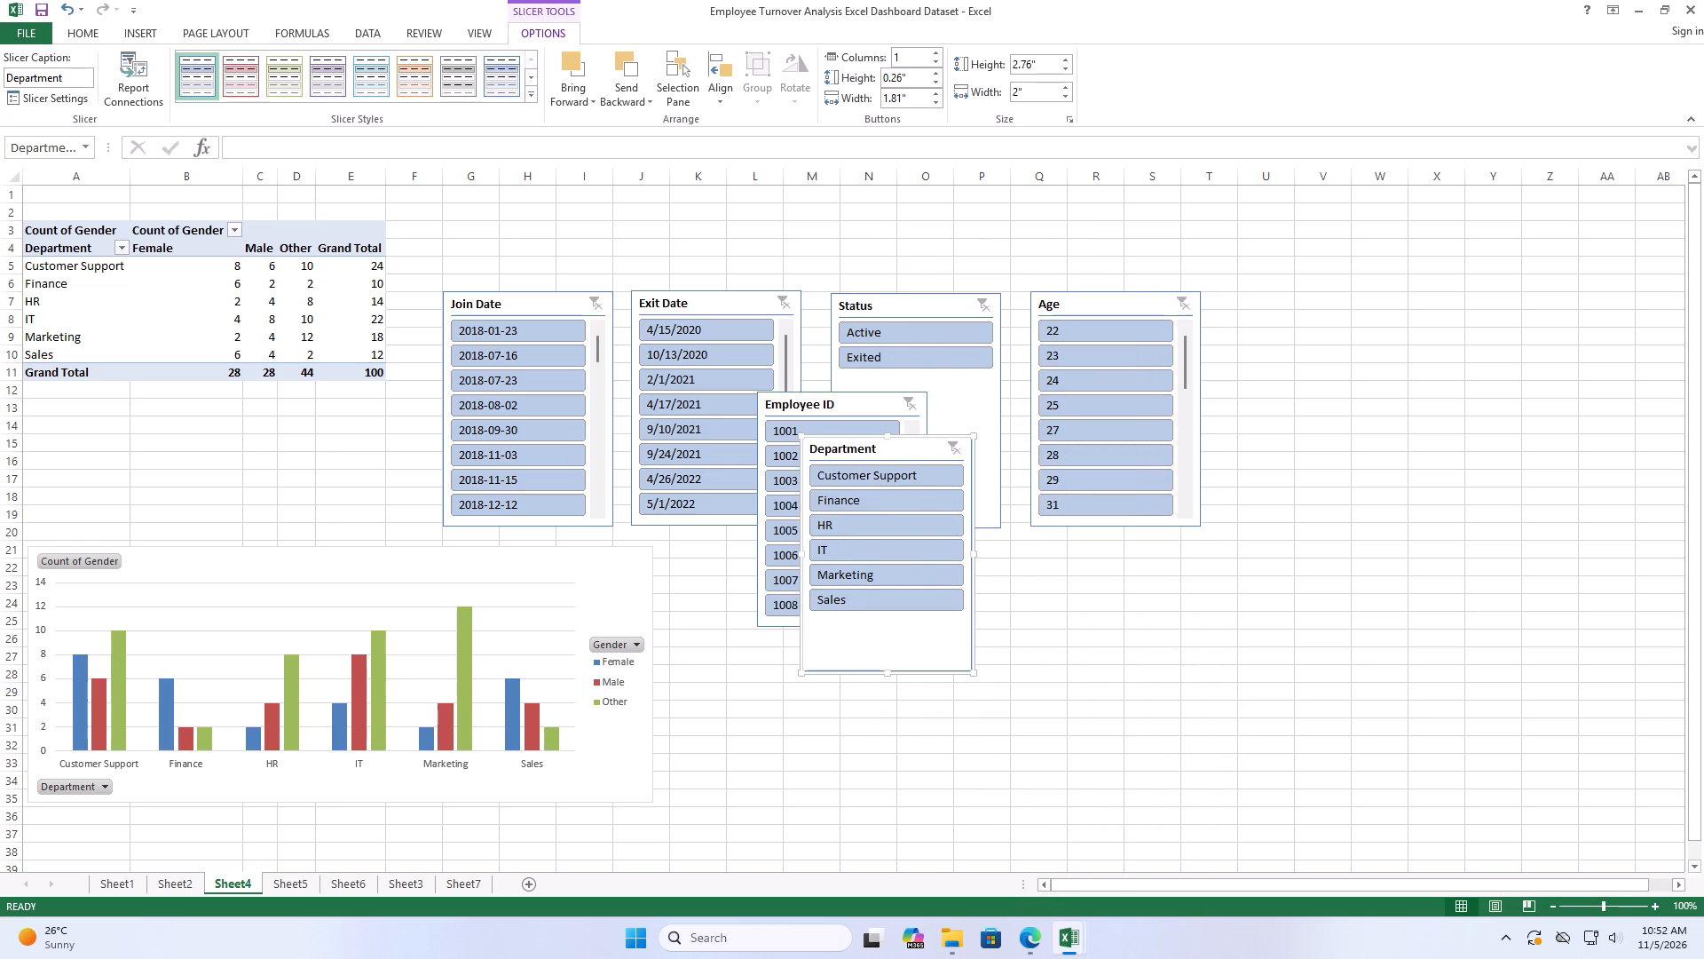
Place the Employee ID slicer at the end of the slicer row, beside the Age slicer.
left_click_drag(842, 404, 1299, 353)
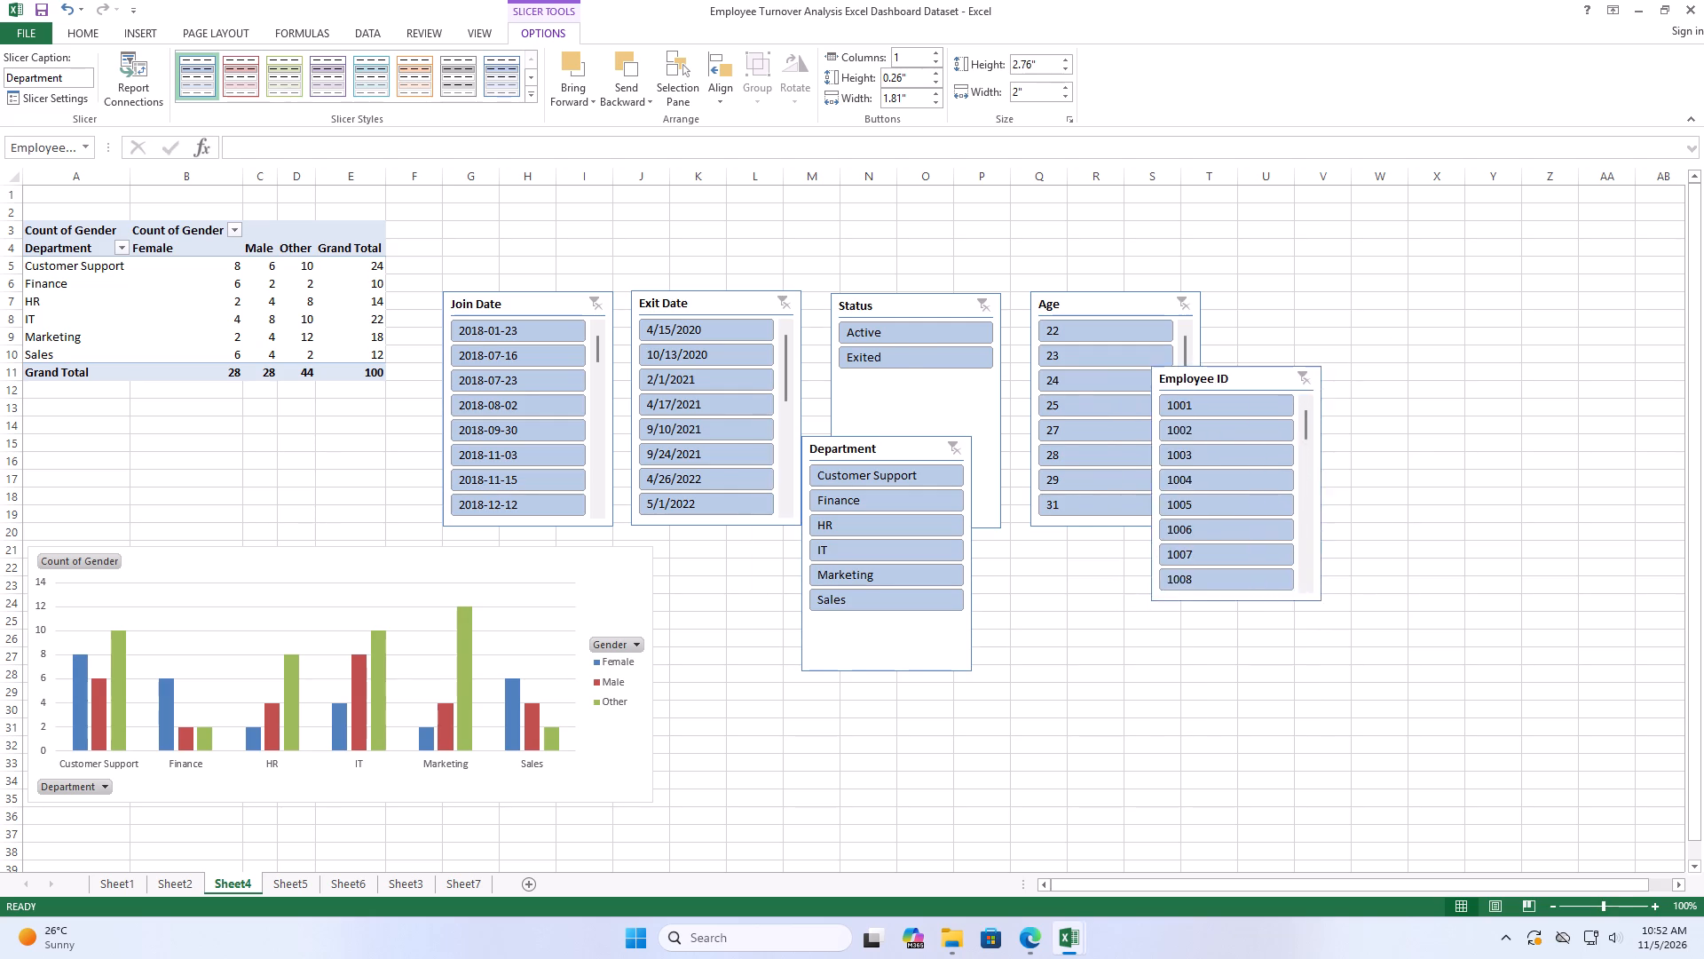
left_click_drag(1299, 353, 1318, 305)
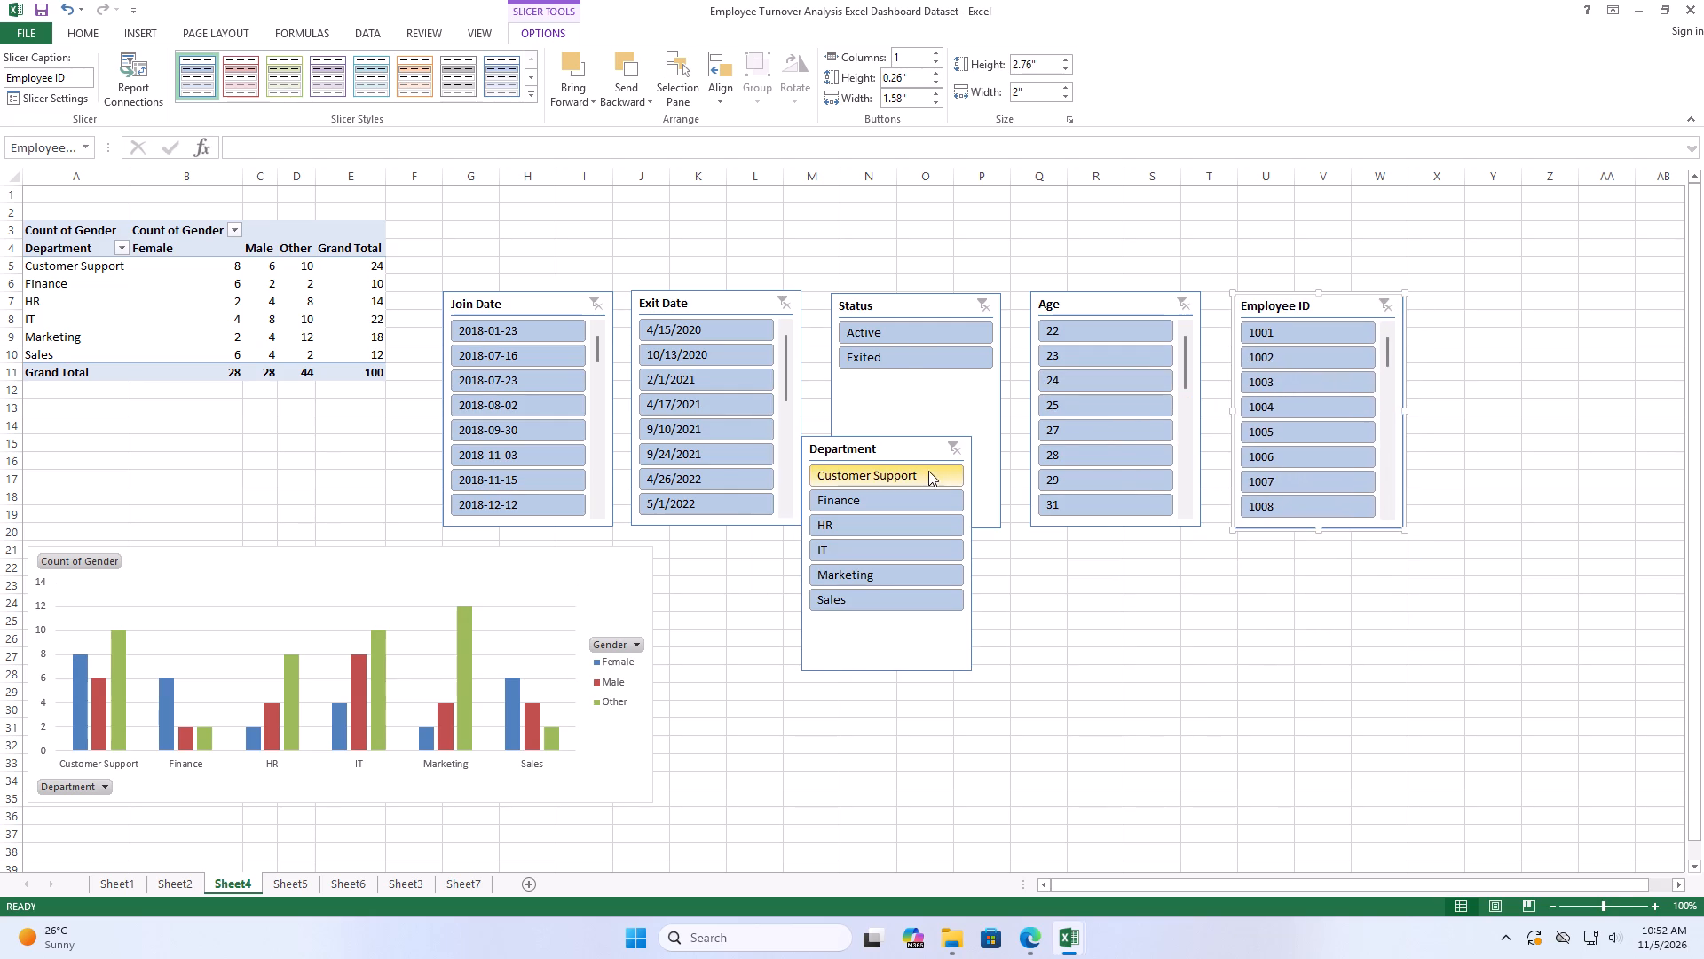
Set the Department slicer on Sheet4 to 6 columns.
left_click(925, 451)
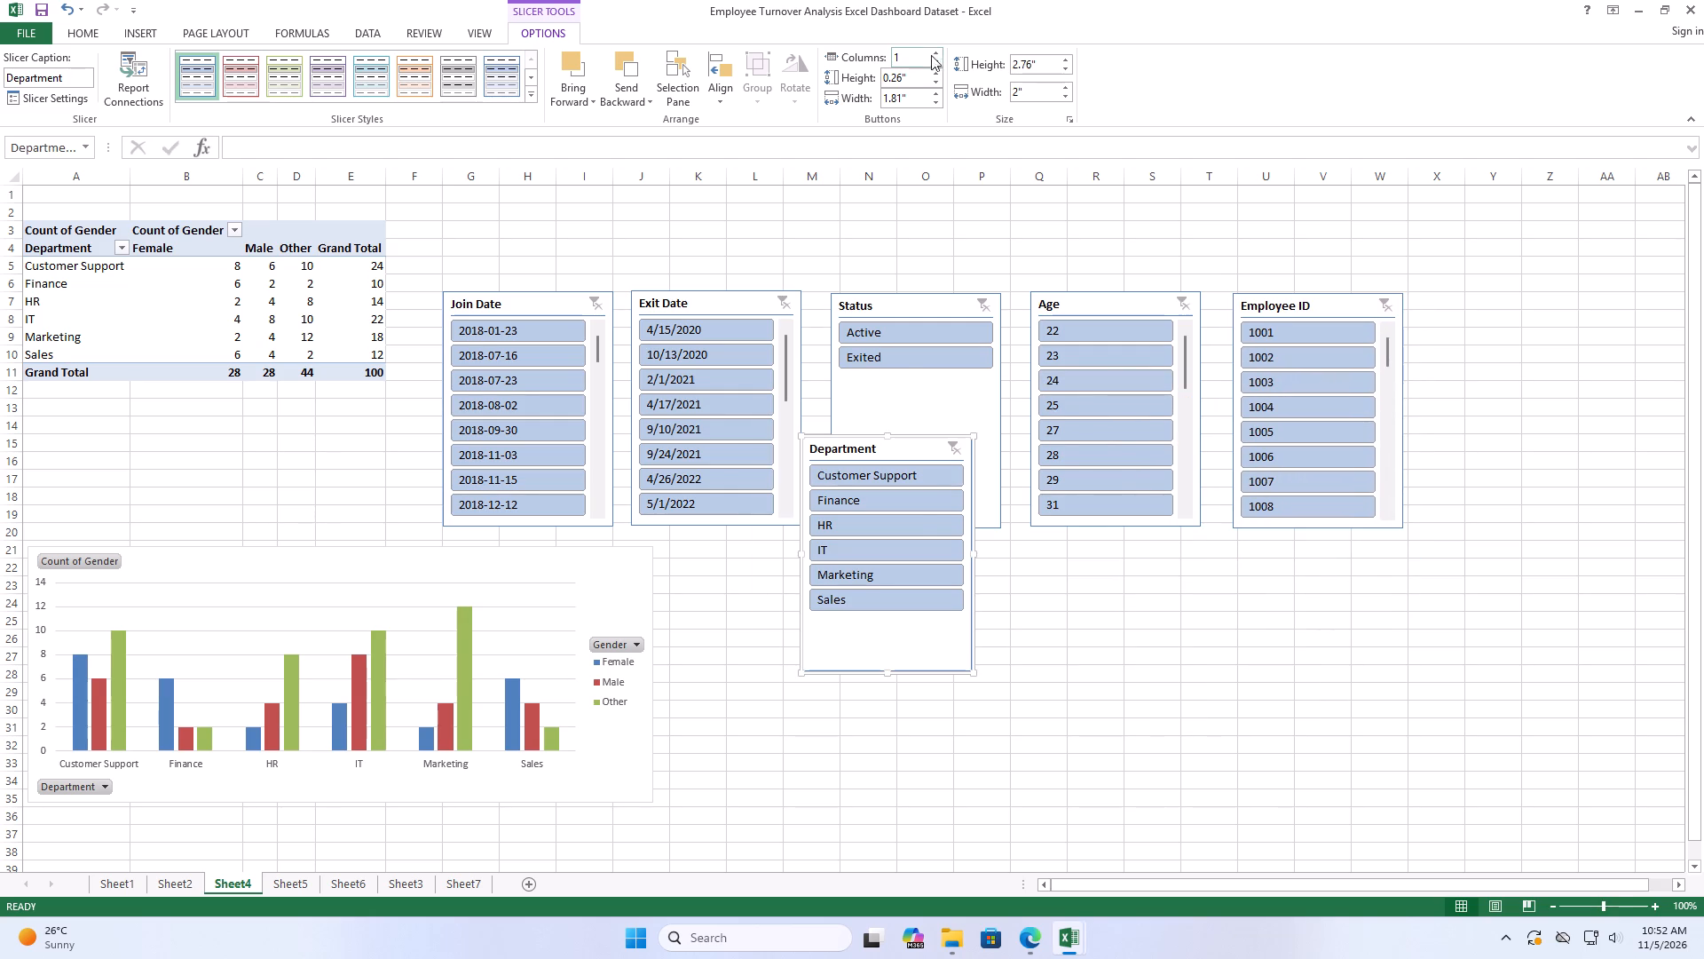
triple_click(938, 52)
double_click(938, 52)
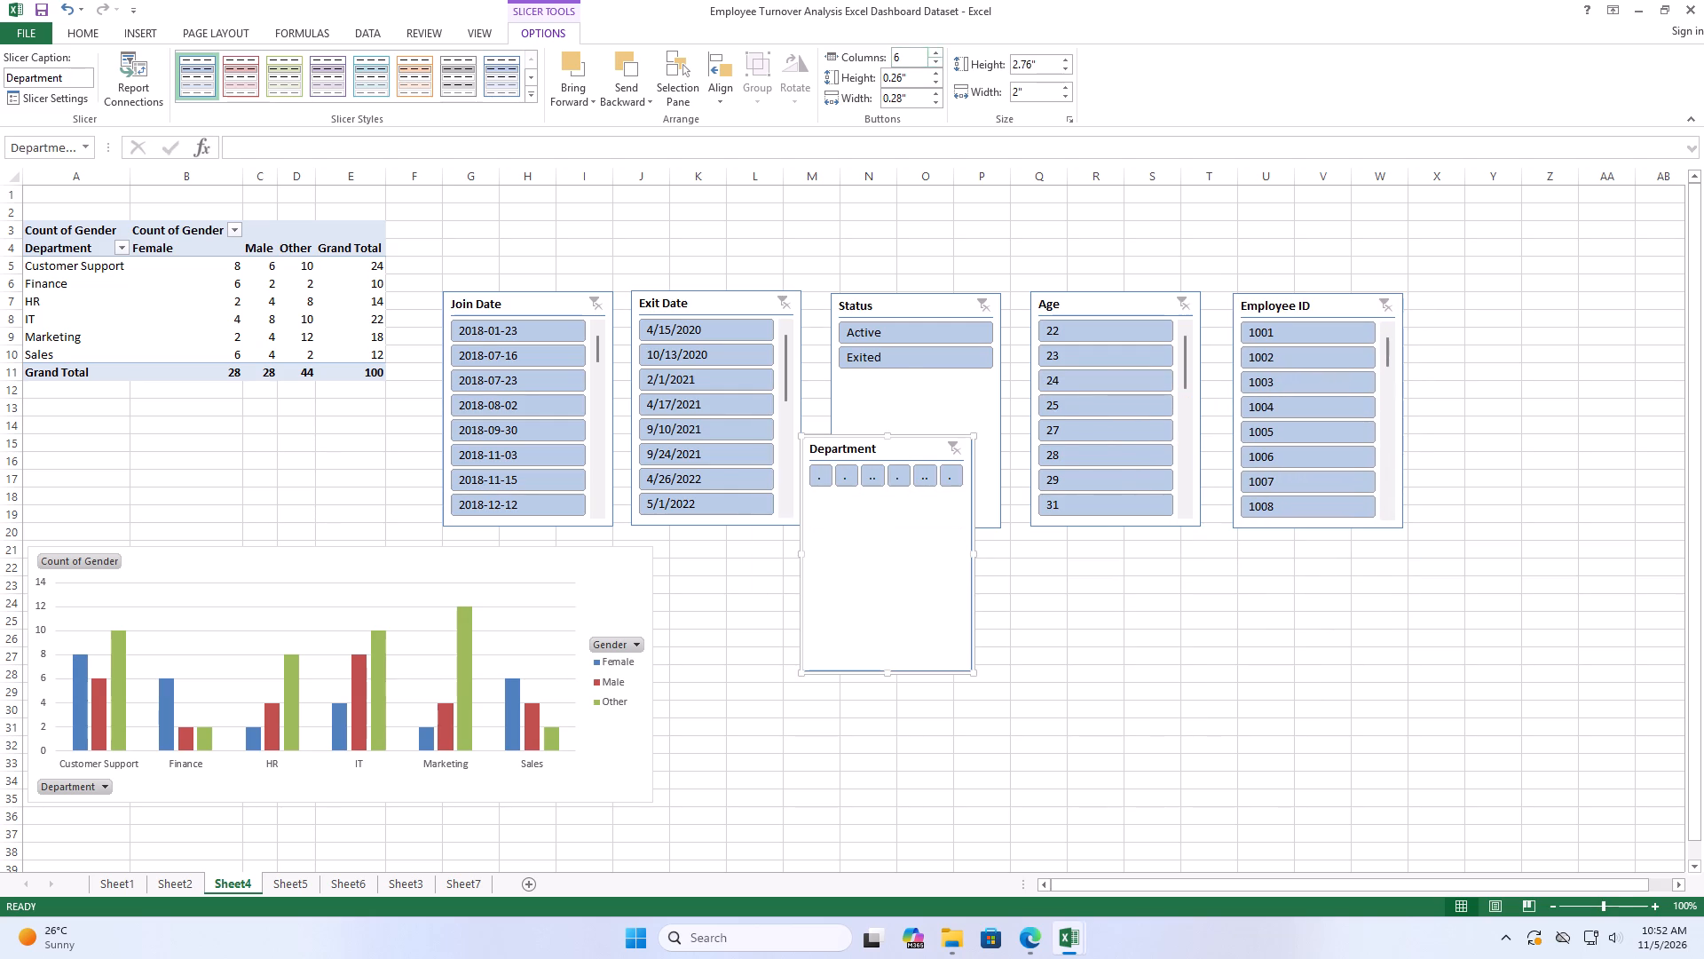
Resize the Department slicer on Sheet4 to about 9.14" wide by 0.96" high and place it above the slicer row.
left_click_drag(976, 554, 1383, 550)
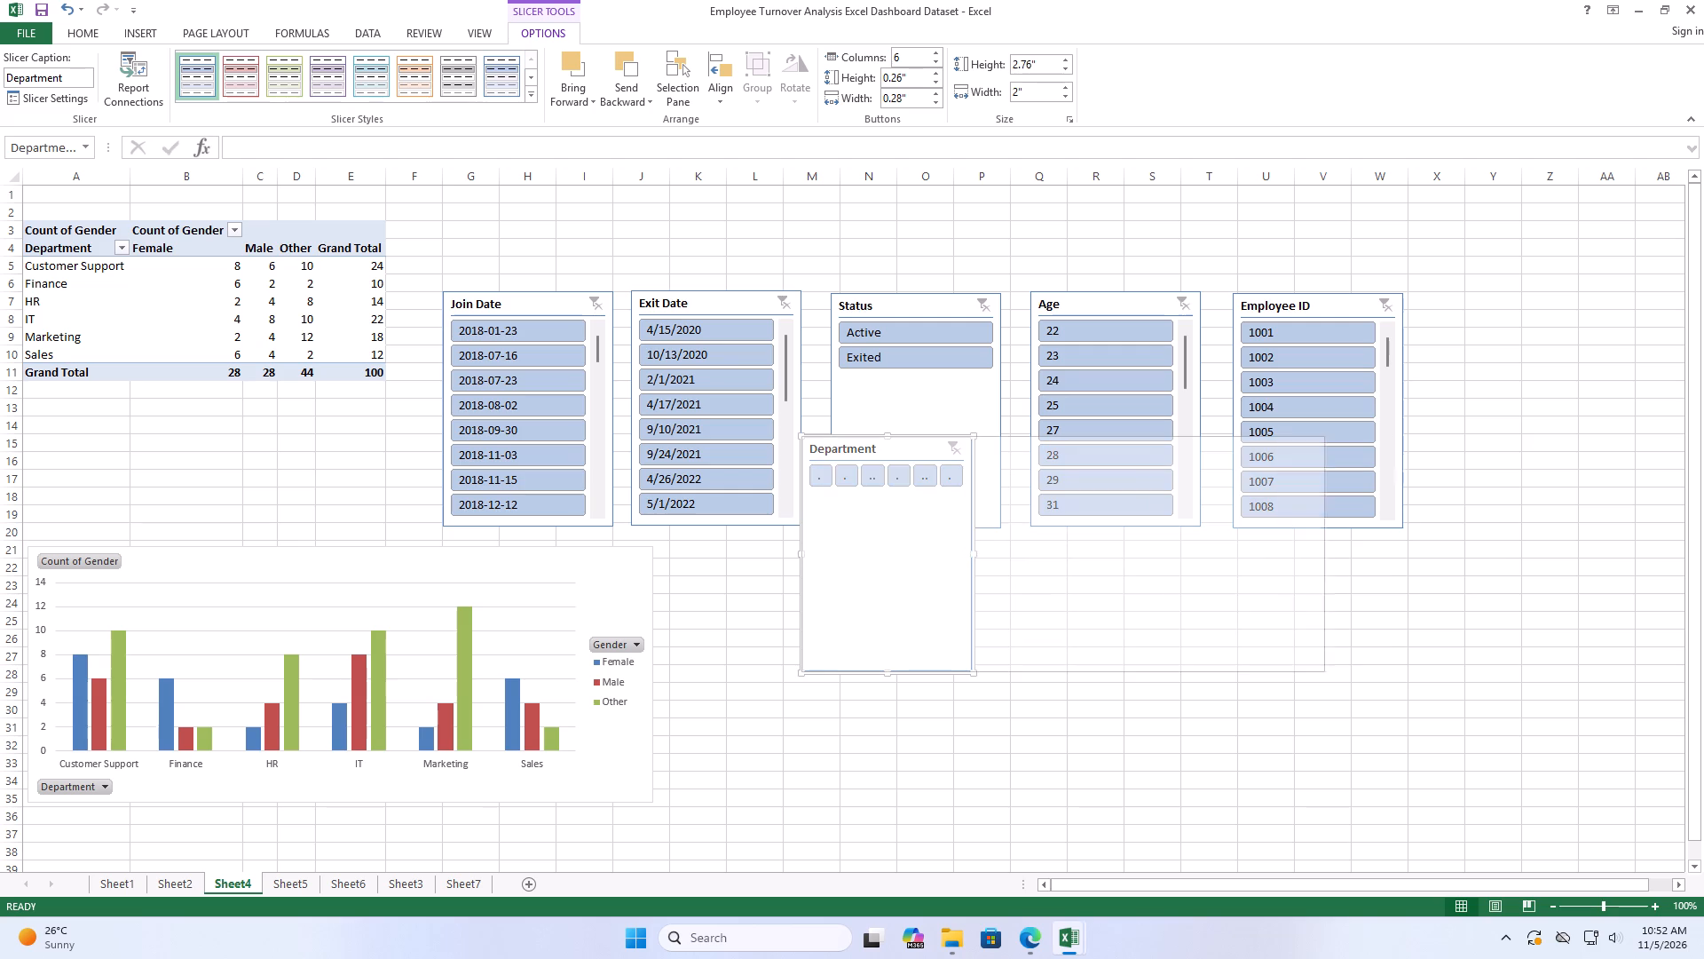
left_click_drag(1383, 550, 1580, 538)
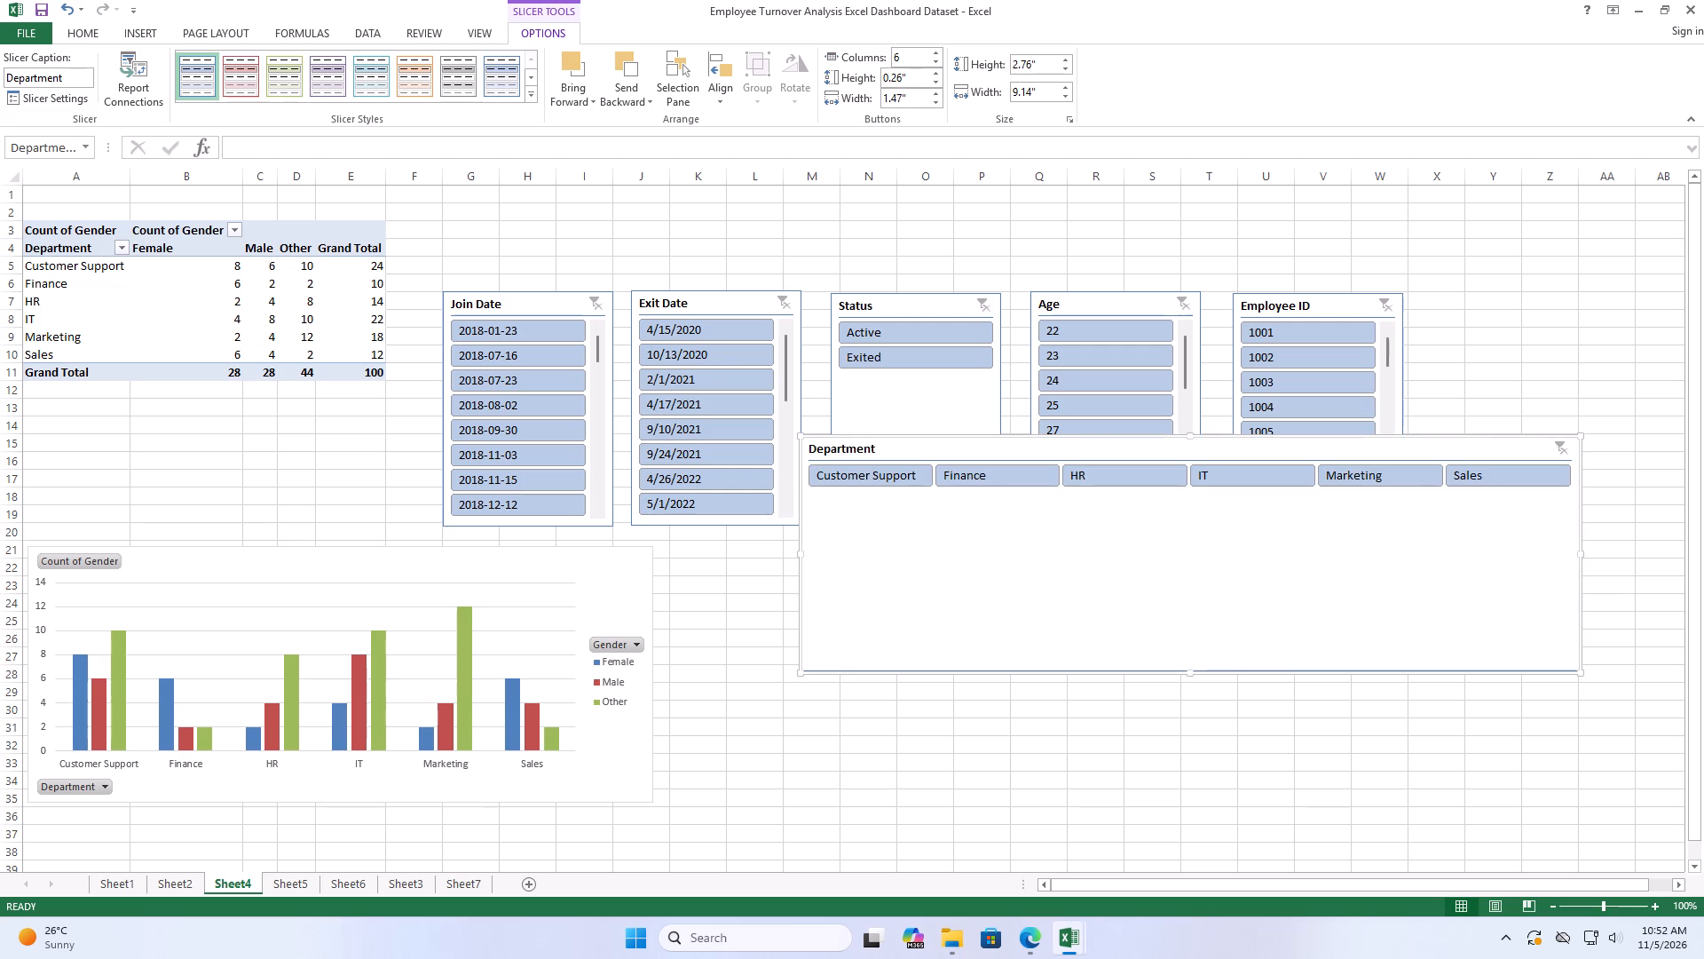
left_click_drag(1193, 670, 1184, 519)
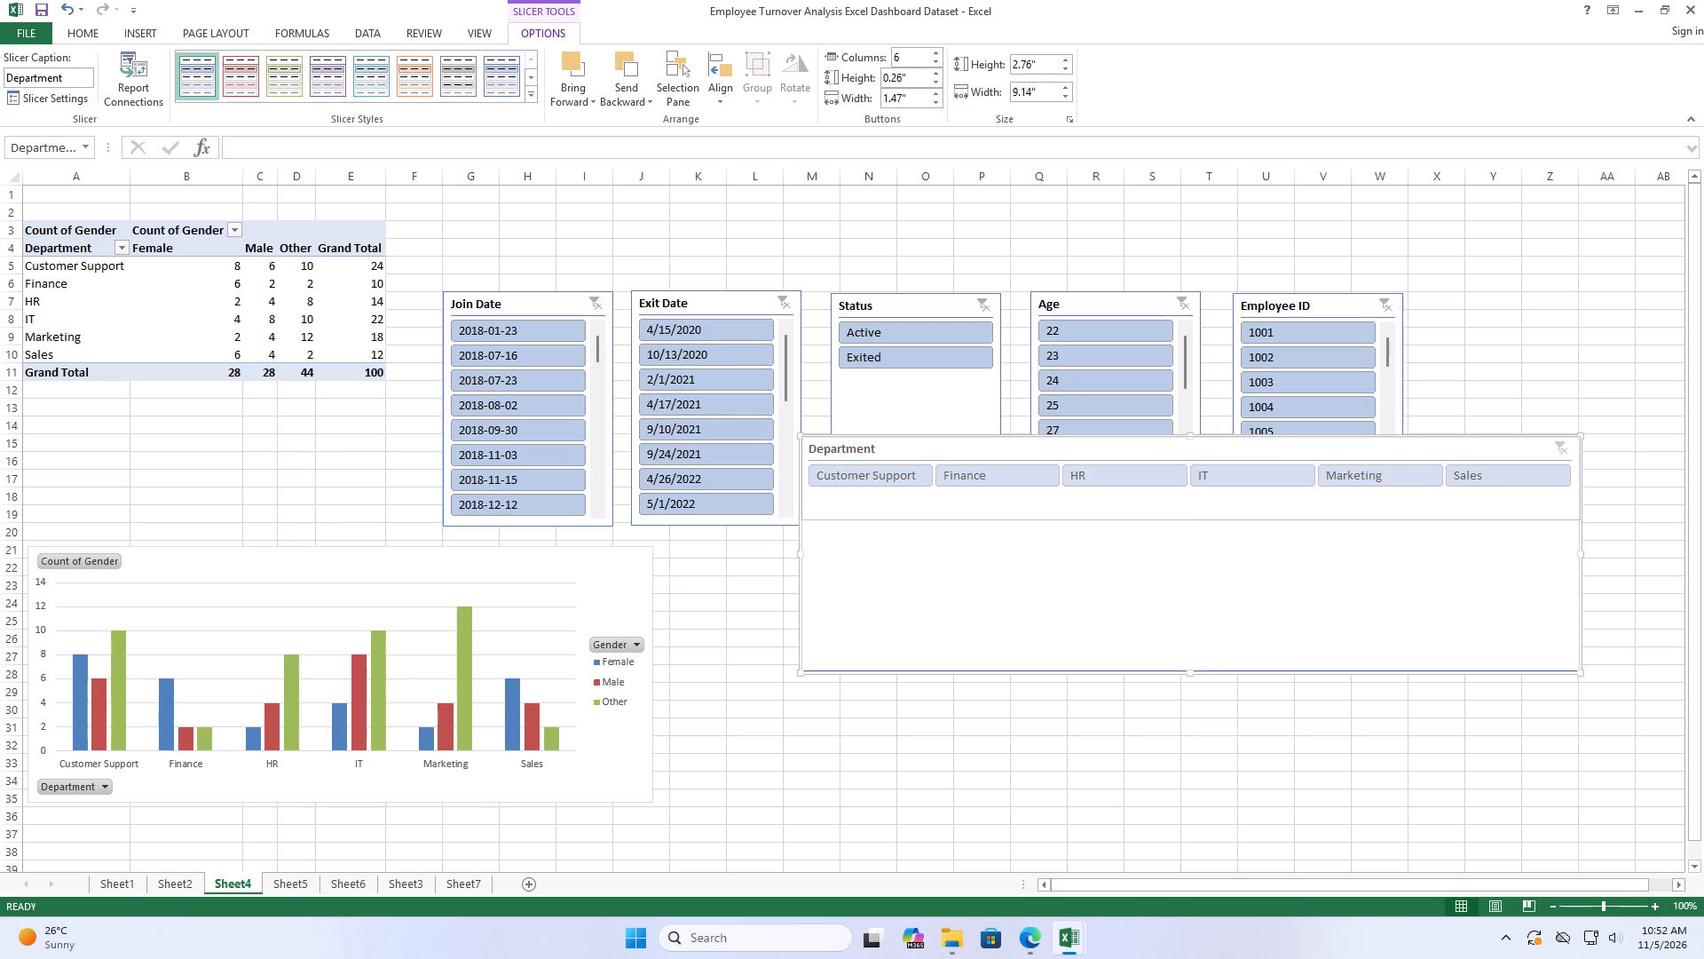
left_click_drag(1184, 519, 1184, 518)
left_click_drag(1191, 451, 836, 186)
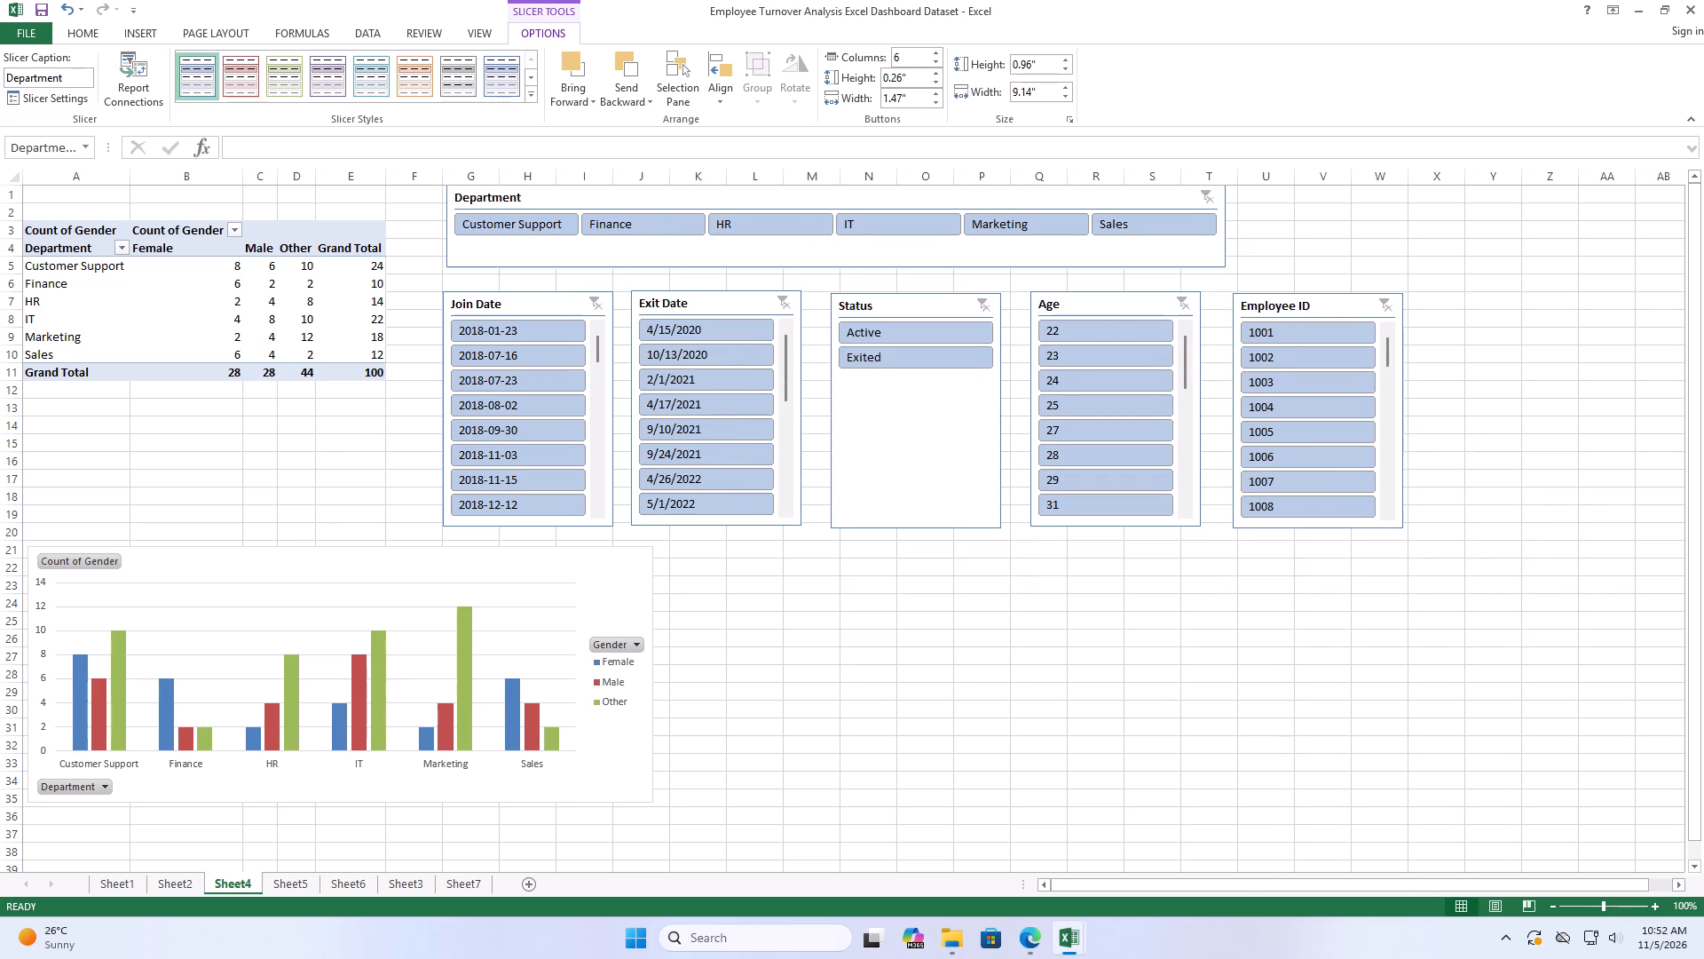
left_click_drag(836, 186, 842, 213)
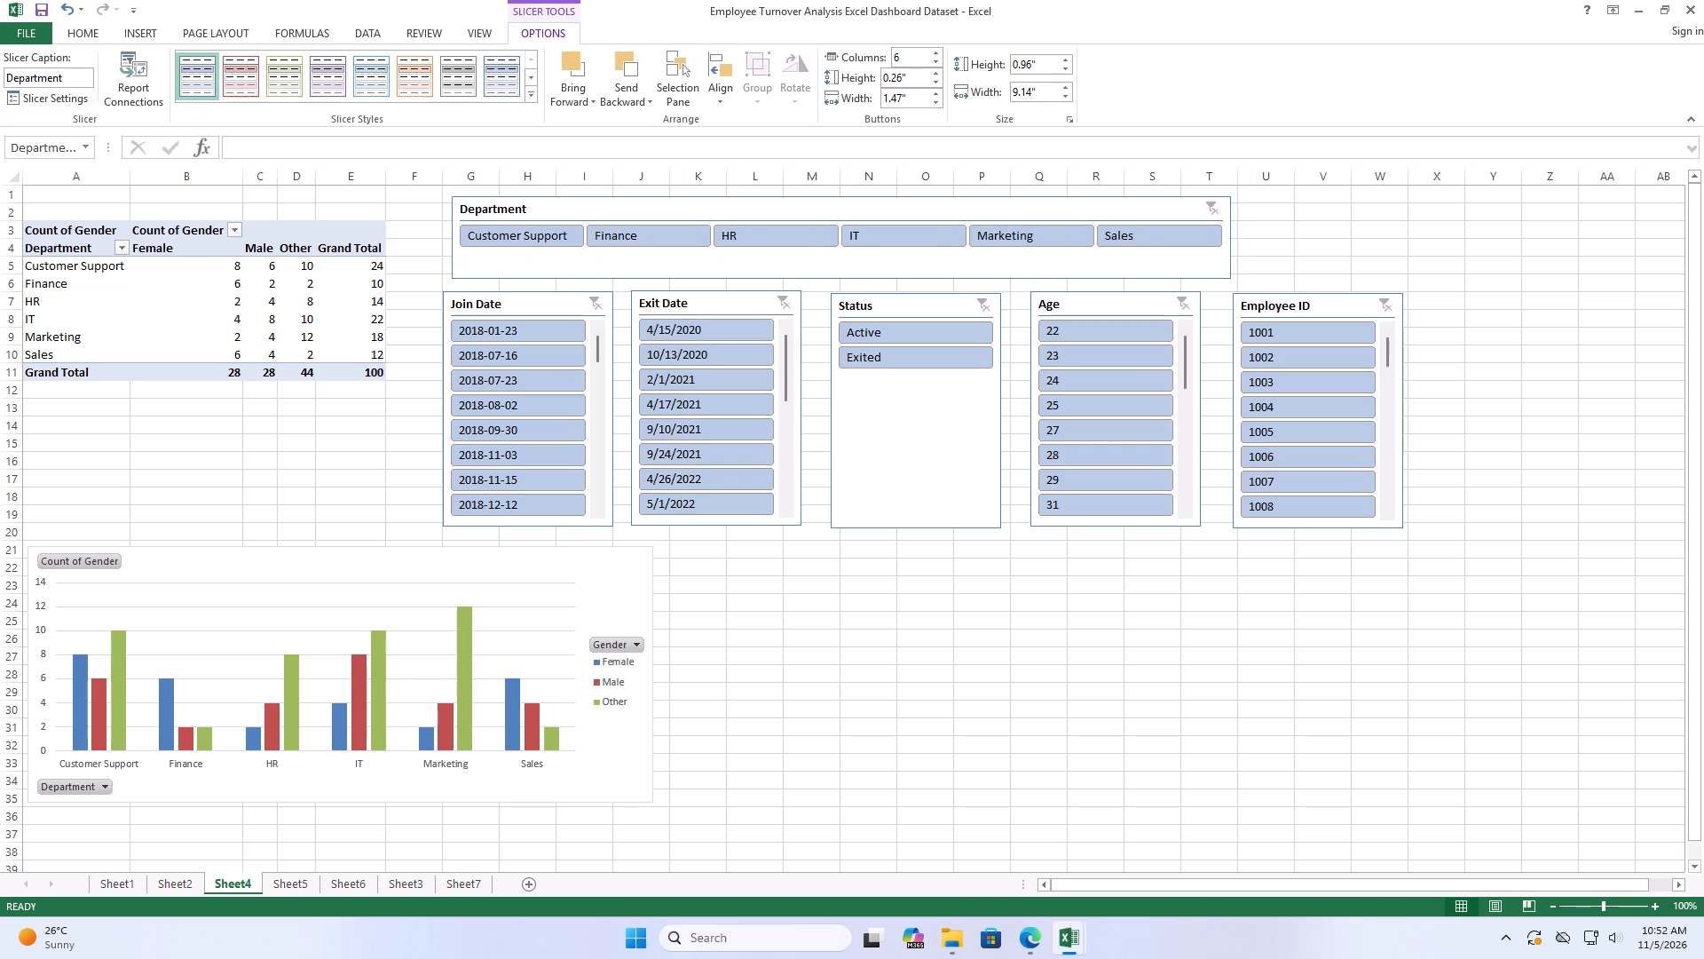
left_click_drag(842, 213, 895, 214)
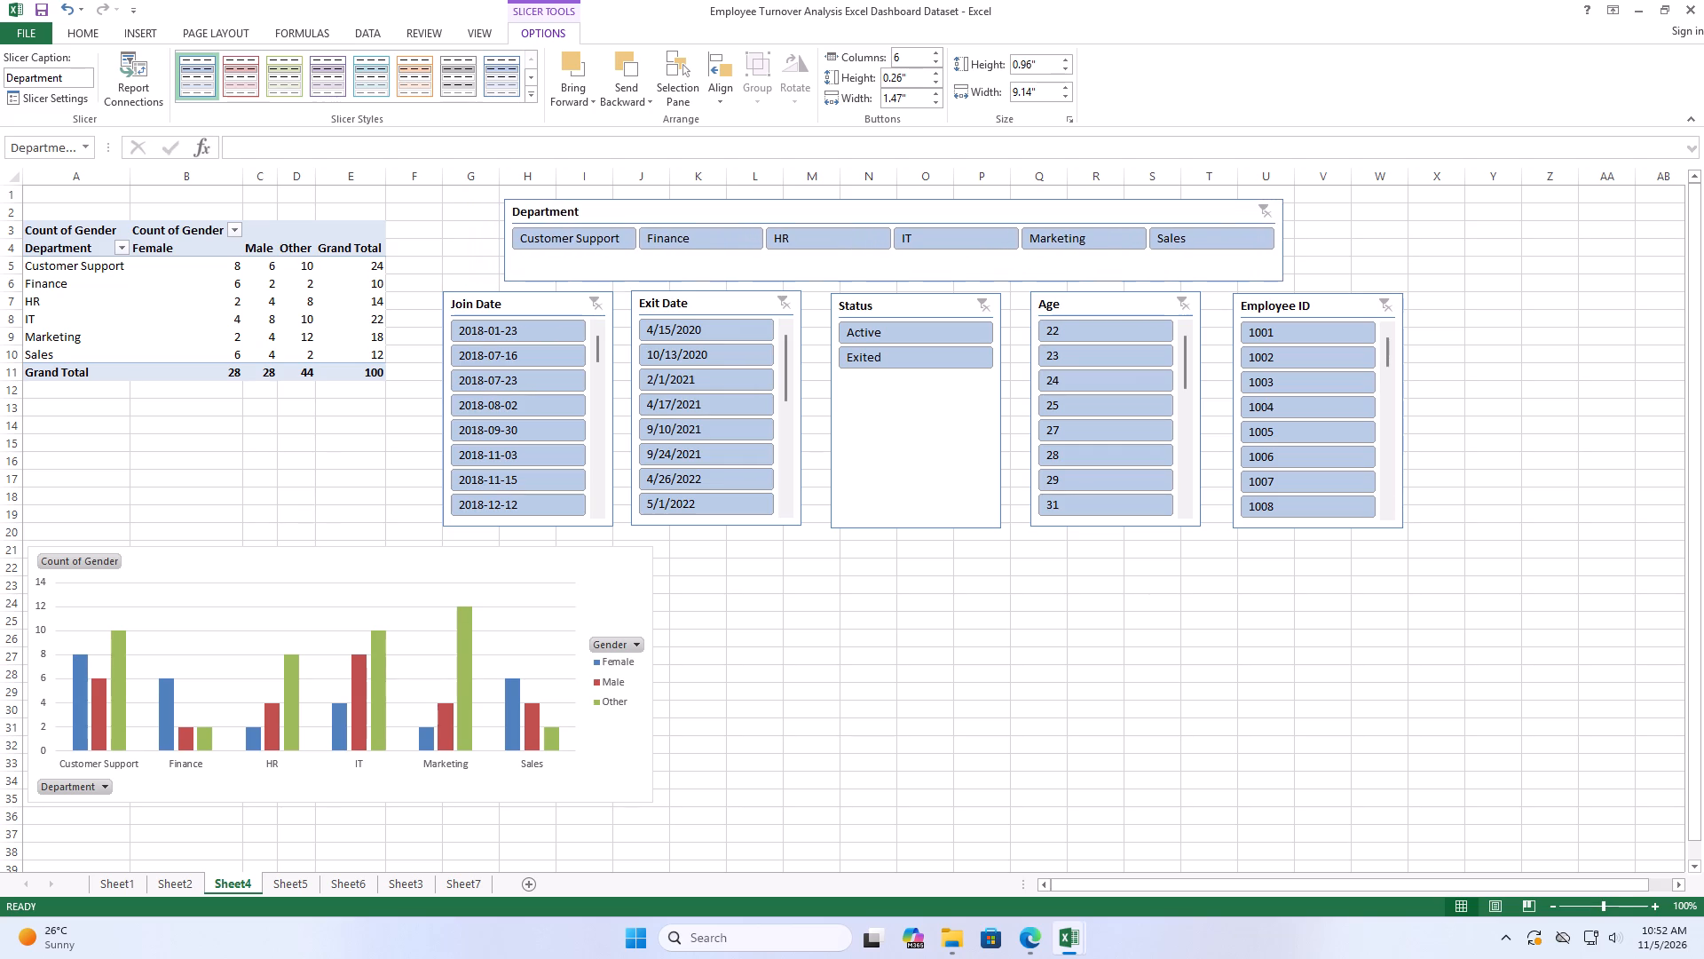
left_click_drag(895, 214, 895, 215)
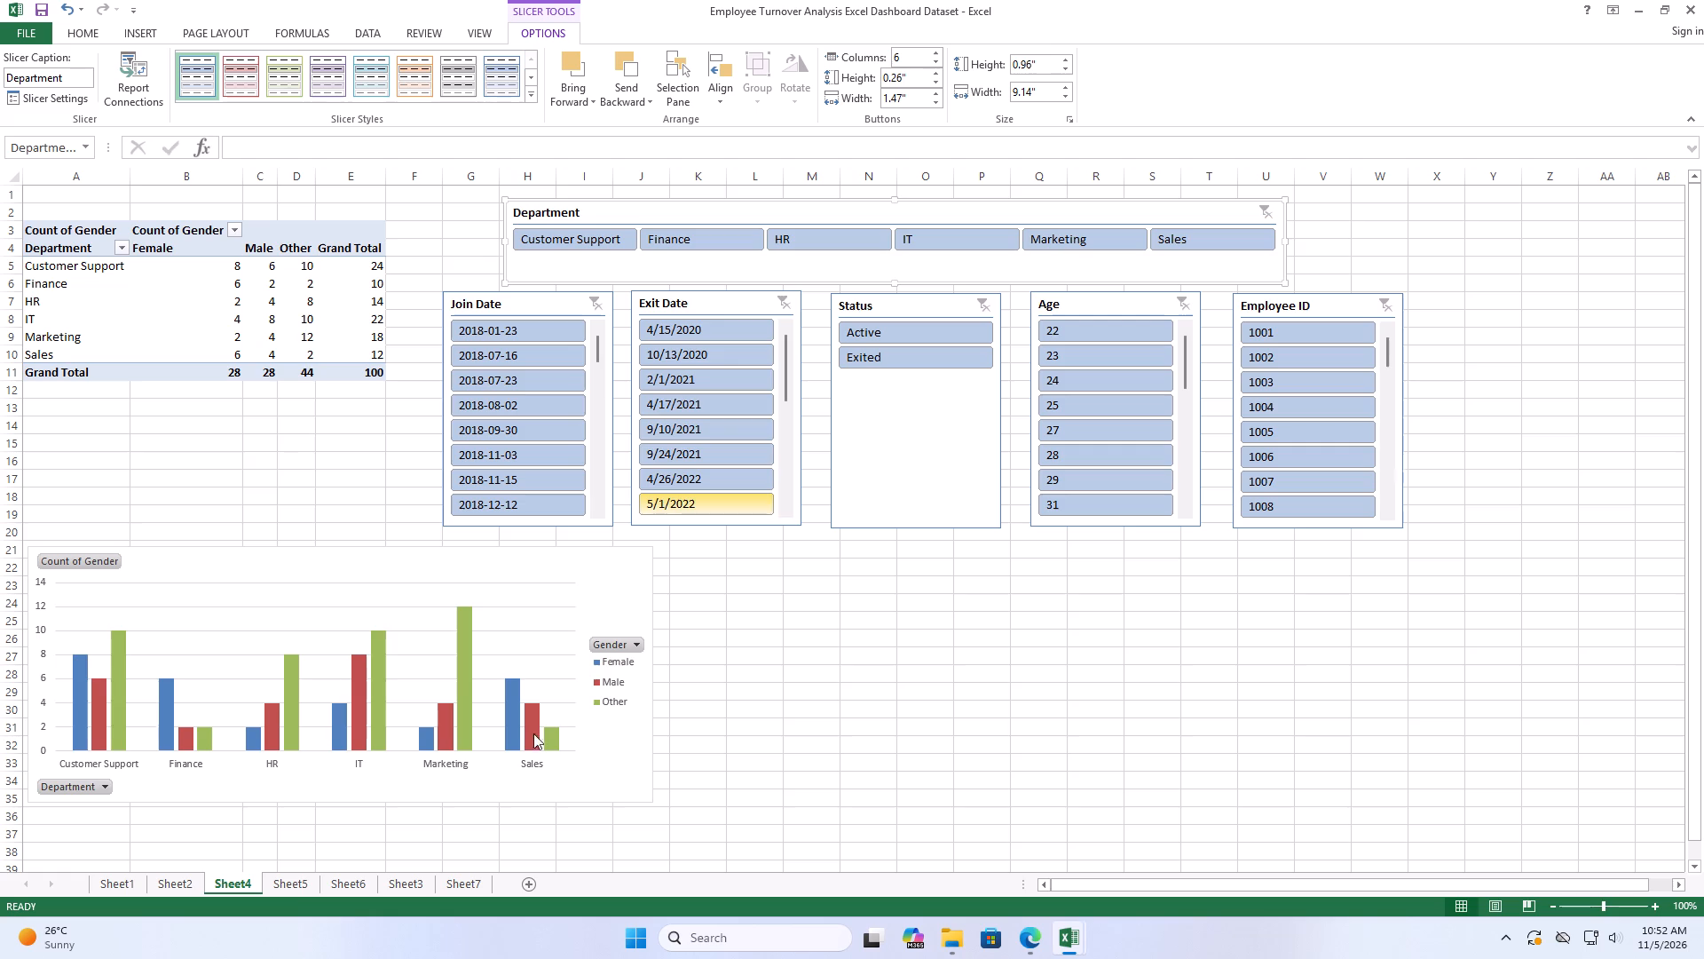
On Sheet5, move the age PivotChart below its PivotTable, starting at about row 20.
left_click(297, 884)
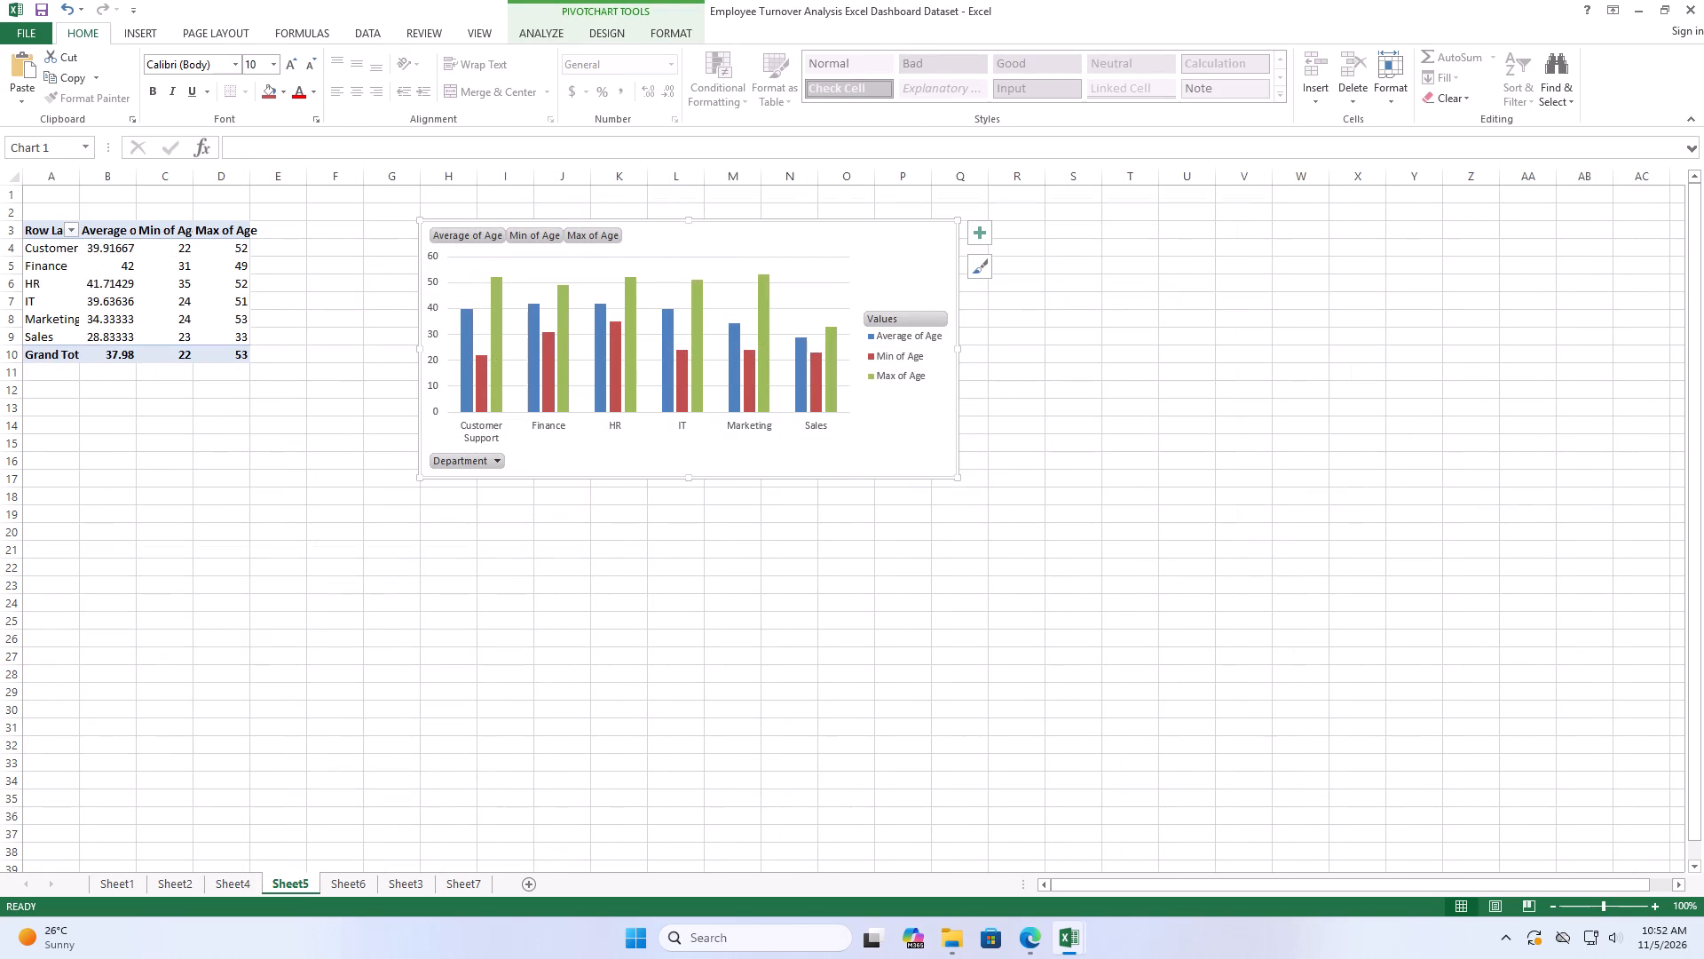
left_click_drag(712, 236, 311, 498)
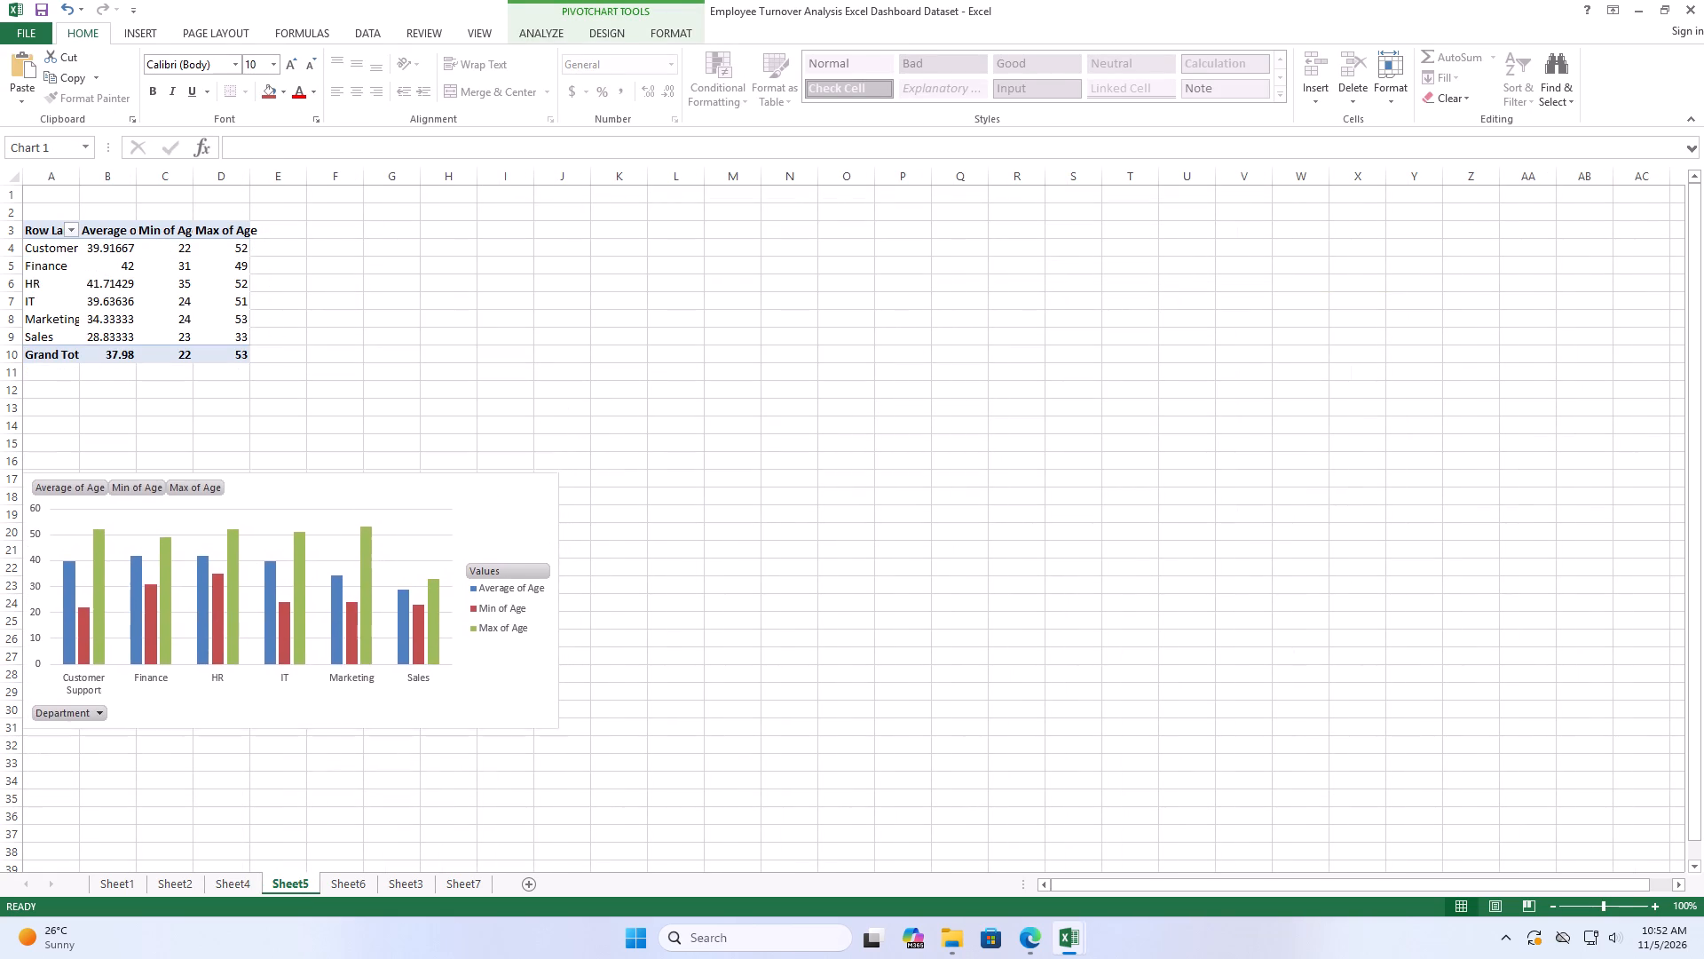
left_click_drag(311, 498, 328, 546)
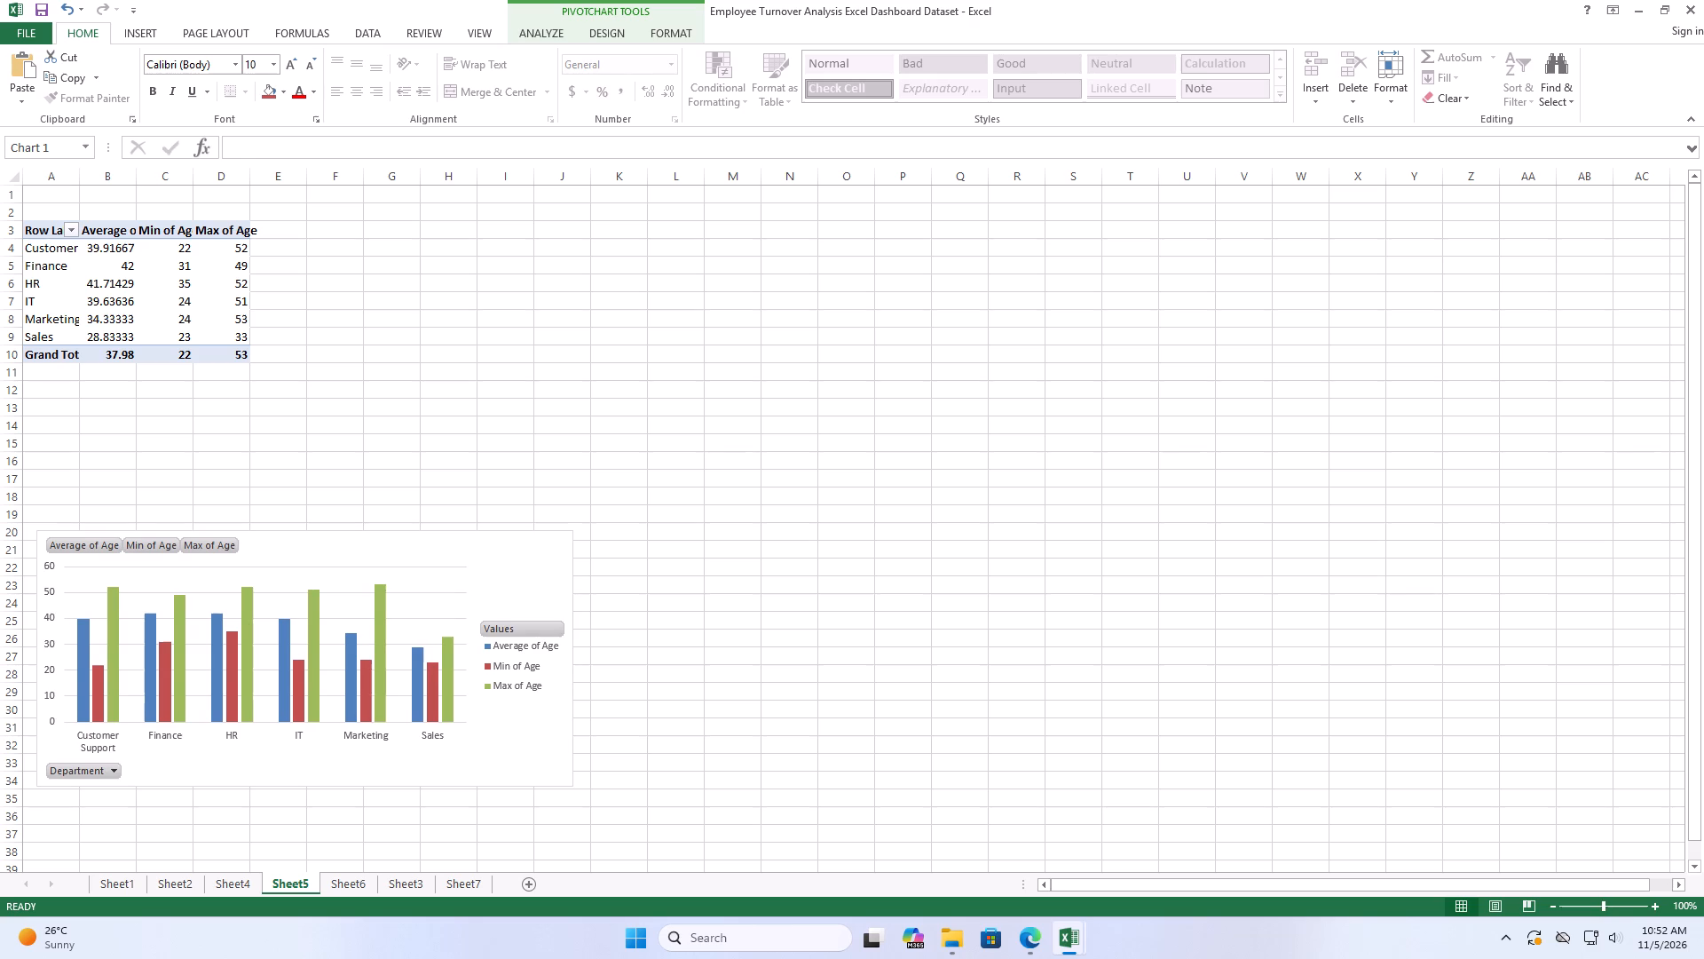
Auto-fit columns A to D on Sheet5 so the age PivotTable's headers and labels fit.
double_click(252, 175)
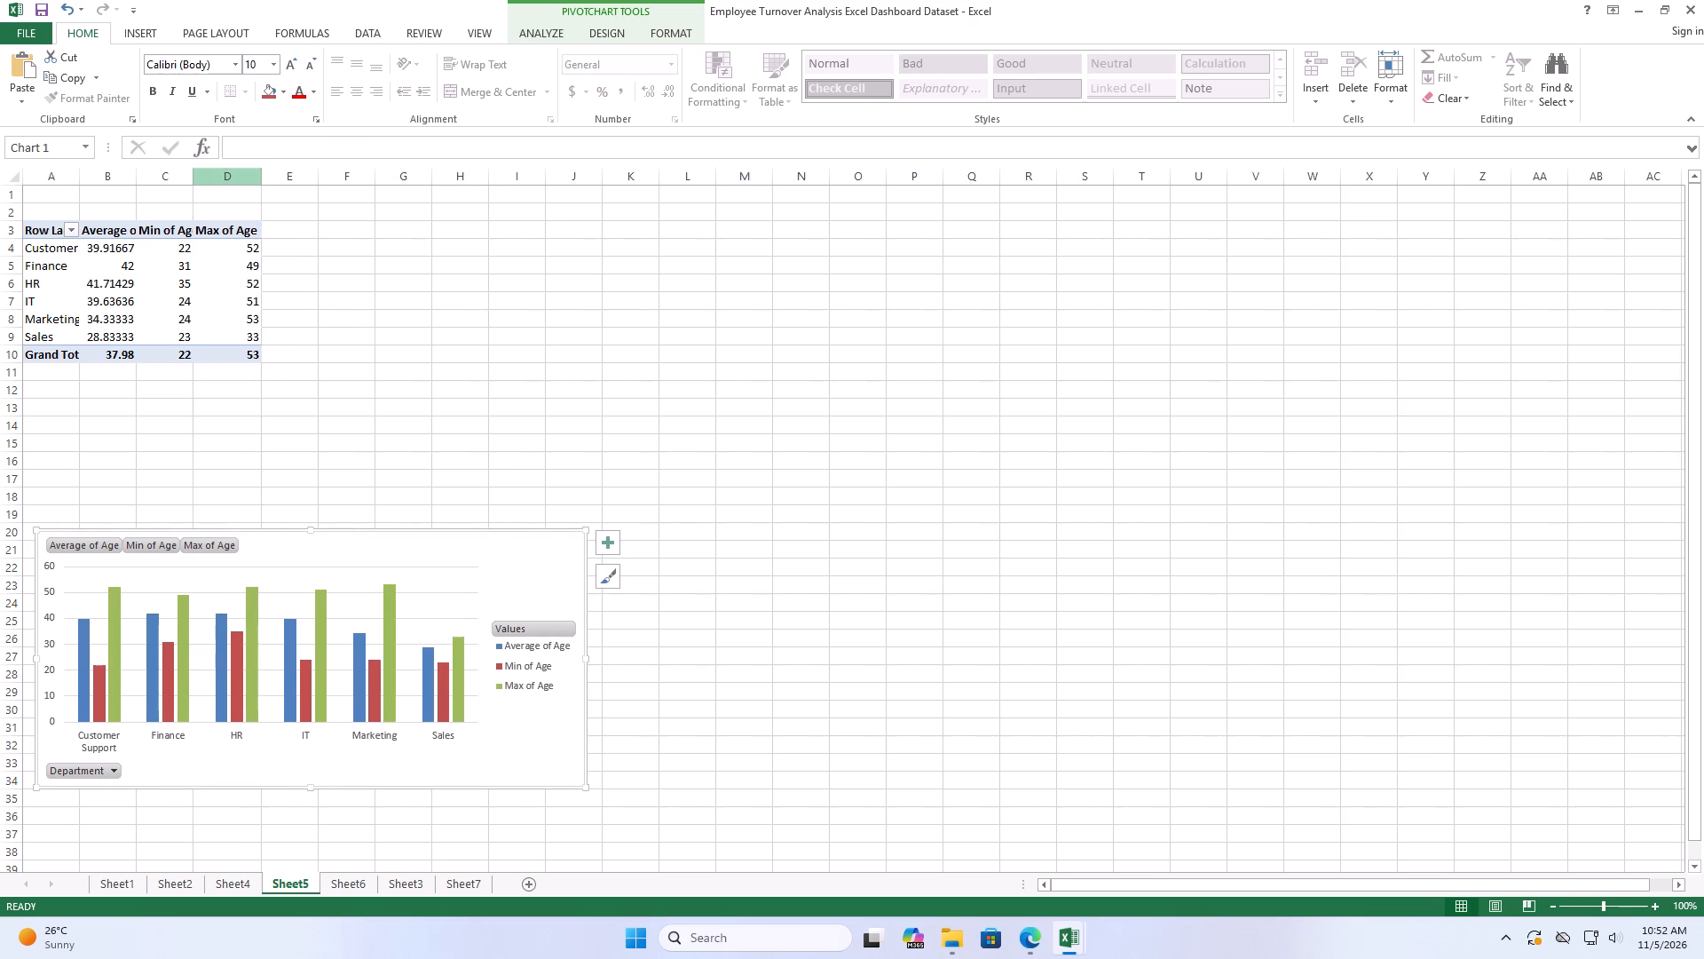
double_click(193, 179)
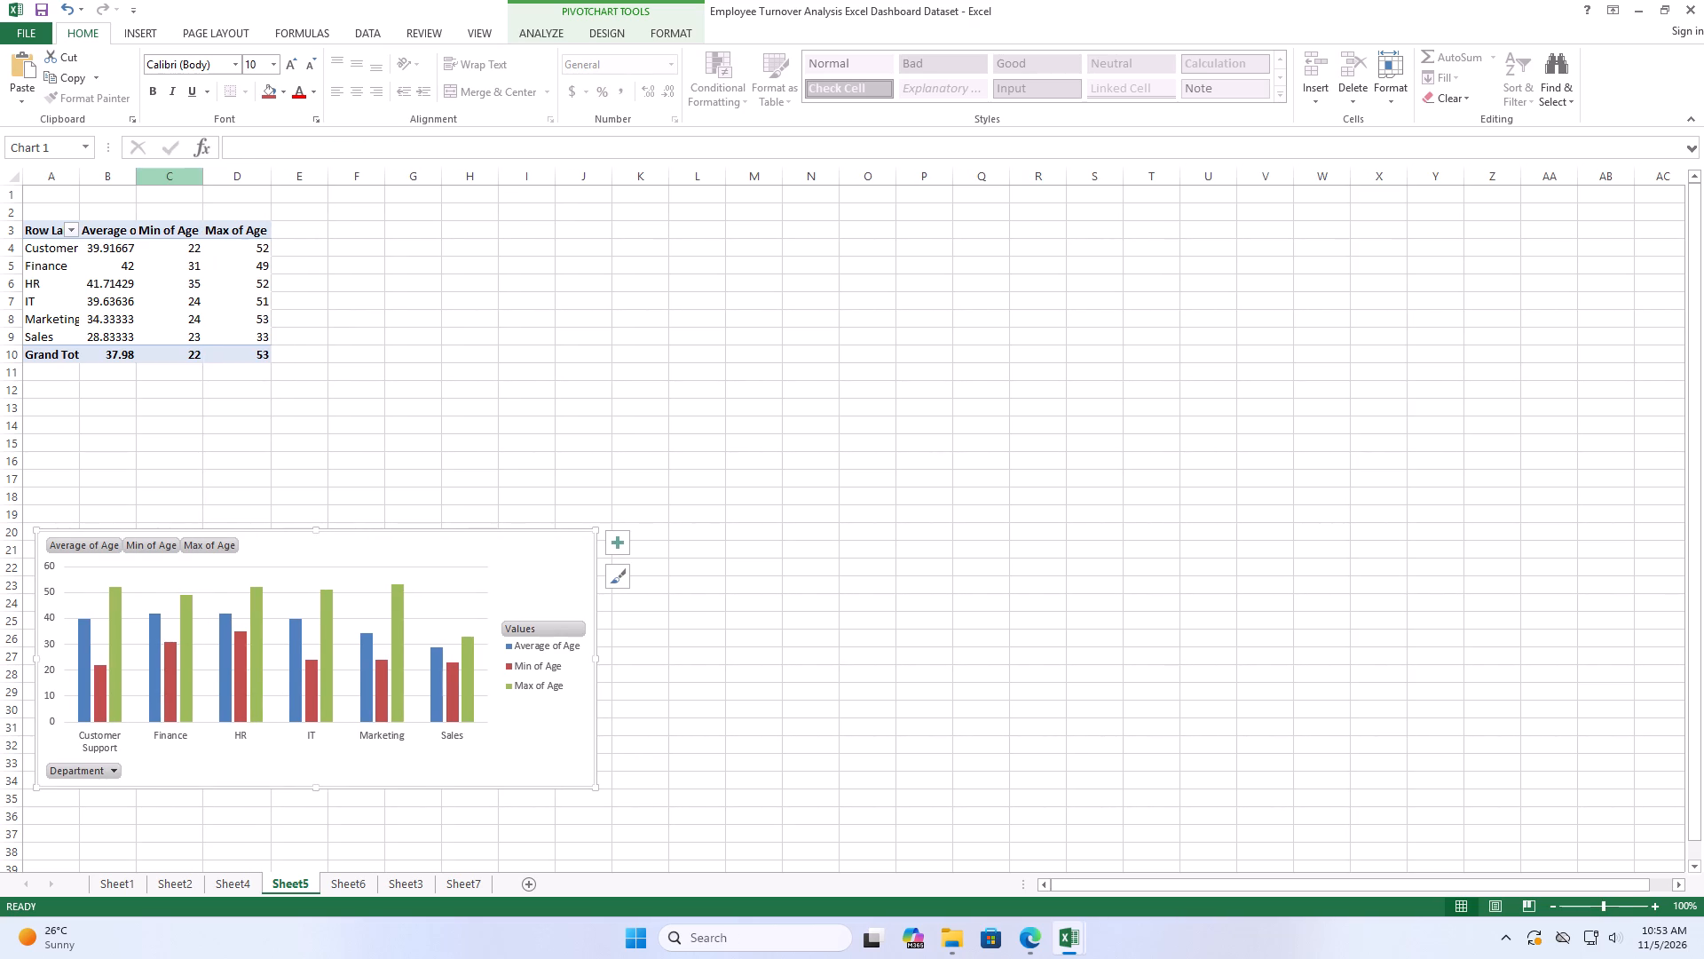
double_click(134, 178)
double_click(75, 179)
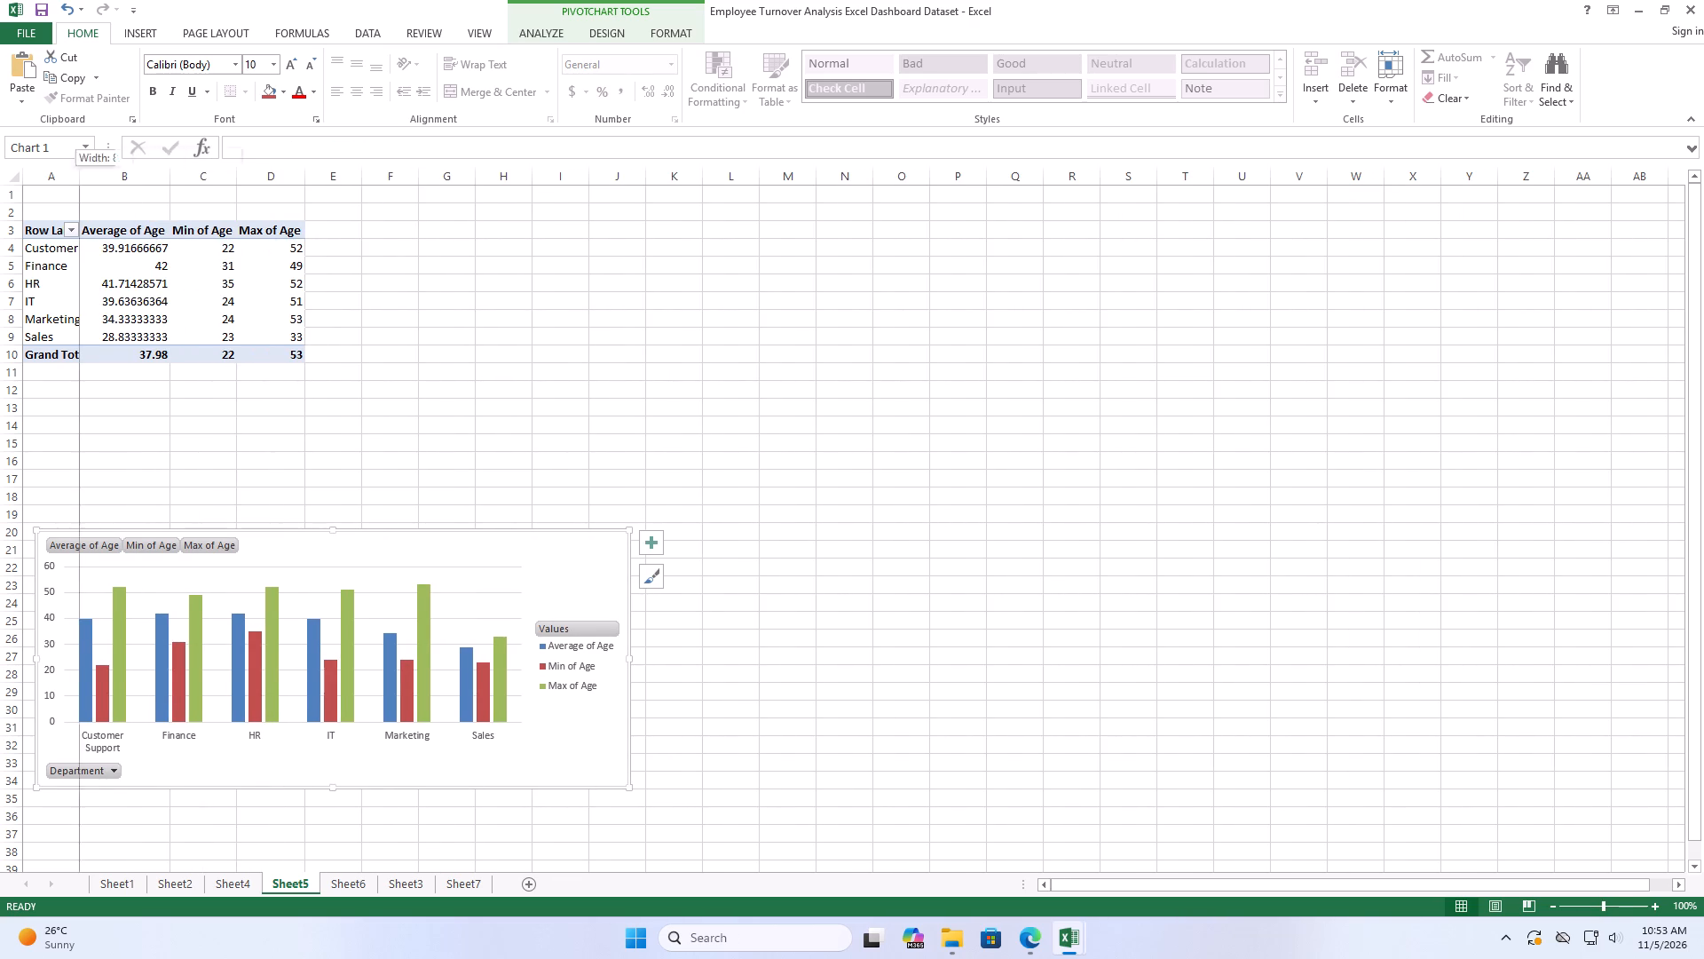
Rename the Row Labels header in cell A3 of Sheet5 to Department.
double_click(91, 230)
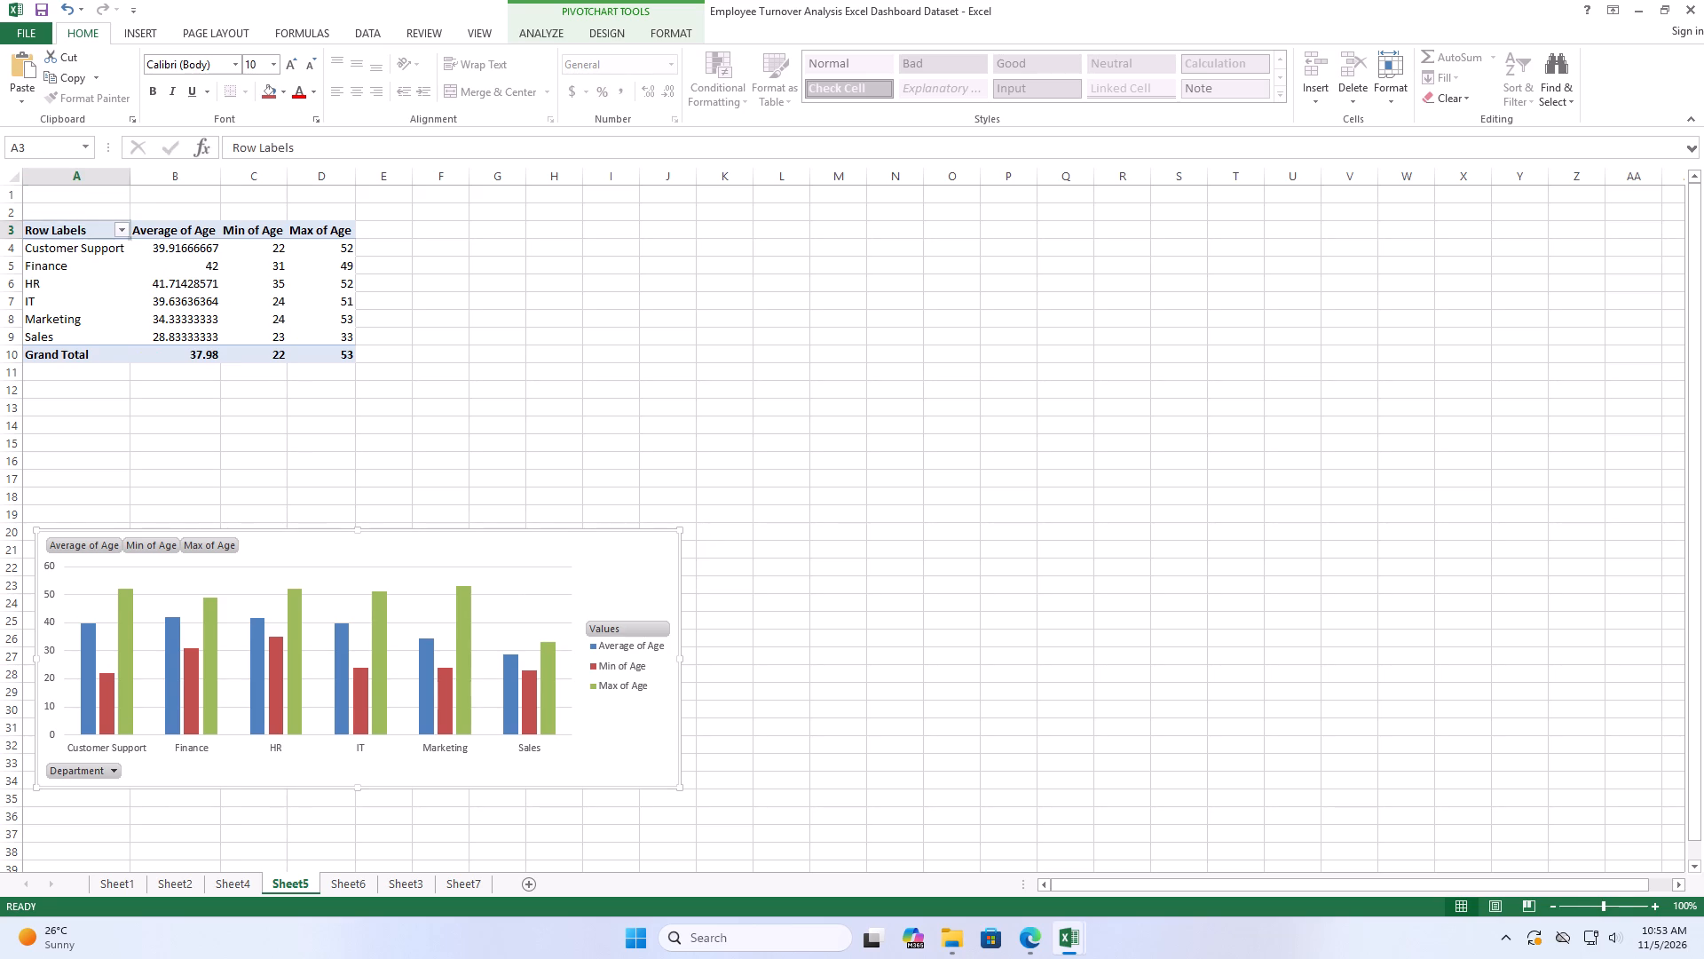
key("BackSpace")
key("BackSpace")
key("BackSpace")
key("BackSpace")
key("BackSpace")
key("BackSpace")
key("BackSpace")
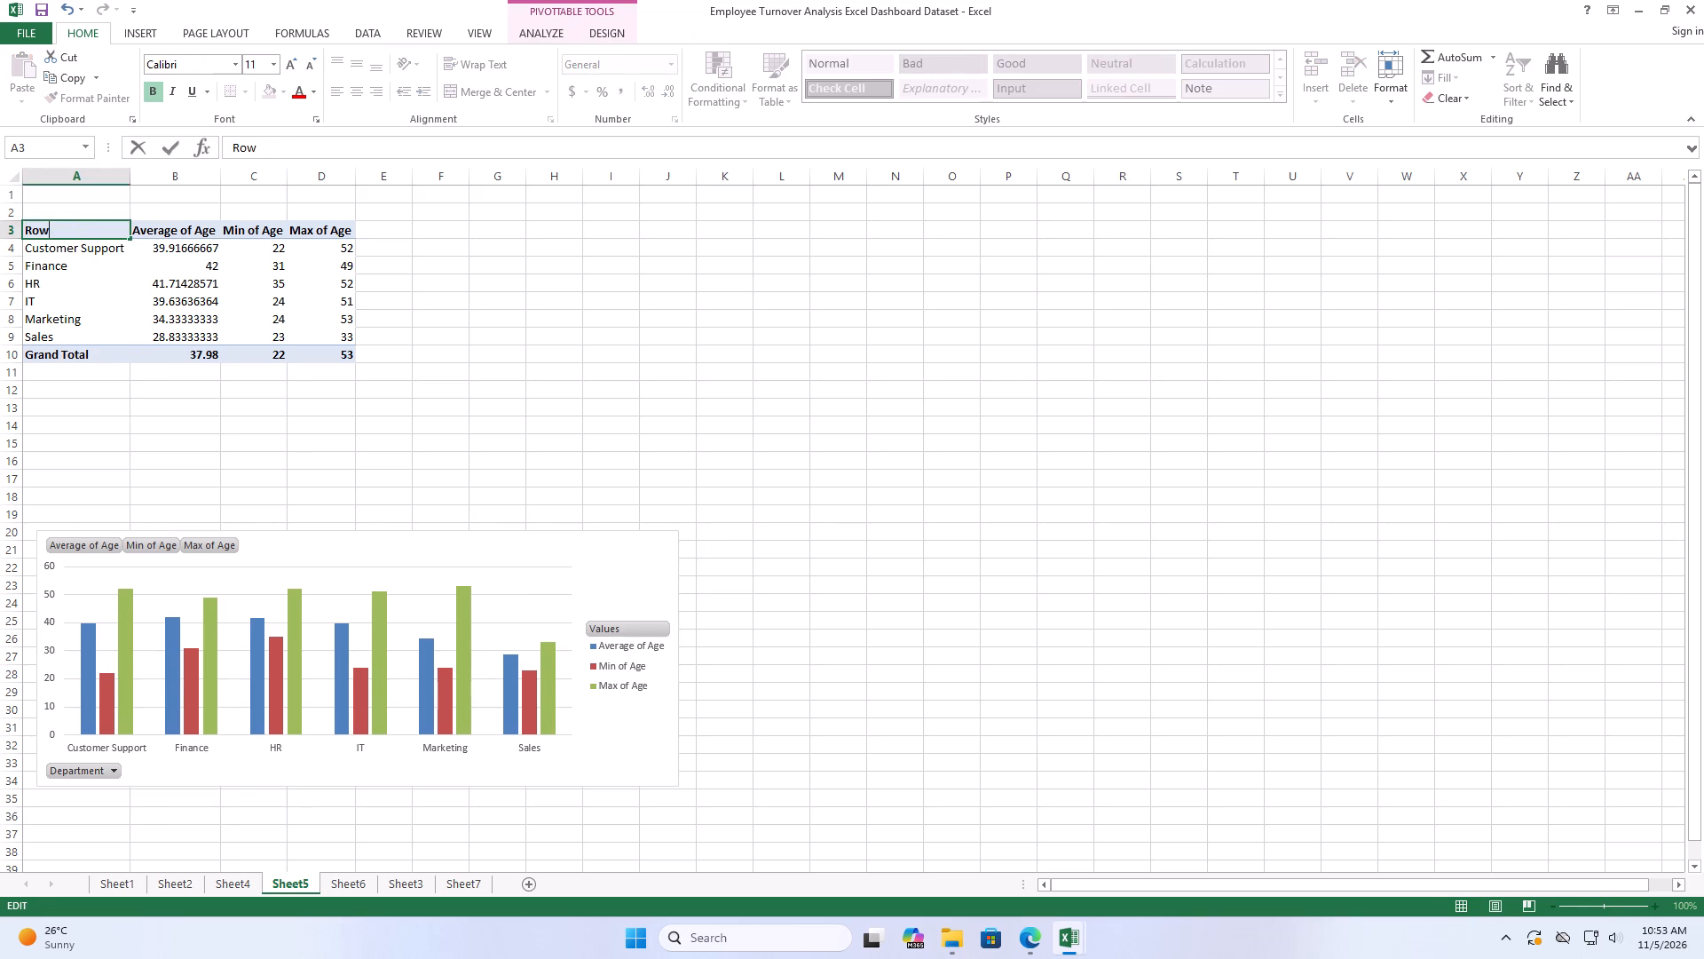
key("BackSpace")
key("BackSpace")
key("BackSpace")
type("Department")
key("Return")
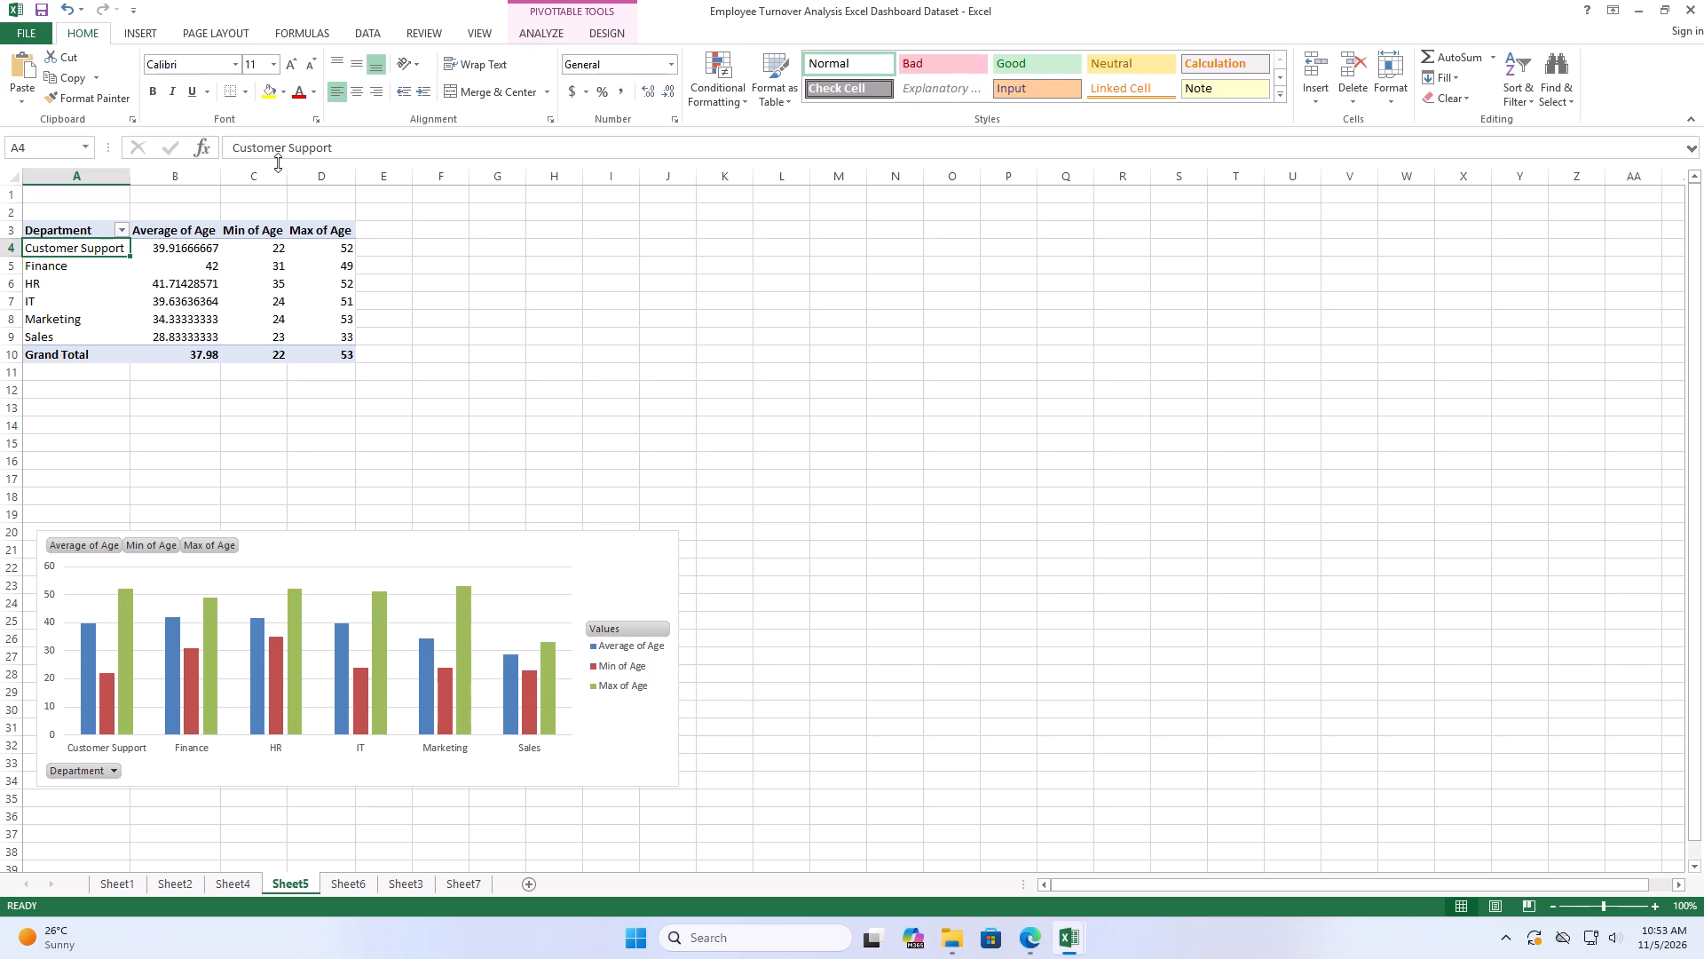
Insert Employee ID, Department, Join Date, Exit Date, Status and Gender slicers for the age PivotTable on Sheet5.
left_click(301, 234)
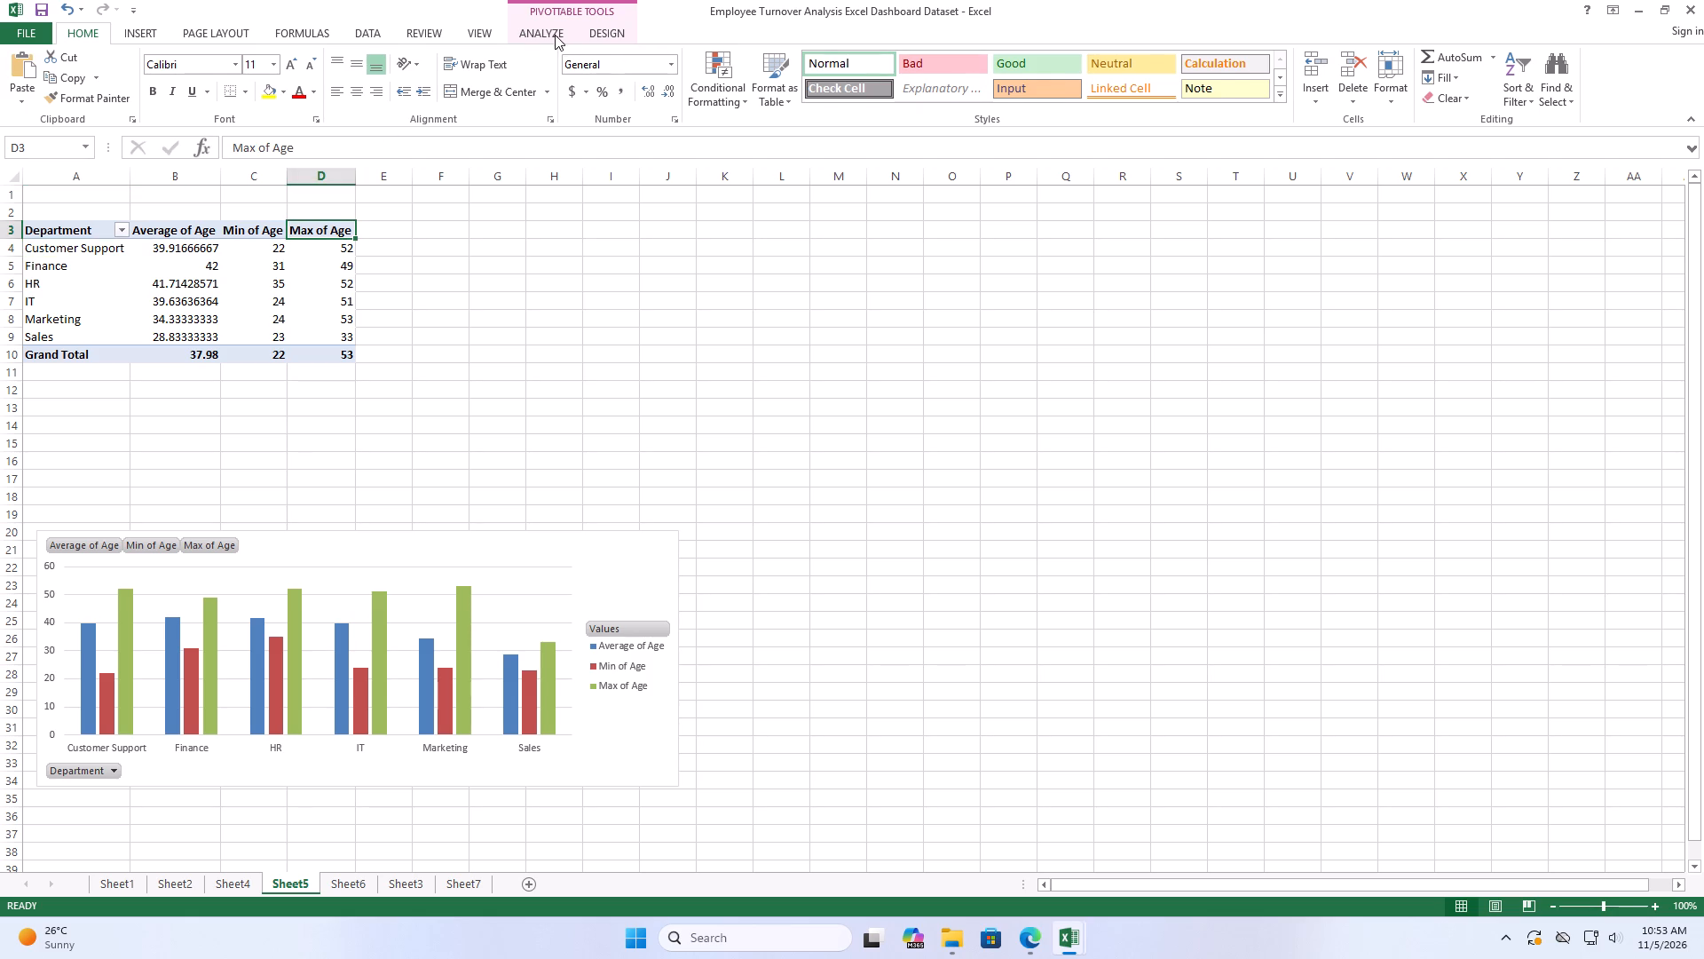
left_click(555, 35)
left_click(485, 96)
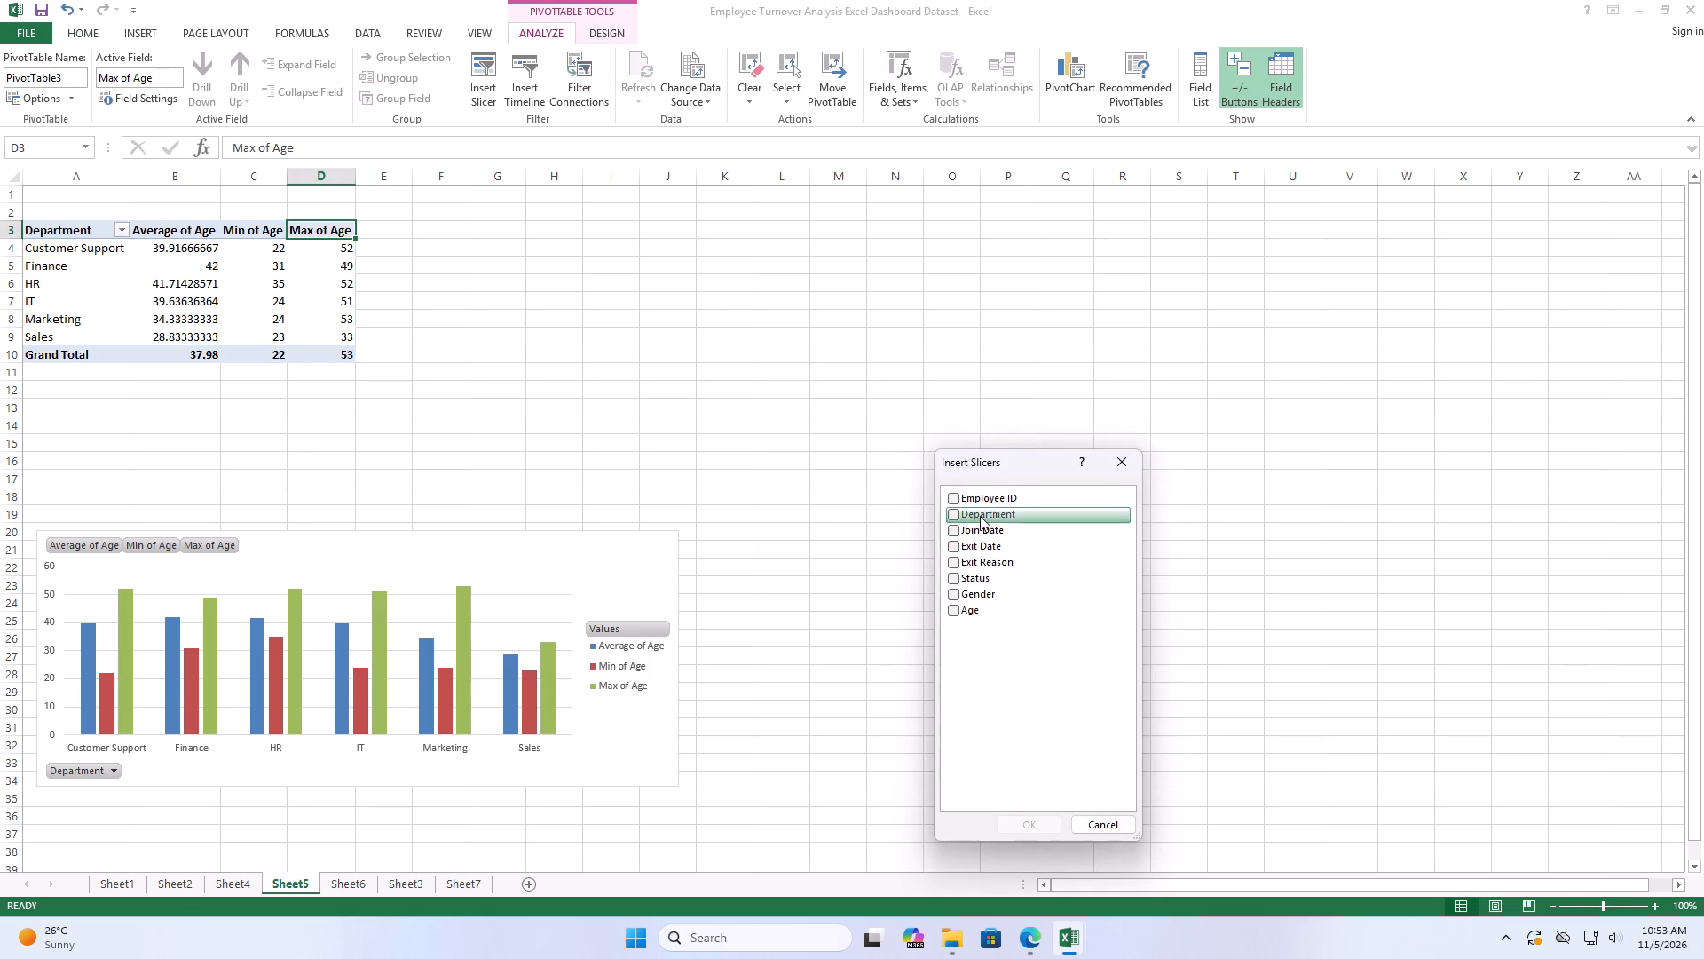
left_click(974, 511)
left_click(952, 514)
left_click(953, 500)
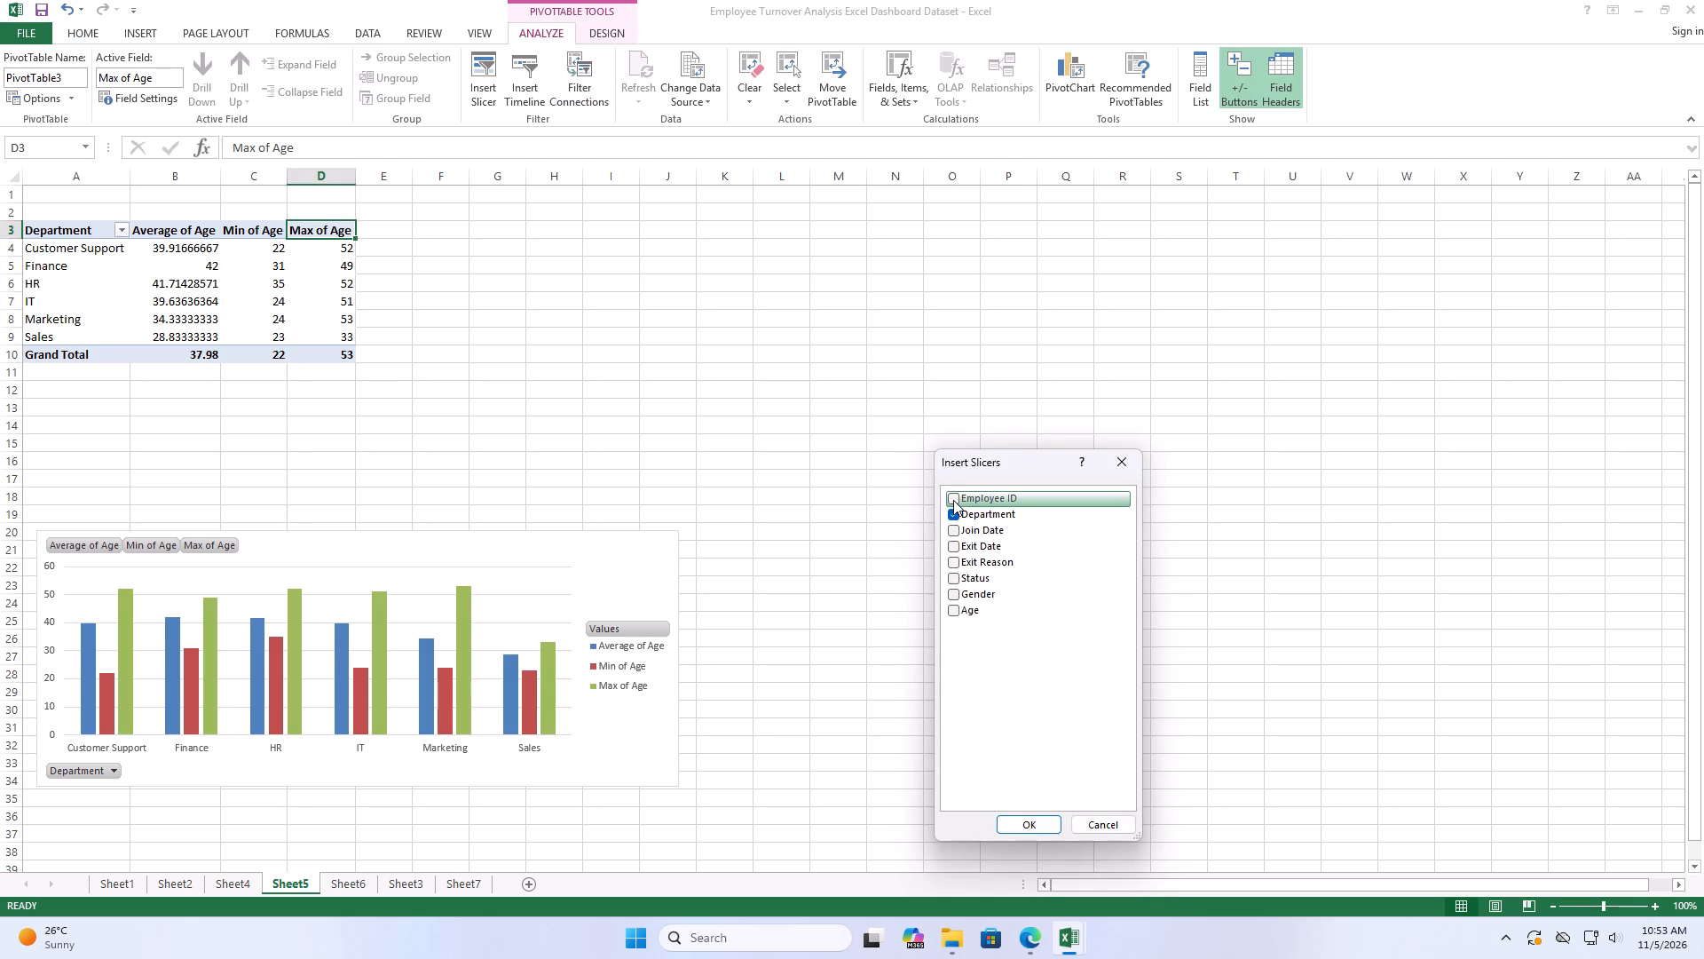
left_click(957, 528)
left_click(958, 550)
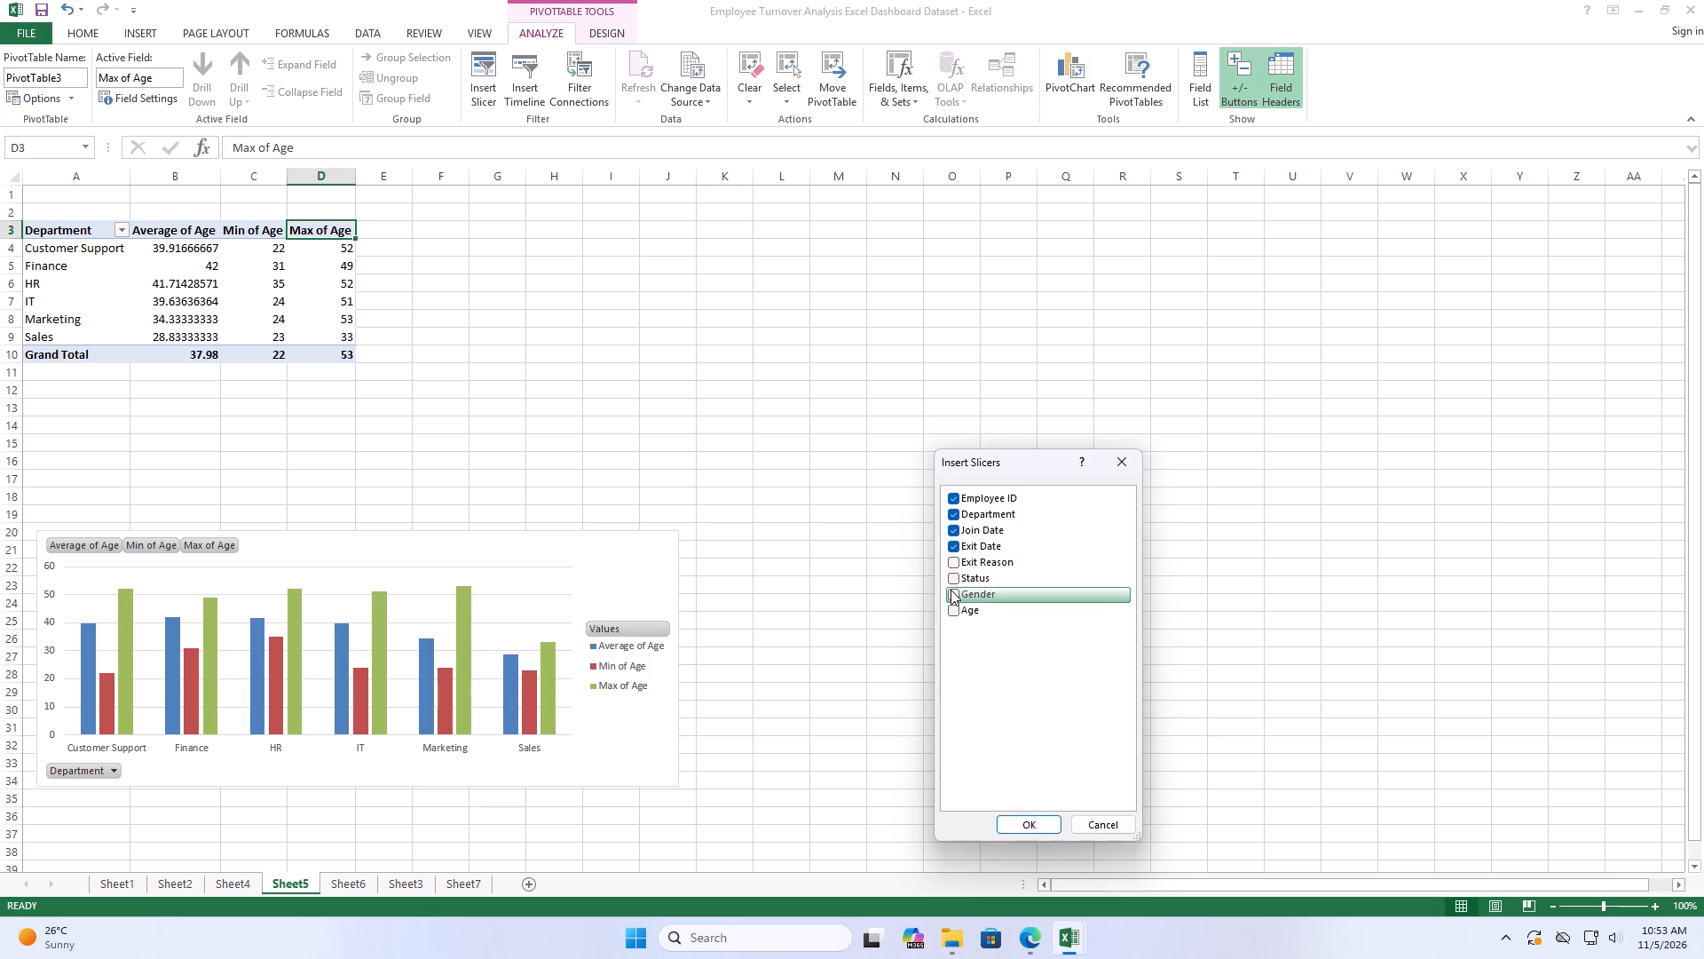
left_click(954, 547)
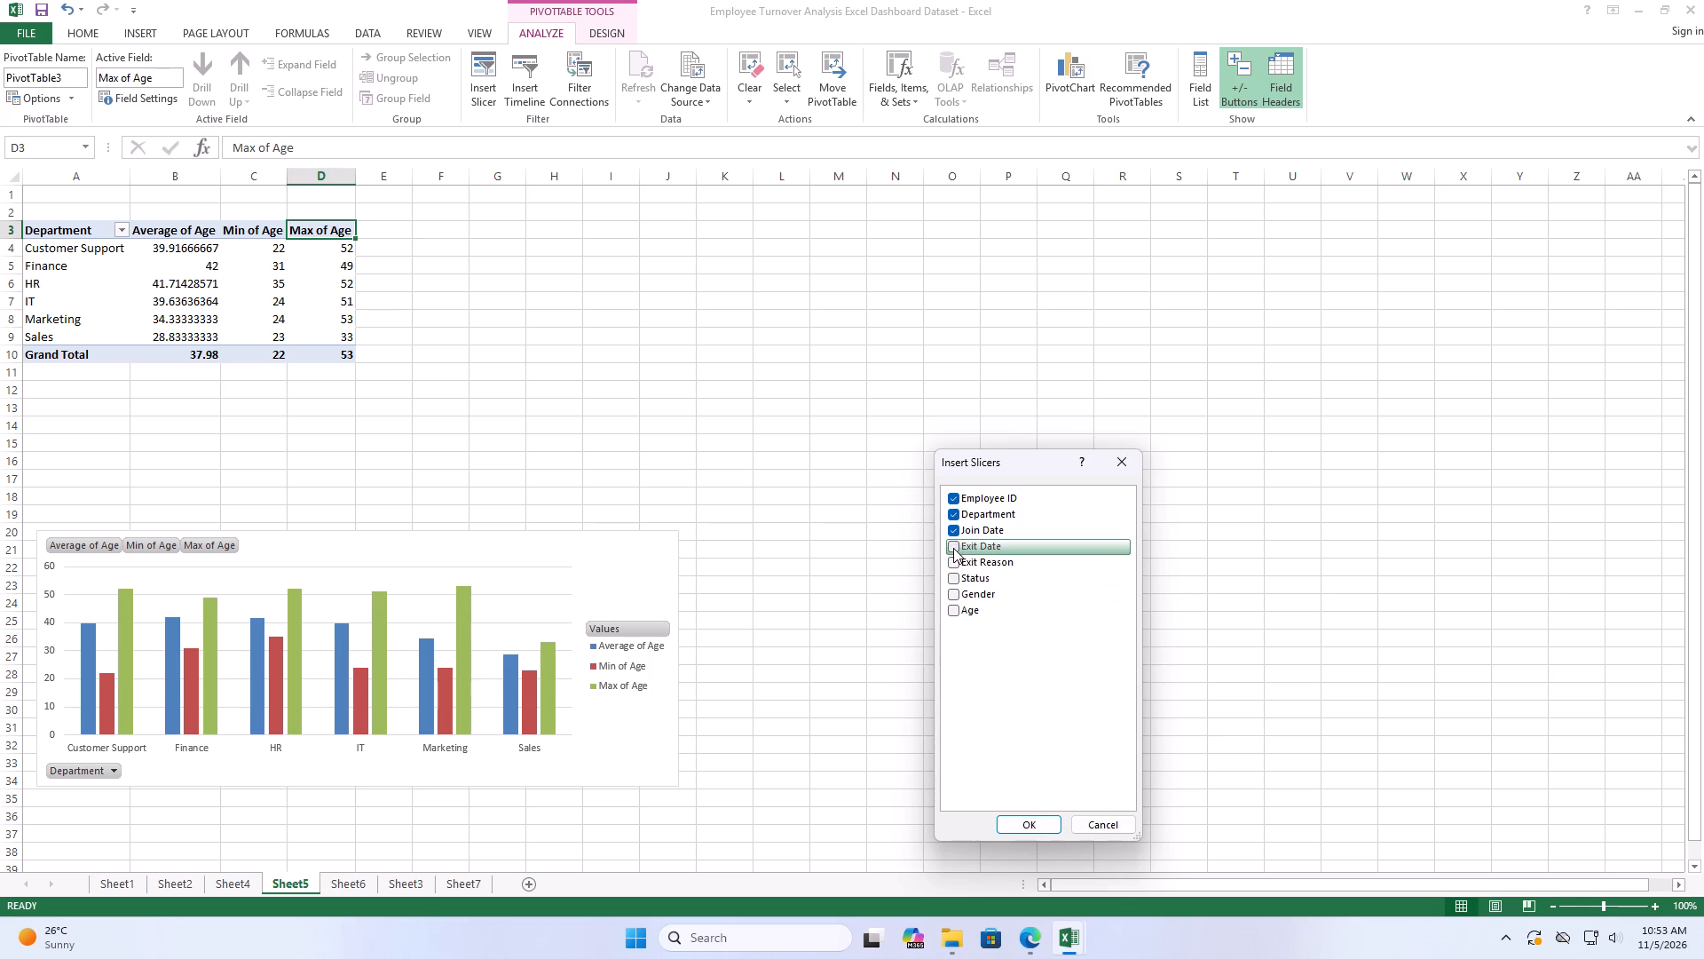
left_click(952, 536)
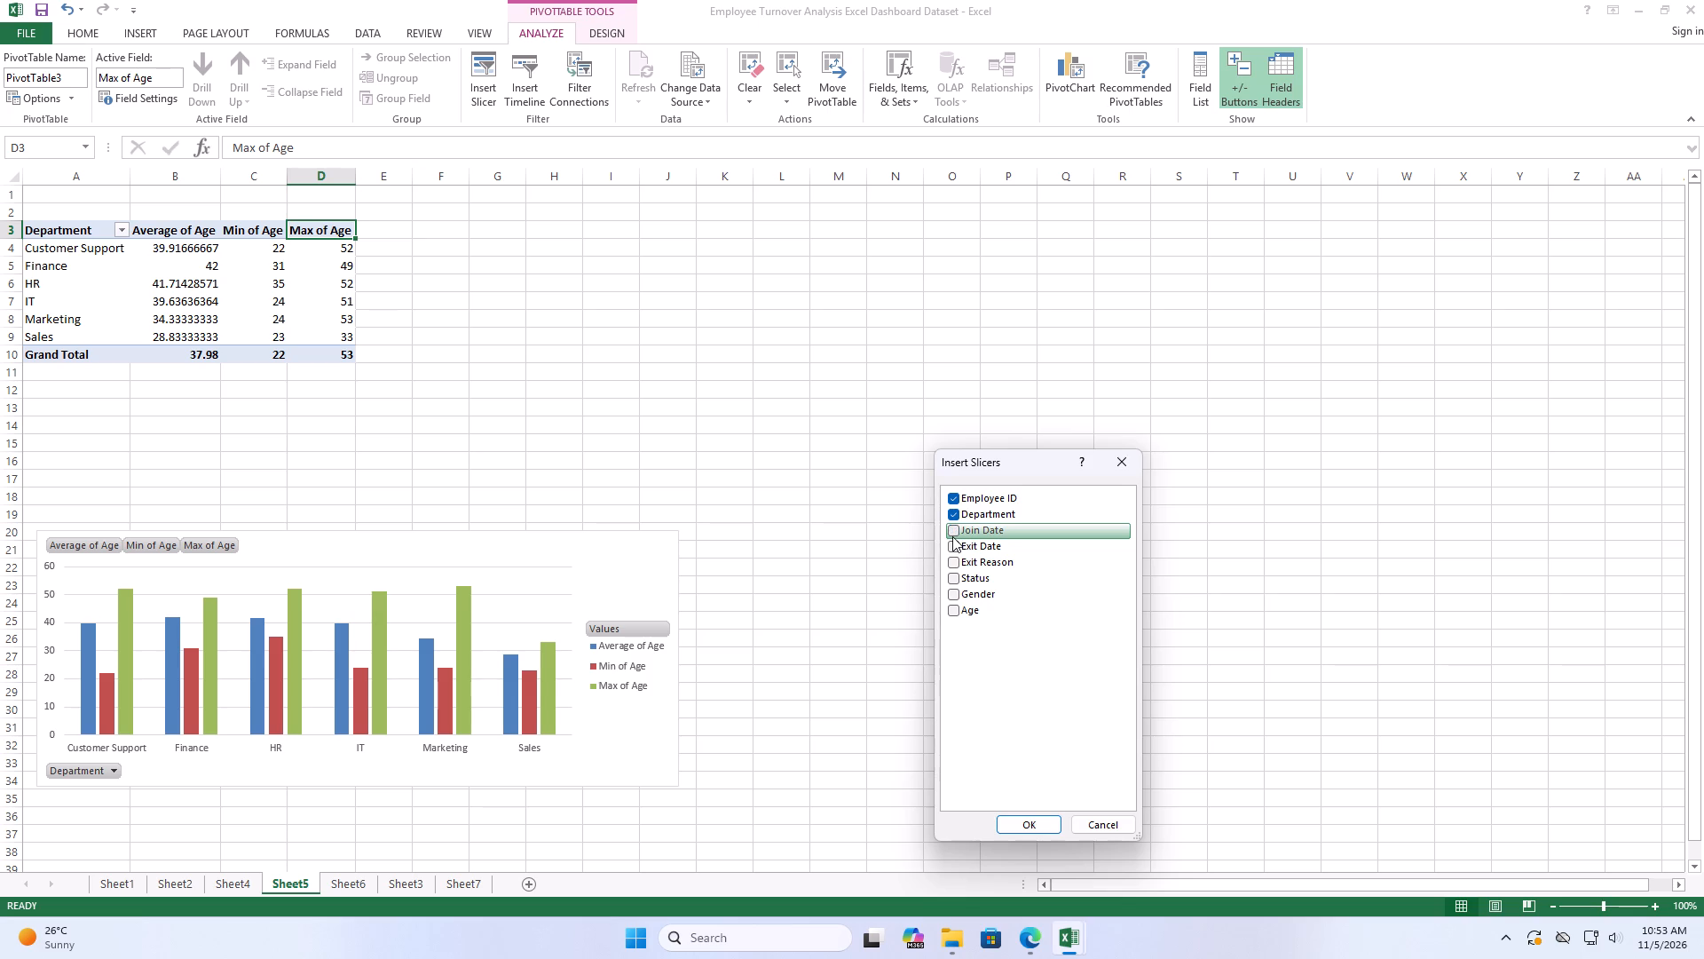
left_click(952, 536)
left_click(951, 544)
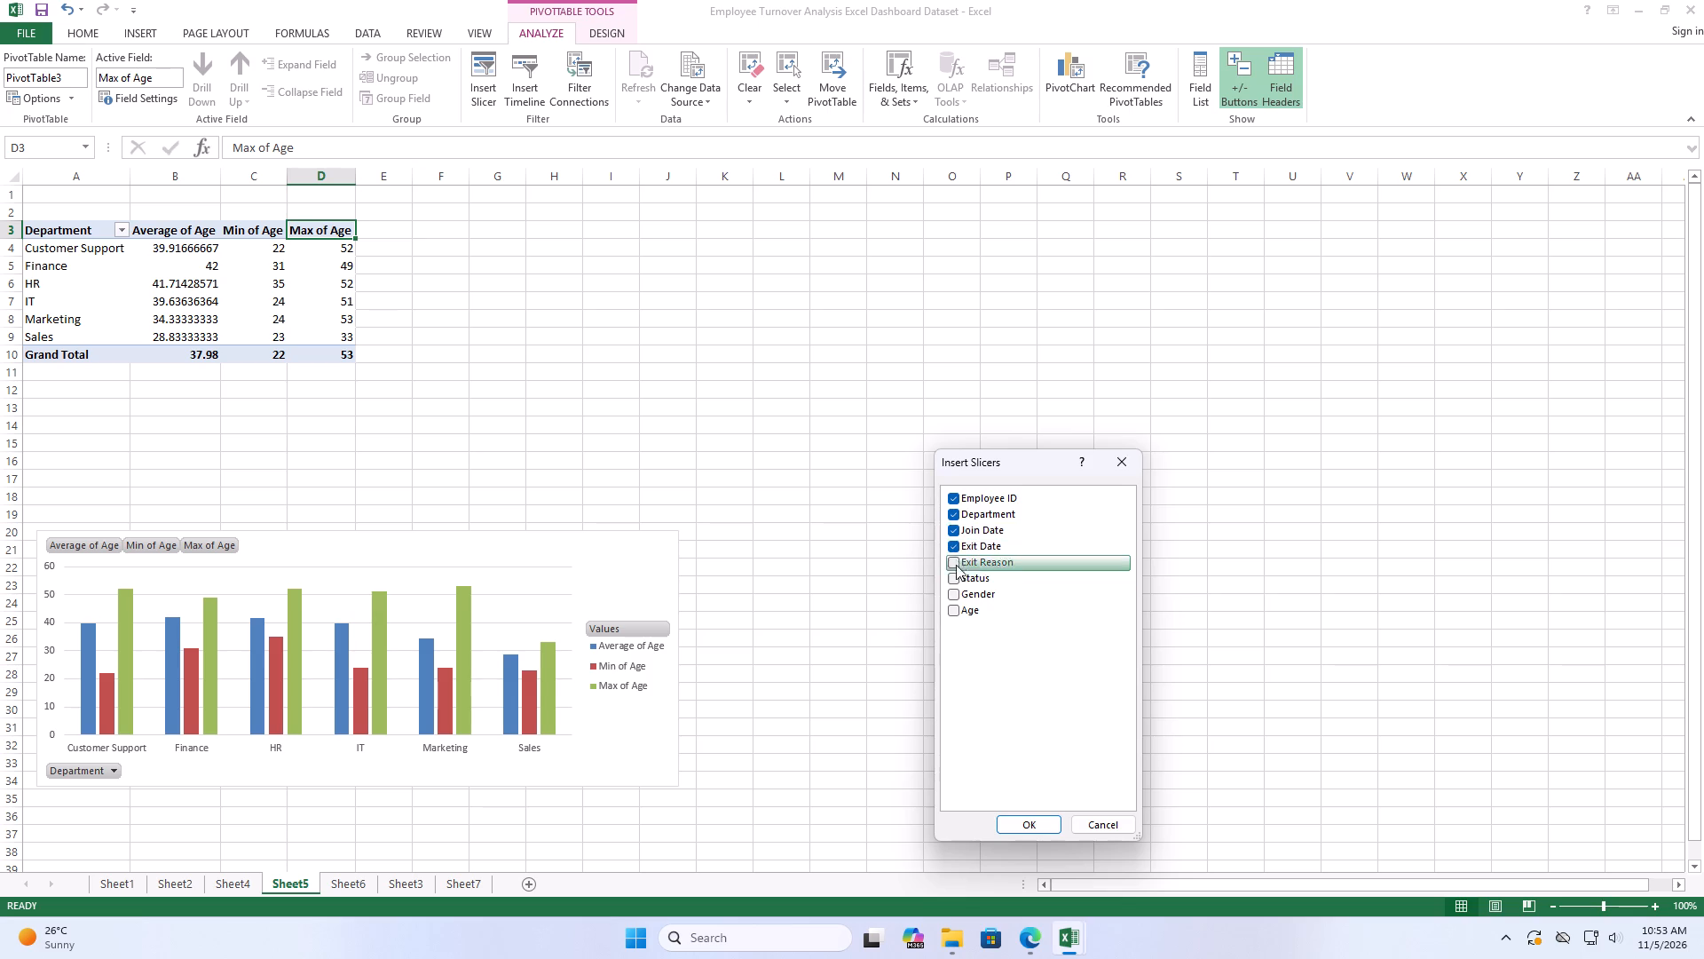
left_click(956, 579)
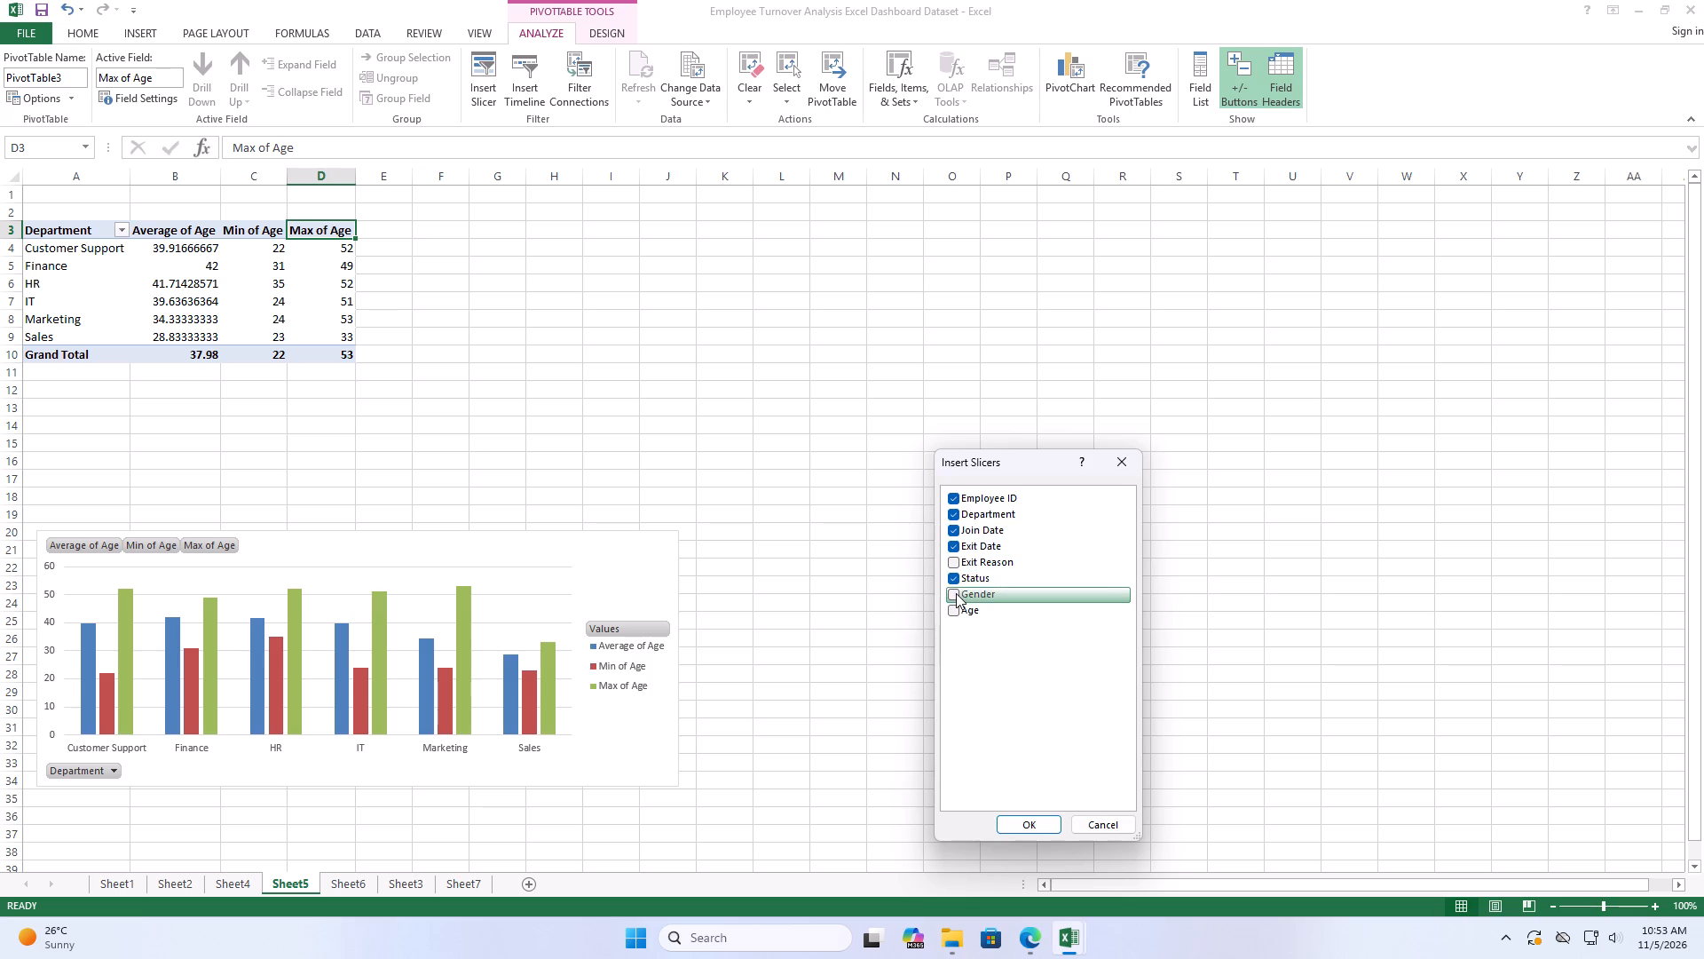
left_click(956, 593)
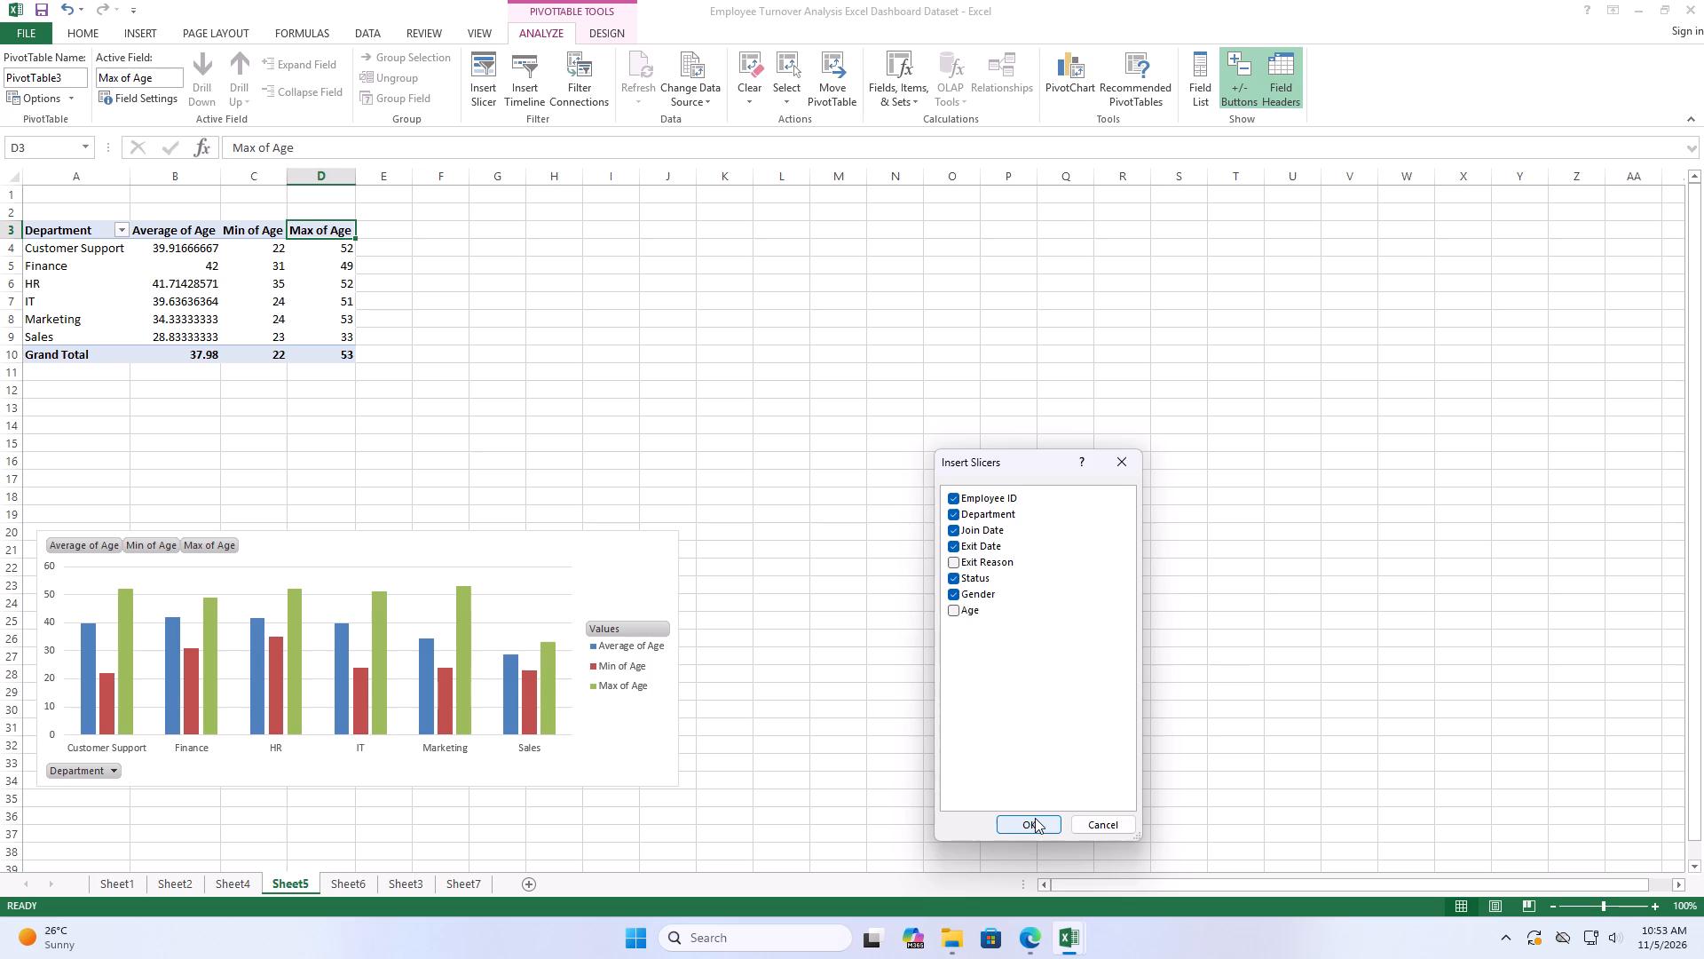
left_click(1035, 818)
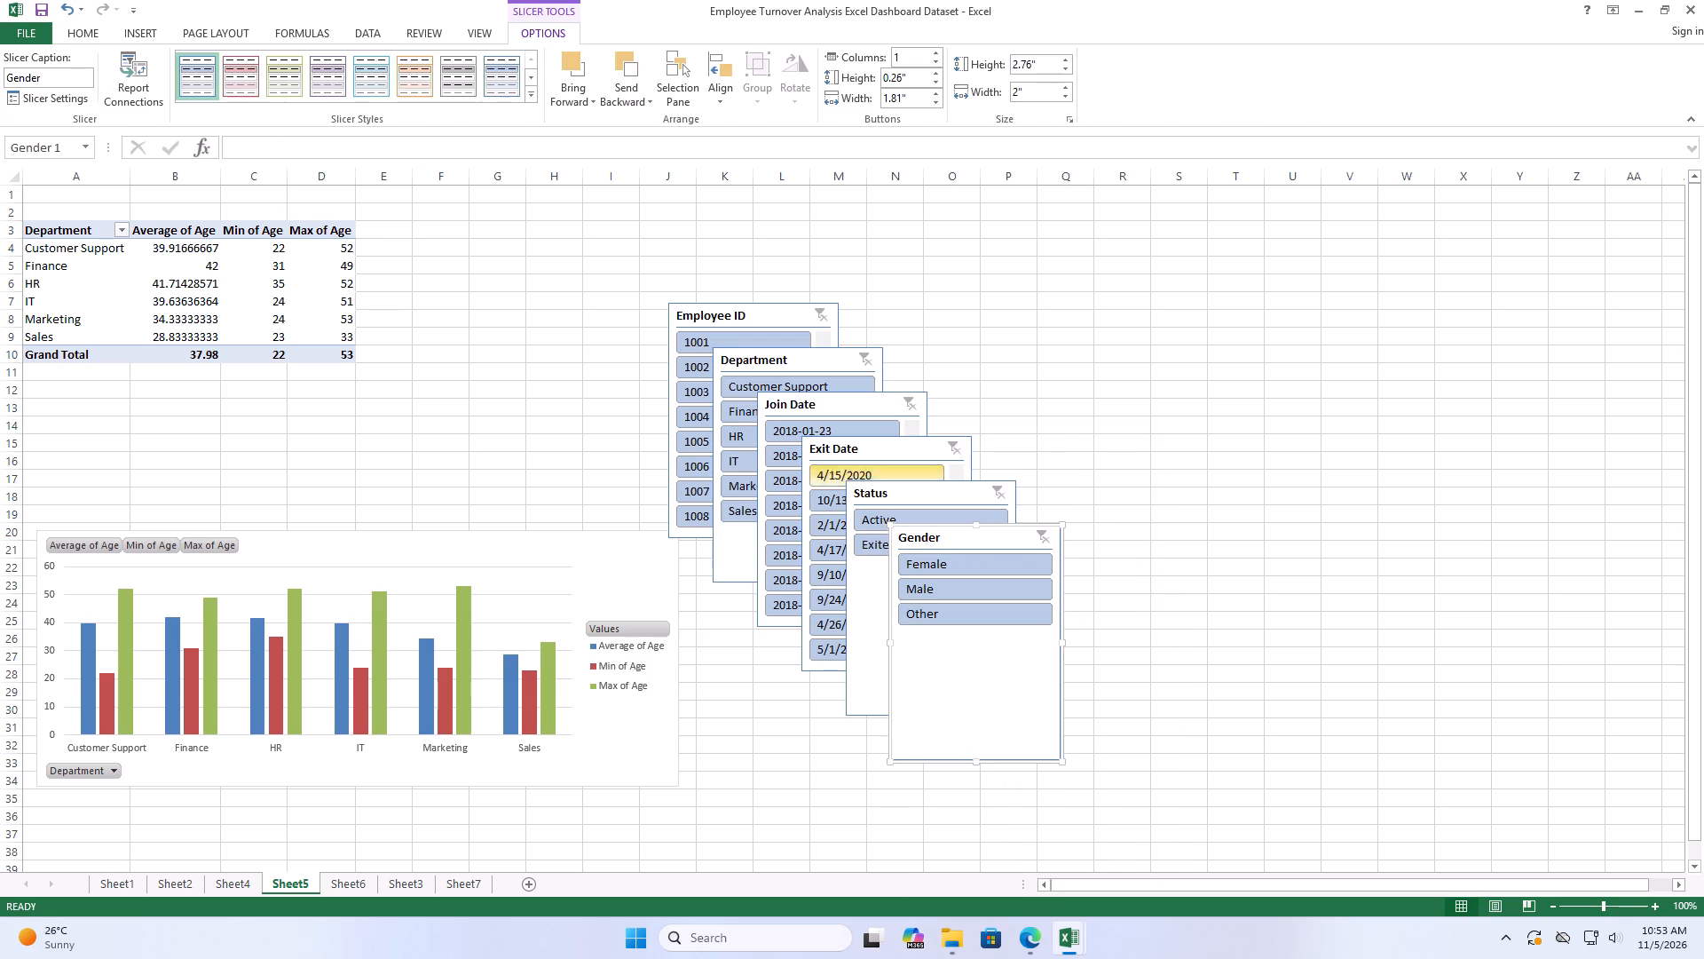
Pull the Department slicer out of the stack on Sheet5 and set it to 6 columns.
left_click_drag(804, 362, 1129, 255)
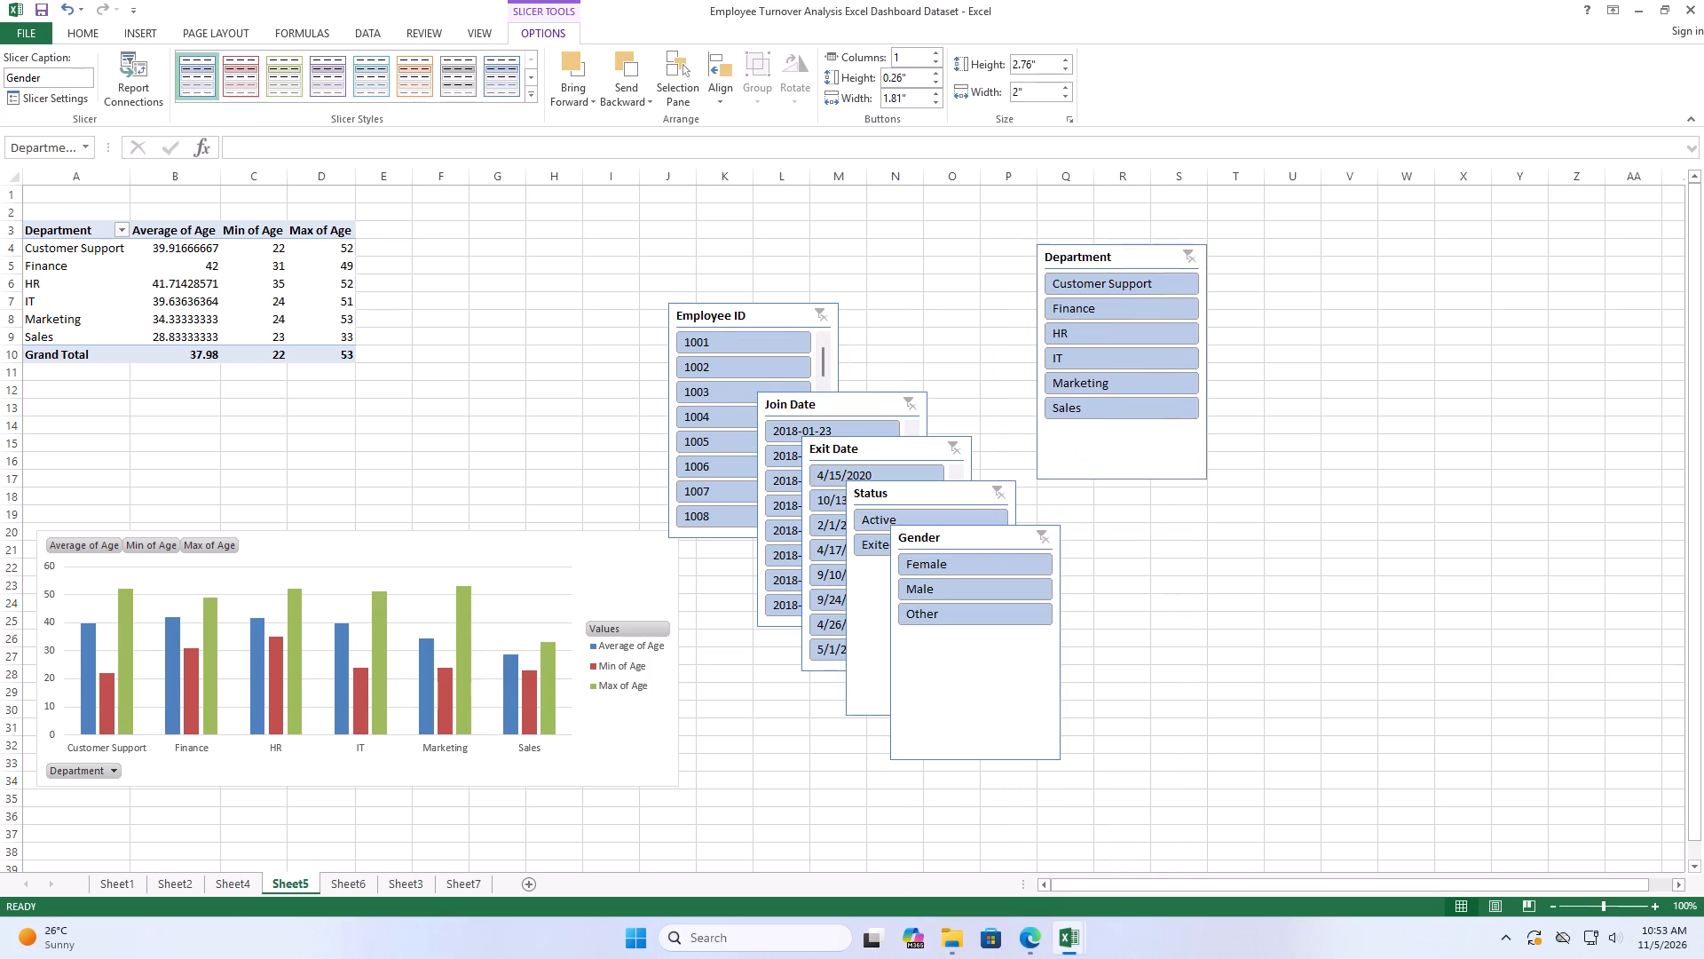
left_click_drag(1129, 255, 1124, 242)
triple_click(935, 52)
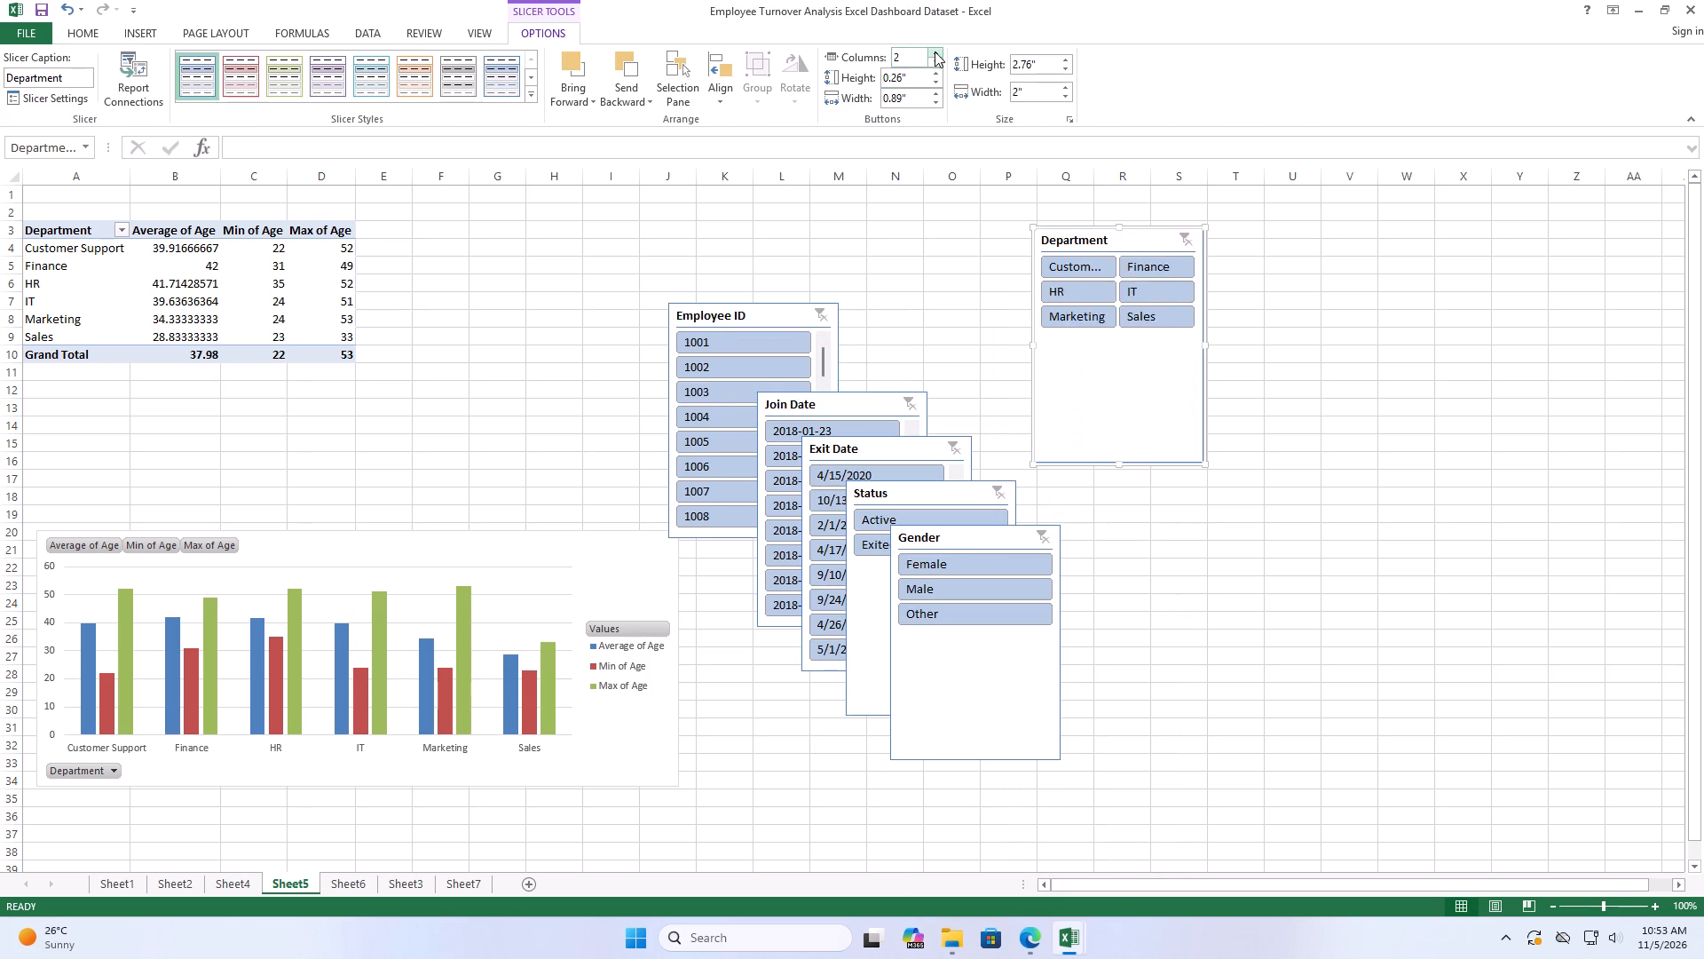
double_click(935, 52)
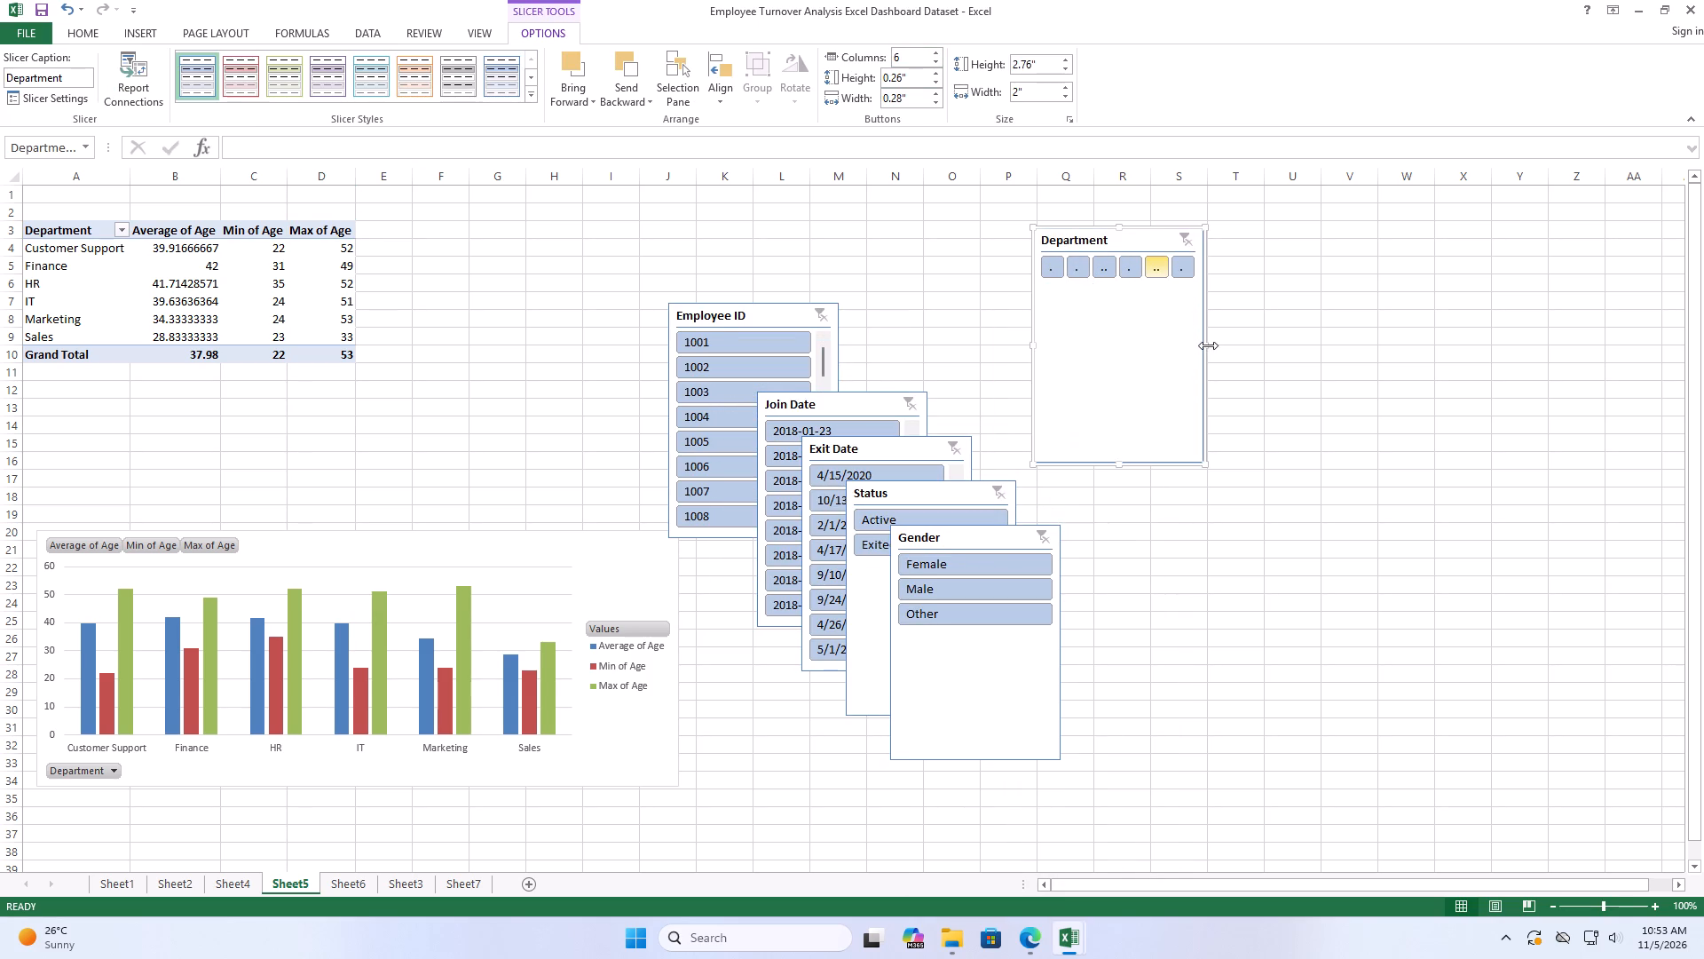
Resize the Department slicer to about 9.08" wide by 1.03" high and place it near the sheet's top, beside the PivotTable.
left_click_drag(1208, 345, 1661, 318)
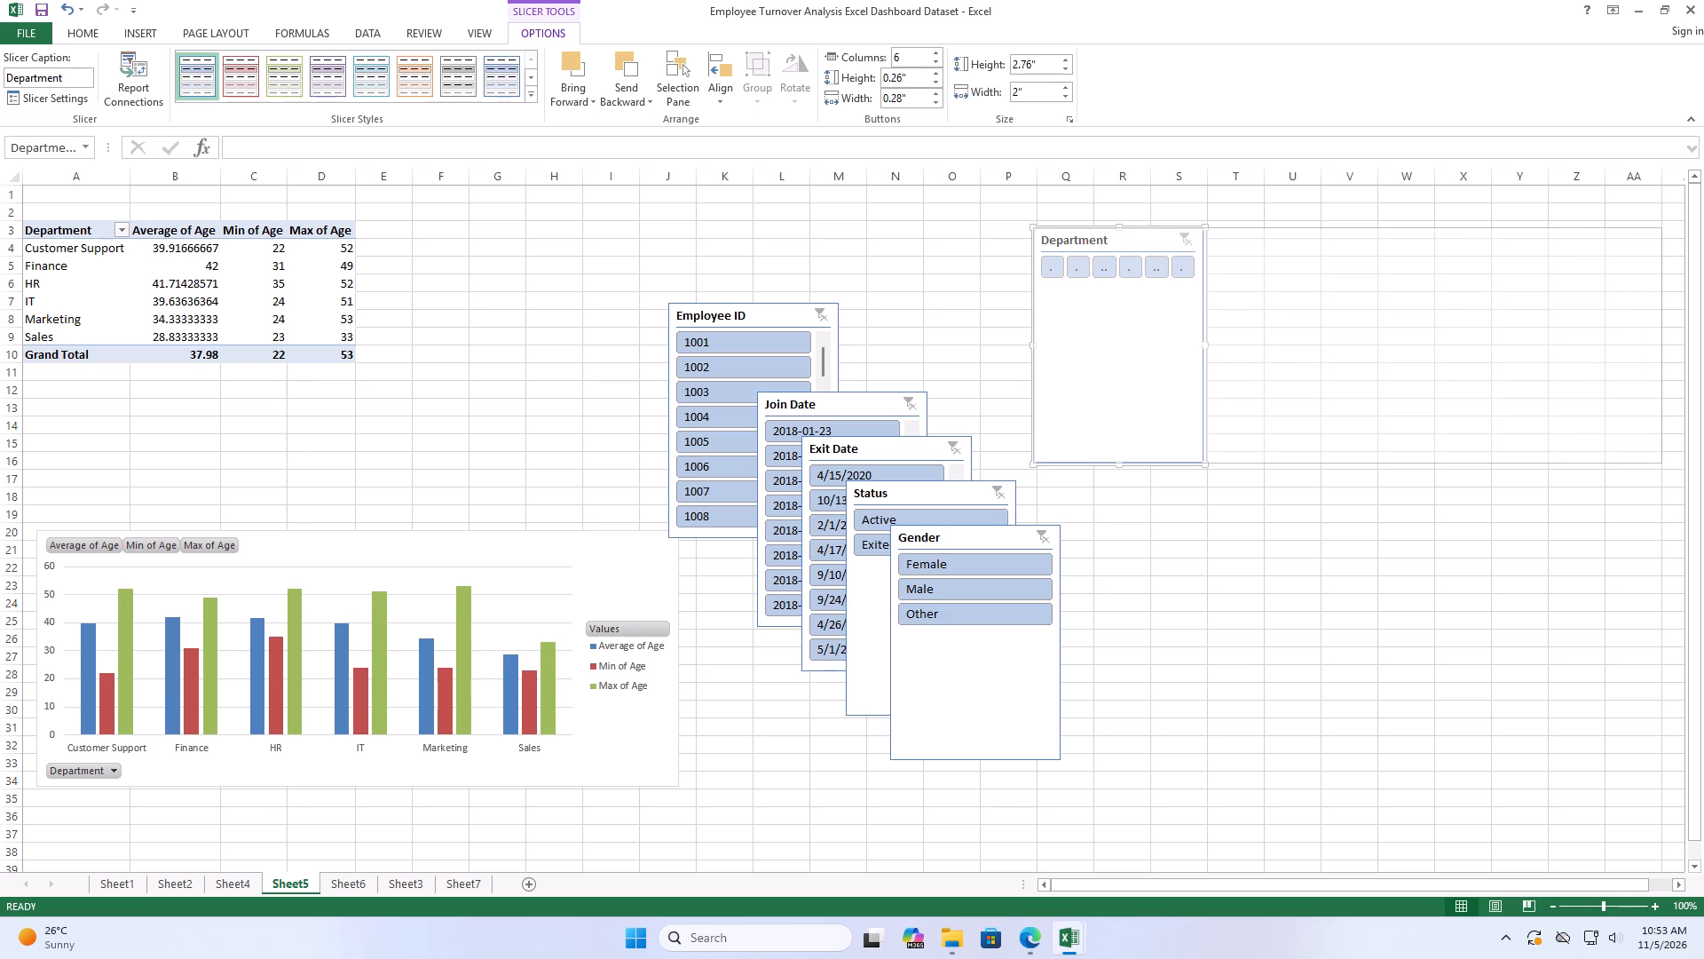
left_click_drag(1034, 345, 957, 342)
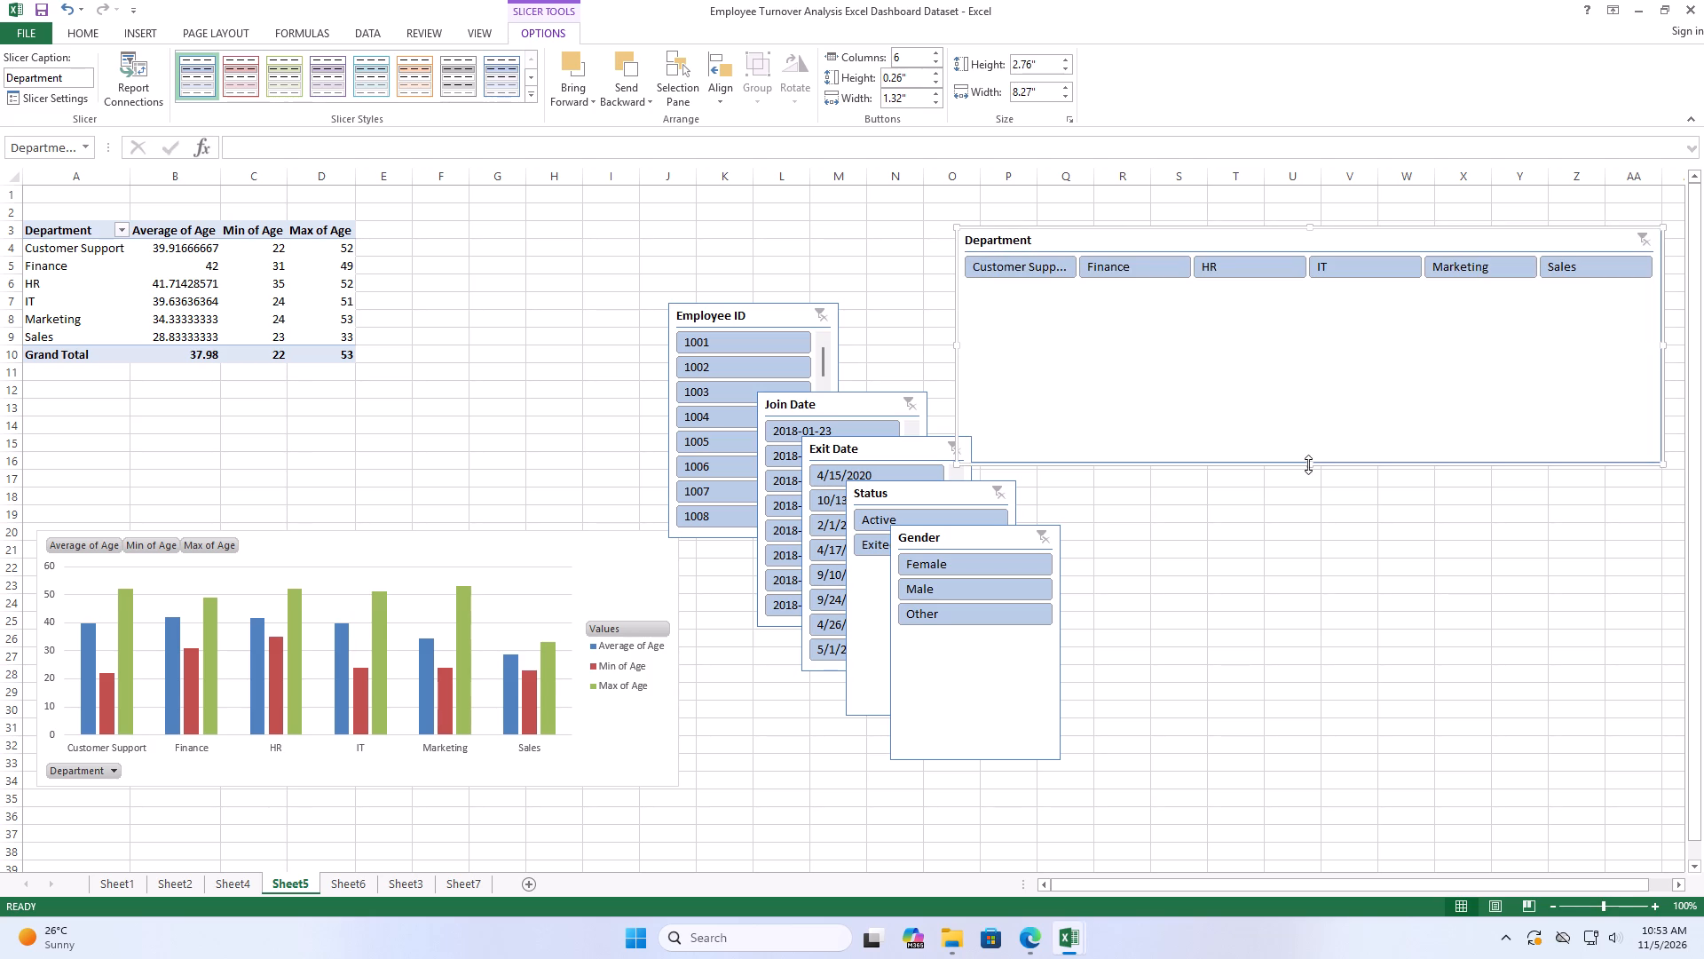
left_click_drag(1308, 464, 1306, 315)
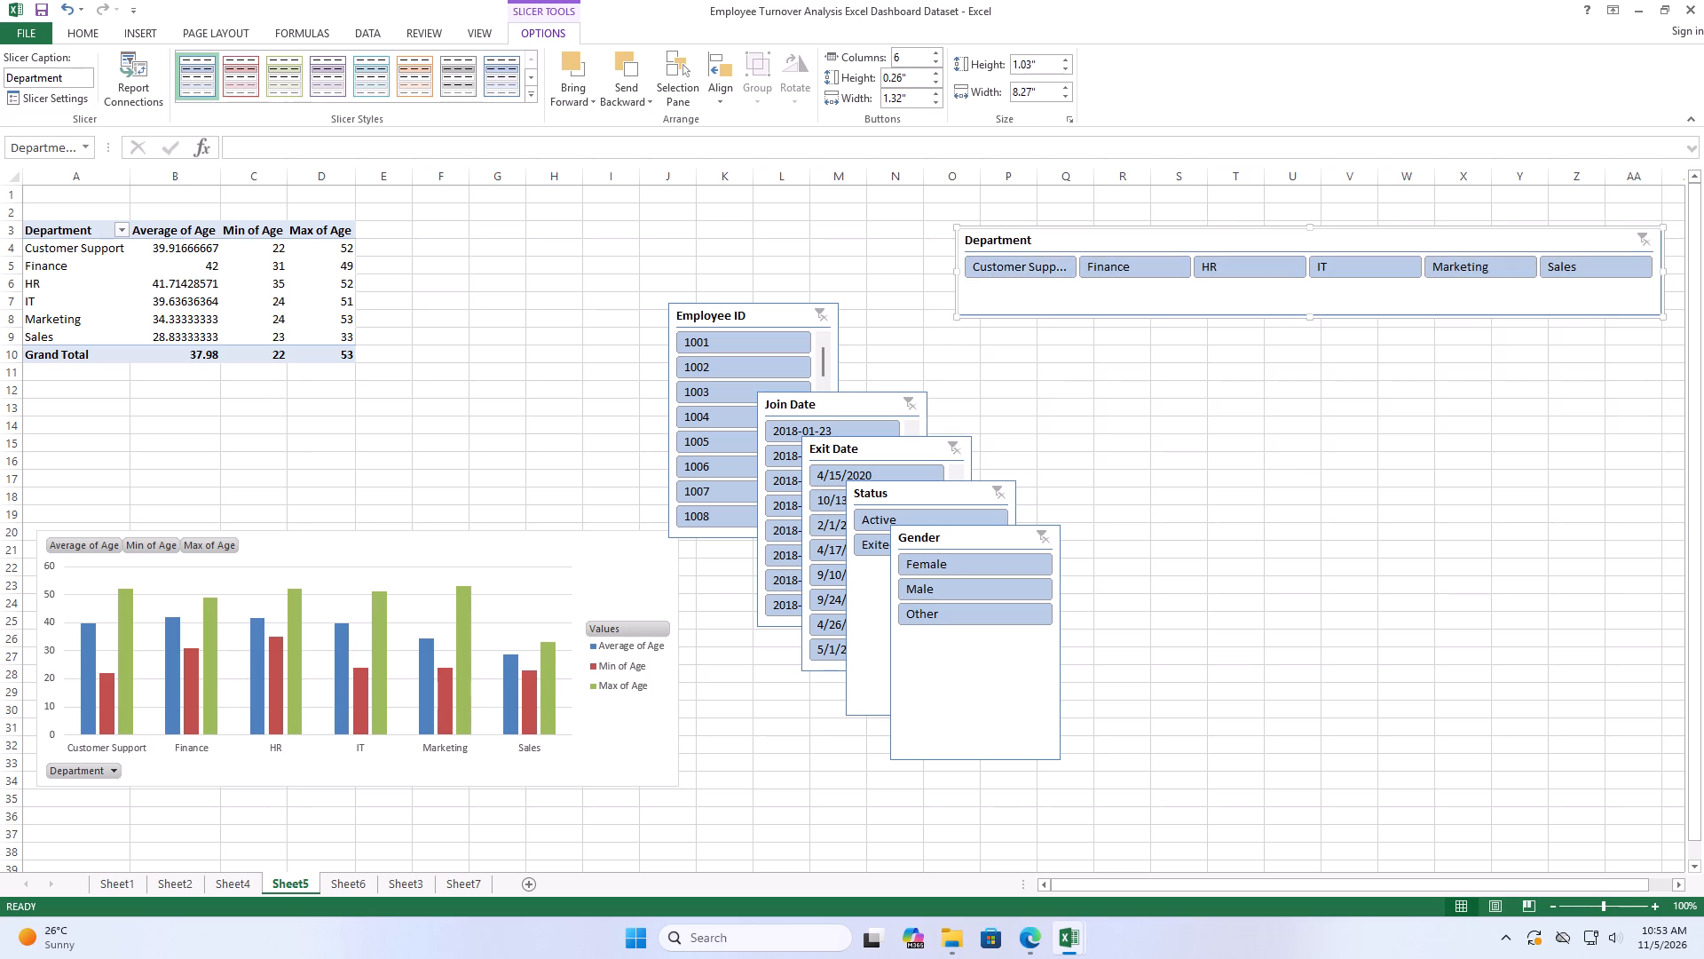
left_click_drag(957, 273, 887, 262)
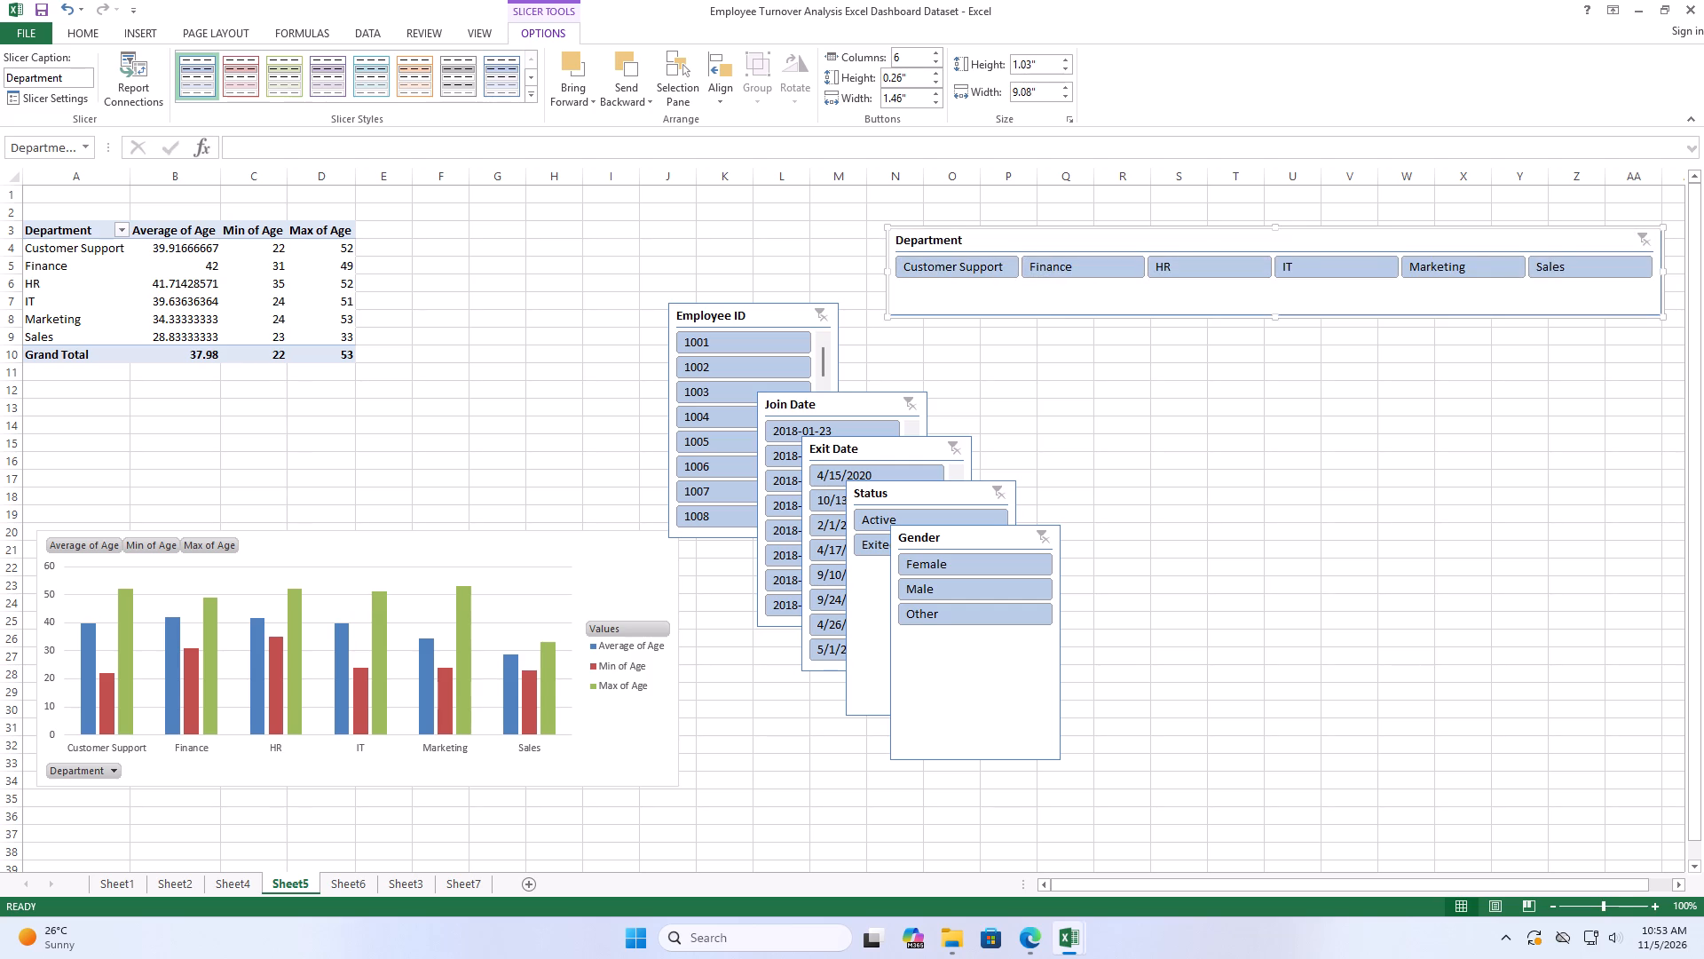
left_click_drag(1239, 240, 819, 214)
Place the Employee ID slicer beneath the start of the Department slicer, with its top edge at about row 8.
left_click_drag(783, 318, 581, 306)
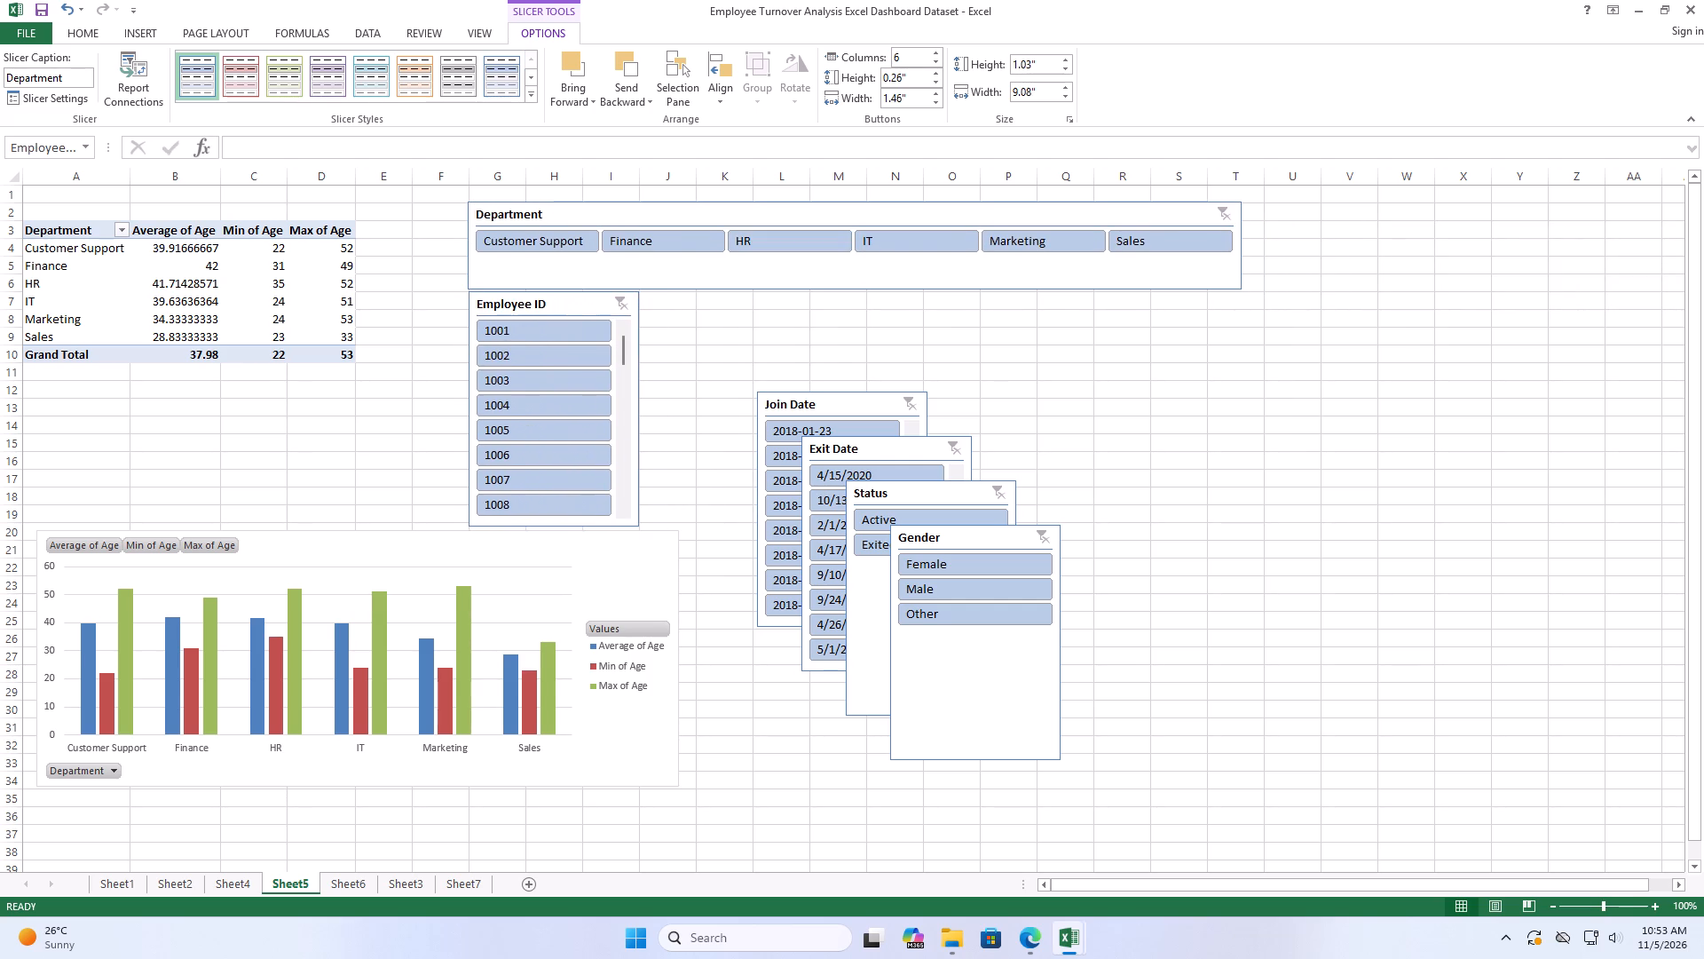
left_click_drag(581, 306, 584, 325)
Move the age PivotChart on Sheet5 further down, clear of the Employee ID slicer, starting at about row 23.
left_click_drag(370, 545, 367, 605)
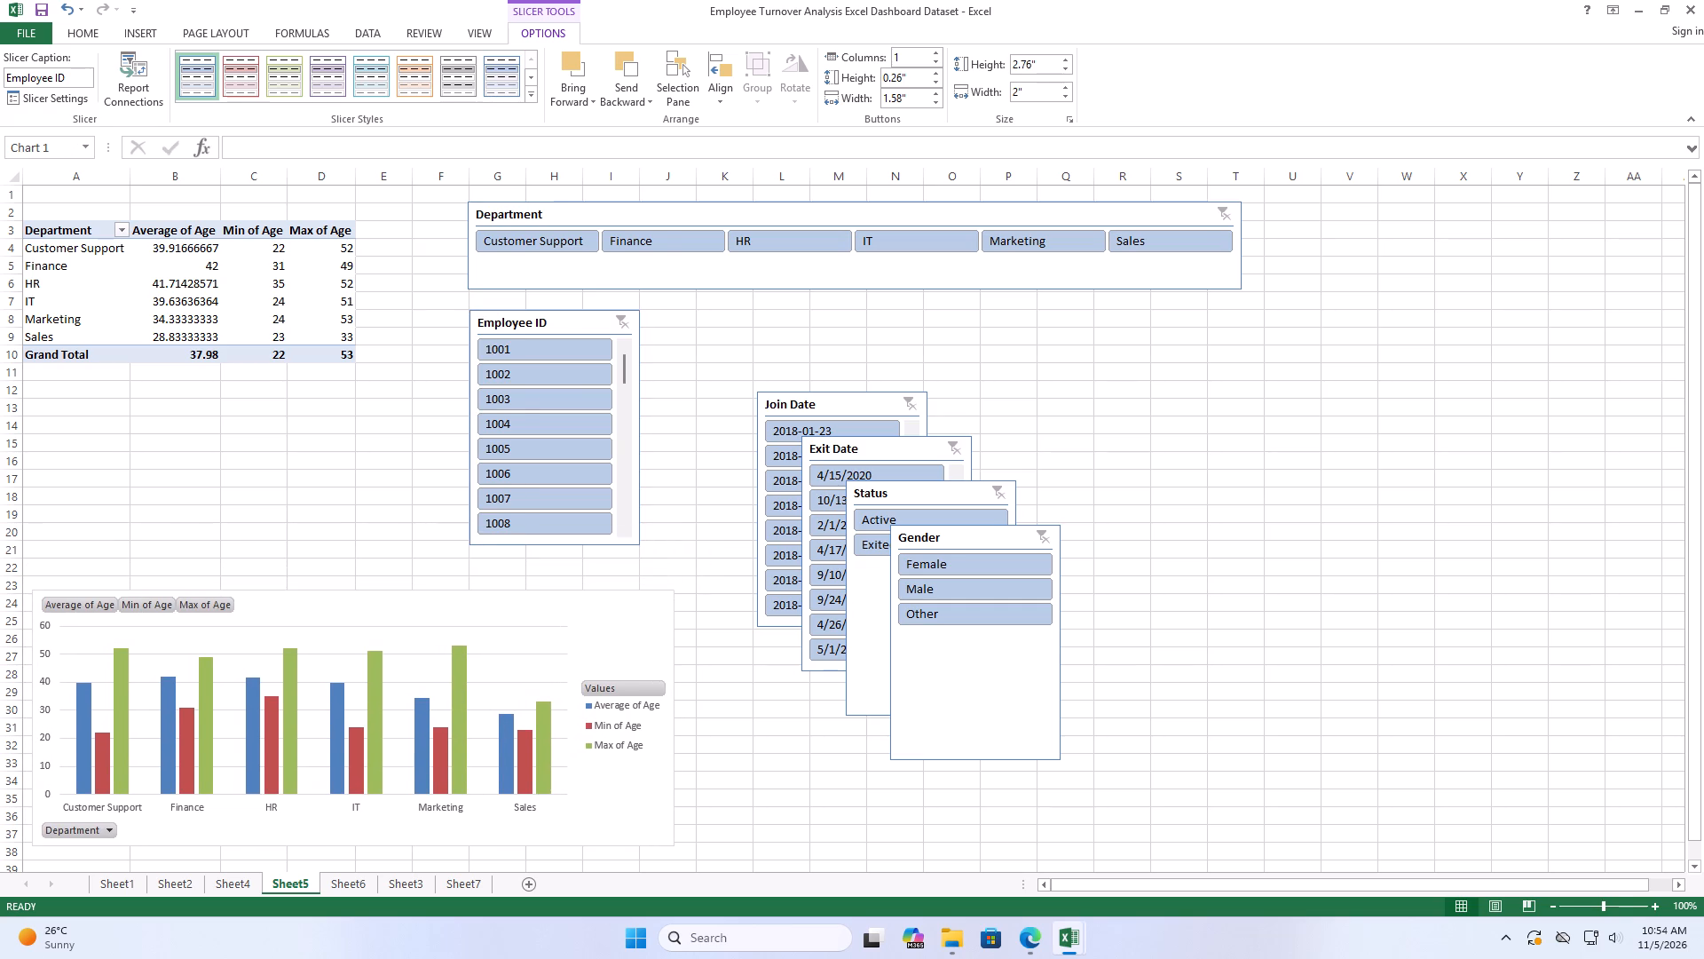
Line up the Join Date, Exit Date, Status and Gender slicers in an evenly spaced row beside the Employee ID slicer on Sheet5.
left_click_drag(367, 605, 368, 605)
left_click_drag(860, 405, 858, 396)
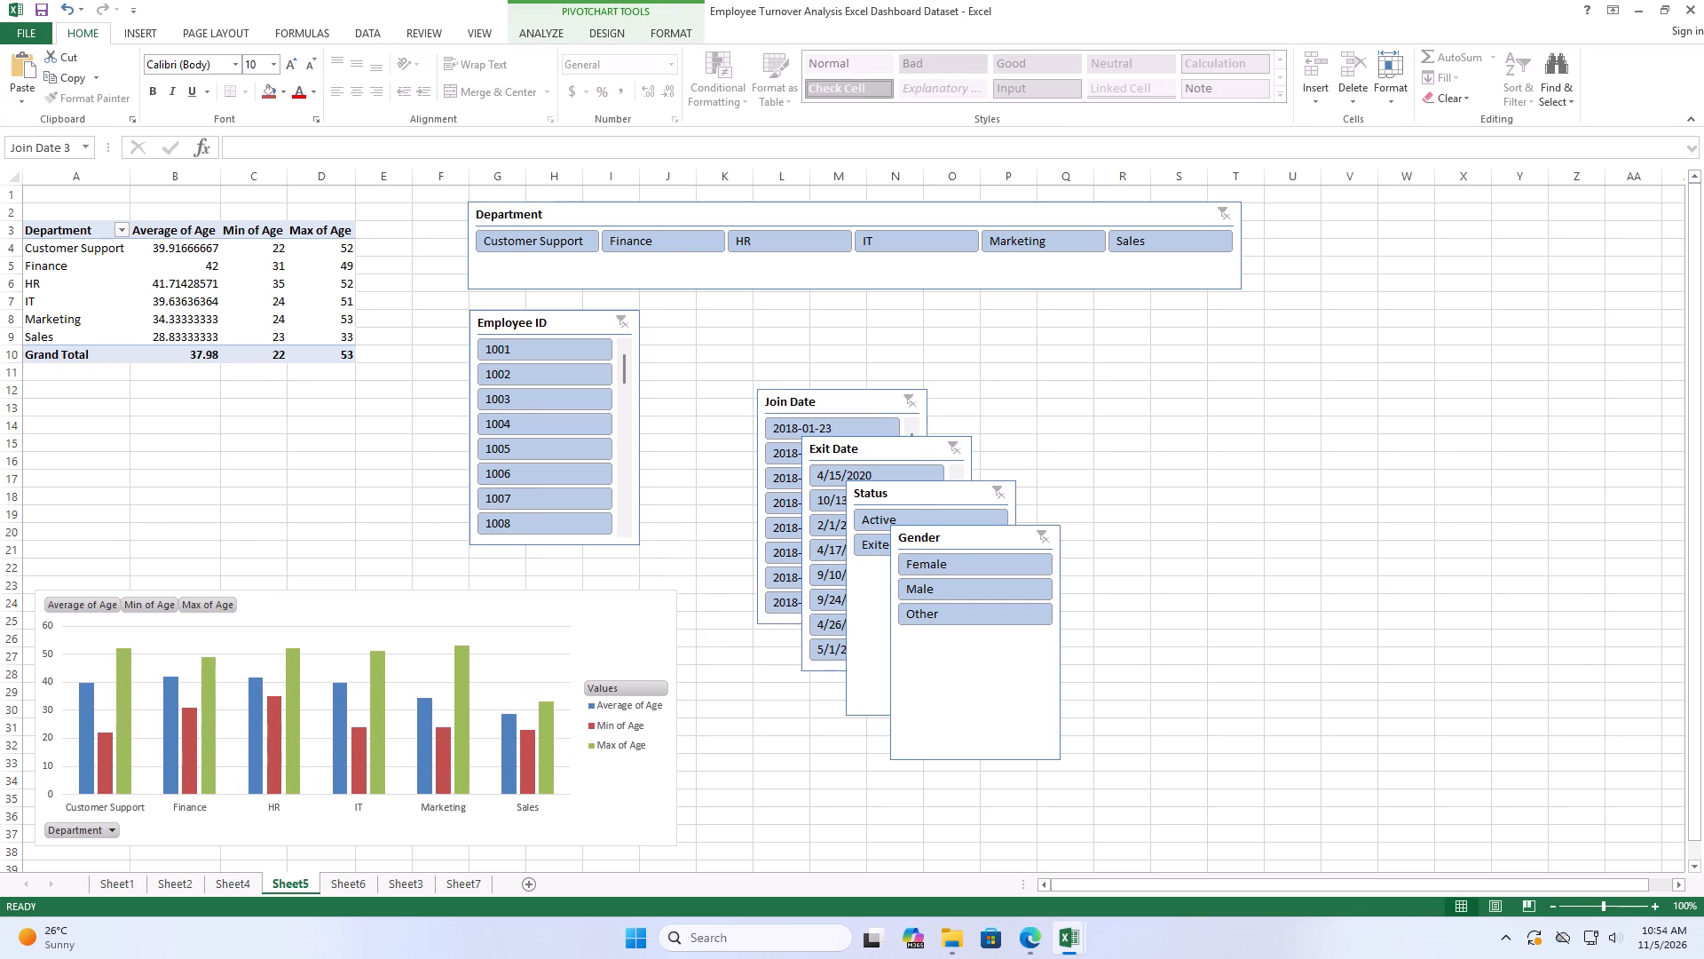
left_click_drag(858, 396, 771, 324)
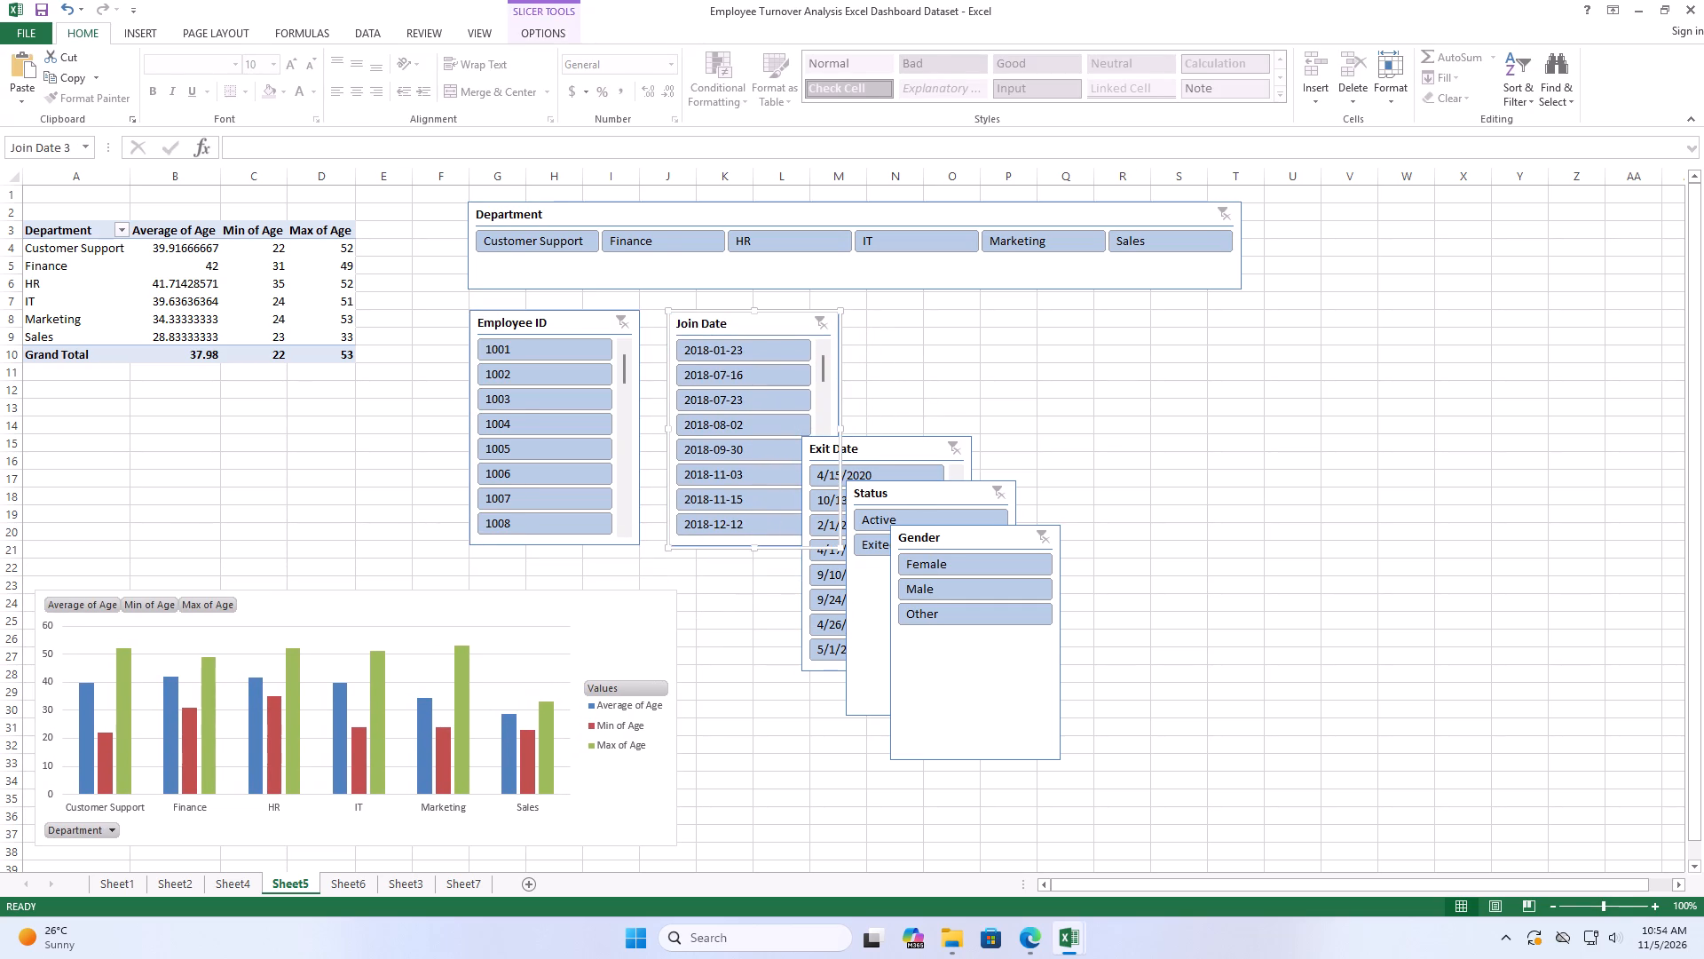
left_click_drag(899, 451, 961, 326)
left_click(864, 608)
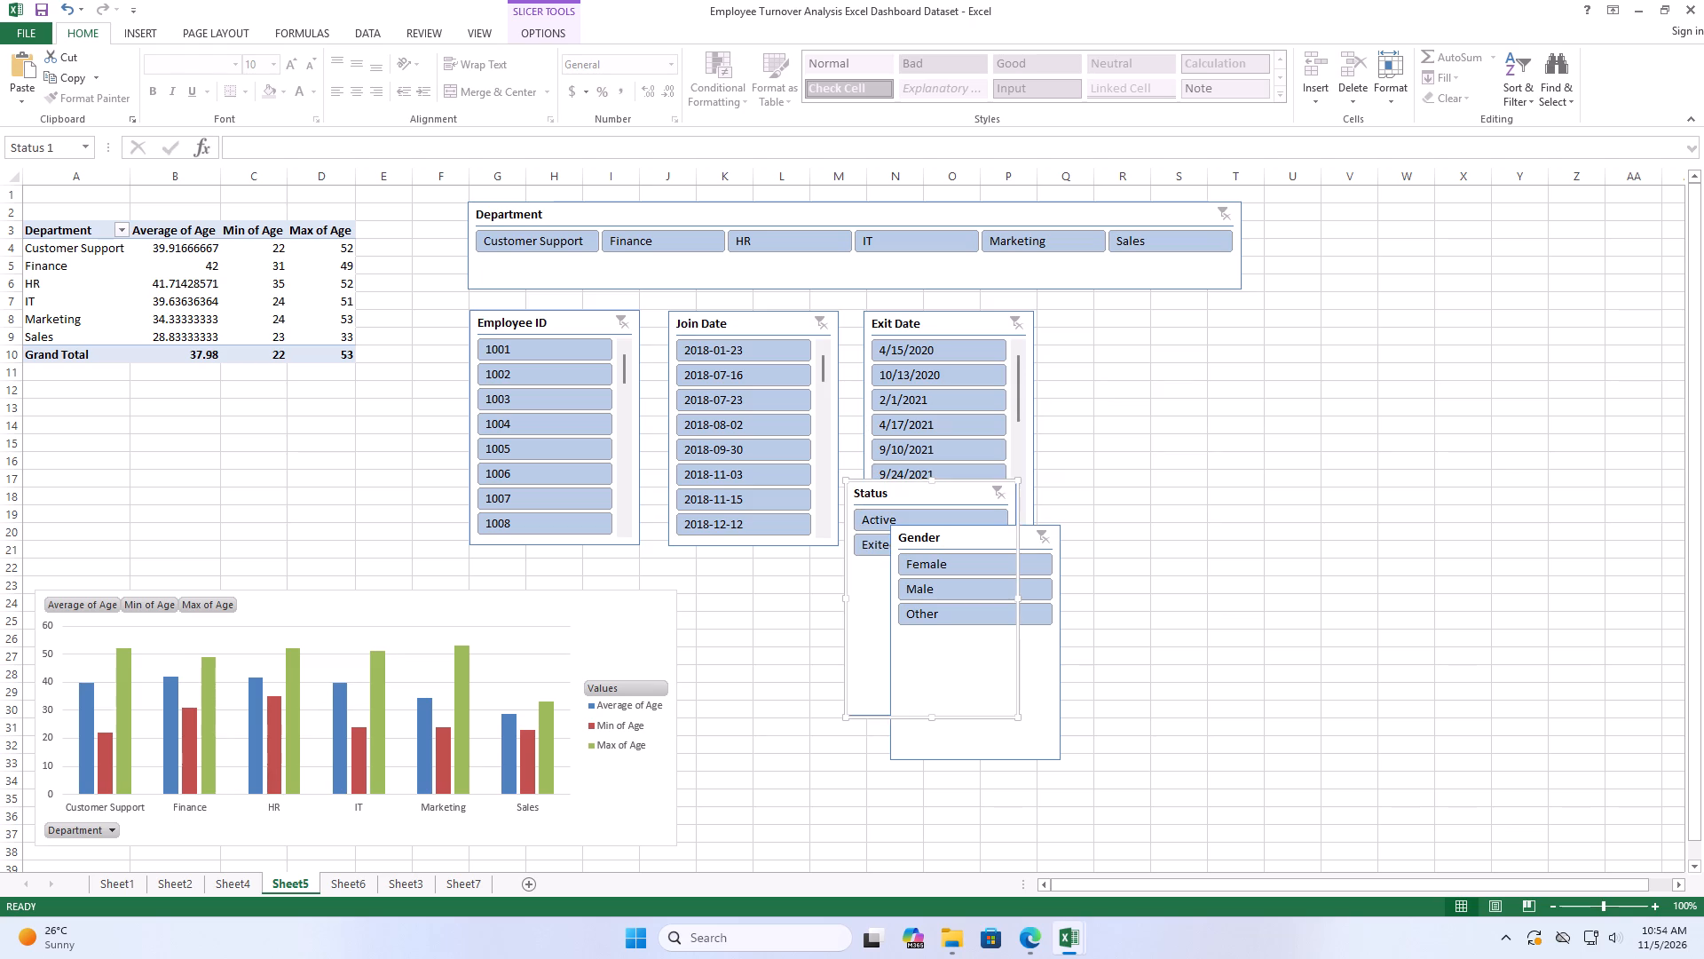
left_click_drag(926, 498, 1141, 330)
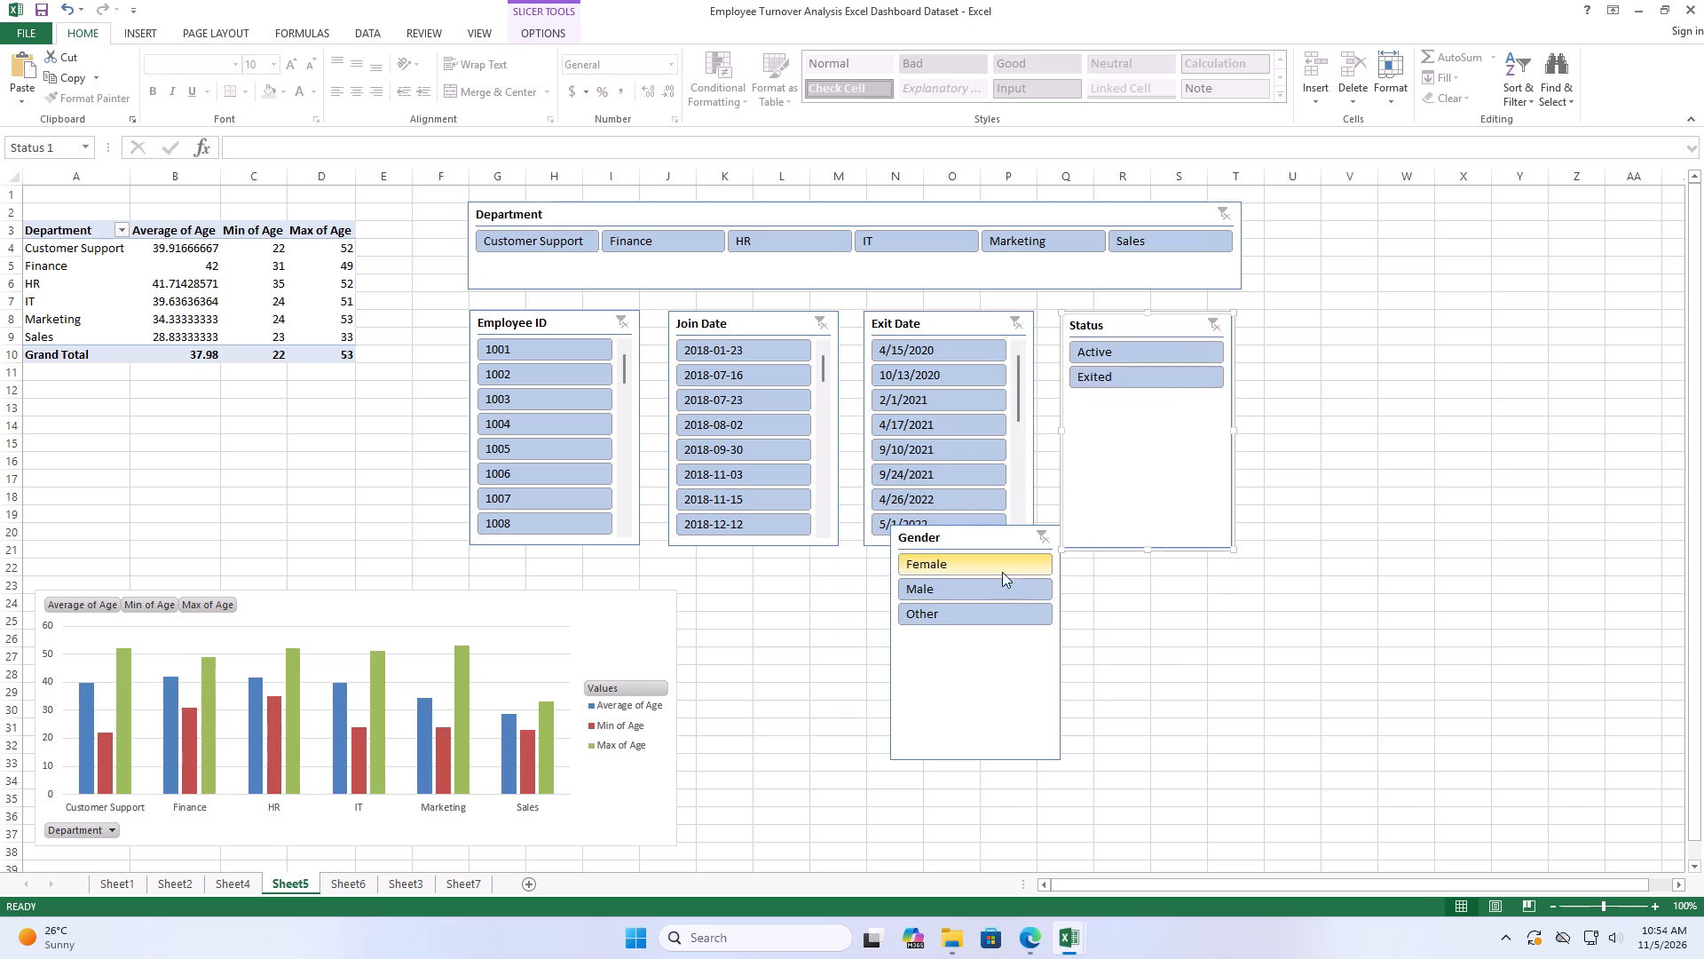
left_click_drag(976, 537, 1338, 376)
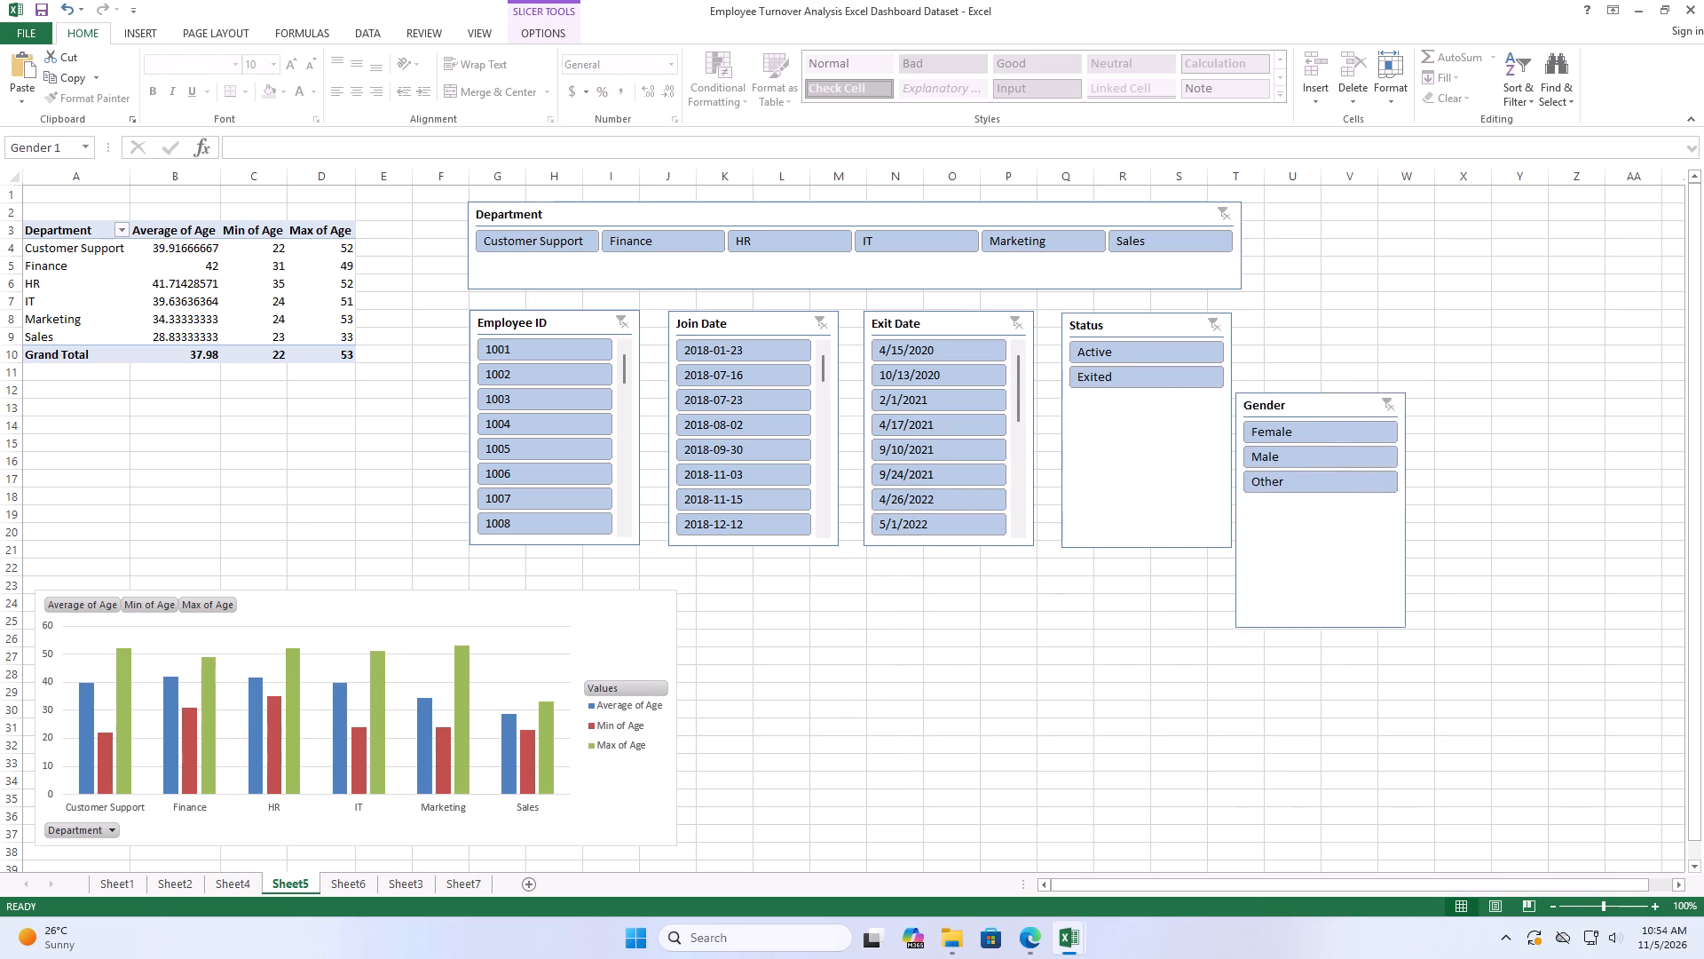
left_click_drag(1338, 376, 1347, 321)
left_click(1140, 691)
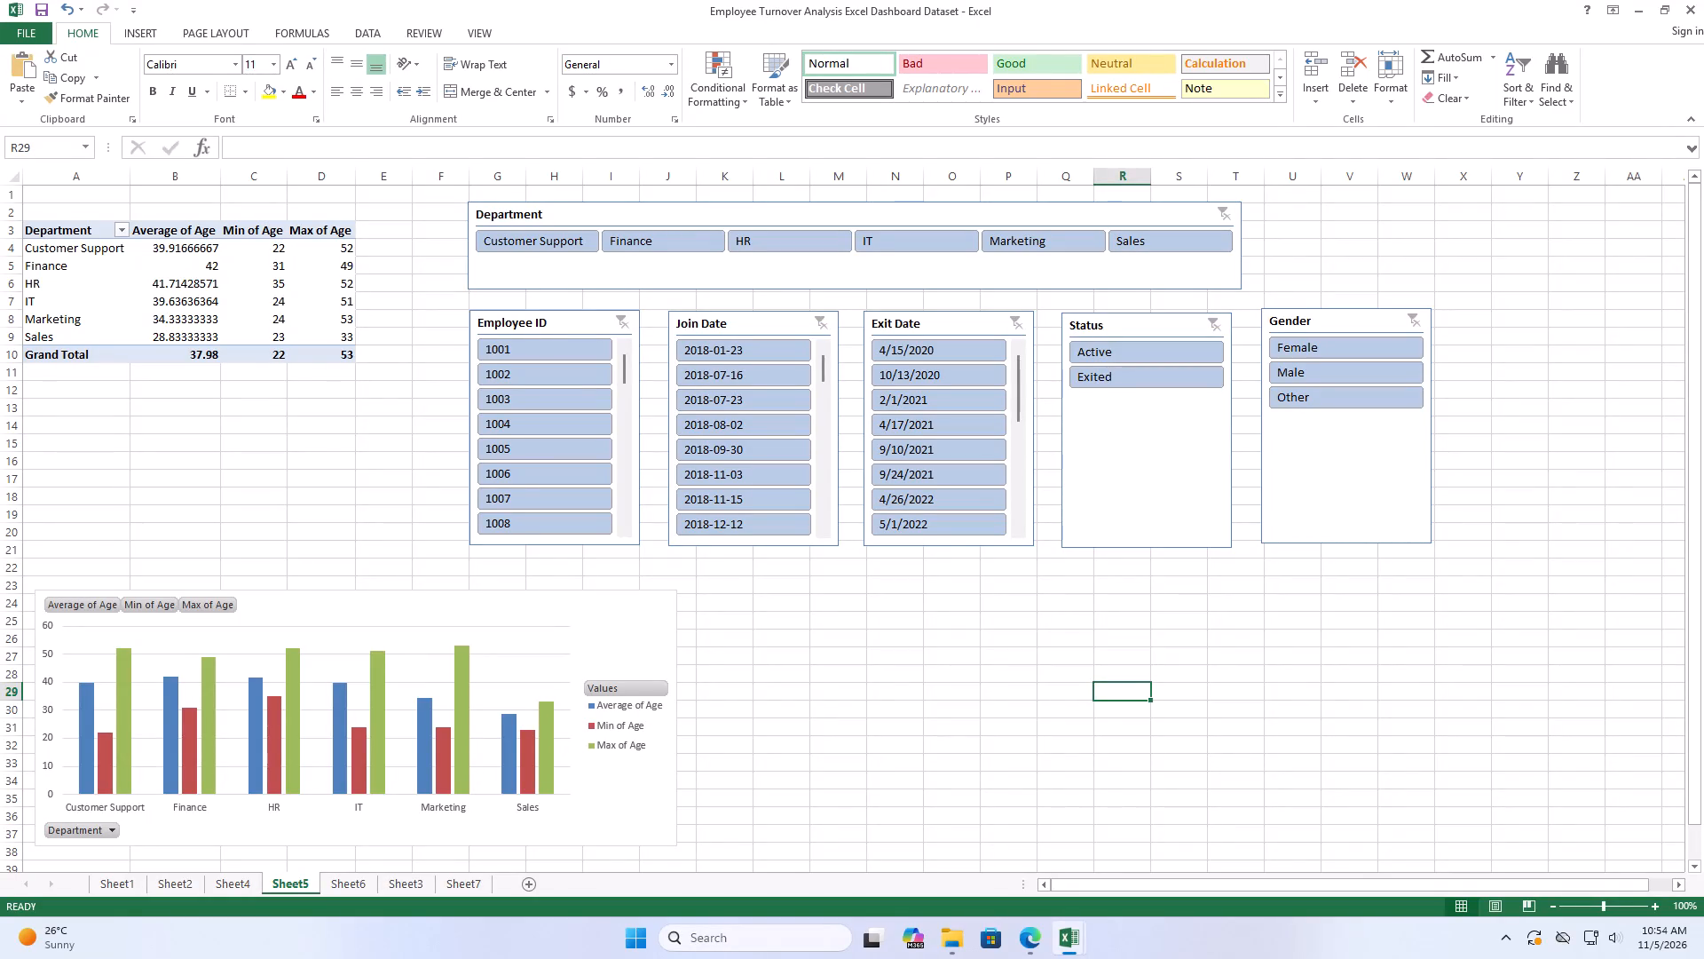
Merge and center cells A1:D1 above the age PivotTable and enter the title "Department Wise Age Statistics".
left_click_drag(57, 199, 312, 196)
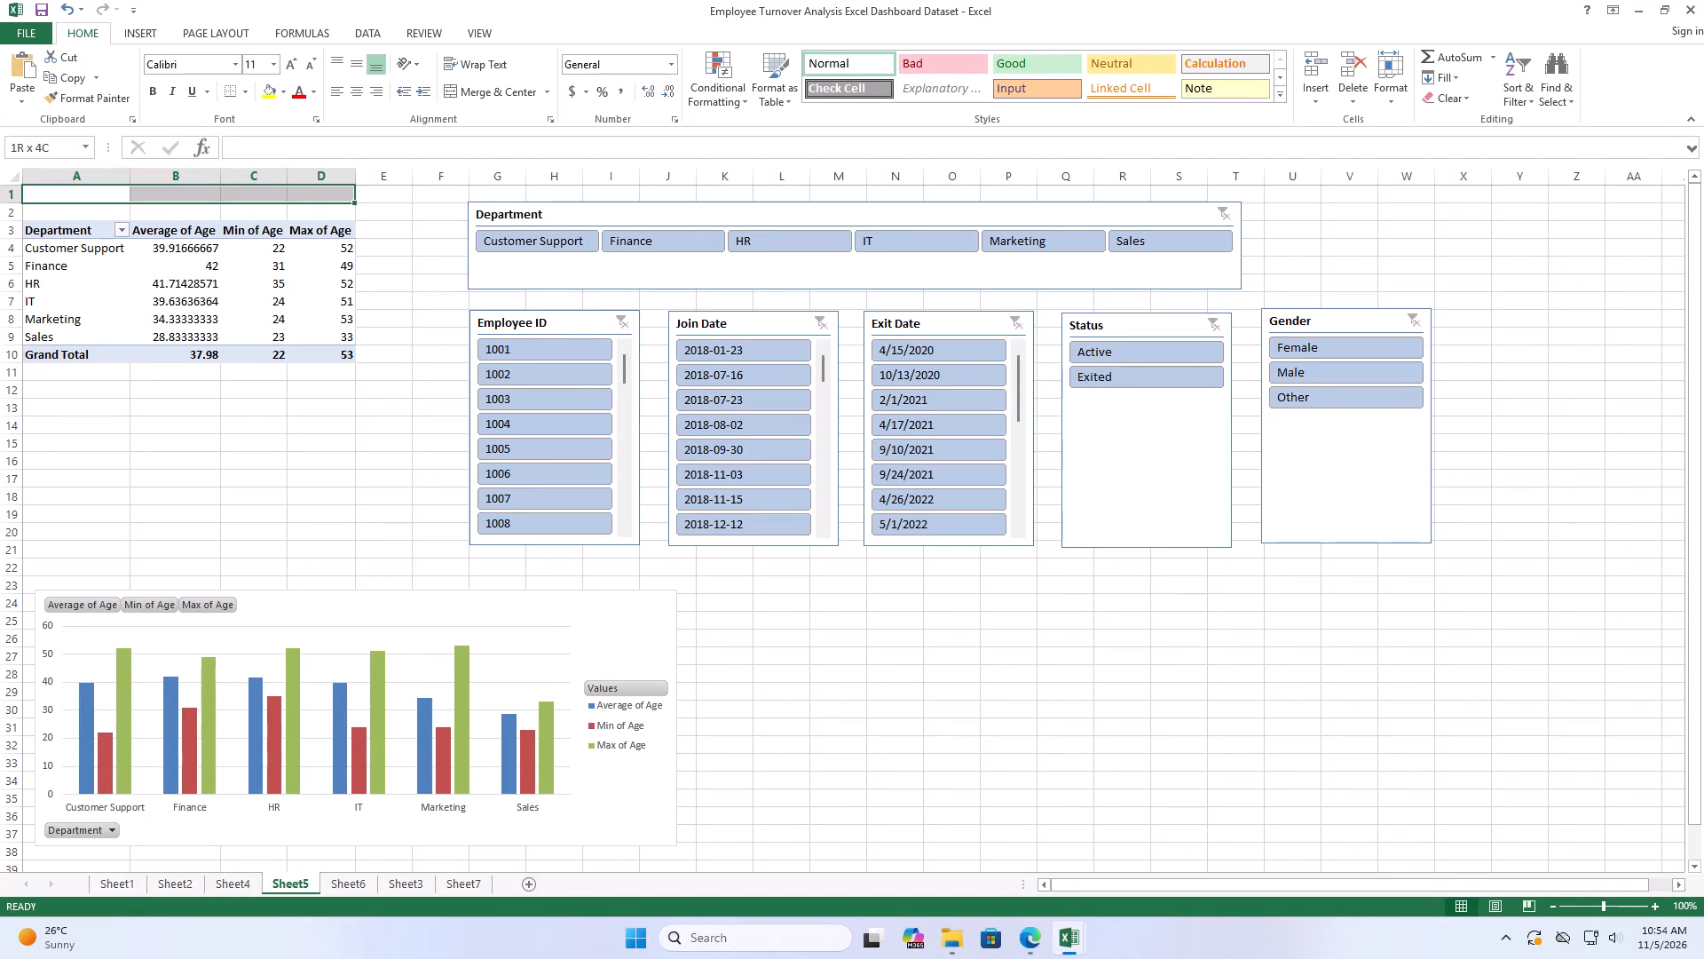
left_click_drag(312, 196, 321, 196)
left_click(501, 96)
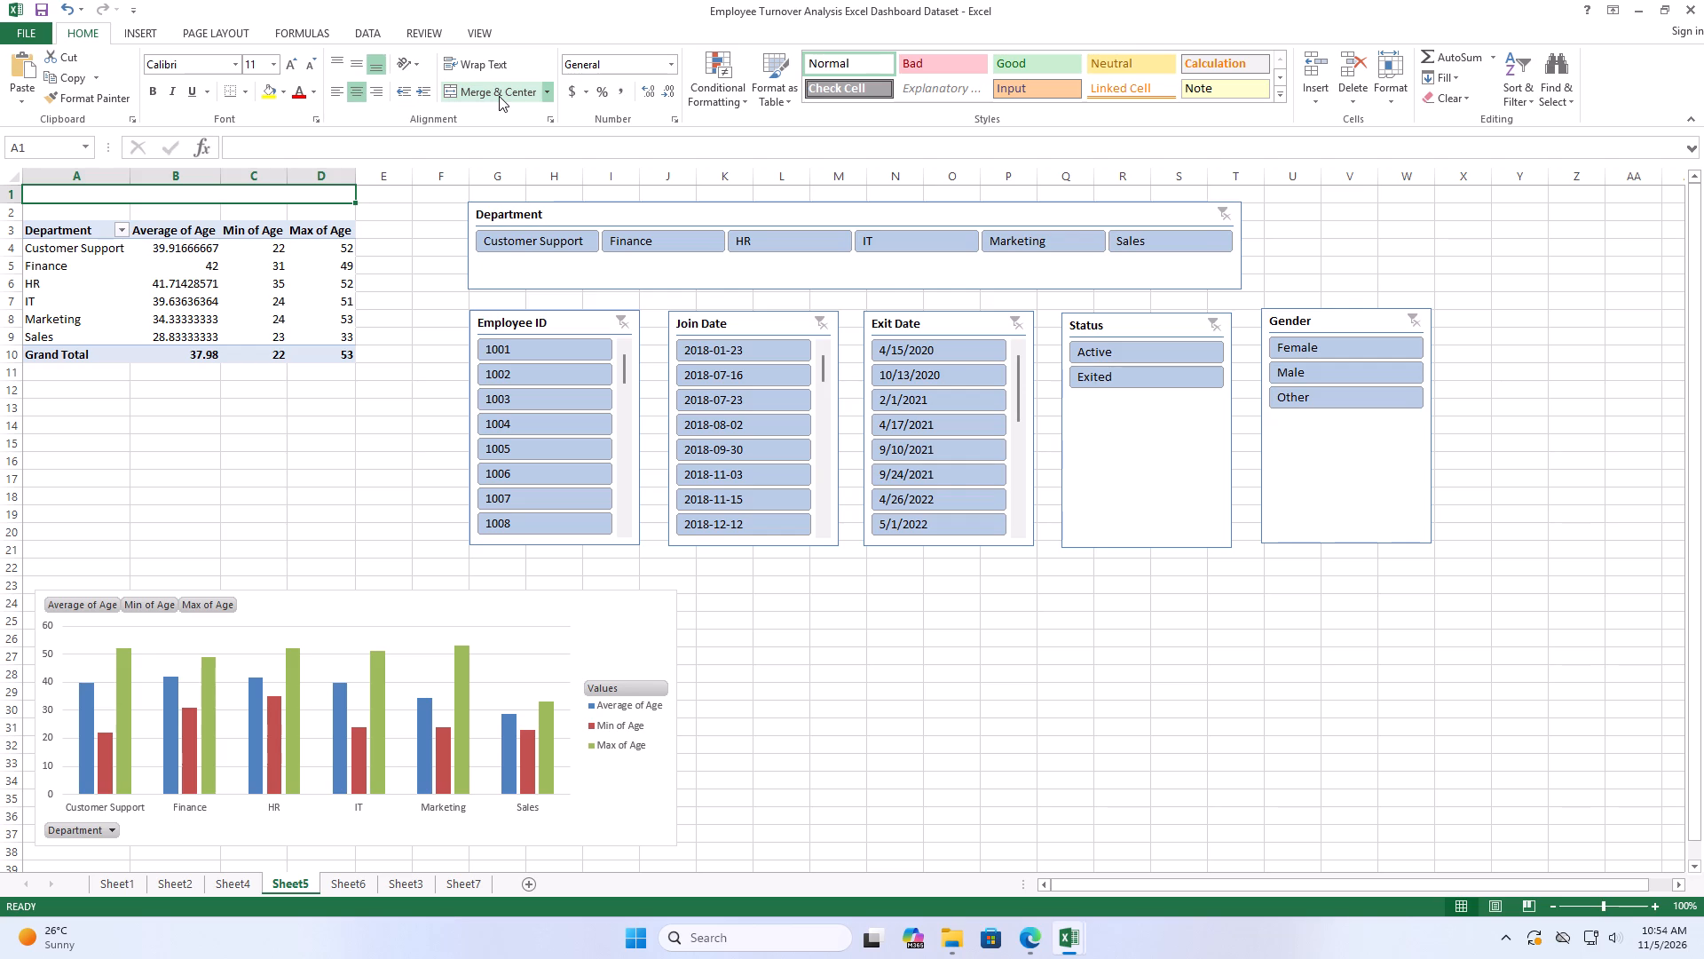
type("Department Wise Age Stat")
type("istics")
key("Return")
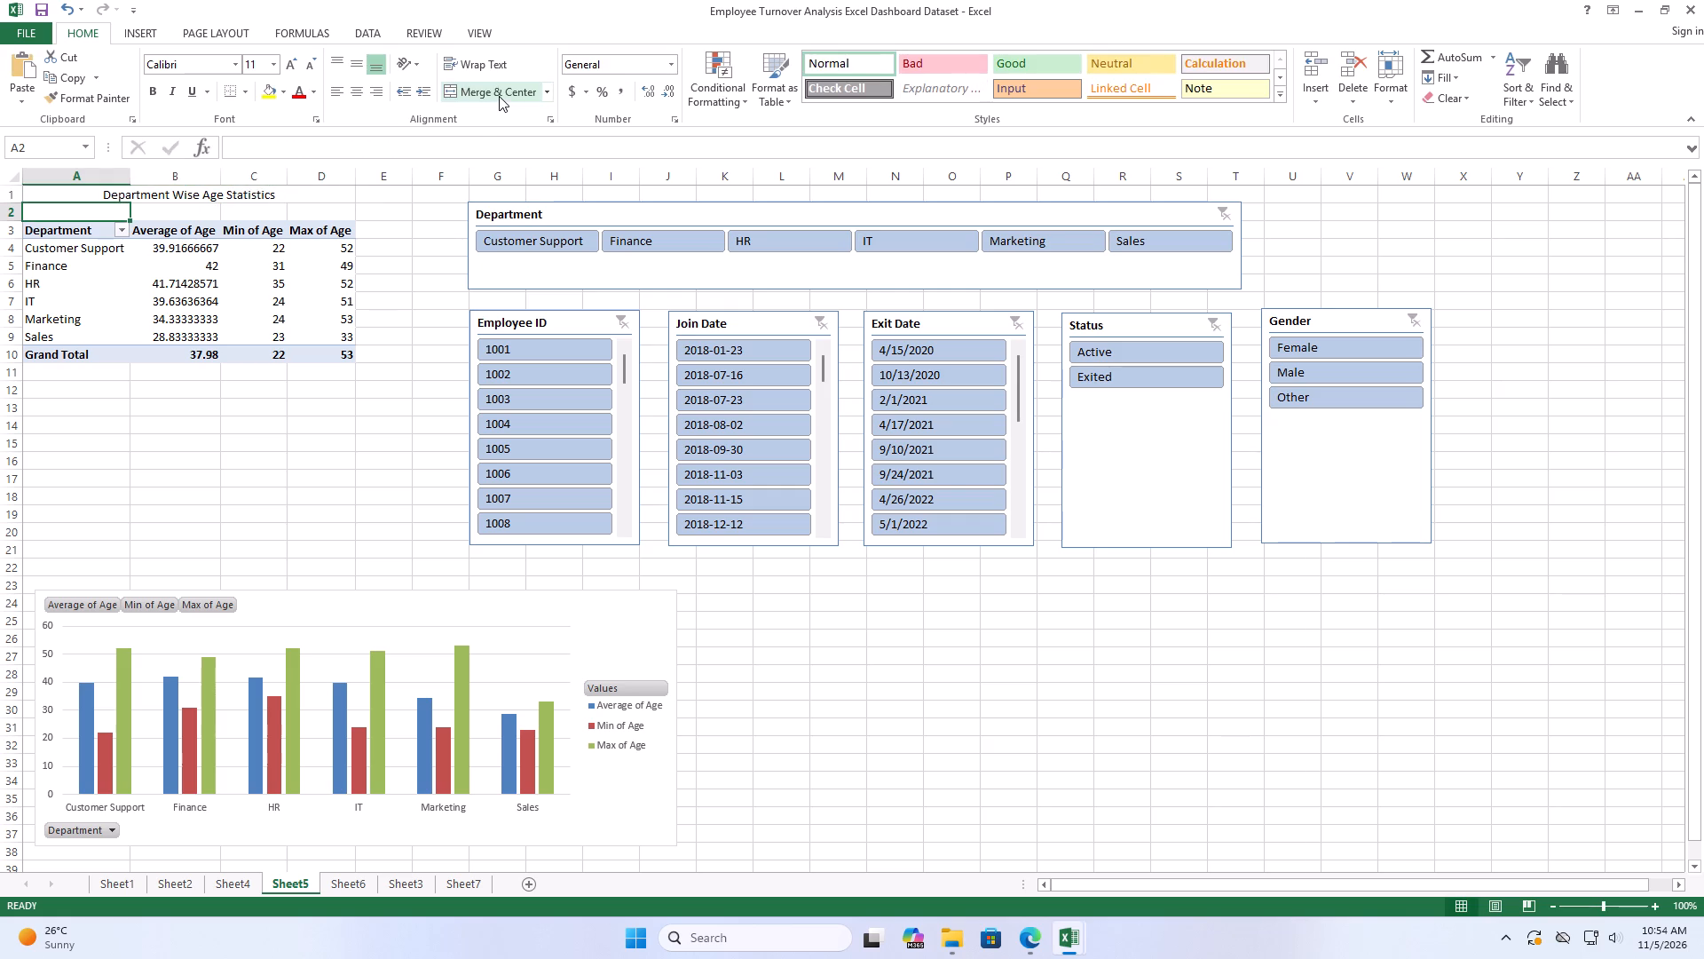
On Sheet6, move the gender-by-status PivotChart below the PivotTable, starting at about row 23 near the sheet's first column.
left_click(357, 889)
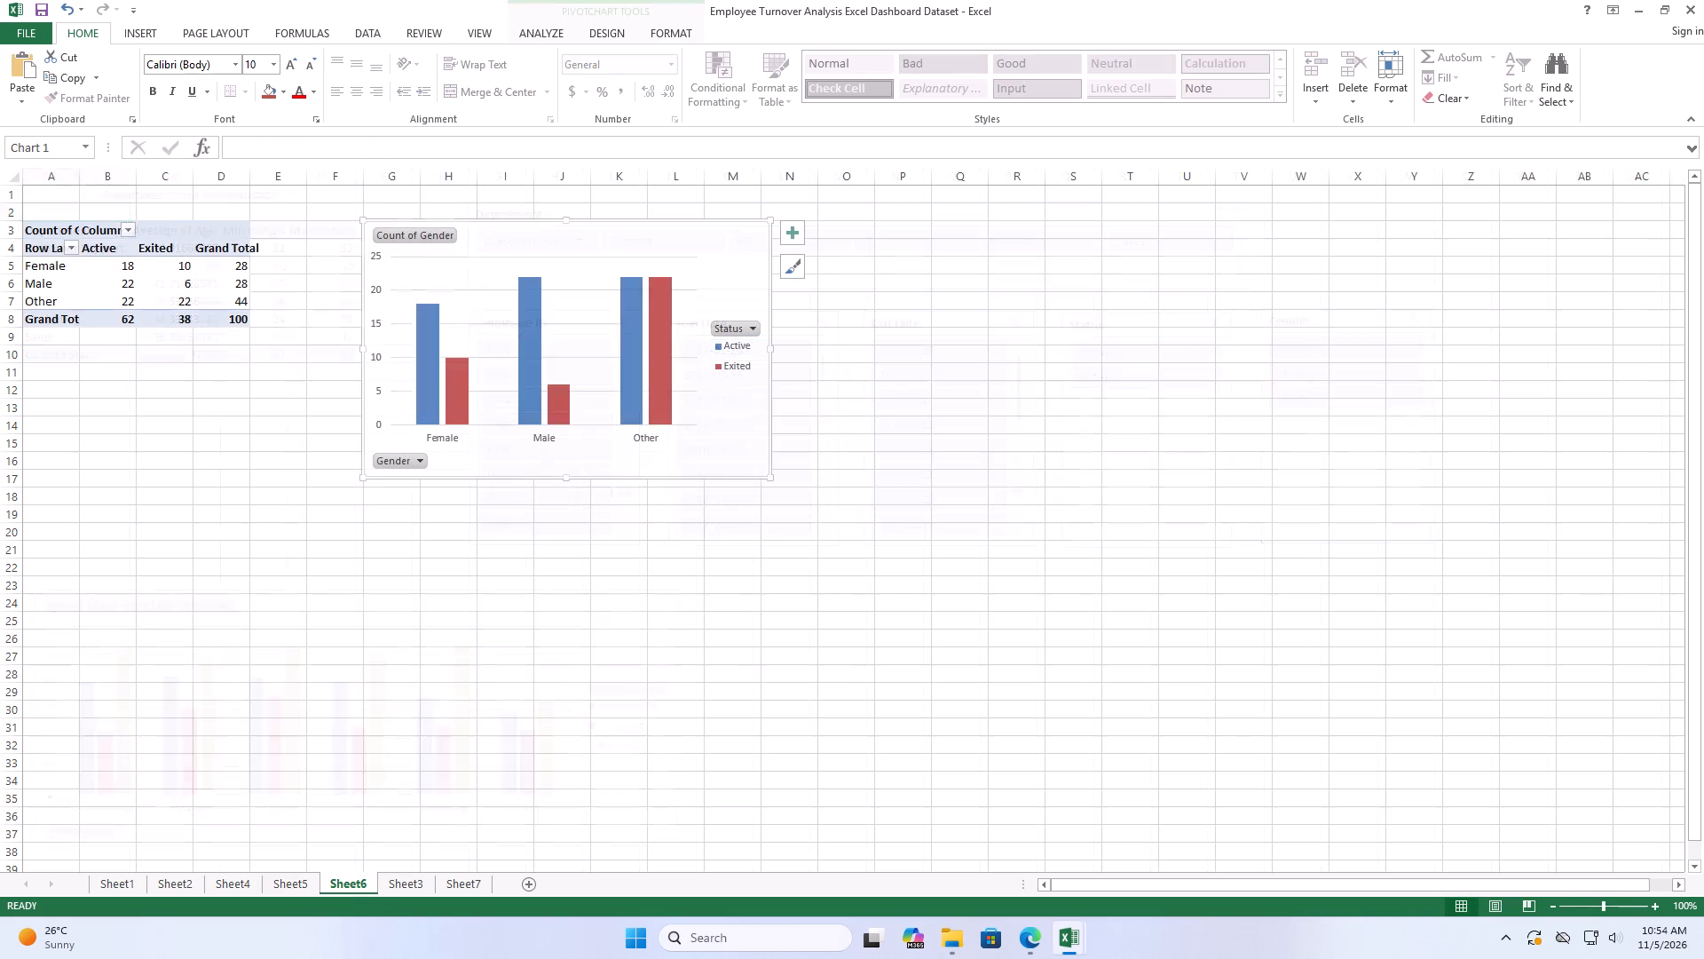
left_click_drag(616, 241, 297, 529)
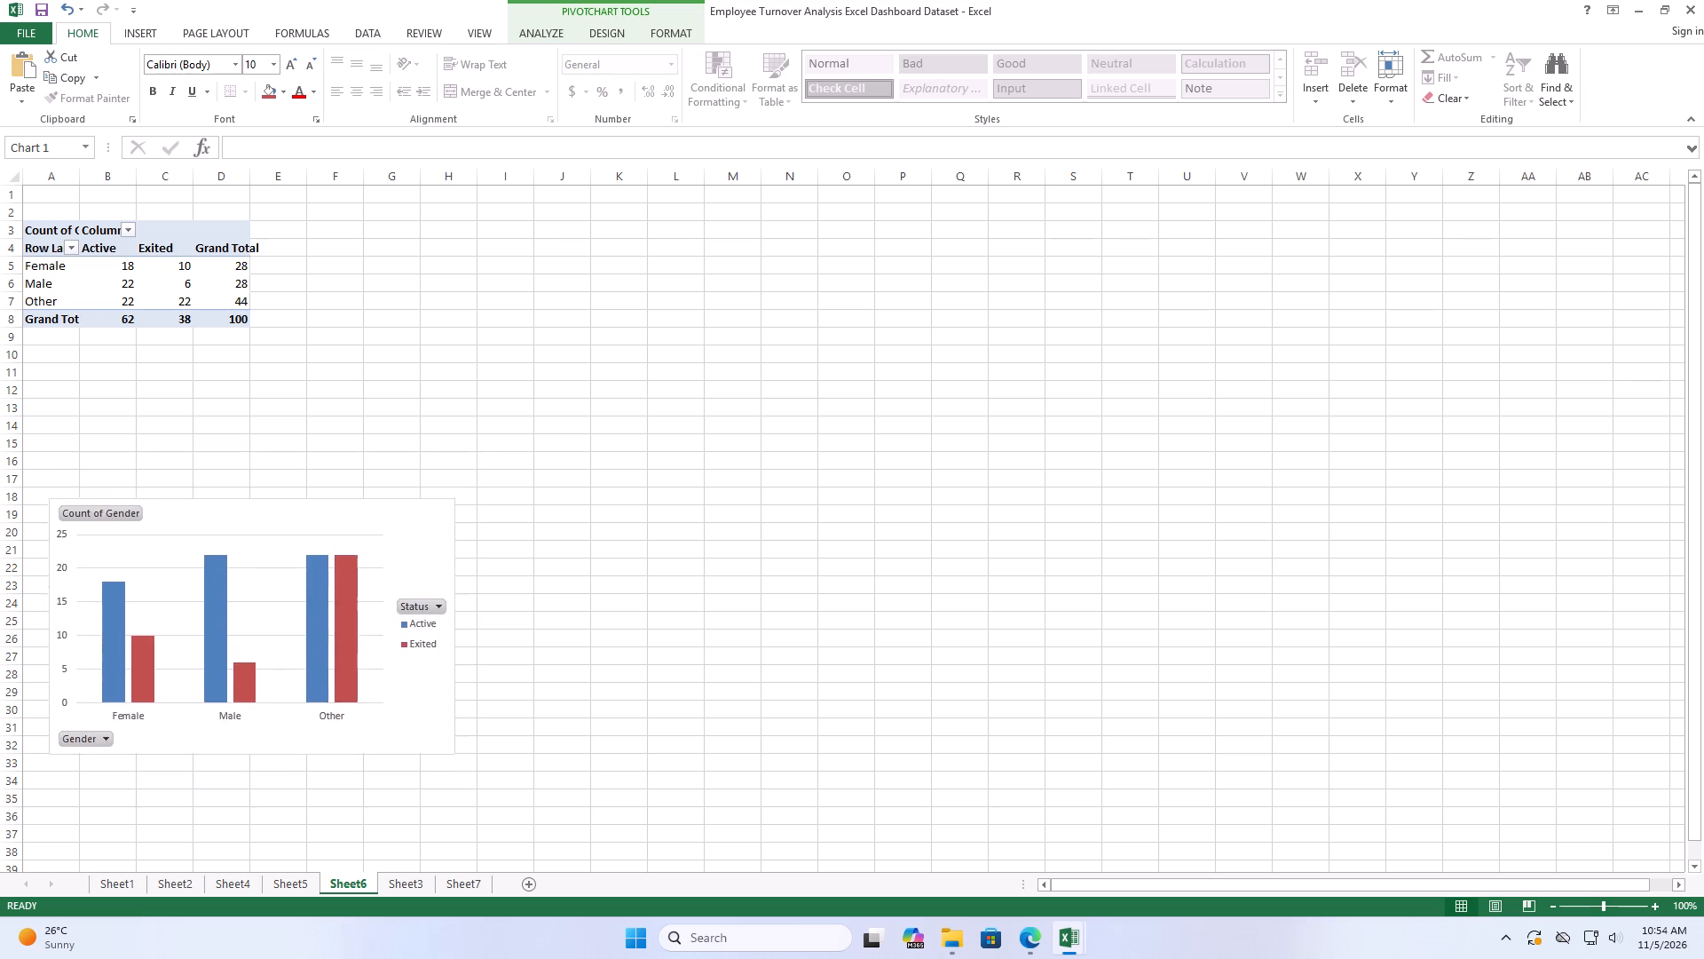
left_click_drag(297, 529, 283, 603)
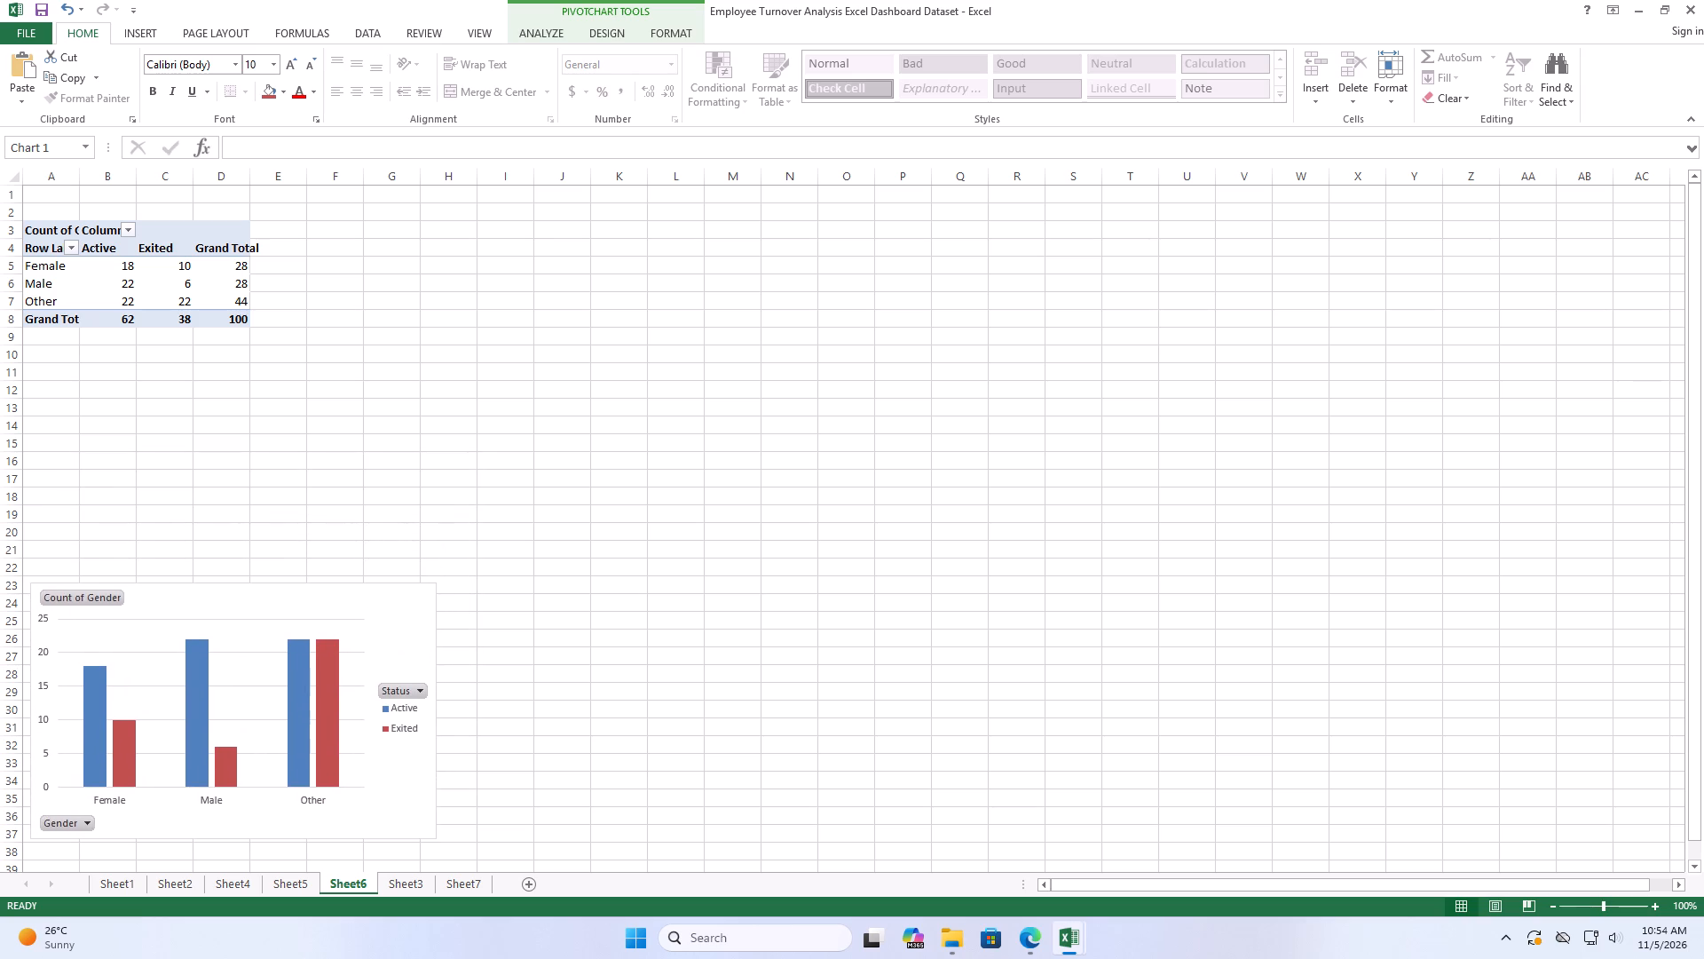
Auto-fit the widths of columns D, B and A on Sheet6 to the PivotTable's contents.
double_click(256, 173)
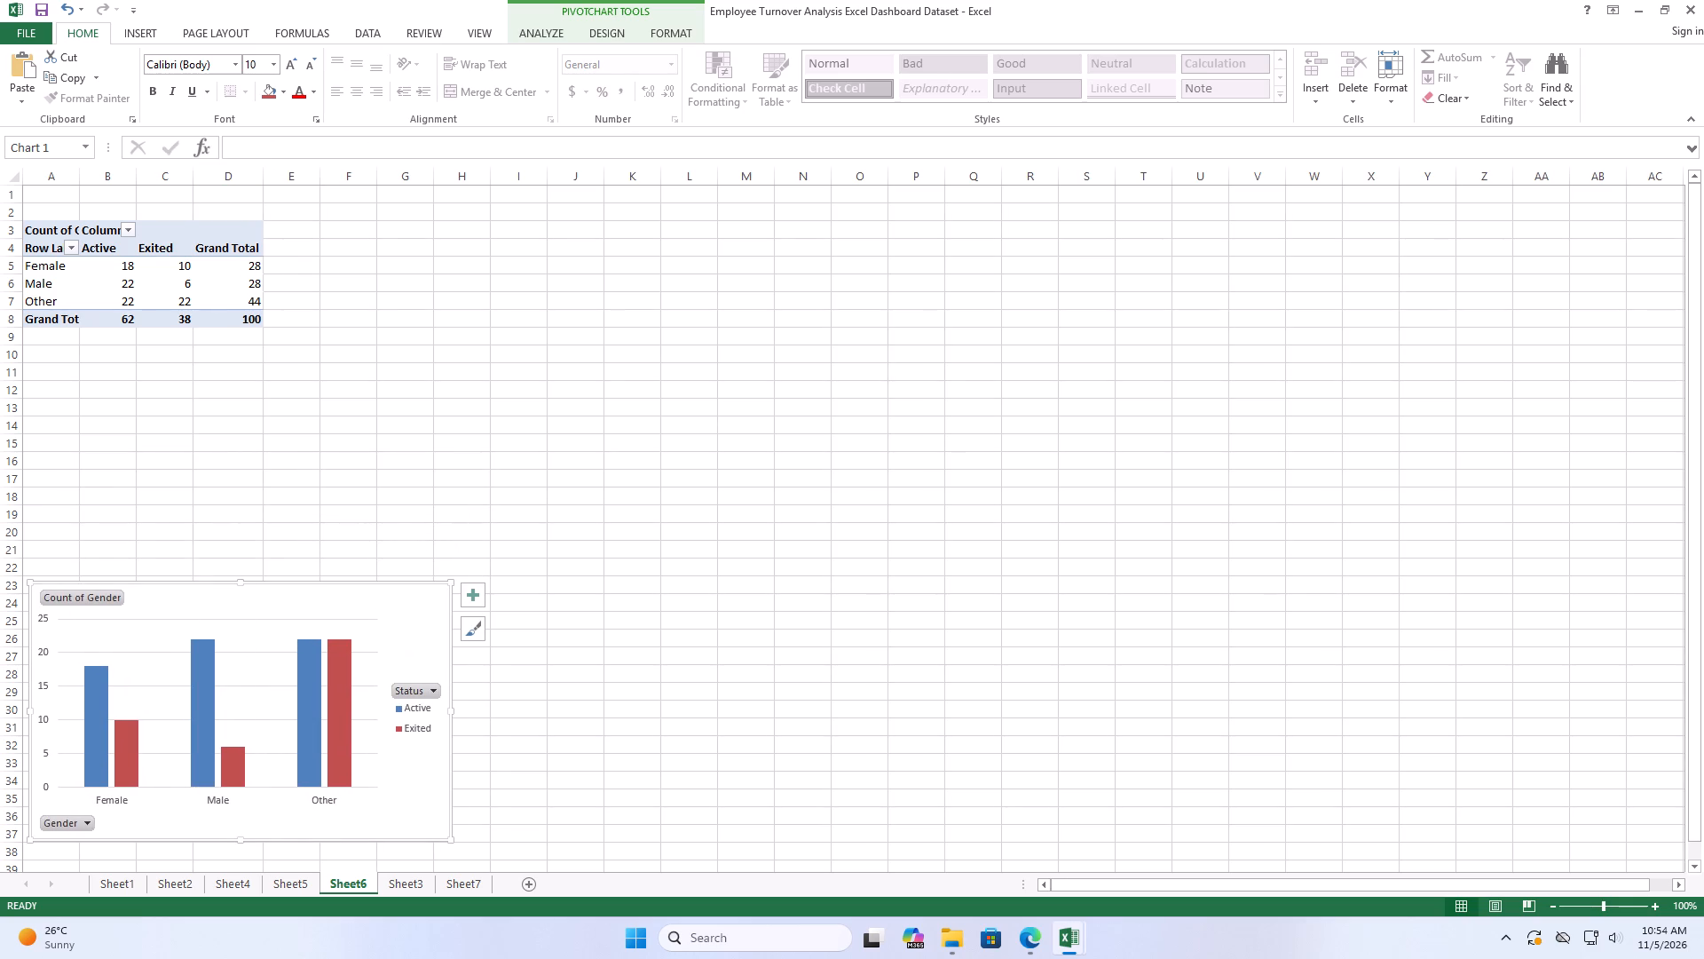
double_click(138, 175)
double_click(80, 178)
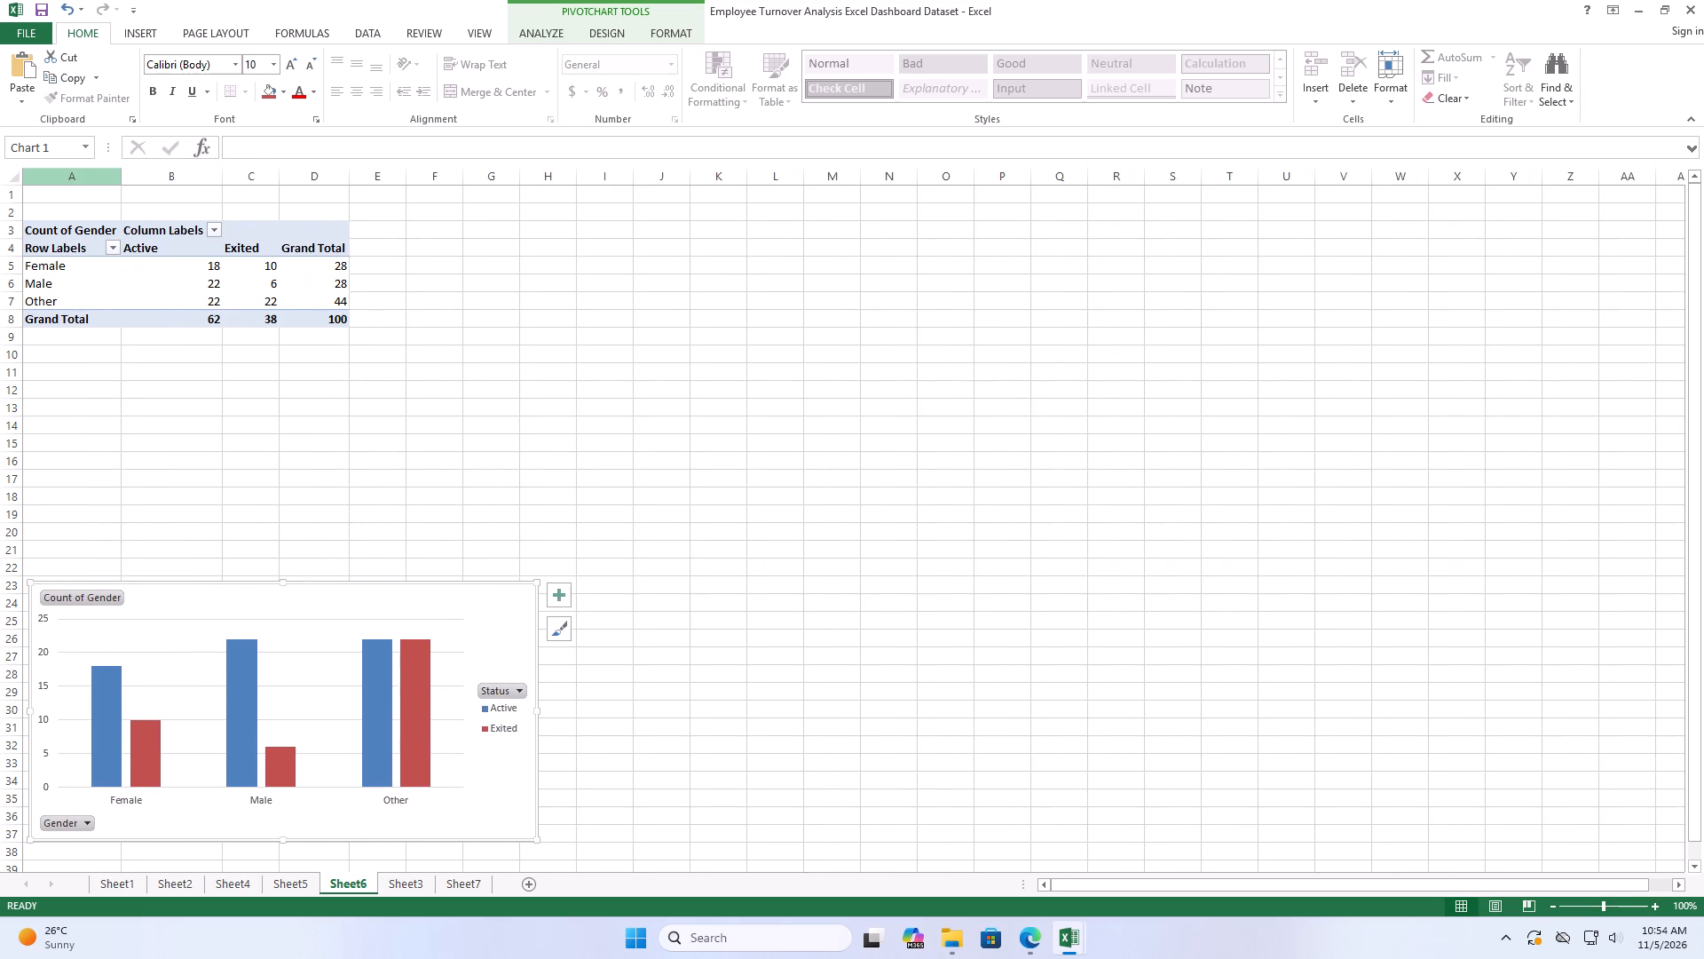
Rename the "Row Labels" header of the Sheet6 PivotTable as "Gender".
double_click(90, 250)
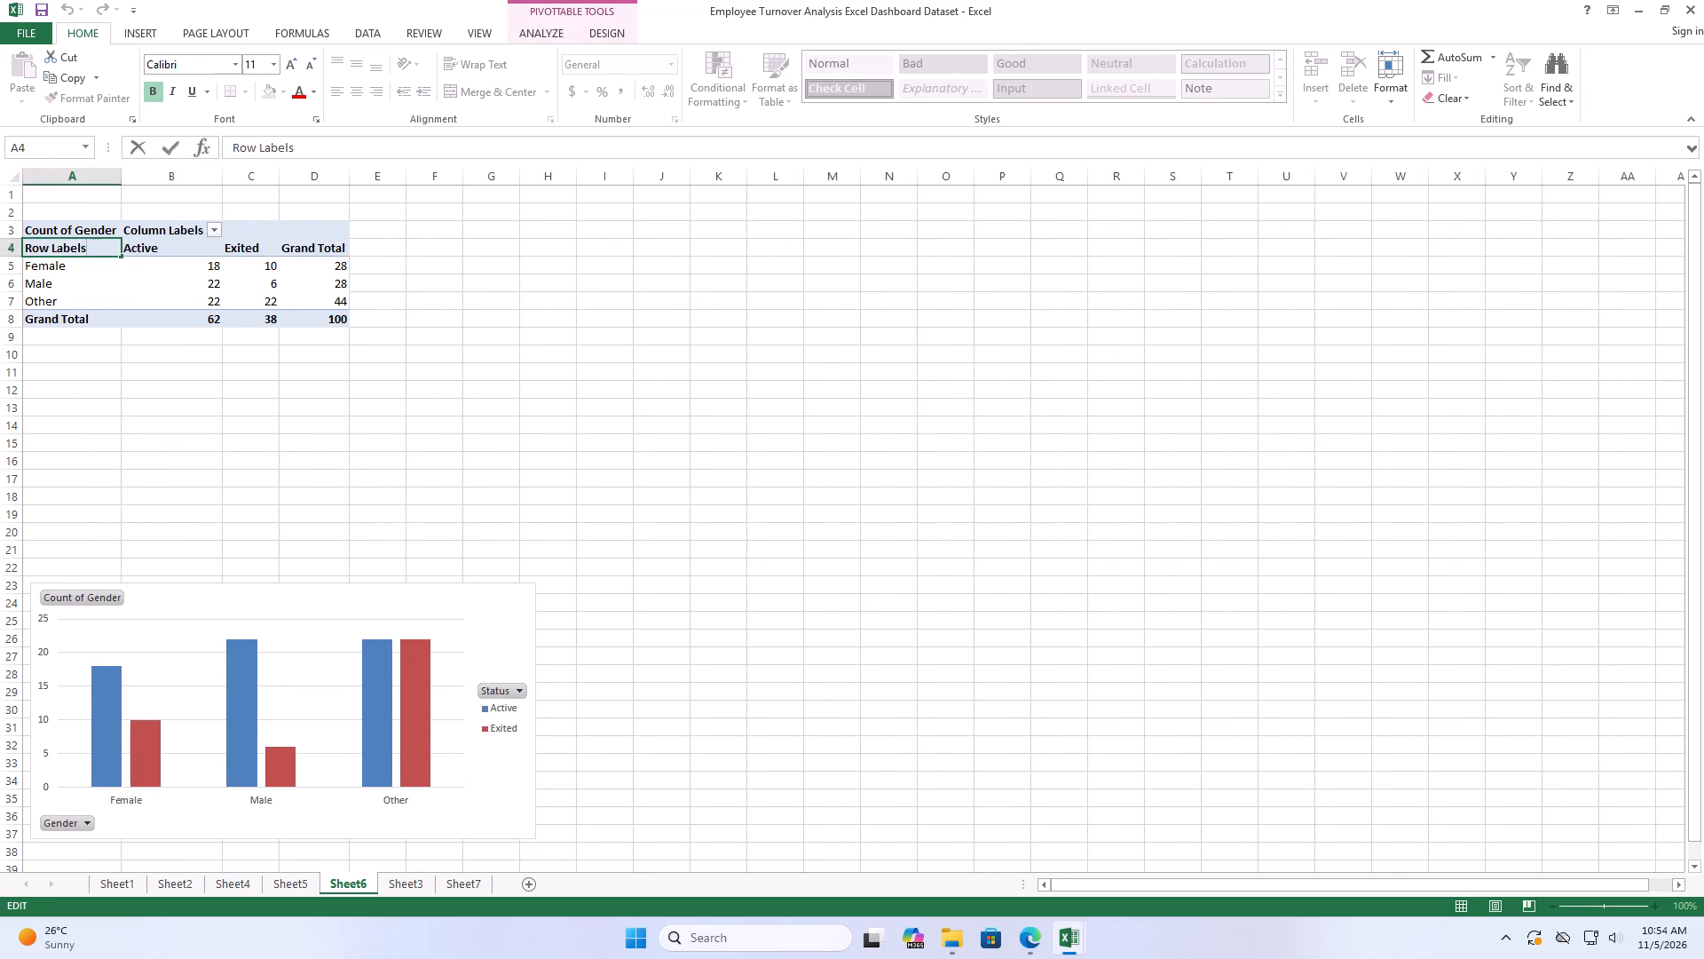
key("BackSpace")
key("BackSpace")
key("BackSpace")
key("BackSpace")
key("BackSpace")
key("BackSpace")
key("BackSpace")
key("BackSpace")
key("BackSpace")
key("BackSpace")
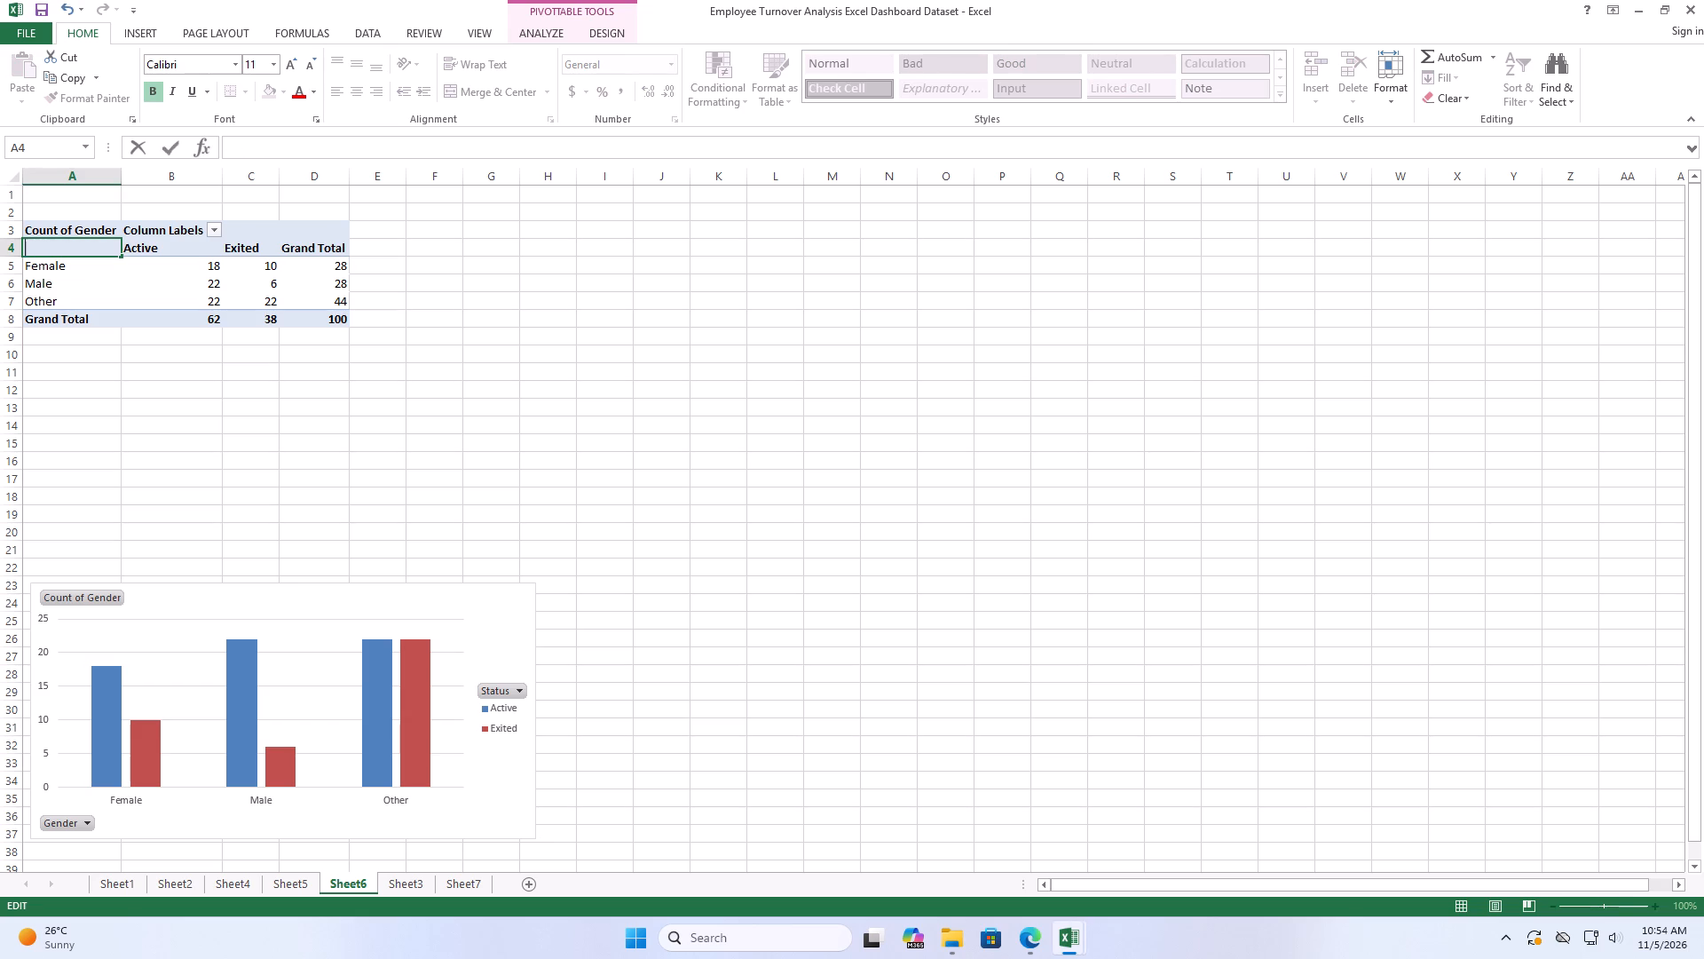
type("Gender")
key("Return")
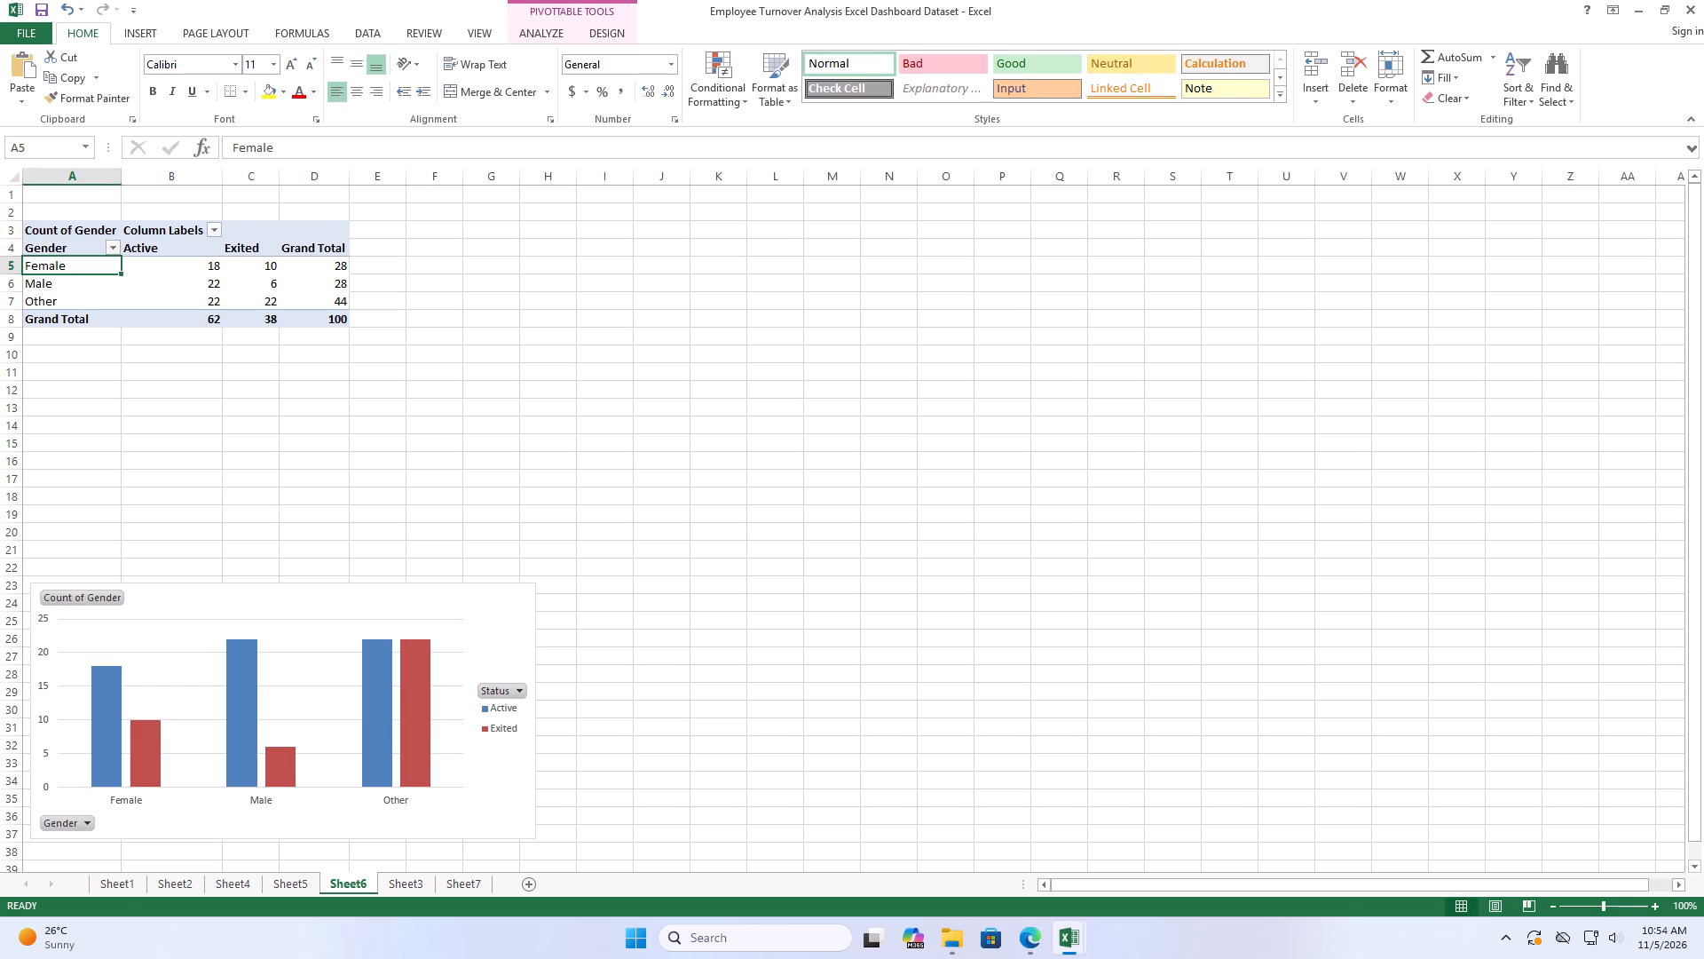
Insert slicers for Employee ID, Department, Join Date, Exit Date, Status, Gender and Age on the Sheet6 PivotTable.
left_click(305, 234)
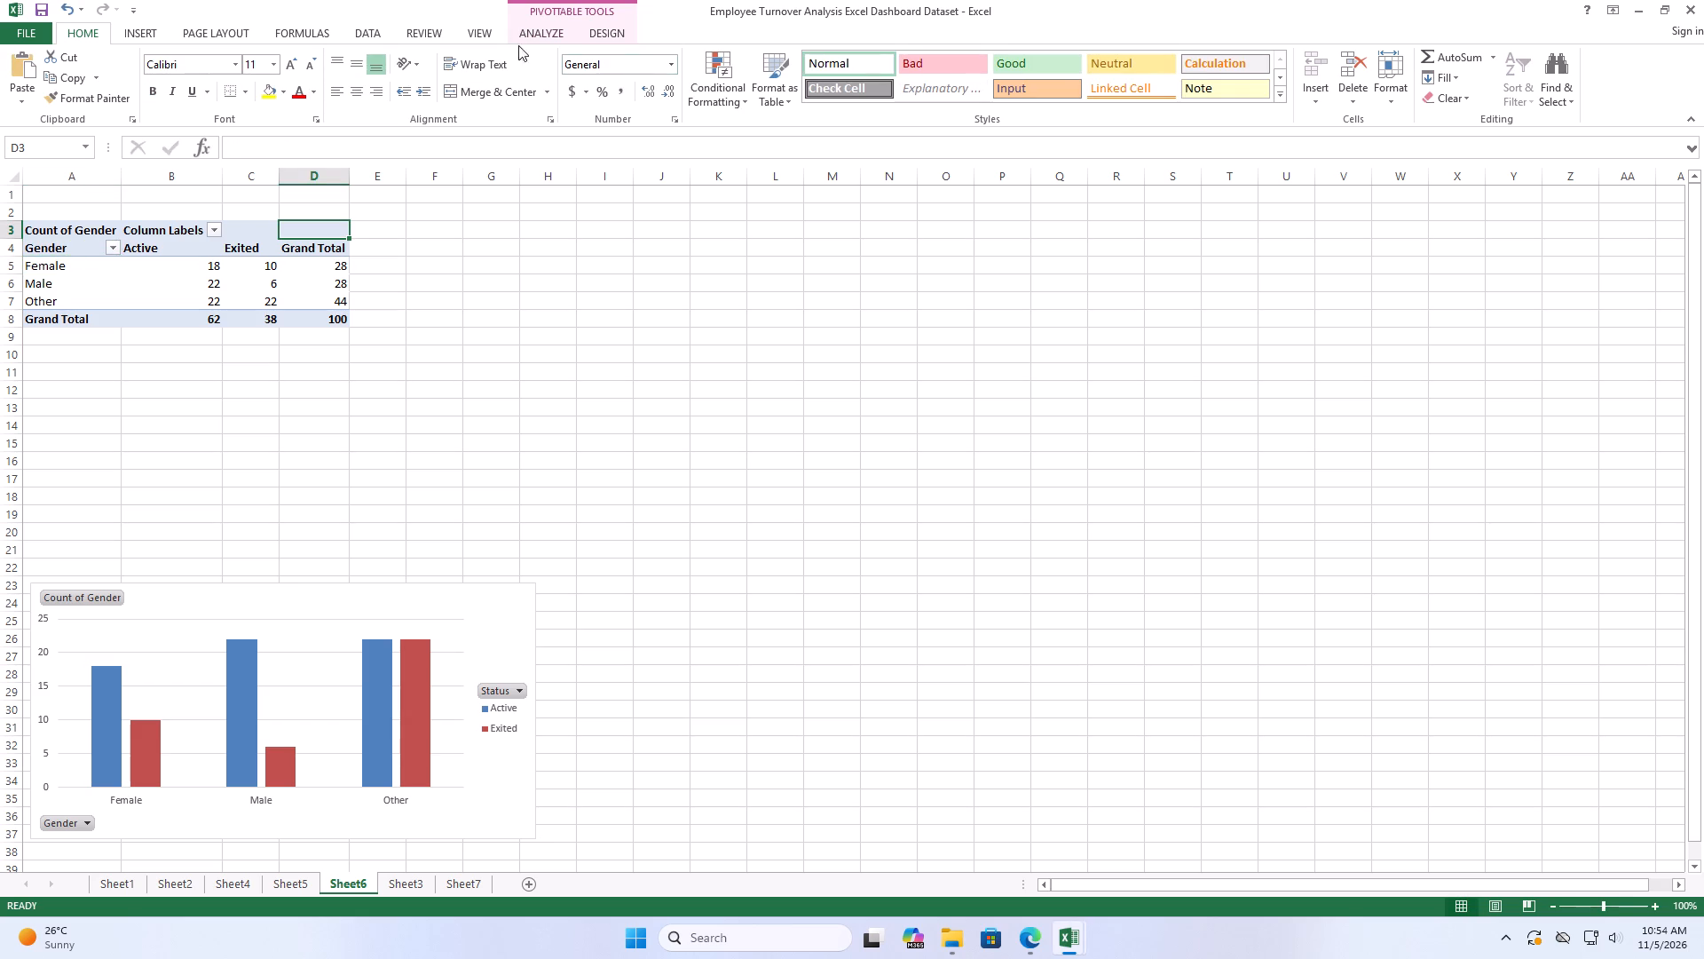
left_click(528, 31)
left_click(490, 89)
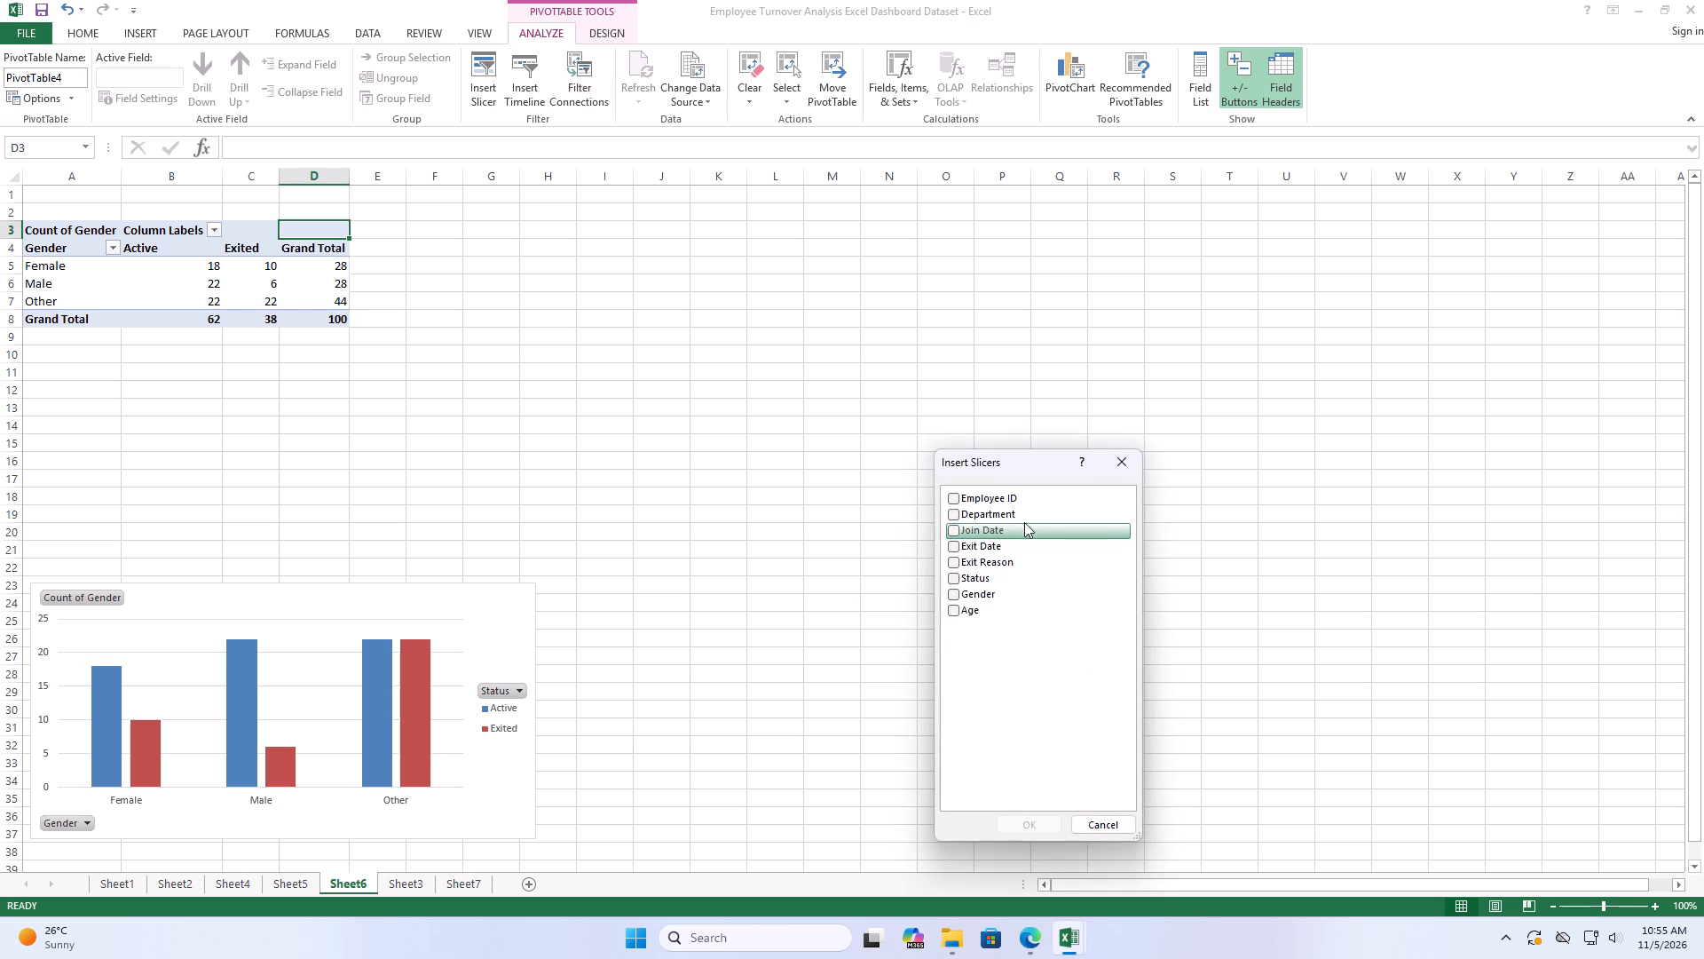
left_click(956, 512)
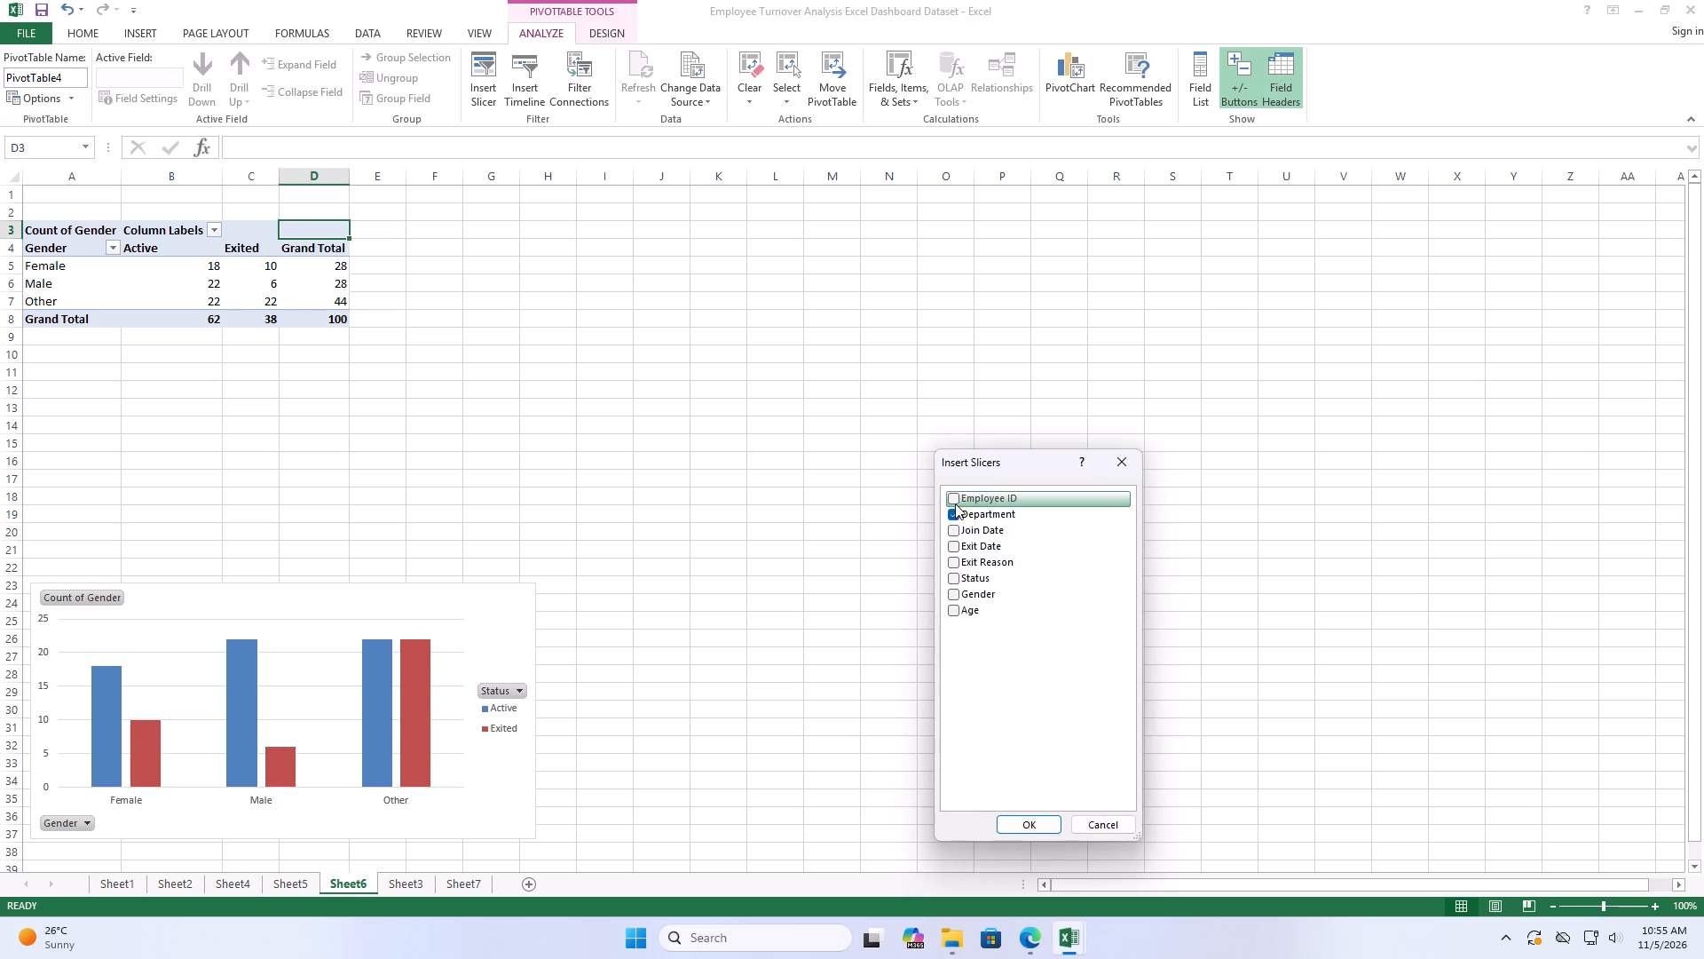
left_click(954, 496)
left_click(954, 527)
left_click(953, 543)
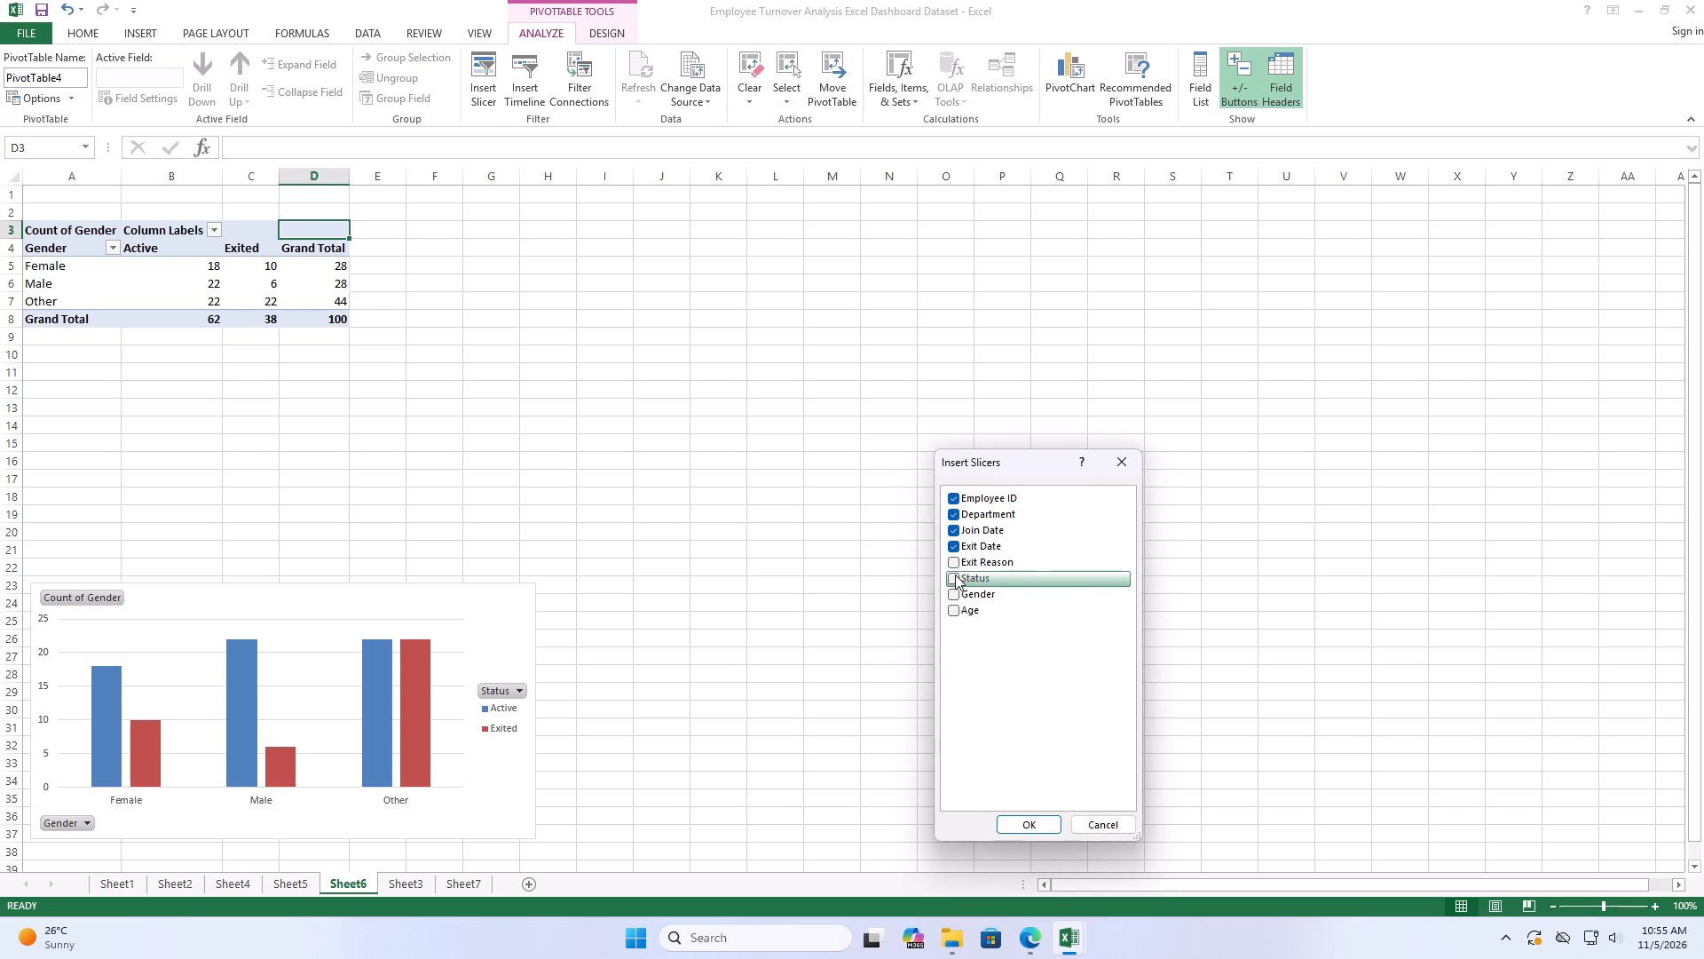
left_click(955, 575)
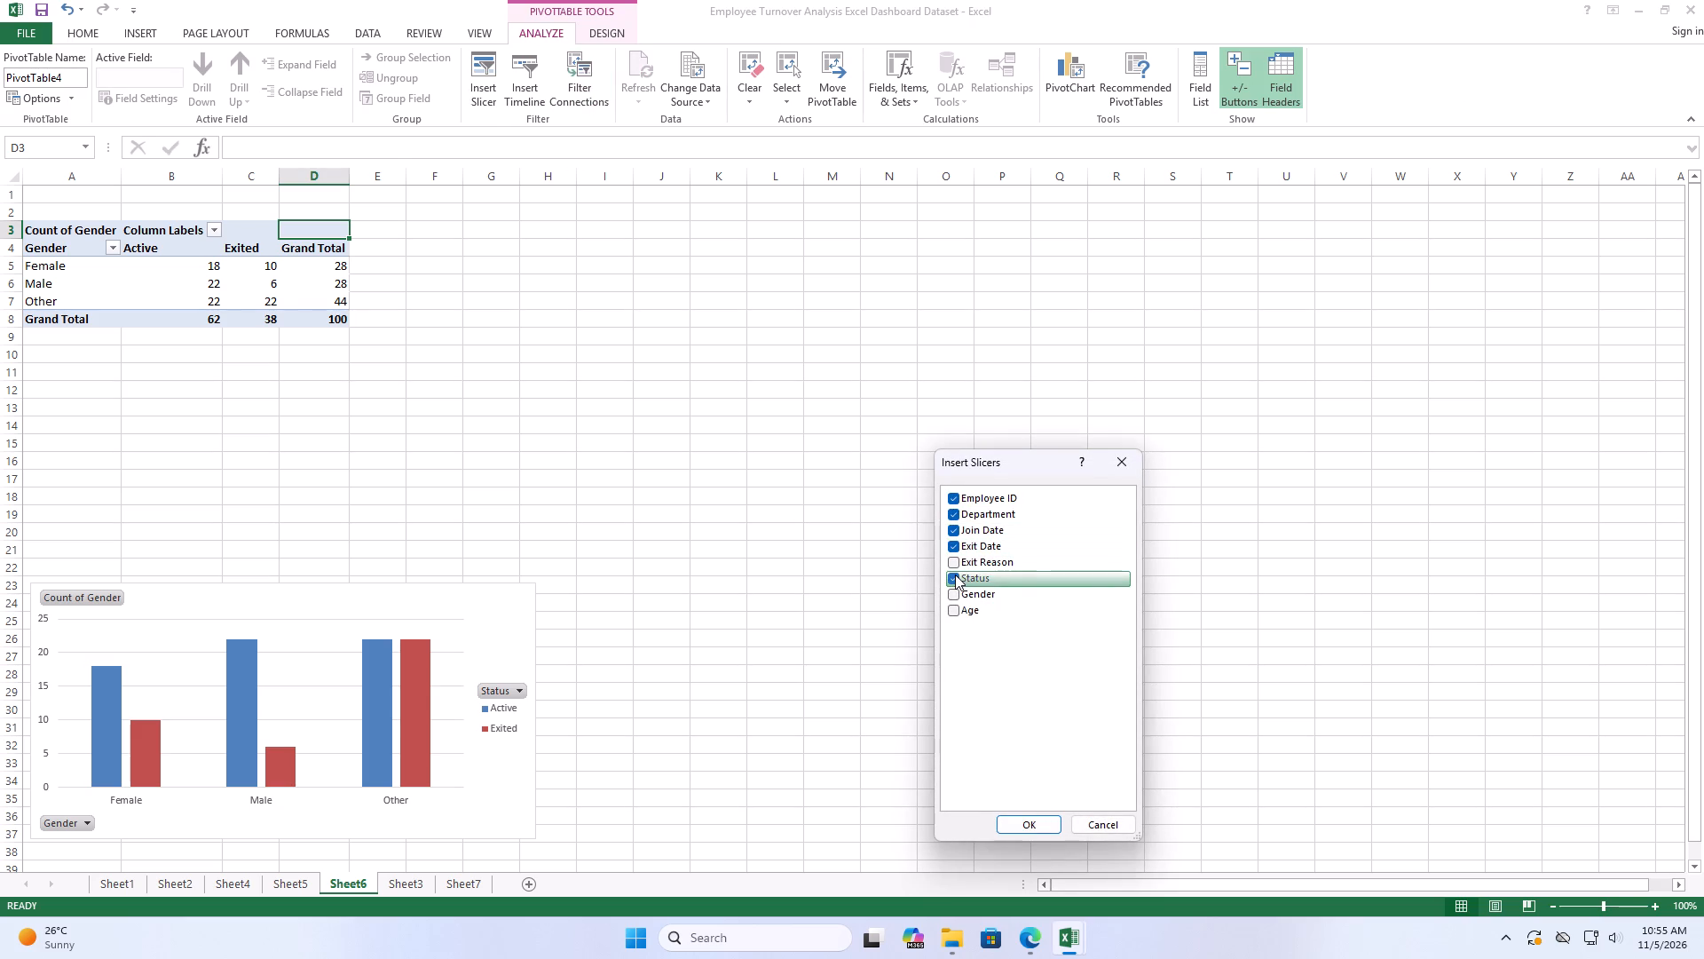
left_click(955, 575)
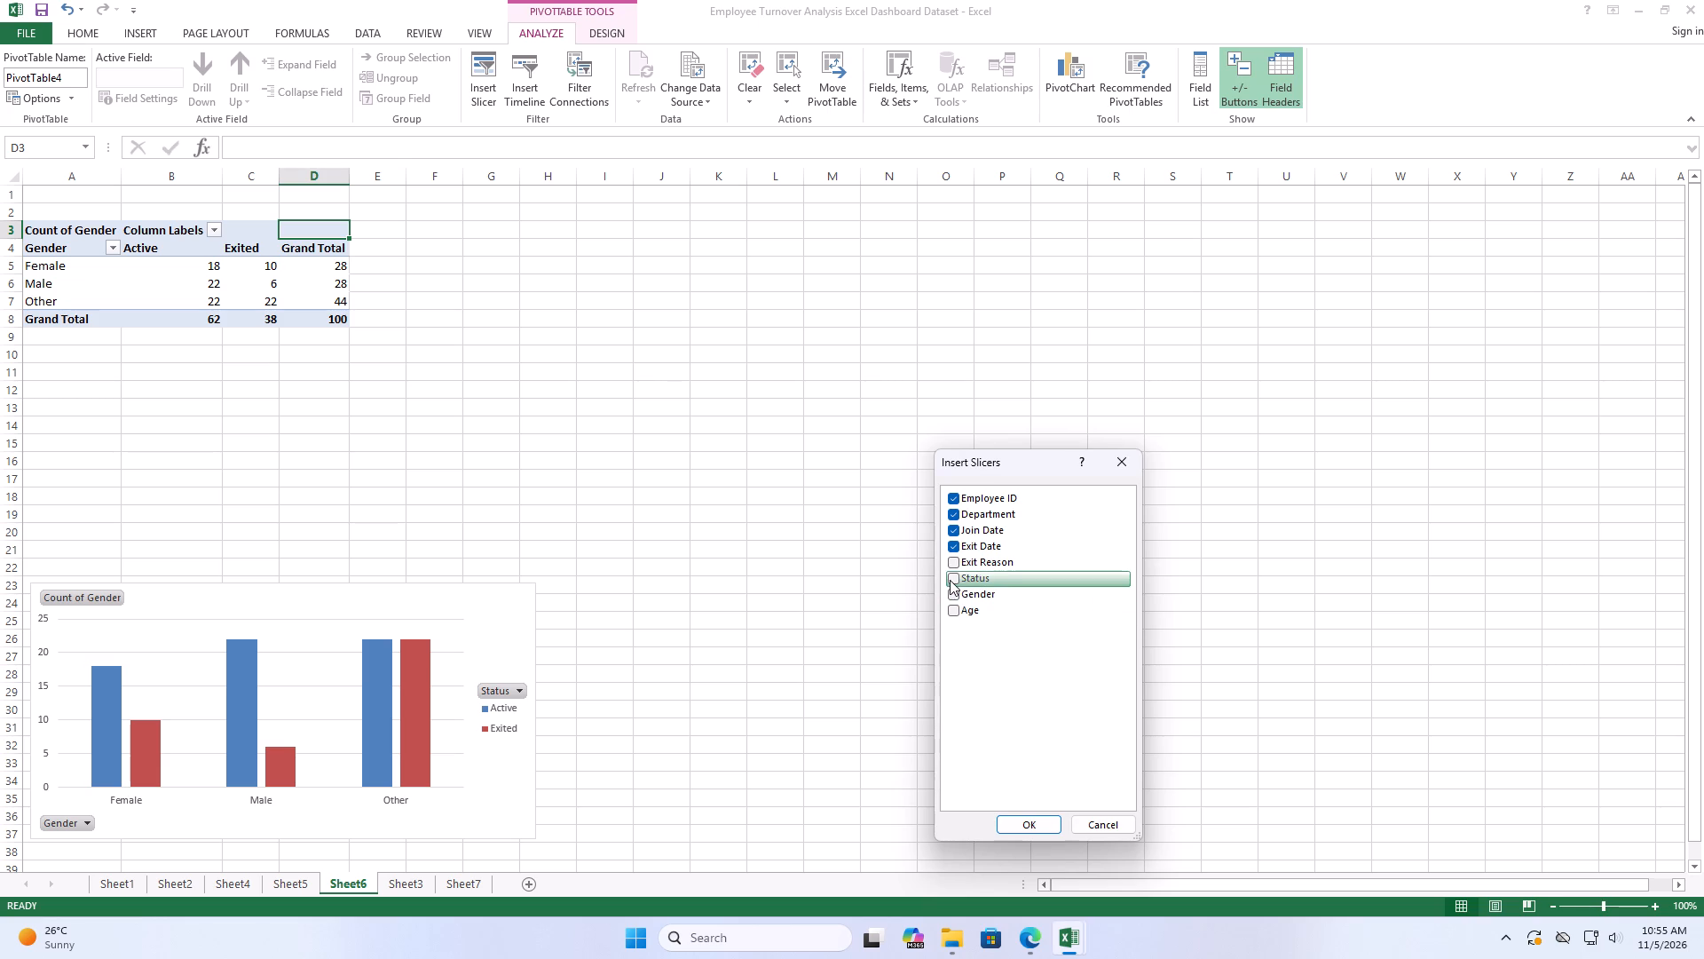
left_click(950, 580)
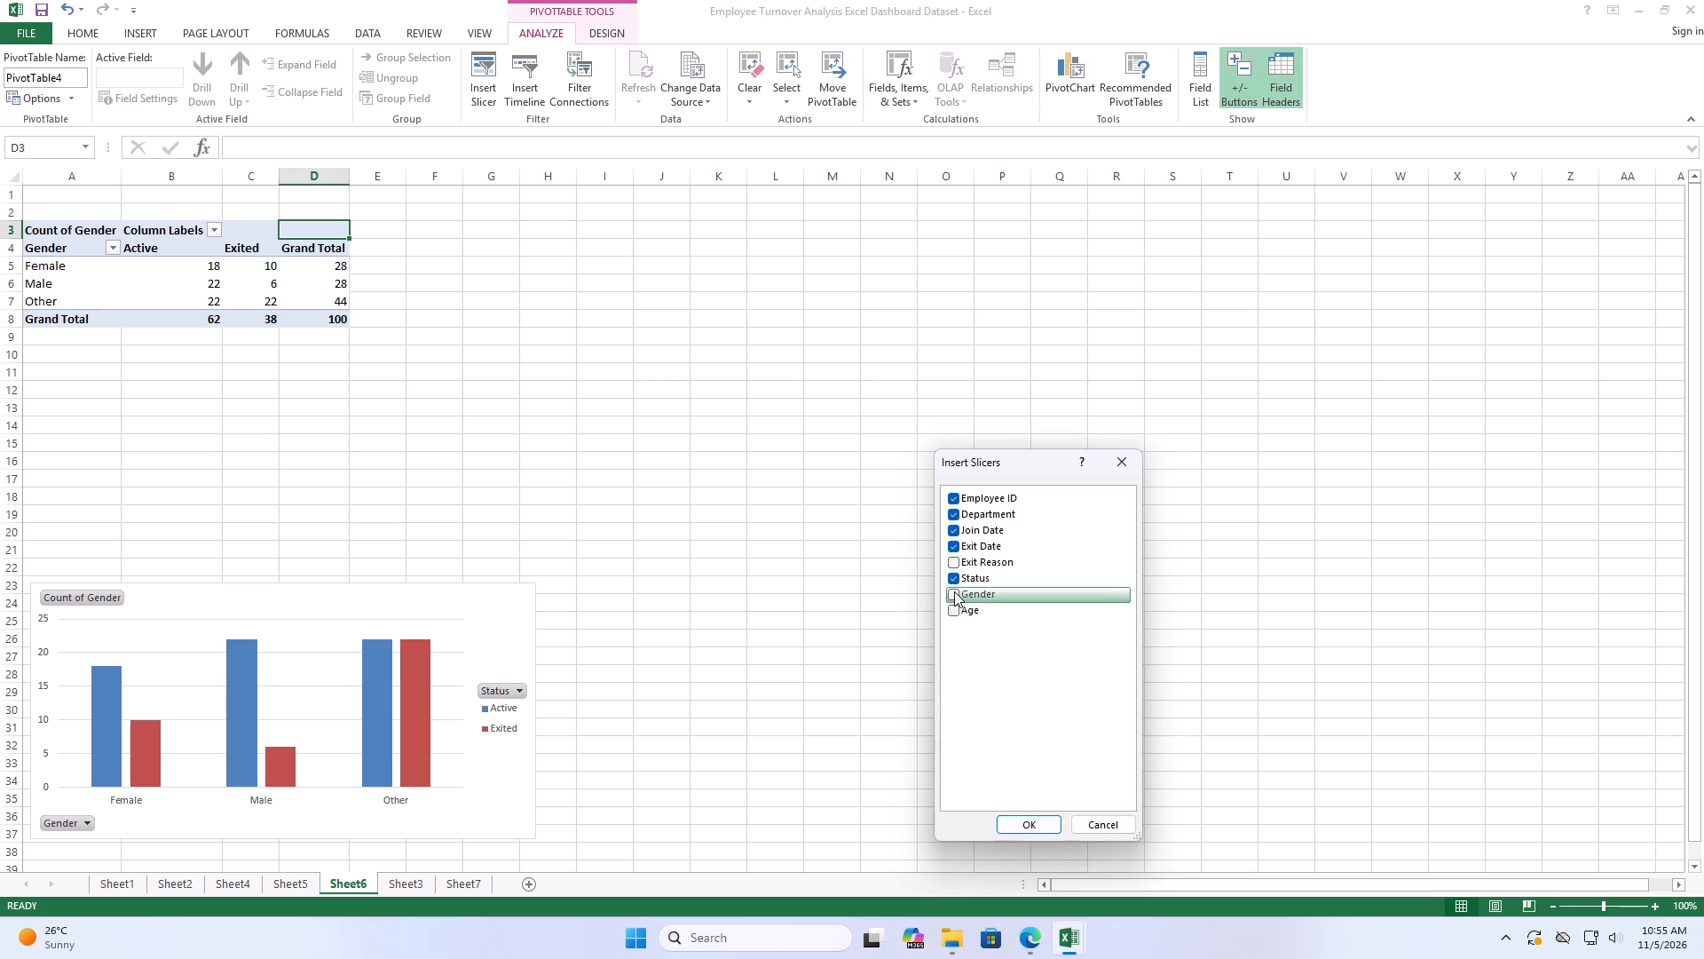
left_click(954, 591)
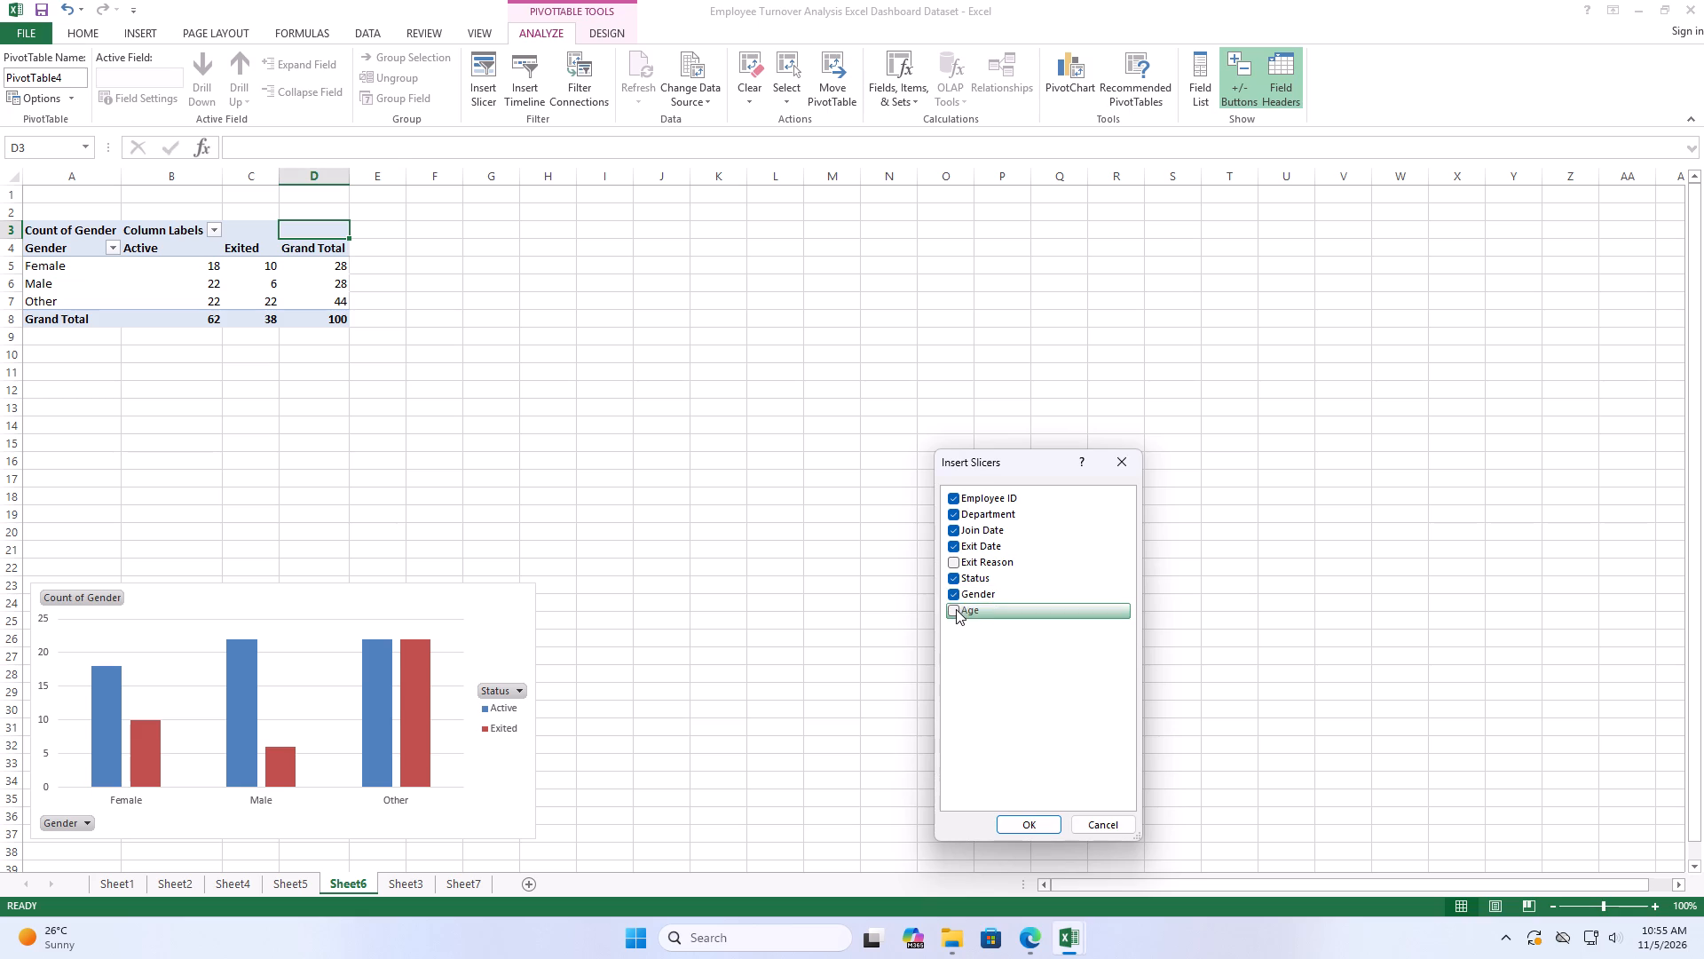
left_click(956, 609)
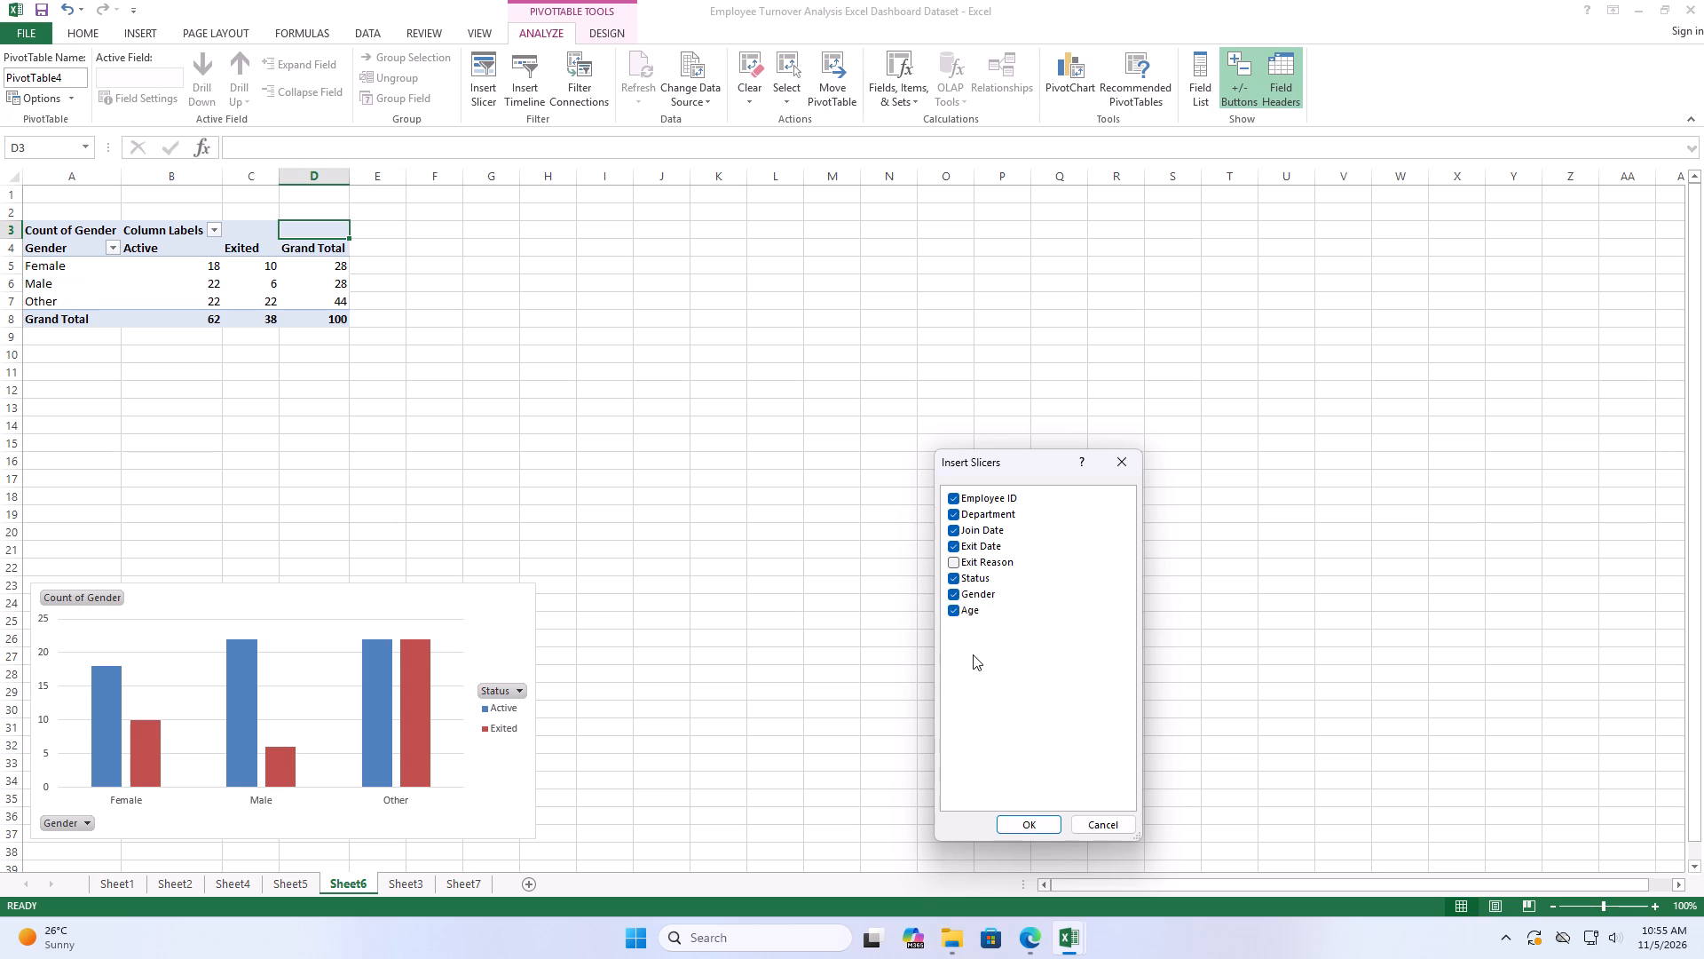
left_click(1022, 817)
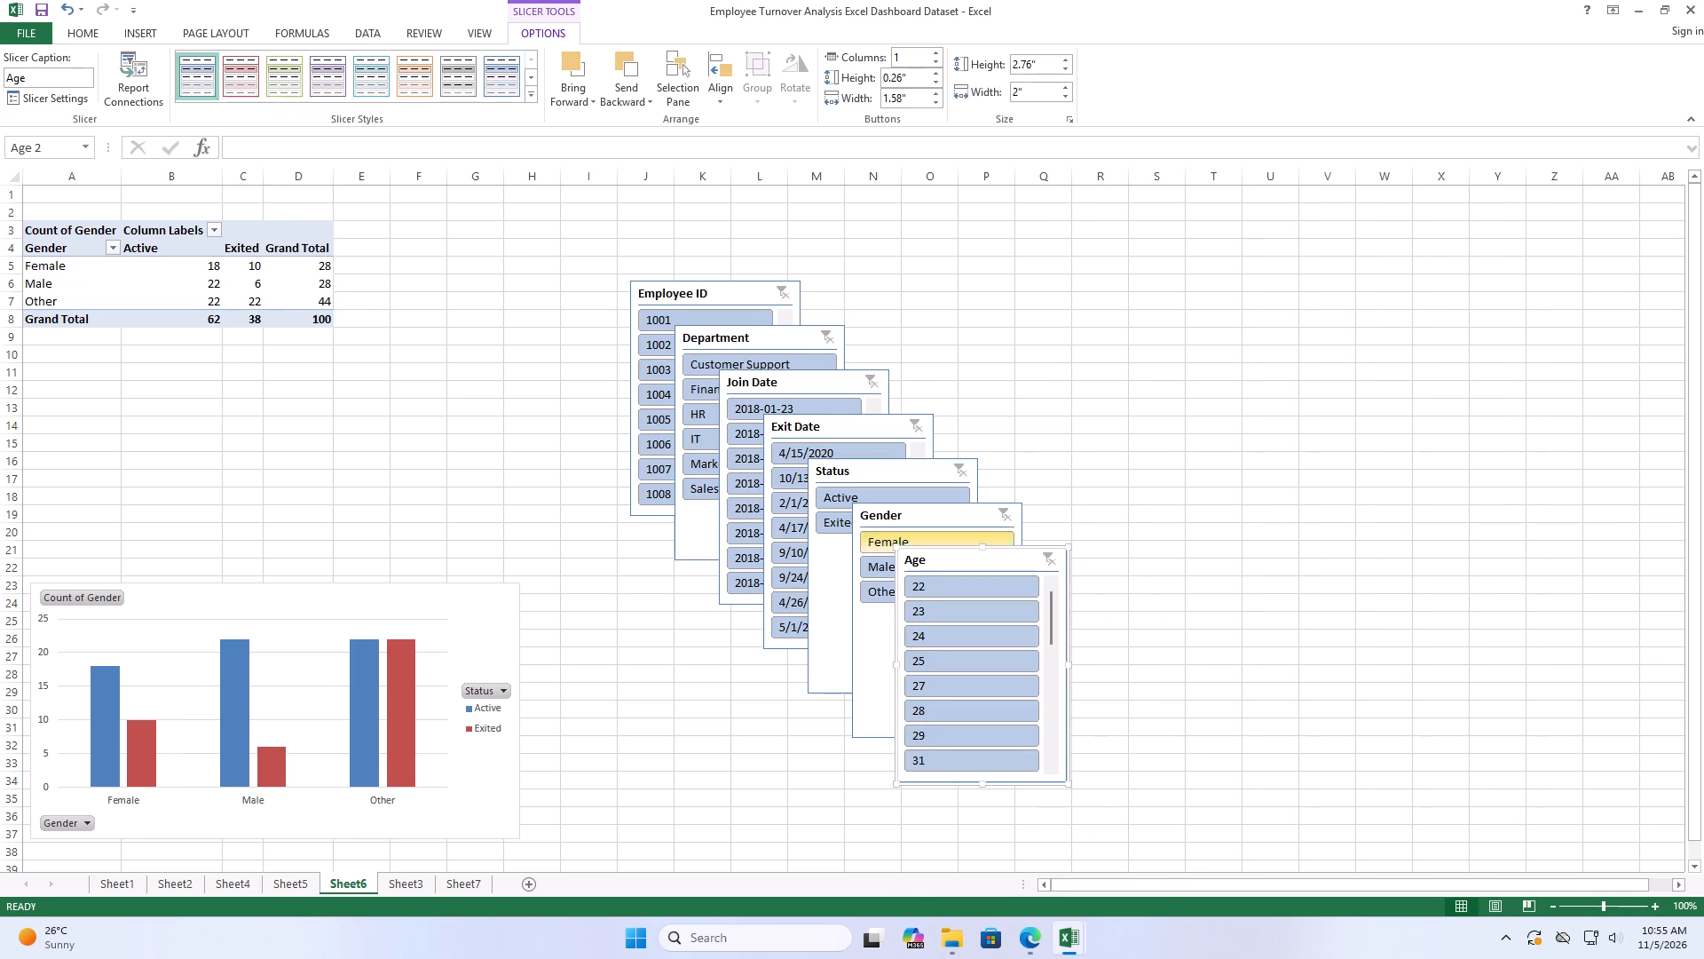
Pull the Department slicer out of the stack on Sheet6 and set it to 6 columns.
left_click_drag(776, 339, 969, 213)
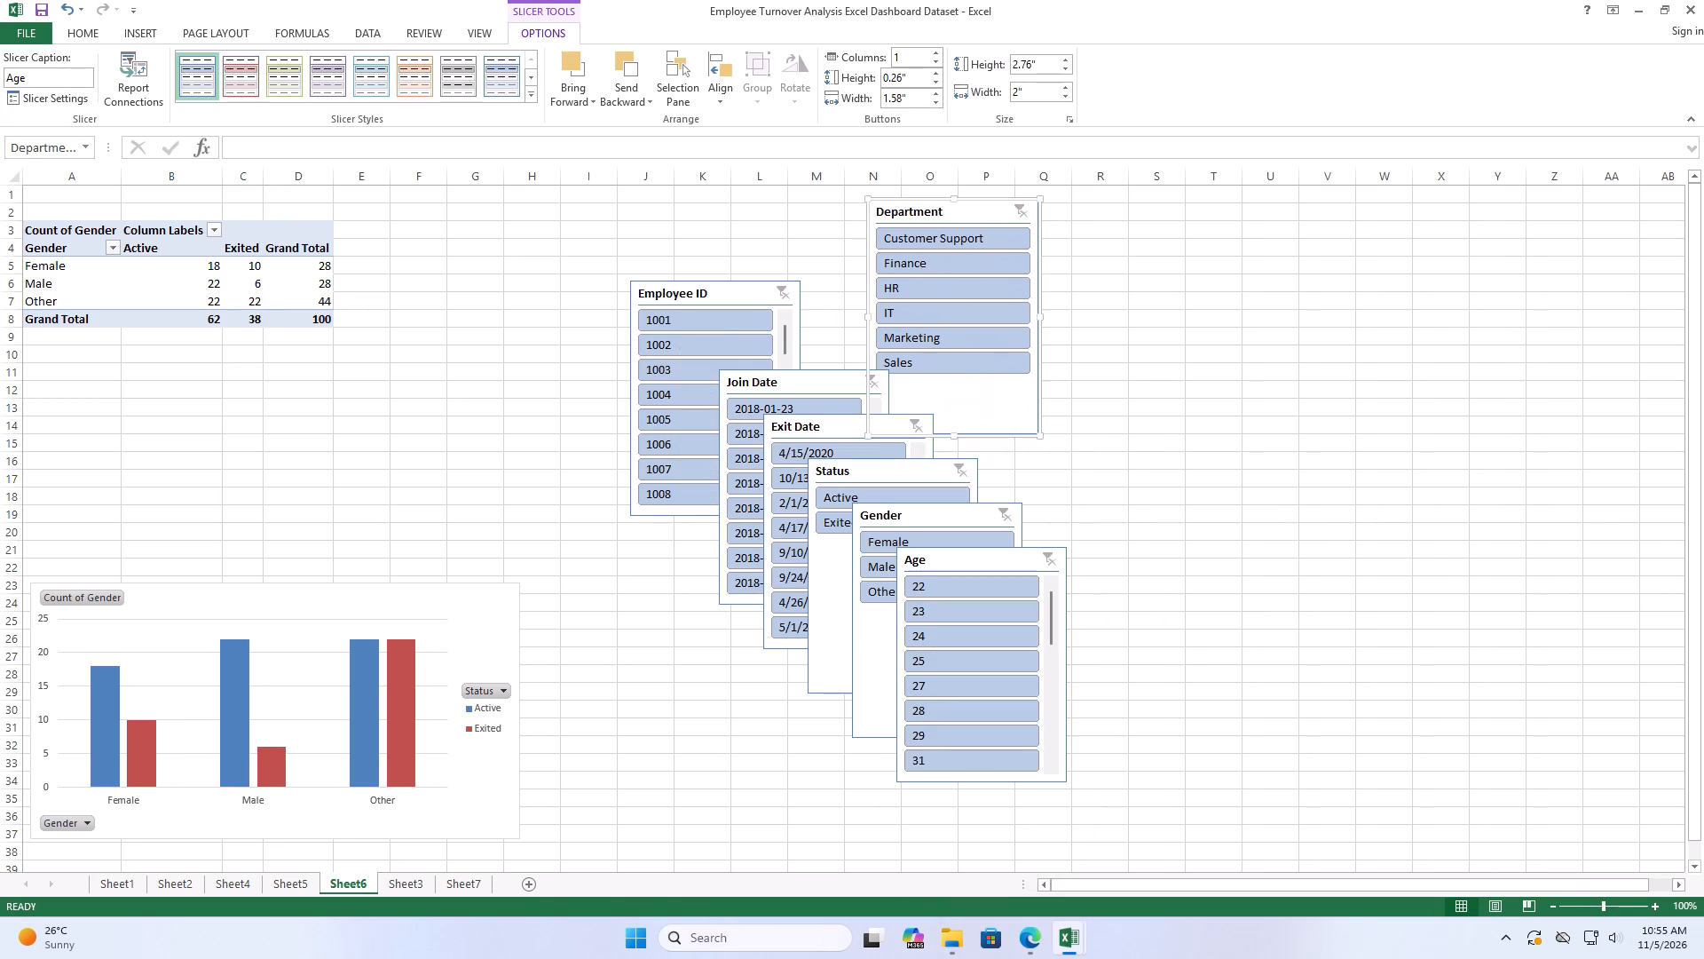
triple_click(936, 50)
double_click(936, 50)
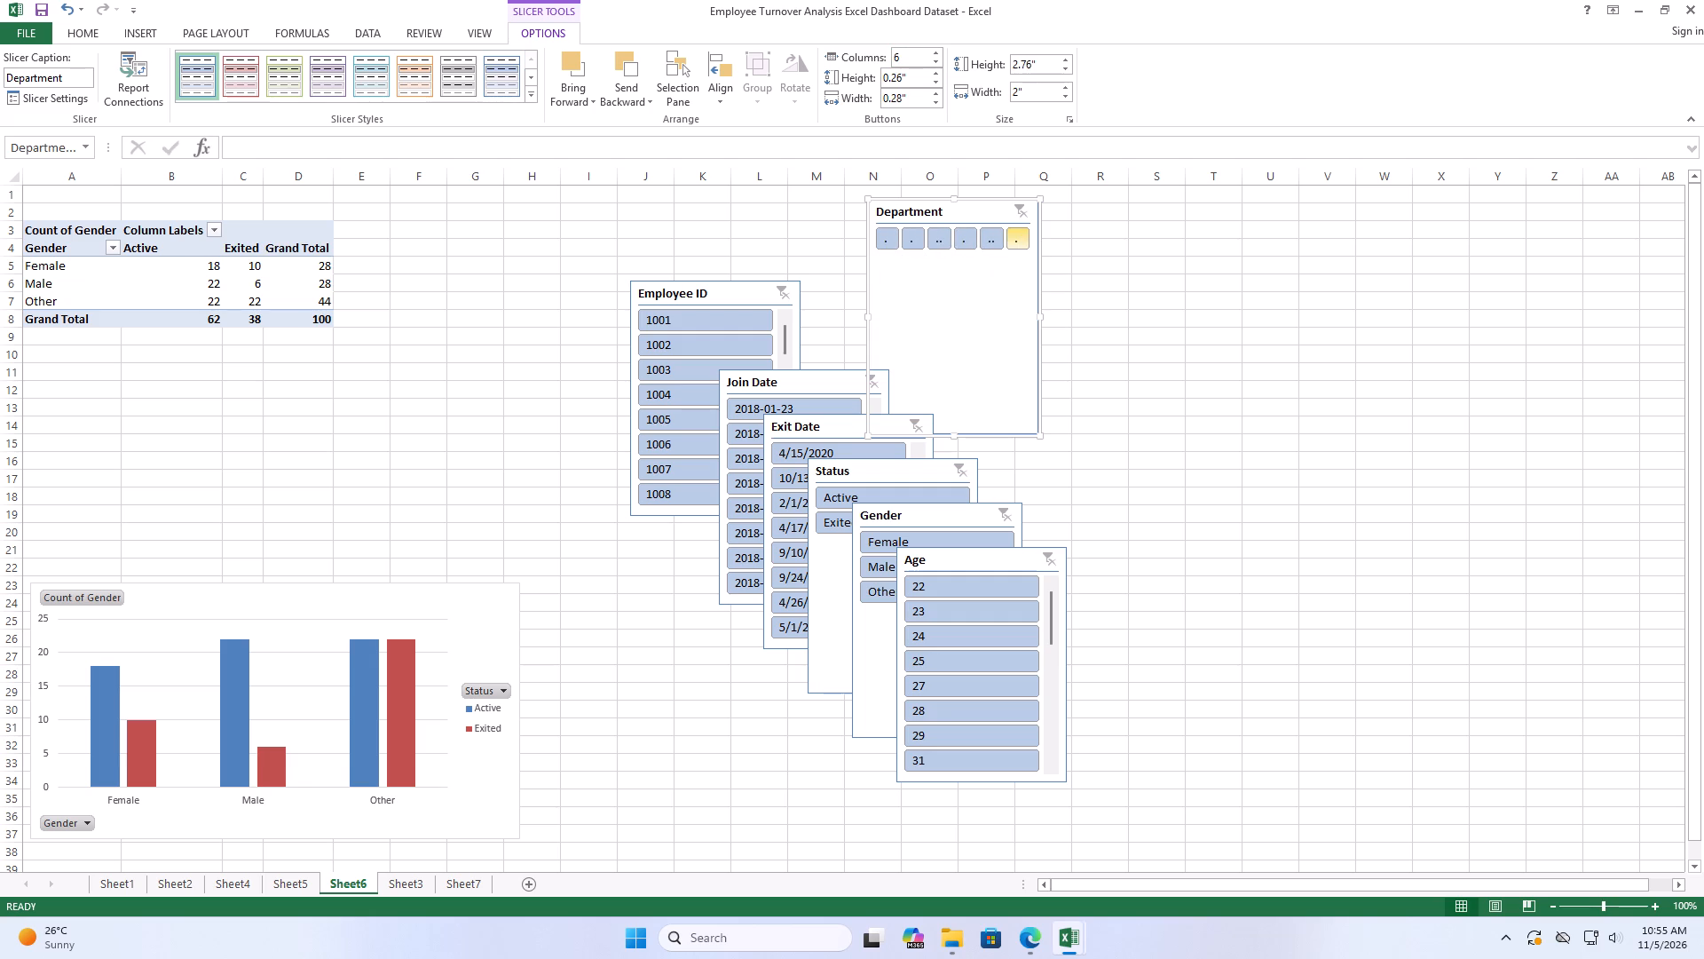
Resize the Department slicer on Sheet6 to about 11.57" wide and 1.13" high and place it beside the PivotTable, starting near column E.
left_click_drag(1041, 318, 1673, 291)
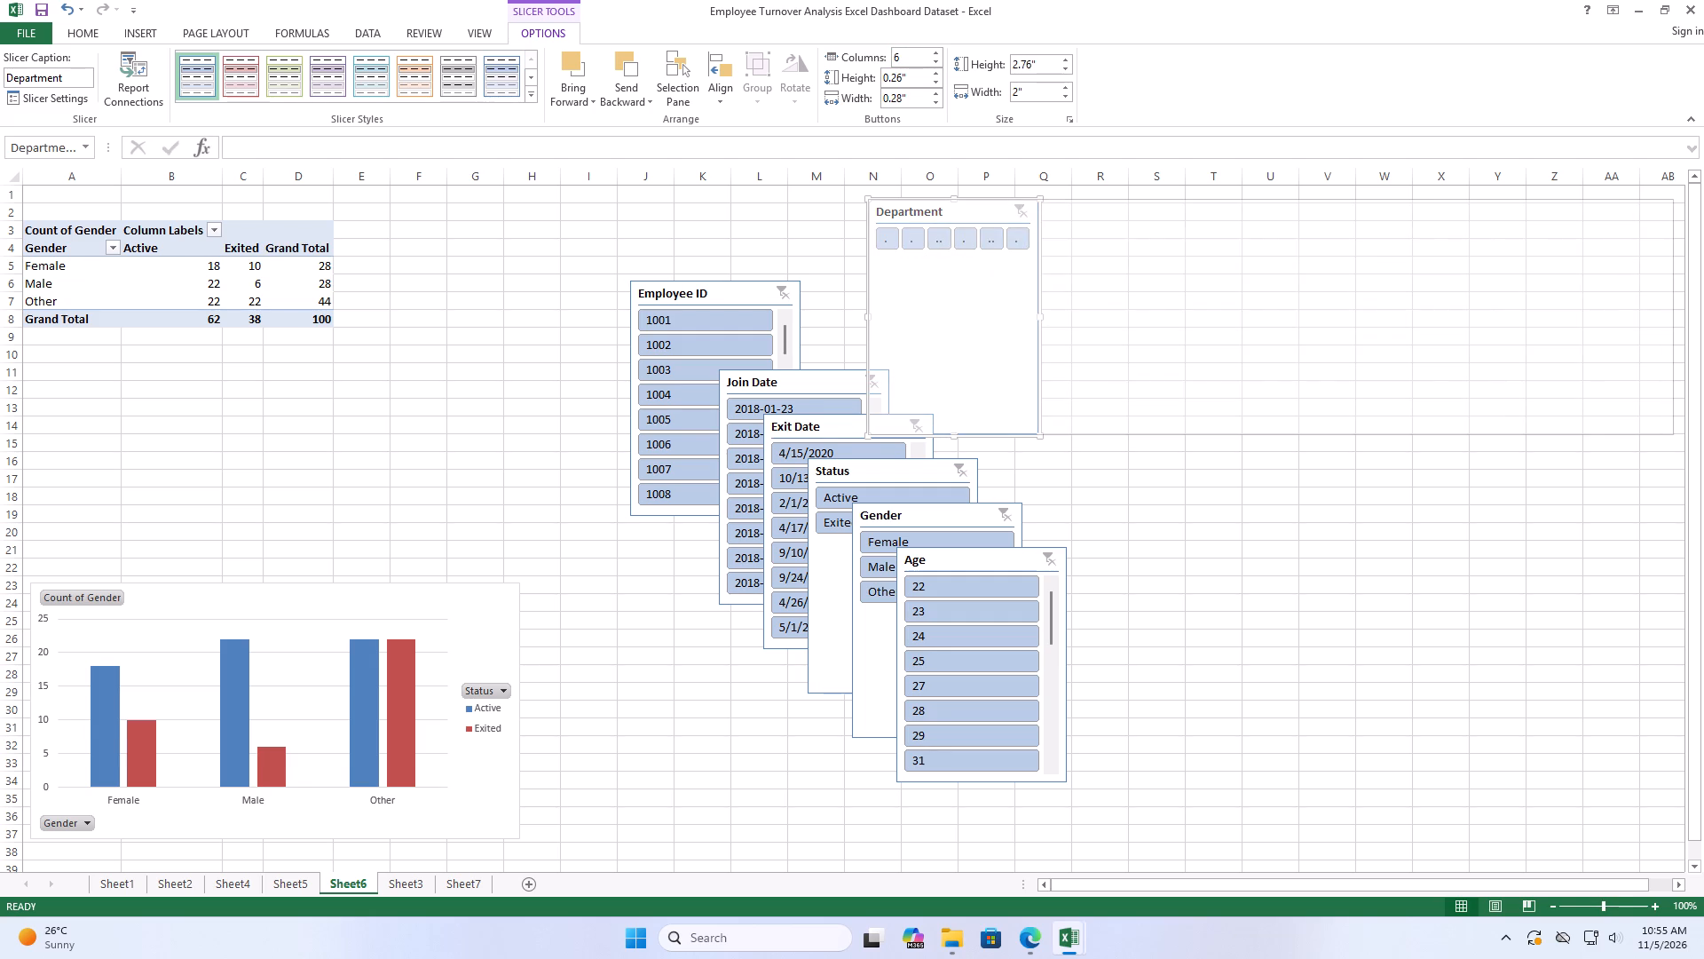
left_click_drag(1673, 291, 1682, 289)
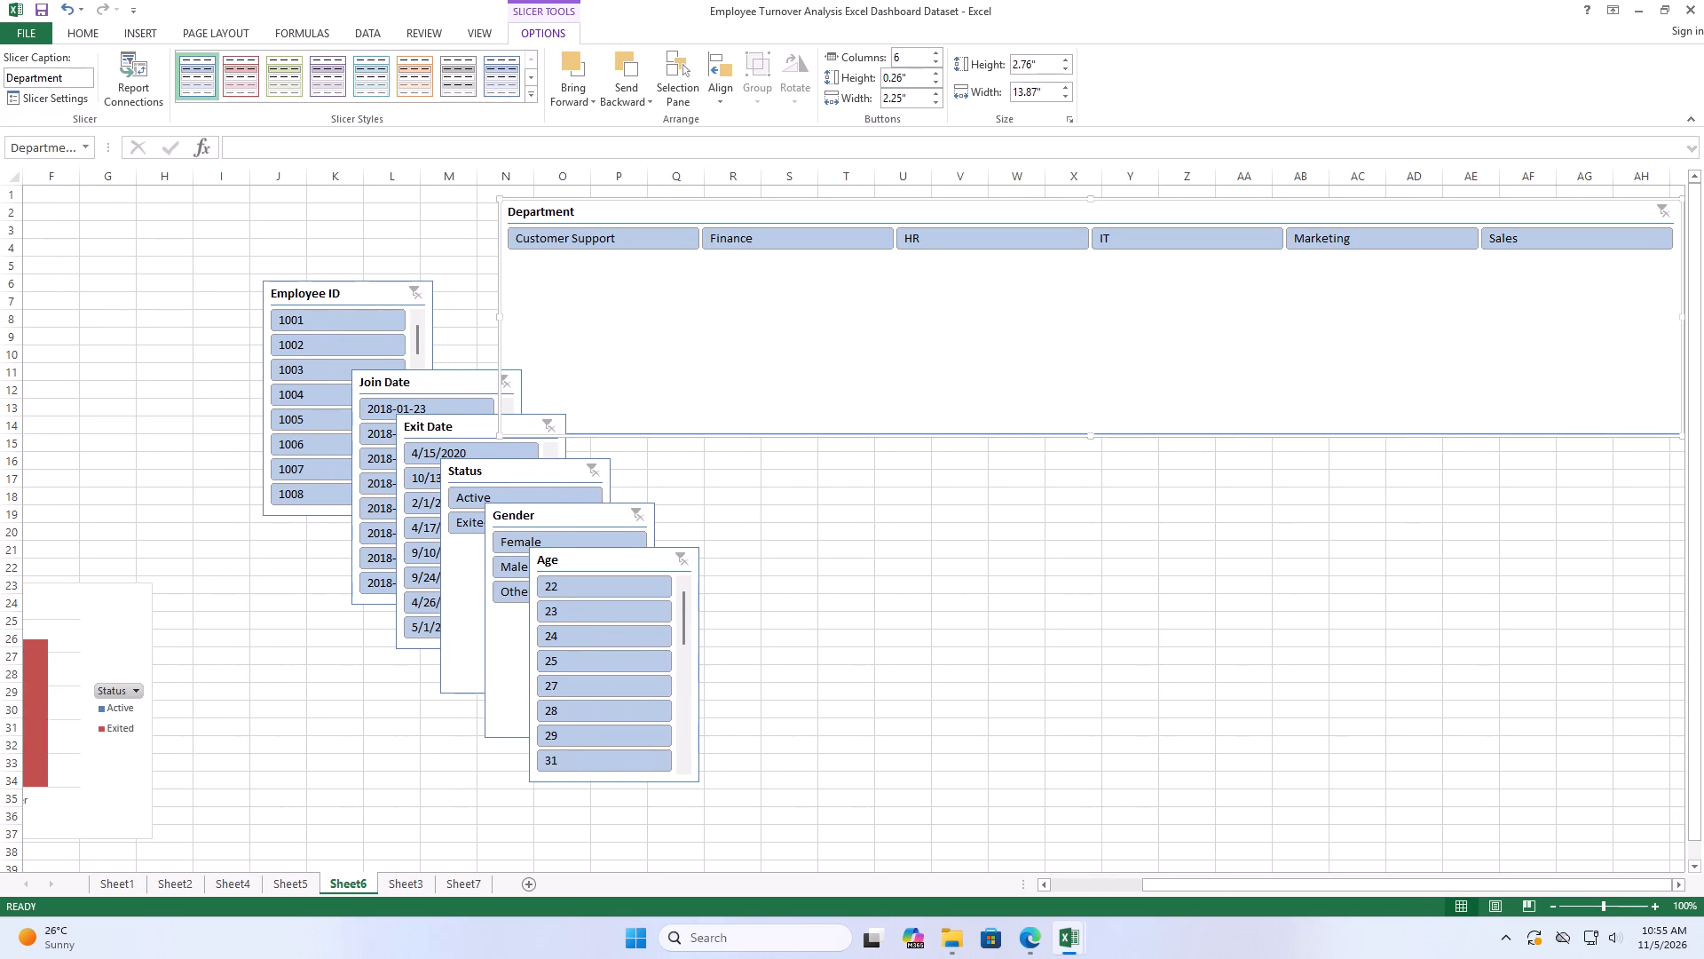
left_click_drag(501, 316, 585, 313)
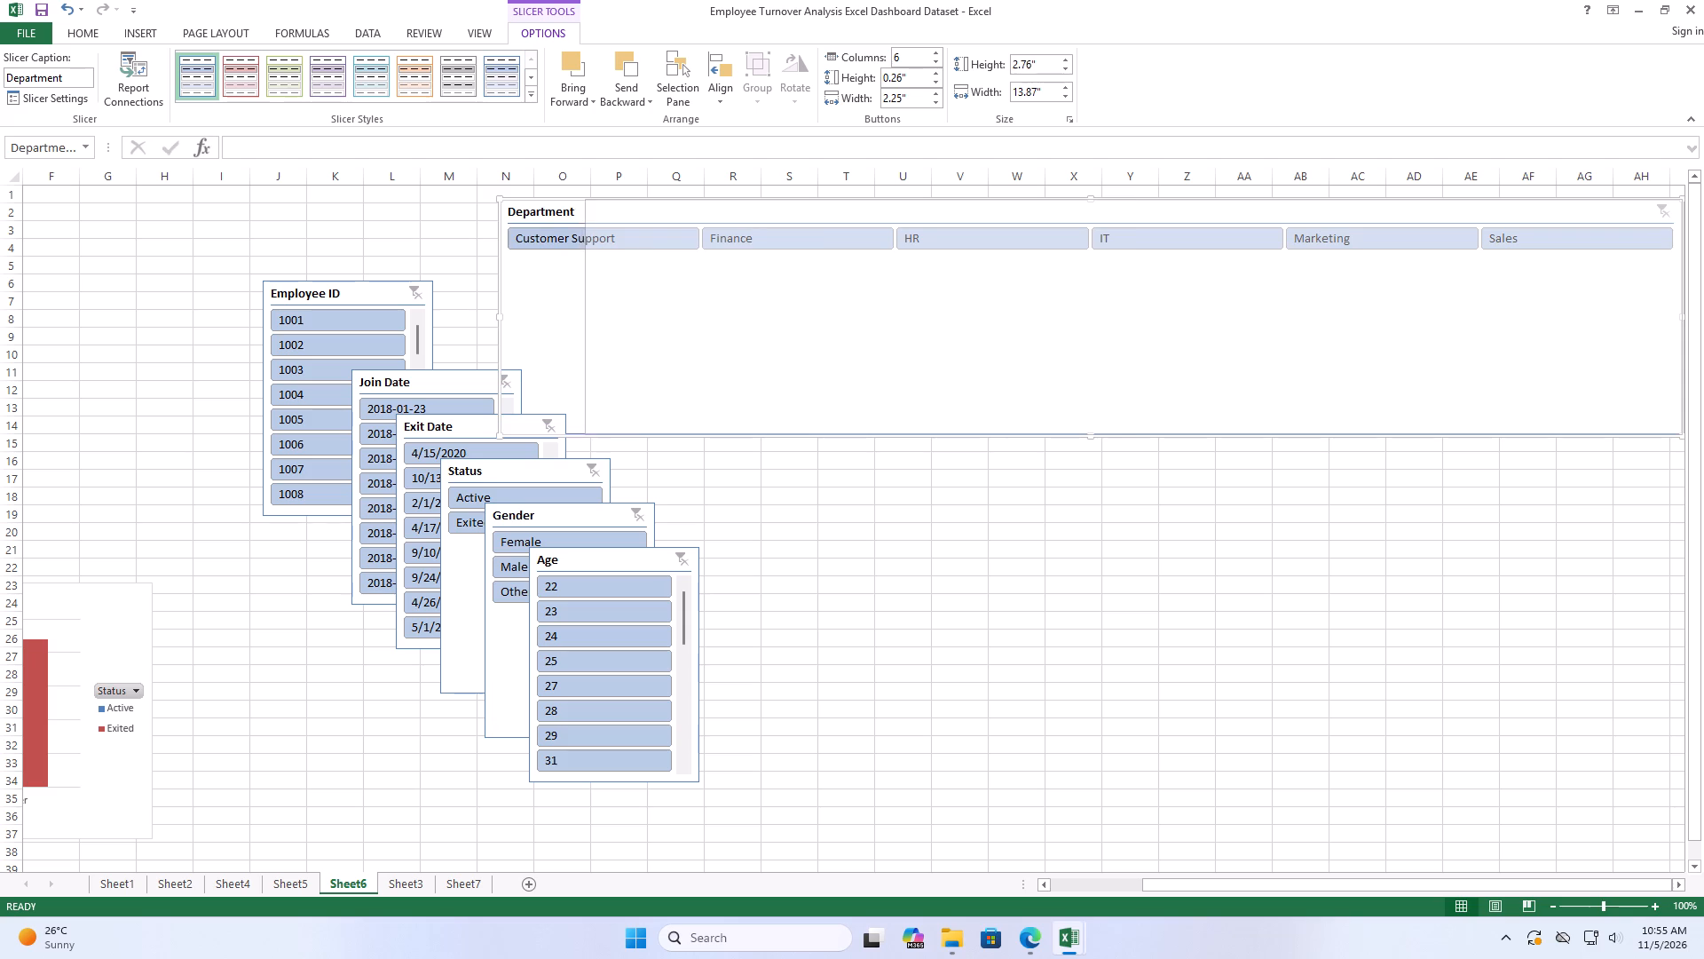
left_click_drag(585, 313, 589, 311)
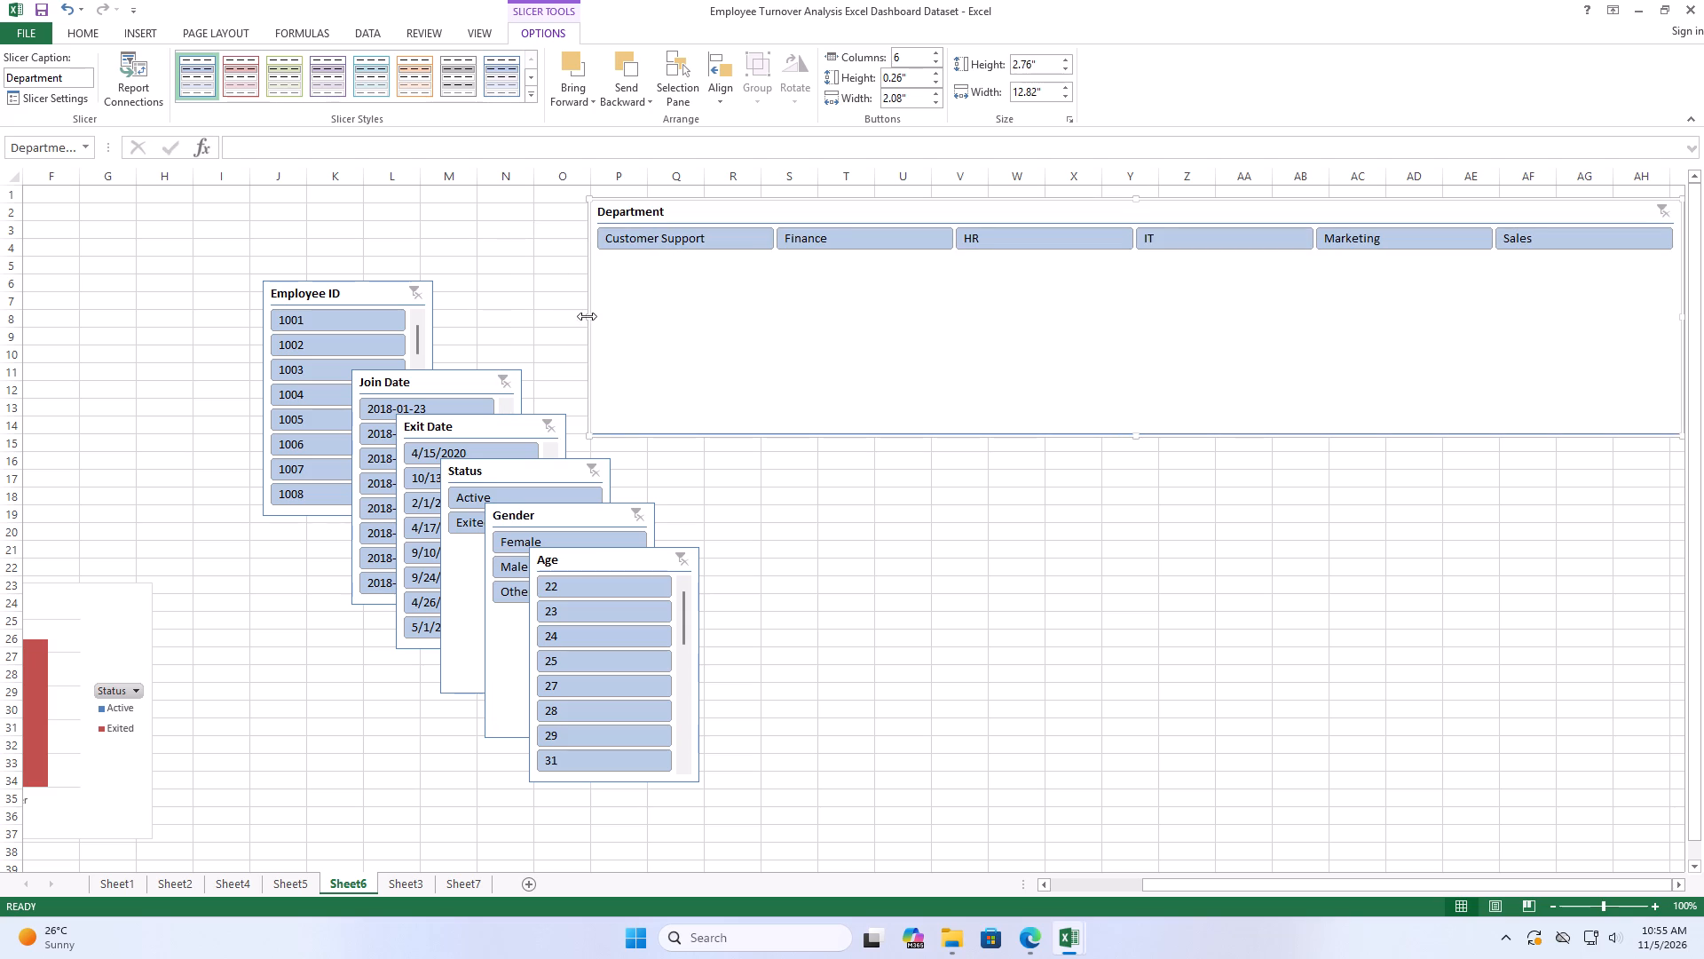
left_click_drag(587, 316, 696, 313)
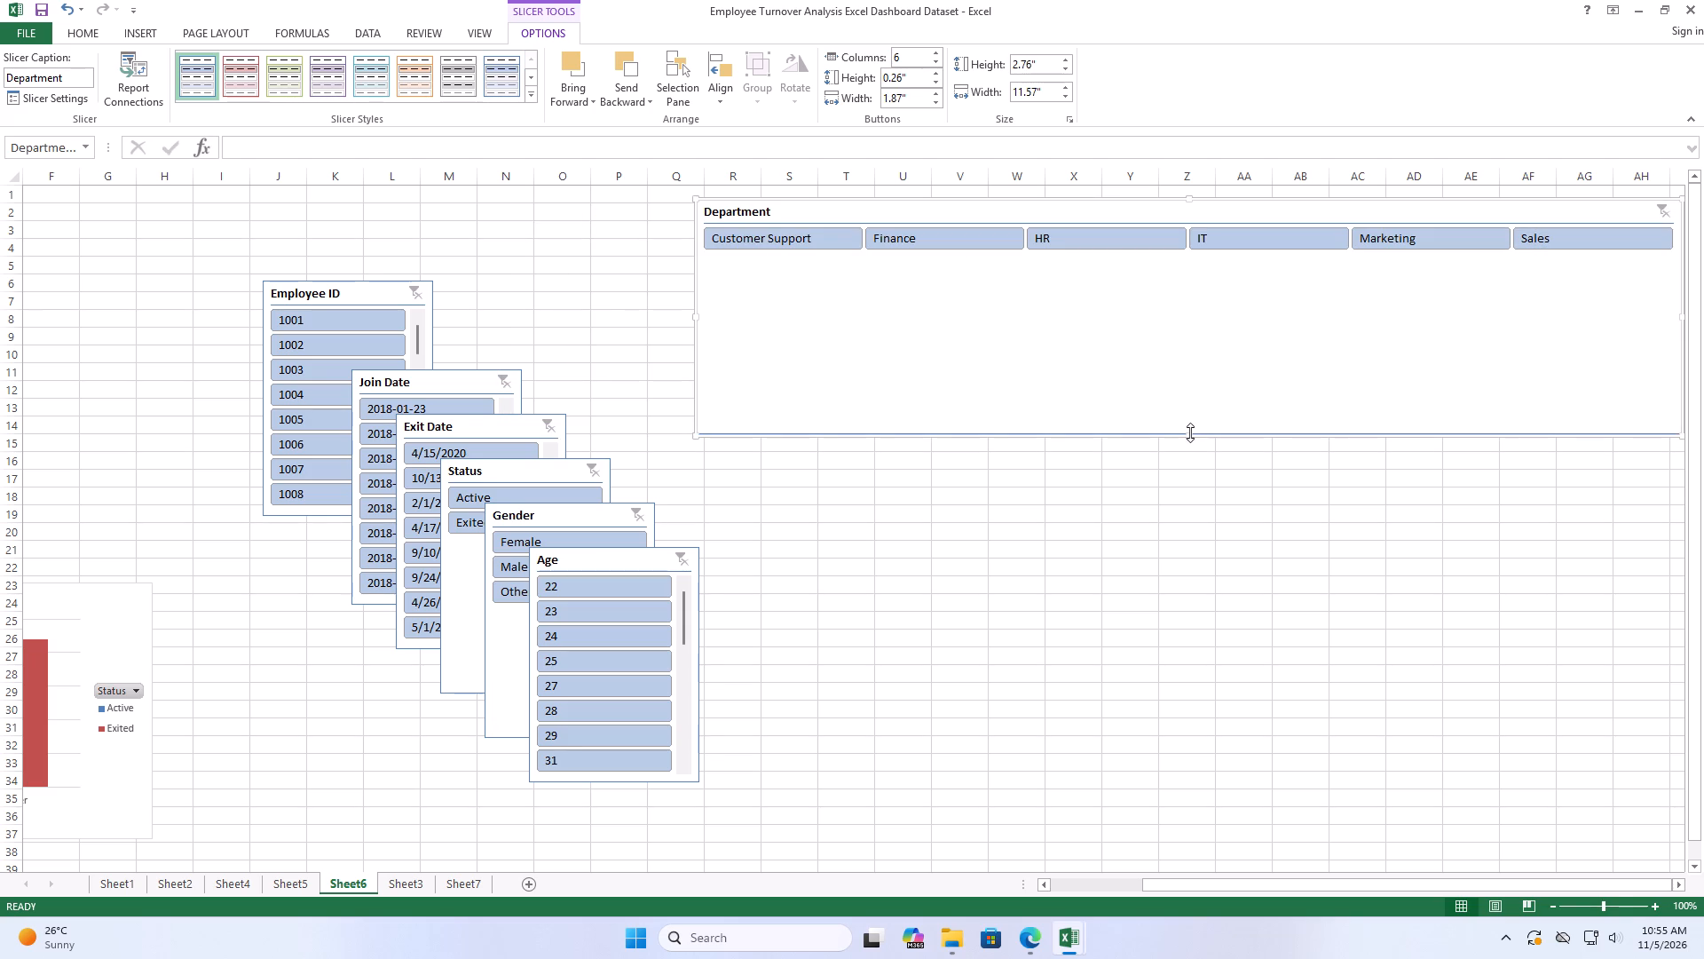
left_click_drag(1192, 434, 1184, 295)
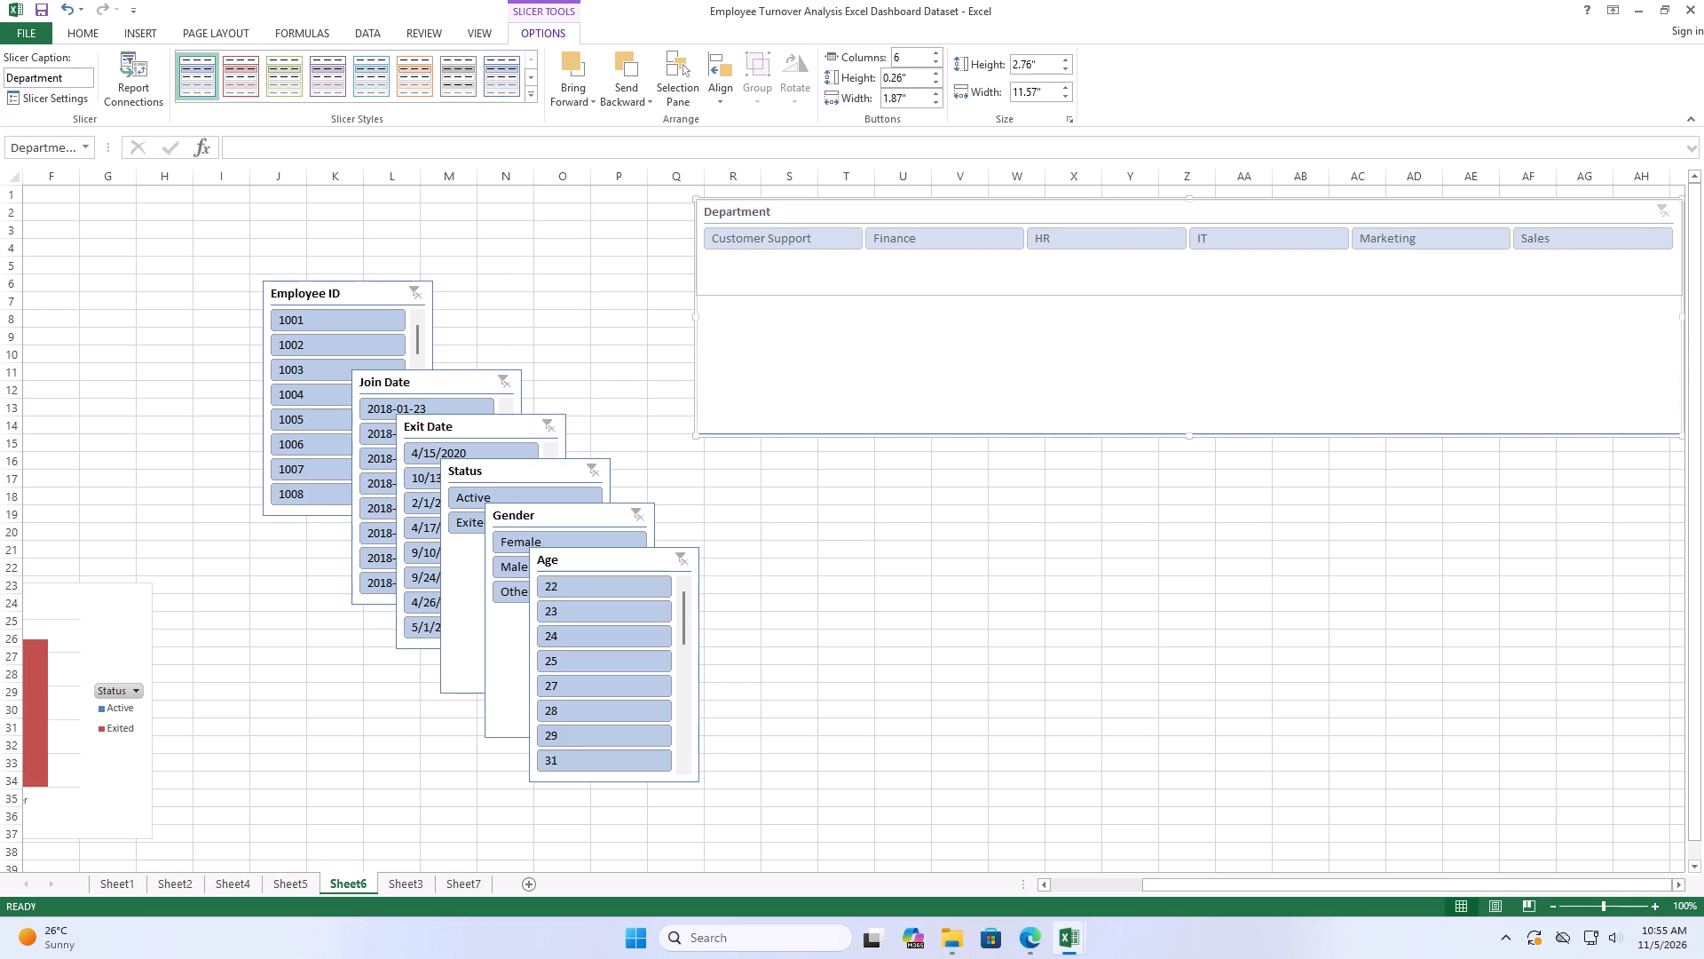
left_click_drag(1124, 210, 422, 206)
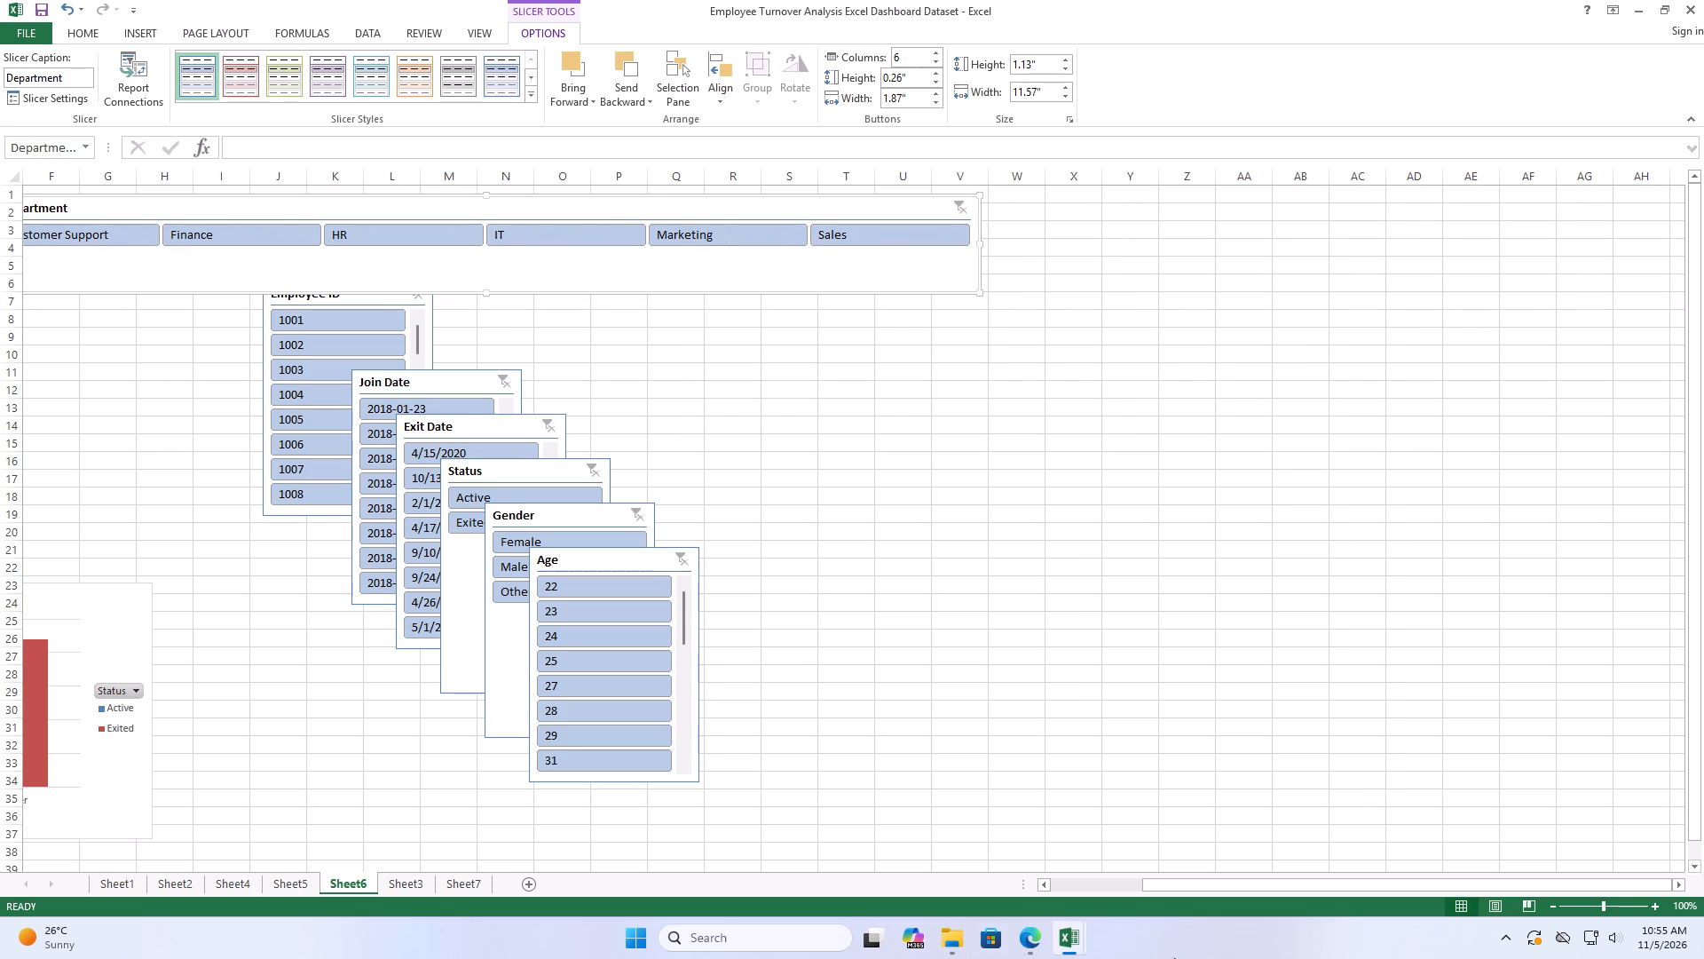
triple_click(1051, 888)
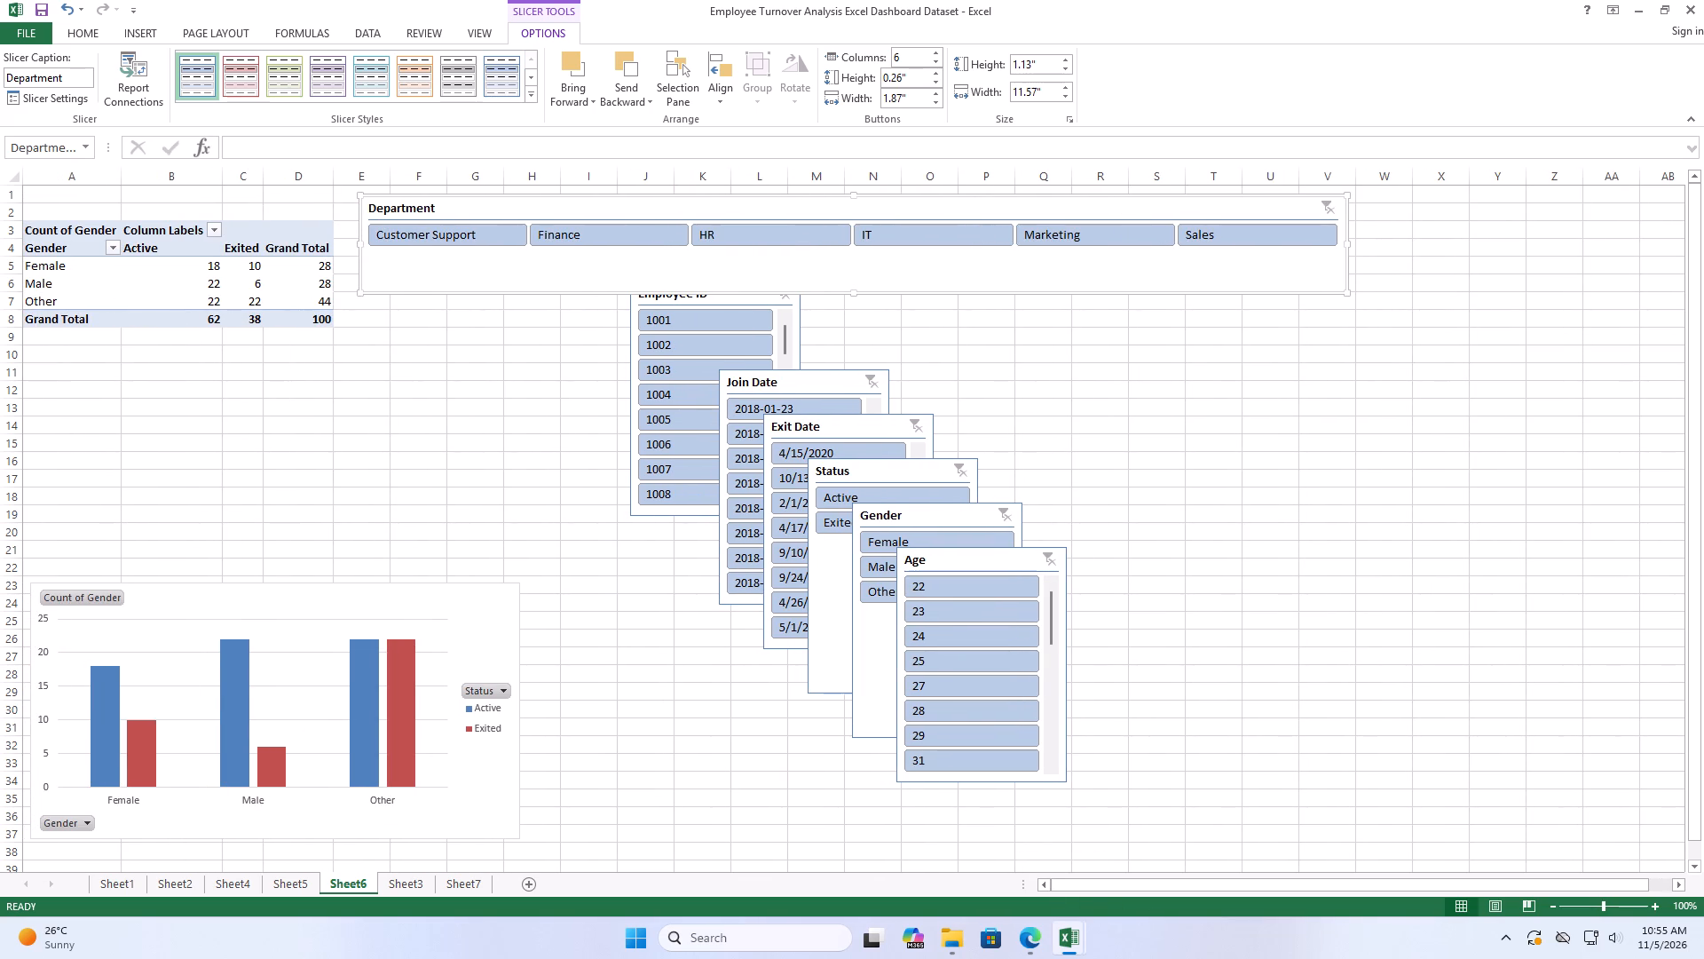
left_click_drag(830, 209, 865, 202)
Arrange the Employee ID, Join Date, Exit Date, Status, Gender and Age slicers in one row beneath the Department slicer on Sheet6.
left_click_drag(742, 297, 515, 329)
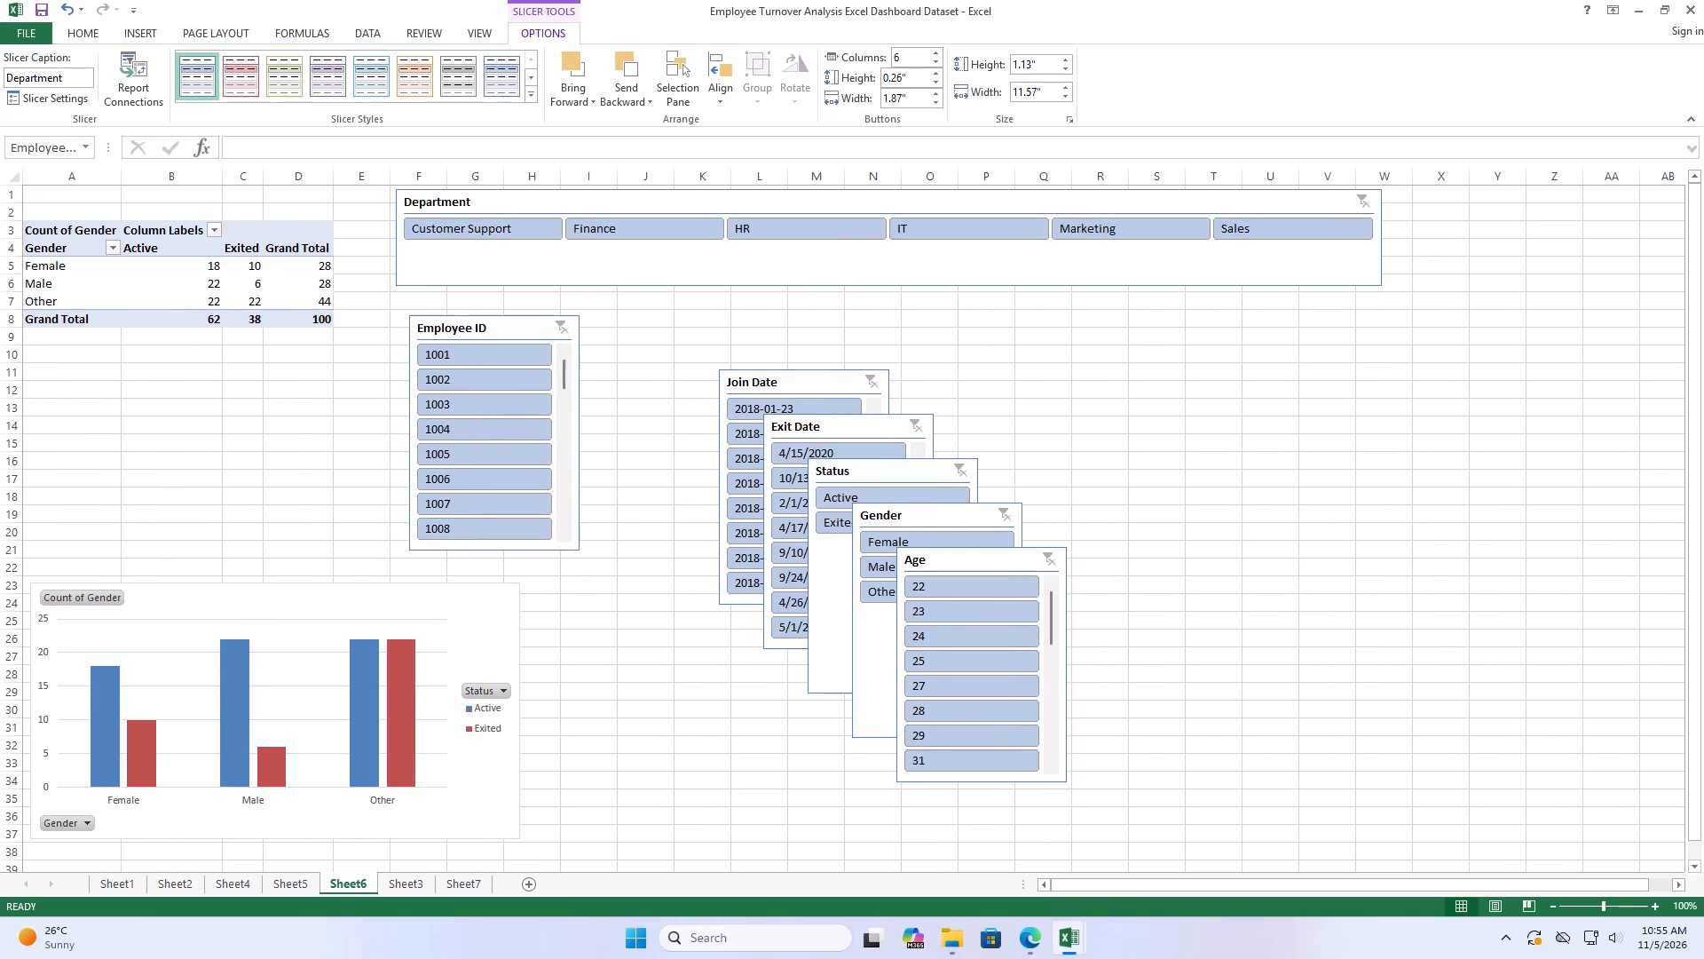
left_click_drag(515, 329, 504, 329)
left_click_drag(810, 384, 677, 337)
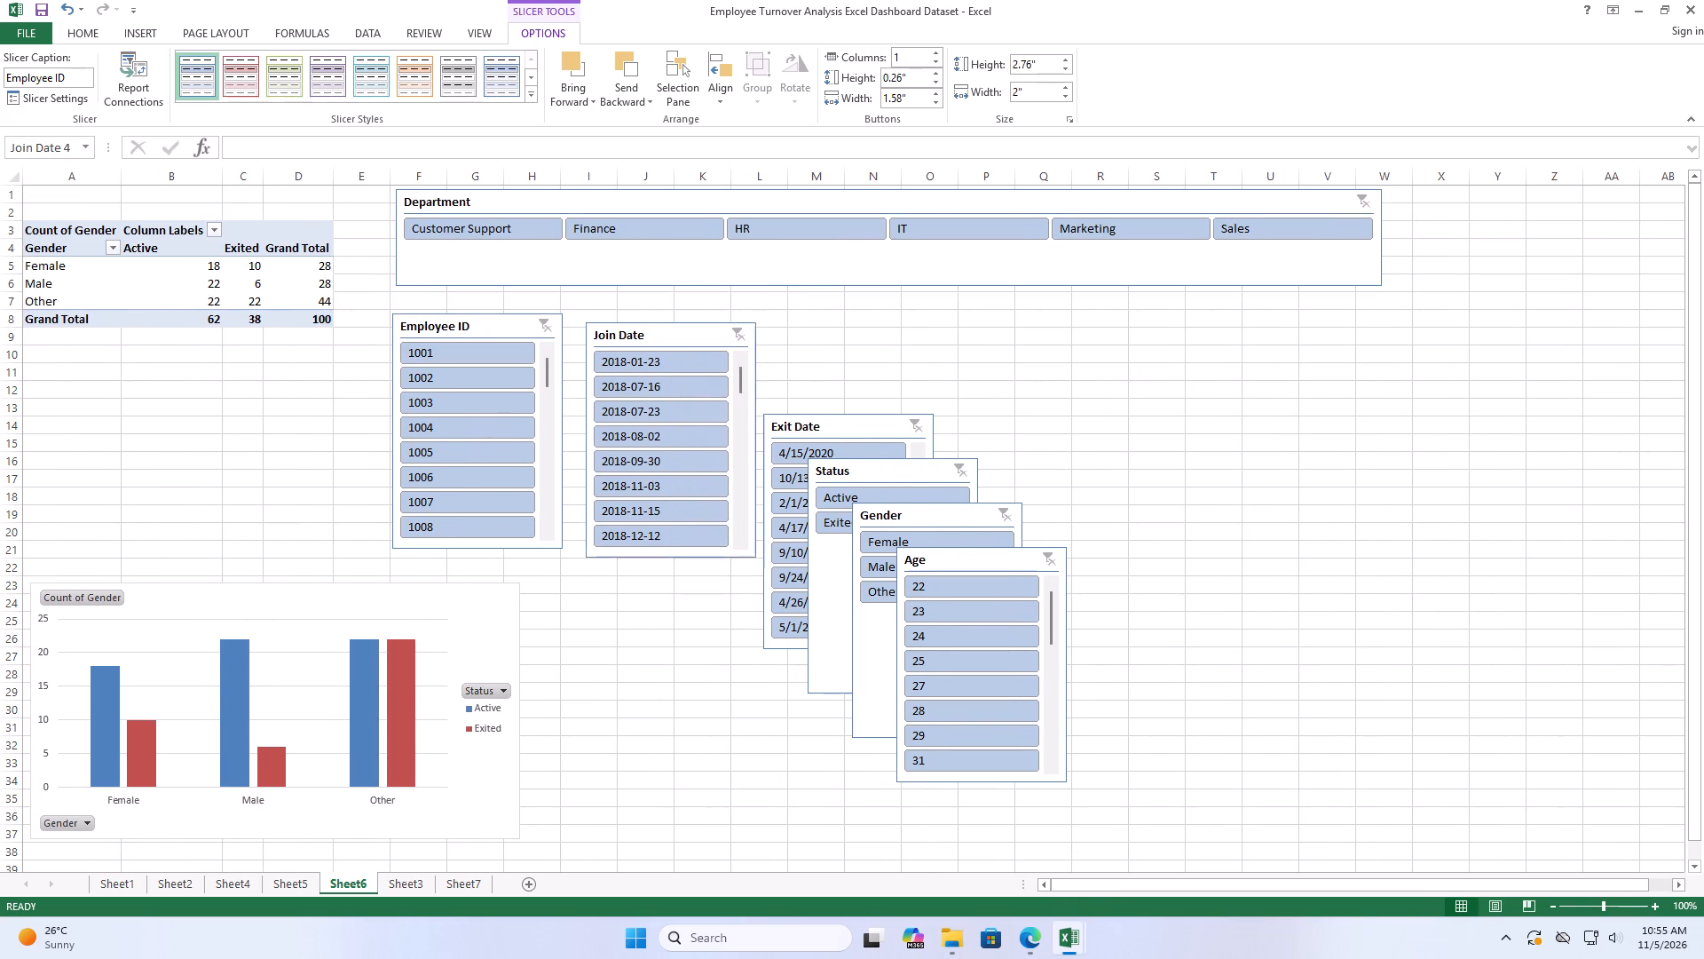
left_click_drag(677, 337, 687, 328)
left_click_drag(848, 425, 881, 343)
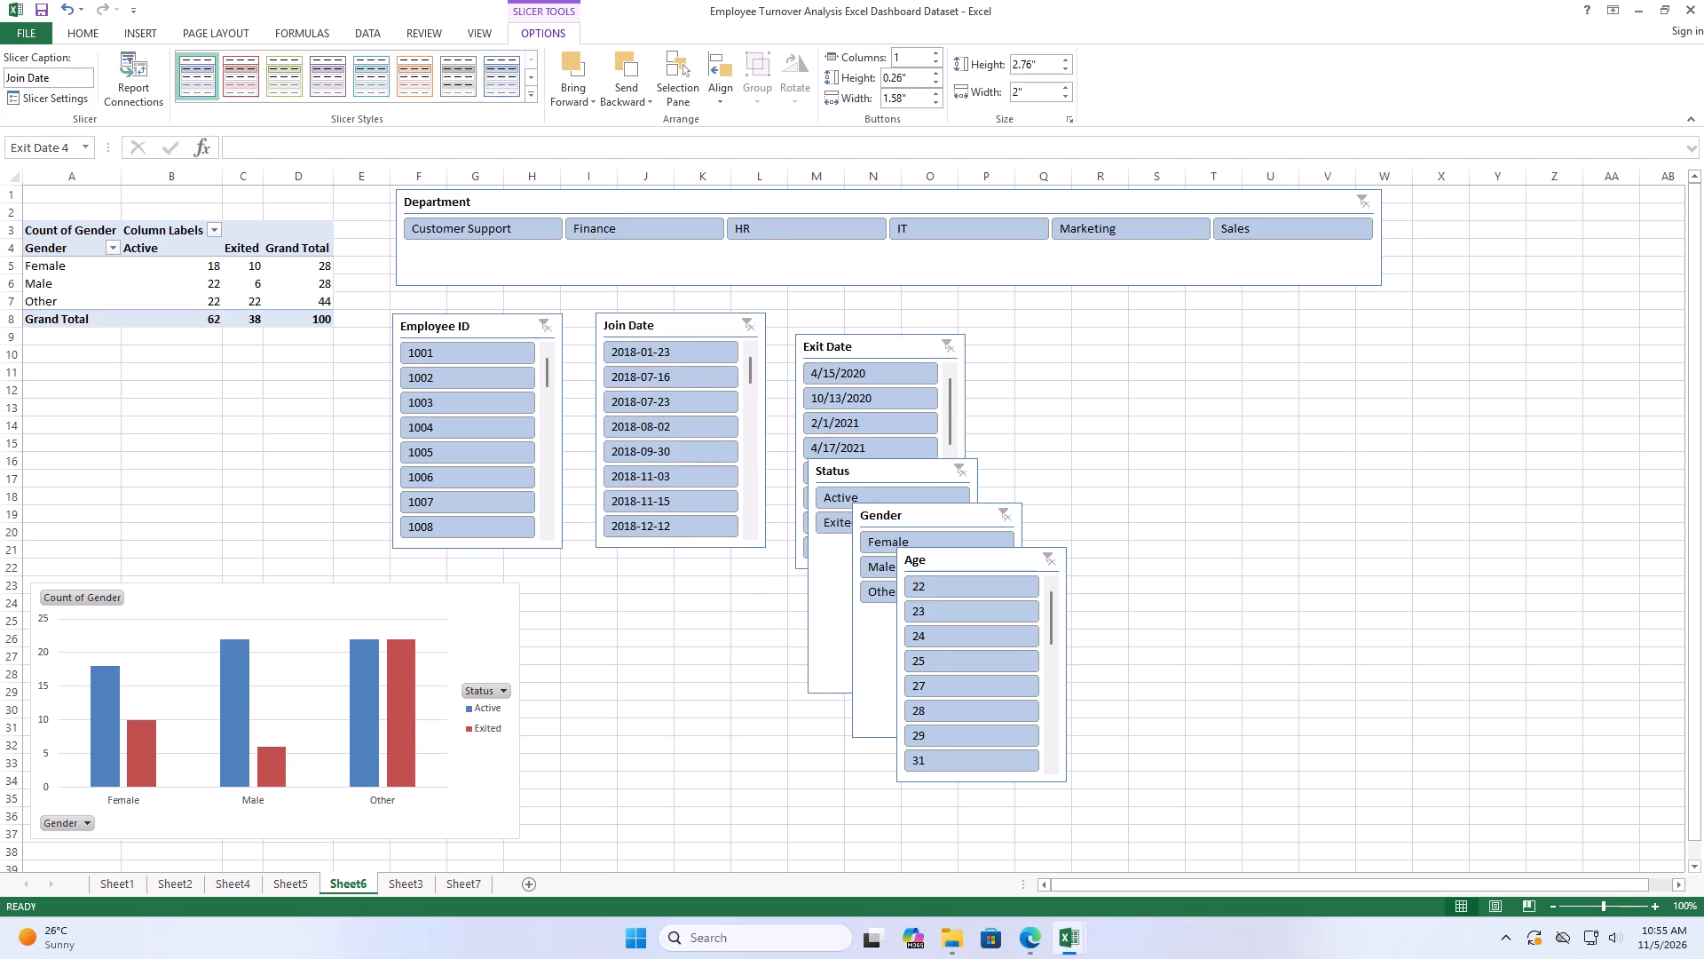
left_click_drag(881, 343, 876, 323)
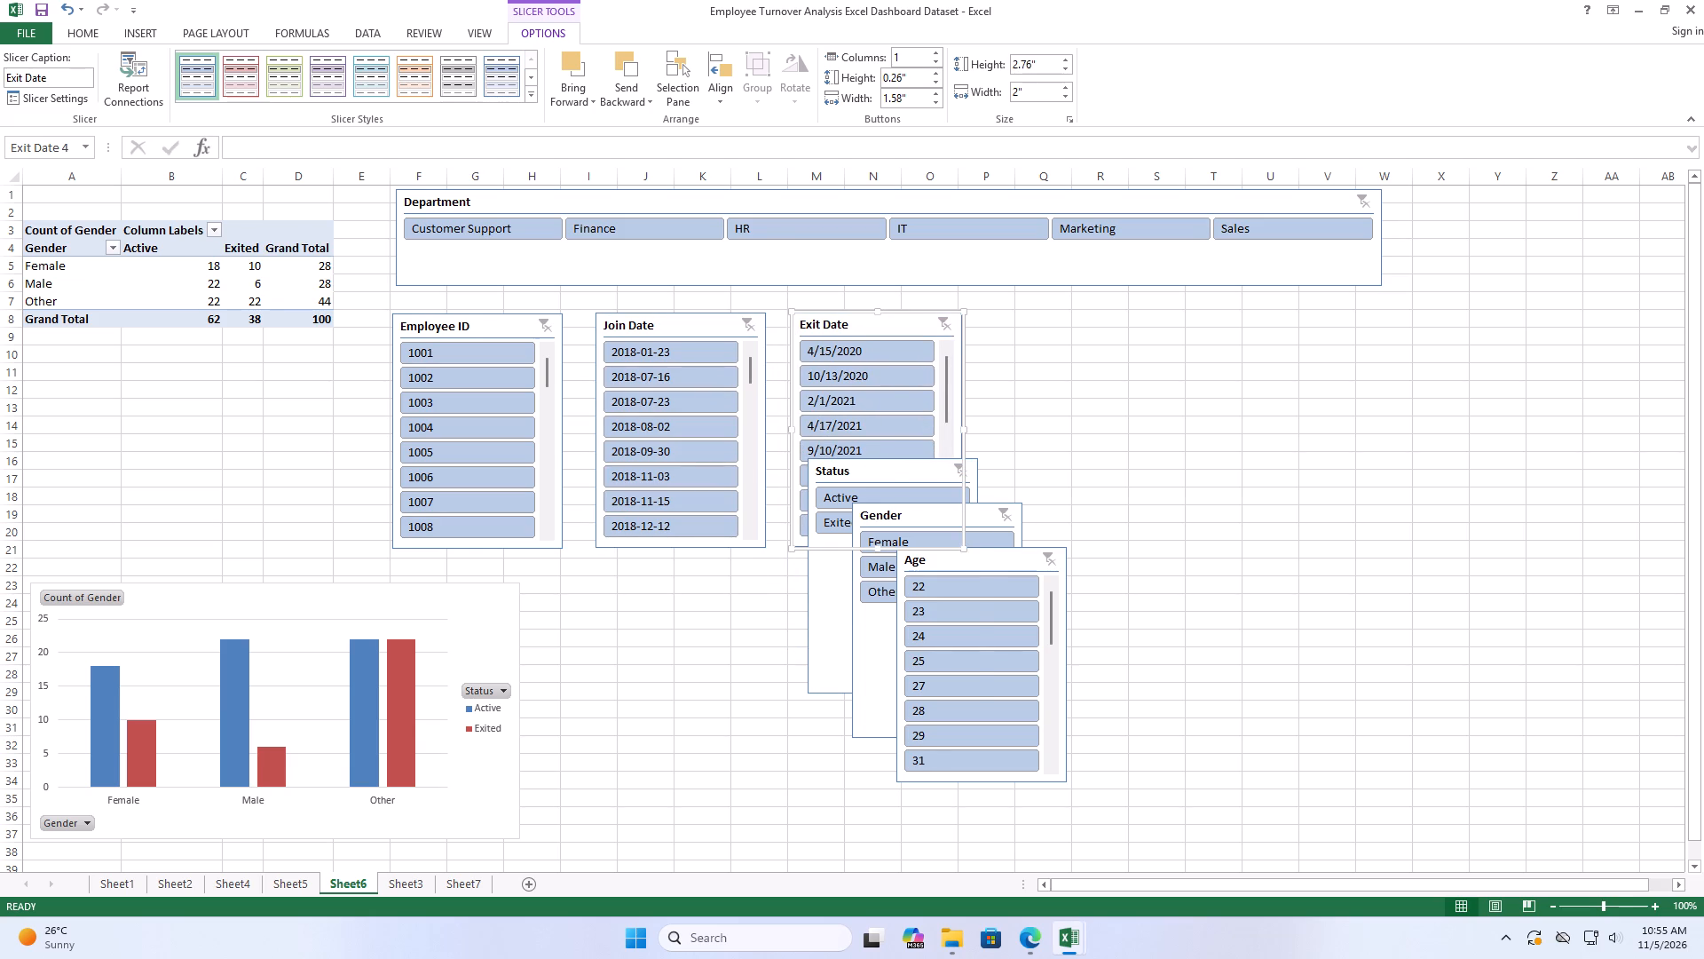
left_click(828, 638)
left_click_drag(894, 470, 1080, 324)
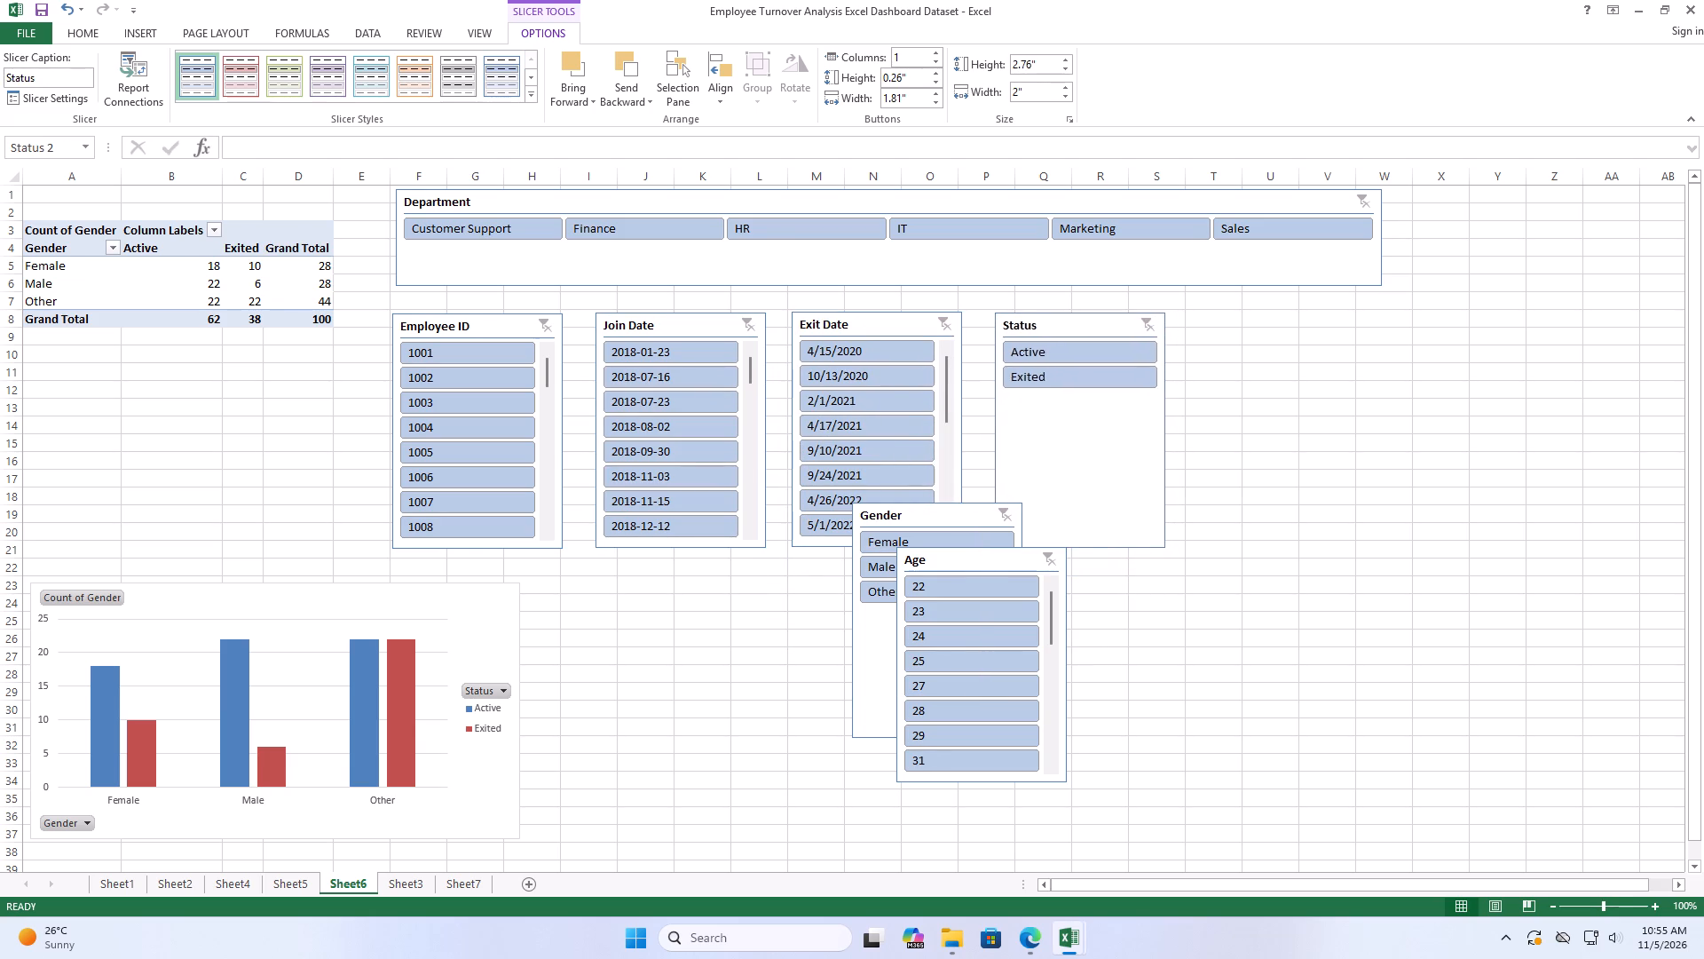
left_click_drag(1080, 324, 1079, 321)
left_click_drag(934, 513, 1274, 324)
left_click_drag(1005, 562, 1488, 337)
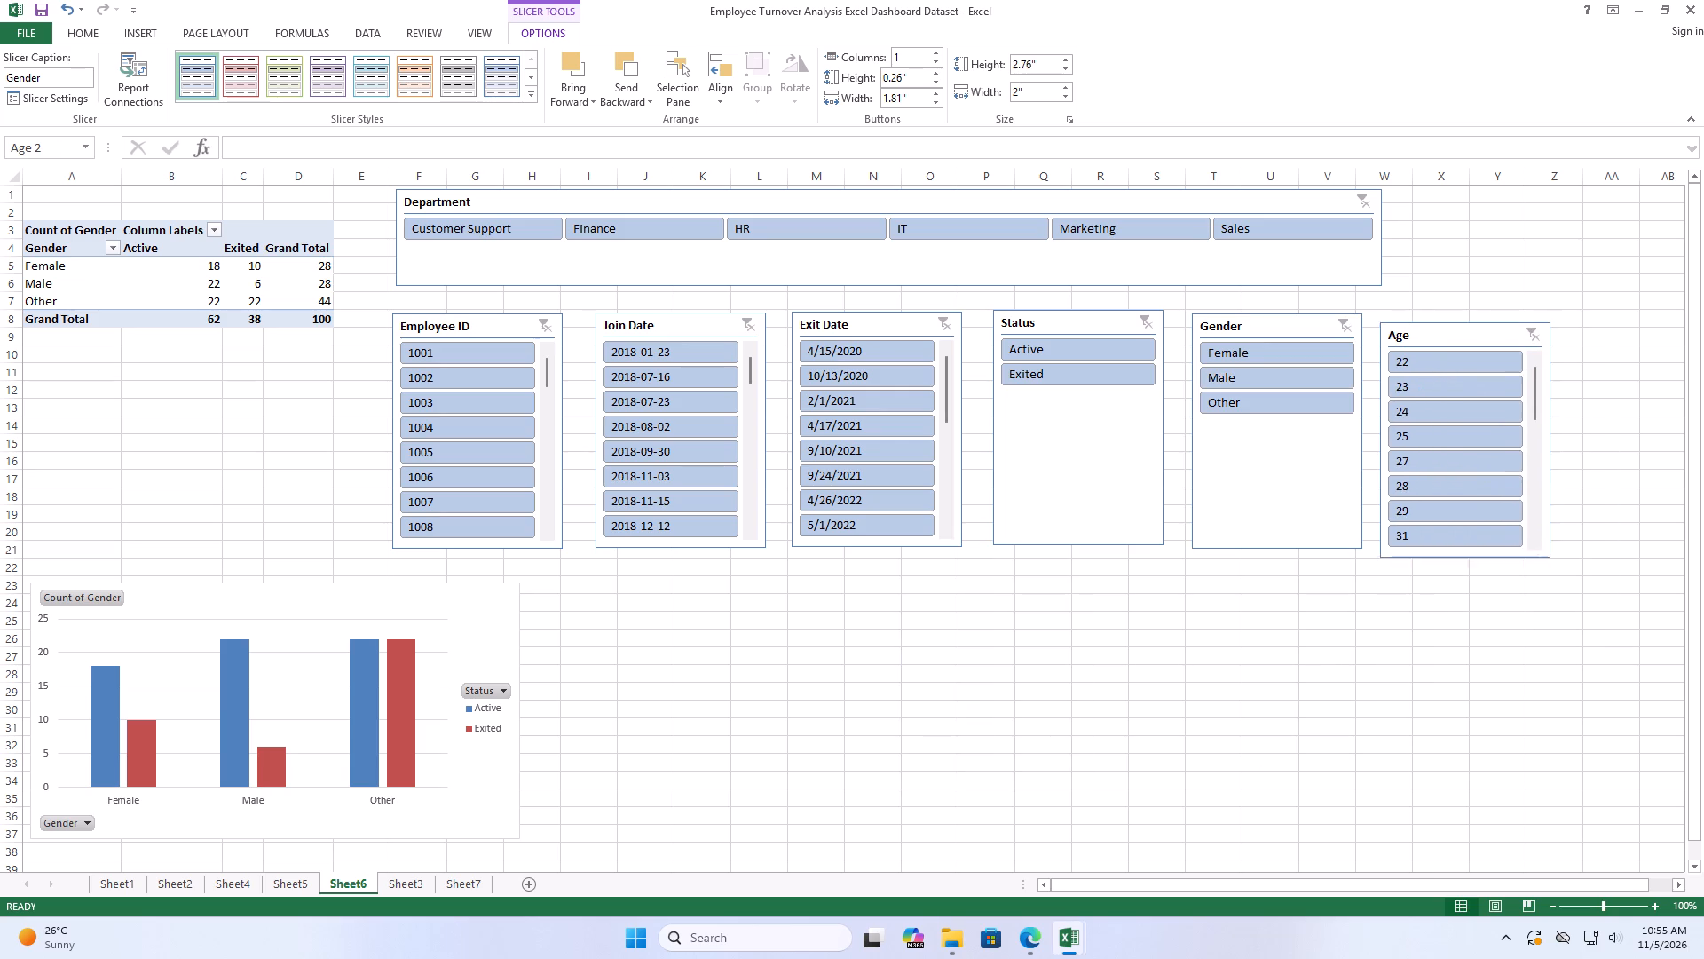
left_click_drag(1488, 337, 1494, 327)
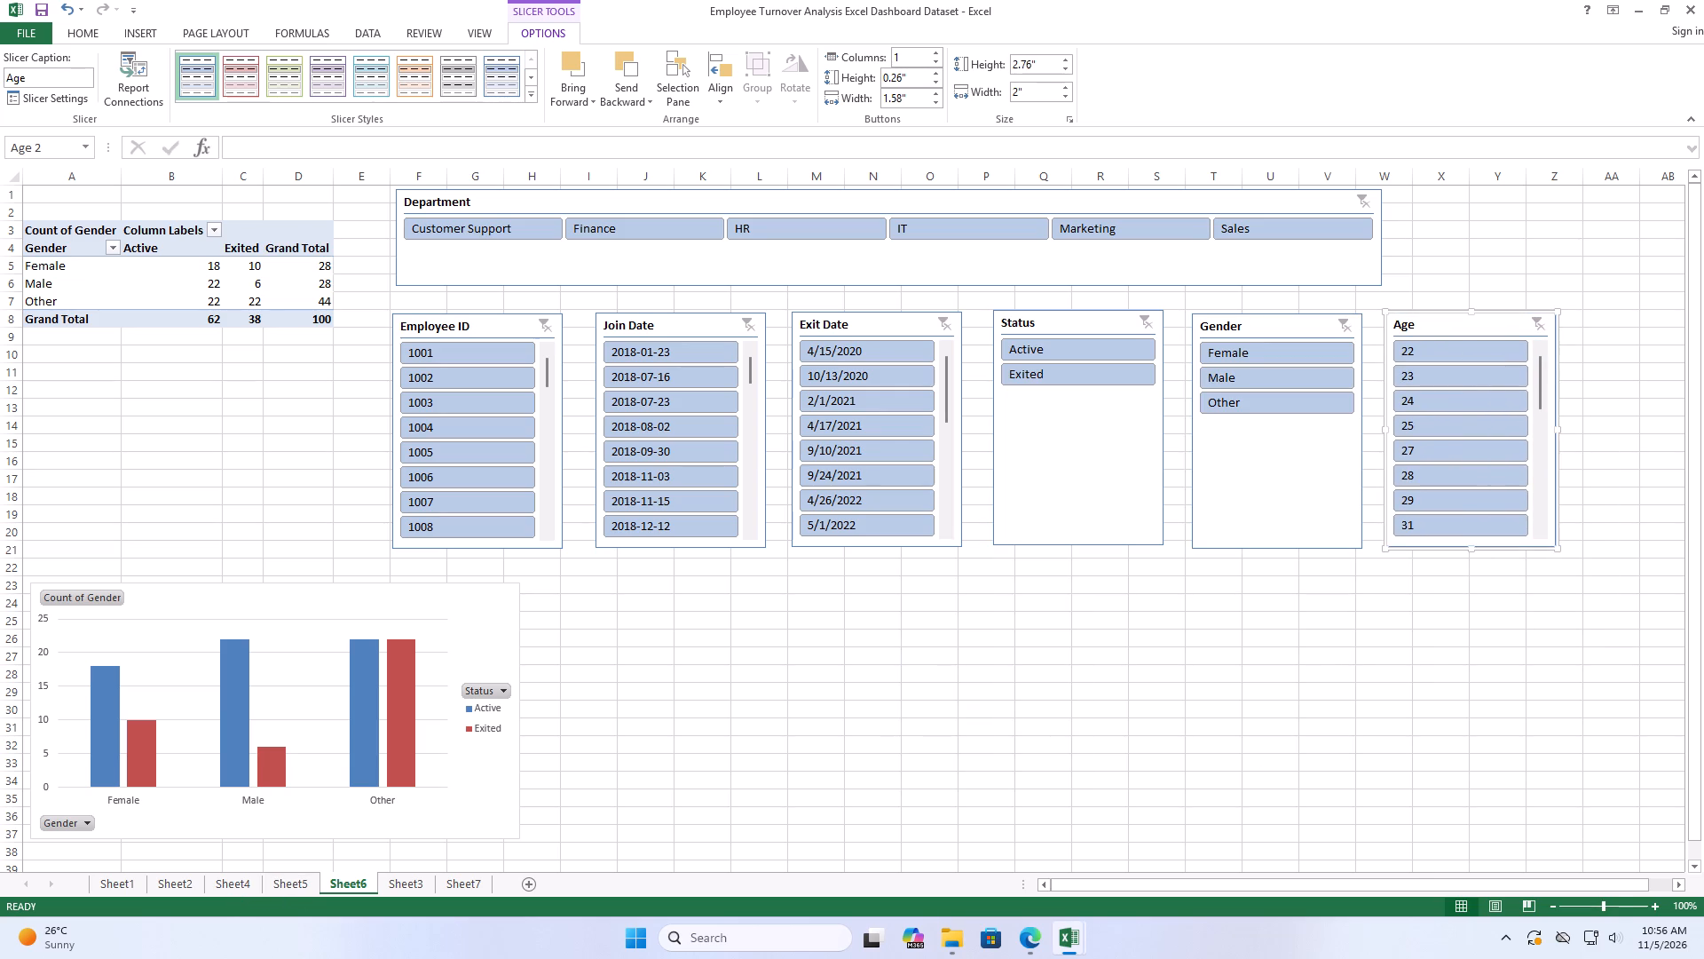
Merge and center cells A1:D1 on Sheet6 and enter the title "Gender Wise Status".
left_click_drag(67, 197, 323, 204)
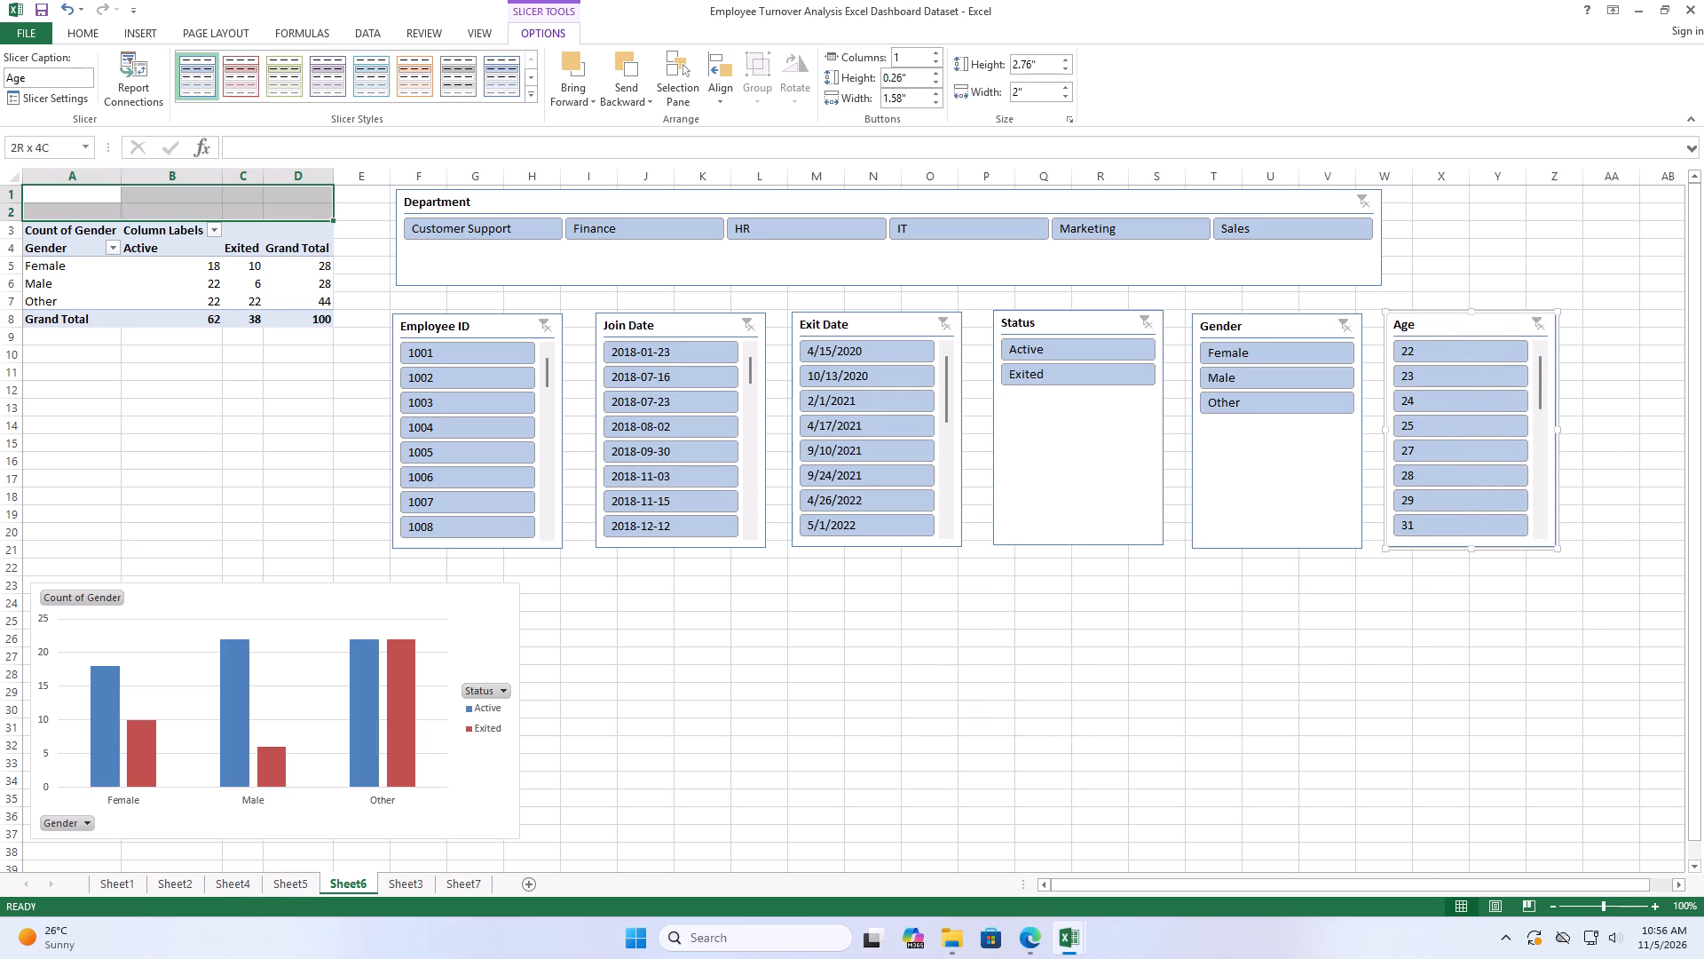
left_click_drag(323, 204, 303, 193)
left_click(491, 99)
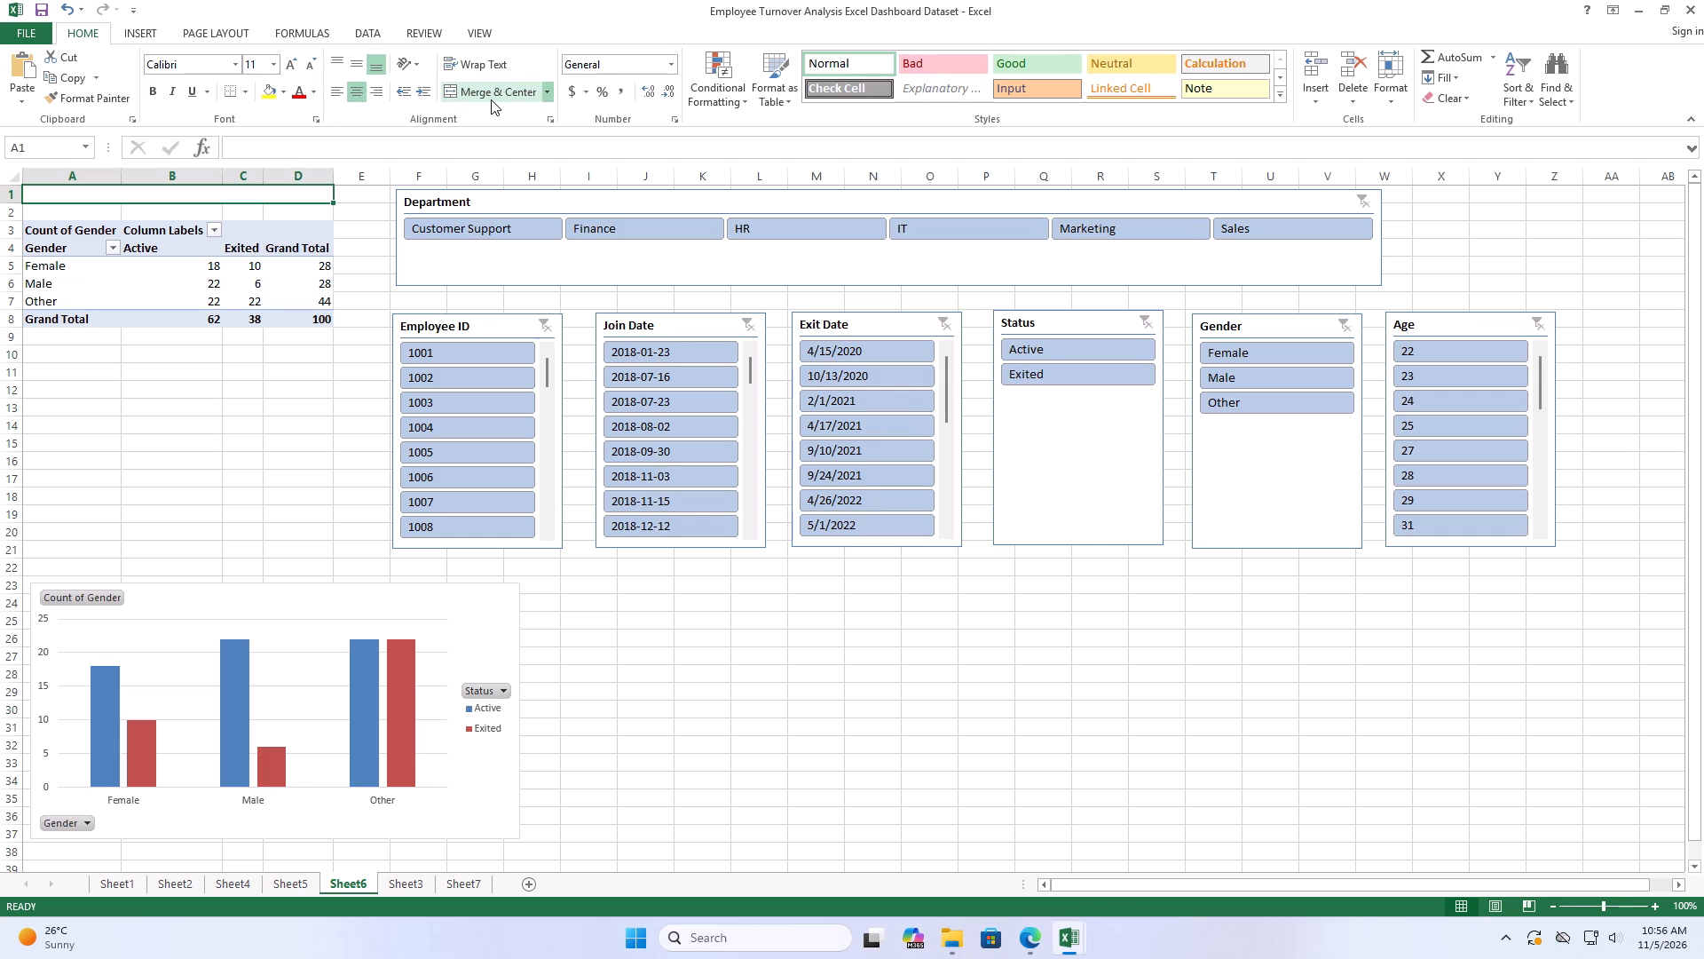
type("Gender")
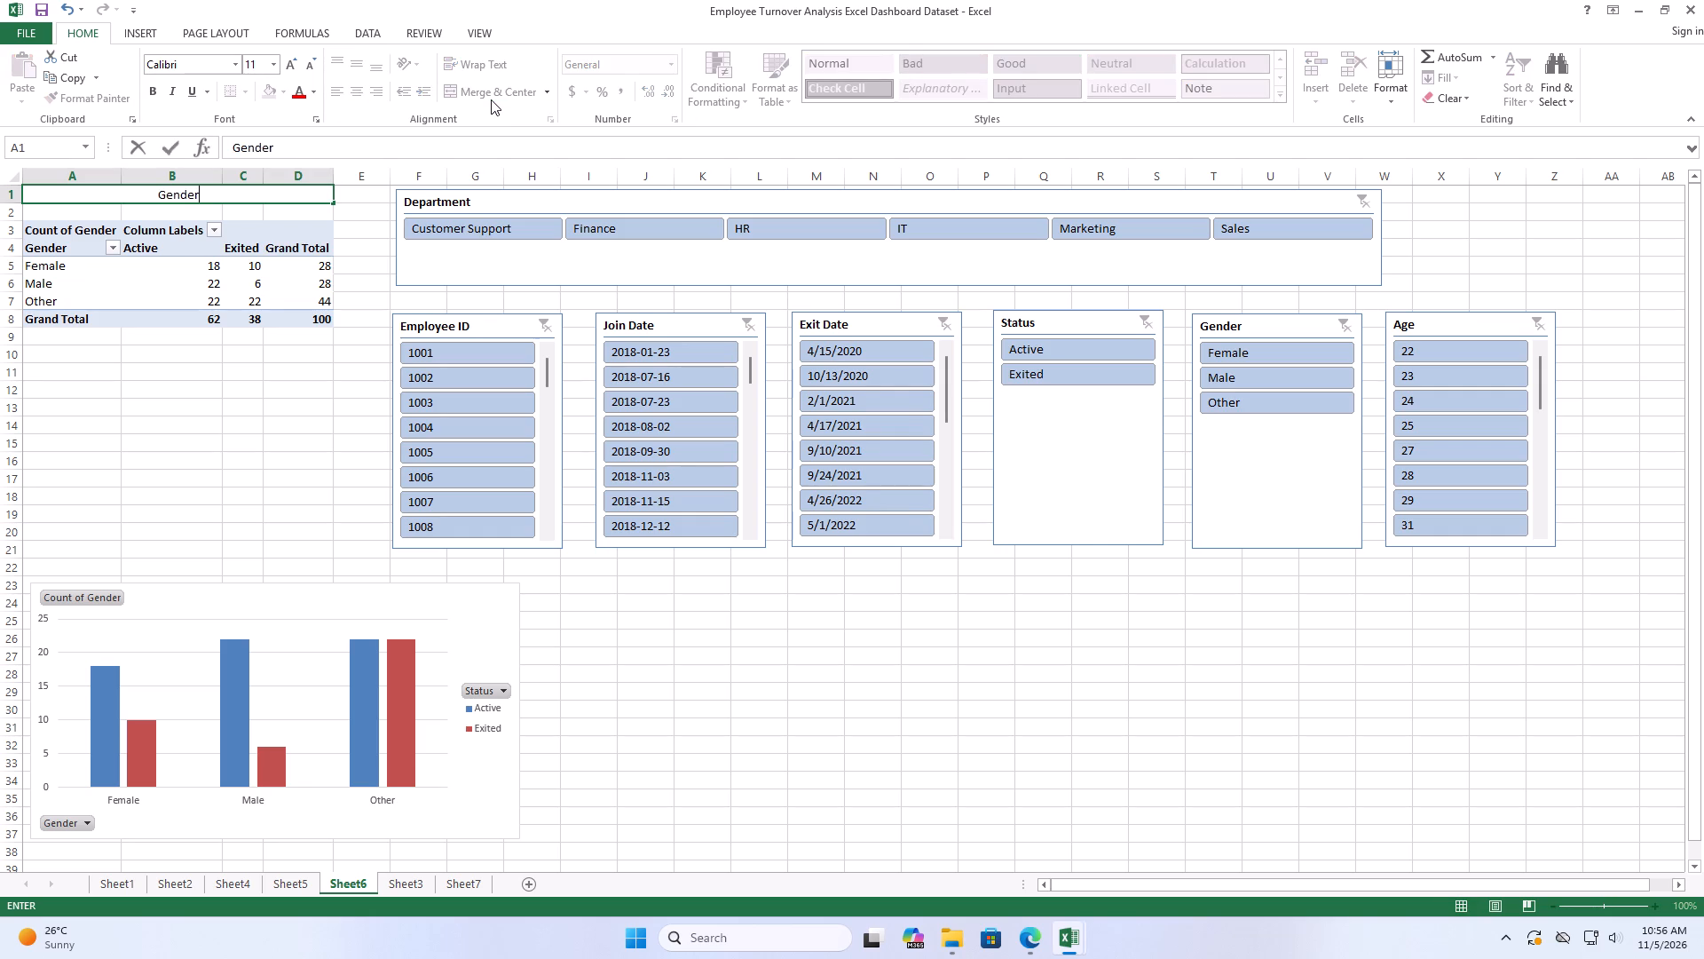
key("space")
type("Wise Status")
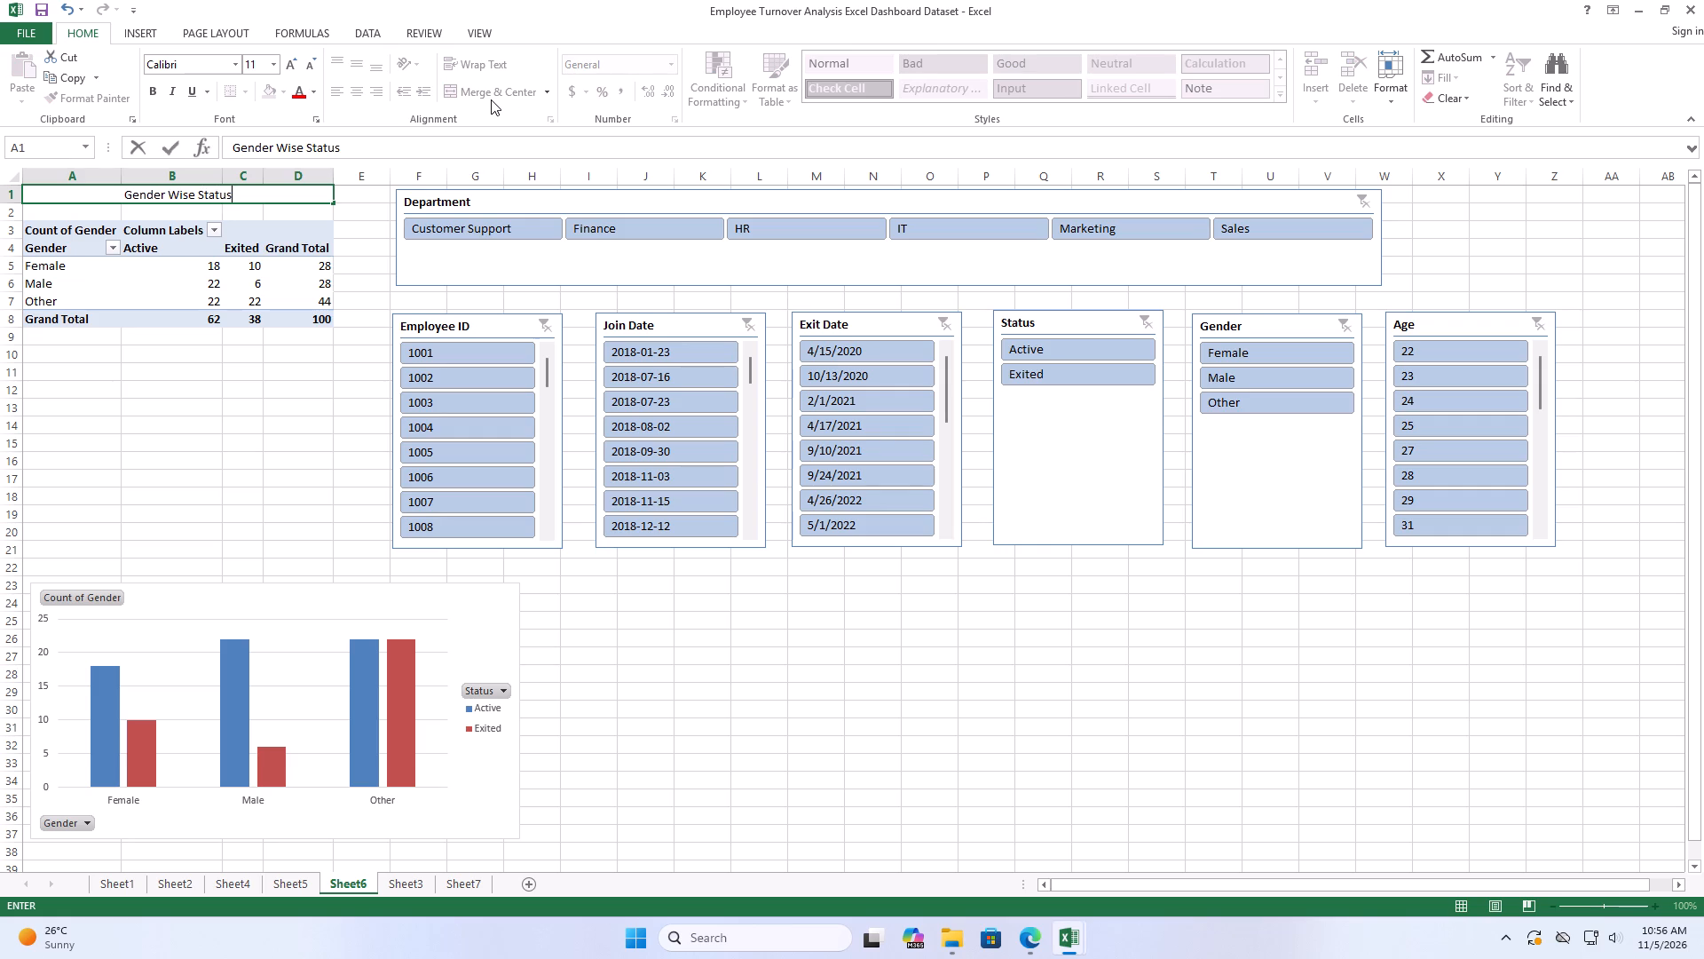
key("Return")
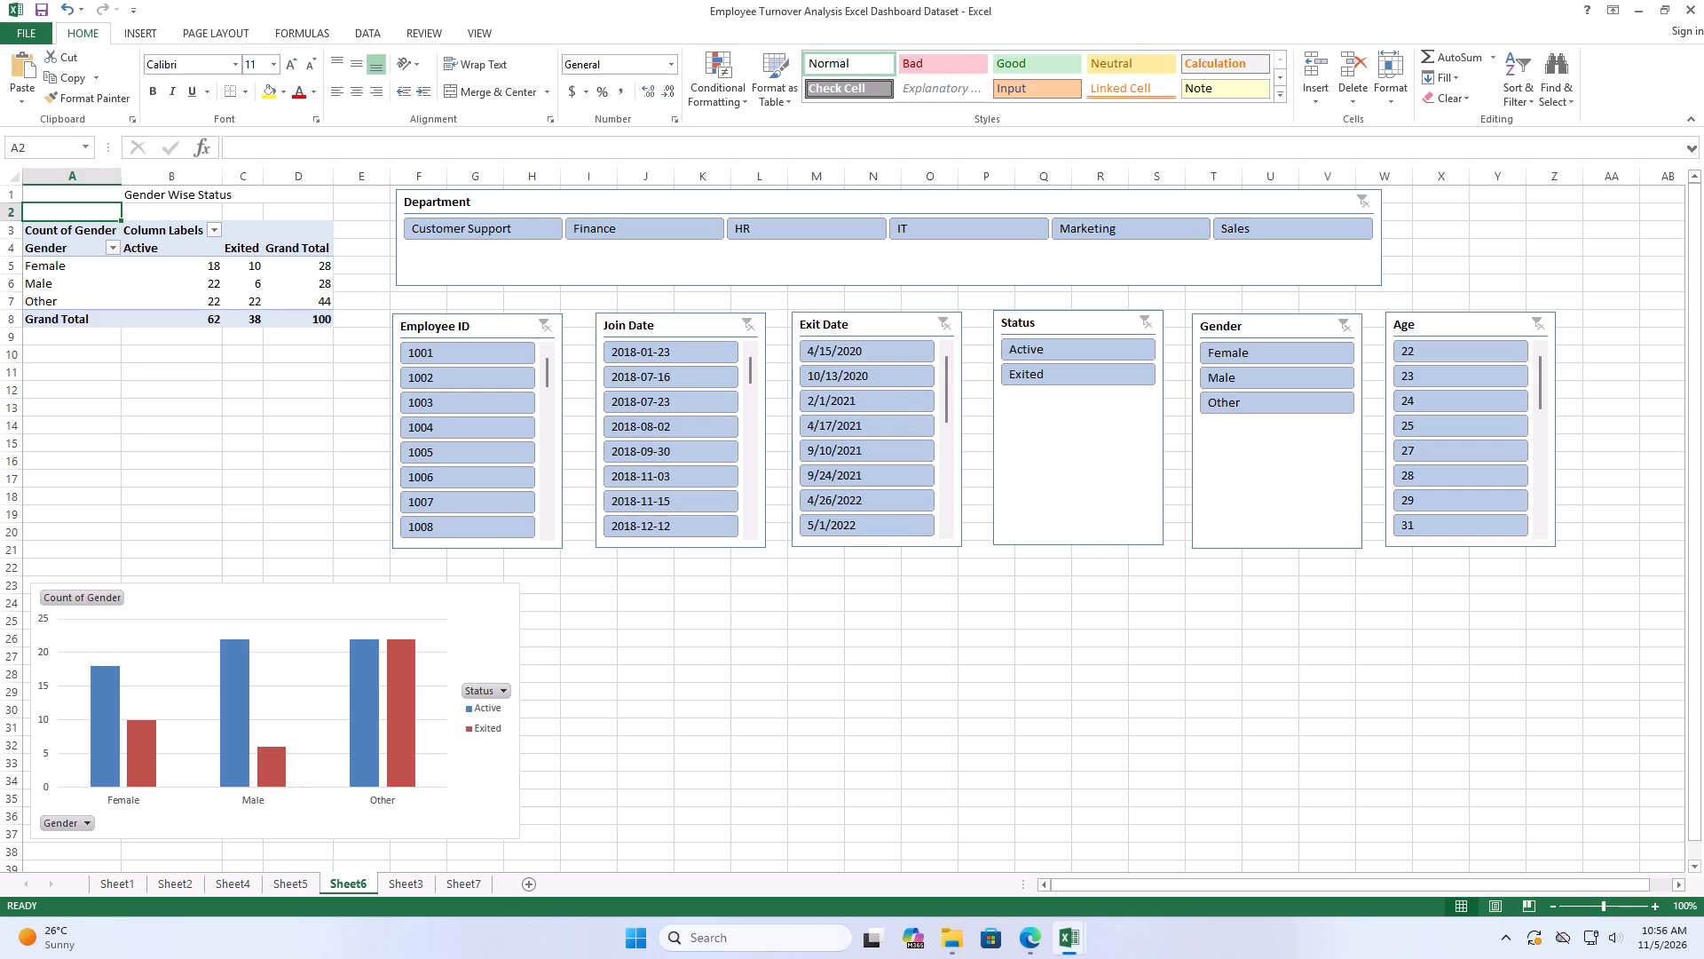
left_click(787, 738)
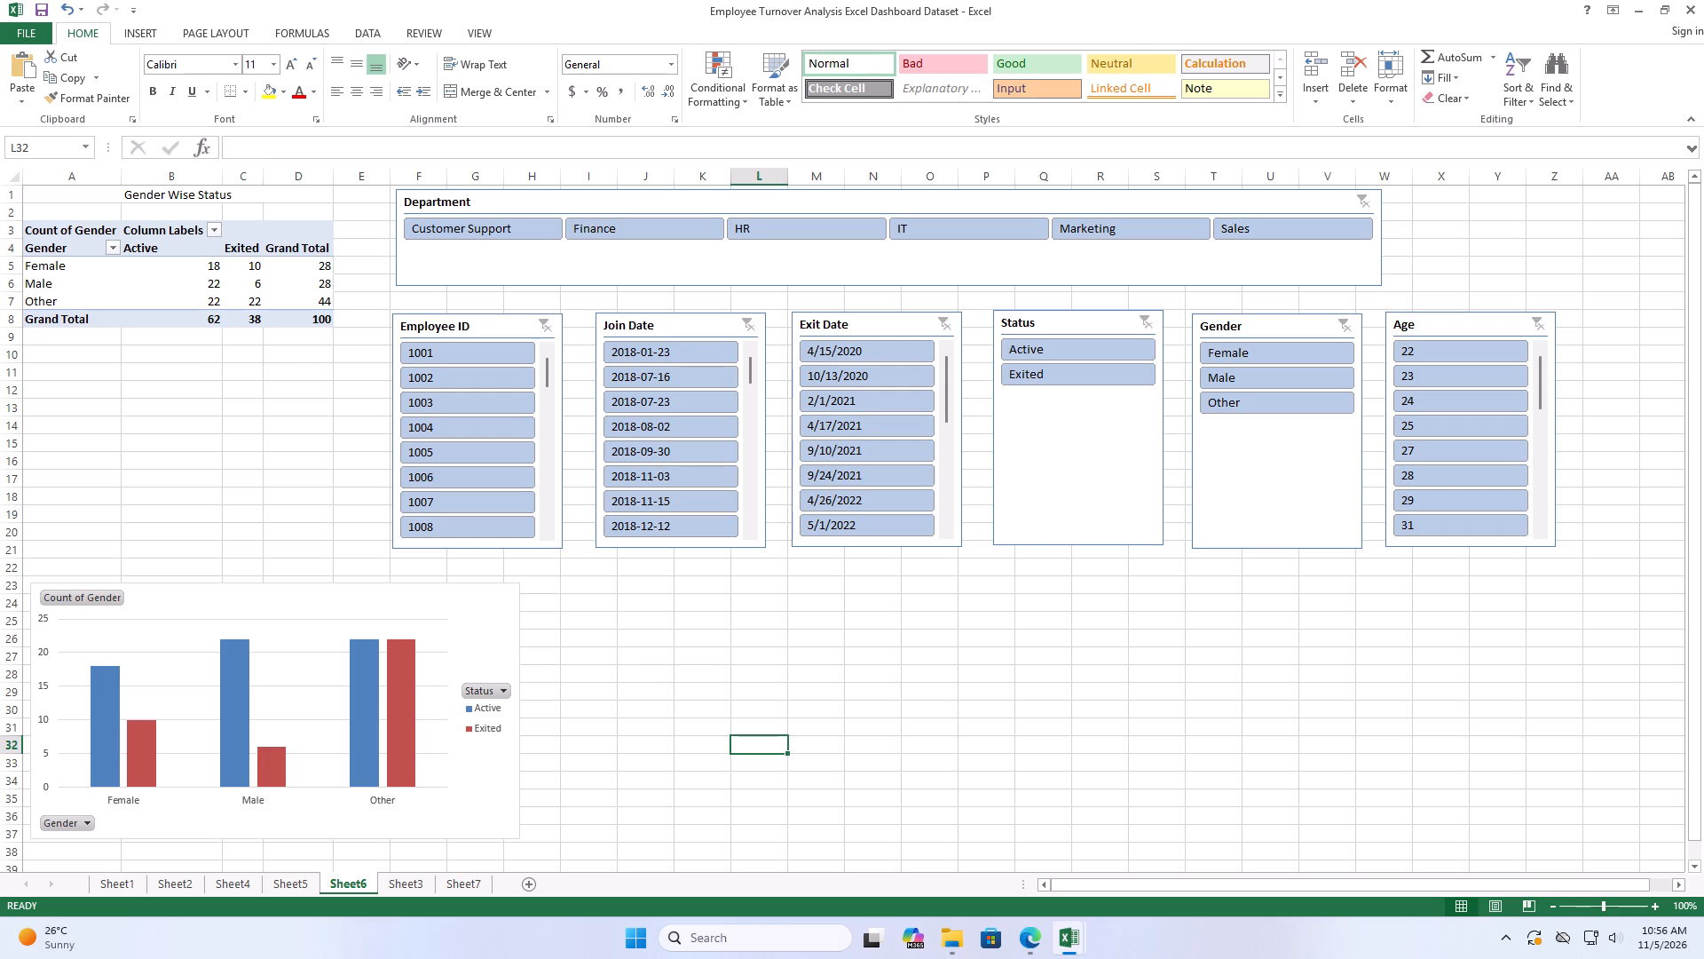
Move the age PivotChart on Sheet3 below the PivotTable, with its top edge at about row 25 against column A.
left_click(407, 883)
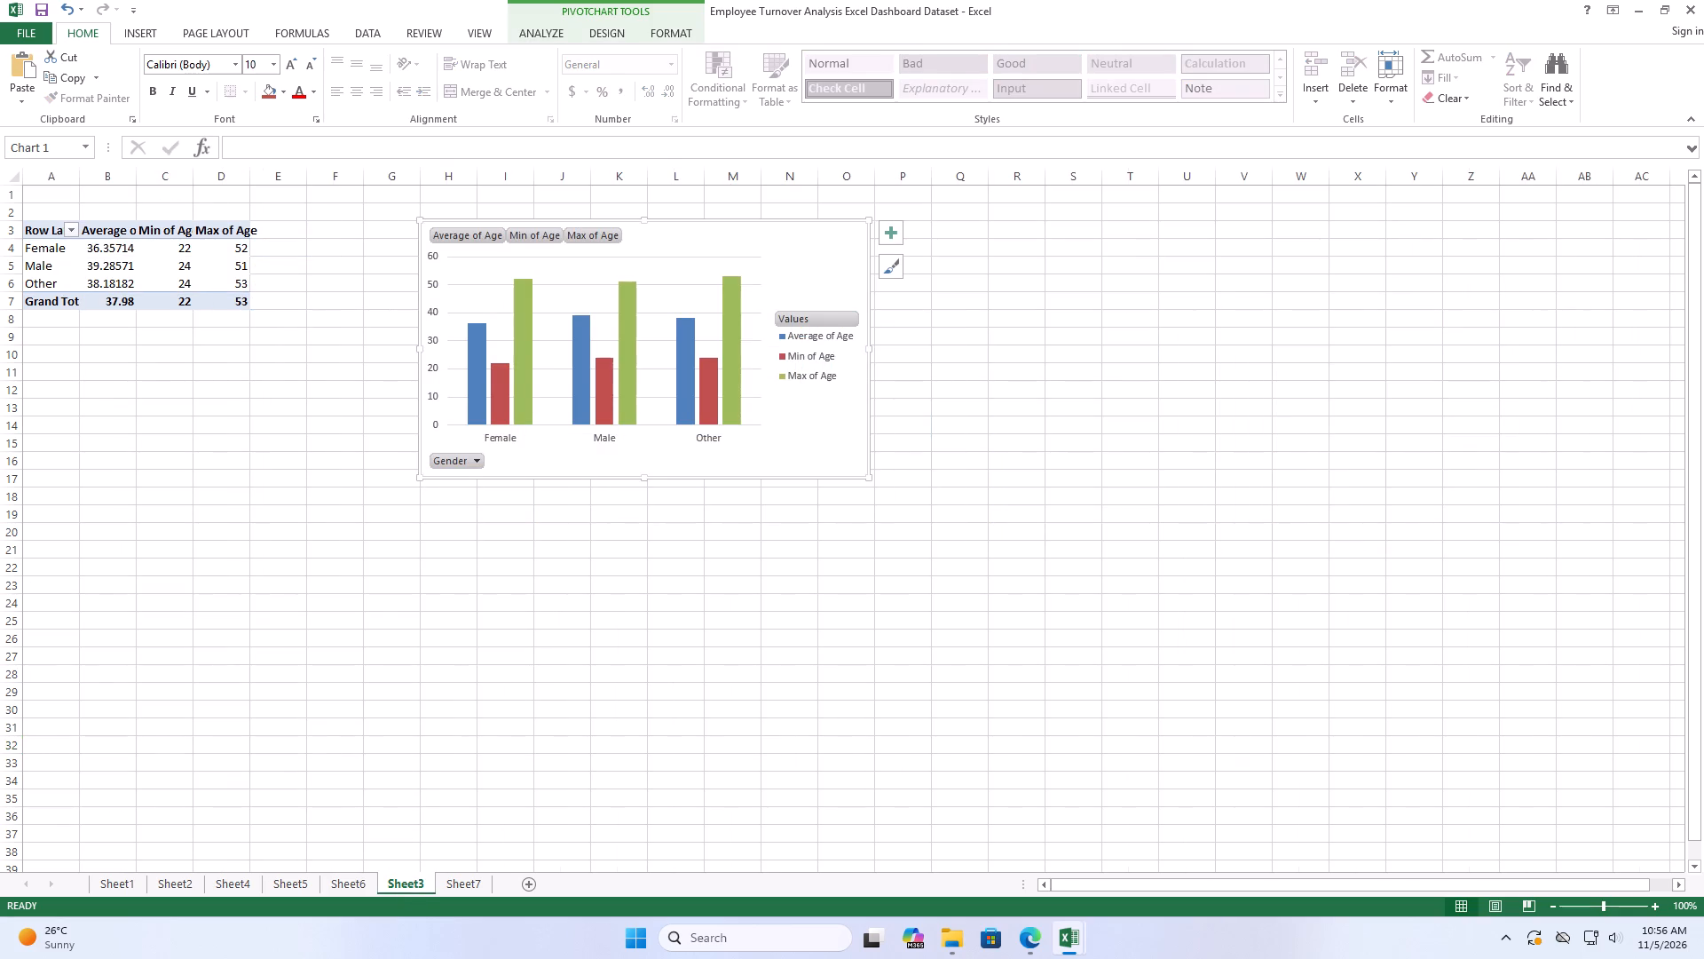
left_click_drag(770, 233, 374, 633)
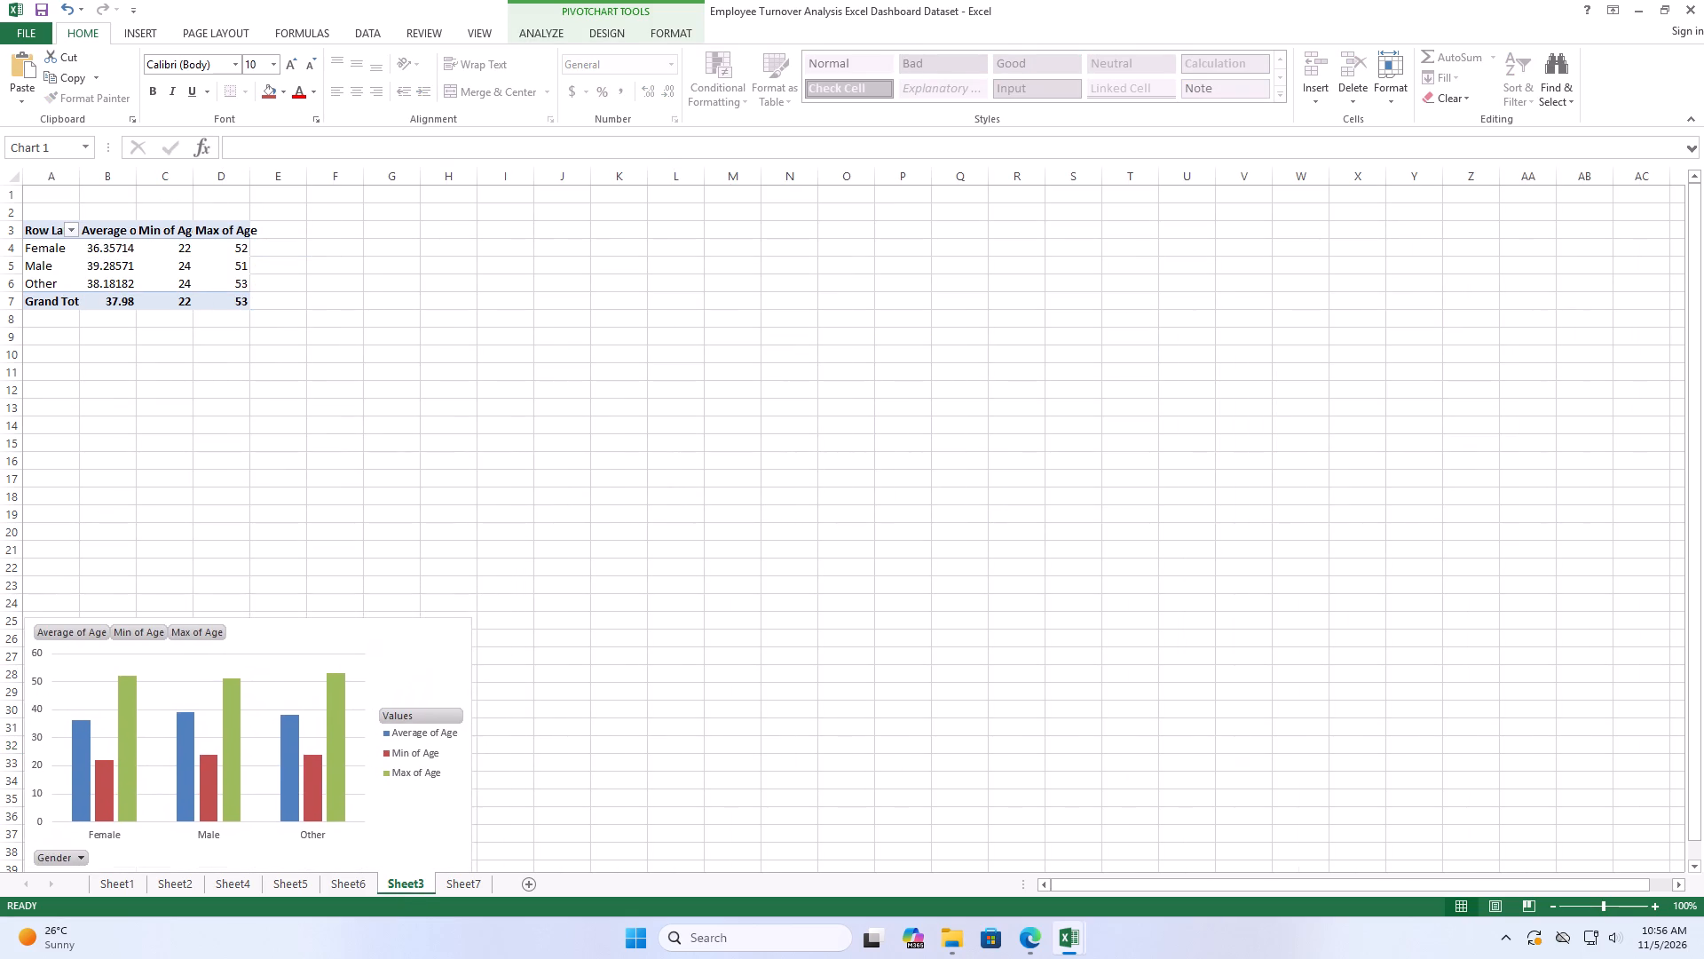
left_click_drag(374, 633, 375, 637)
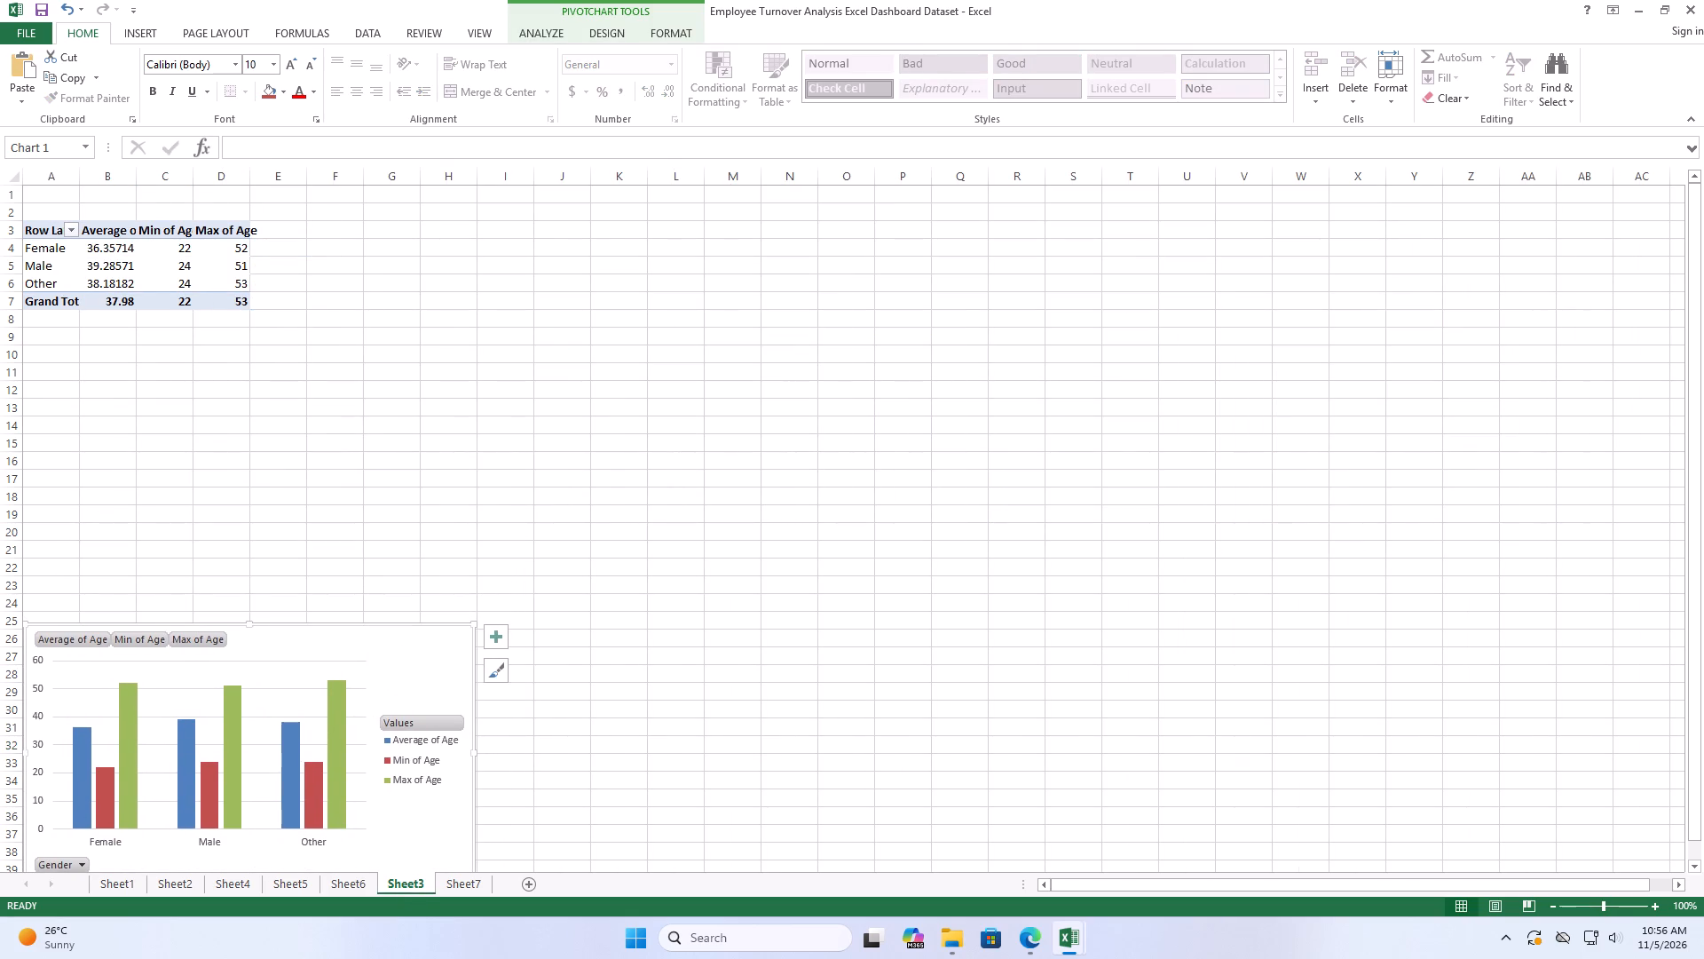
Auto-fit the widths of columns A, B, C and D on Sheet3 to the PivotTable's contents.
double_click(79, 175)
double_click(160, 178)
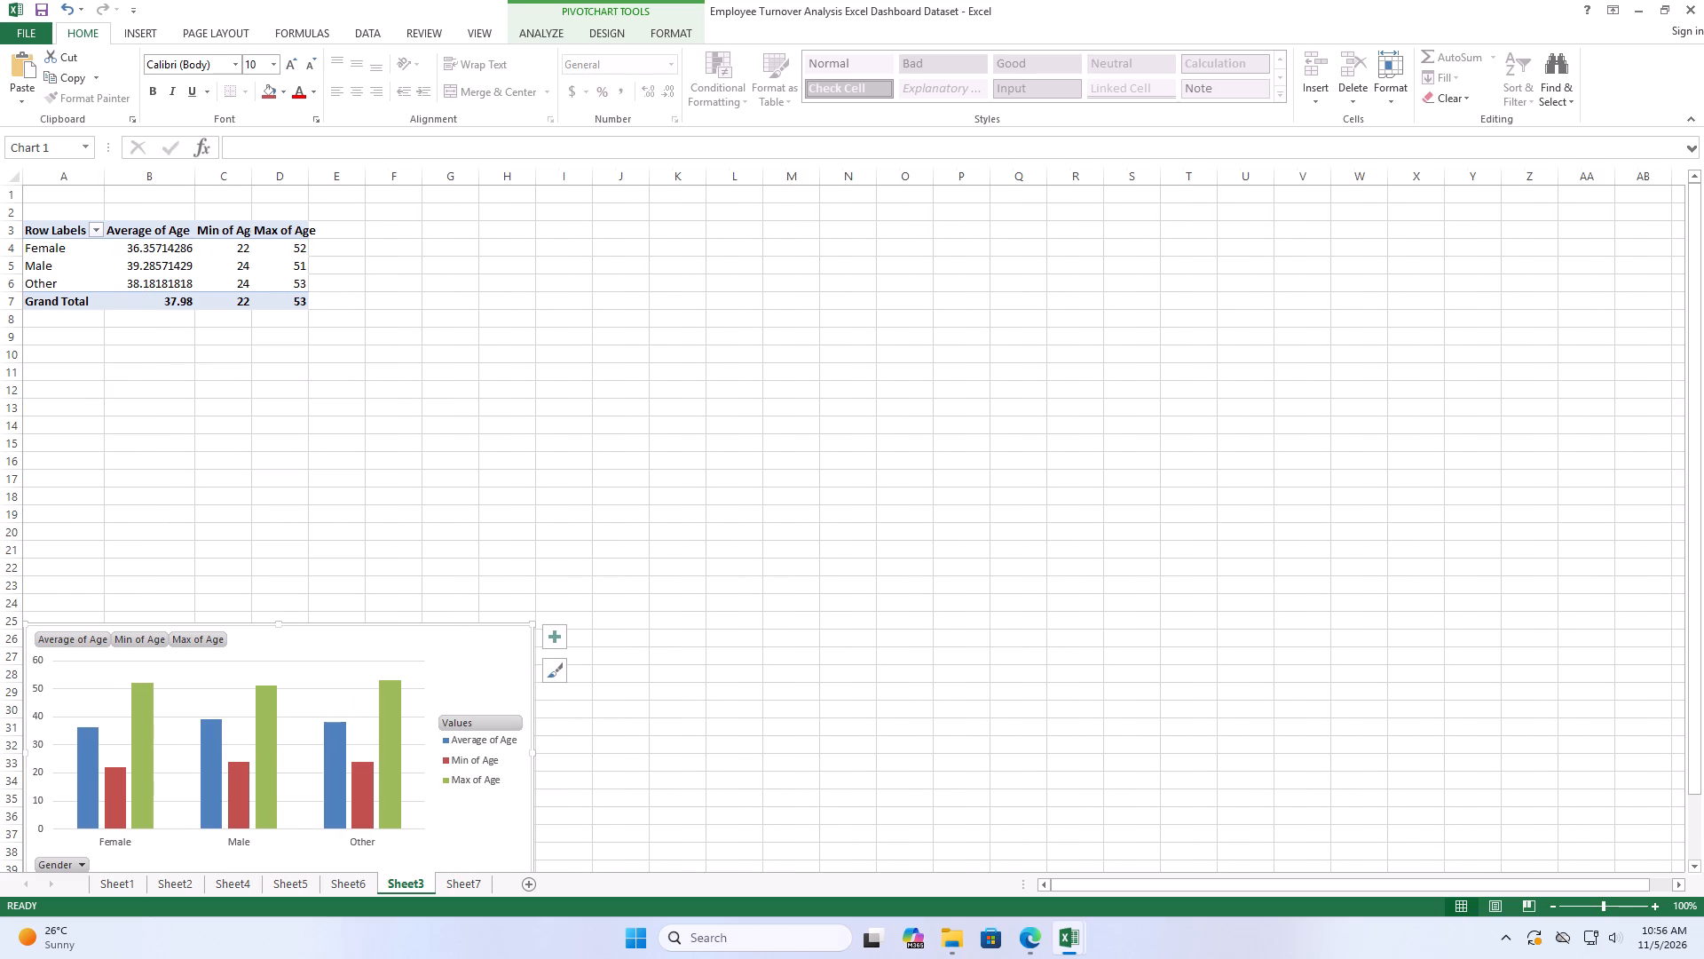
double_click(254, 178)
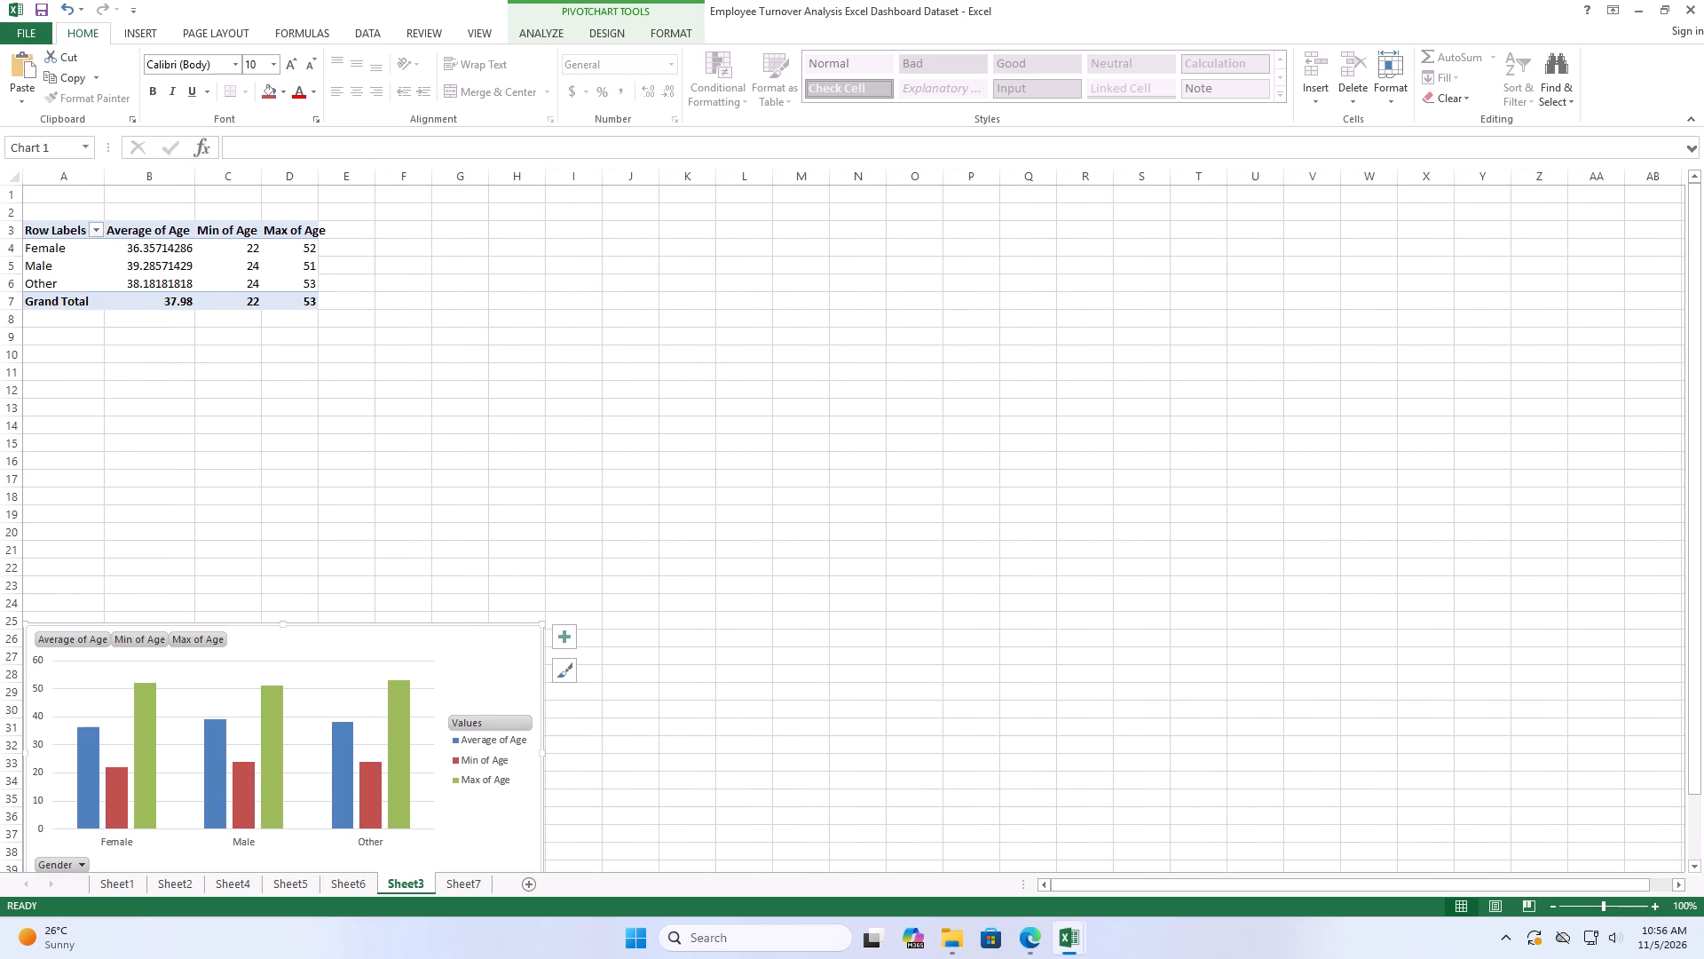
double_click(319, 178)
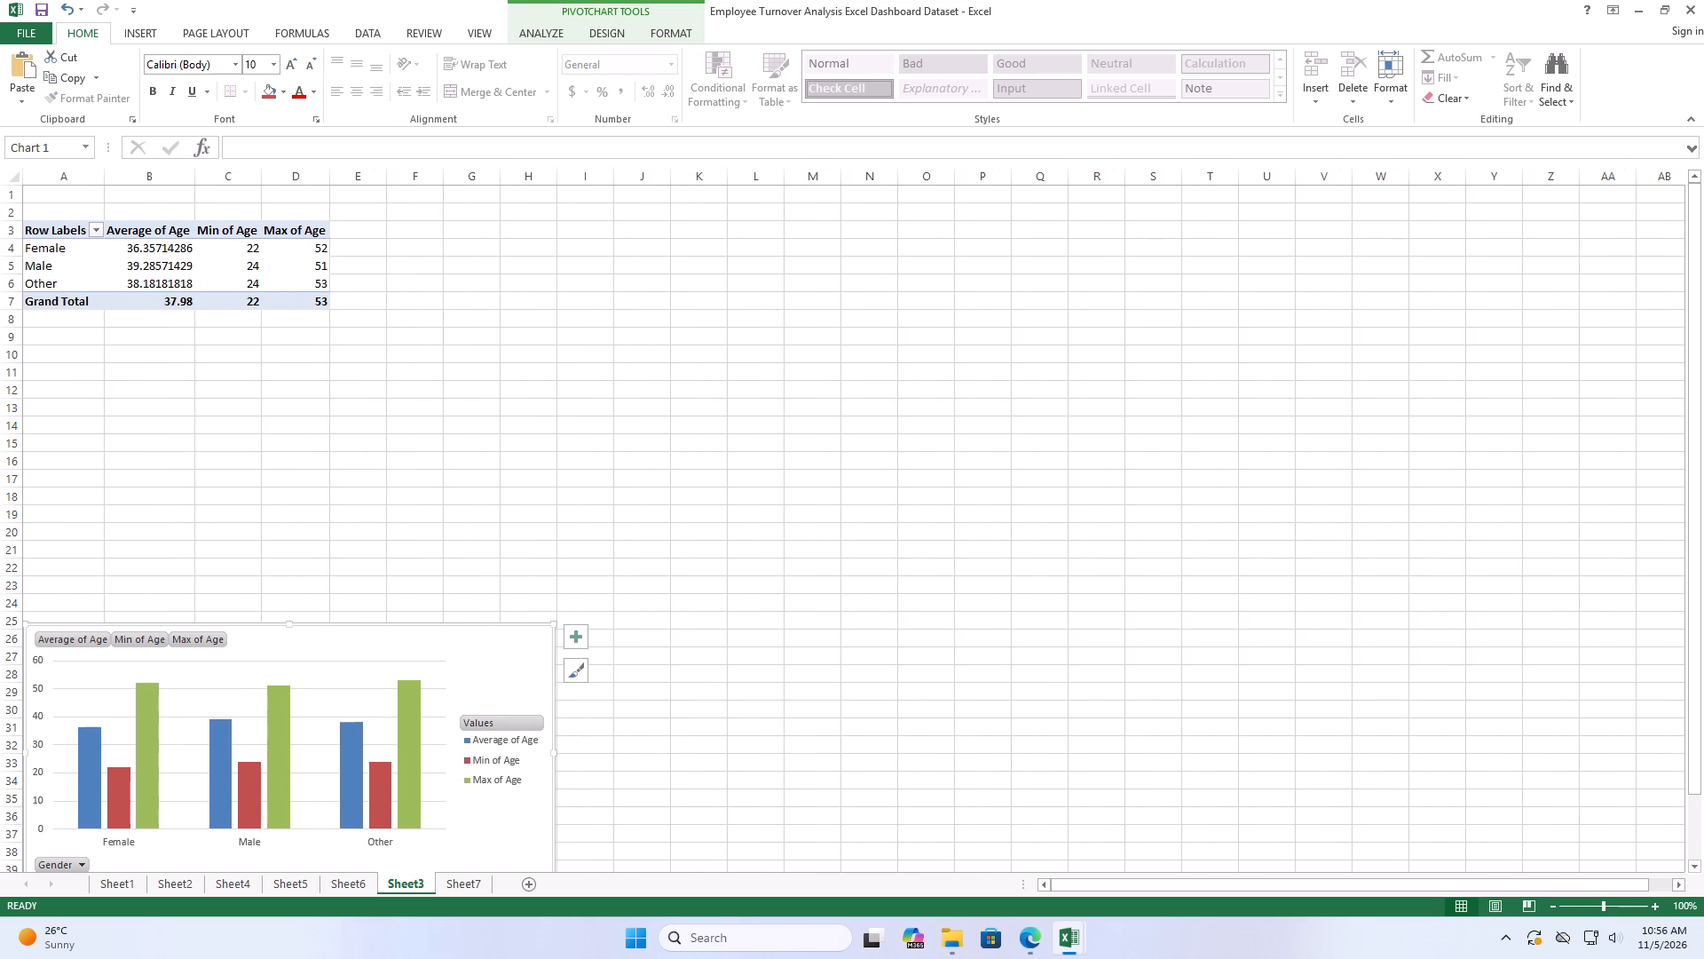
Rename the "Row Labels" header of the Sheet3 PivotTable as "Gender".
double_click(75, 231)
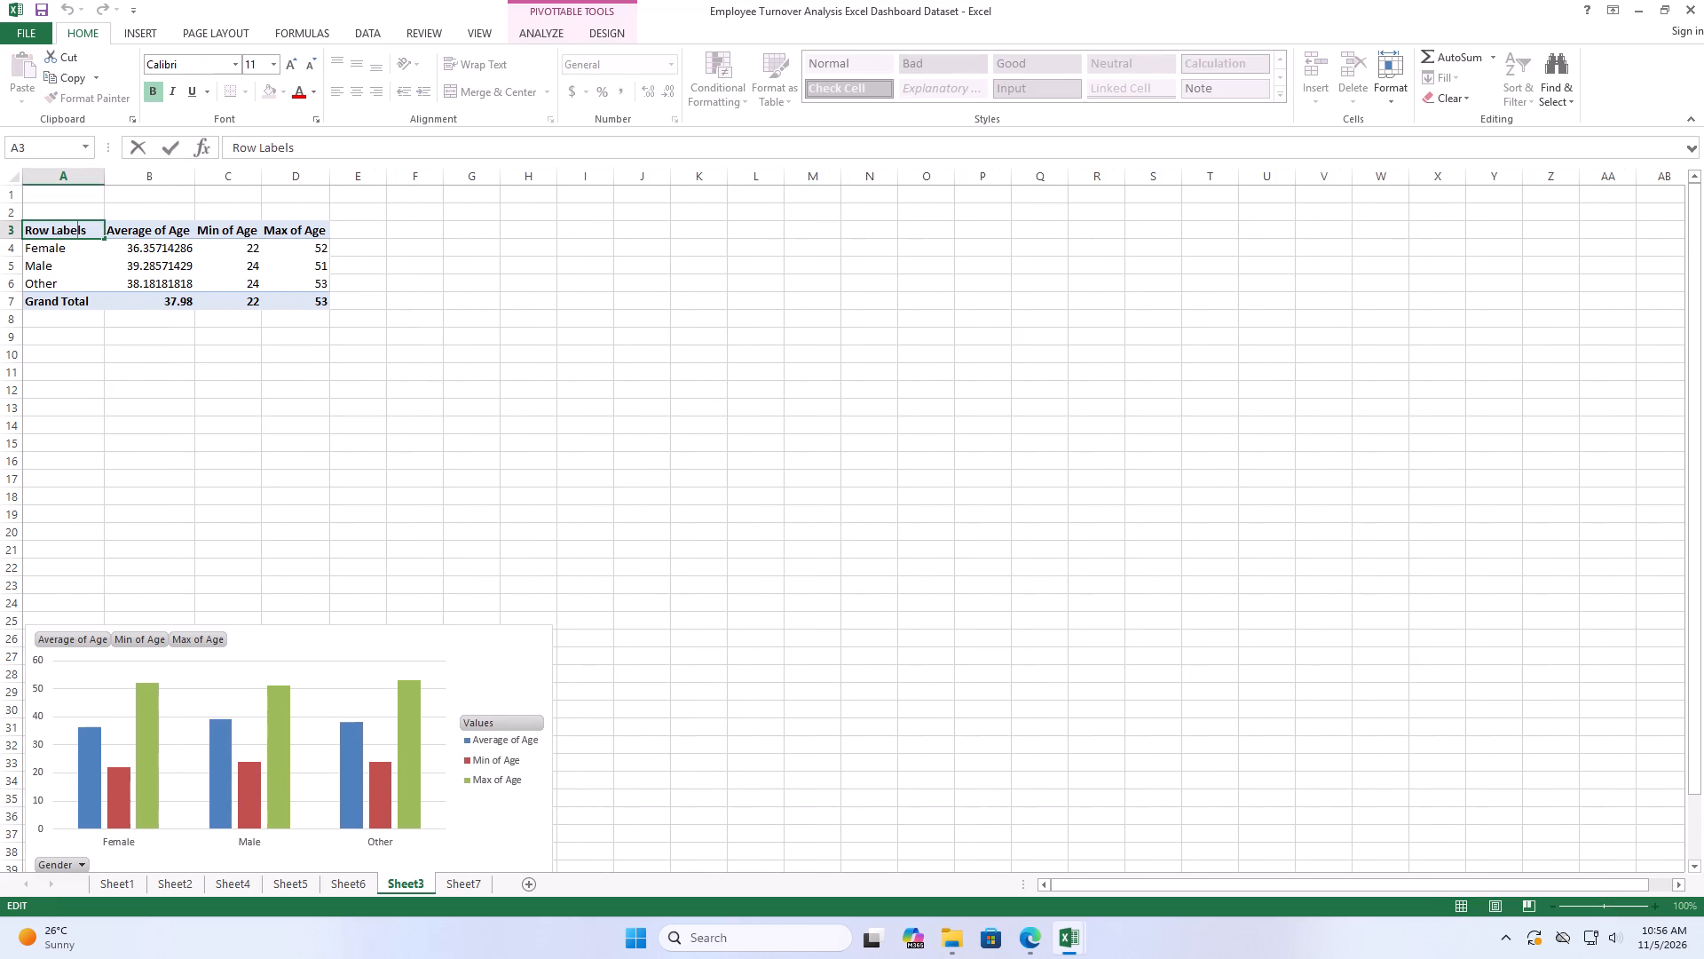
key("Right")
key("Right")
key("BackSpace")
key("BackSpace")
key("BackSpace")
key("BackSpace")
key("BackSpace")
key("BackSpace")
key("BackSpace")
key("BackSpace")
key("BackSpace")
key("BackSpace")
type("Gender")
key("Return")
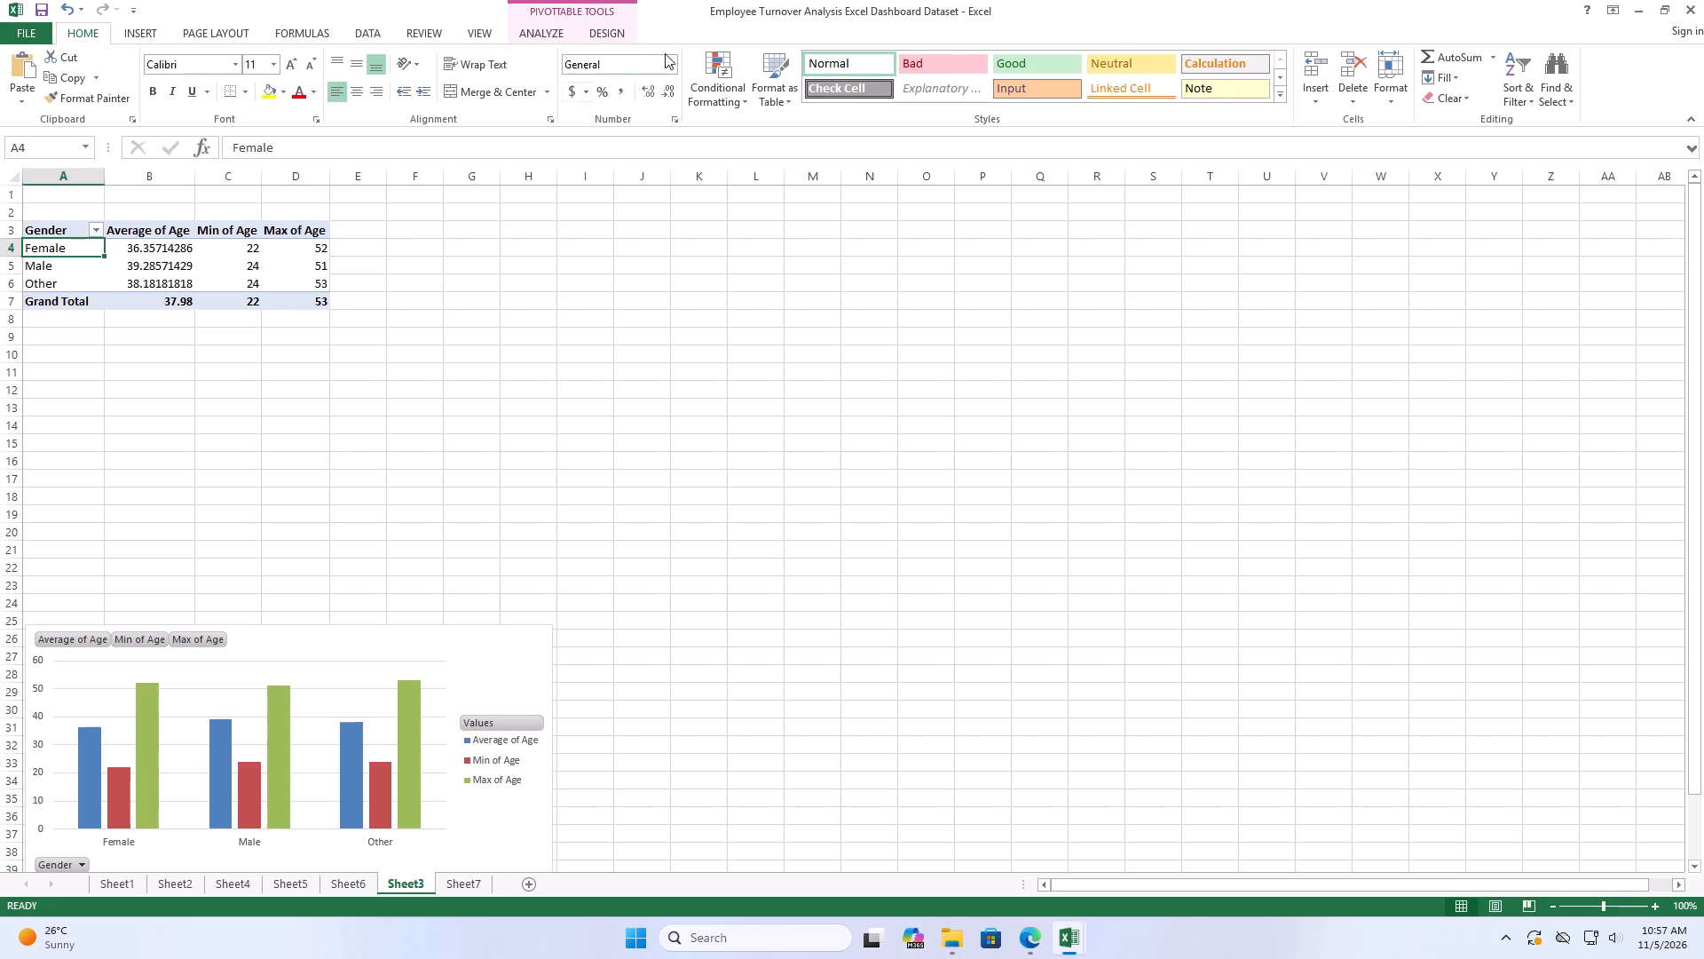
Insert slicers for Employee ID, Department, Join Date, Exit Date, Status, Gender and Age from the Sheet3 PivotTable.
left_click(550, 34)
left_click(484, 87)
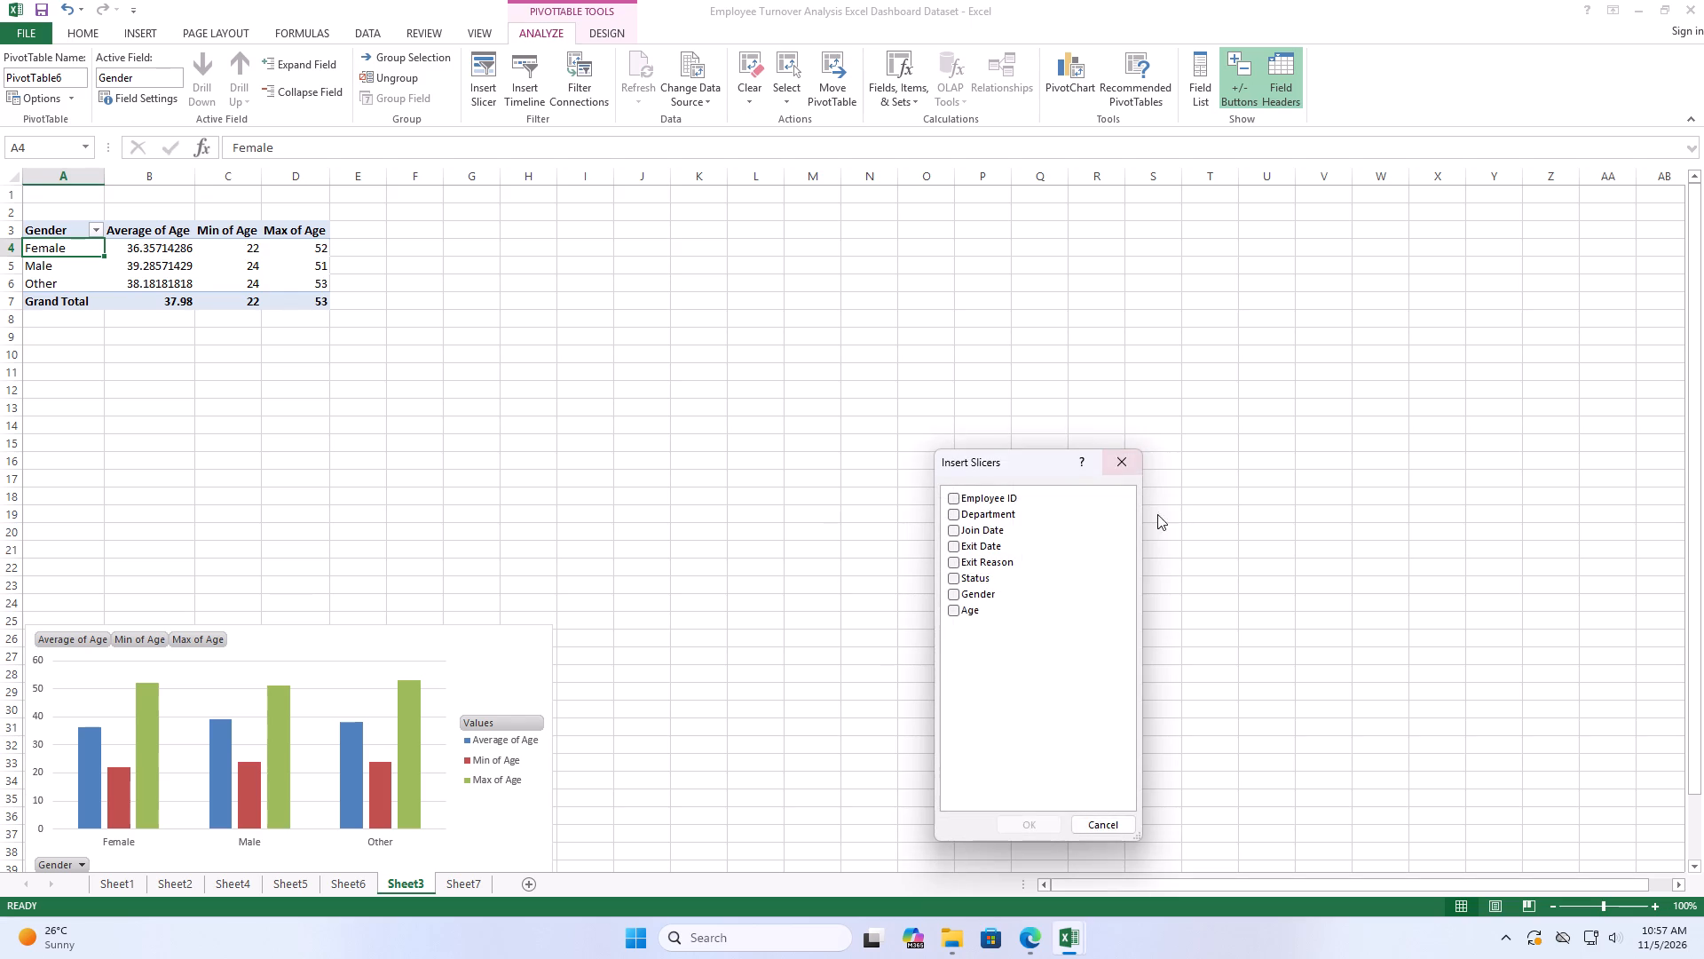
left_click(980, 499)
left_click(958, 500)
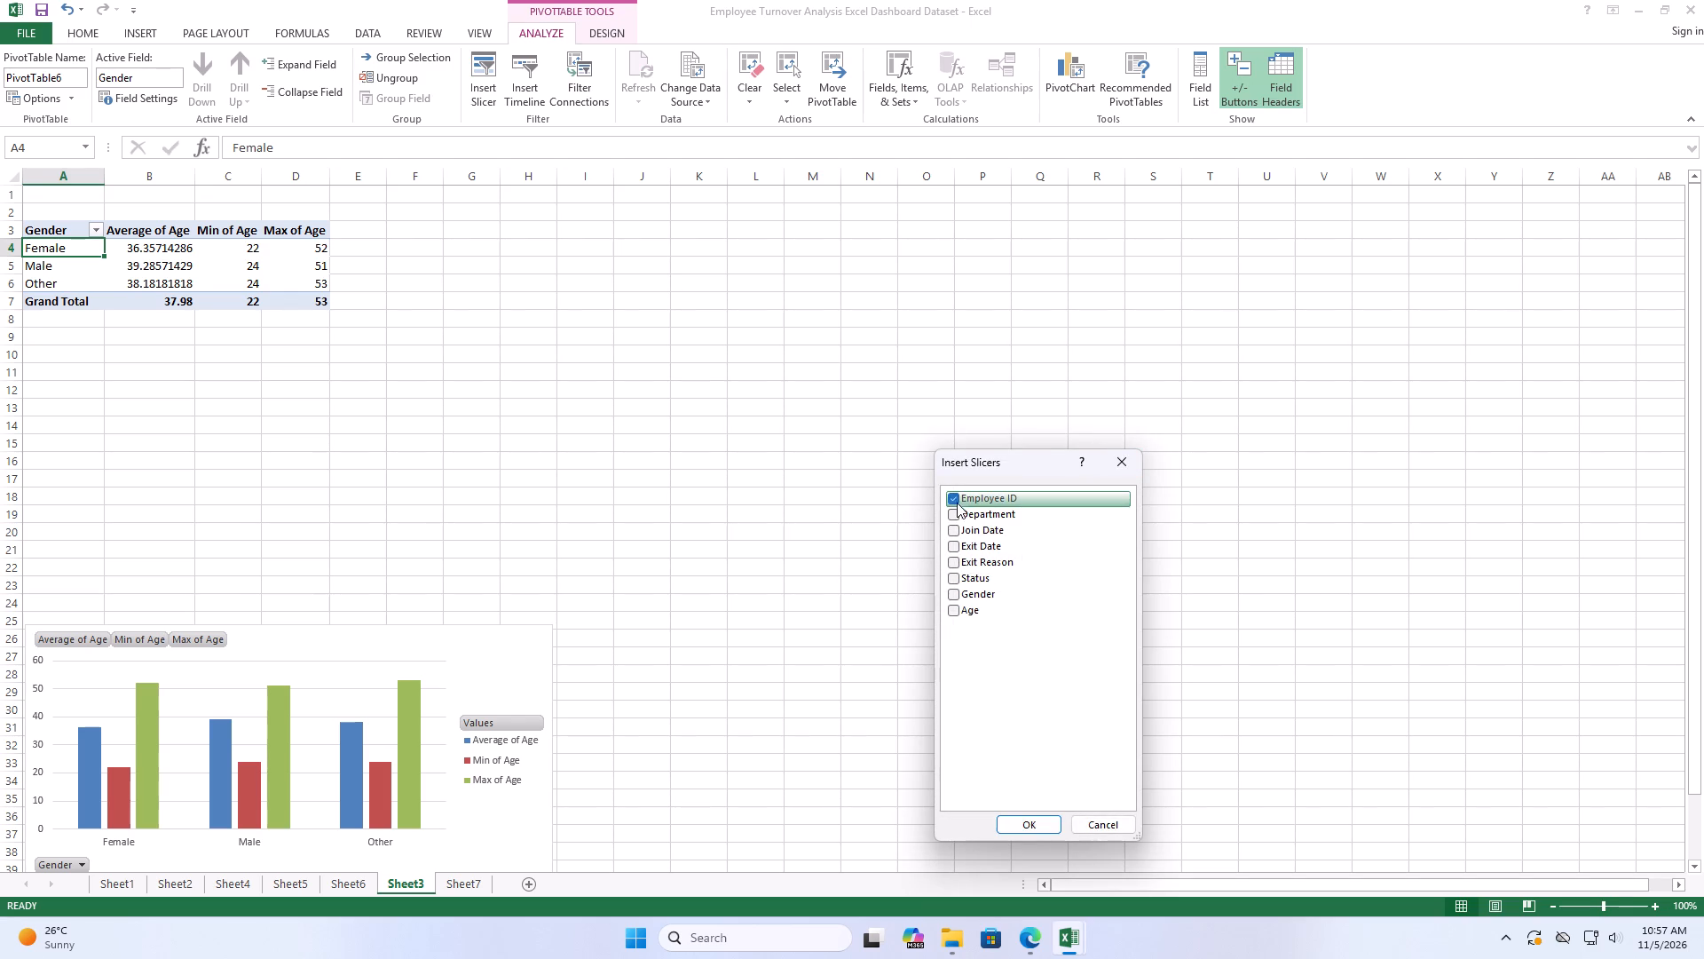
left_click(955, 513)
left_click(955, 531)
left_click(953, 543)
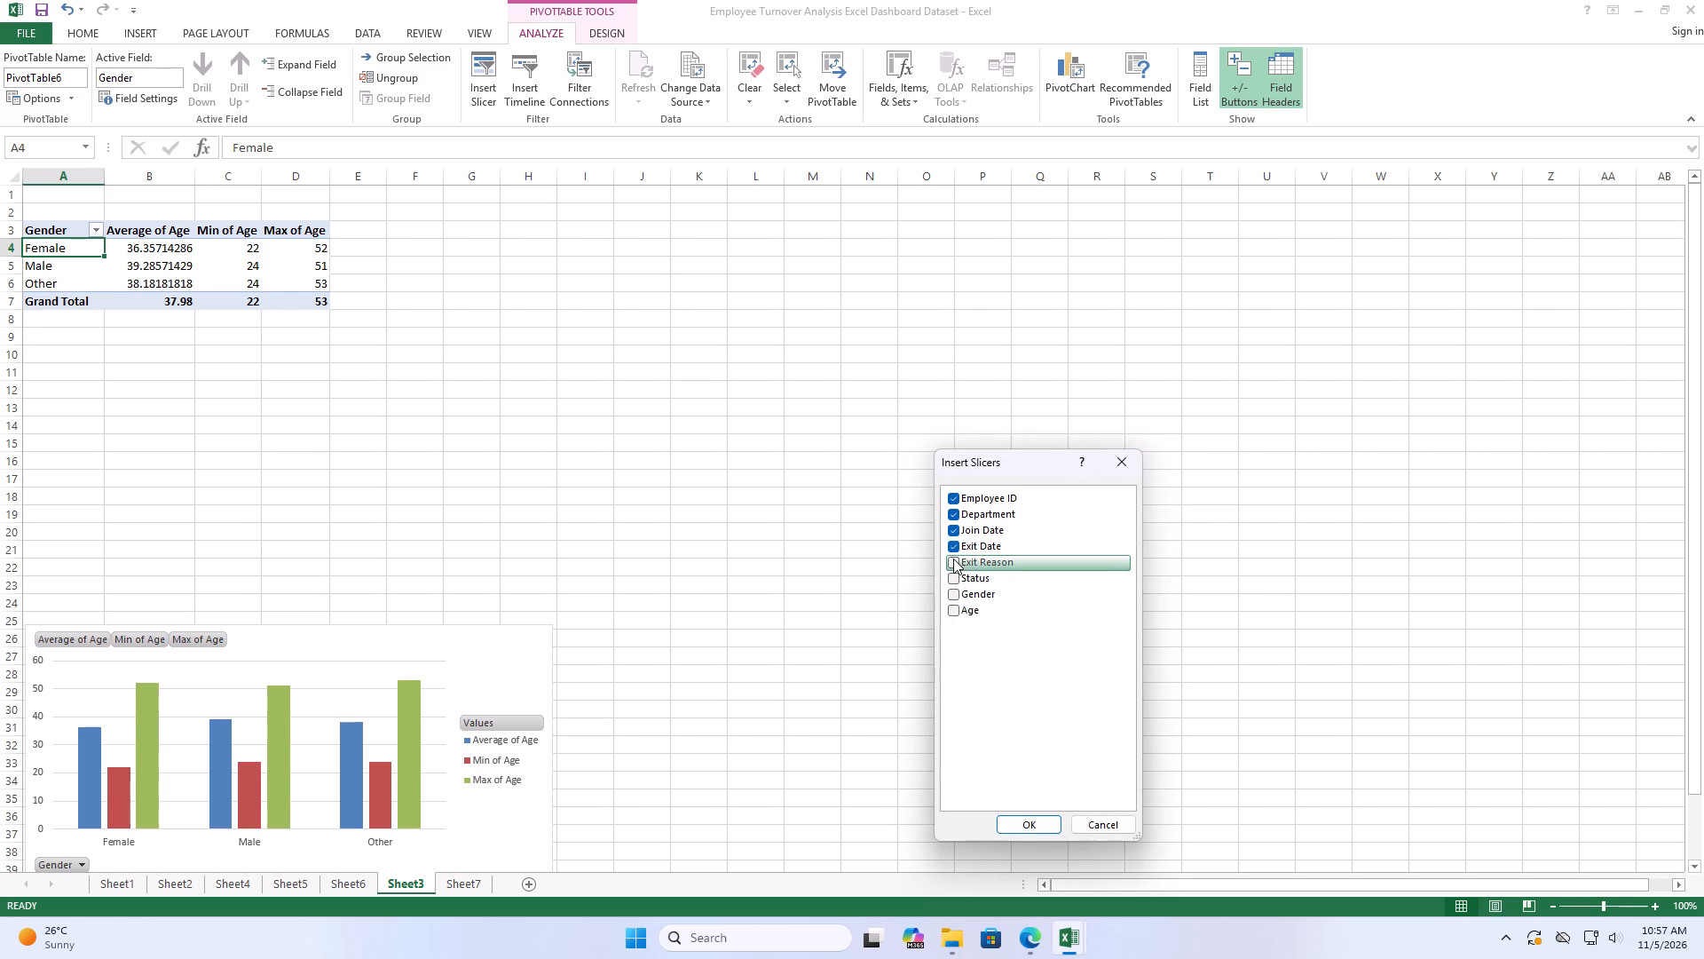
left_click(952, 576)
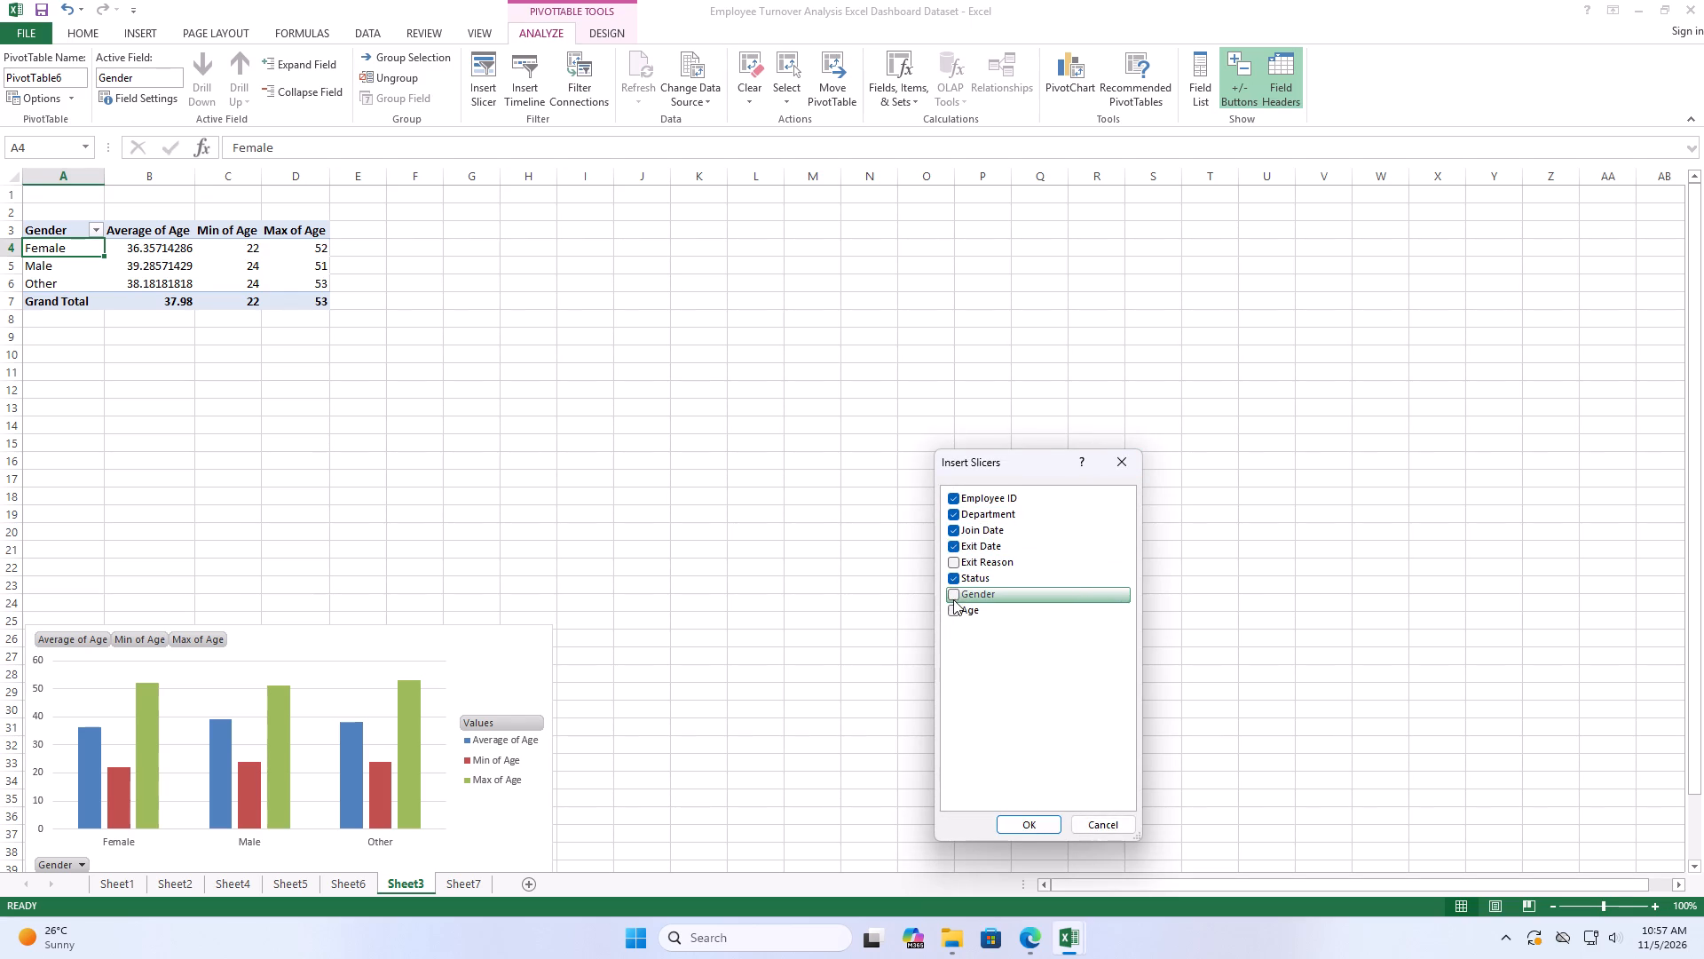
left_click(950, 591)
left_click(951, 611)
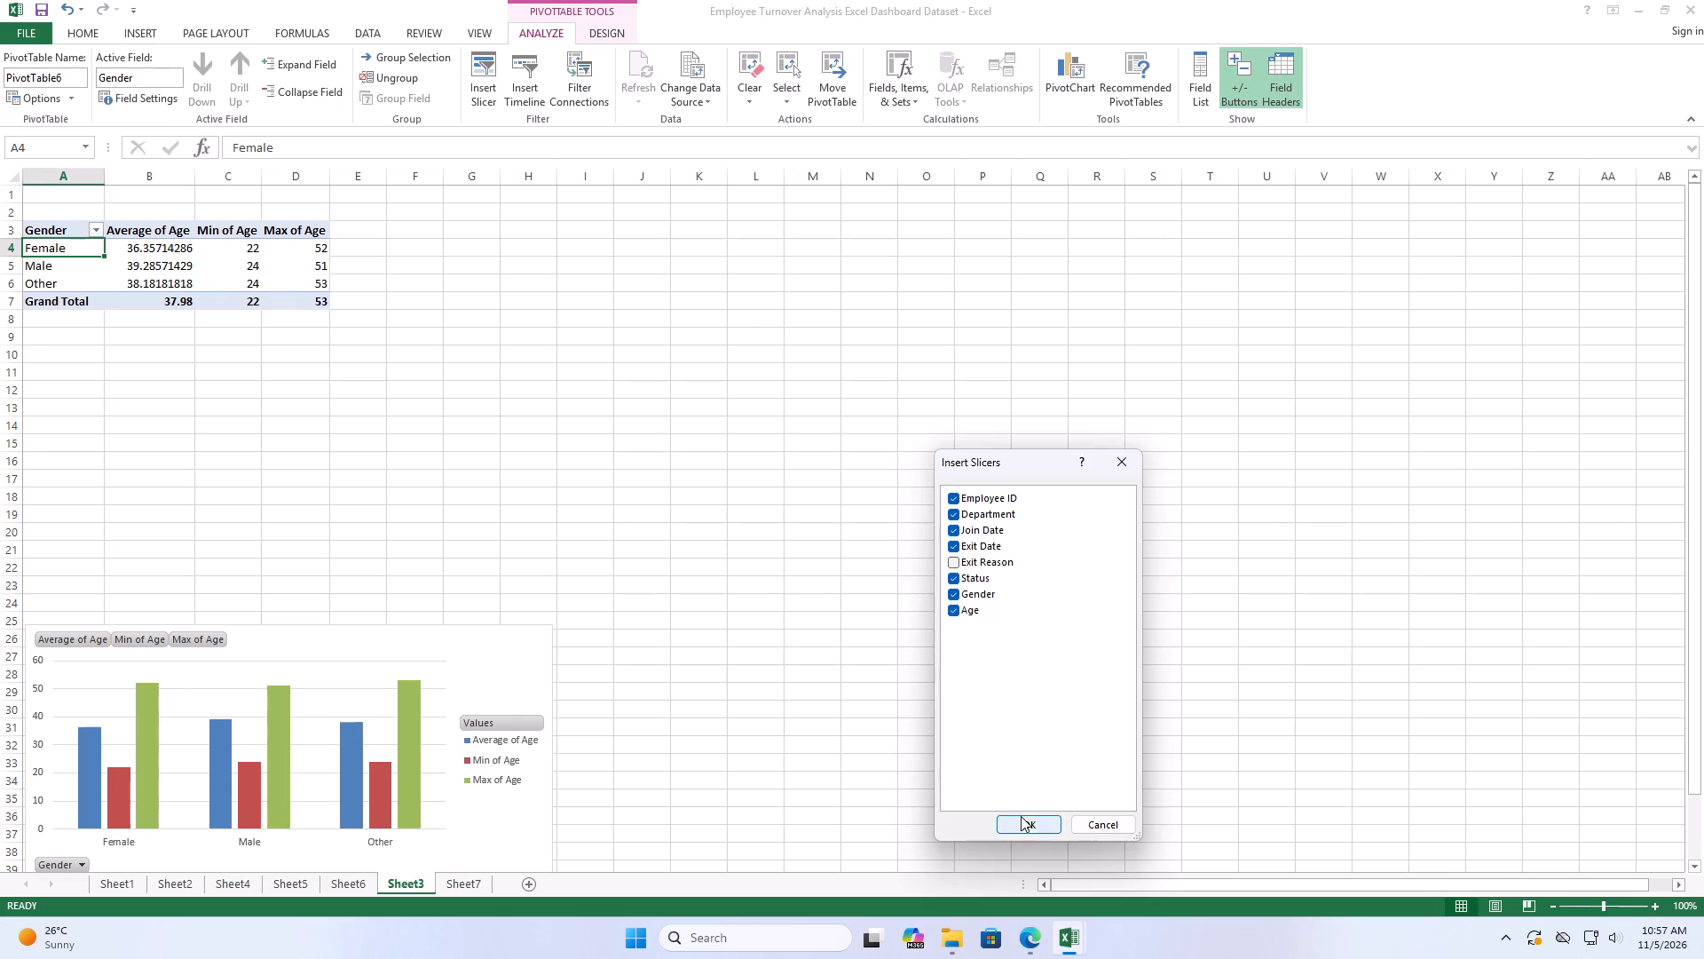
left_click(1022, 819)
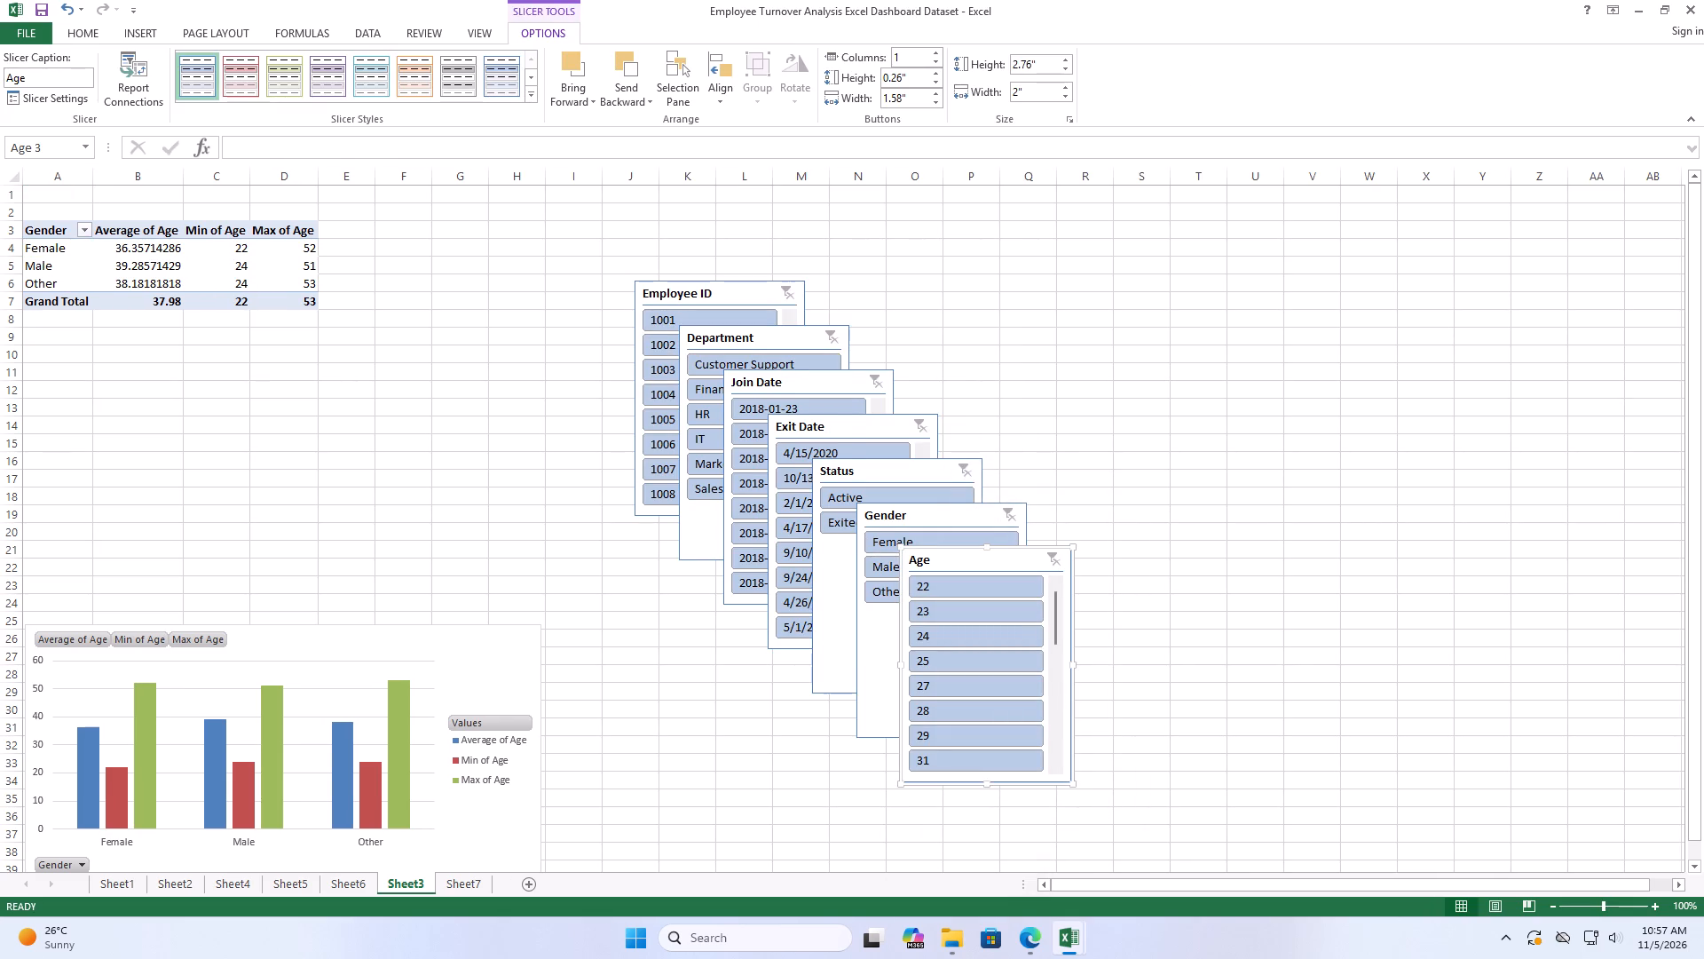
Lay out the Department slicer in 6 columns, about 10.2" wide and 0.99" high, beside the PivotTable from about column F, row 2.
left_click_drag(769, 336, 1060, 226)
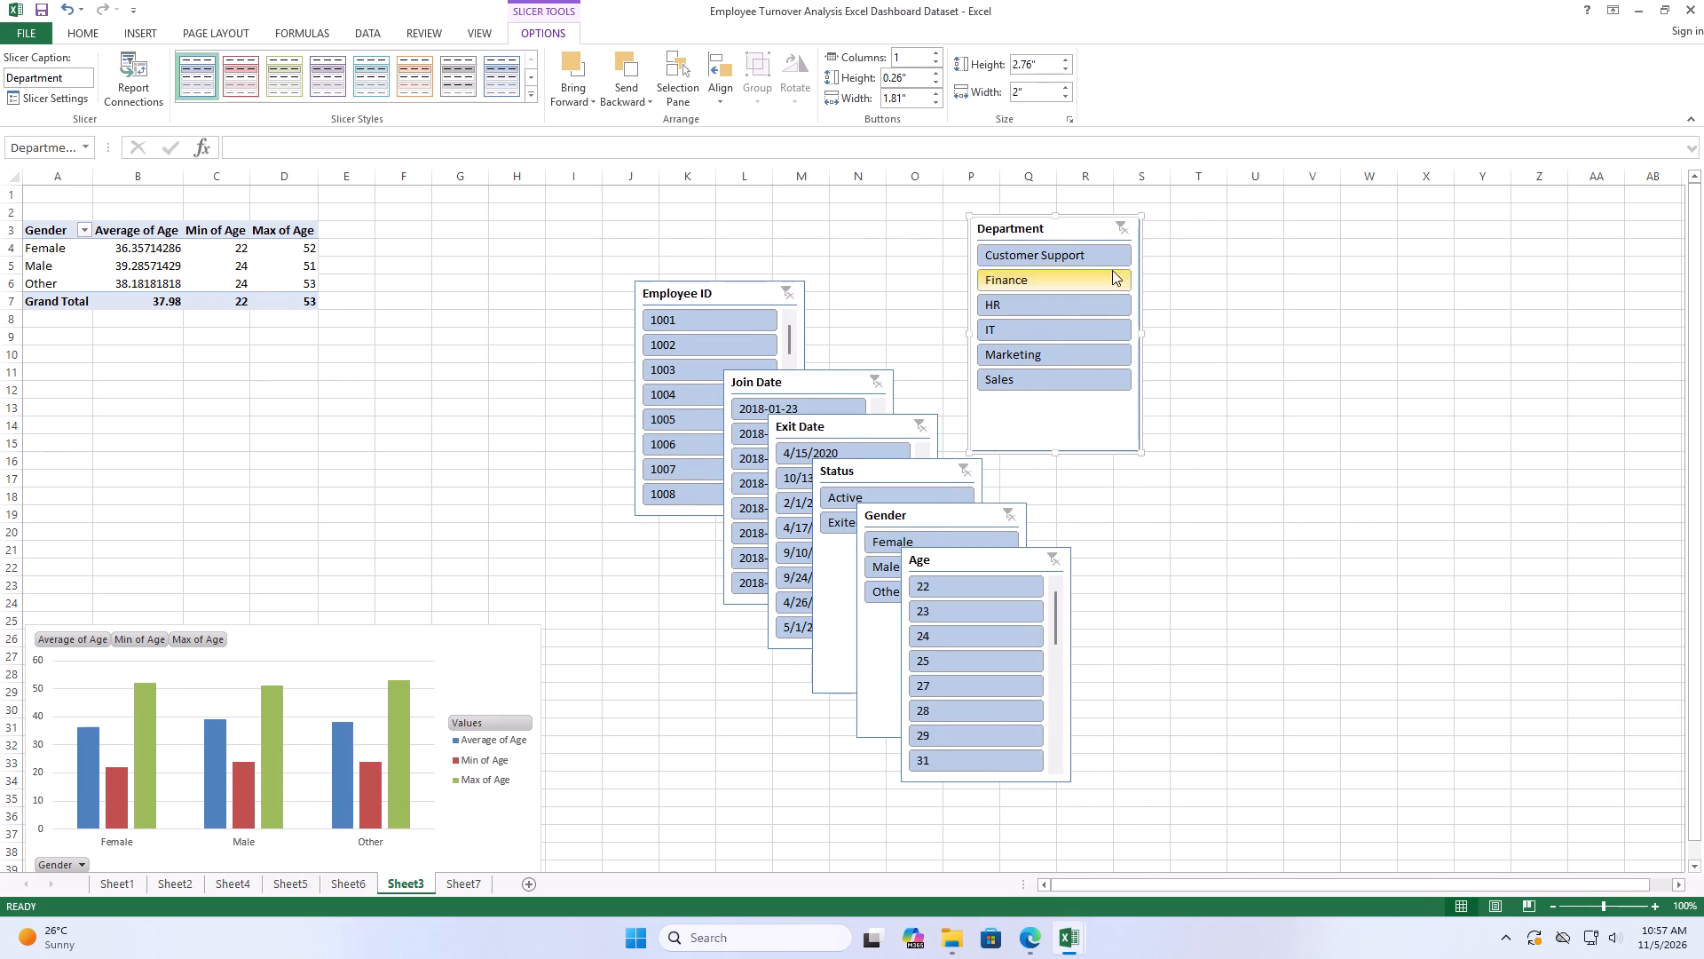
triple_click(934, 52)
left_click(934, 52)
left_click(934, 52)
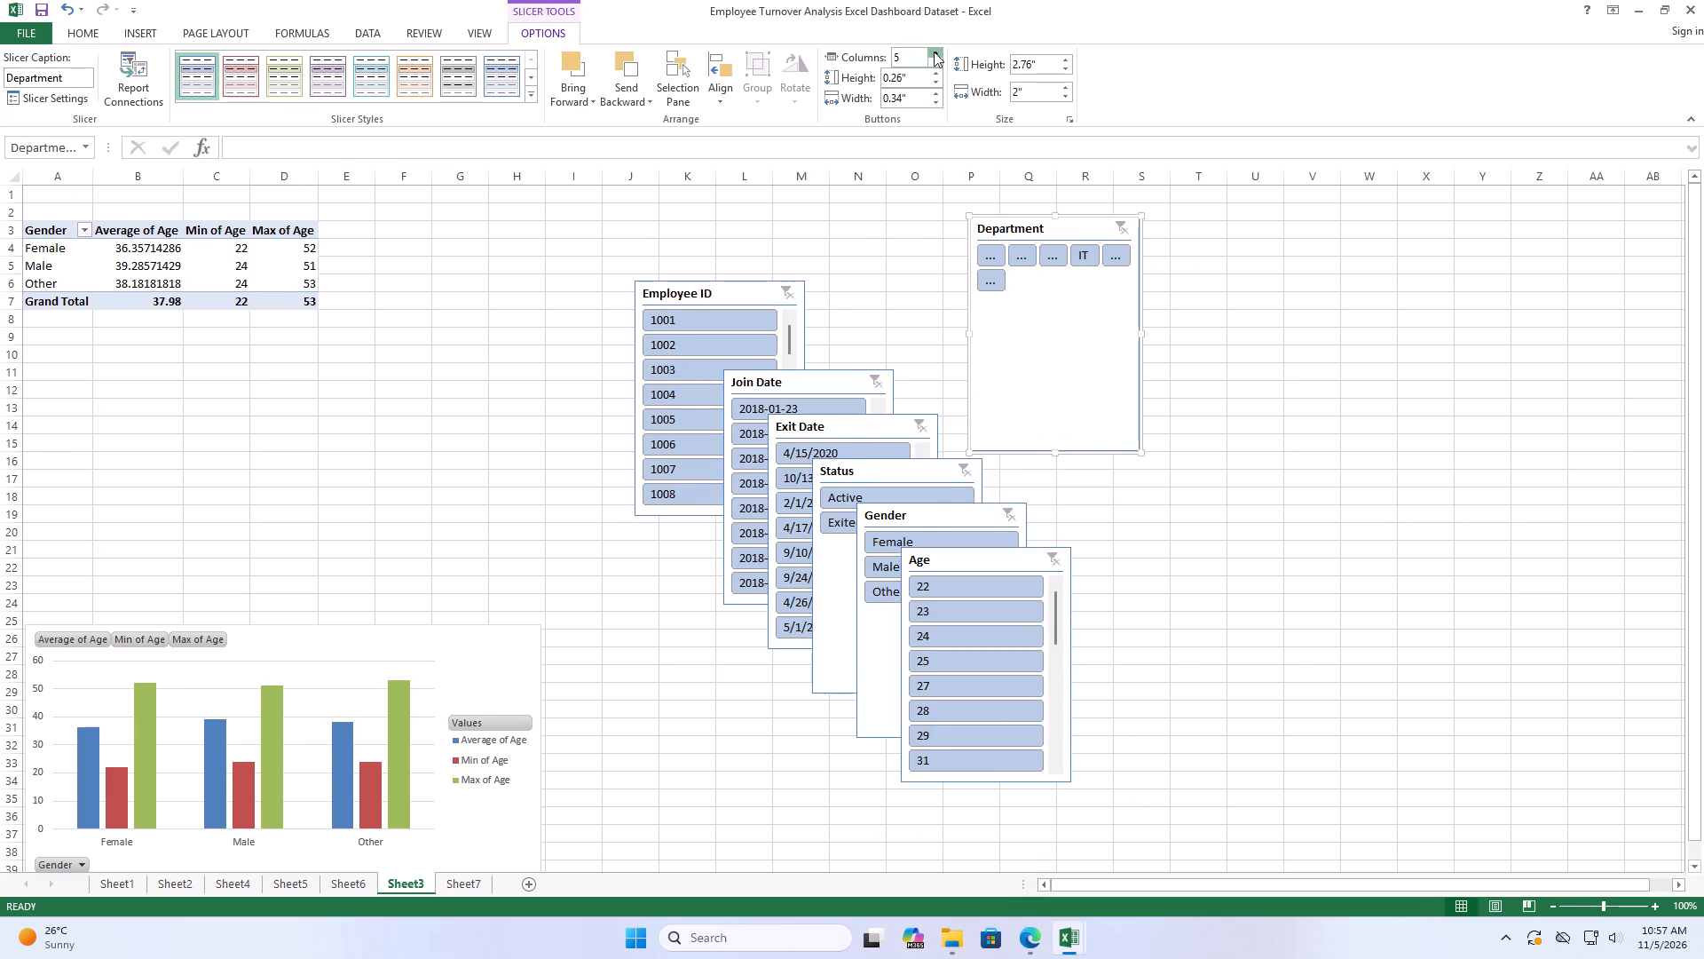
left_click_drag(1140, 336, 1503, 316)
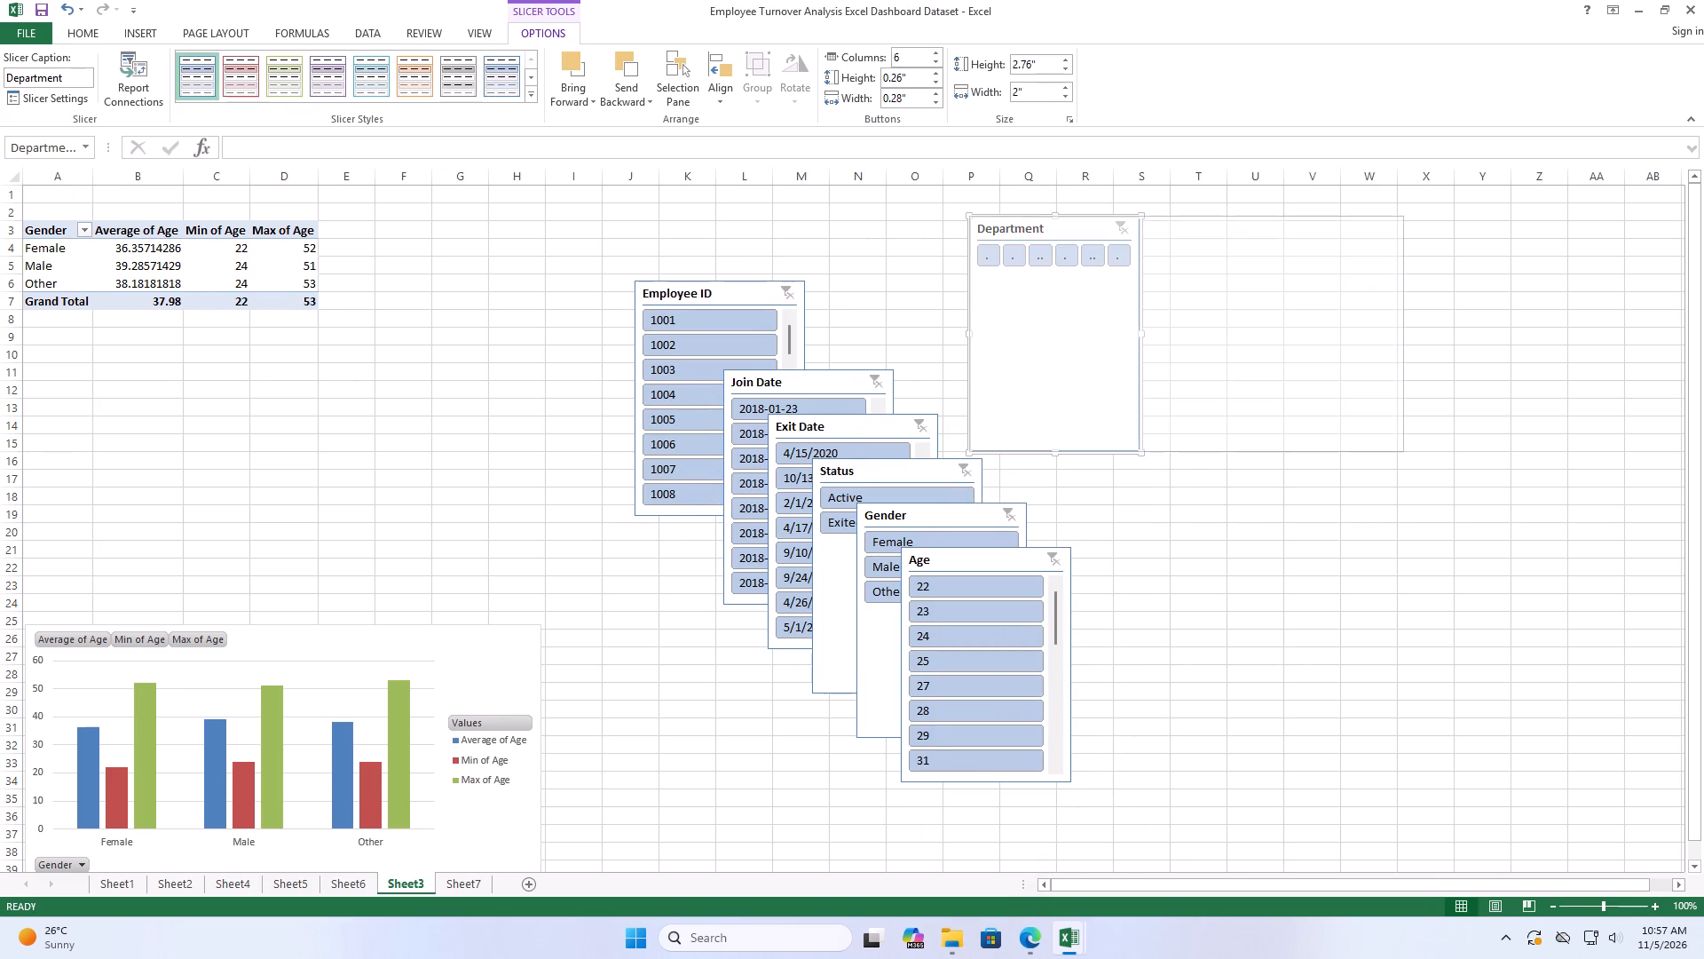
left_click_drag(1503, 316, 1677, 305)
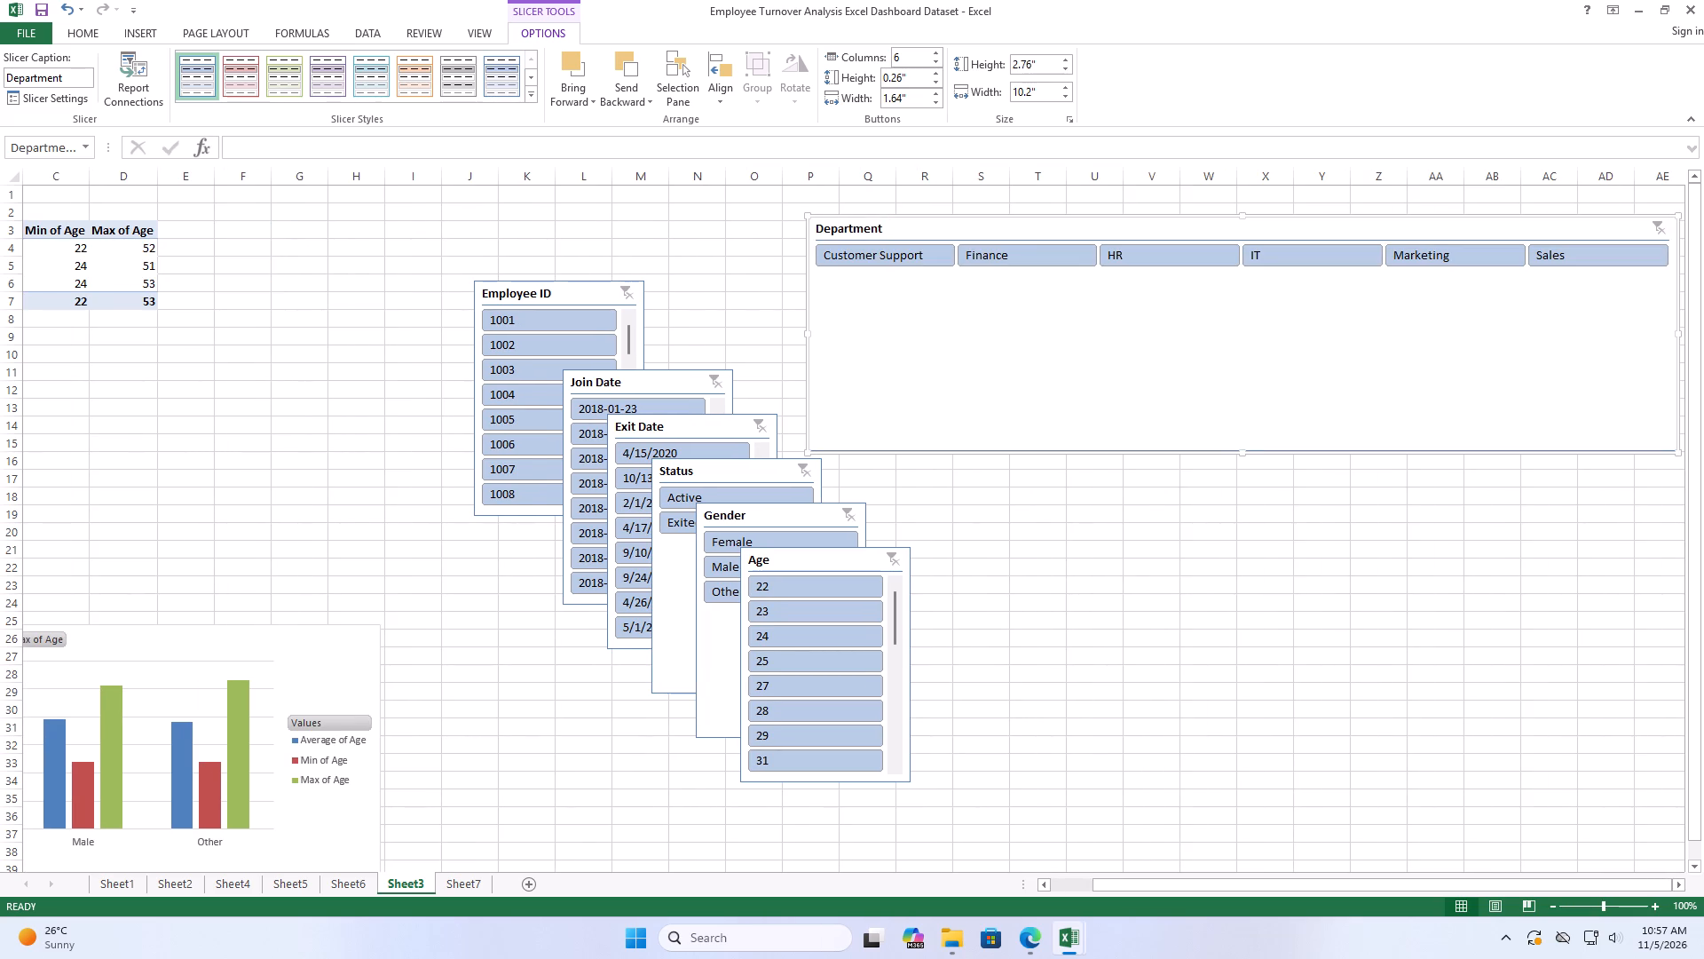
left_click_drag(1244, 452, 1223, 300)
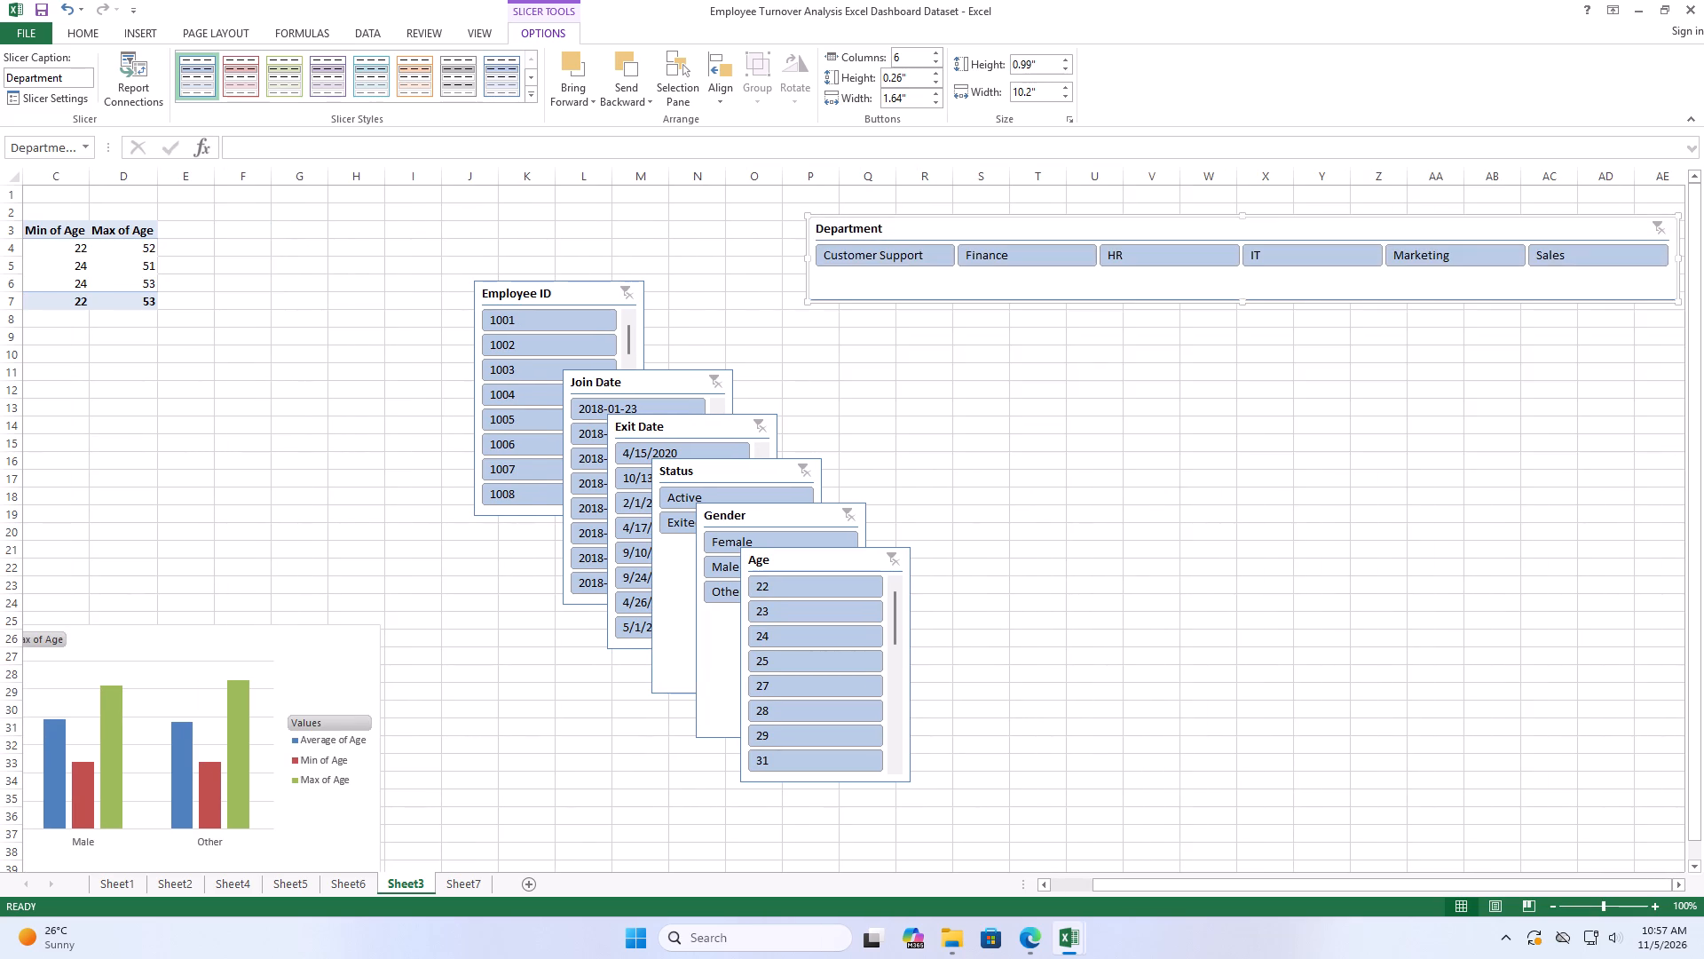
left_click_drag(1192, 227, 609, 209)
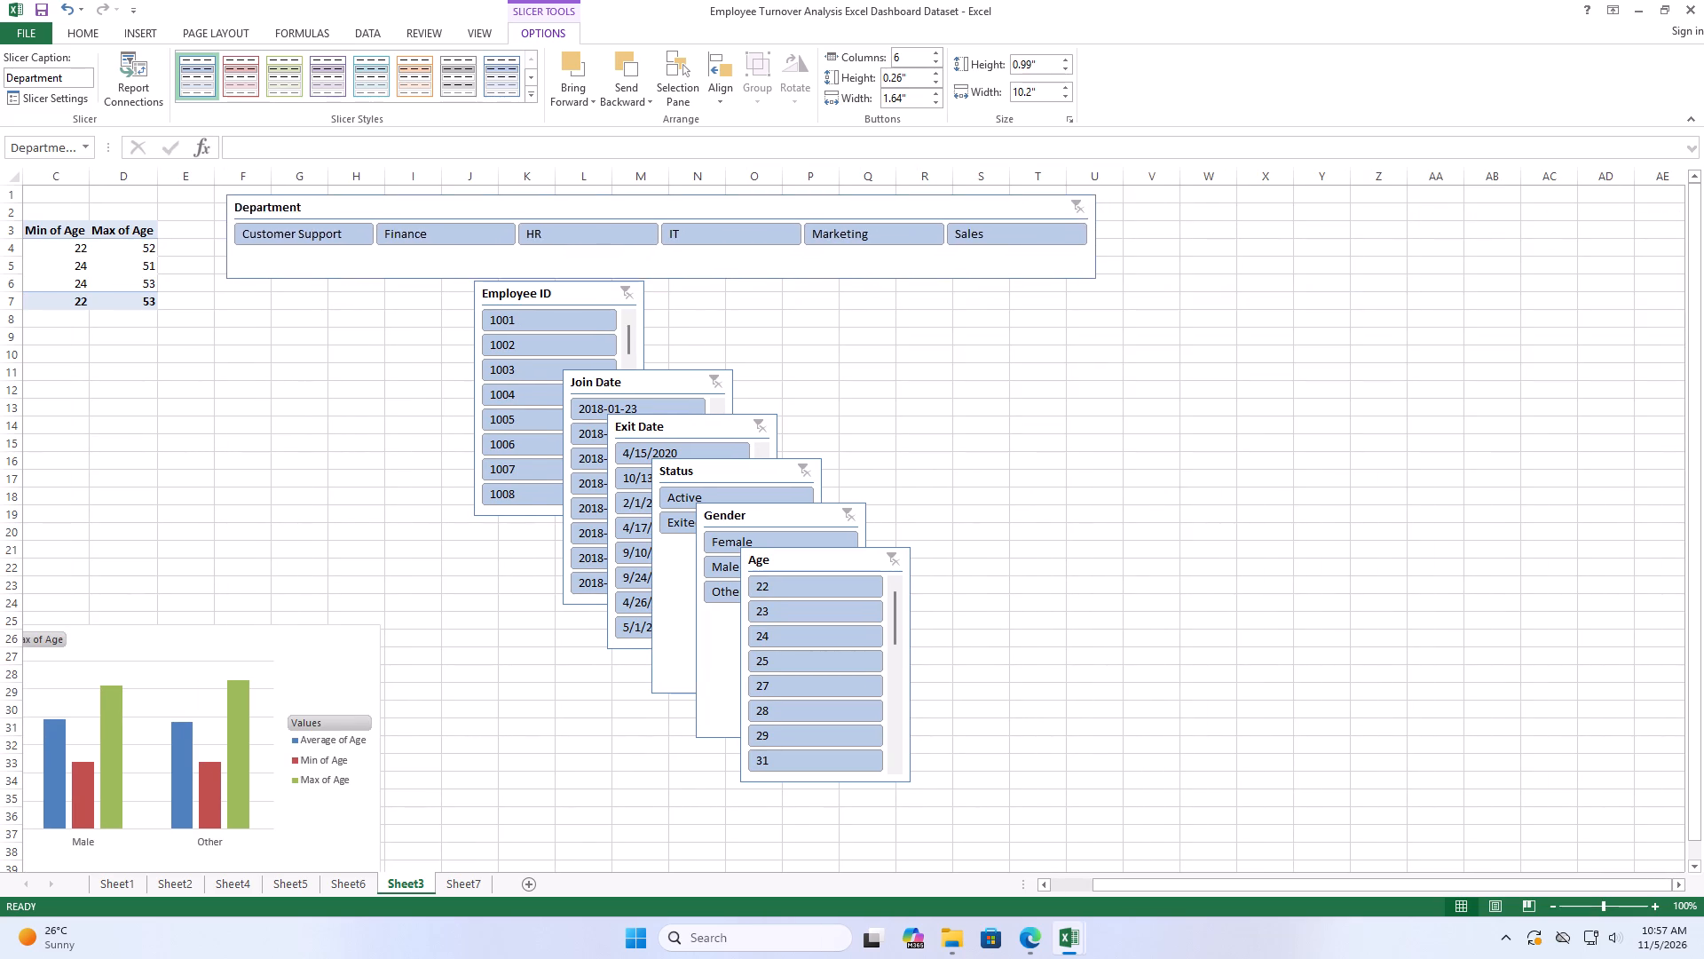
left_click_drag(609, 209, 624, 216)
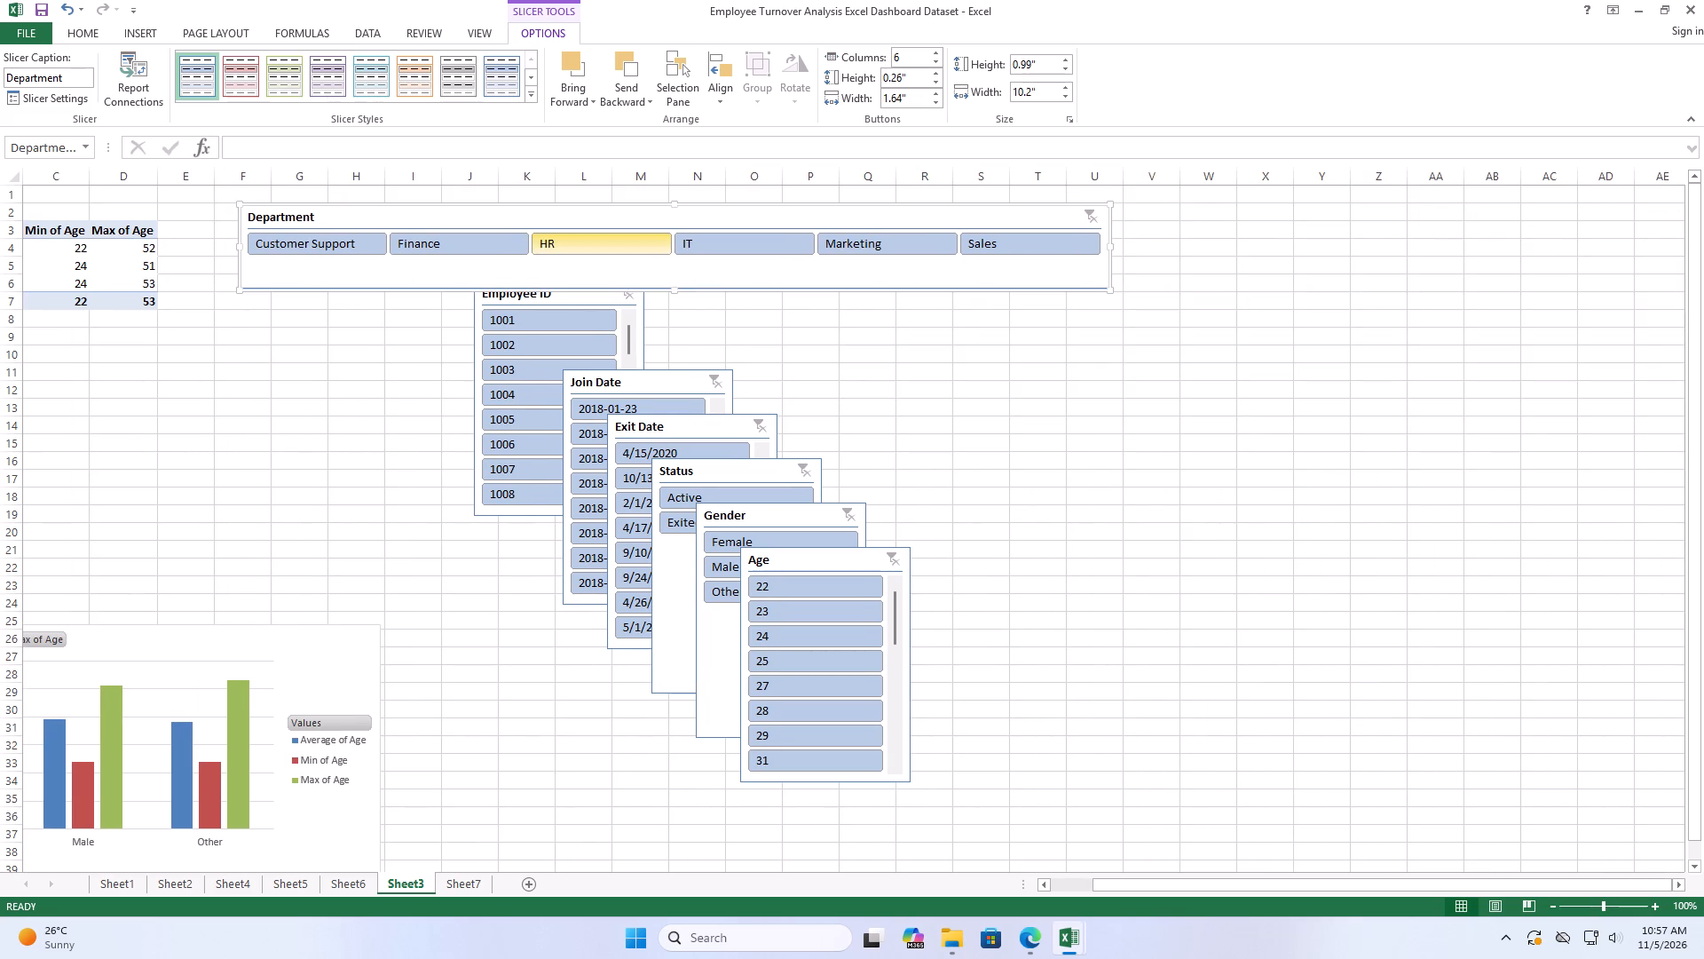
Line up the Employee ID, Join Date and Exit Date slicers side by side below the Department slicer, tops at about row 8.
left_click(579, 302)
left_click_drag(581, 296, 406, 319)
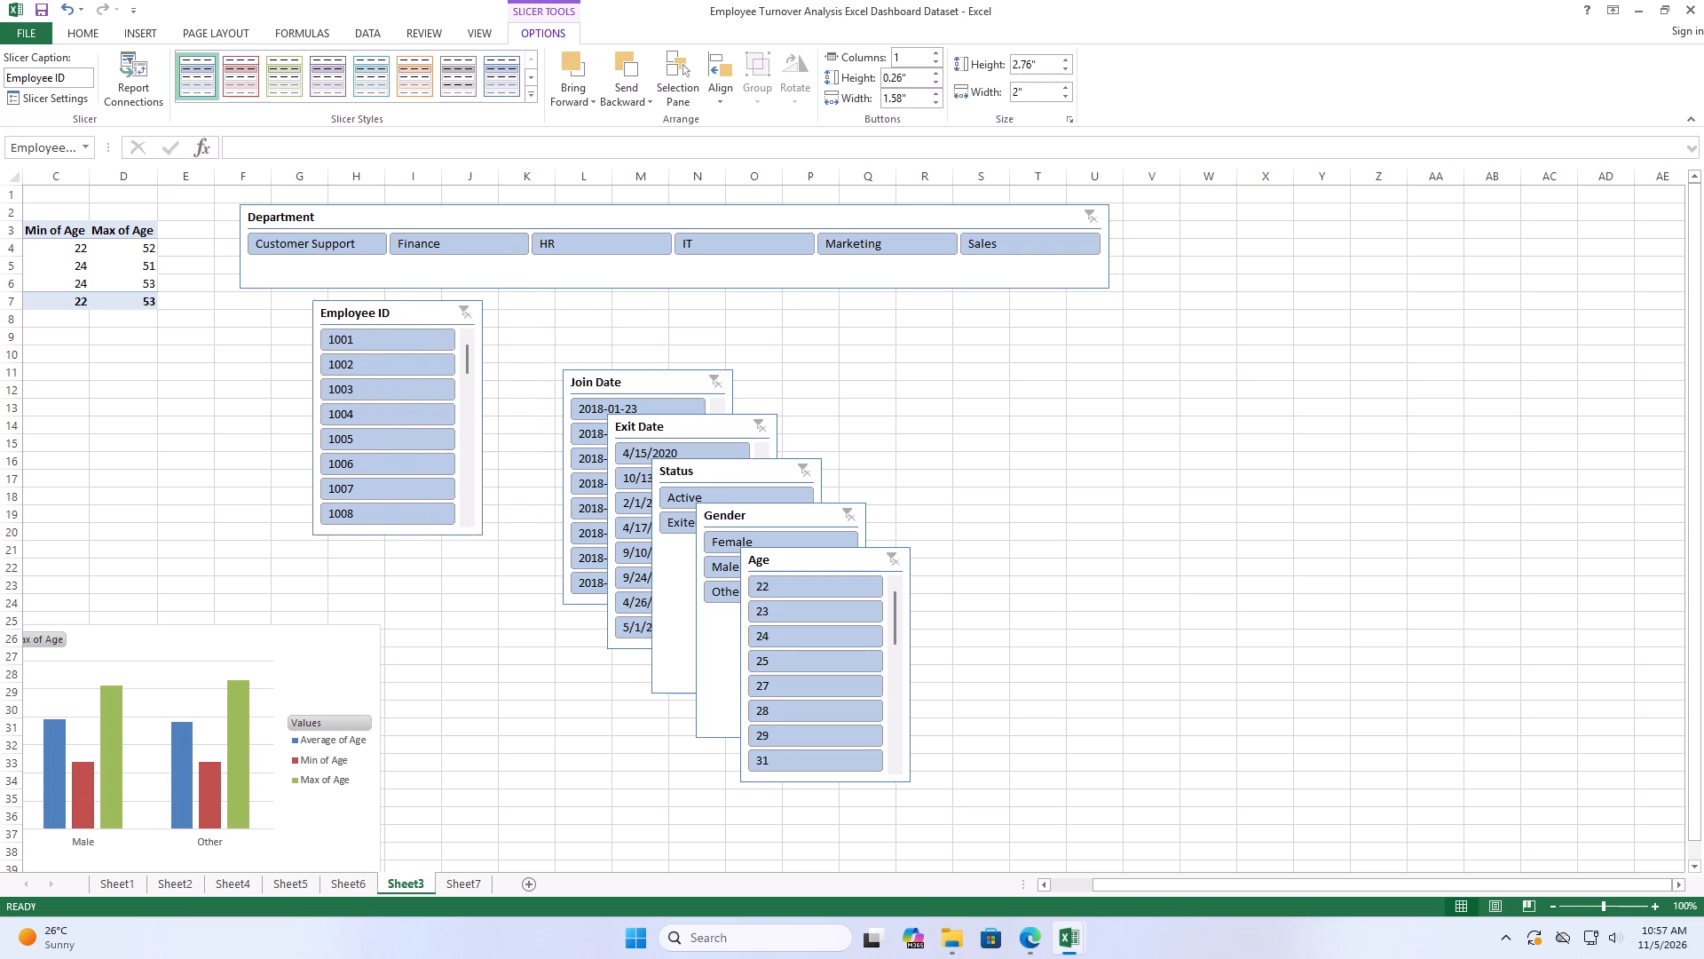
left_click_drag(406, 319, 348, 337)
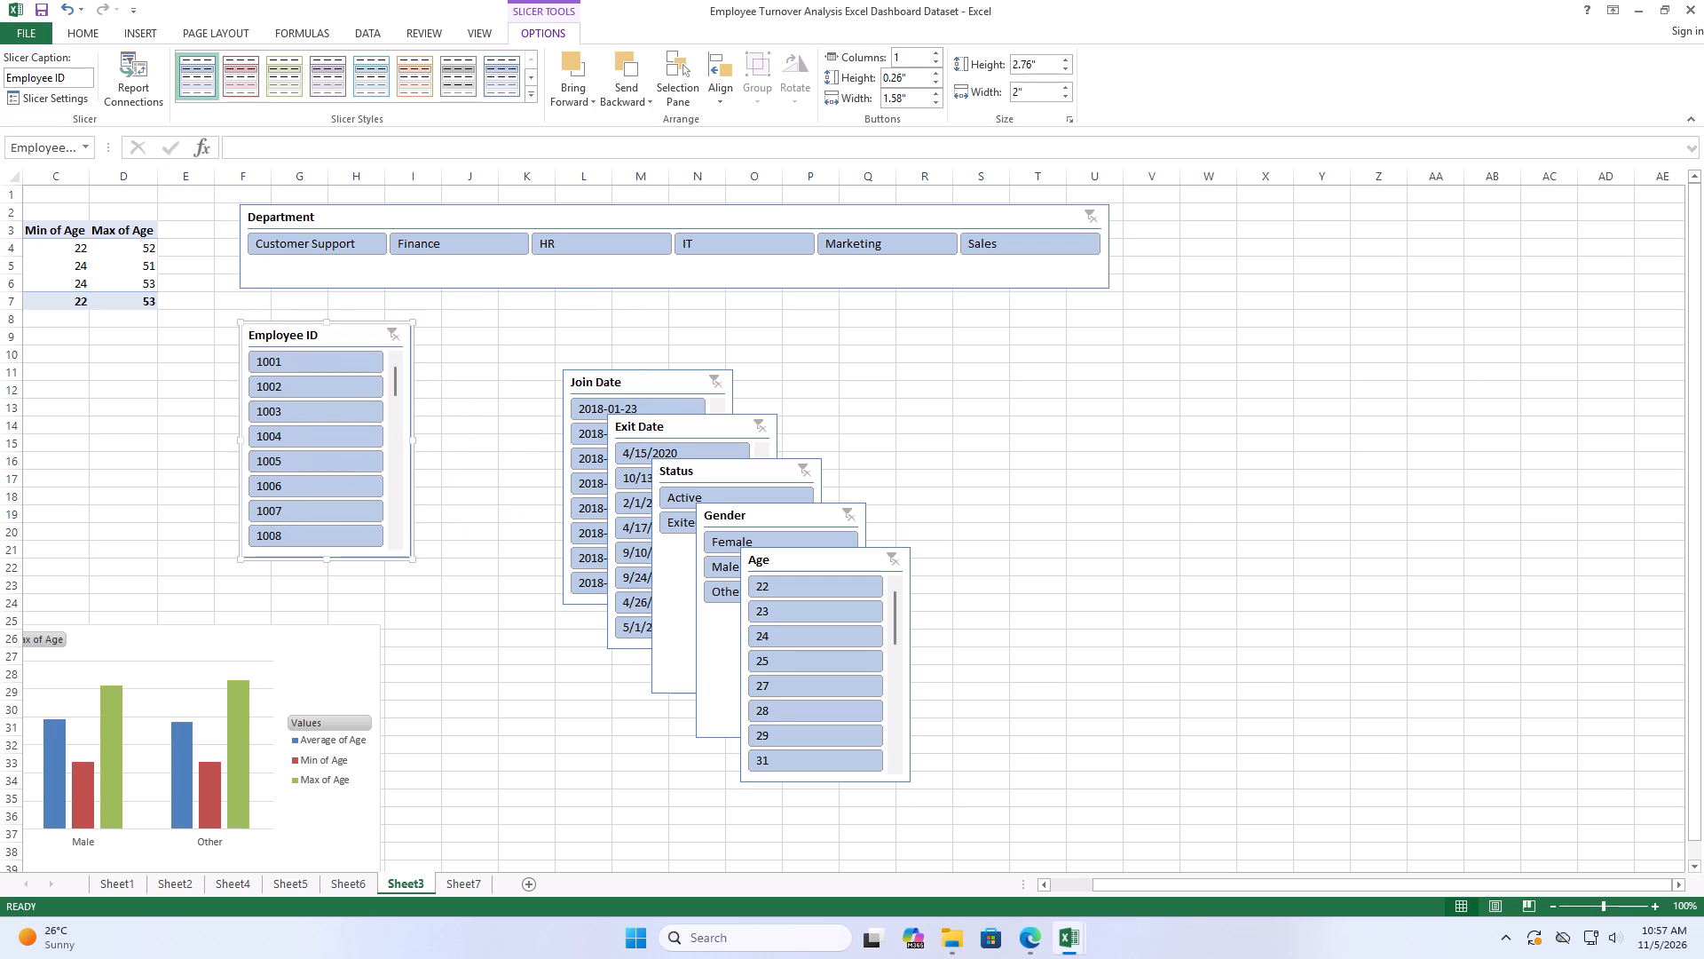
left_click_drag(652, 381, 587, 363)
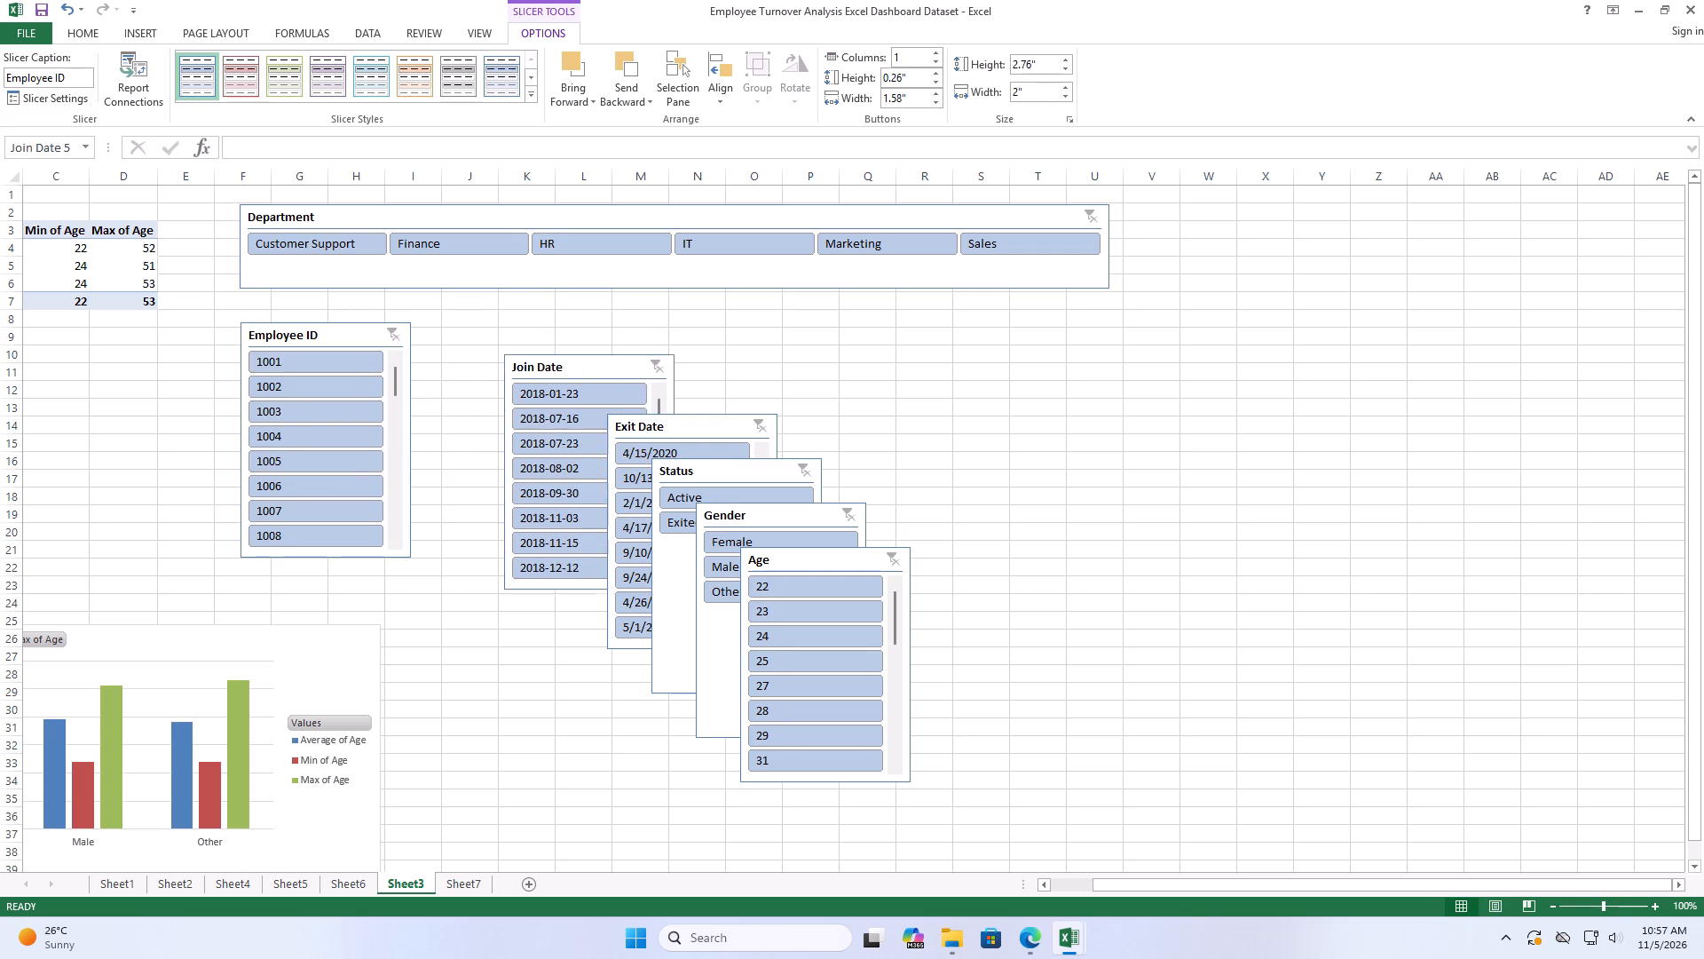
left_click_drag(587, 363, 532, 340)
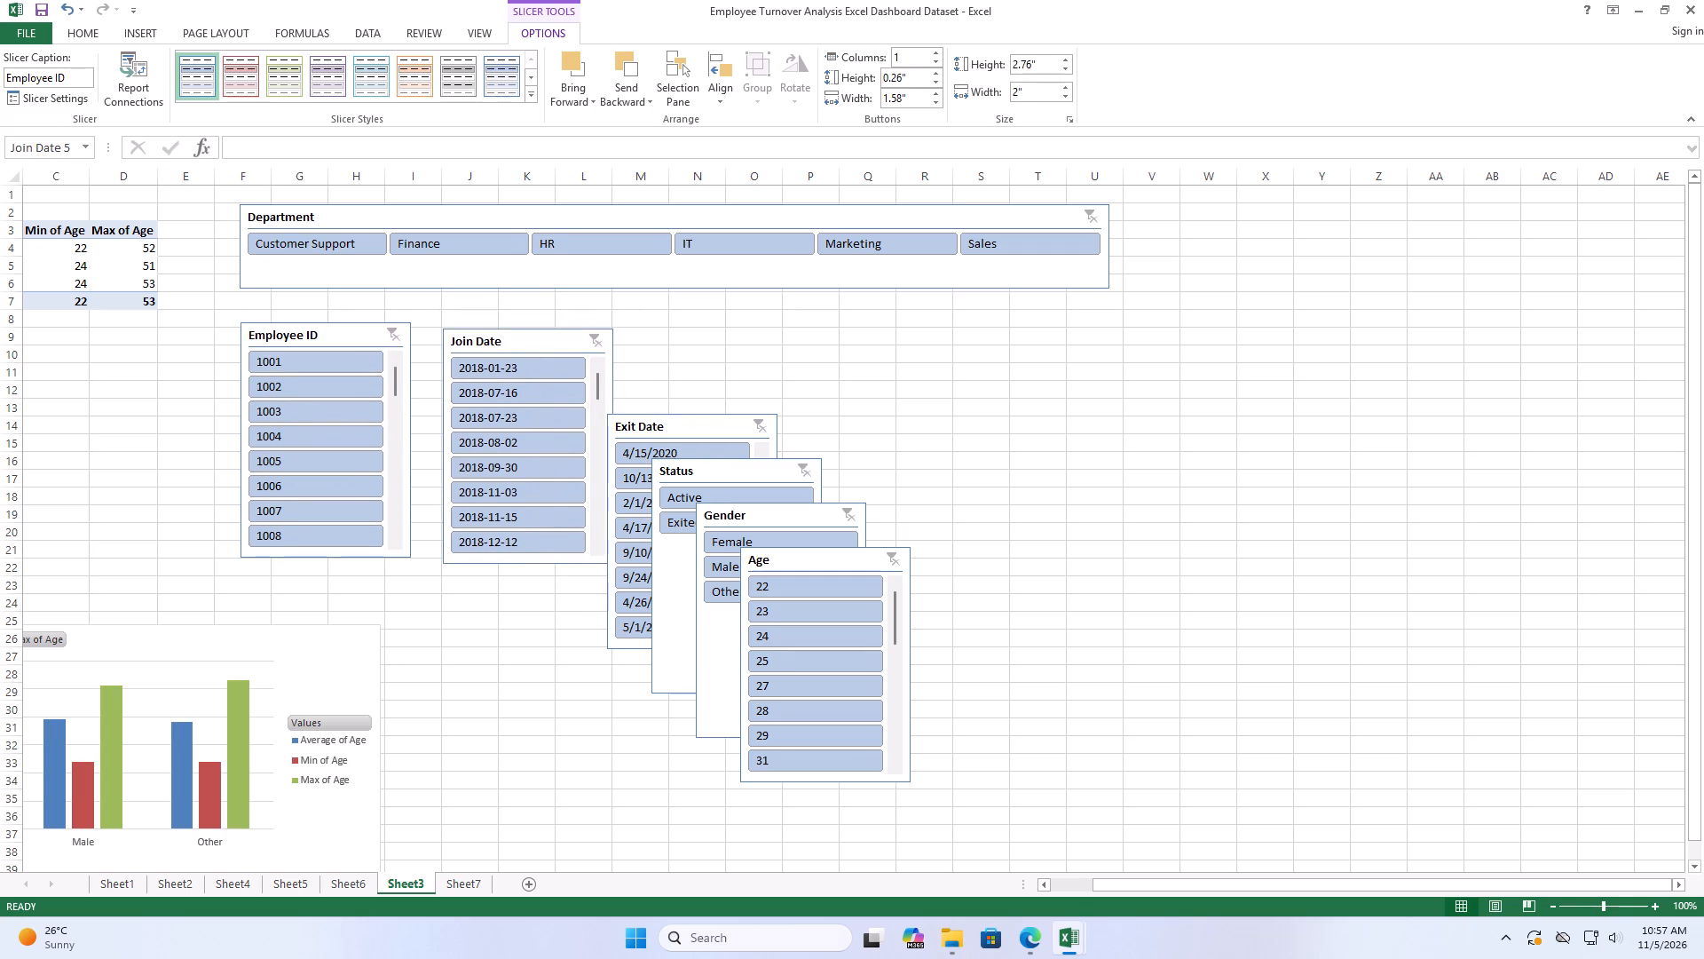
left_click_drag(532, 340, 531, 337)
left_click_drag(685, 426, 708, 373)
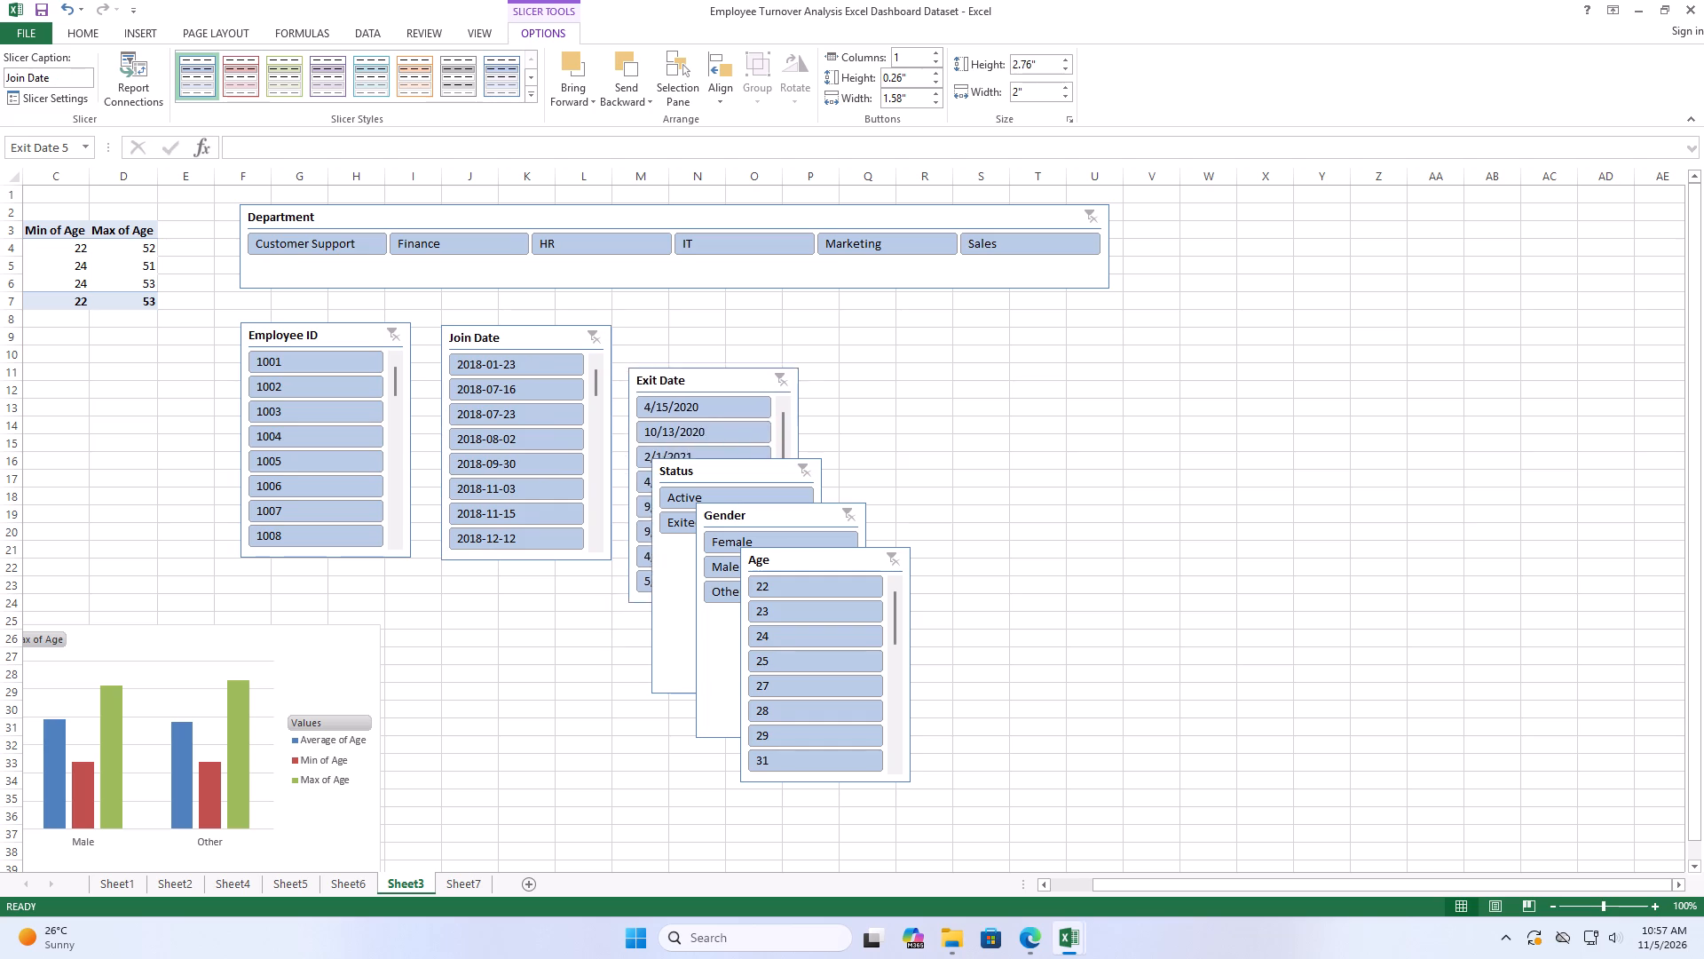
left_click_drag(708, 373, 717, 337)
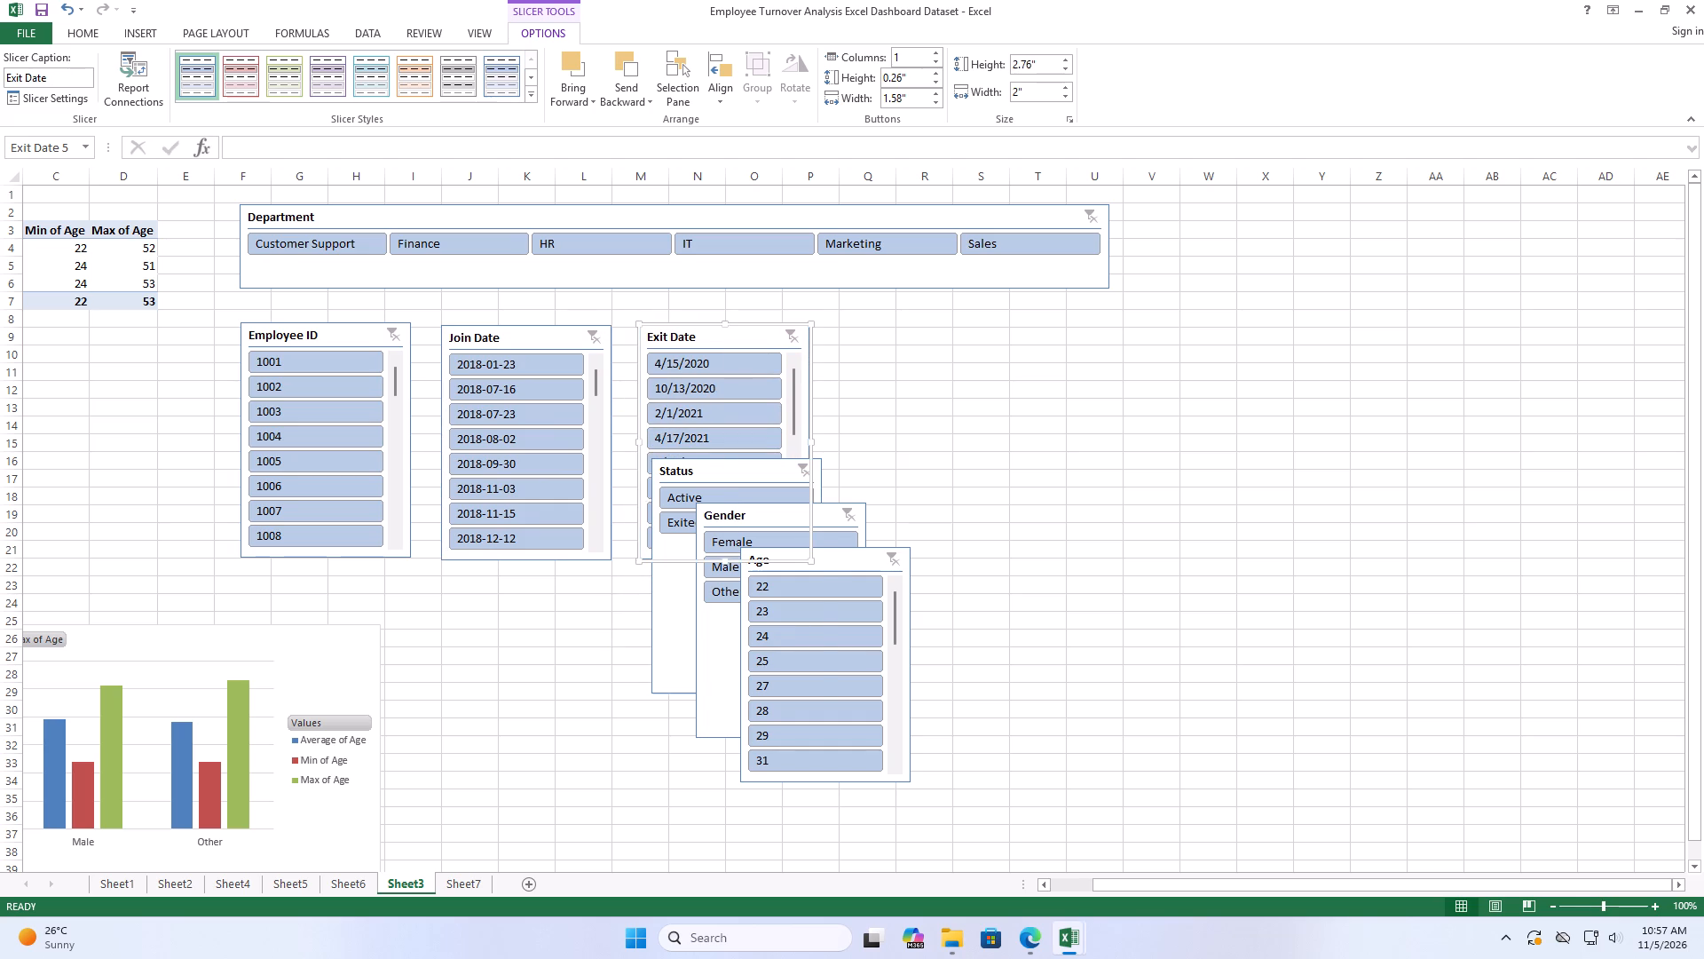
Continue the slicer row to the right of Exit Date with the Status, Gender and Age slicers, evenly spaced at the same height.
left_click(668, 604)
left_click_drag(722, 473, 915, 343)
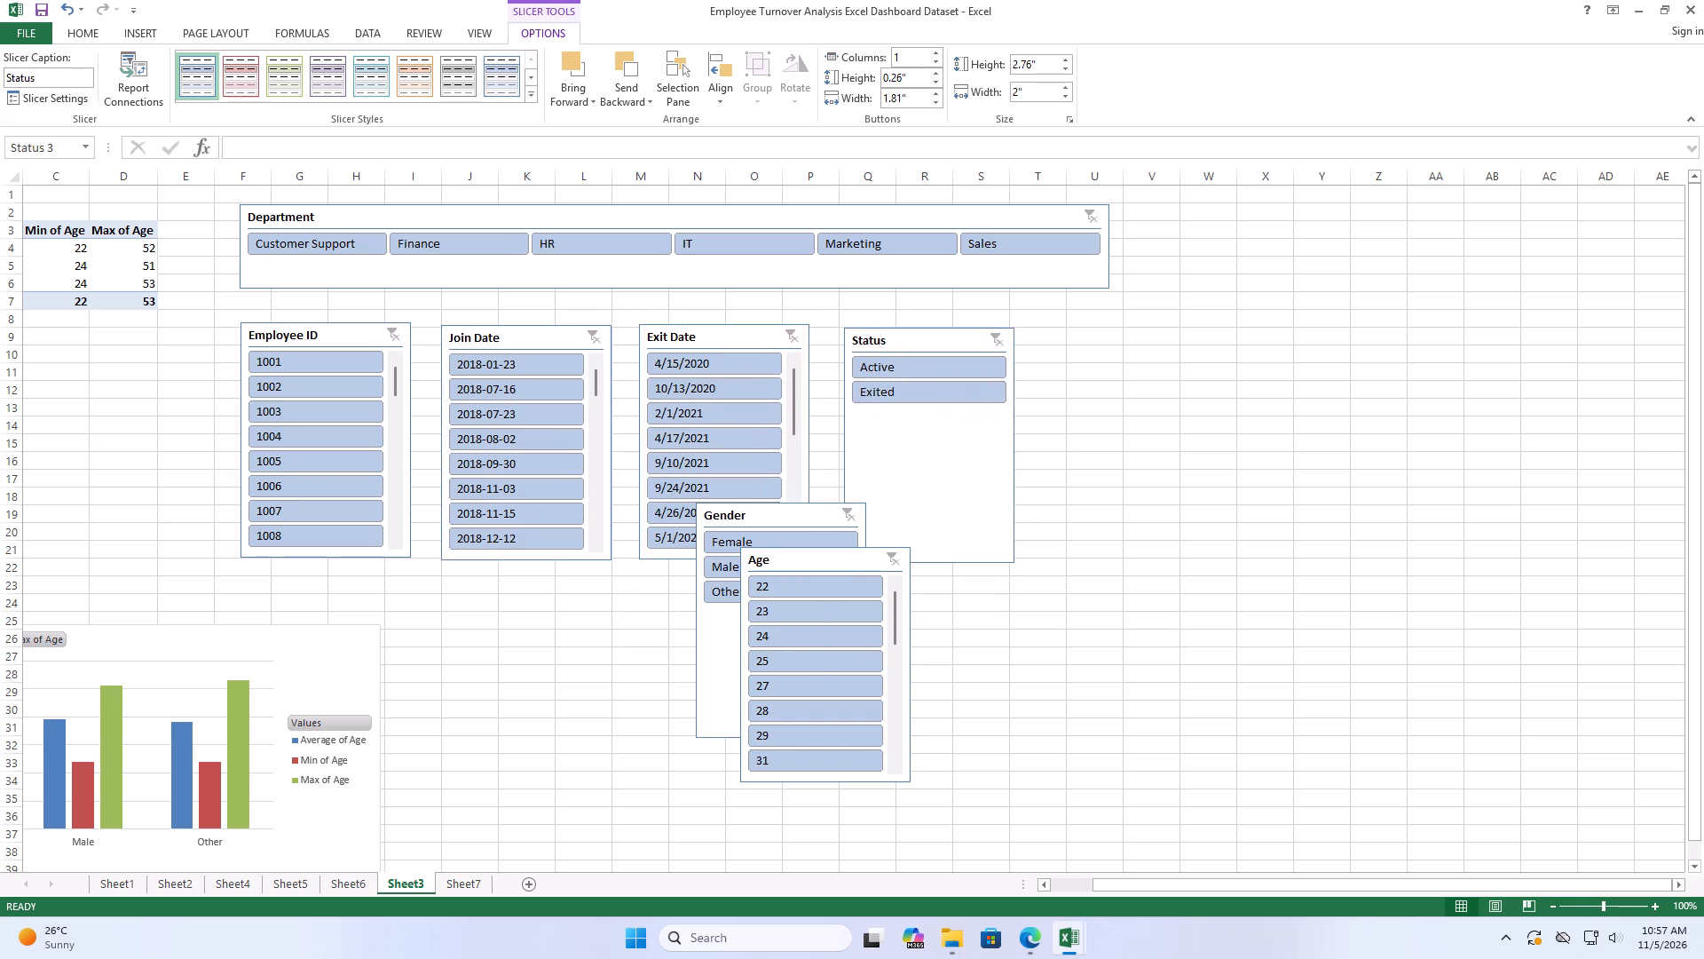
left_click_drag(915, 343, 913, 339)
left_click_drag(753, 514, 1100, 337)
left_click_drag(817, 557, 1320, 342)
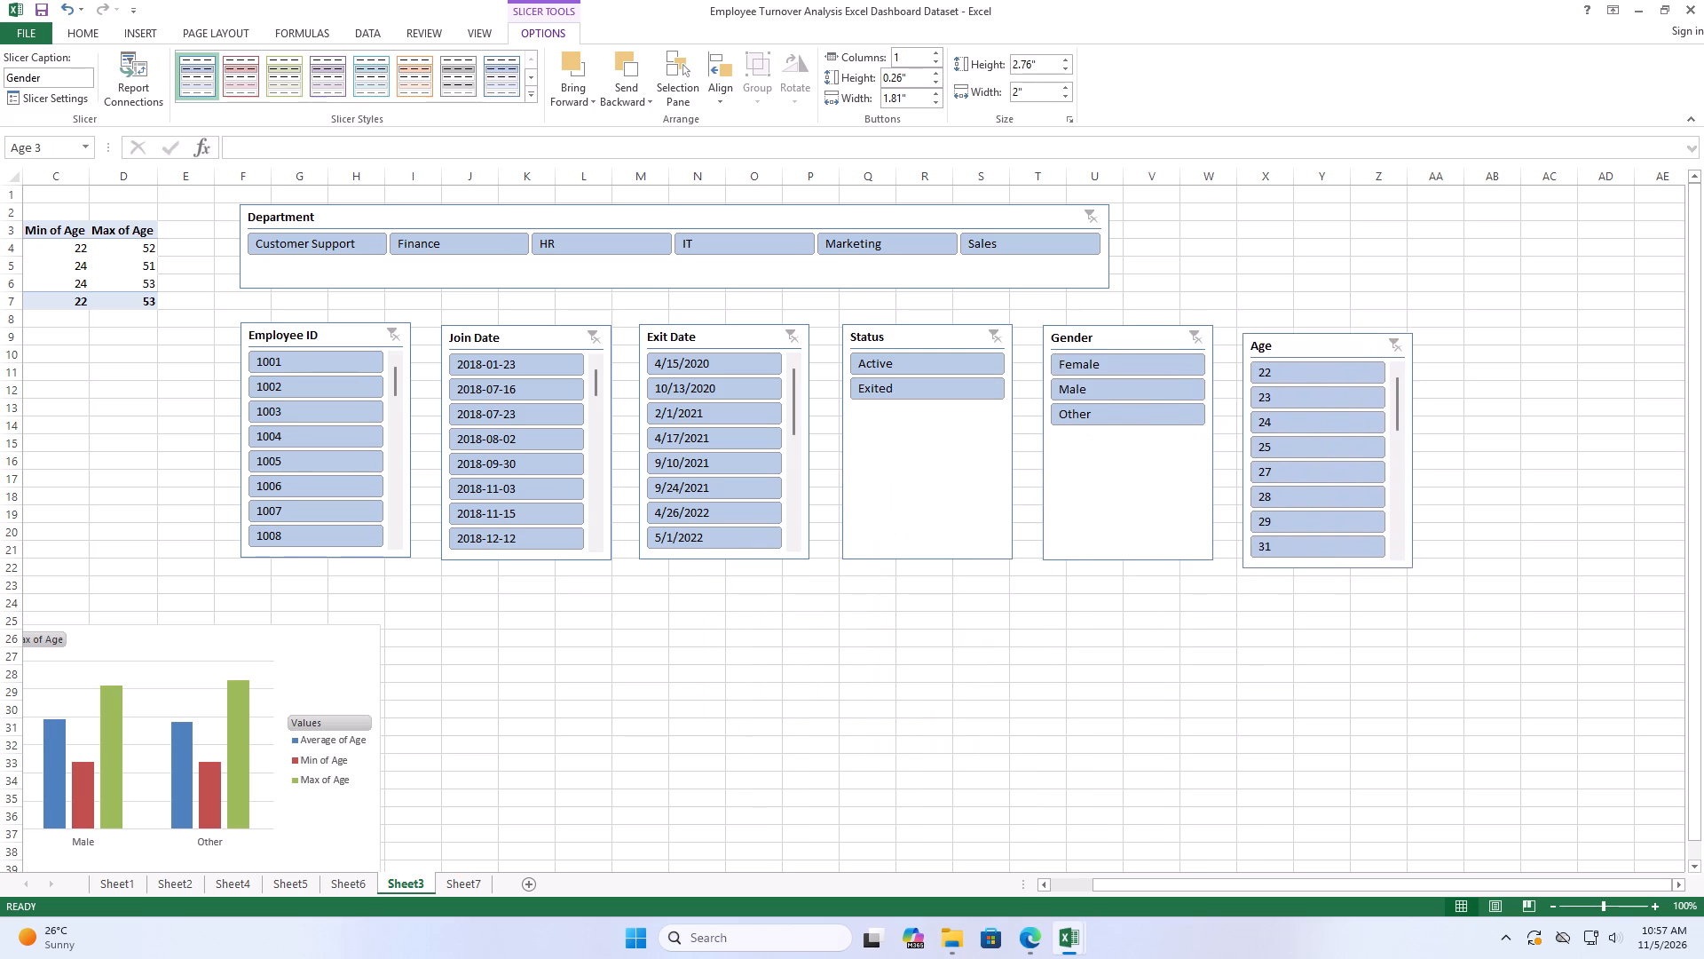
left_click_drag(1320, 342, 1321, 332)
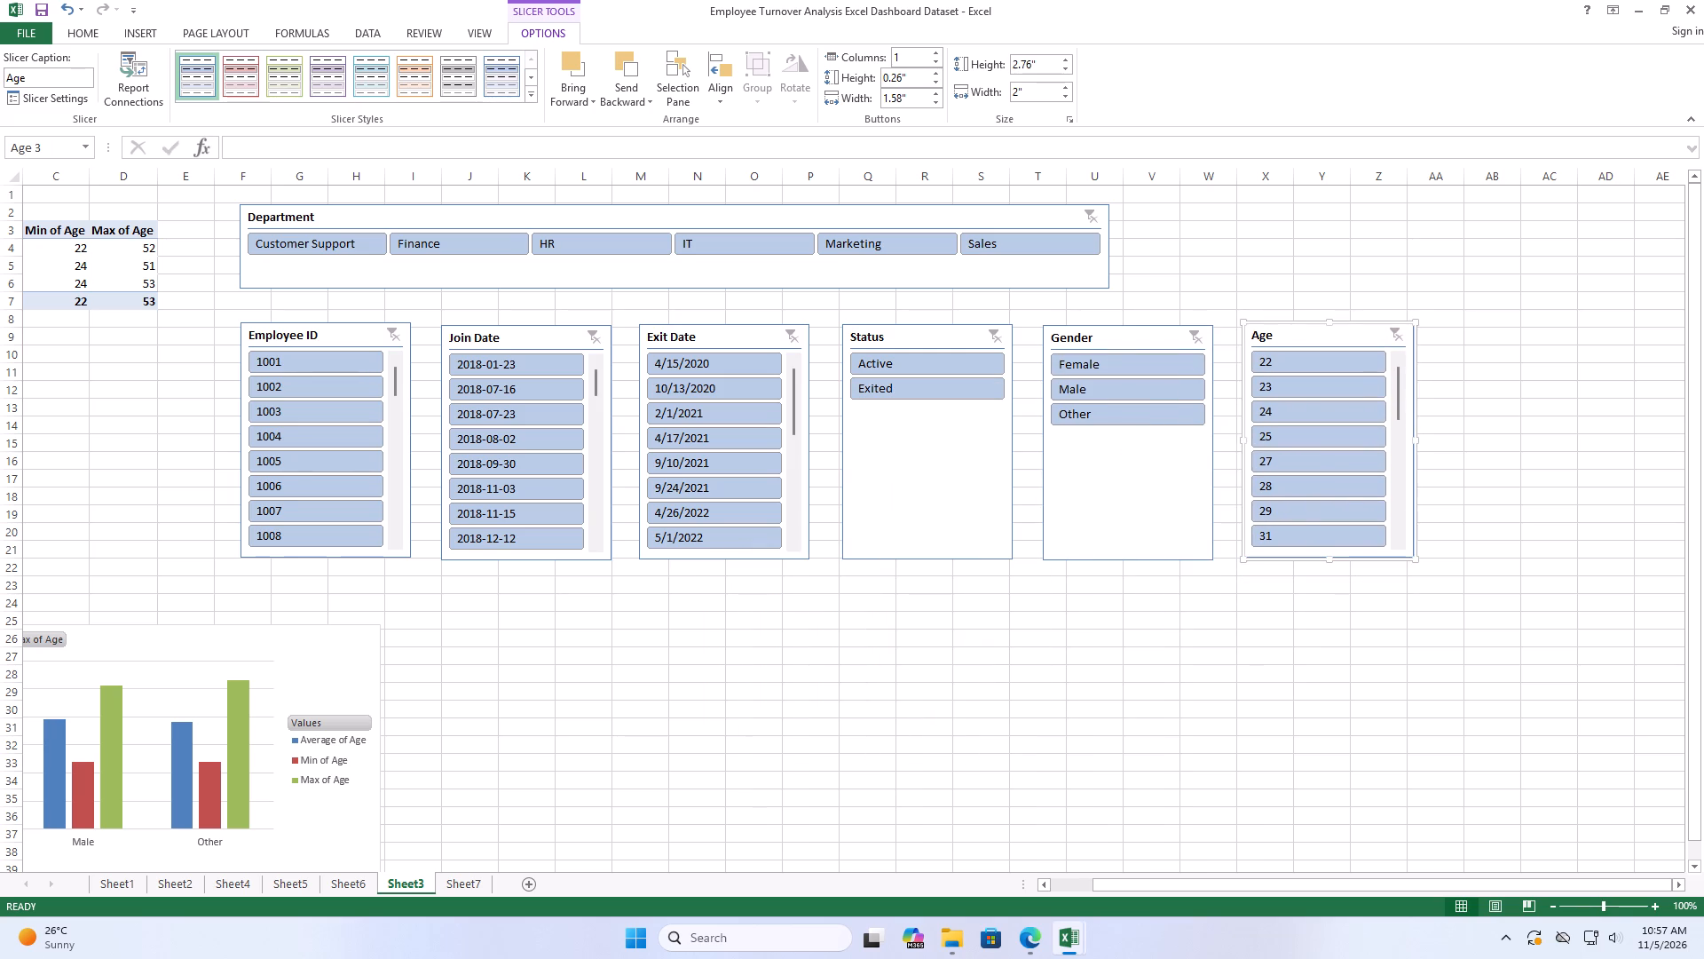
left_click_drag(1148, 882, 1074, 893)
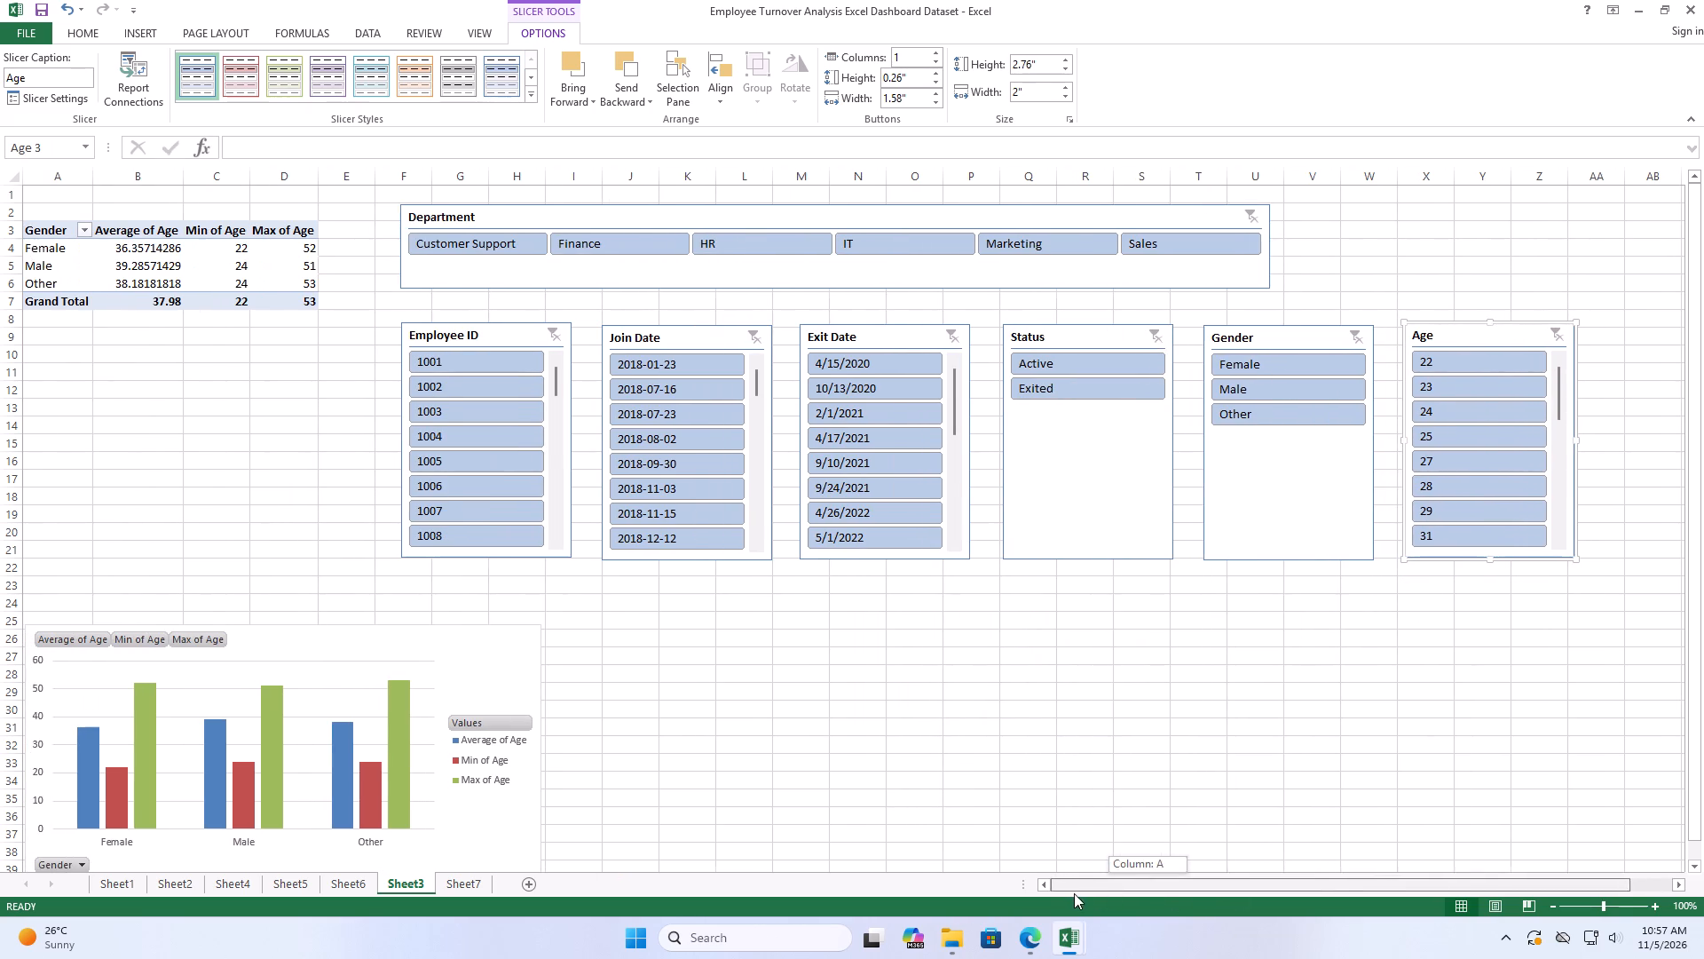
left_click_drag(1074, 893, 1072, 893)
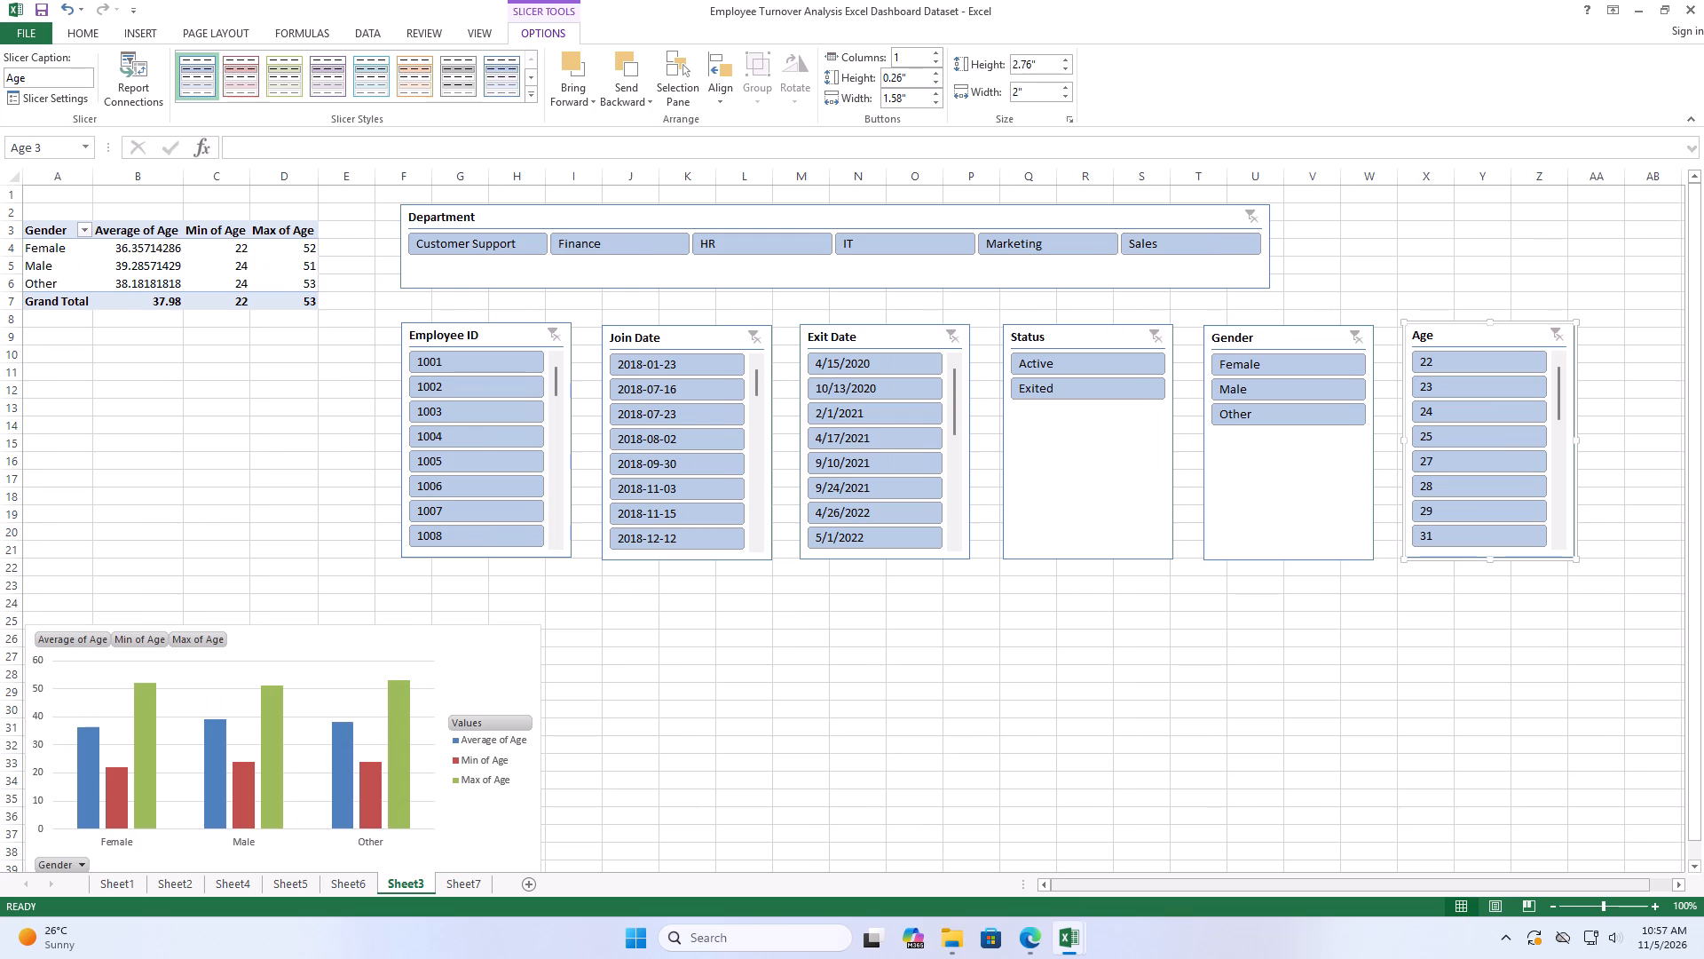
Move the age PivotChart on Sheet7 below the PivotTable, with its top edge at about row 22 against column A.
left_click(463, 884)
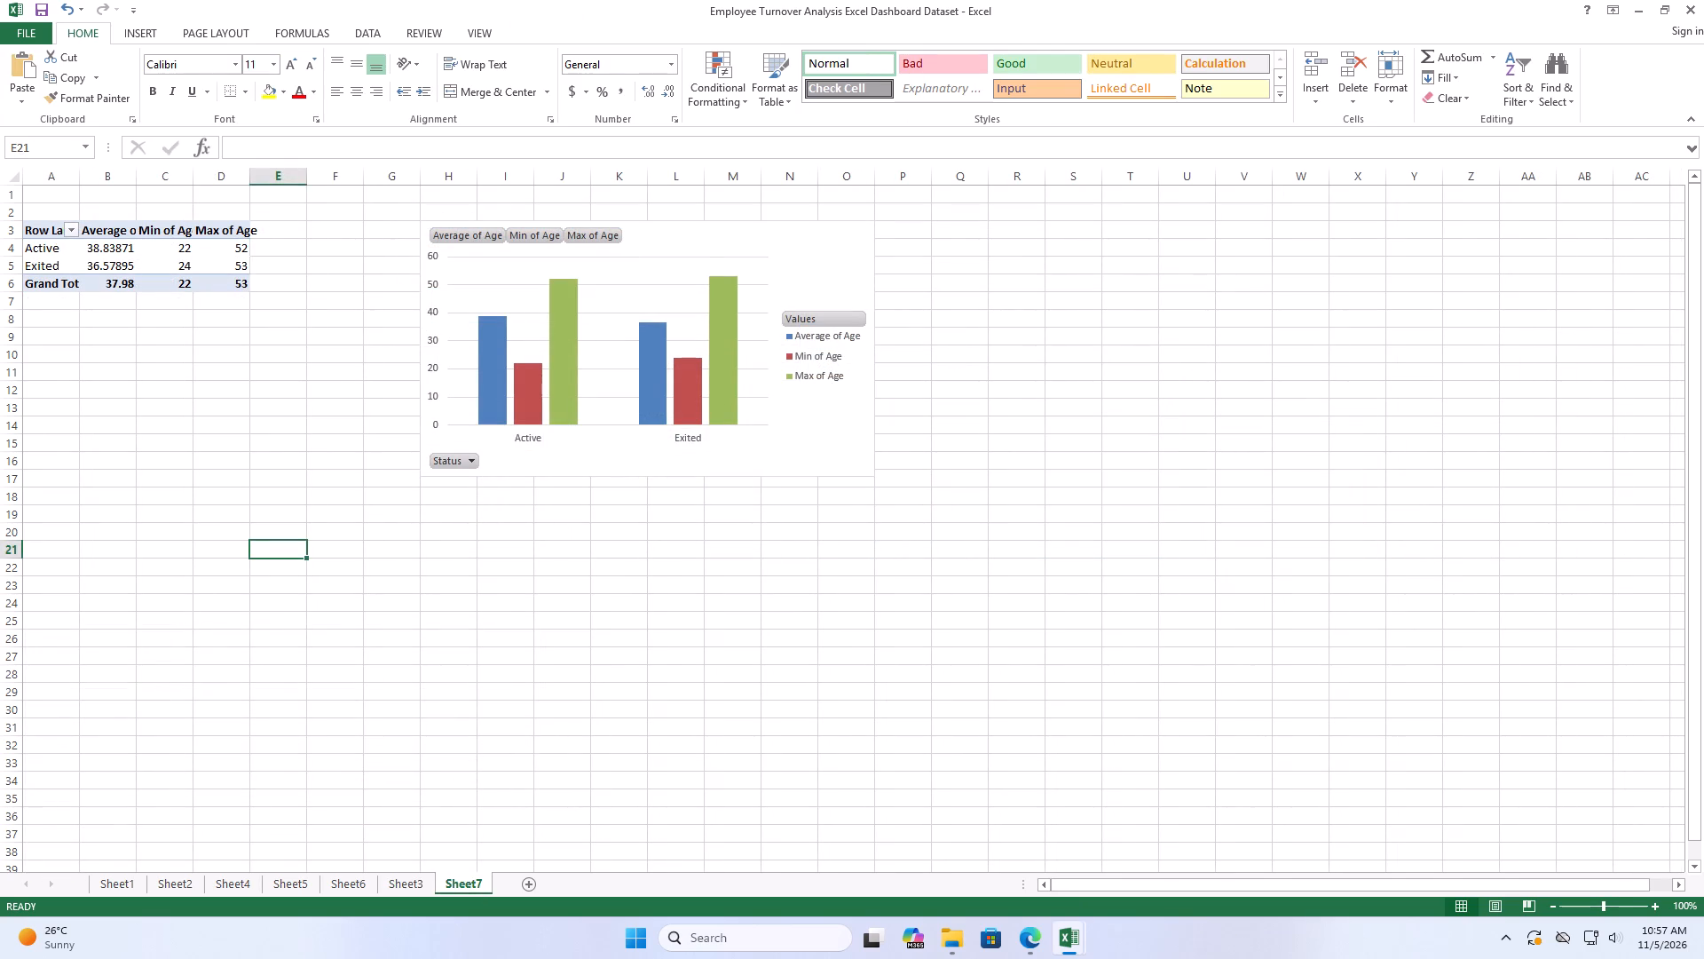
left_click_drag(718, 242, 321, 564)
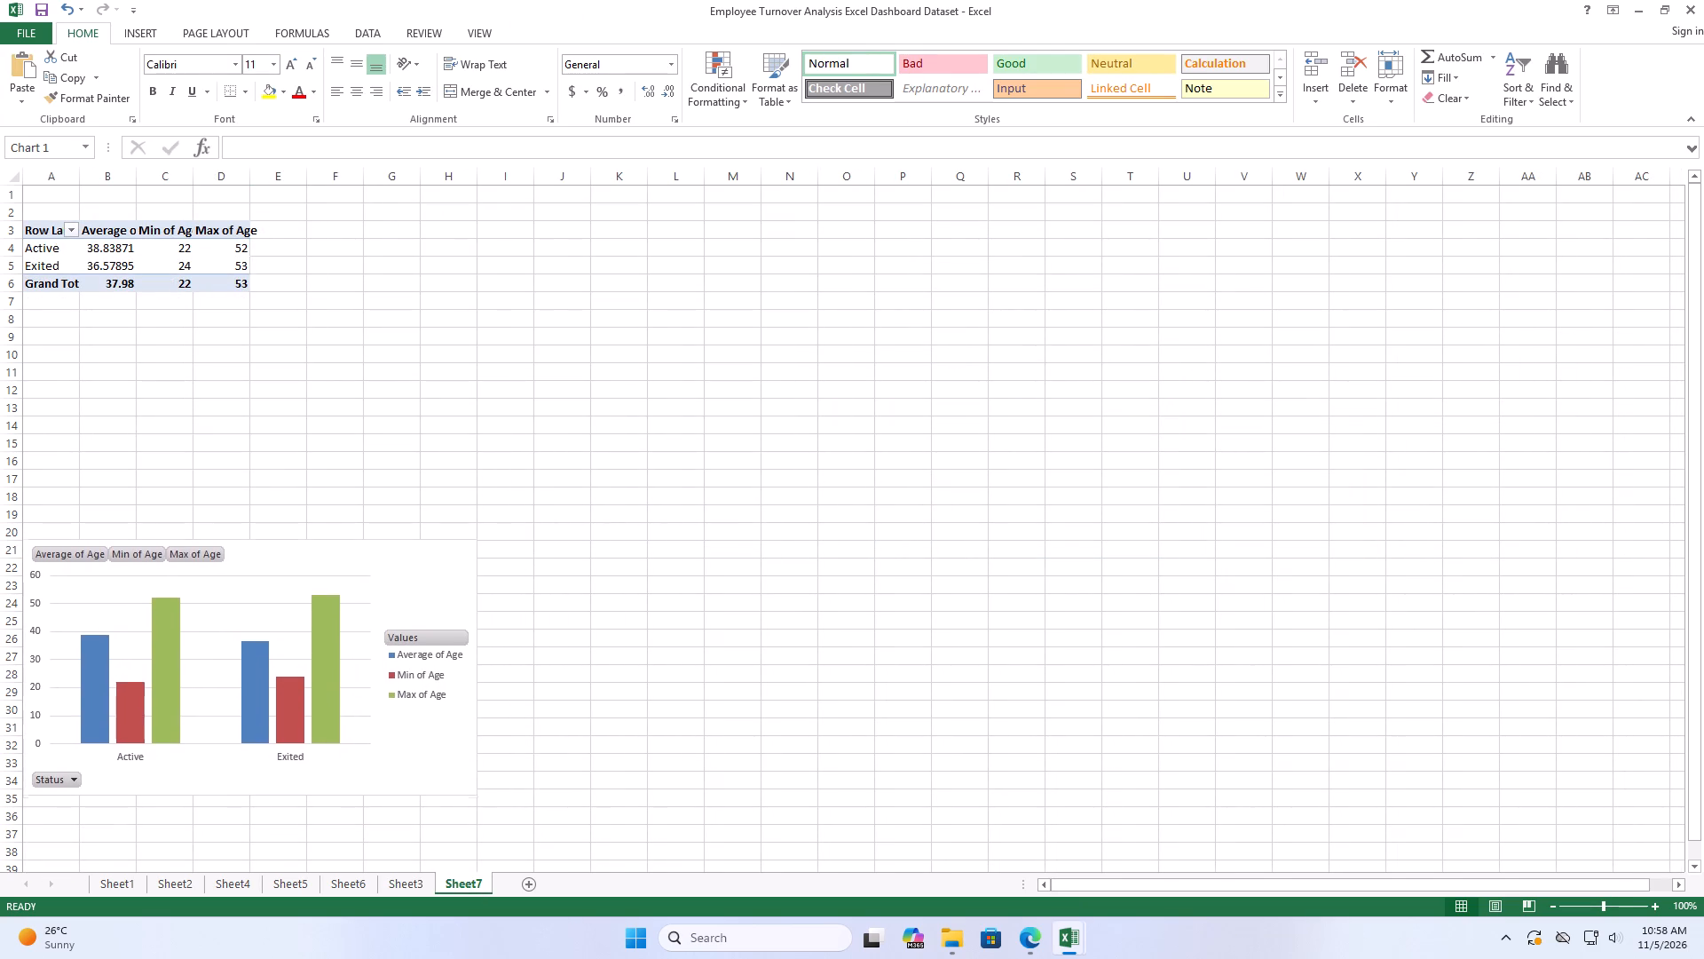
left_click_drag(321, 564, 322, 583)
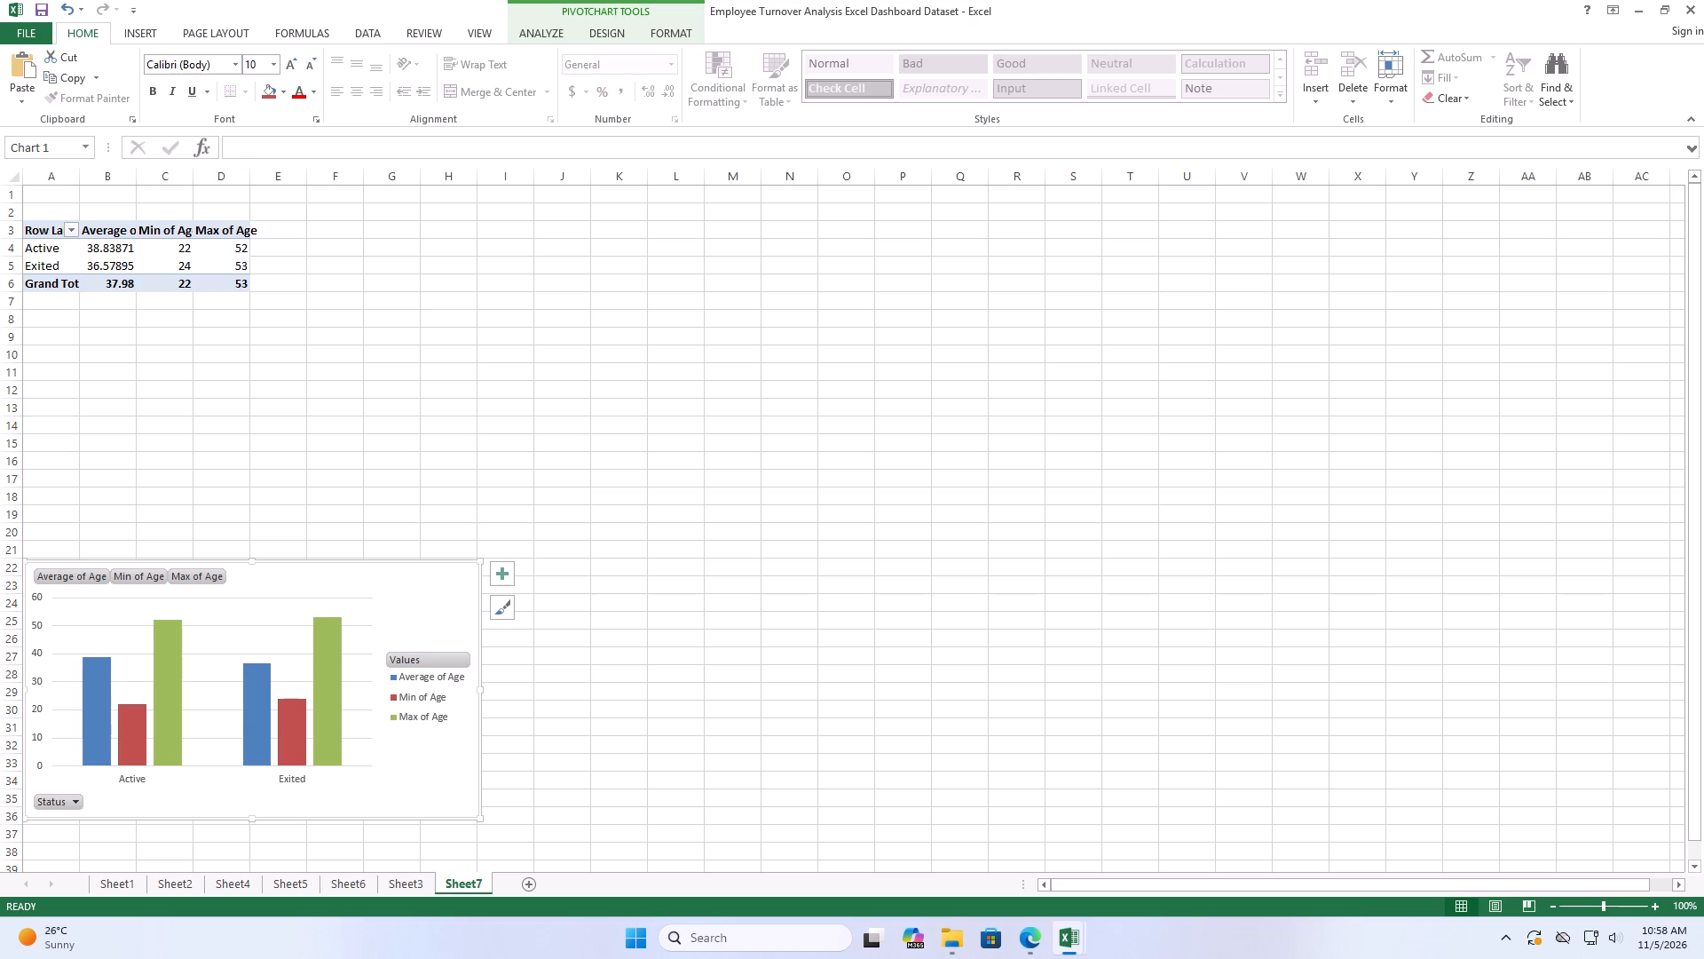
Auto-fit the widths of columns A, B, C and D on Sheet7 to the PivotTable's contents.
double_click(78, 176)
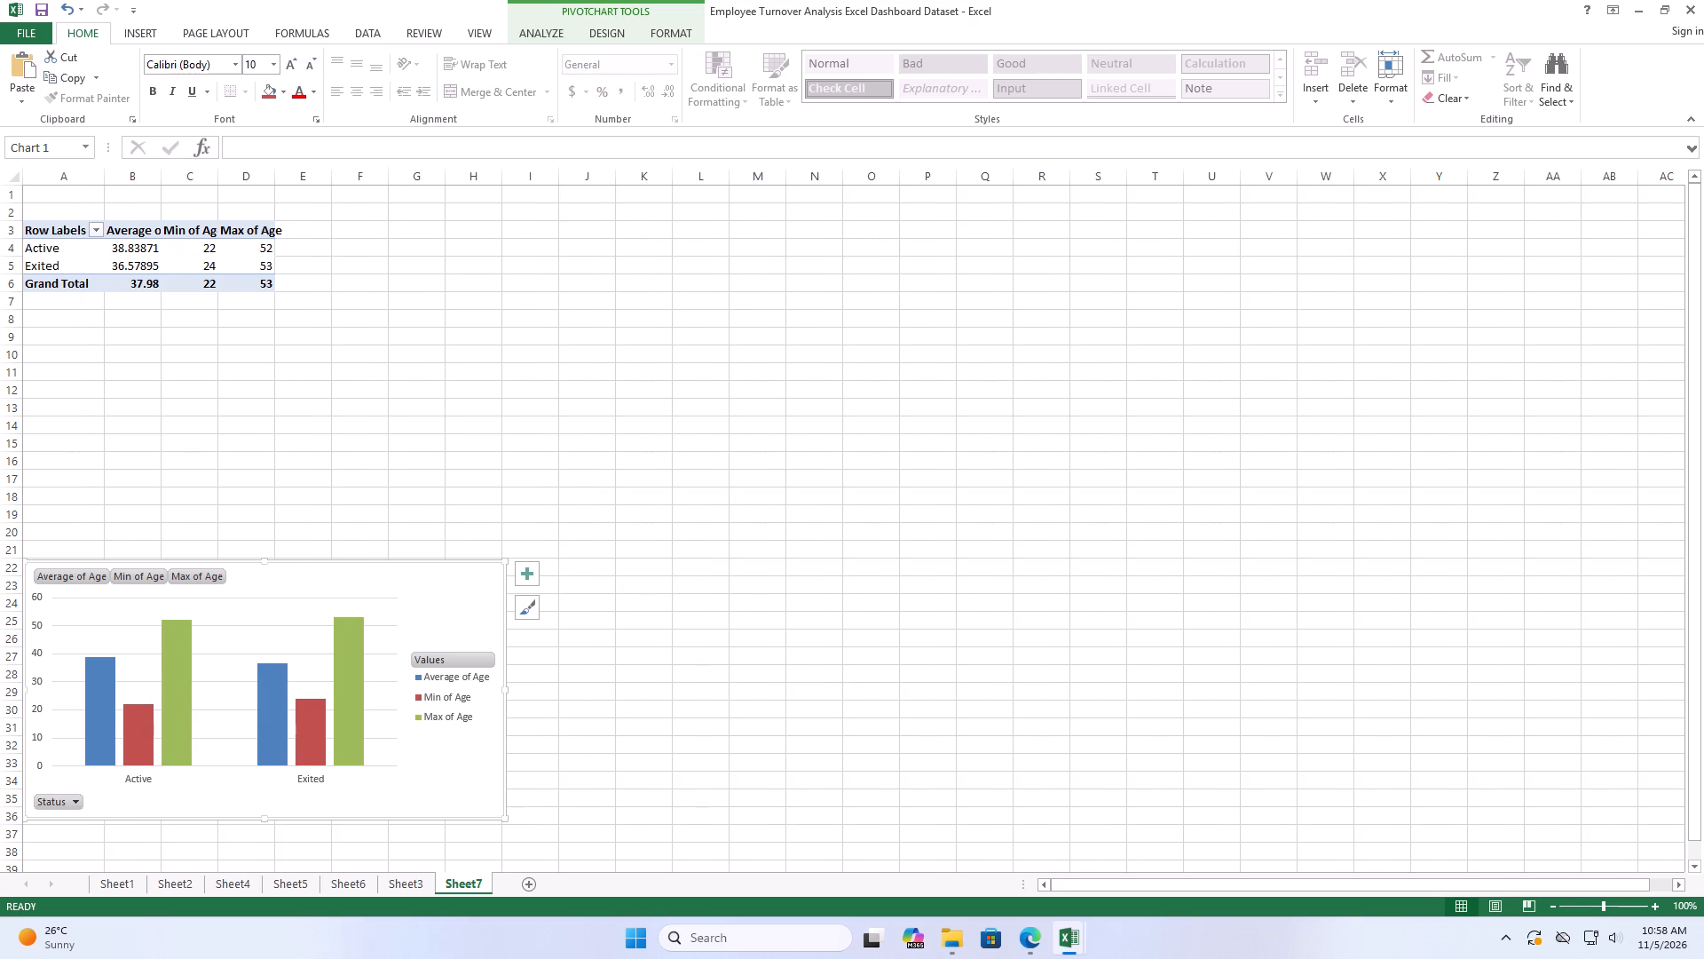
double_click(162, 178)
double_click(250, 178)
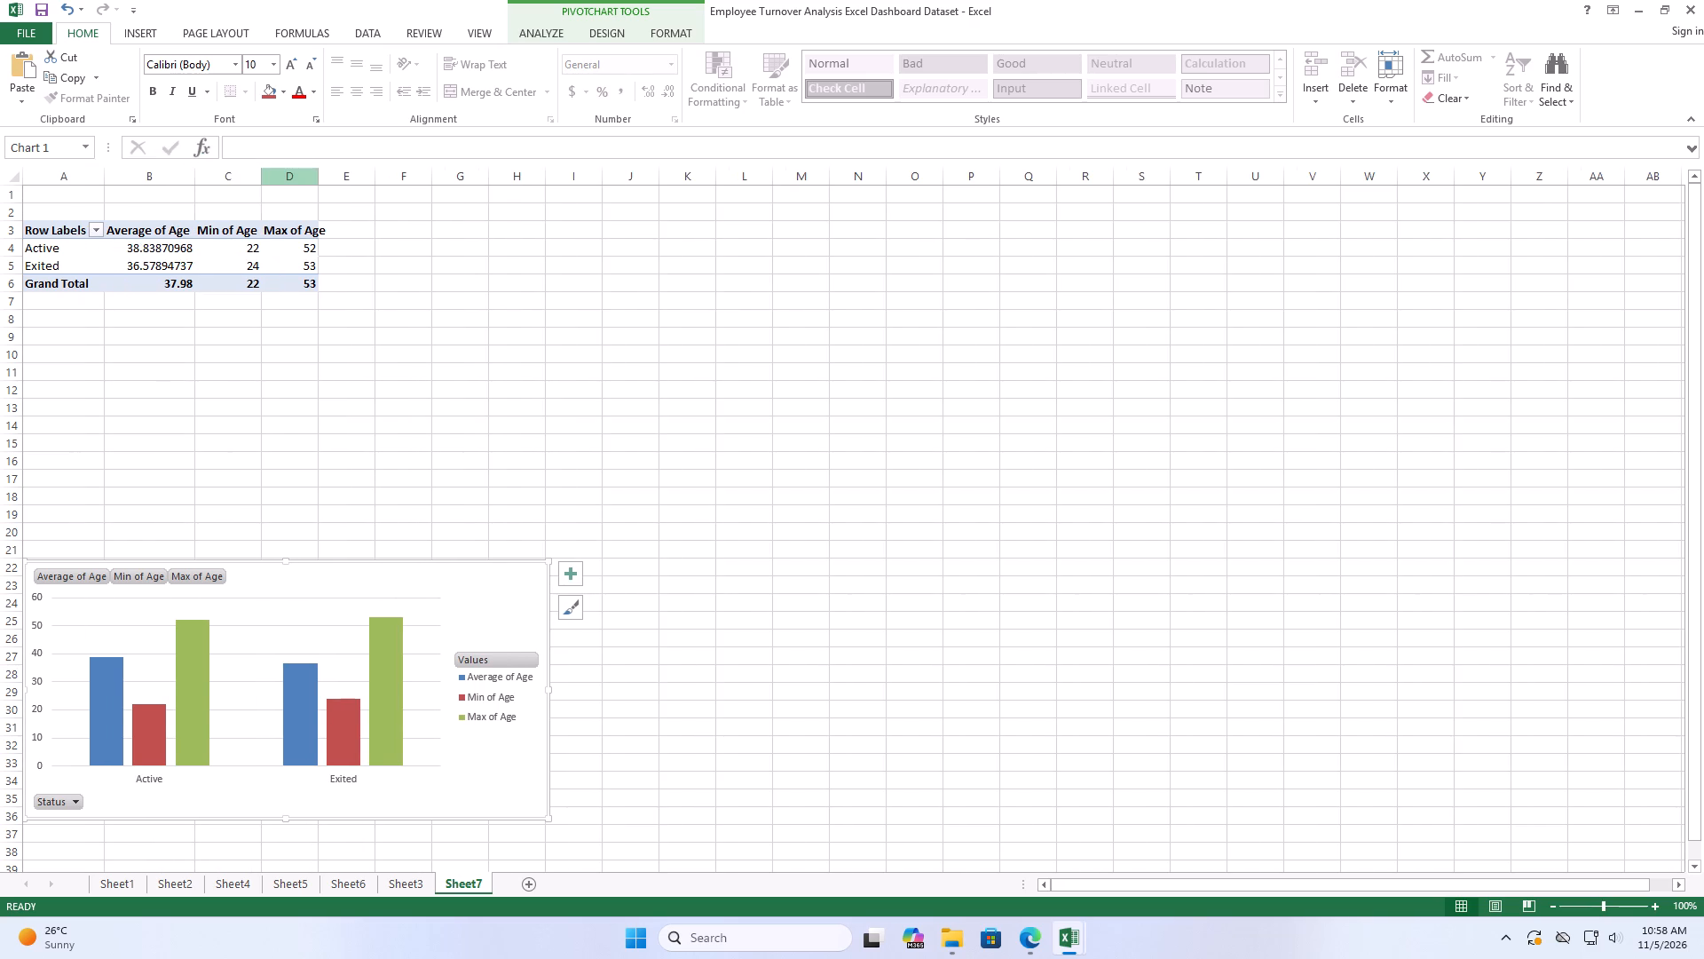
double_click(314, 177)
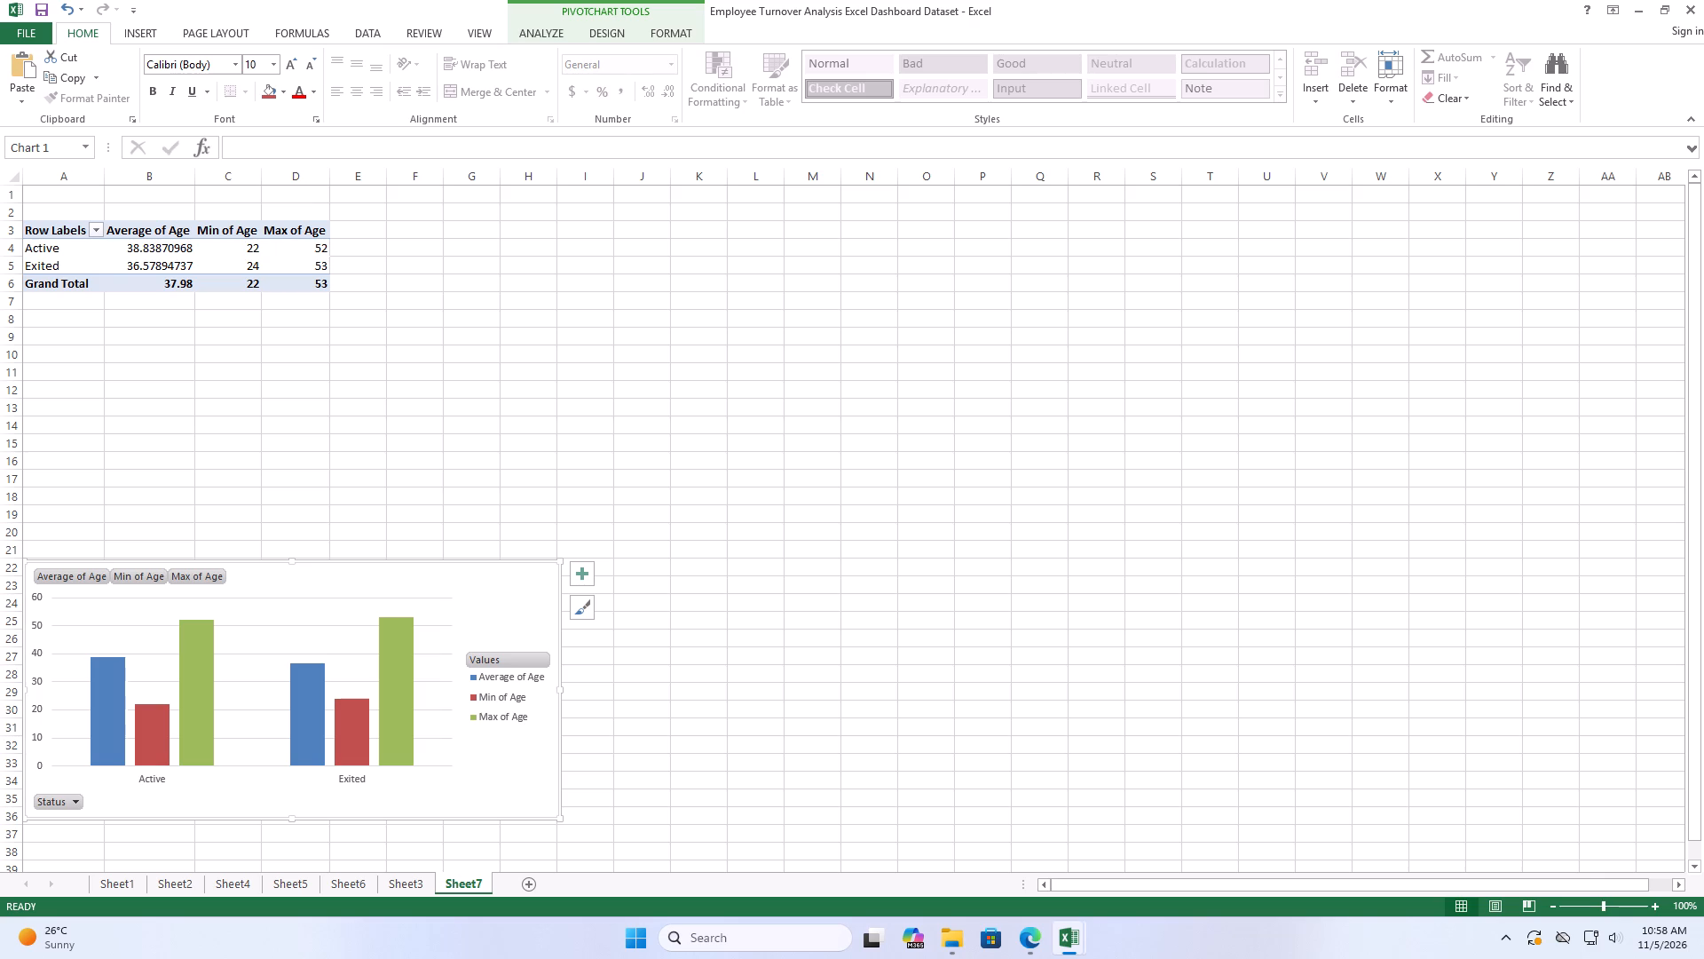
Rename the "Row Labels" header of the Sheet7 PivotTable as "Status".
double_click(78, 228)
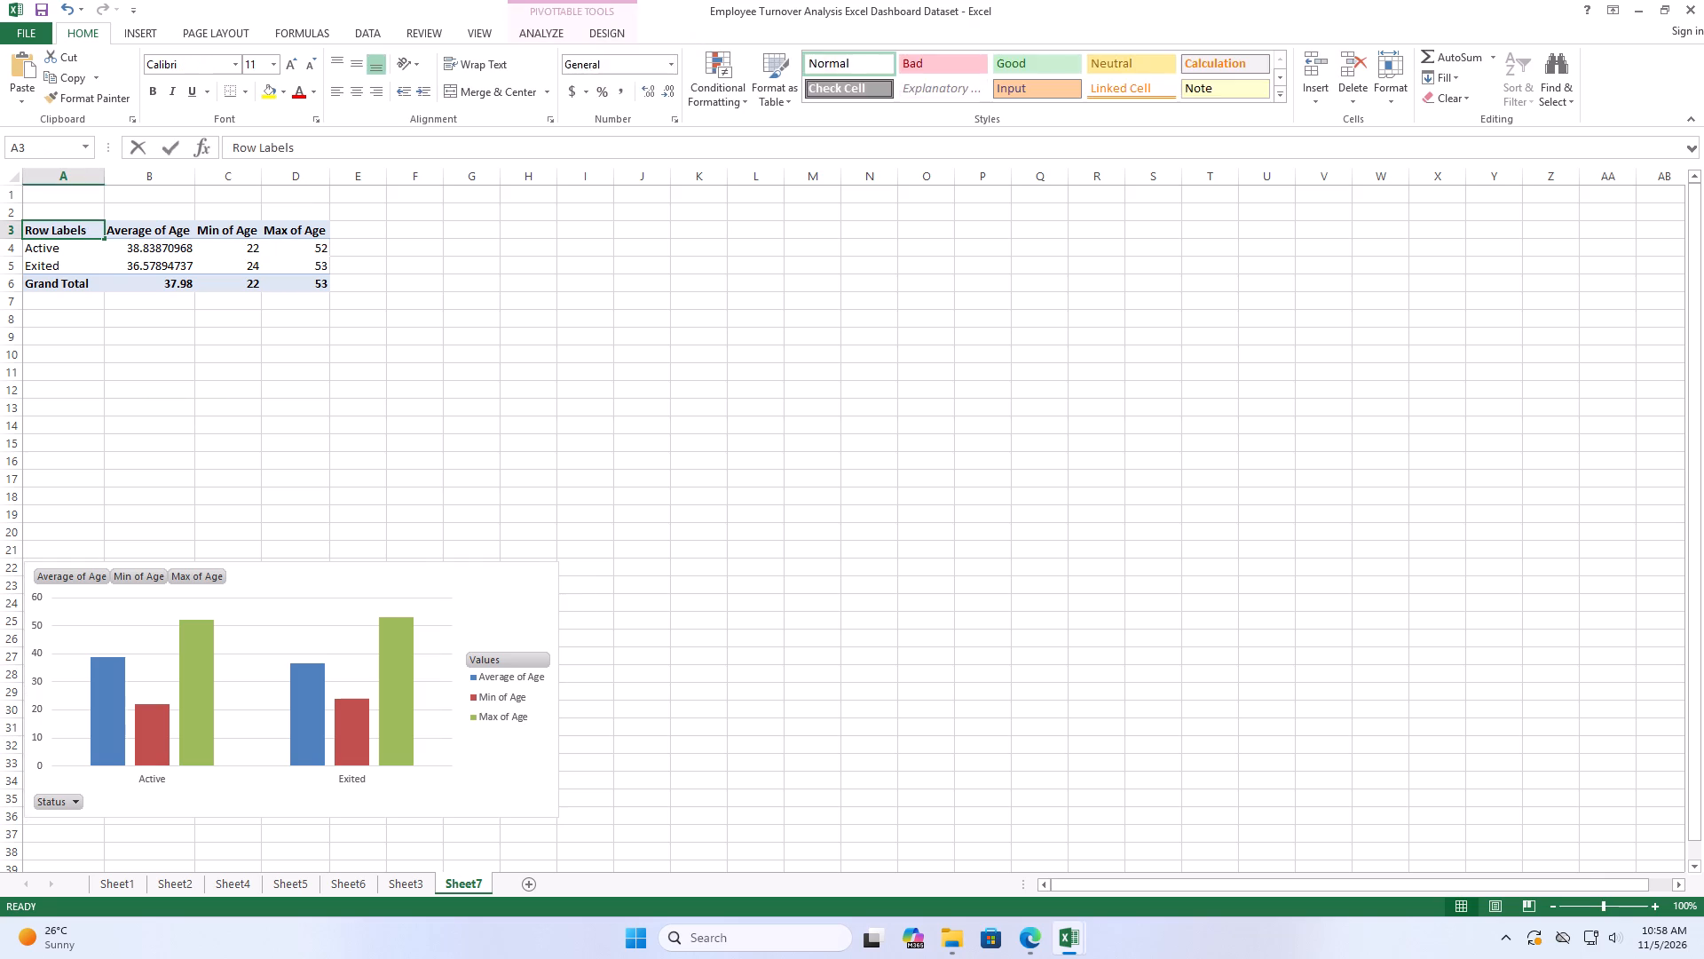
left_click(93, 232)
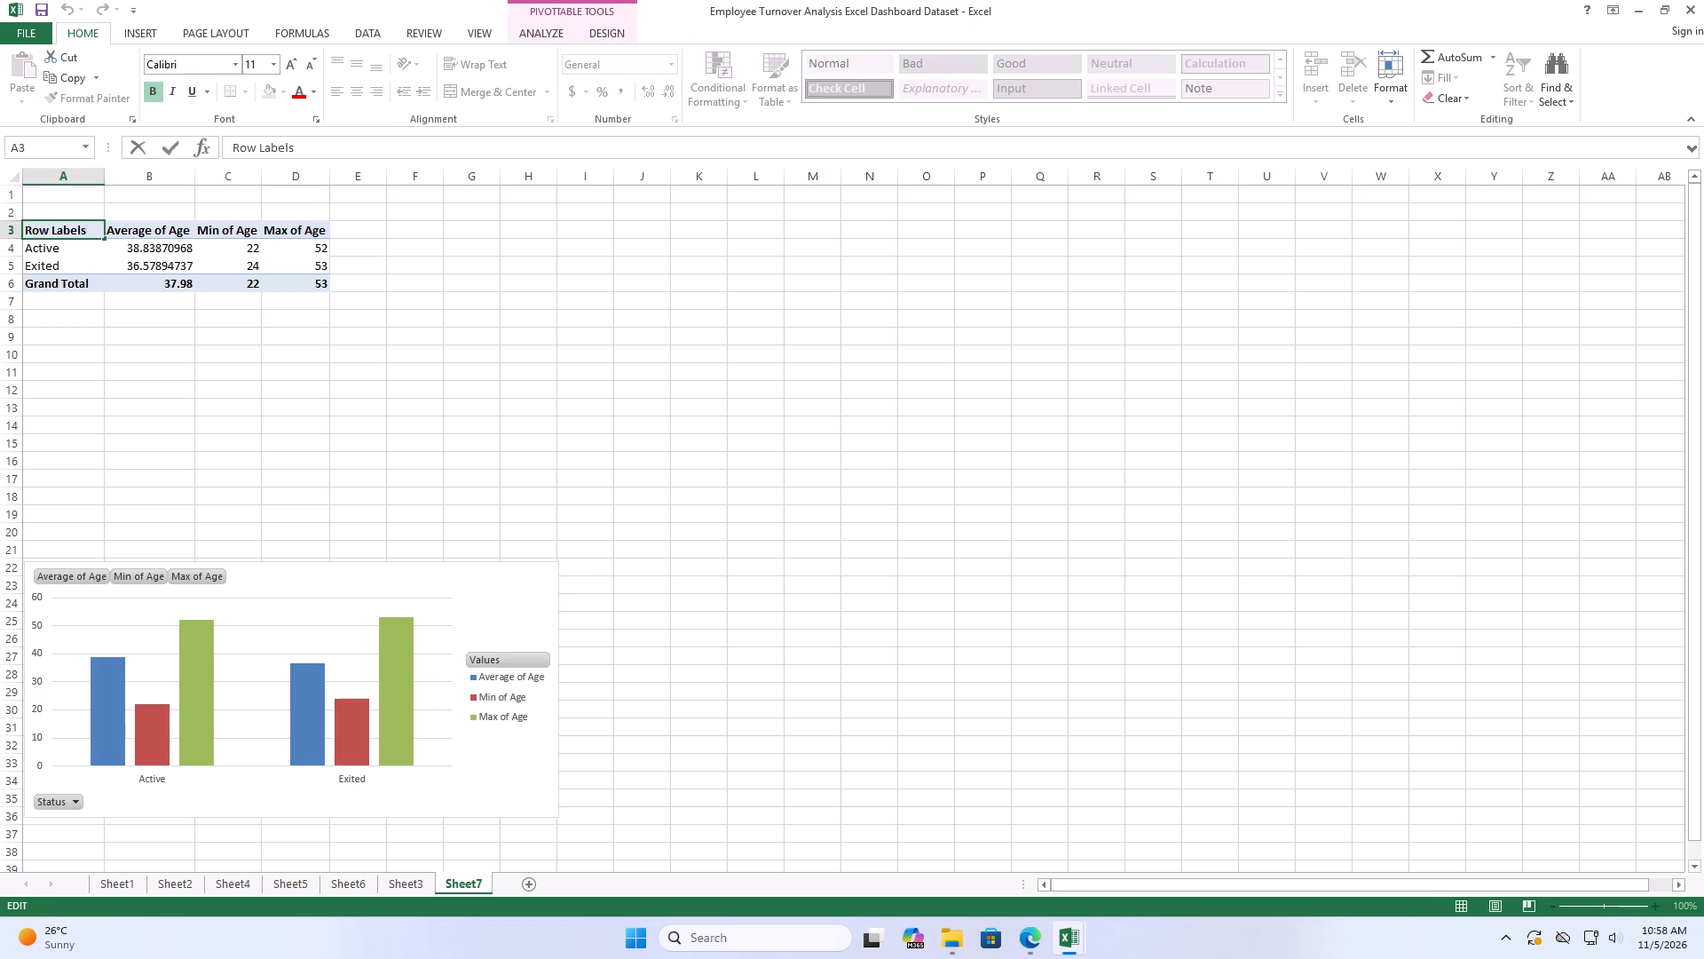
key("BackSpace")
key("BackSpace")
key("BackSpace")
key("BackSpace")
key("BackSpace")
key("BackSpace")
key("BackSpace")
key("BackSpace")
key("BackSpace")
key("BackSpace")
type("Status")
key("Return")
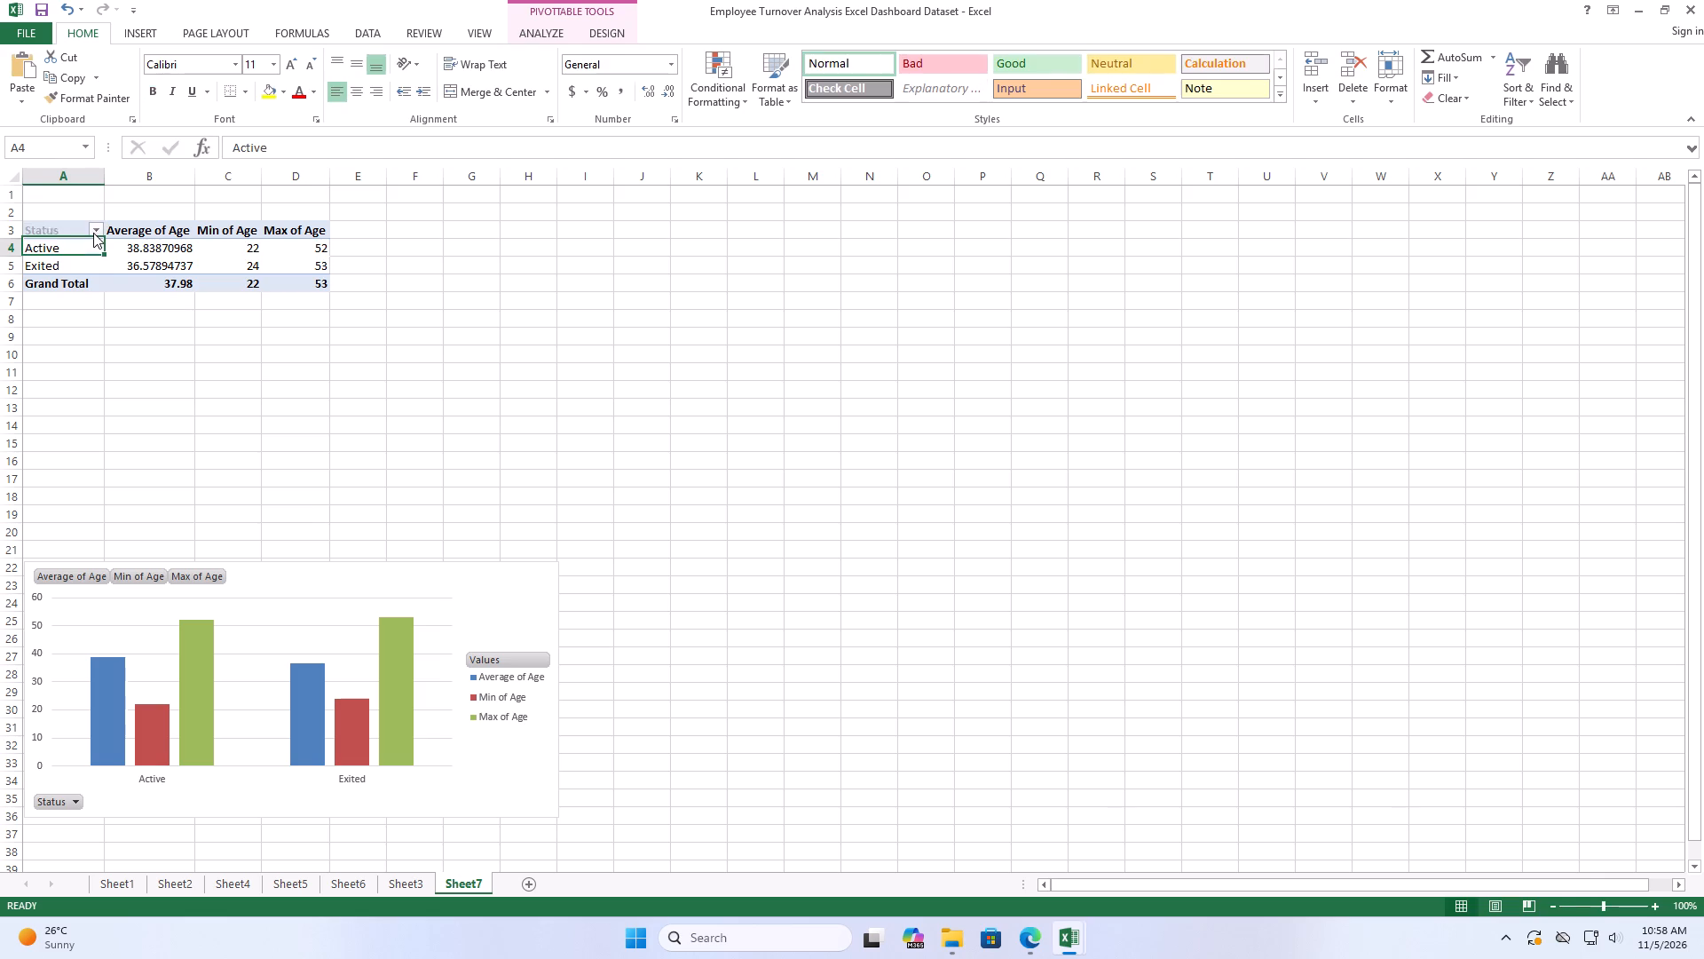
Insert slicers for all eight fields of the Sheet7 PivotTable, from Employee ID and Department through Gender and Age.
left_click(544, 36)
left_click(493, 92)
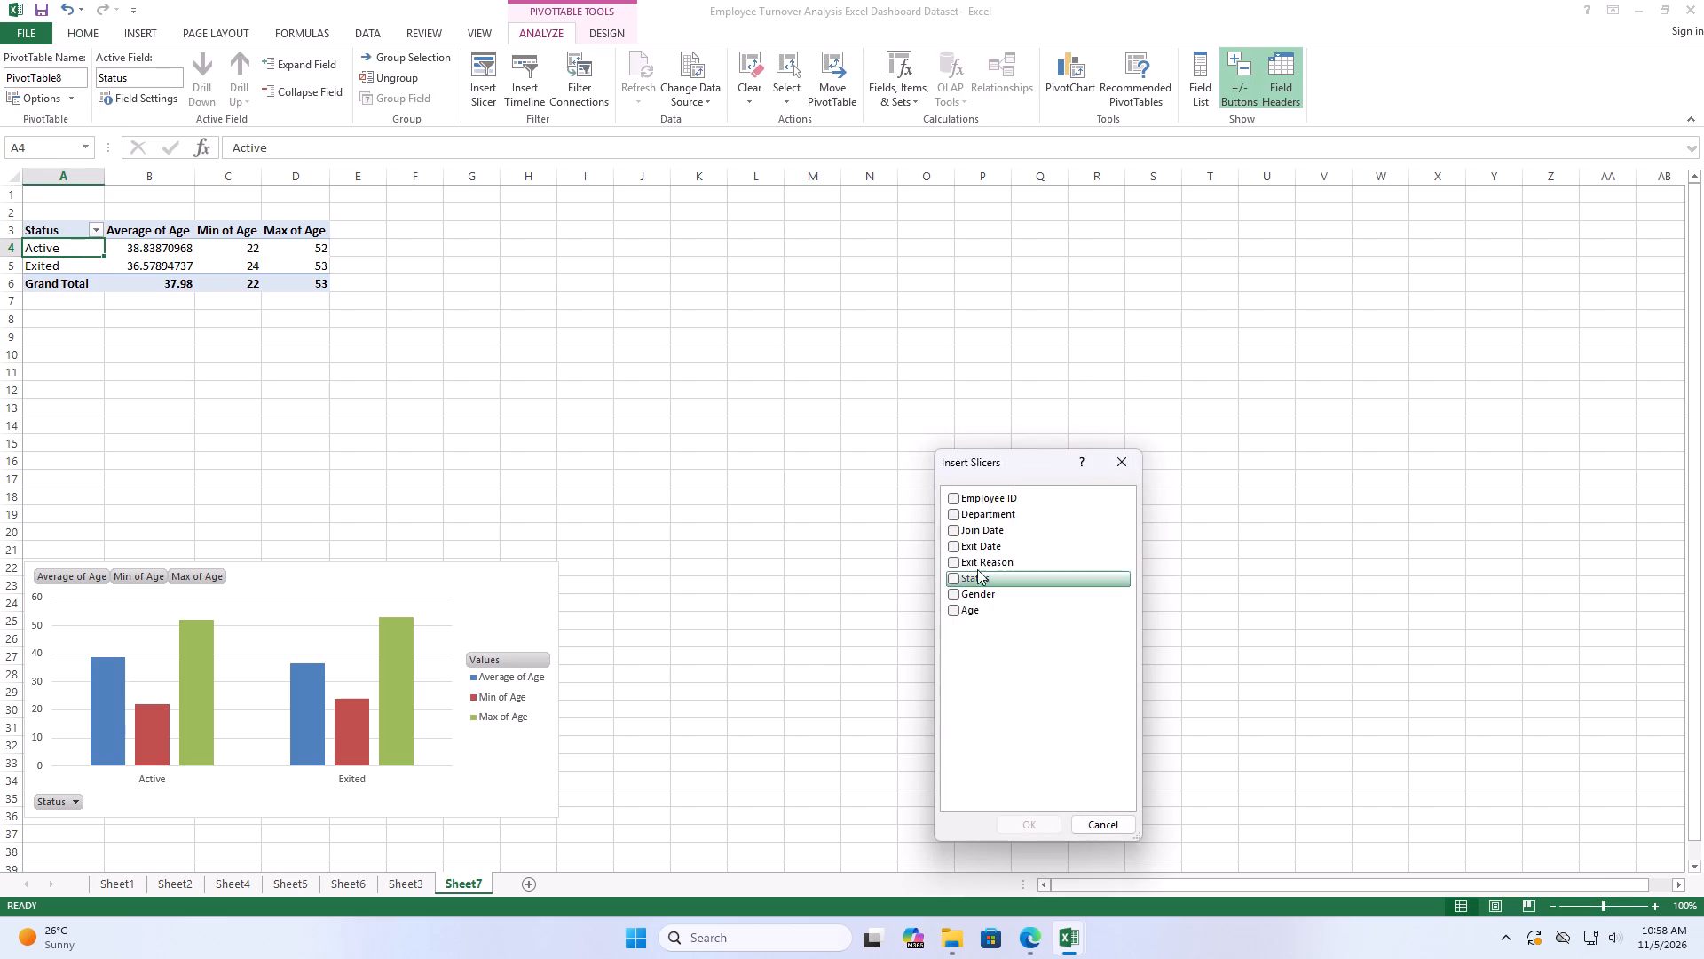
left_click(949, 497)
left_click(954, 513)
left_click(954, 531)
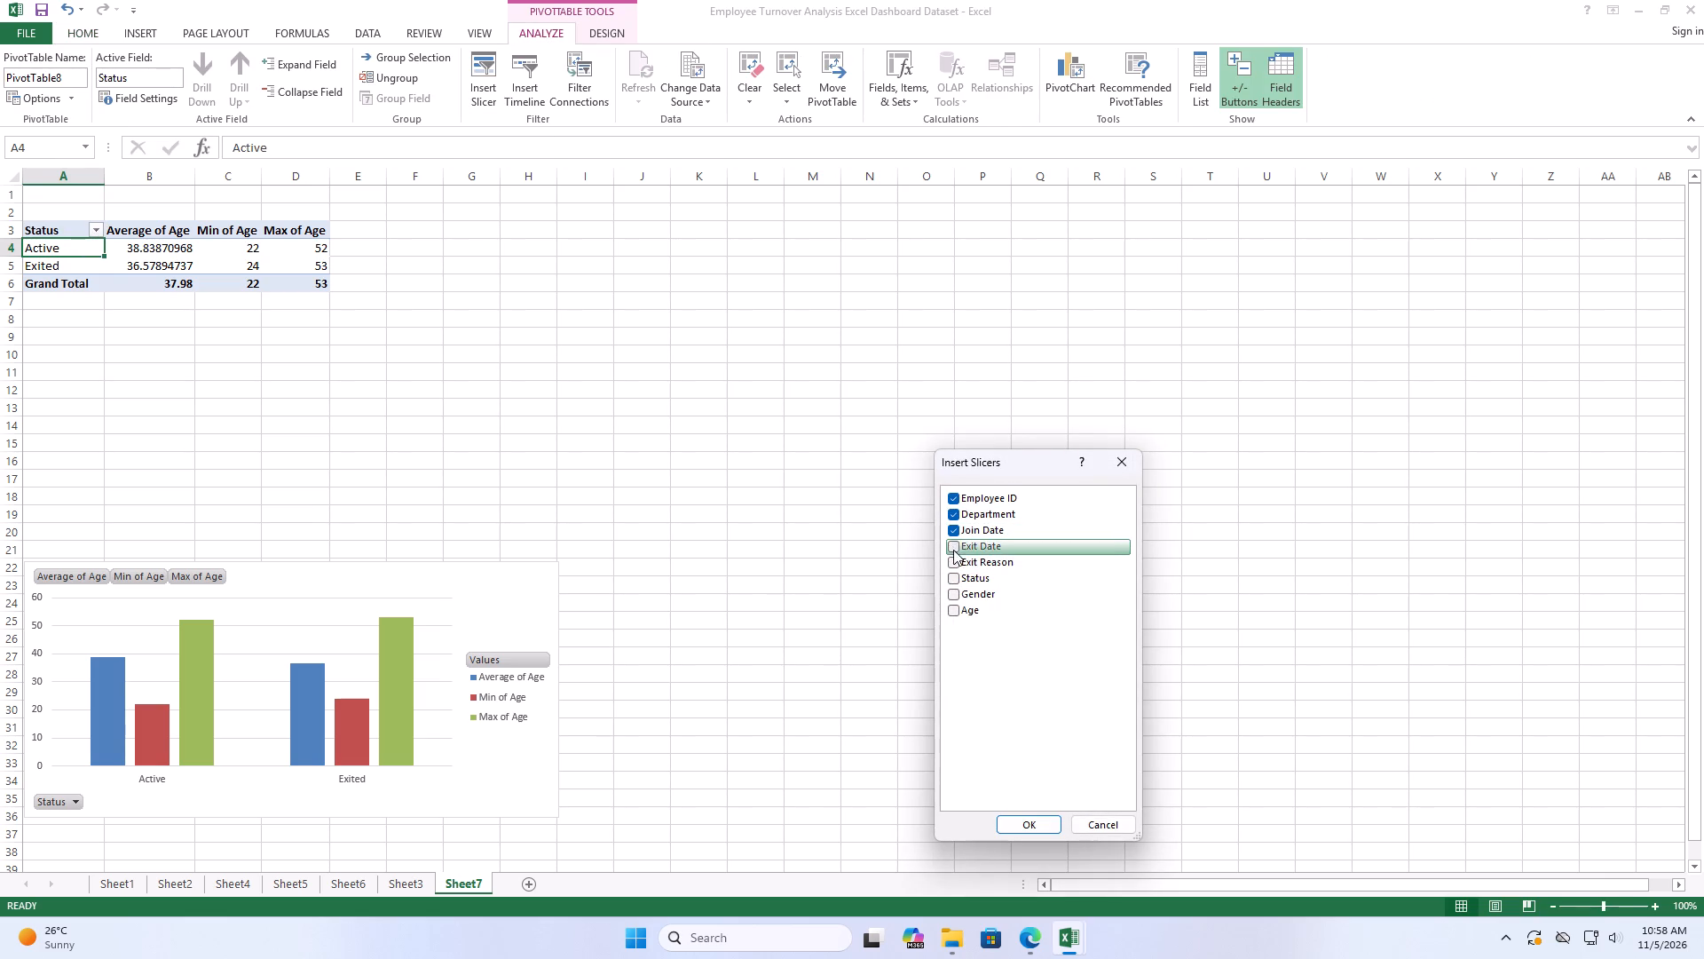
left_click(954, 550)
left_click(952, 571)
left_click(952, 577)
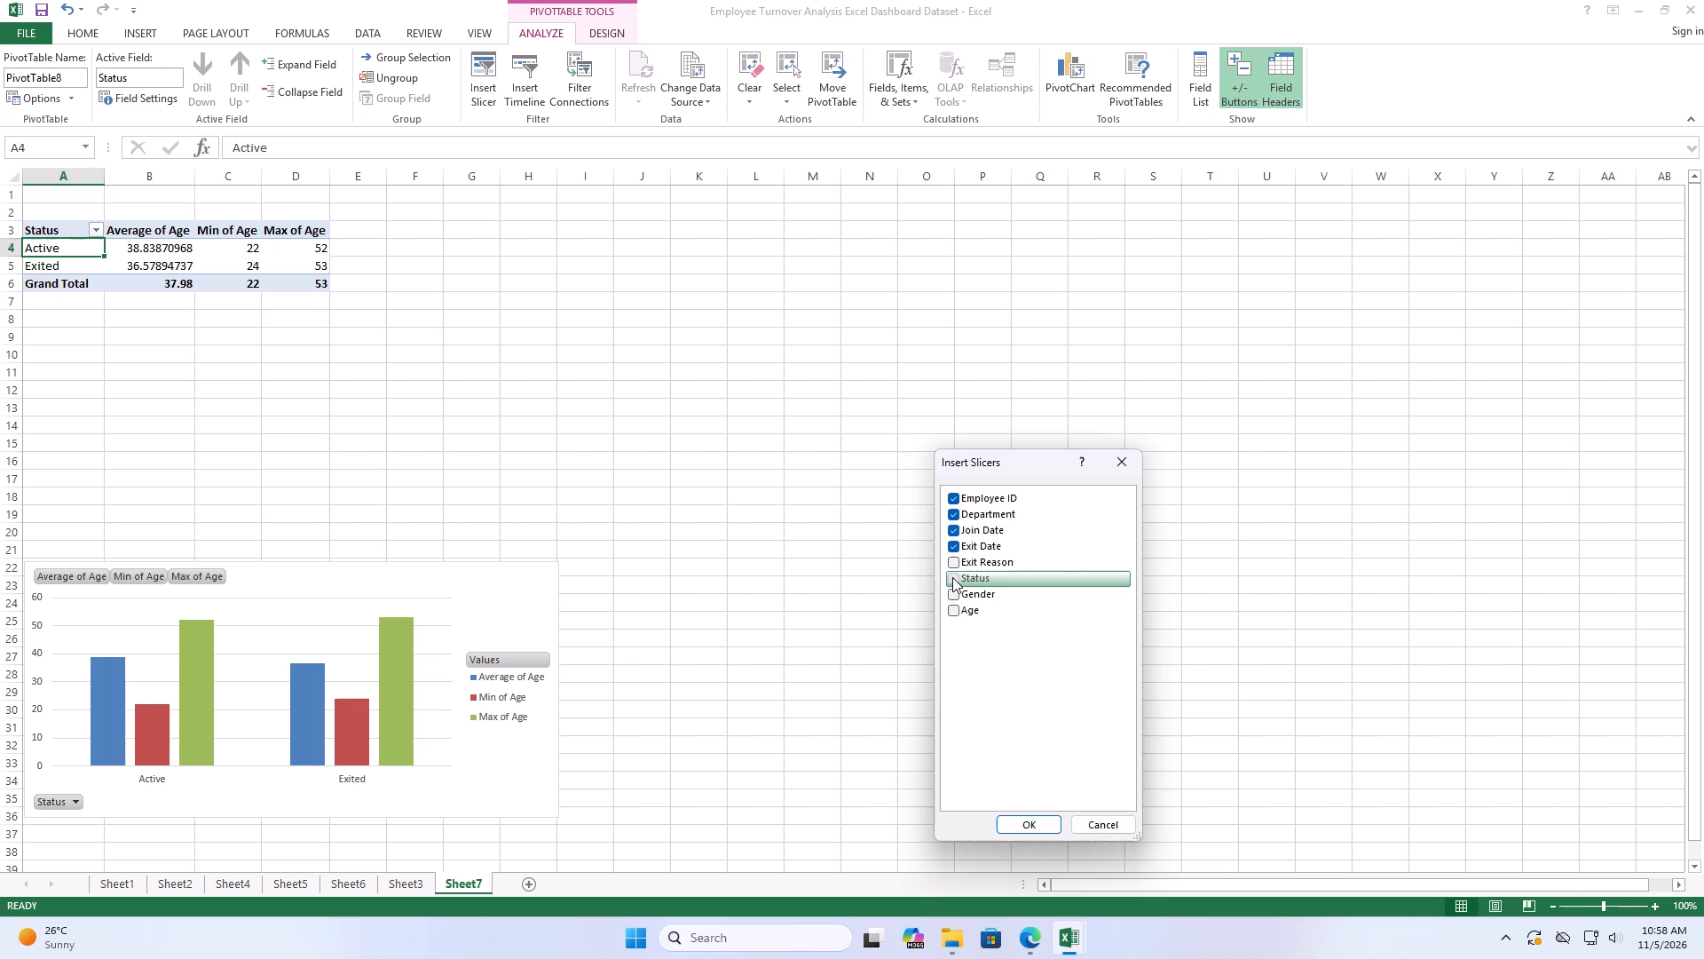
left_click(955, 598)
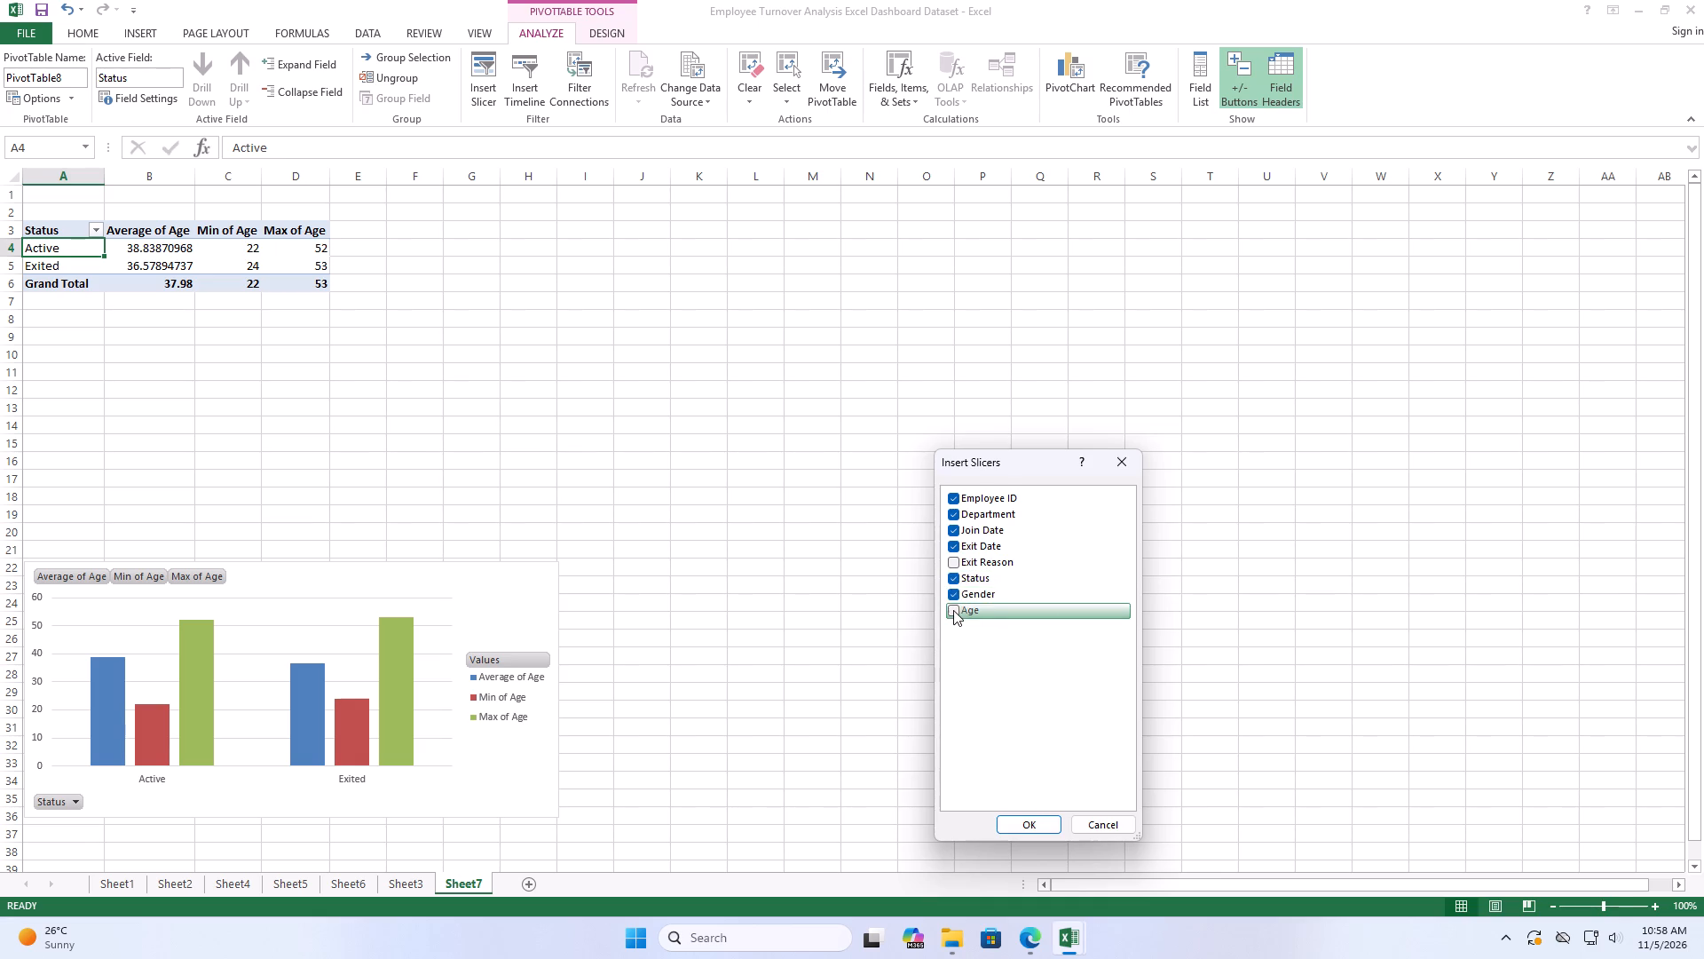
left_click(953, 610)
left_click(951, 560)
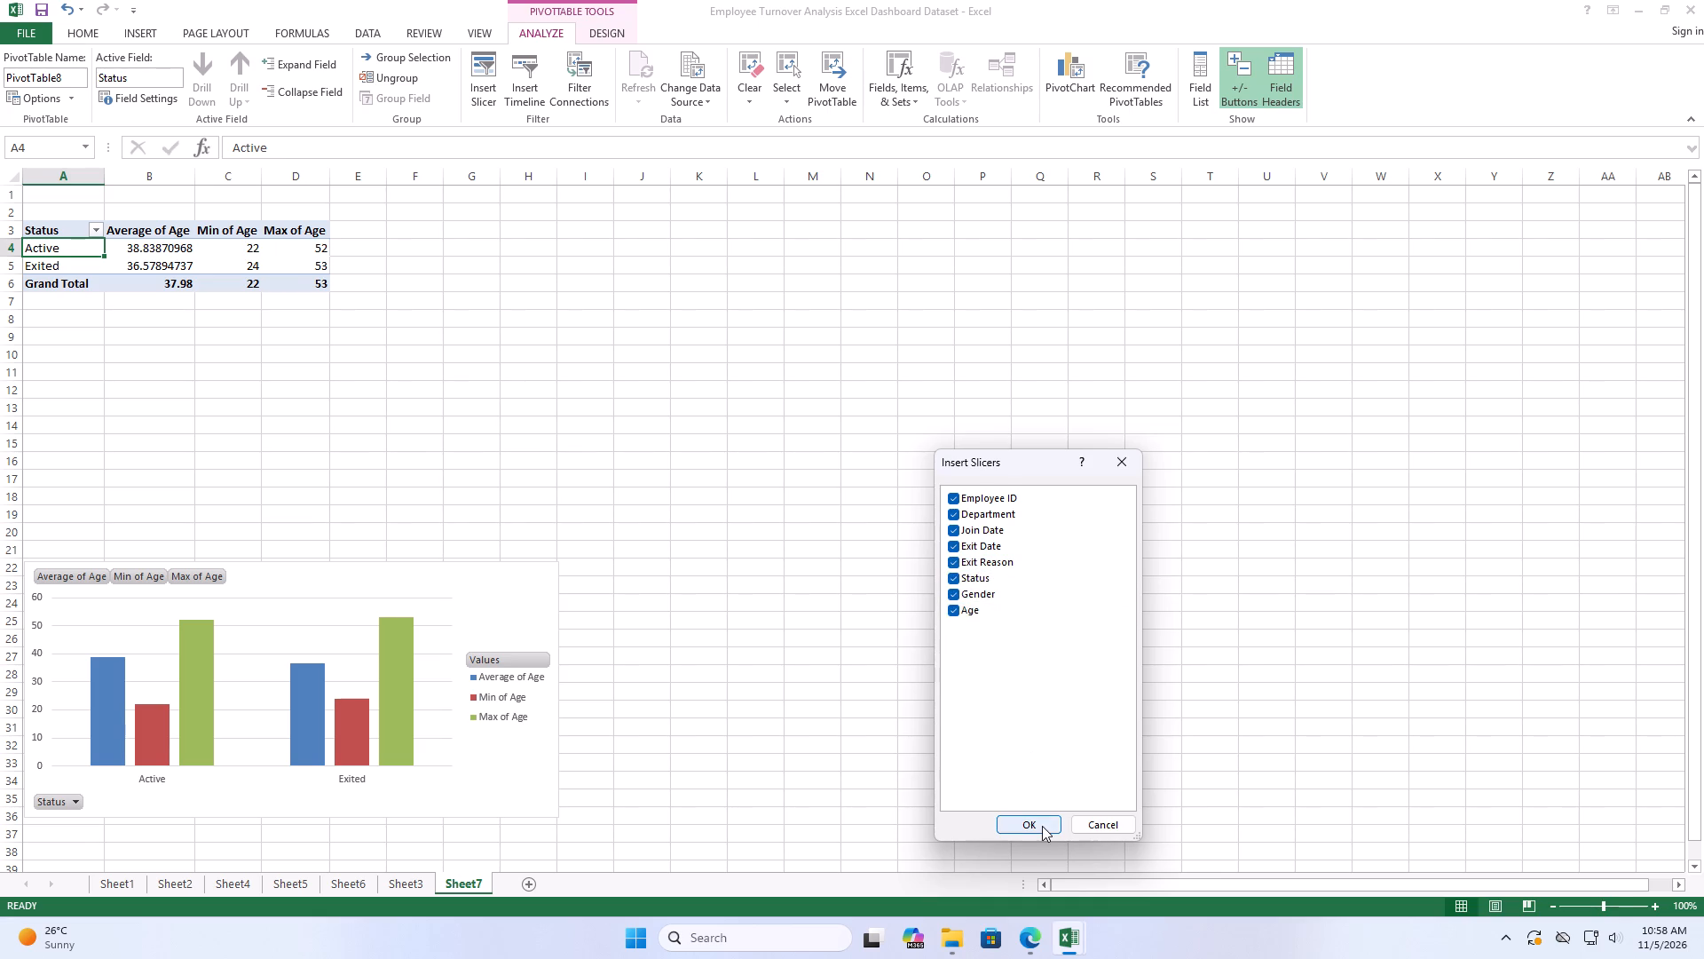
left_click(1042, 824)
Pull the Department slicer clear of the stack, set it to 6 columns and resize it to about 9.84" wide by 1.03" high.
left_click_drag(732, 318, 822, 281)
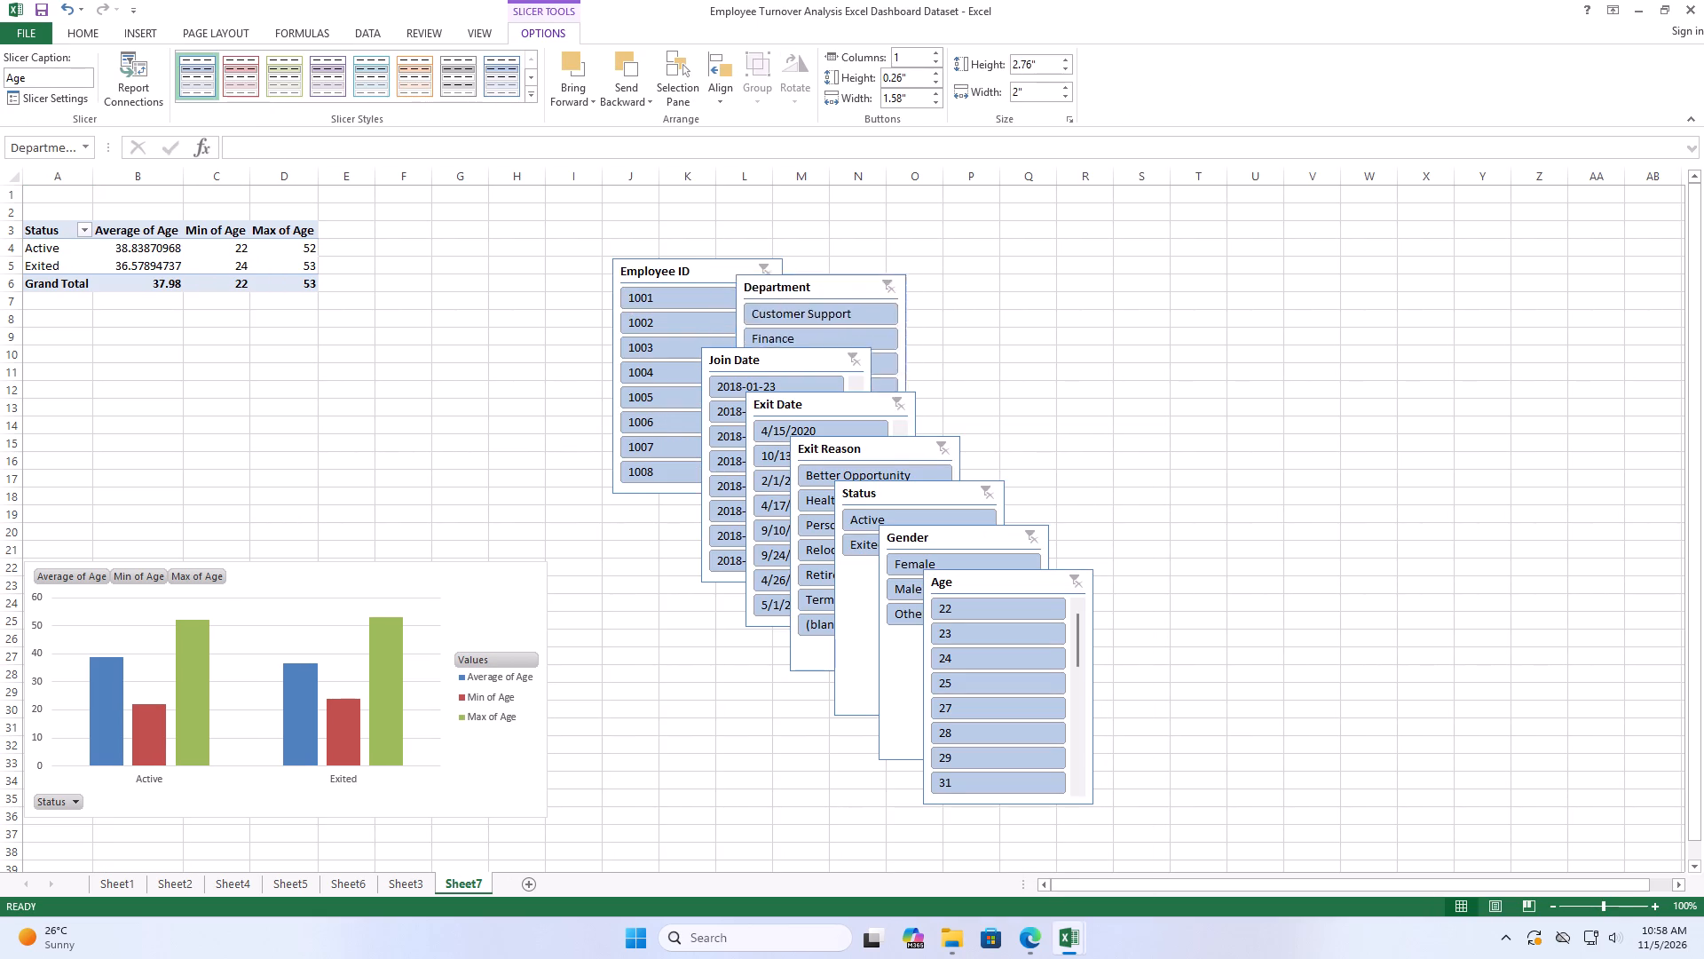
left_click_drag(822, 281, 894, 218)
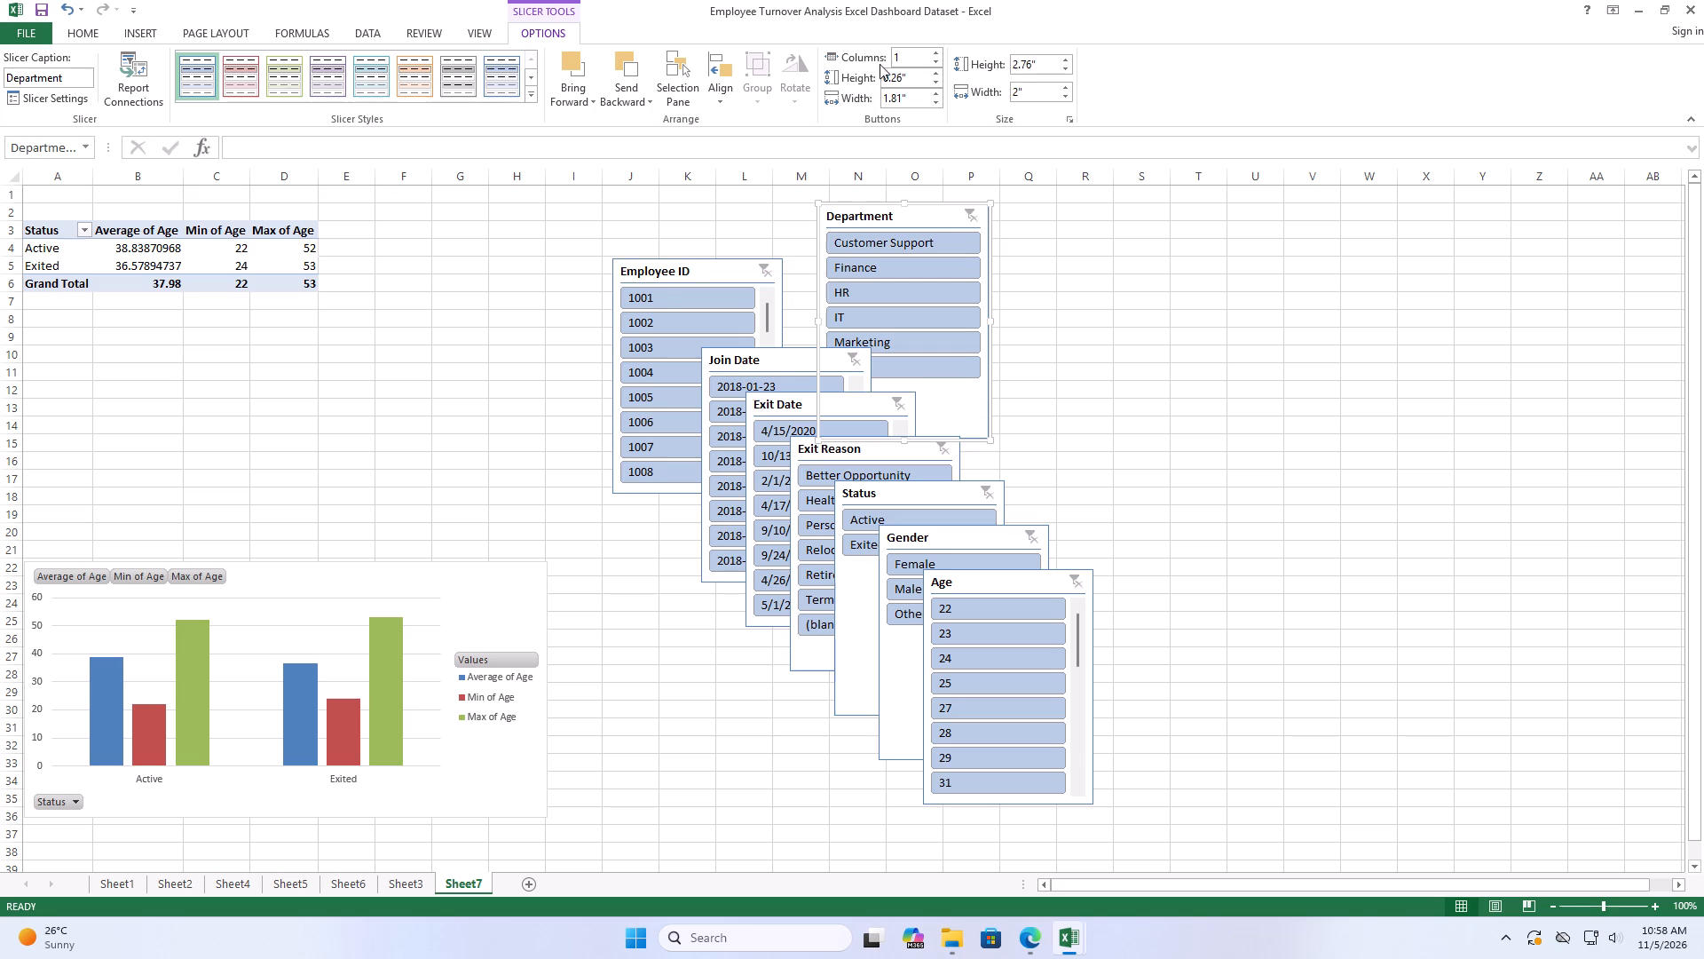
triple_click(936, 51)
left_click(936, 51)
left_click(936, 51)
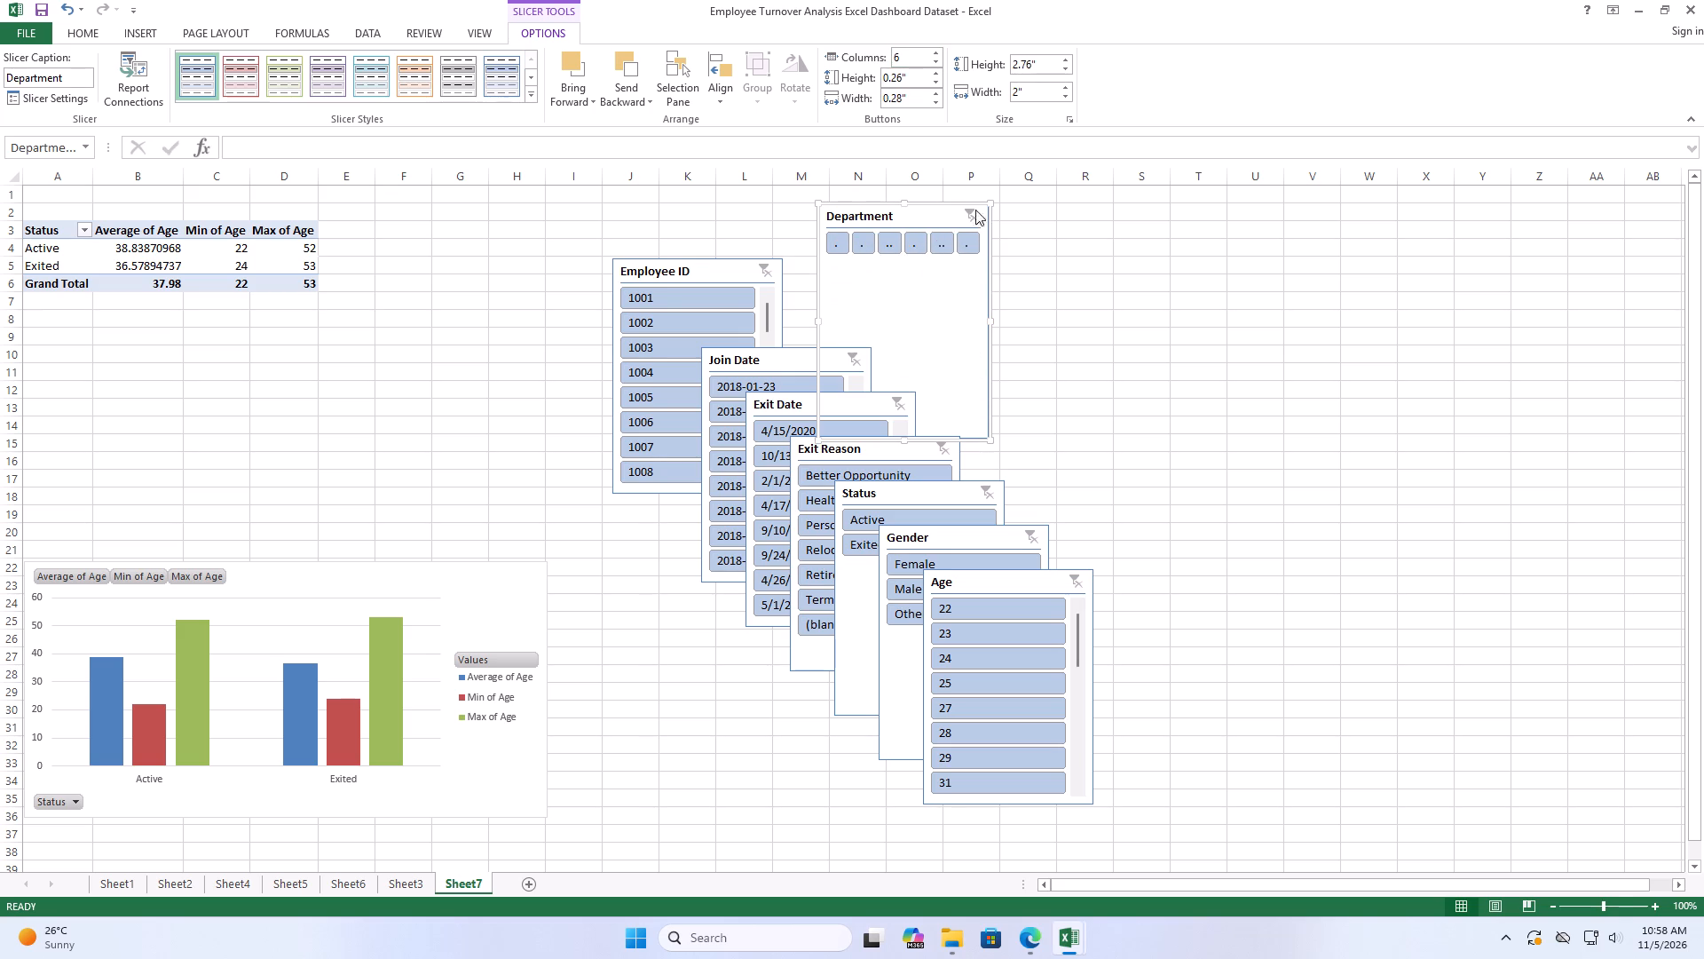
left_click_drag(991, 324, 1259, 312)
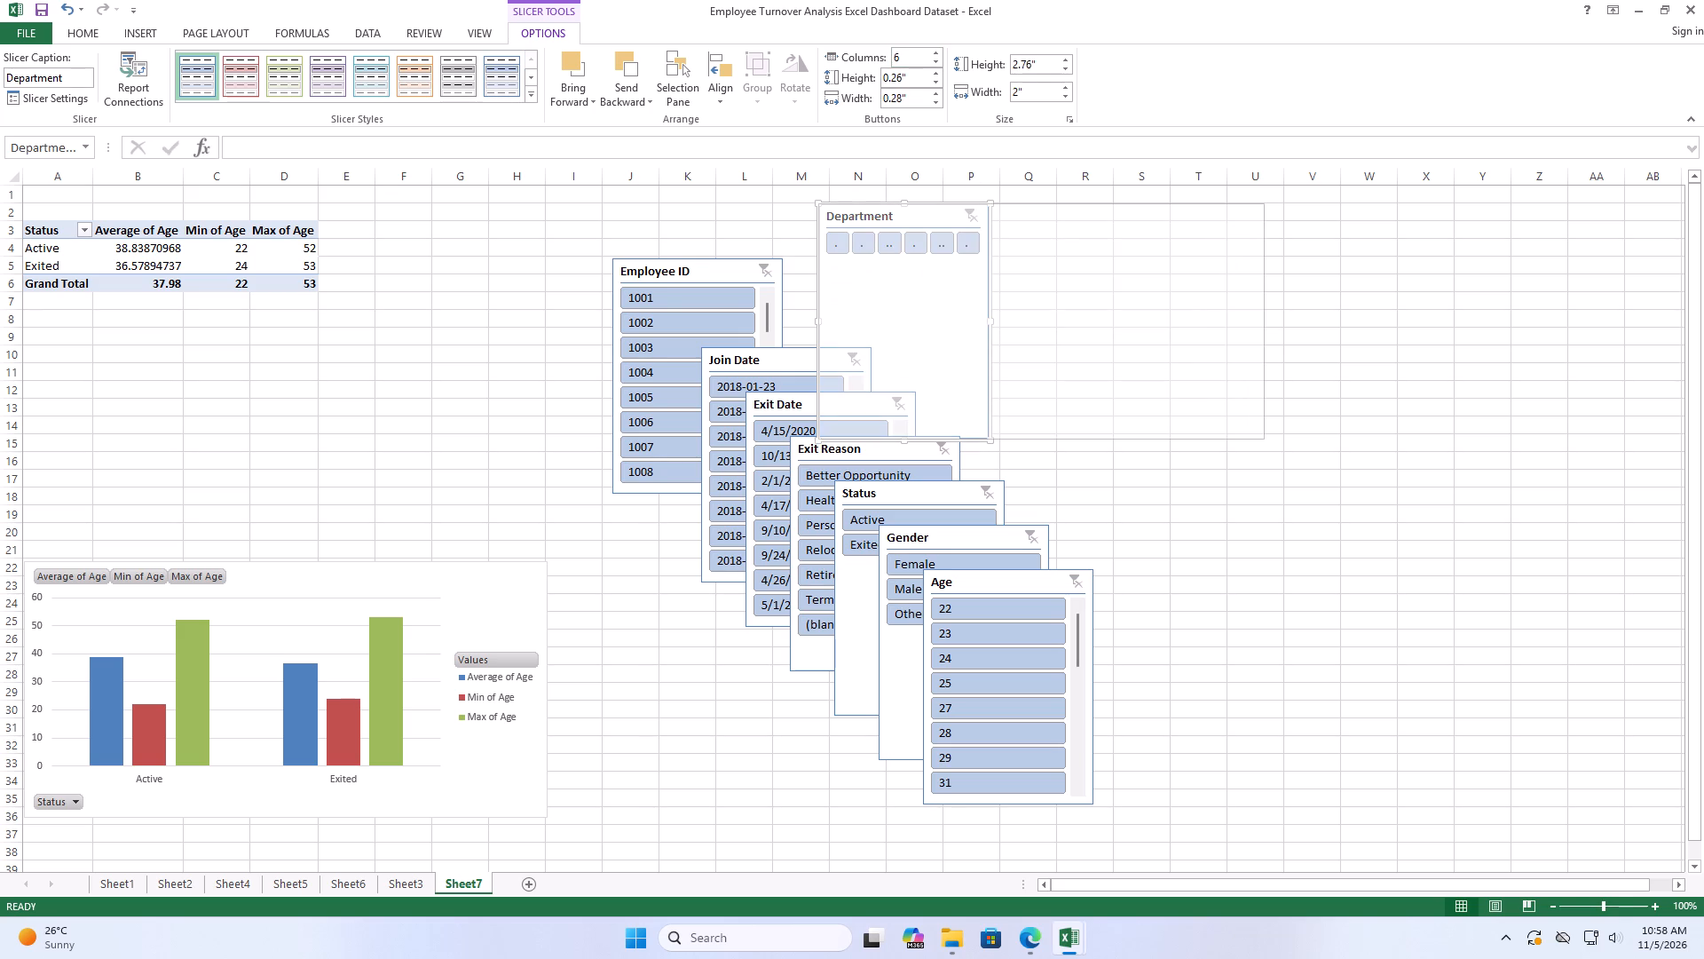
left_click_drag(1261, 321, 1637, 315)
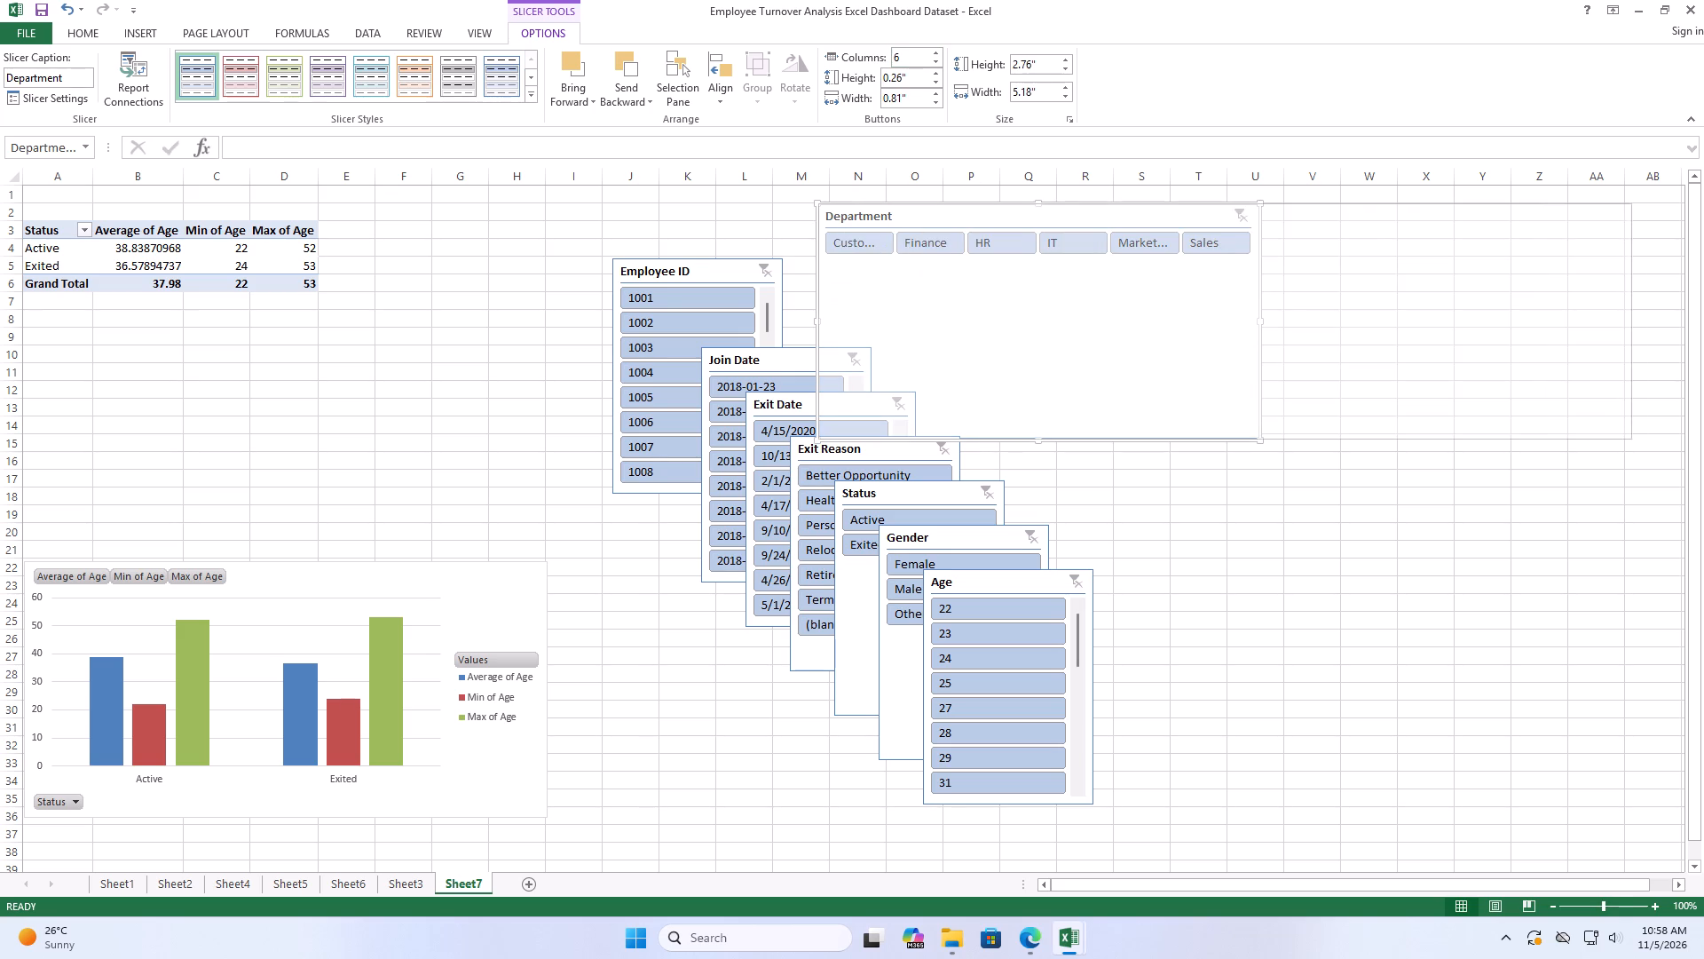
left_click_drag(1637, 315, 1657, 308)
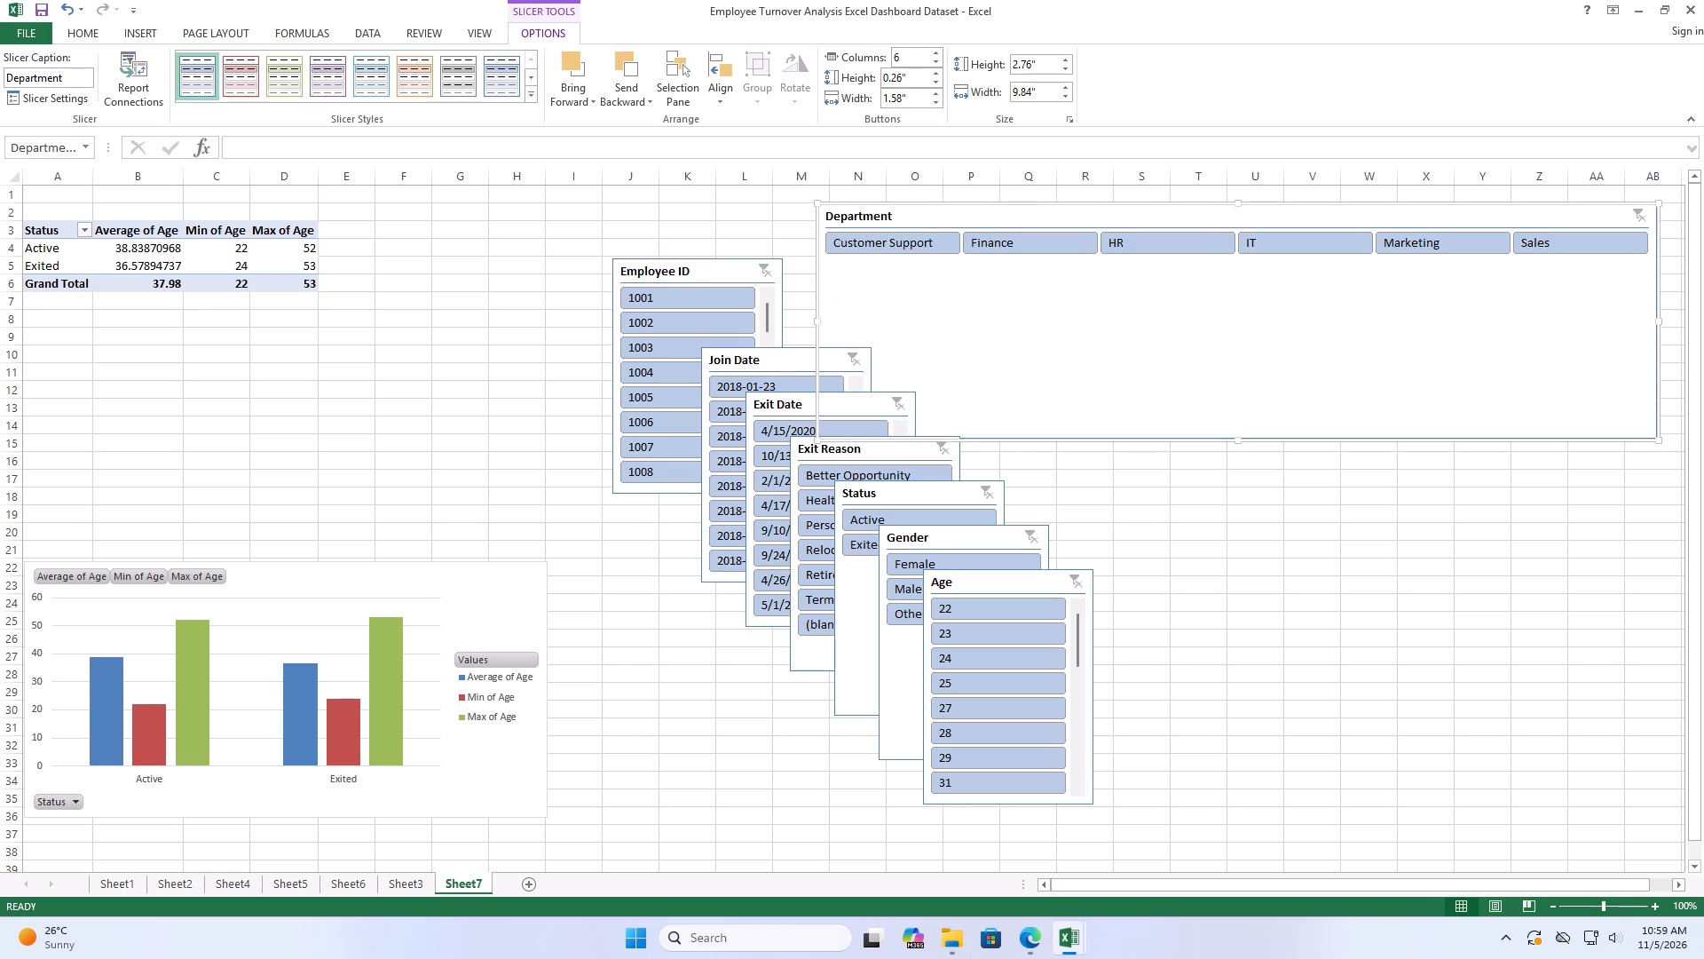
left_click_drag(1239, 438, 1242, 291)
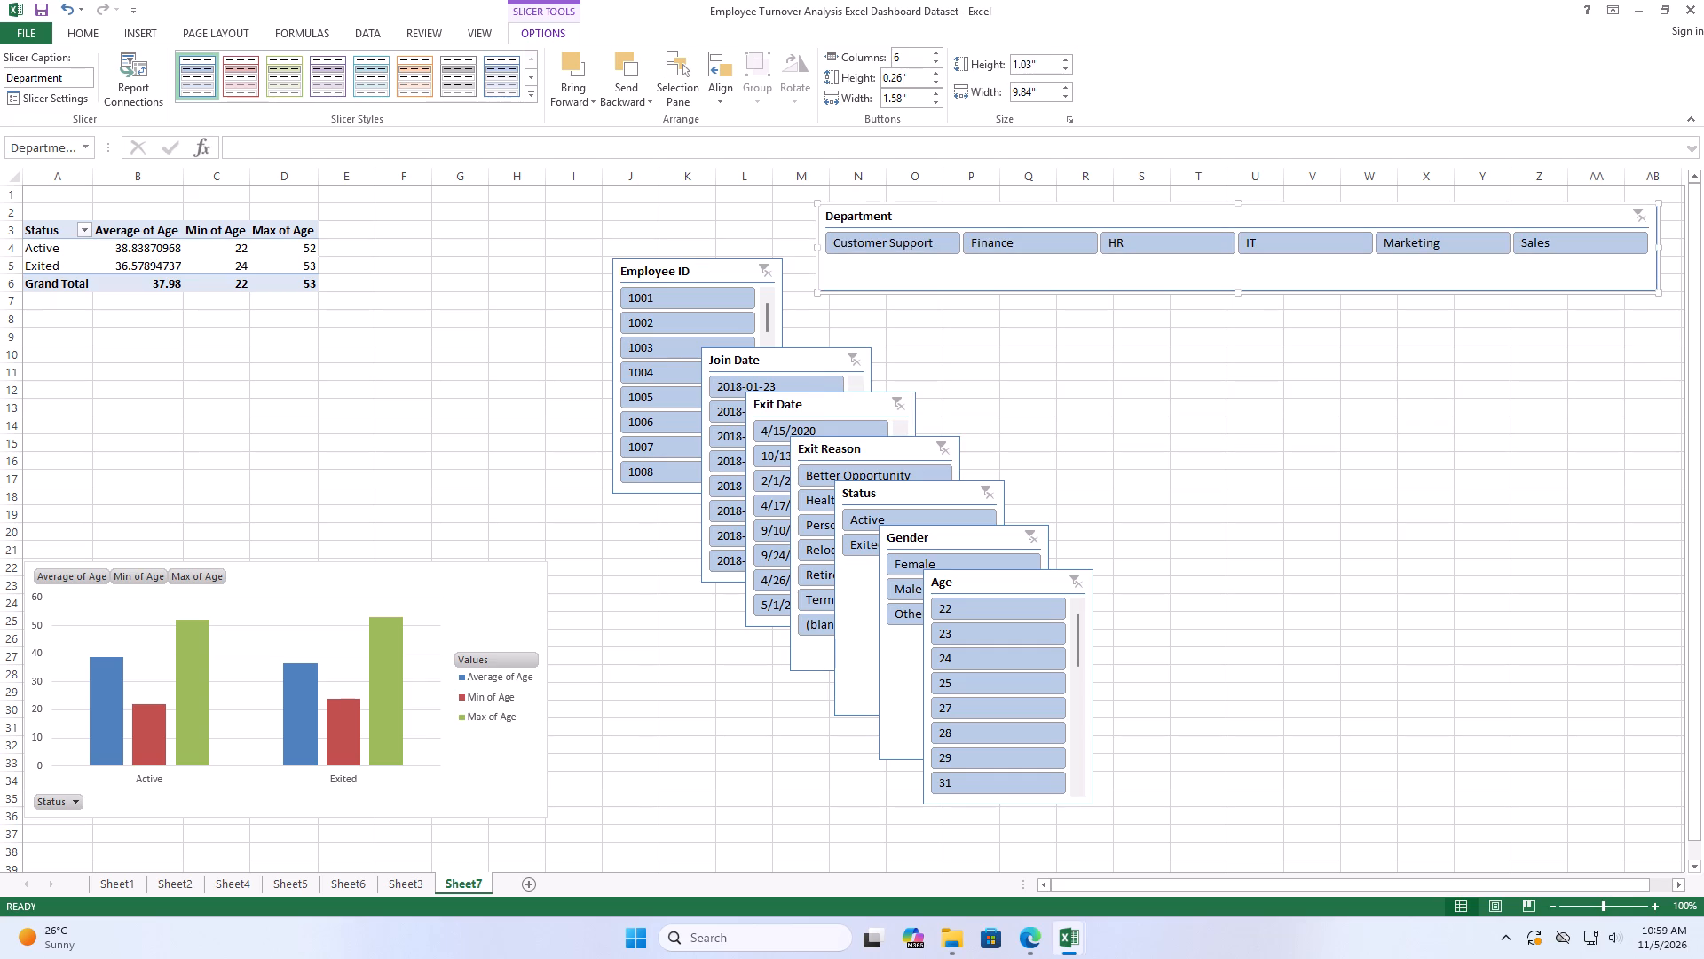
Place the Department slicer beside the PivotTable across rows 1 to 5, with the unfiltered Employee ID slicer directly beneath its left end.
left_click_drag(1211, 213, 801, 196)
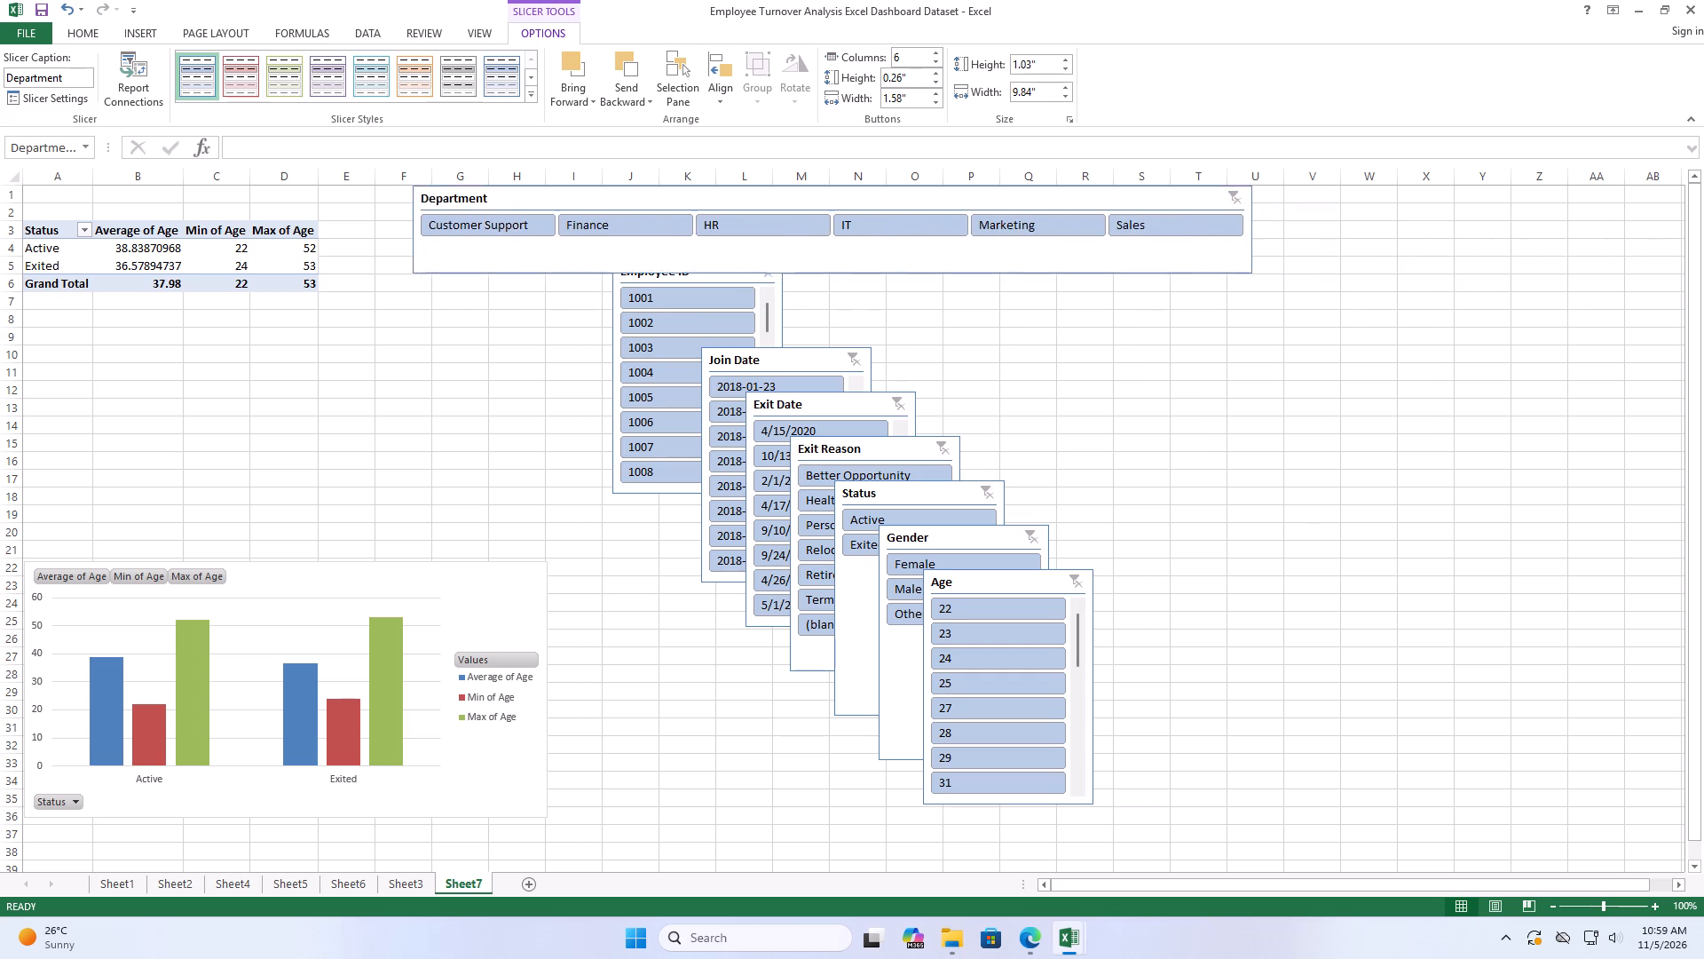
left_click_drag(801, 196, 792, 214)
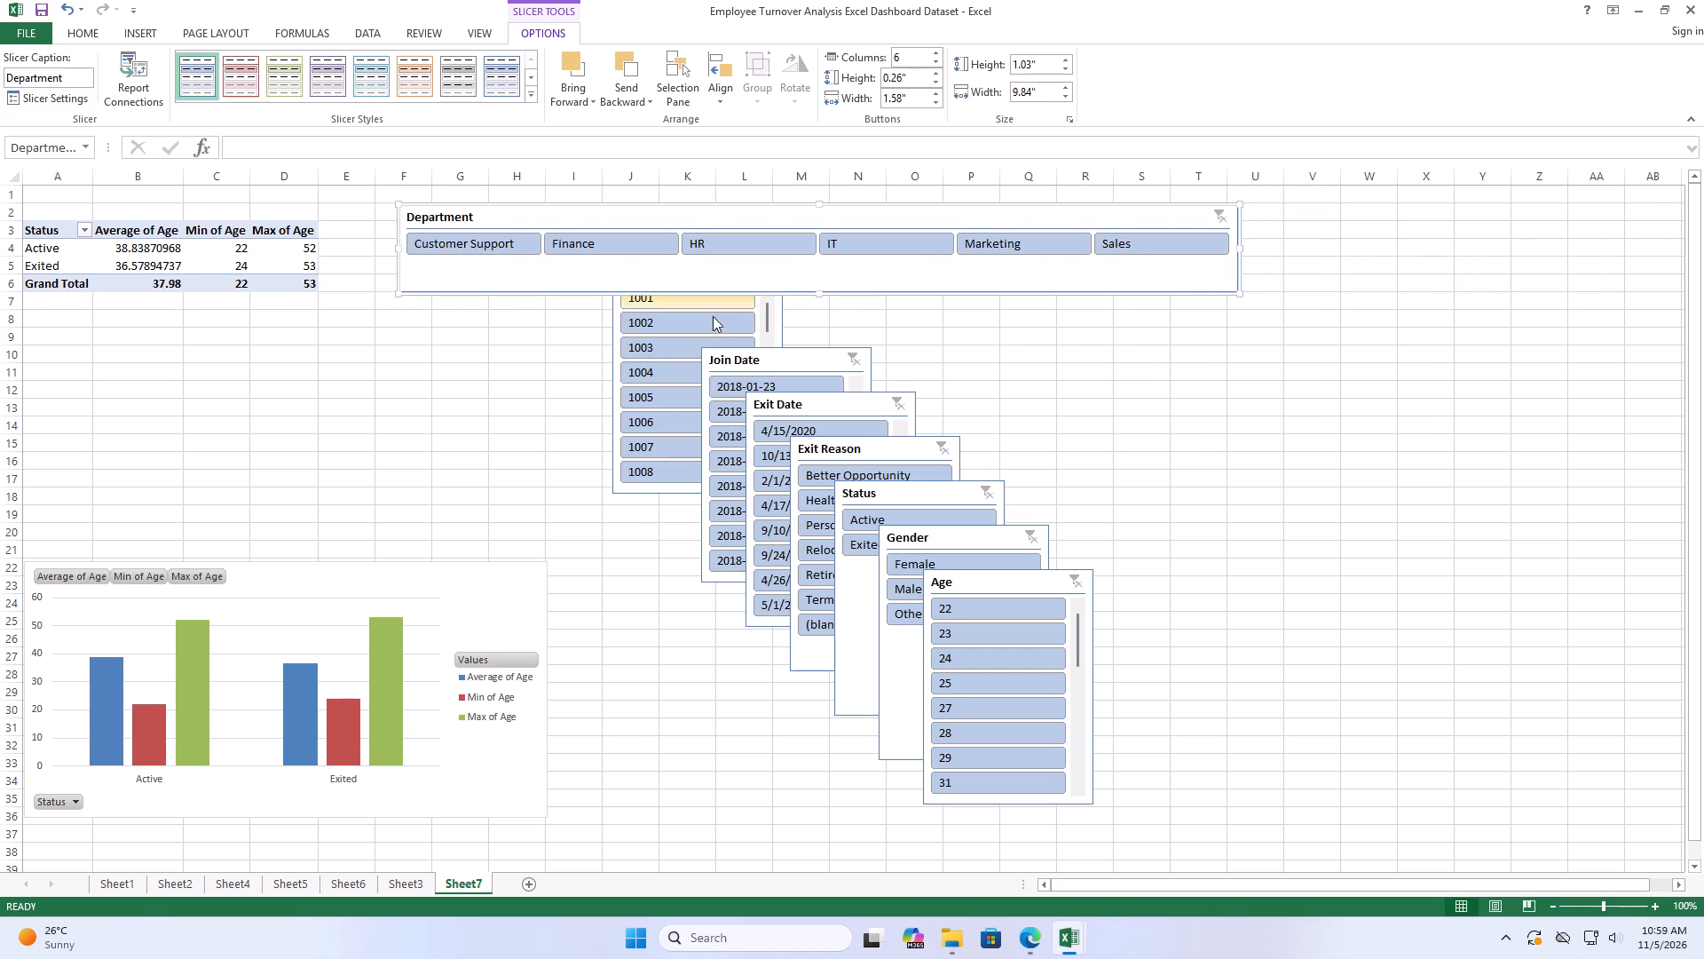
left_click(656, 346)
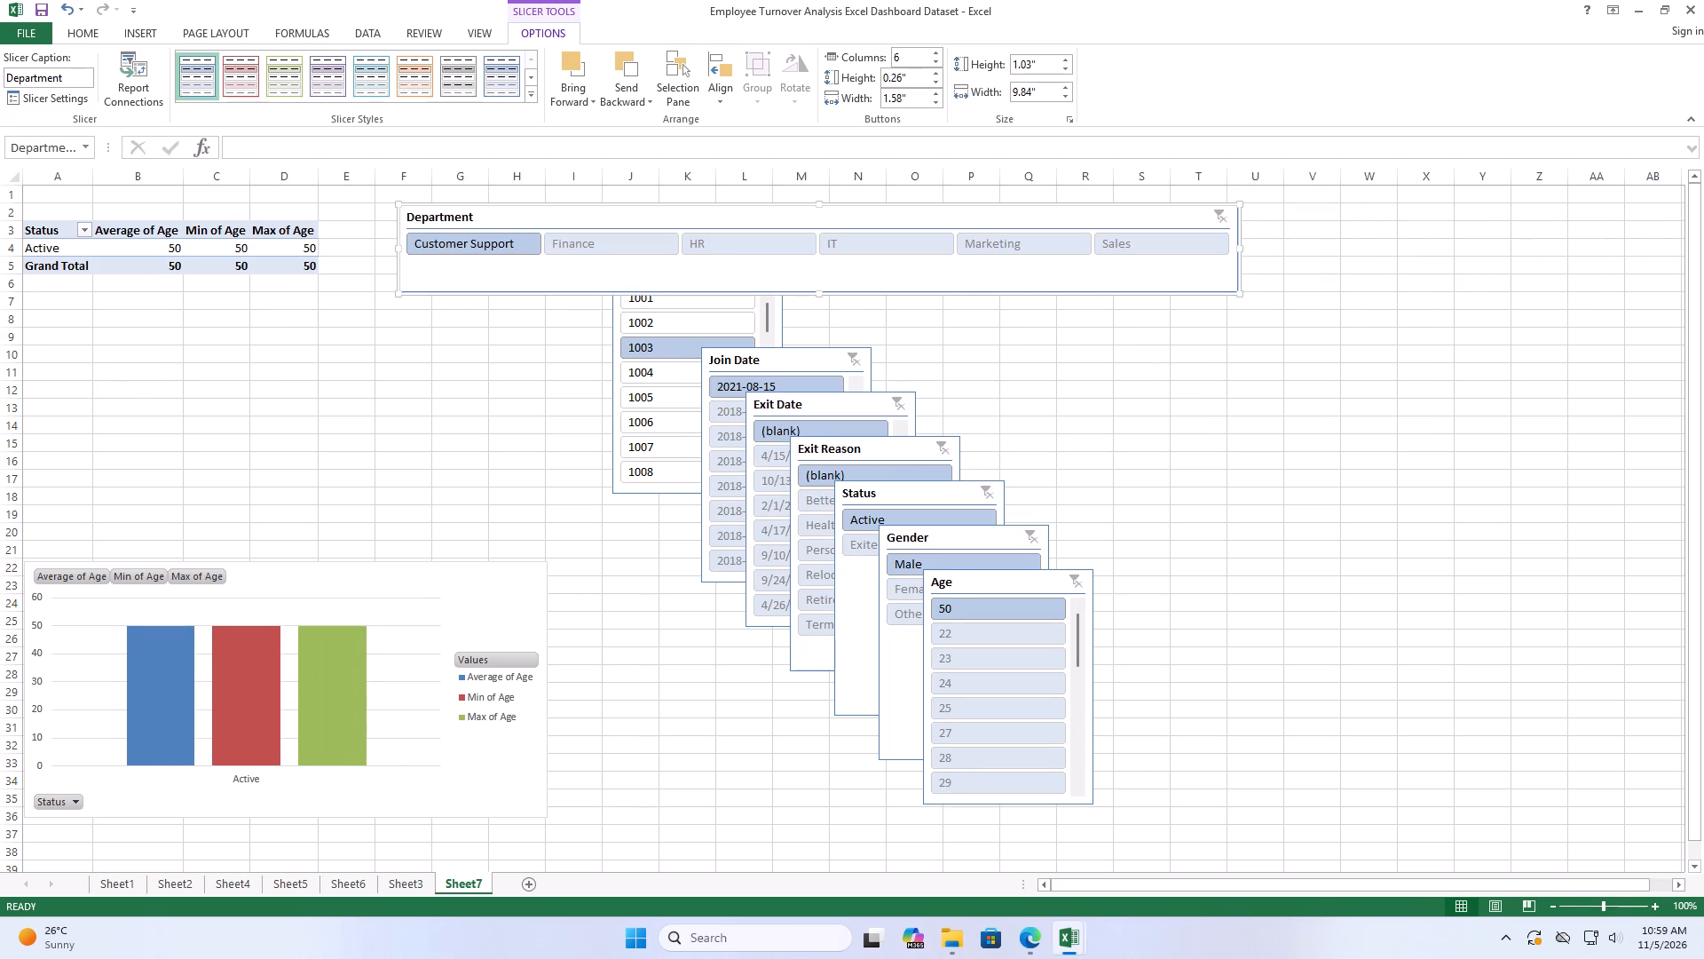
left_click(610, 321)
left_click(615, 315)
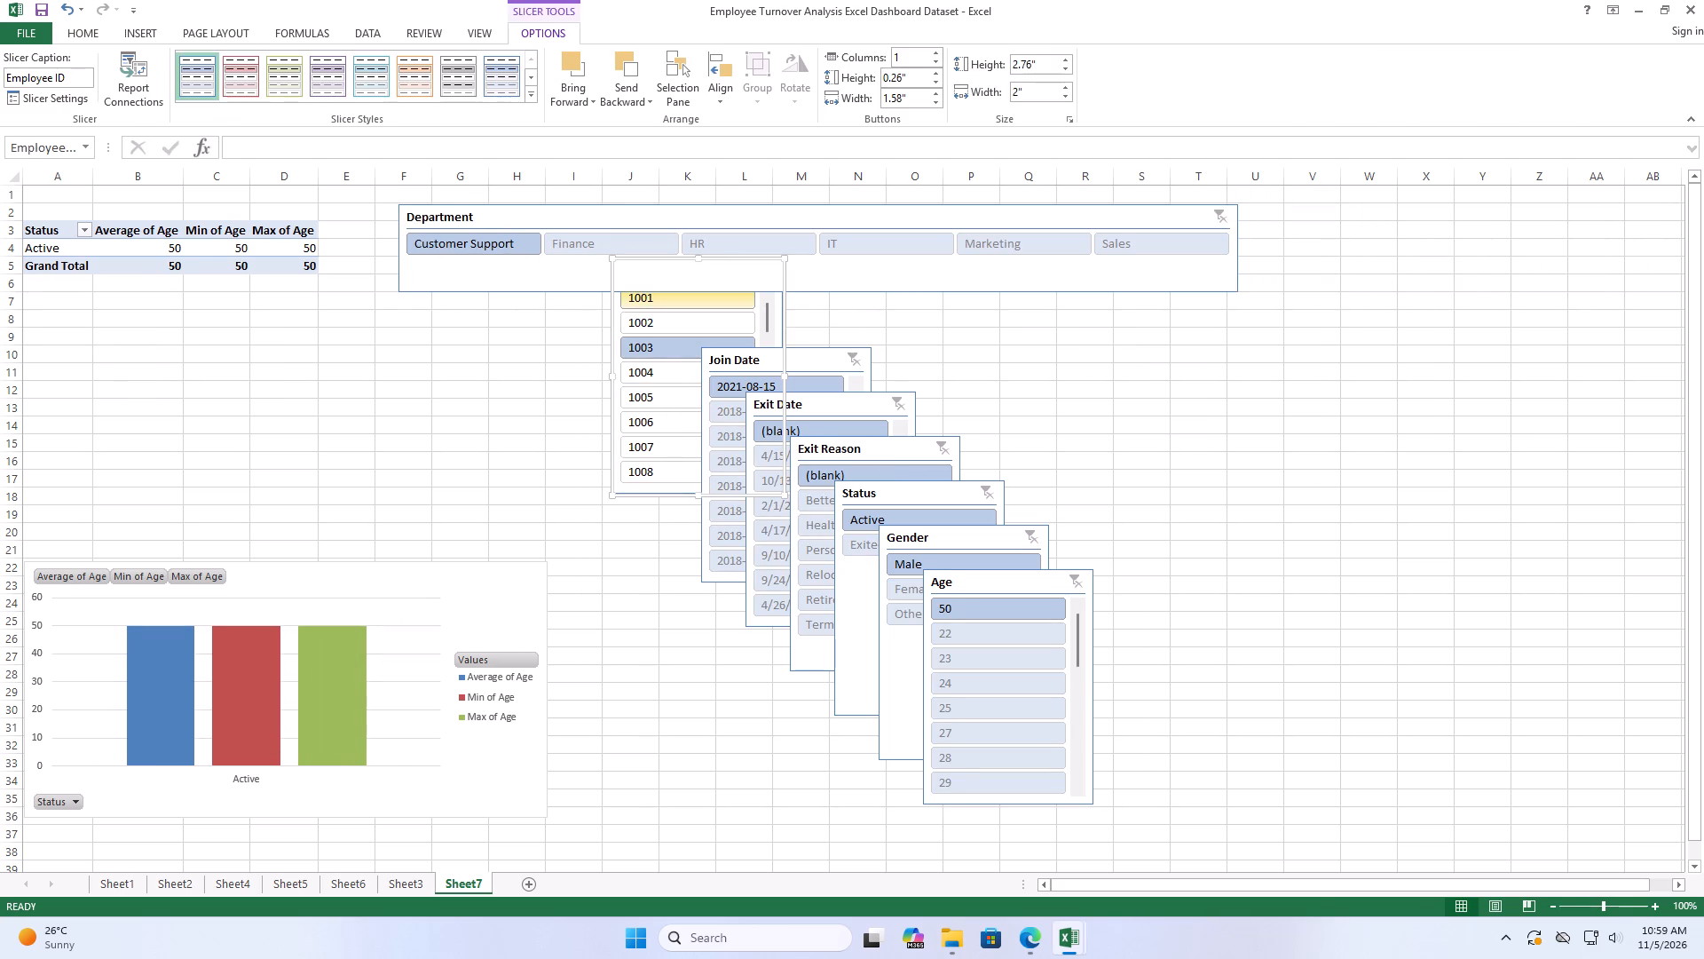
left_click_drag(707, 269, 572, 424)
left_click(769, 268)
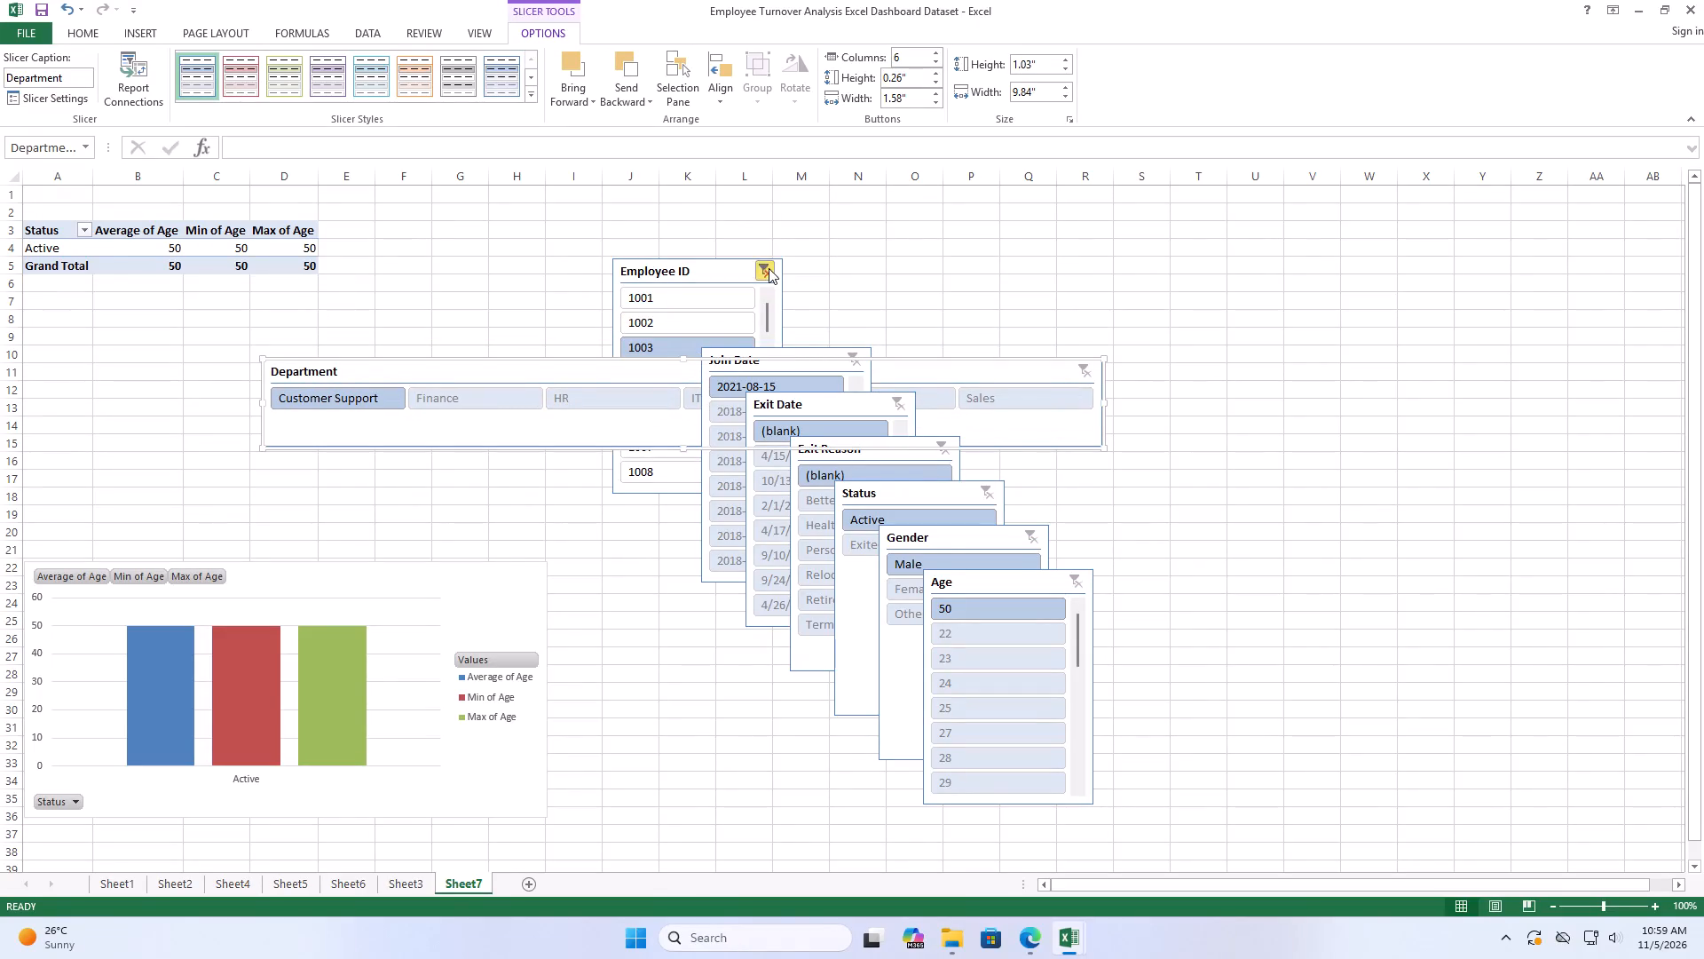
left_click_drag(713, 270, 477, 290)
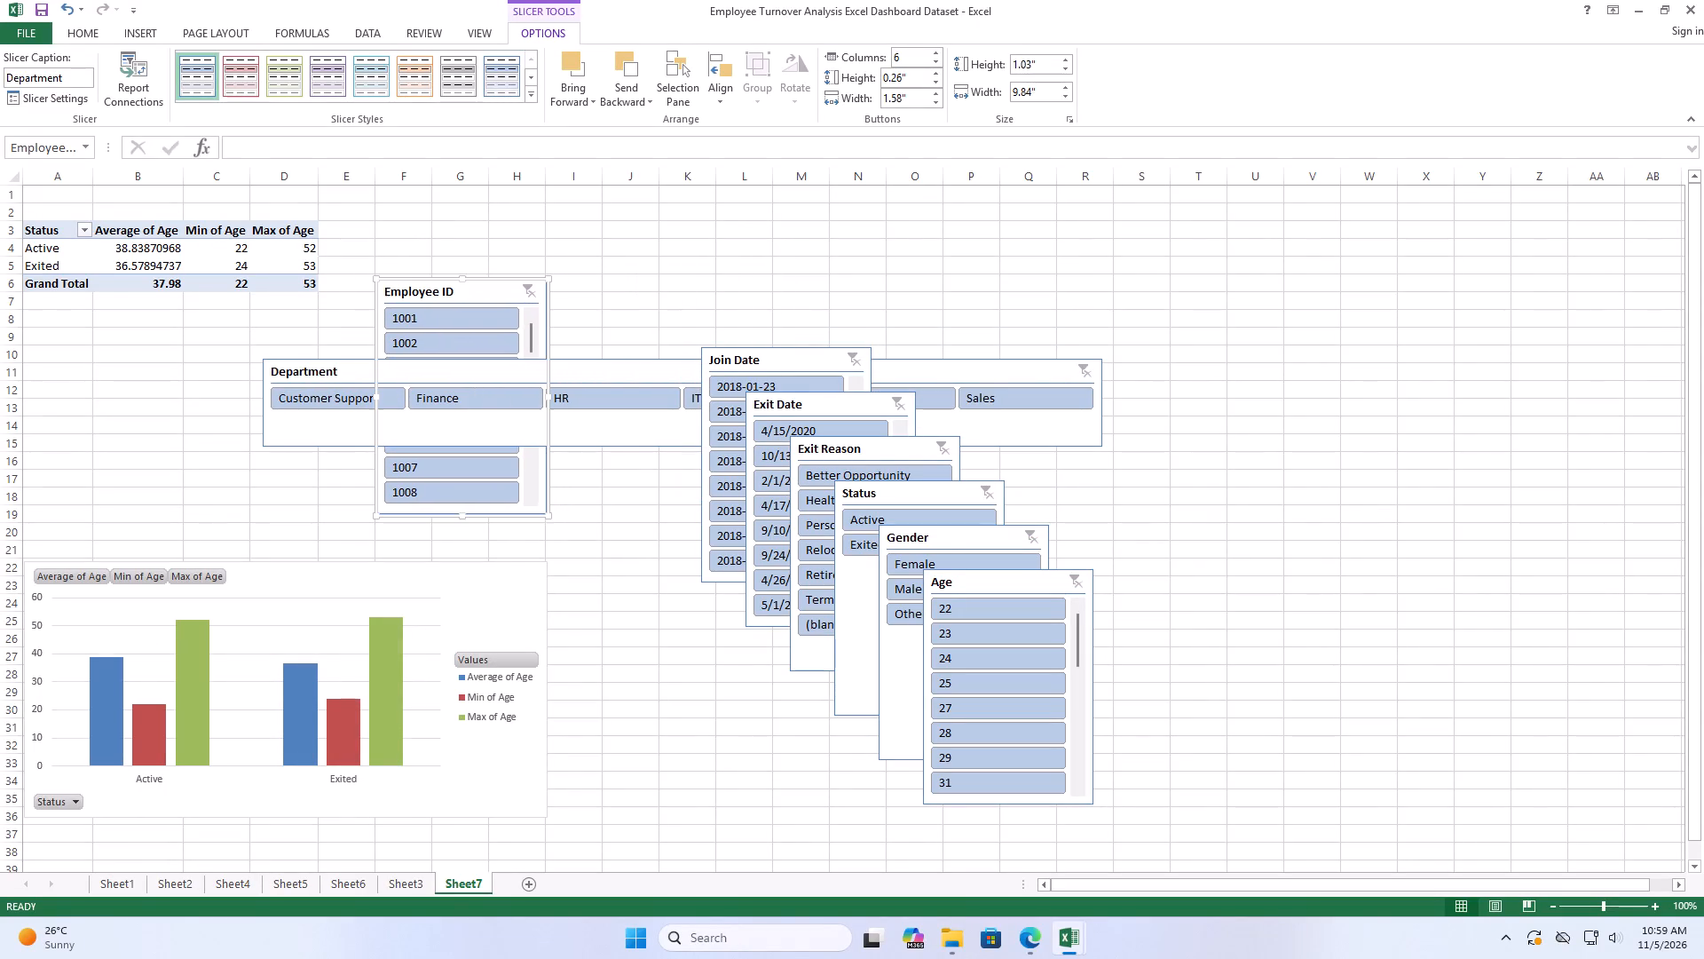
left_click_drag(627, 369, 748, 199)
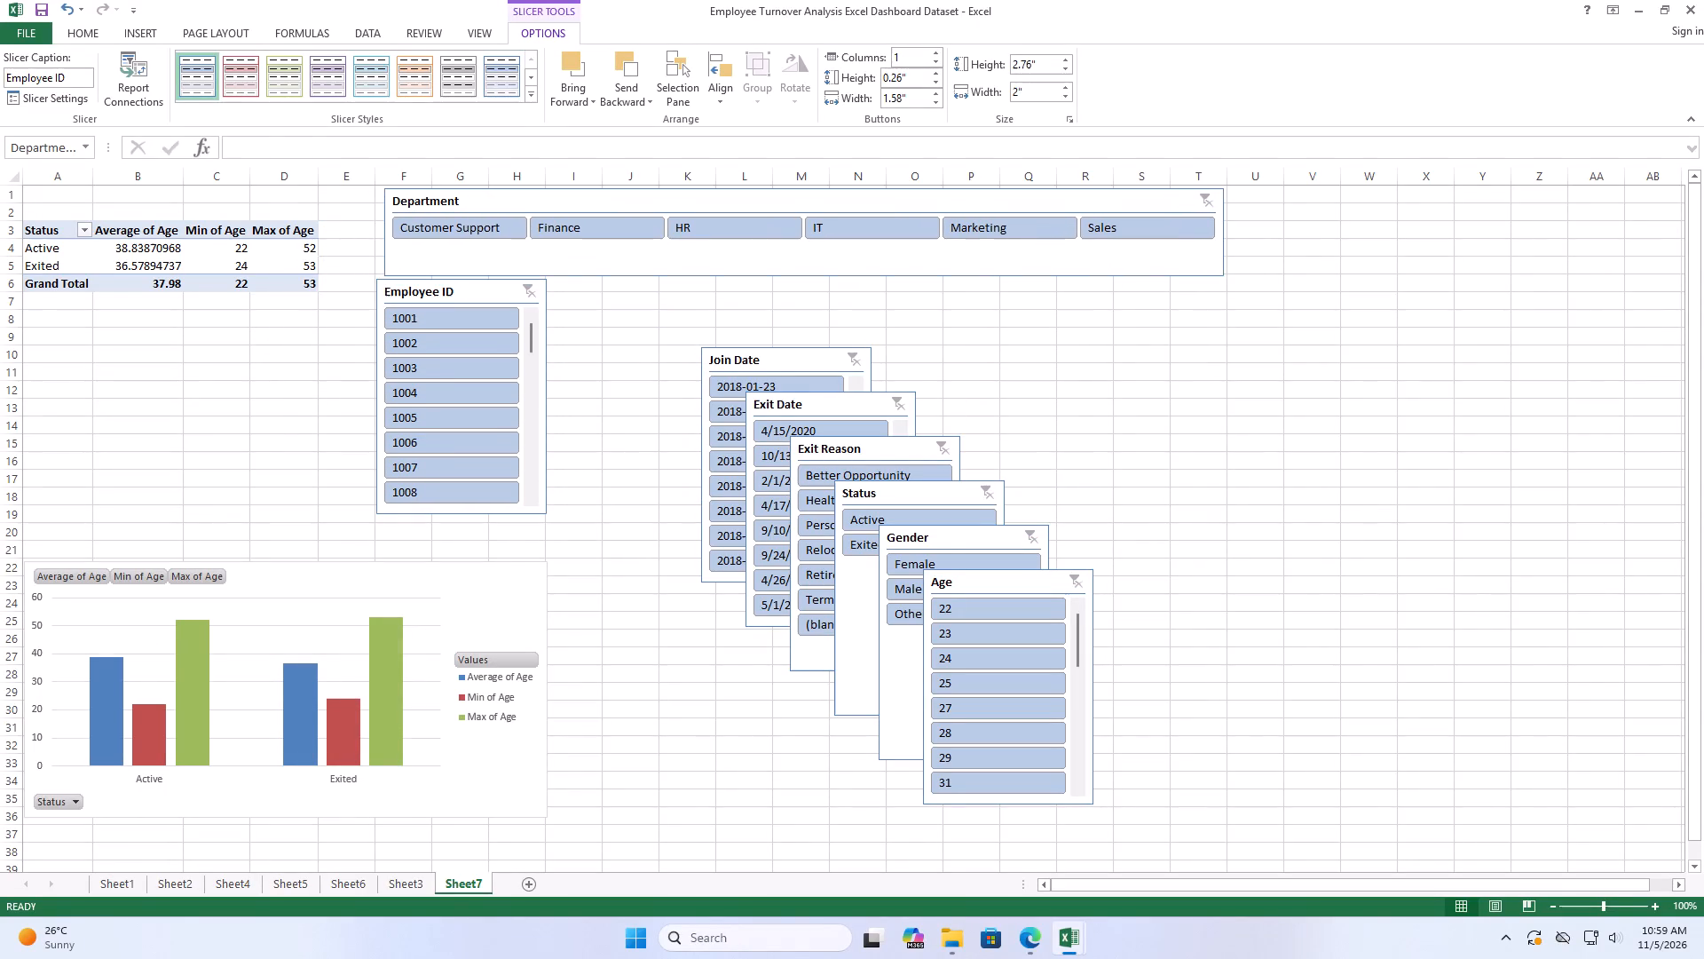
left_click_drag(748, 199, 735, 204)
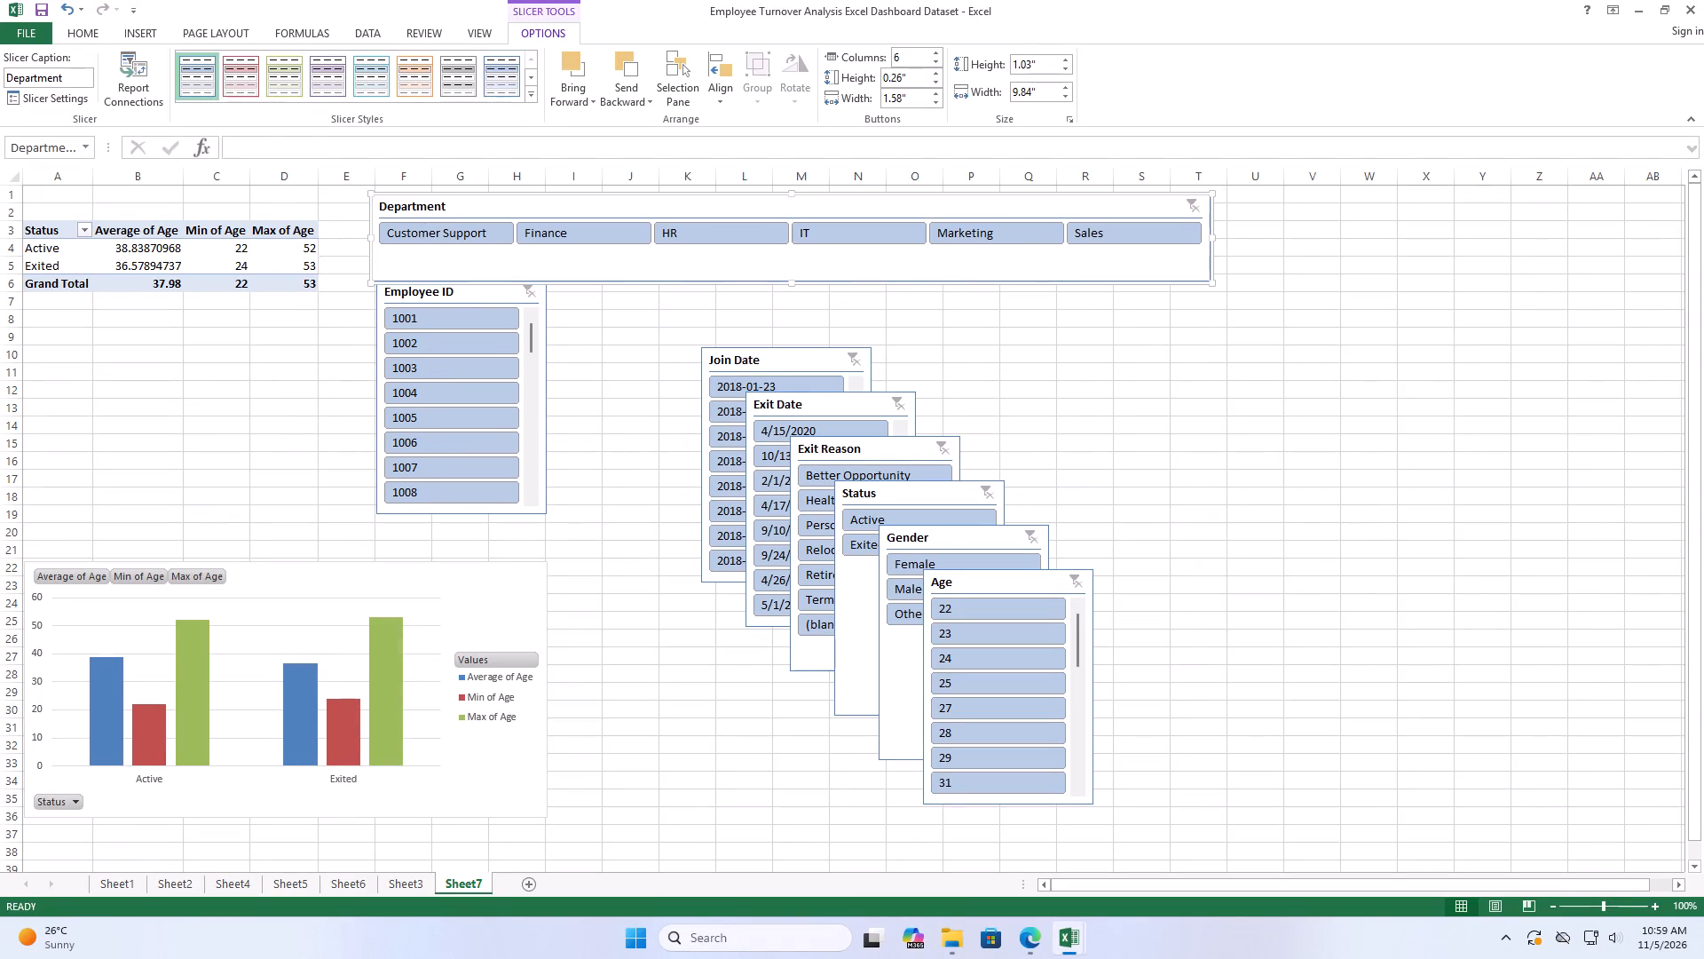
left_click_drag(498, 296, 495, 319)
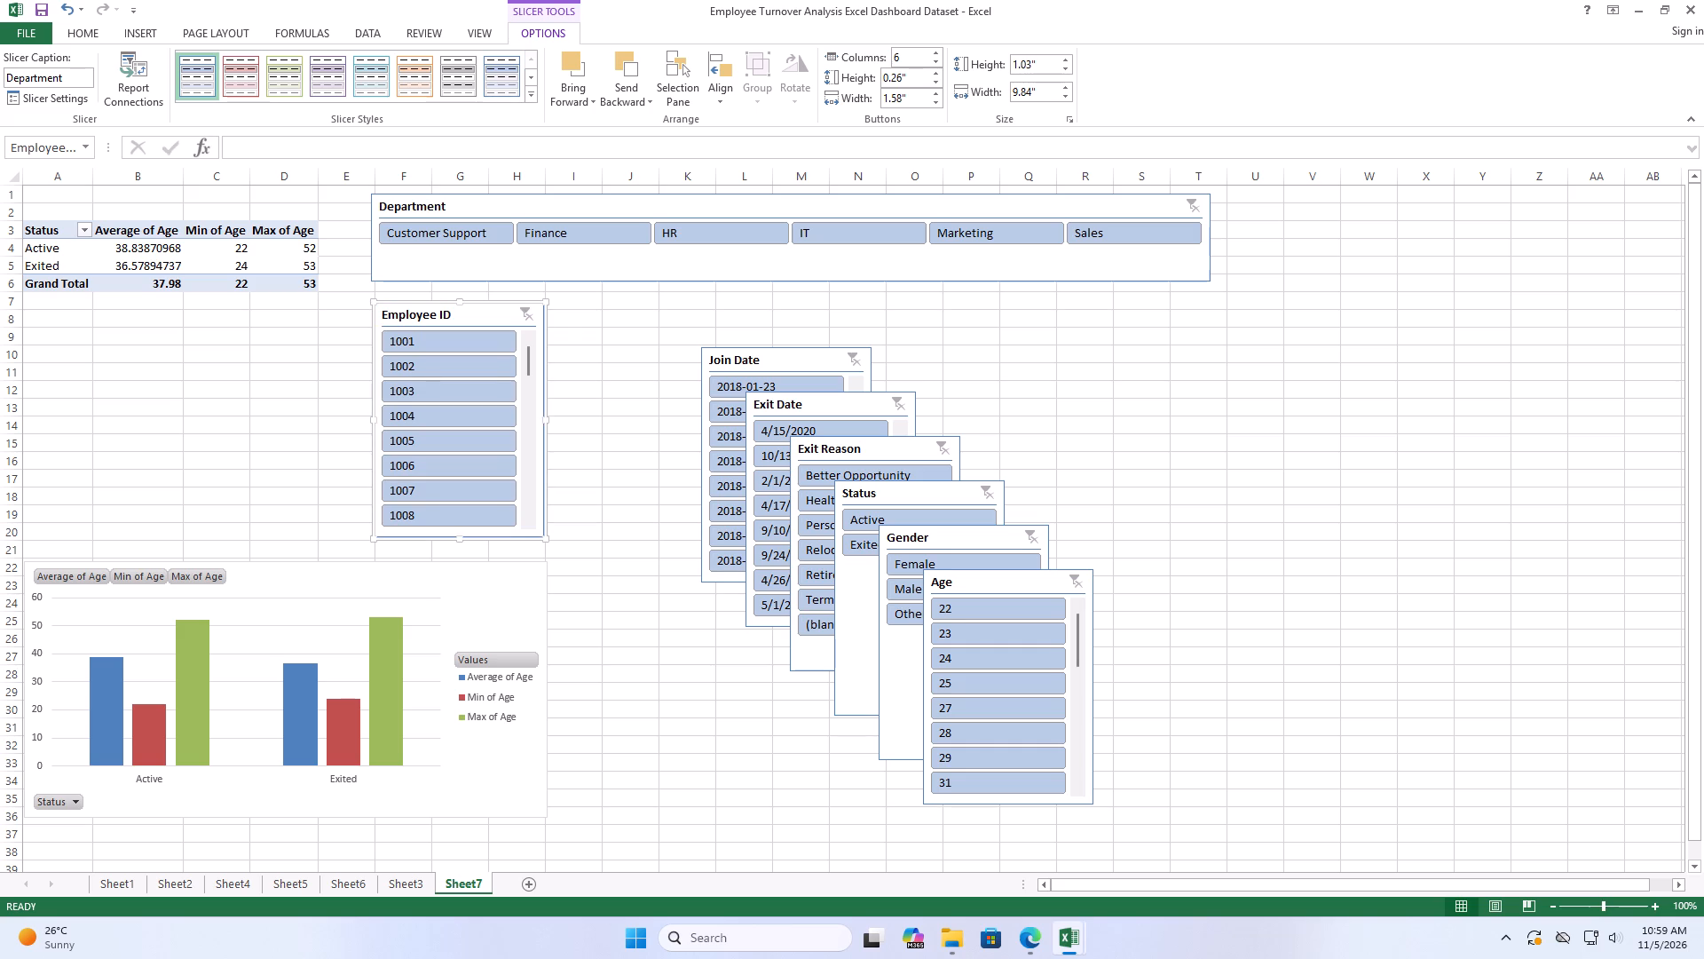
Line up the Join Date, Exit Date, Exit Reason and Status slicers in a row to the right of Employee ID, at the same height.
left_click_drag(786, 361, 661, 313)
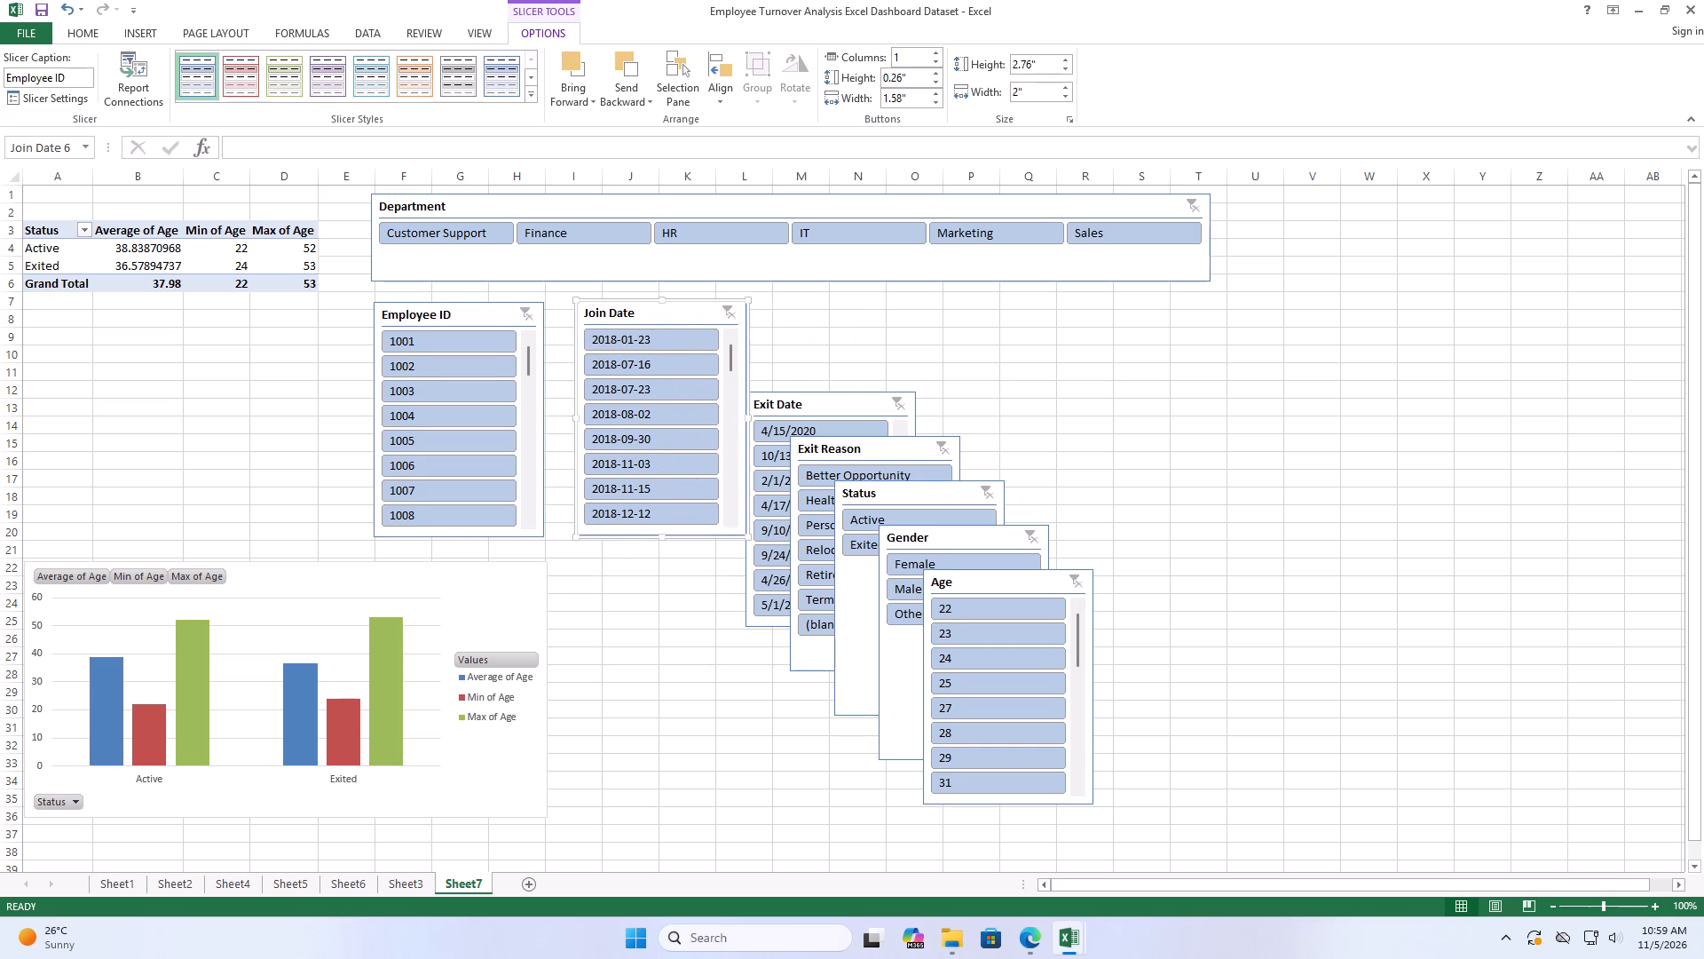
left_click_drag(824, 402, 849, 311)
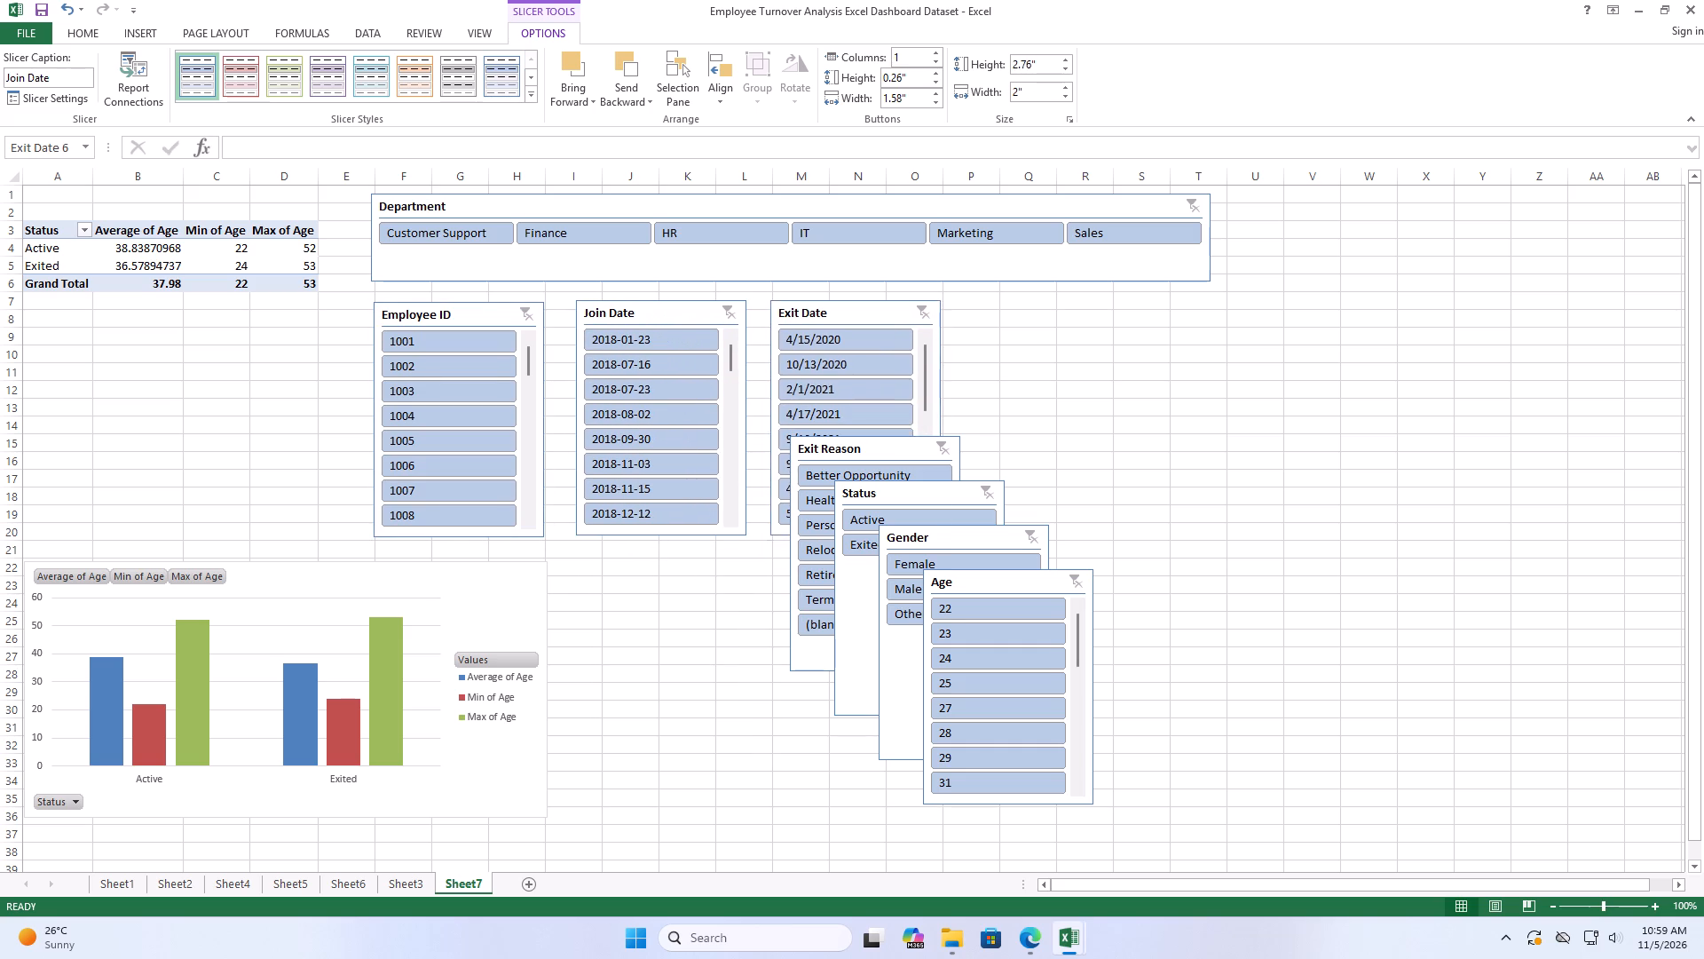
left_click(958, 459)
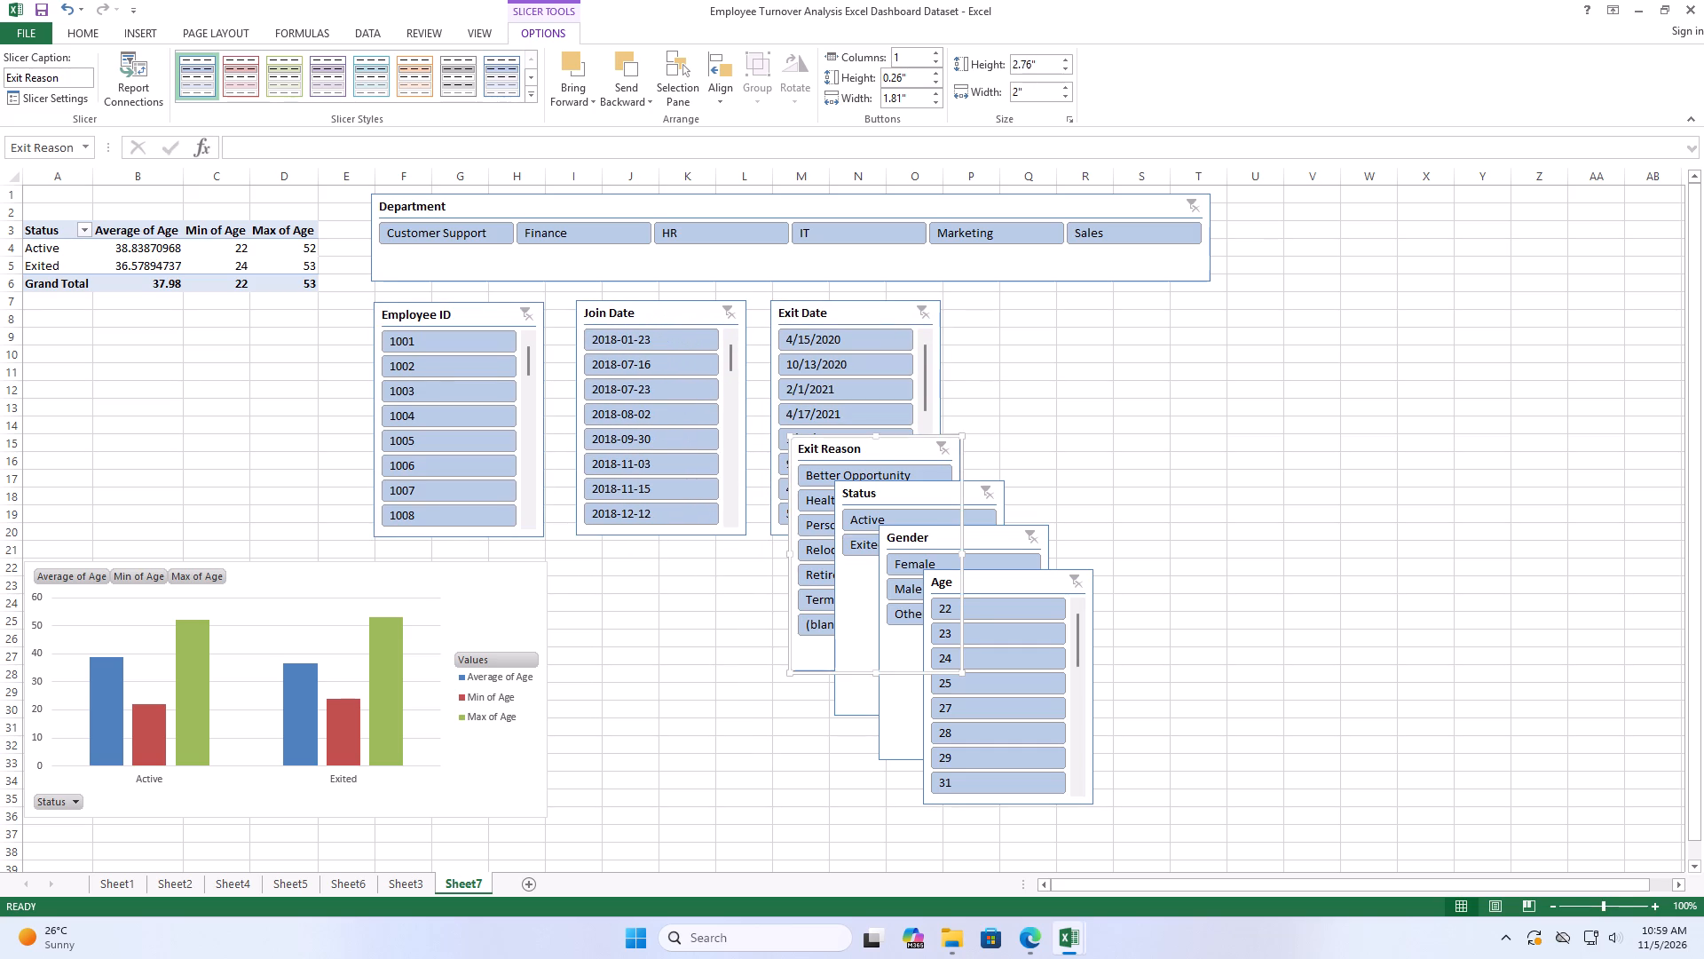
left_click_drag(893, 449, 1061, 310)
left_click_drag(908, 494, 1227, 318)
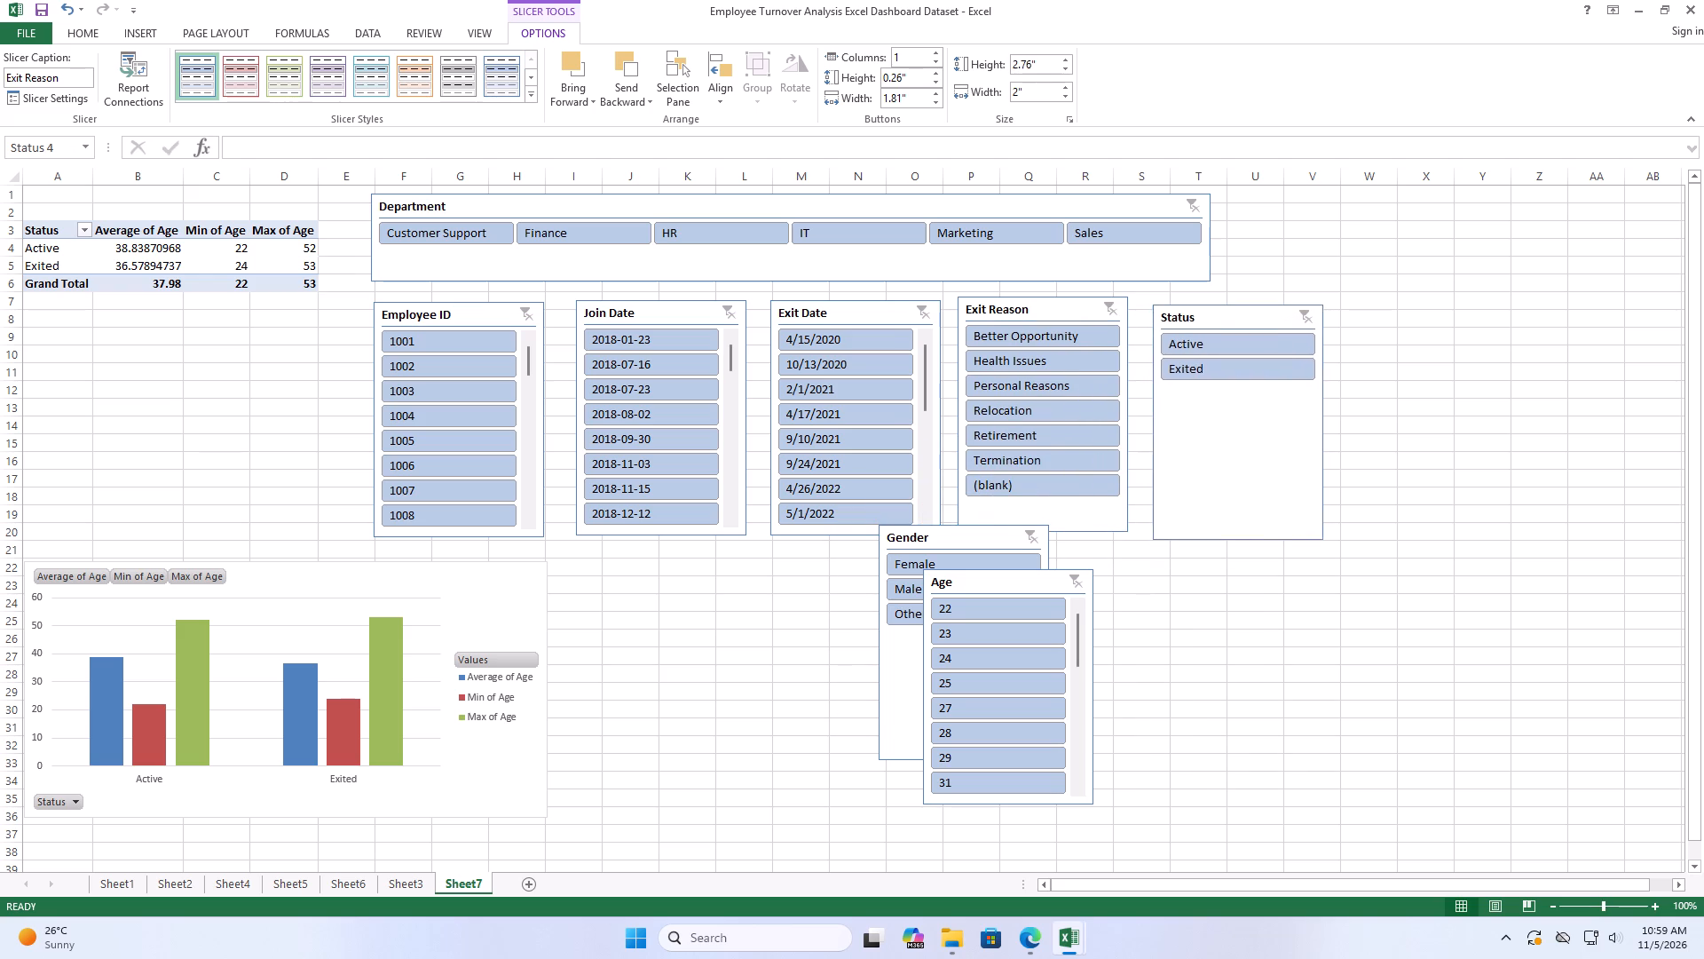
left_click_drag(1227, 318, 1227, 313)
Place the Gender and Age slicers side by side in a second row, to the right of the PivotChart.
left_click_drag(983, 542, 848, 587)
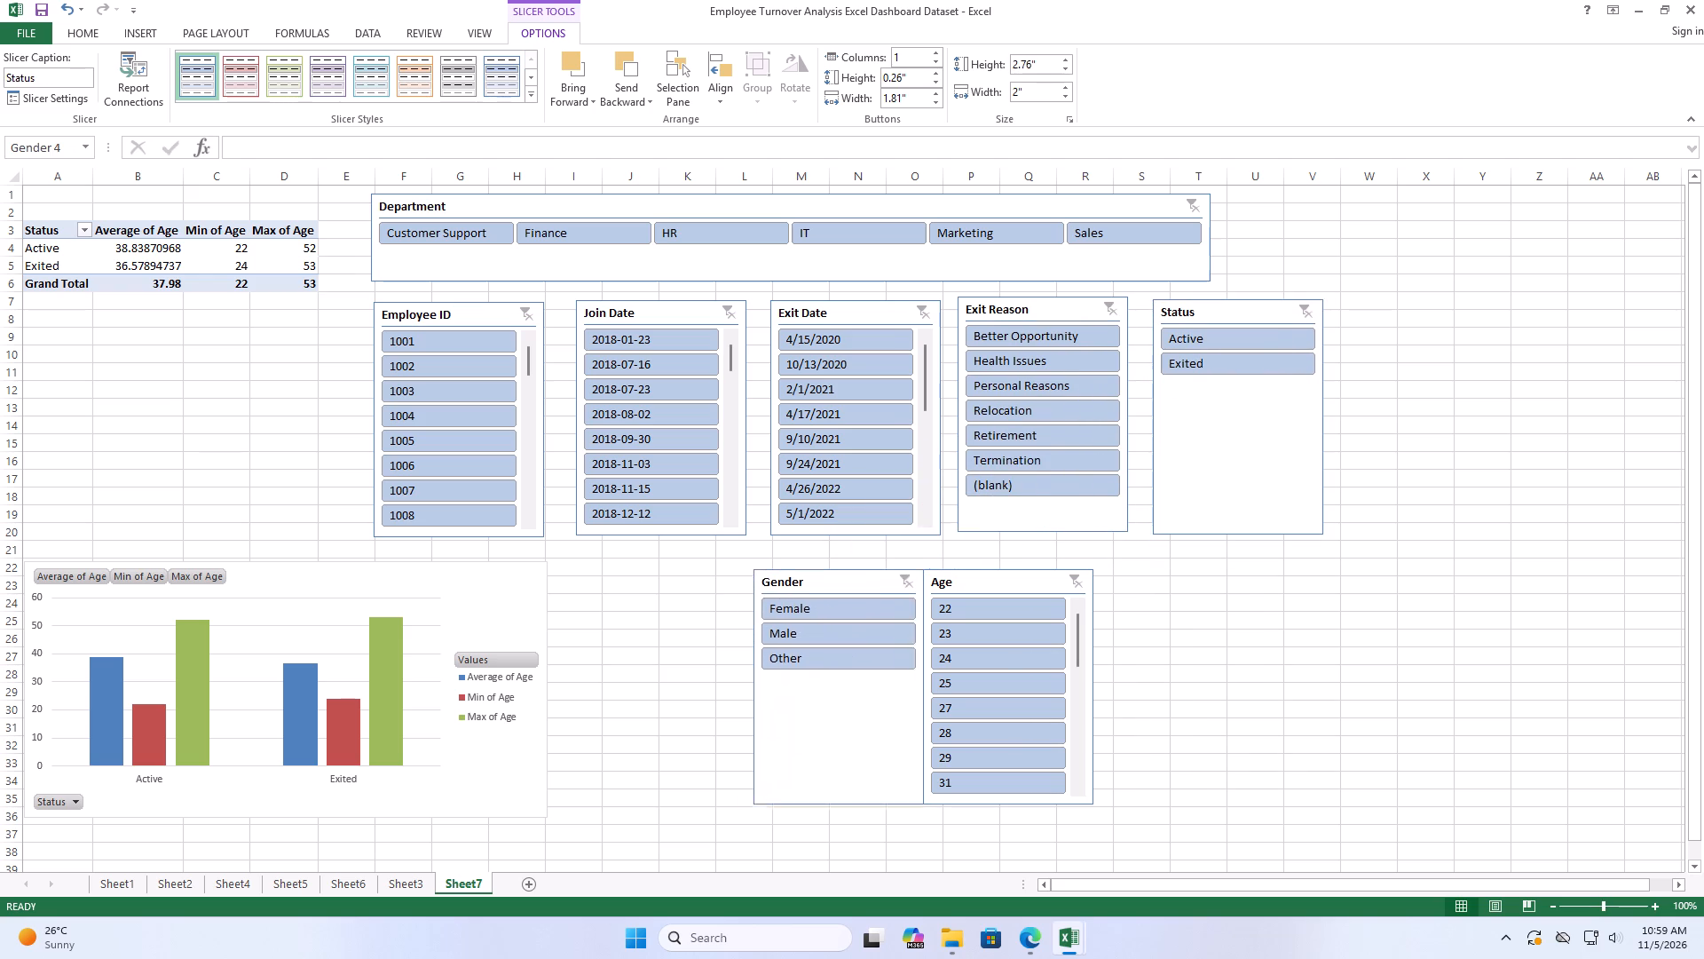
left_click_drag(848, 587, 716, 596)
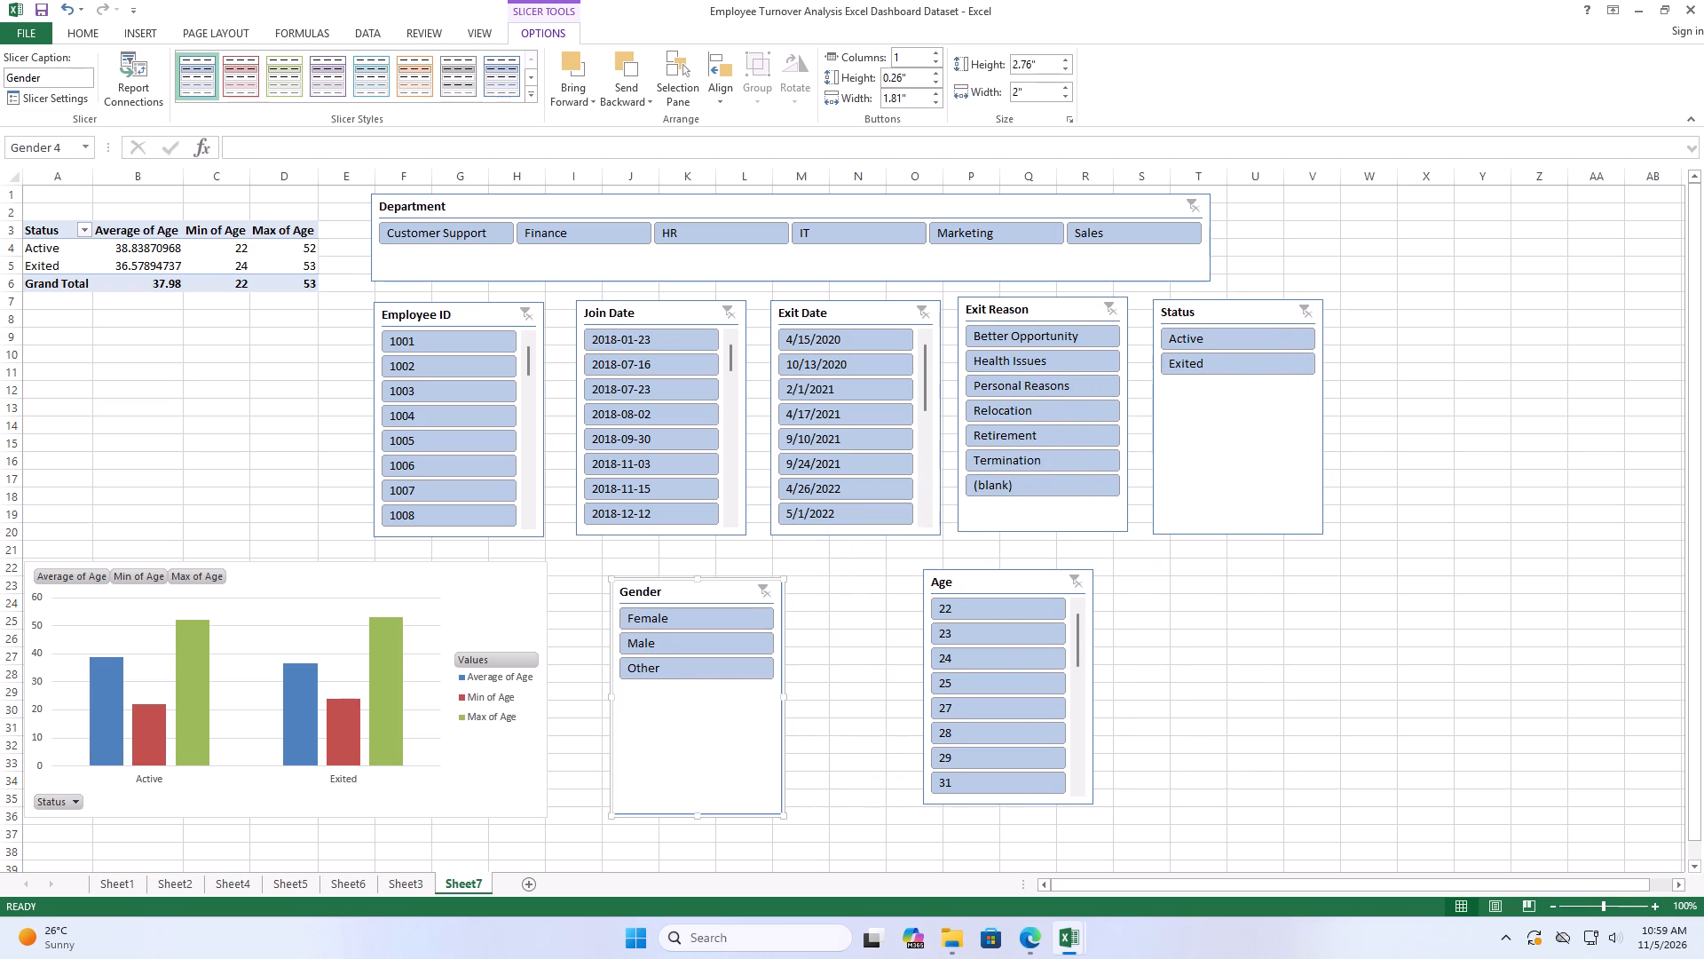
left_click_drag(999, 585, 903, 596)
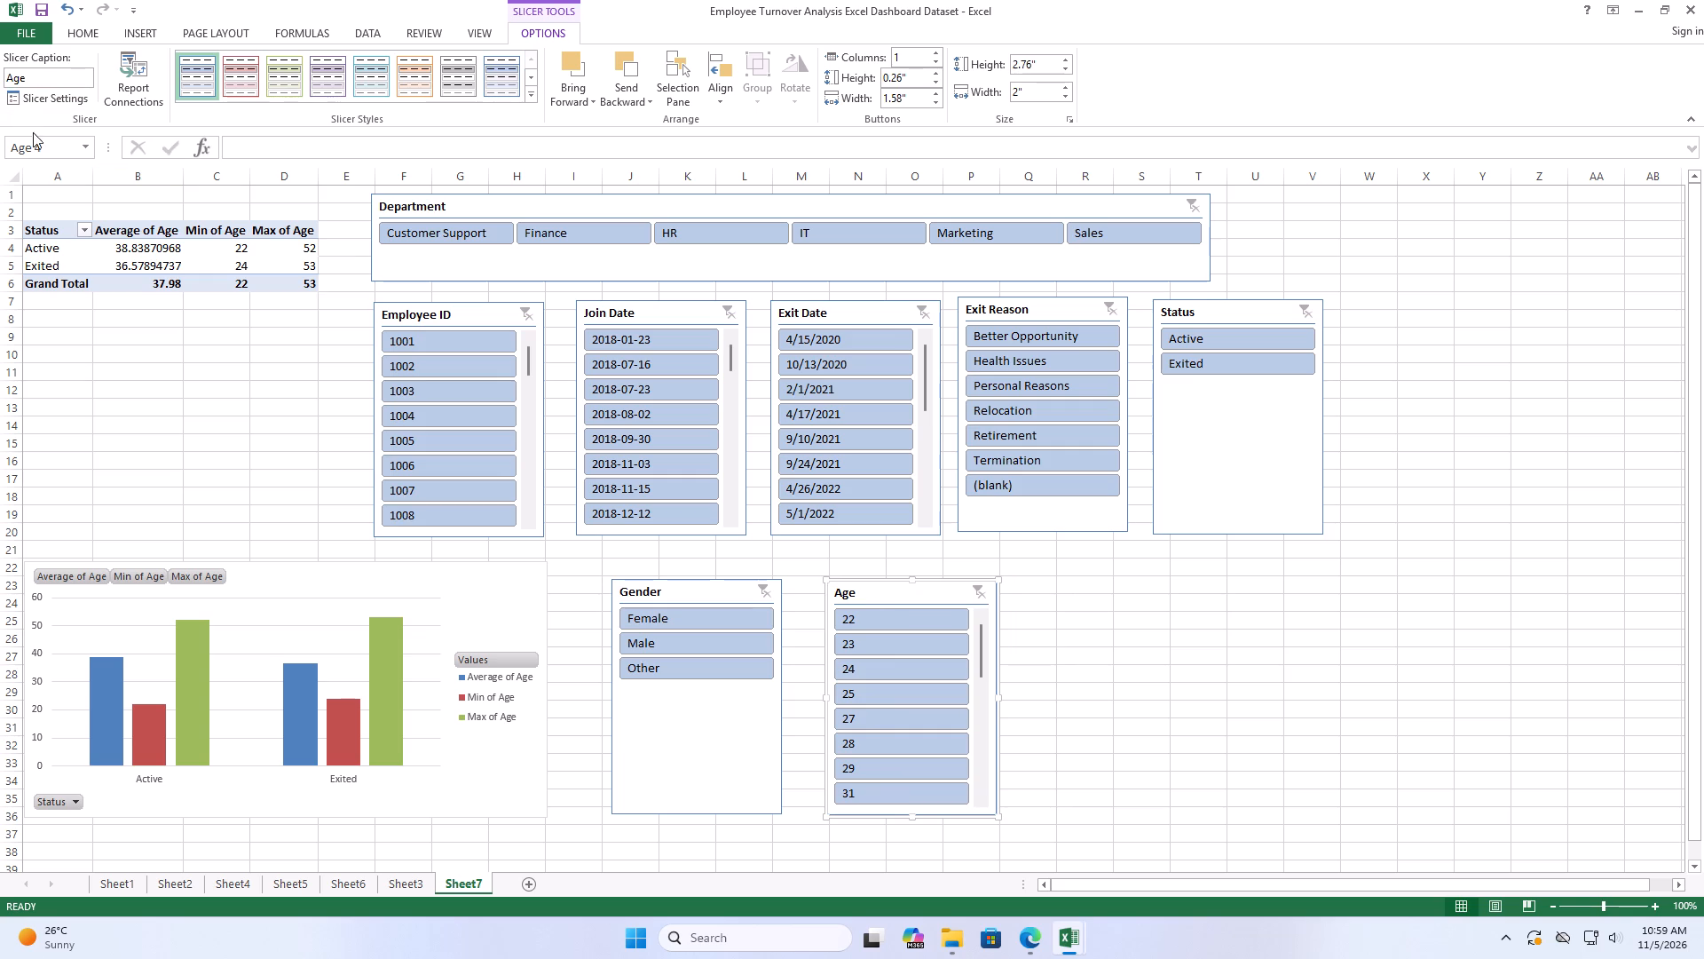
Merge and center cells A1:D1 above the PivotTable and enter the title "Statistics of Status".
left_click_drag(53, 196, 279, 193)
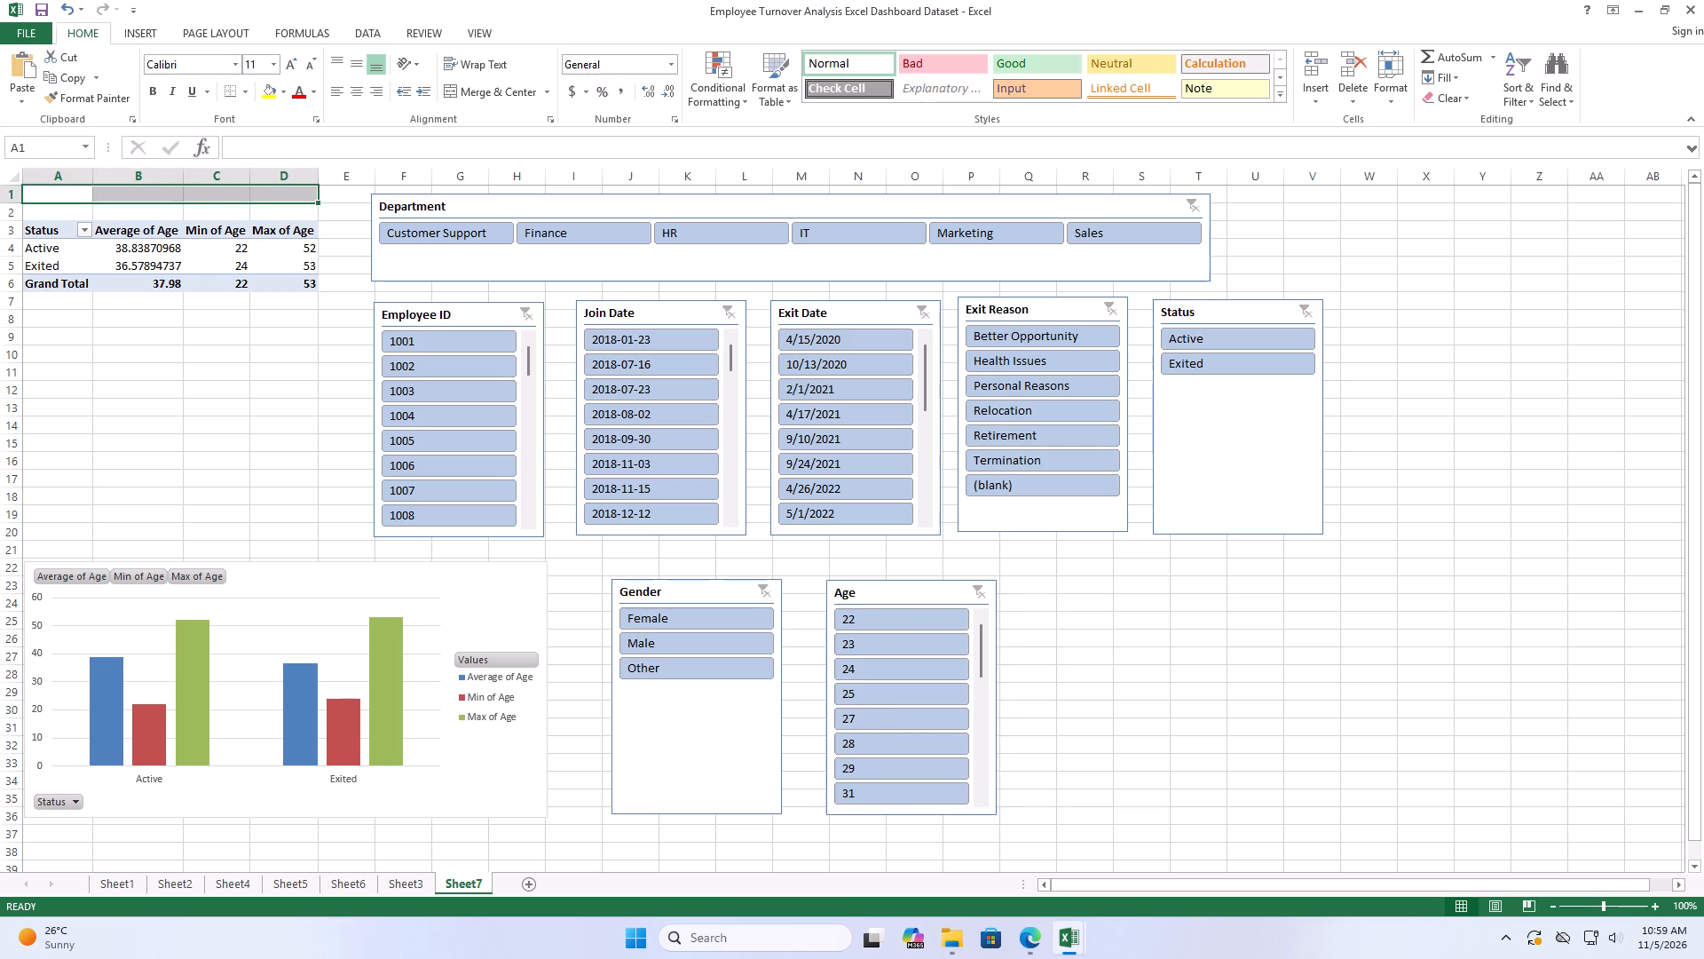
left_click(463, 93)
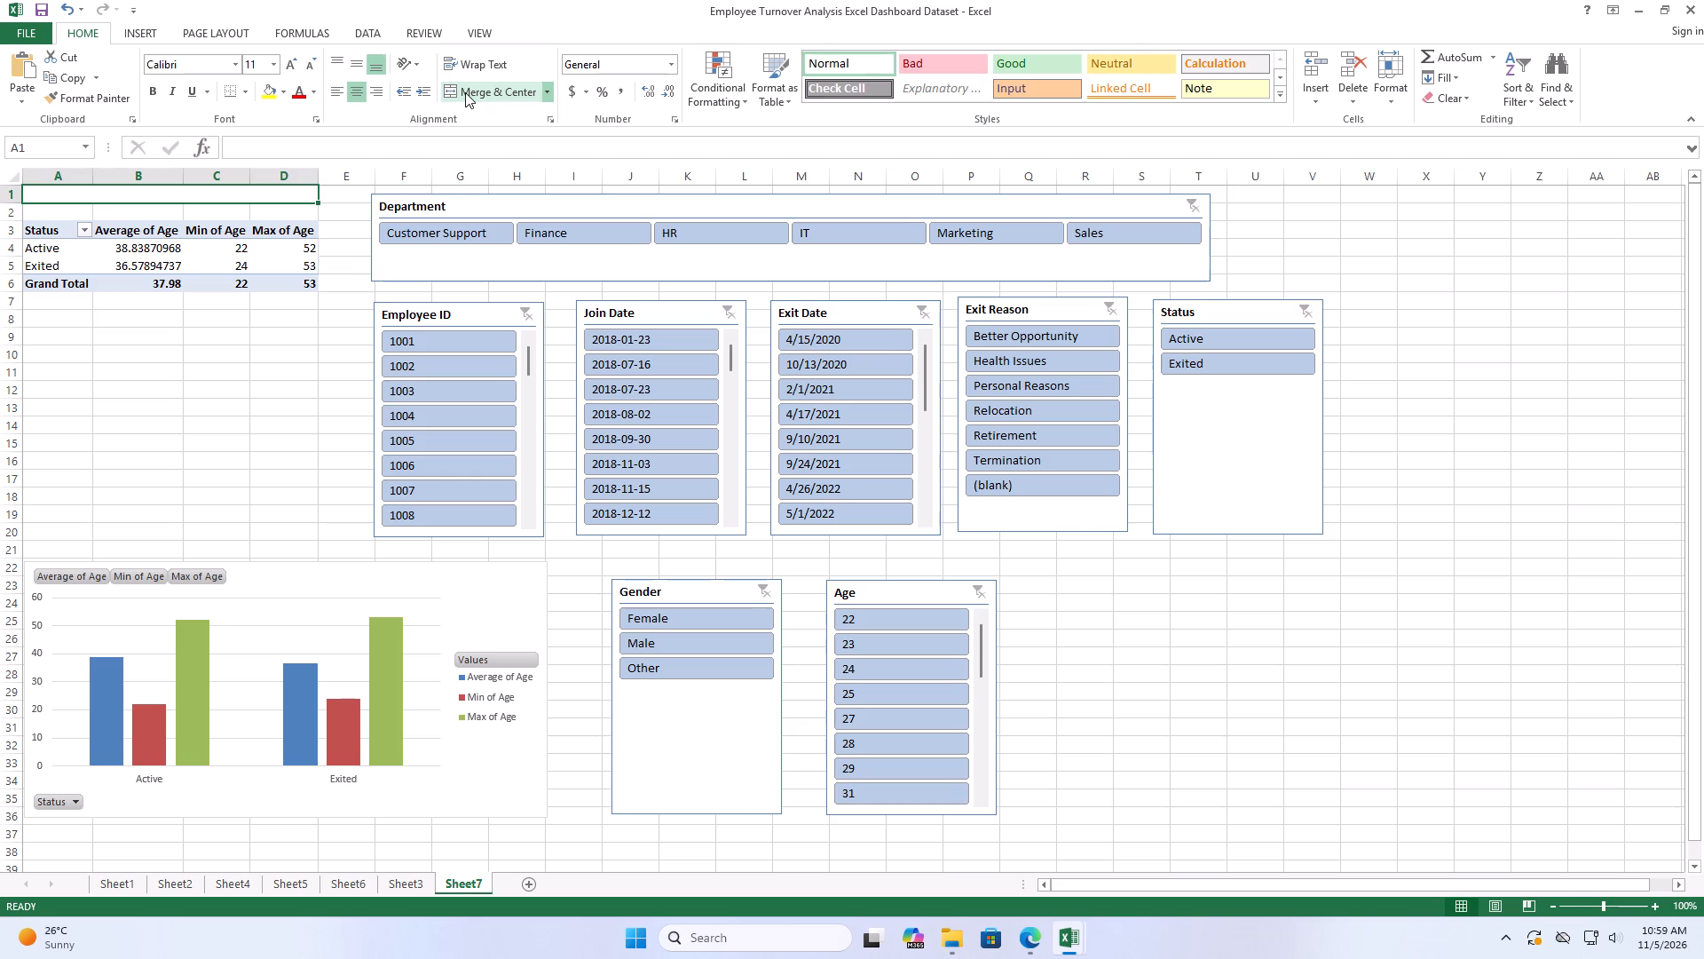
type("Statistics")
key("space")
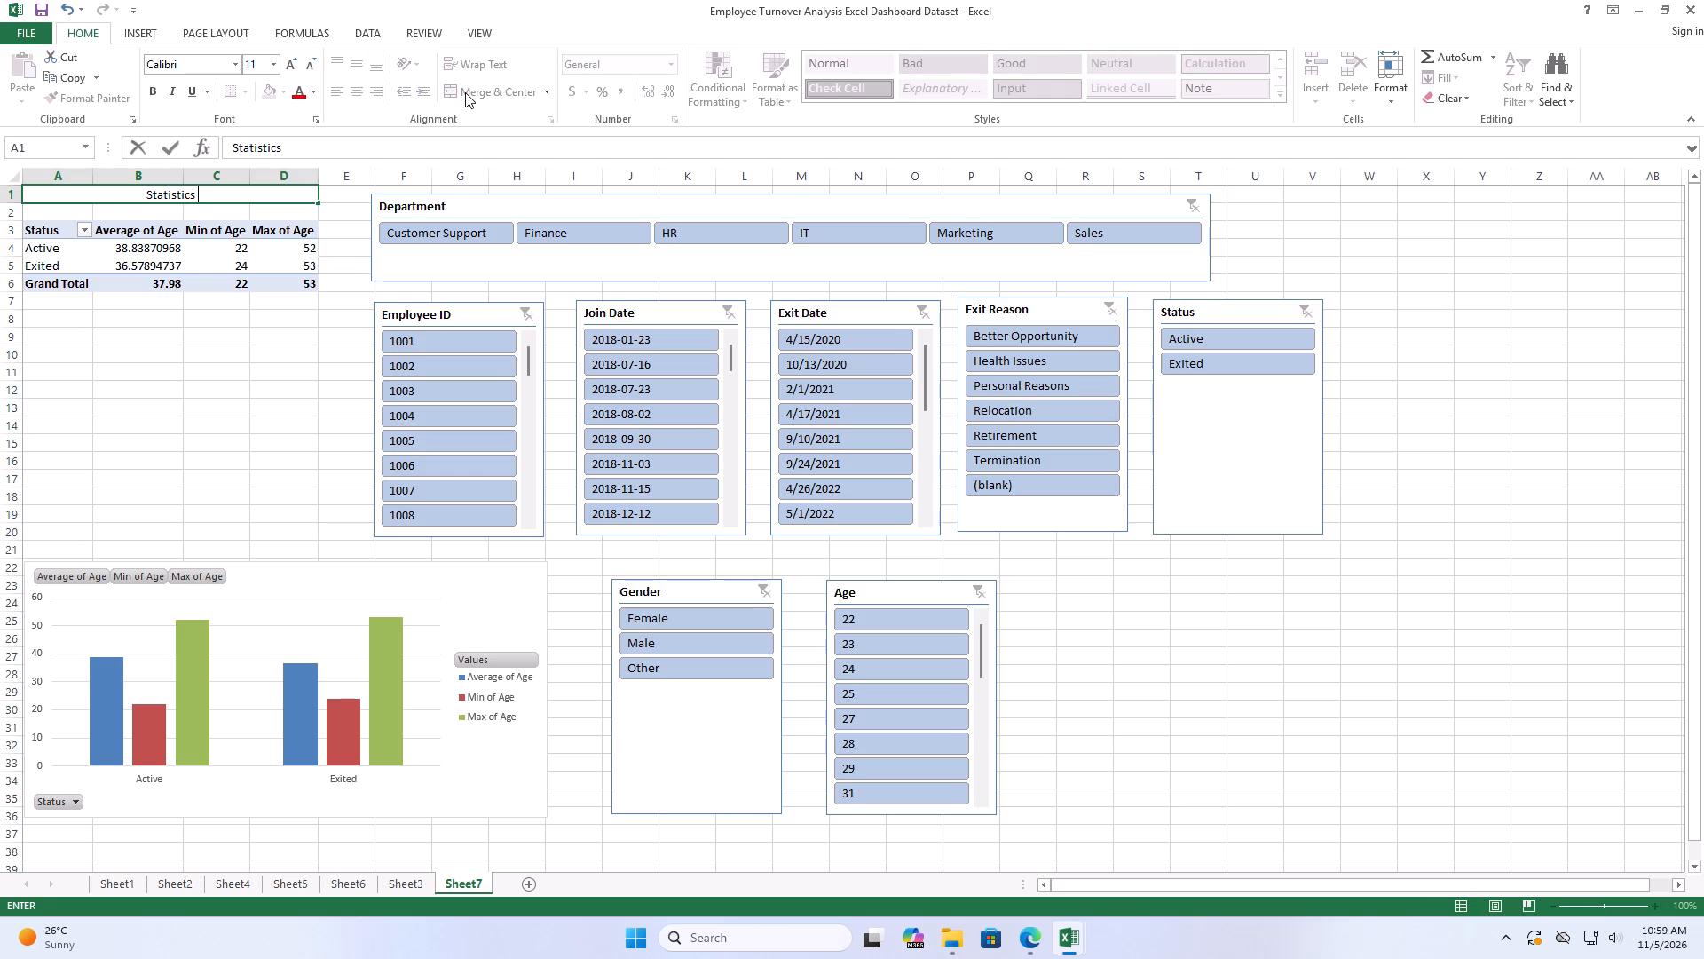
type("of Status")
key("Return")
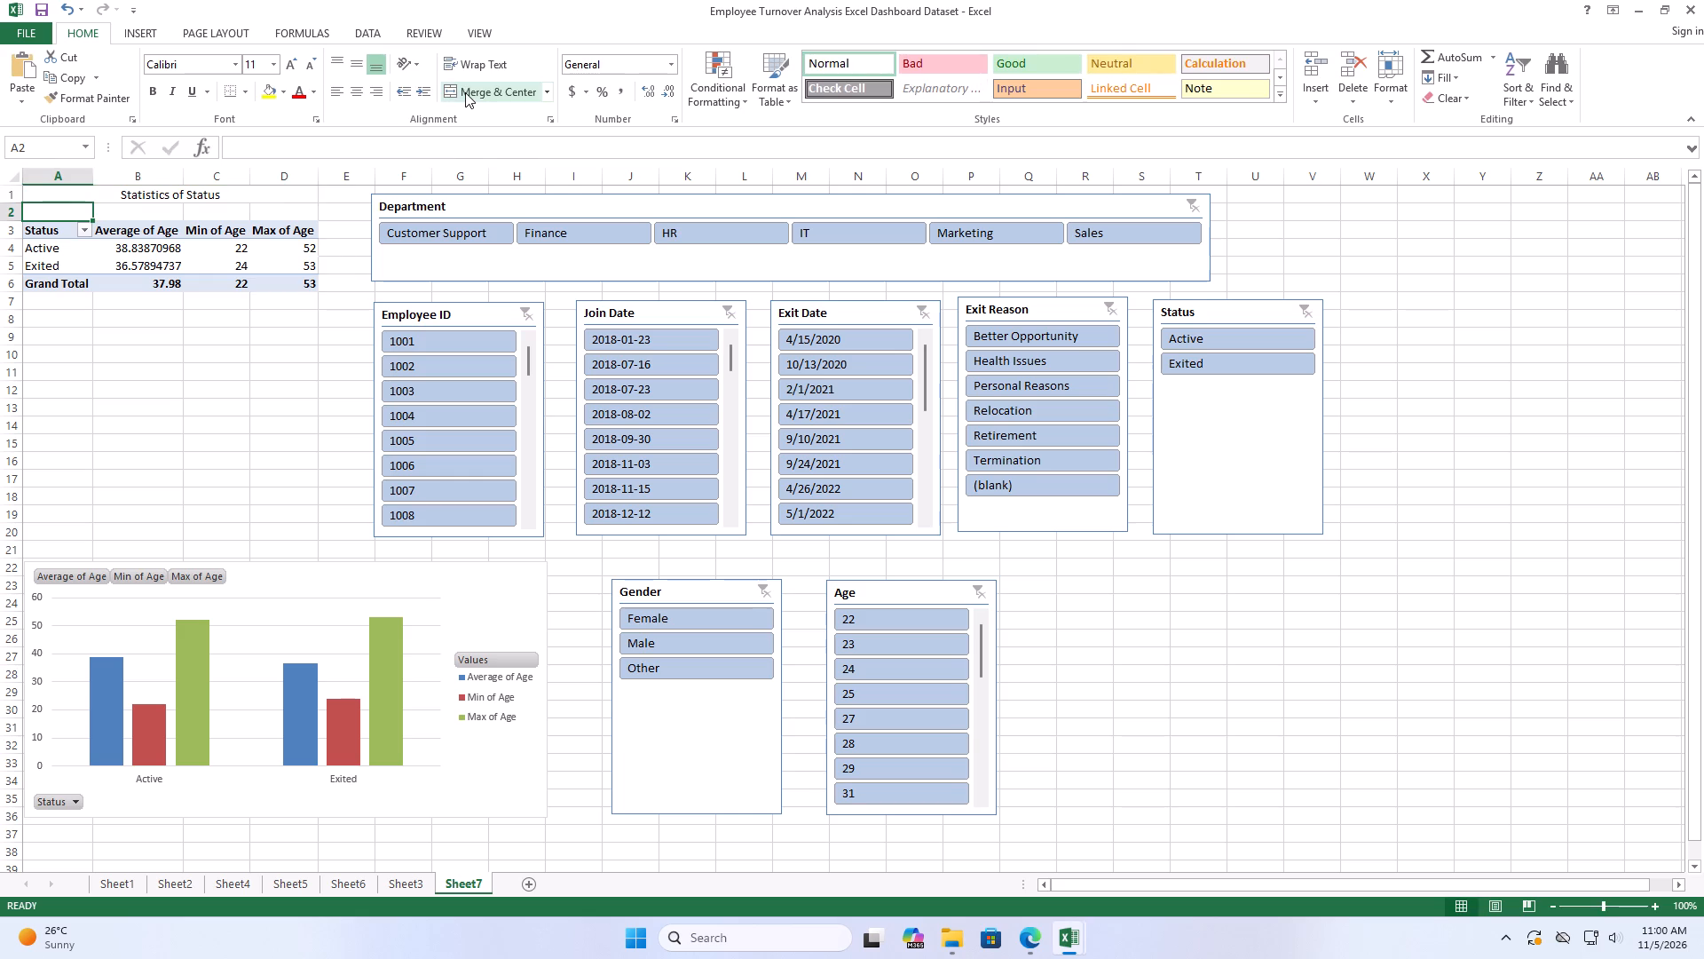
Change the title in merged cell A1 above the Status PivotTable to "Status wise Age Statistics".
double_click(213, 195)
left_click(184, 193)
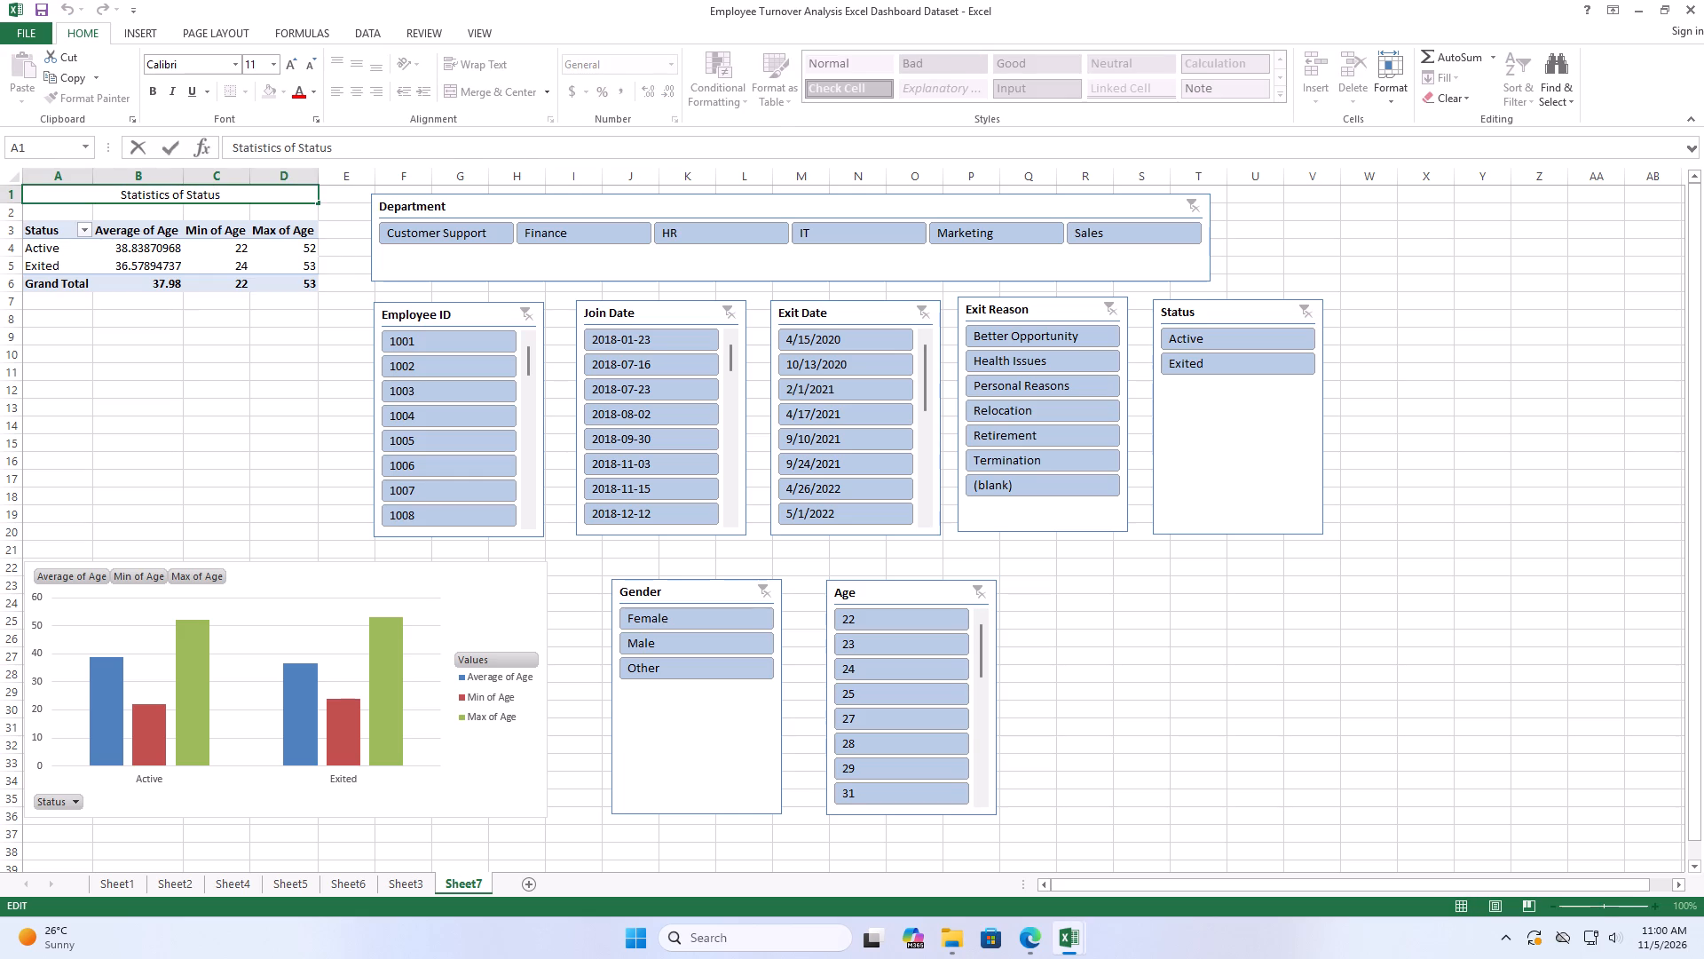
key("Right")
key("BackSpace")
key("BackSpace")
key("BackSpace")
key("BackSpace")
key("BackSpace")
key("BackSpace")
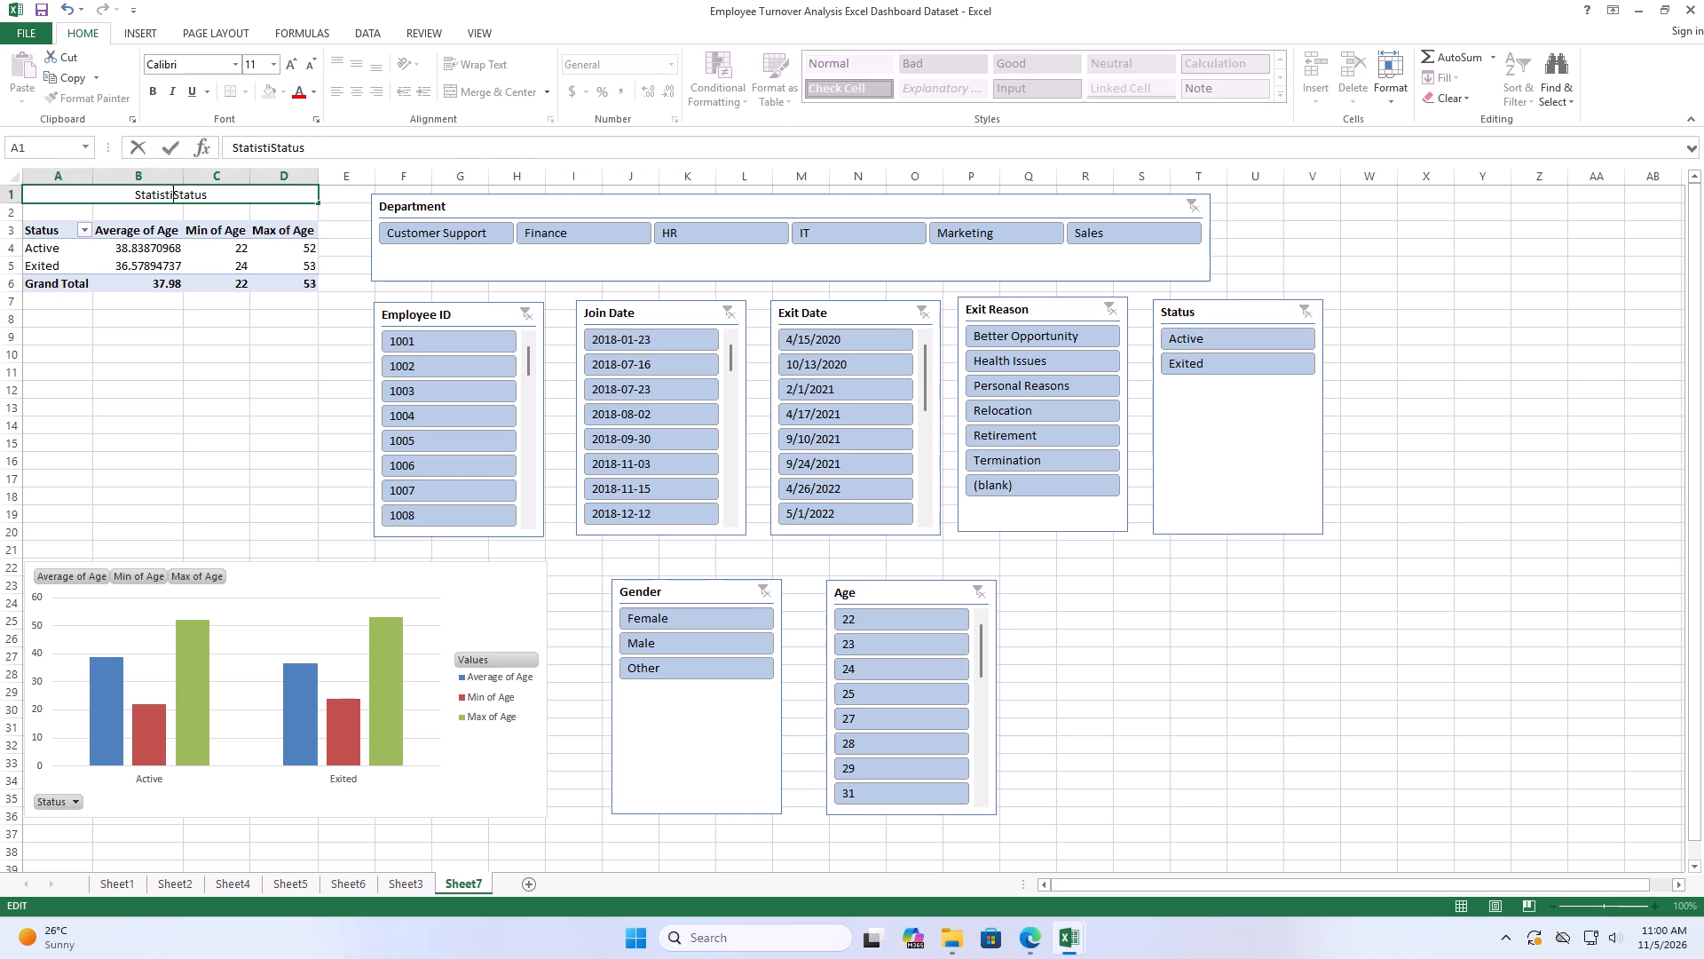
key("BackSpace")
key("BackSpace")
key("BackSpace")
key("BackSpace")
key("BackSpace")
key("BackSpace")
key("BackSpace")
key("BackSpace")
key("BackSpace")
key("Right")
key("Right")
key("Right")
key("Right")
key("Right")
key("Right")
key("Right")
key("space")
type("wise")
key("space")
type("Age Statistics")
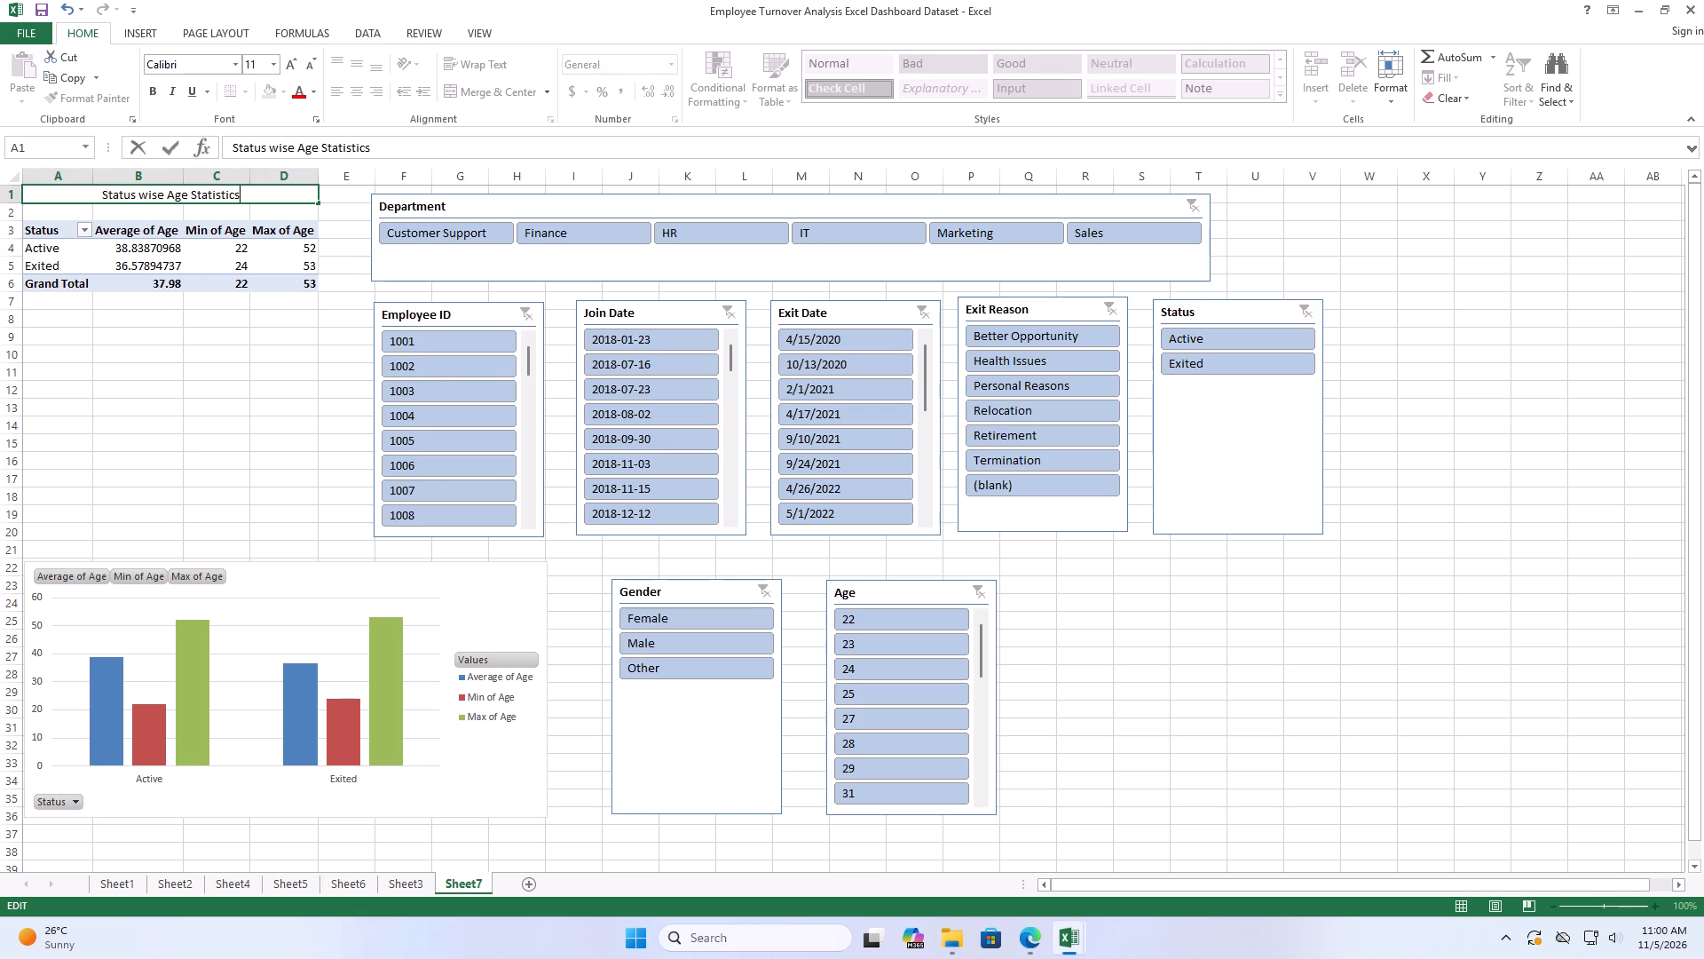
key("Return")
Make the "Status wise Age Statistics" title in A1 bold.
left_click(185, 194)
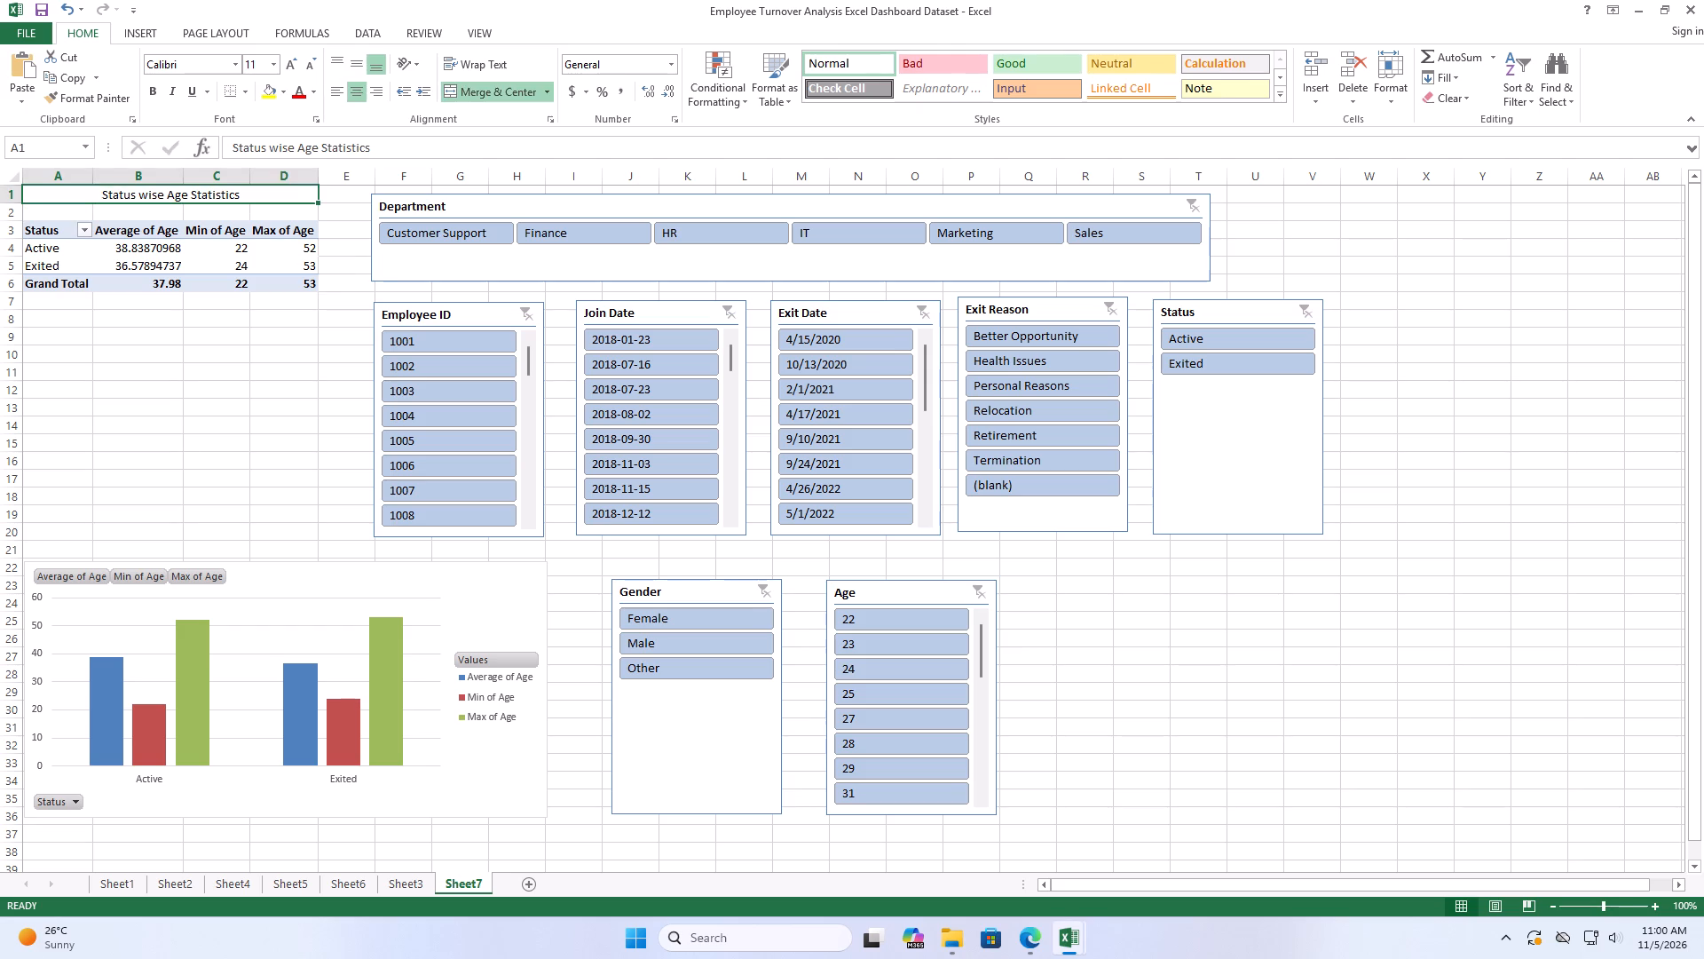
key("ctrl+b")
left_click(212, 329)
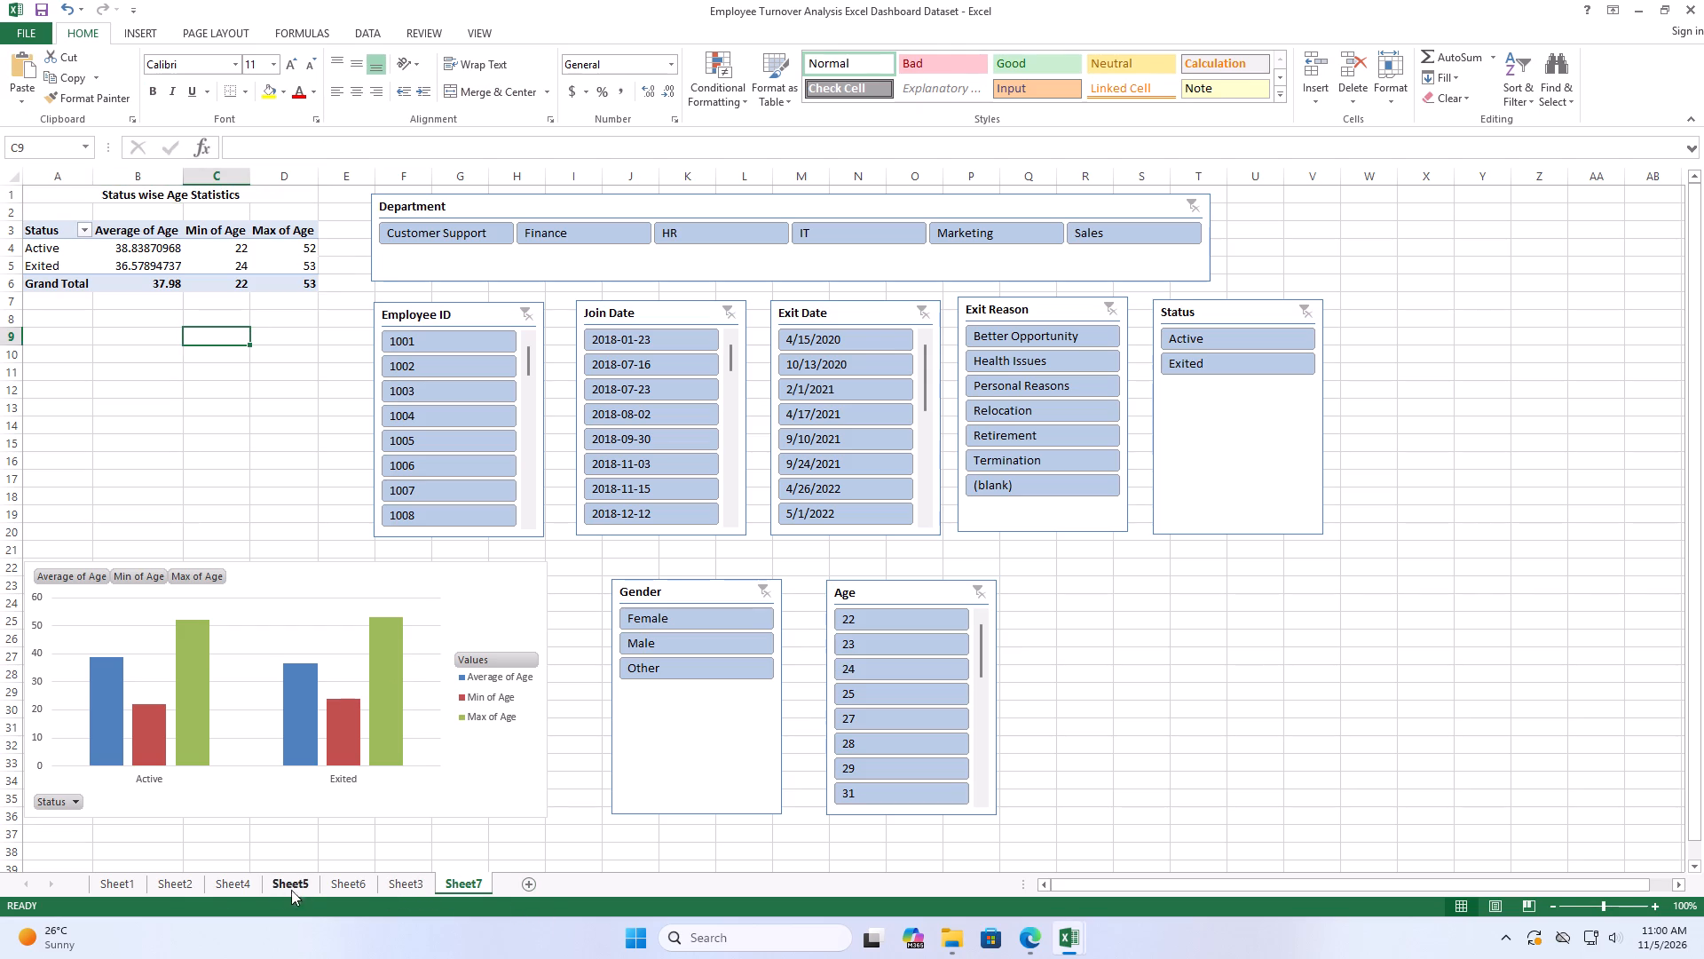
On Sheet2, insert an Exit Reason slicer for the PivotTable and place it level with and to the right of the Employee ID slicer.
left_click(176, 887)
scroll(182, 621, "up", 3)
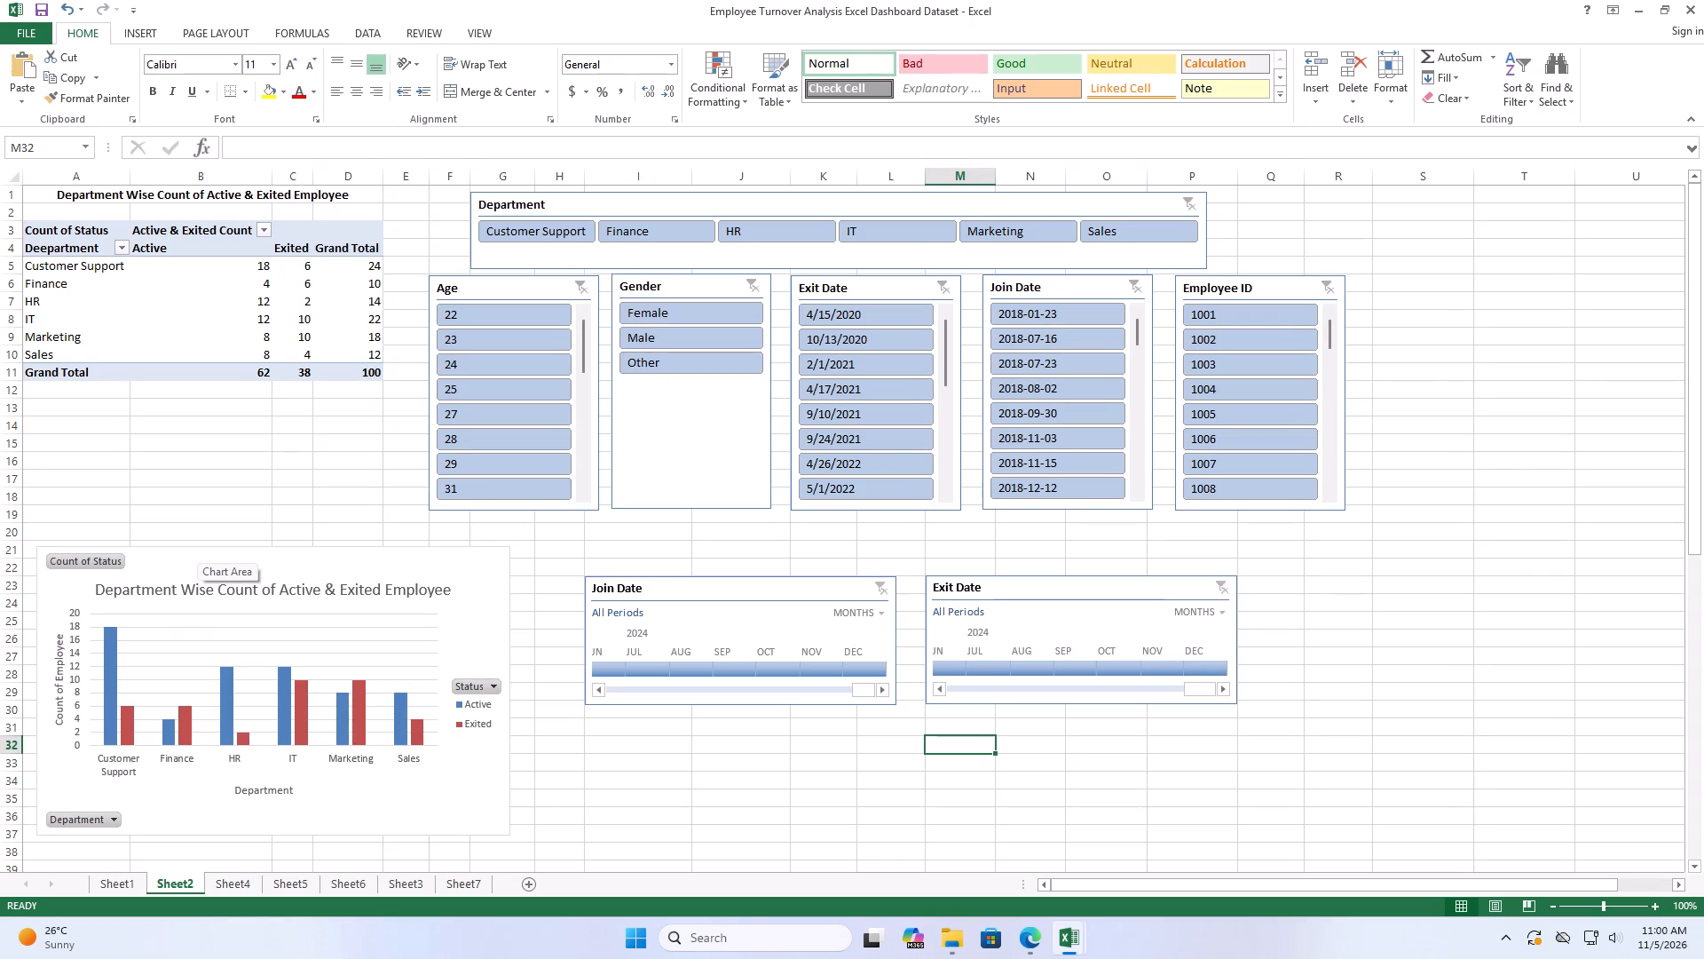
scroll(197, 546, "down", 4)
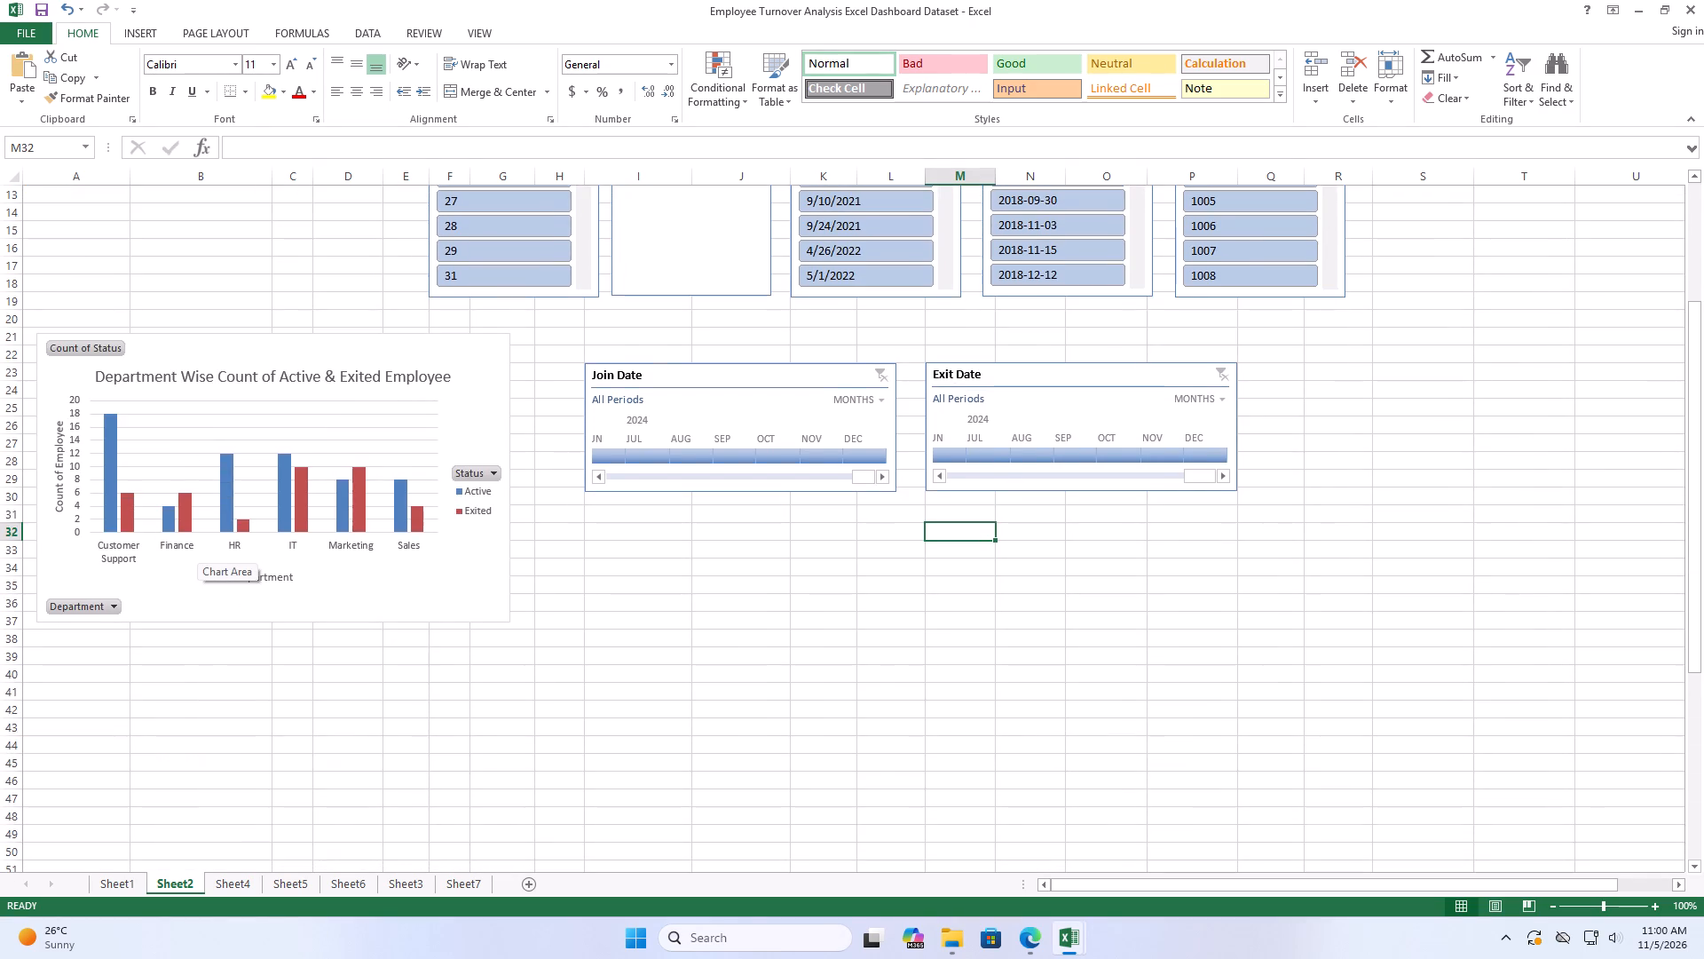
scroll(197, 546, "up", 4)
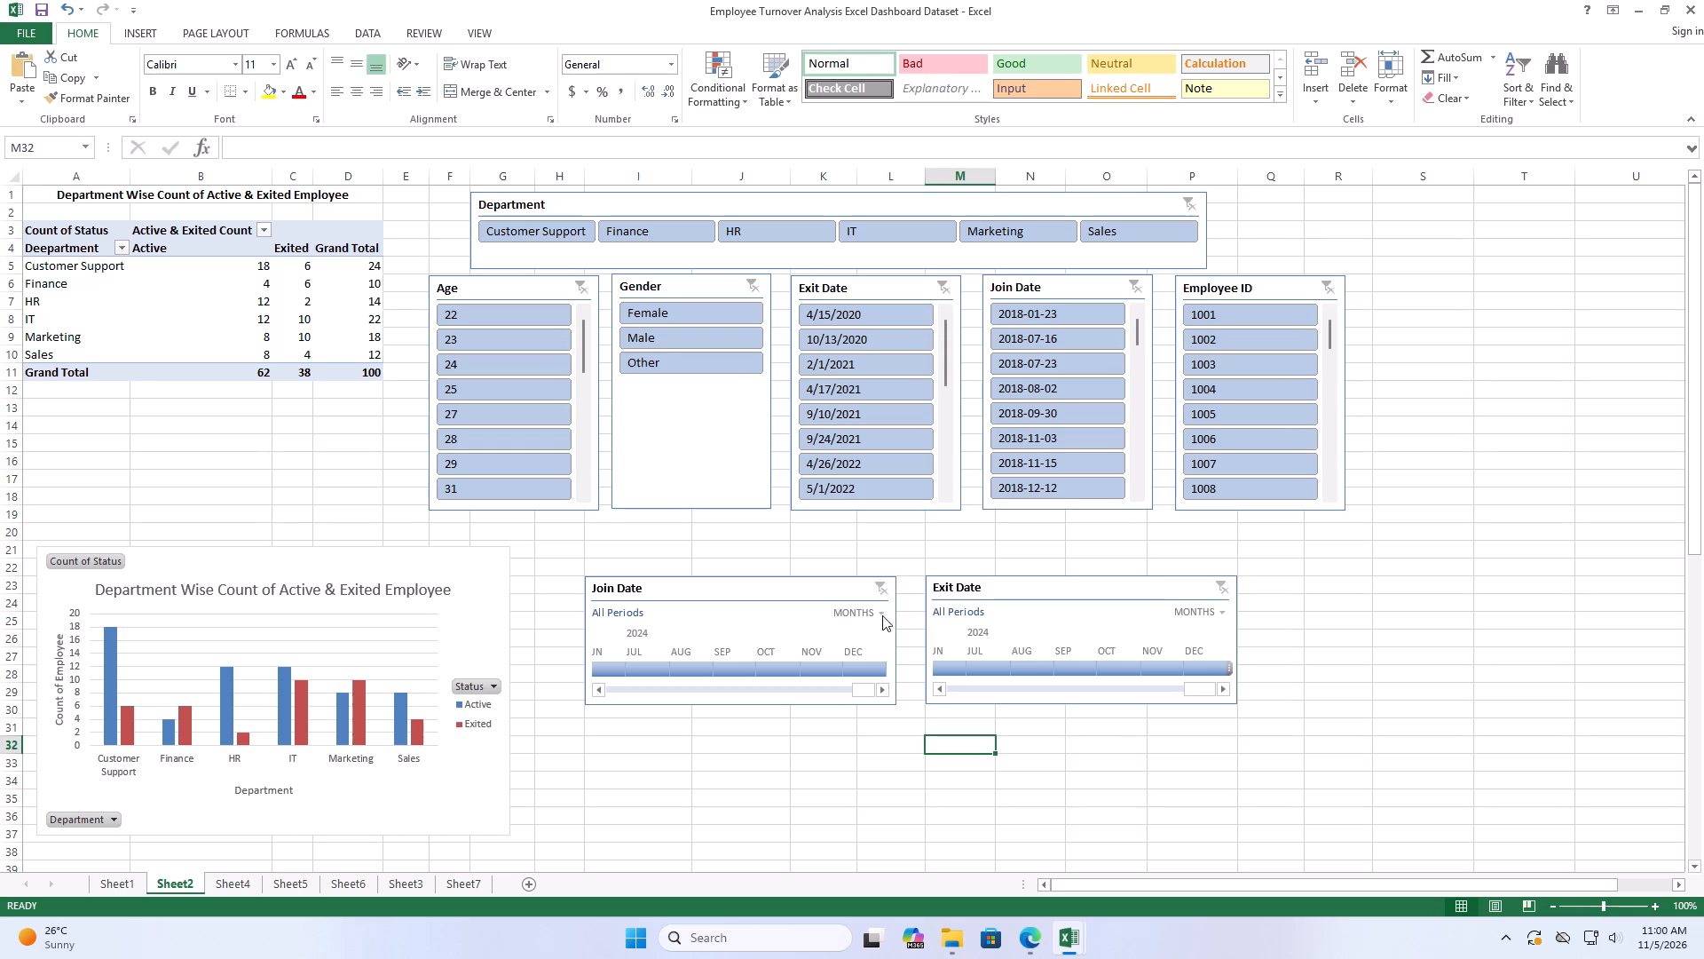
left_click(320, 233)
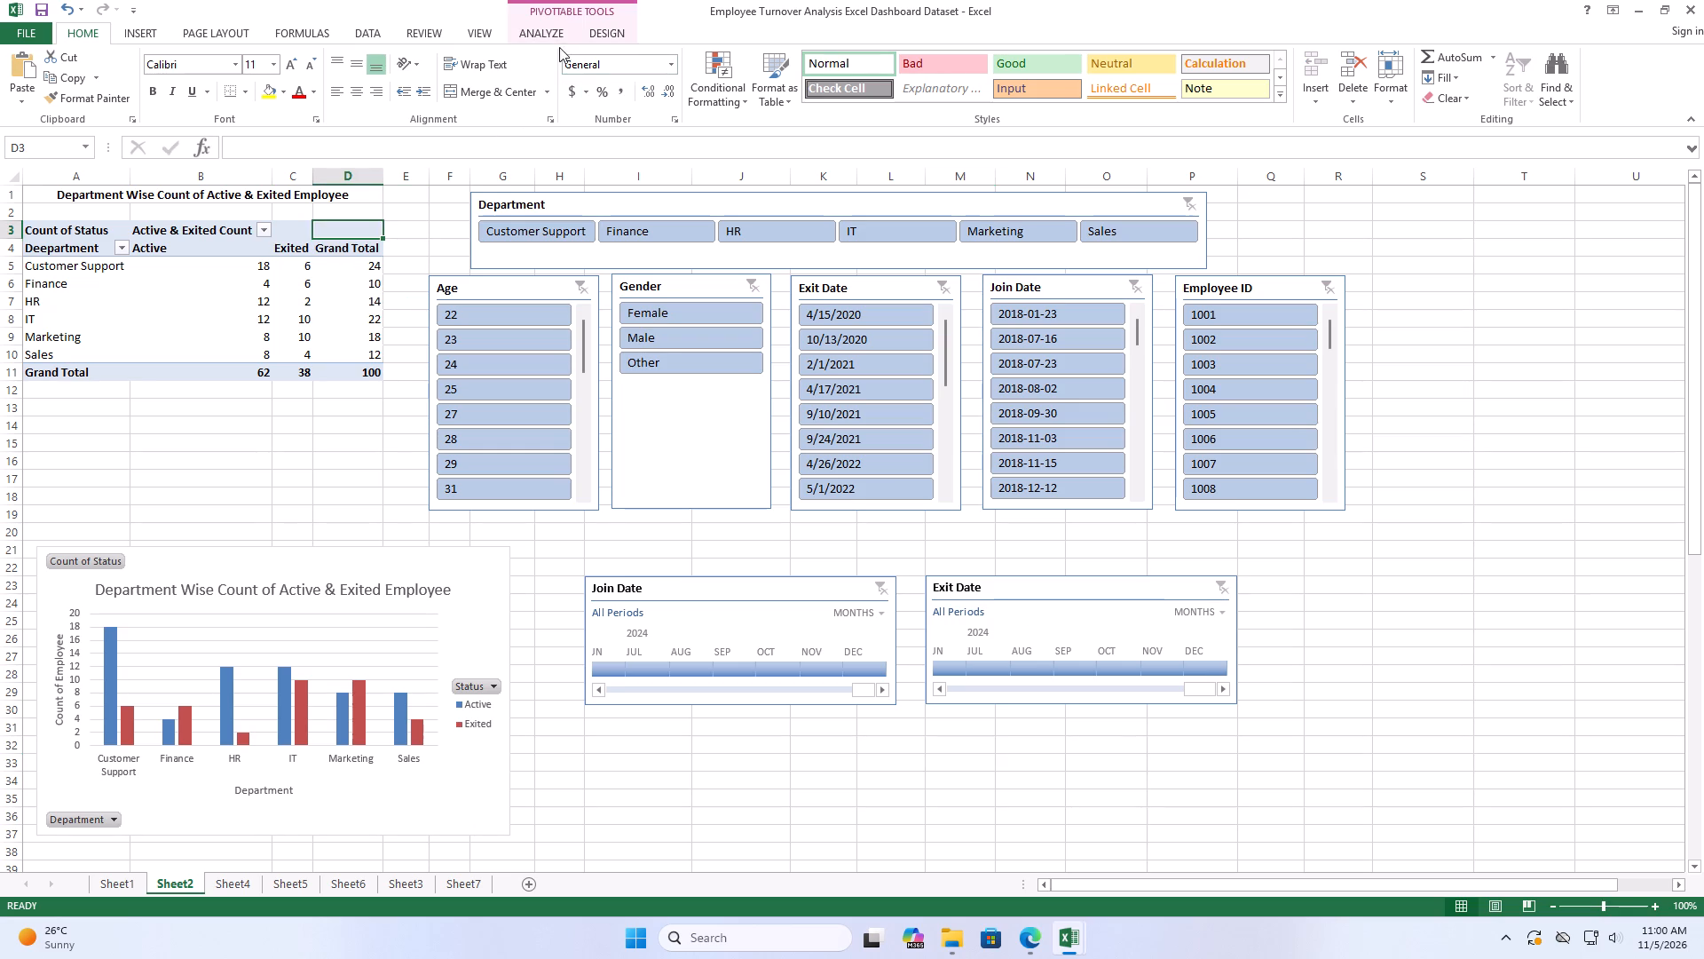
left_click(555, 37)
left_click(477, 92)
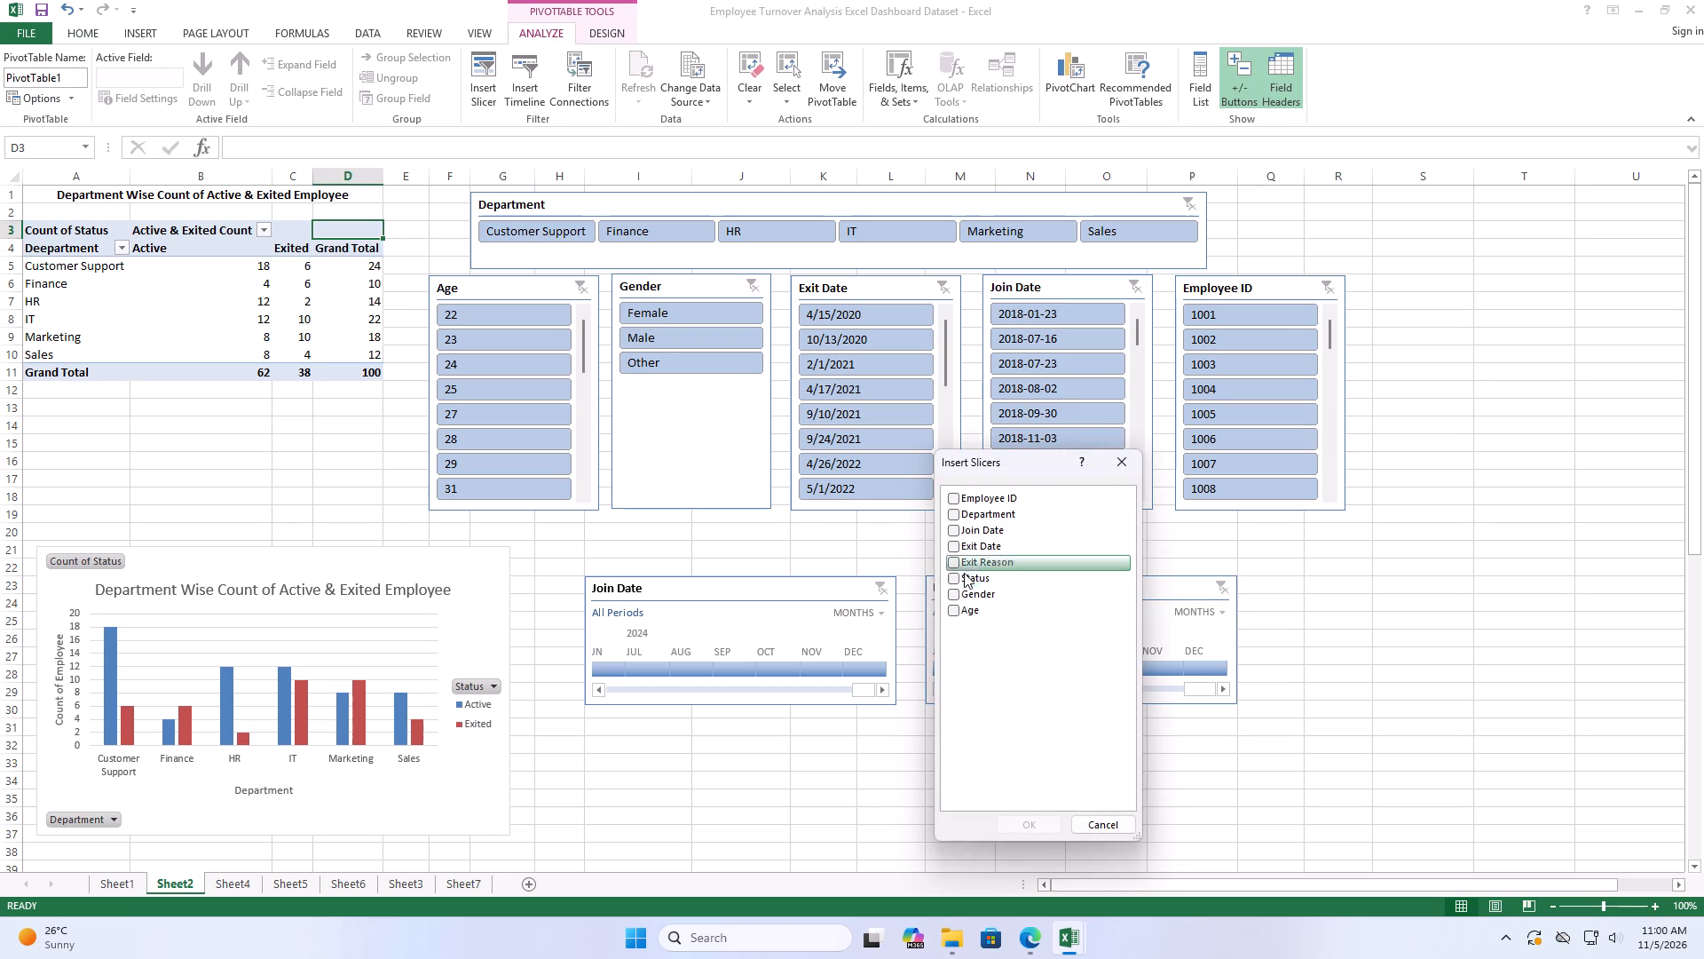
left_click(955, 565)
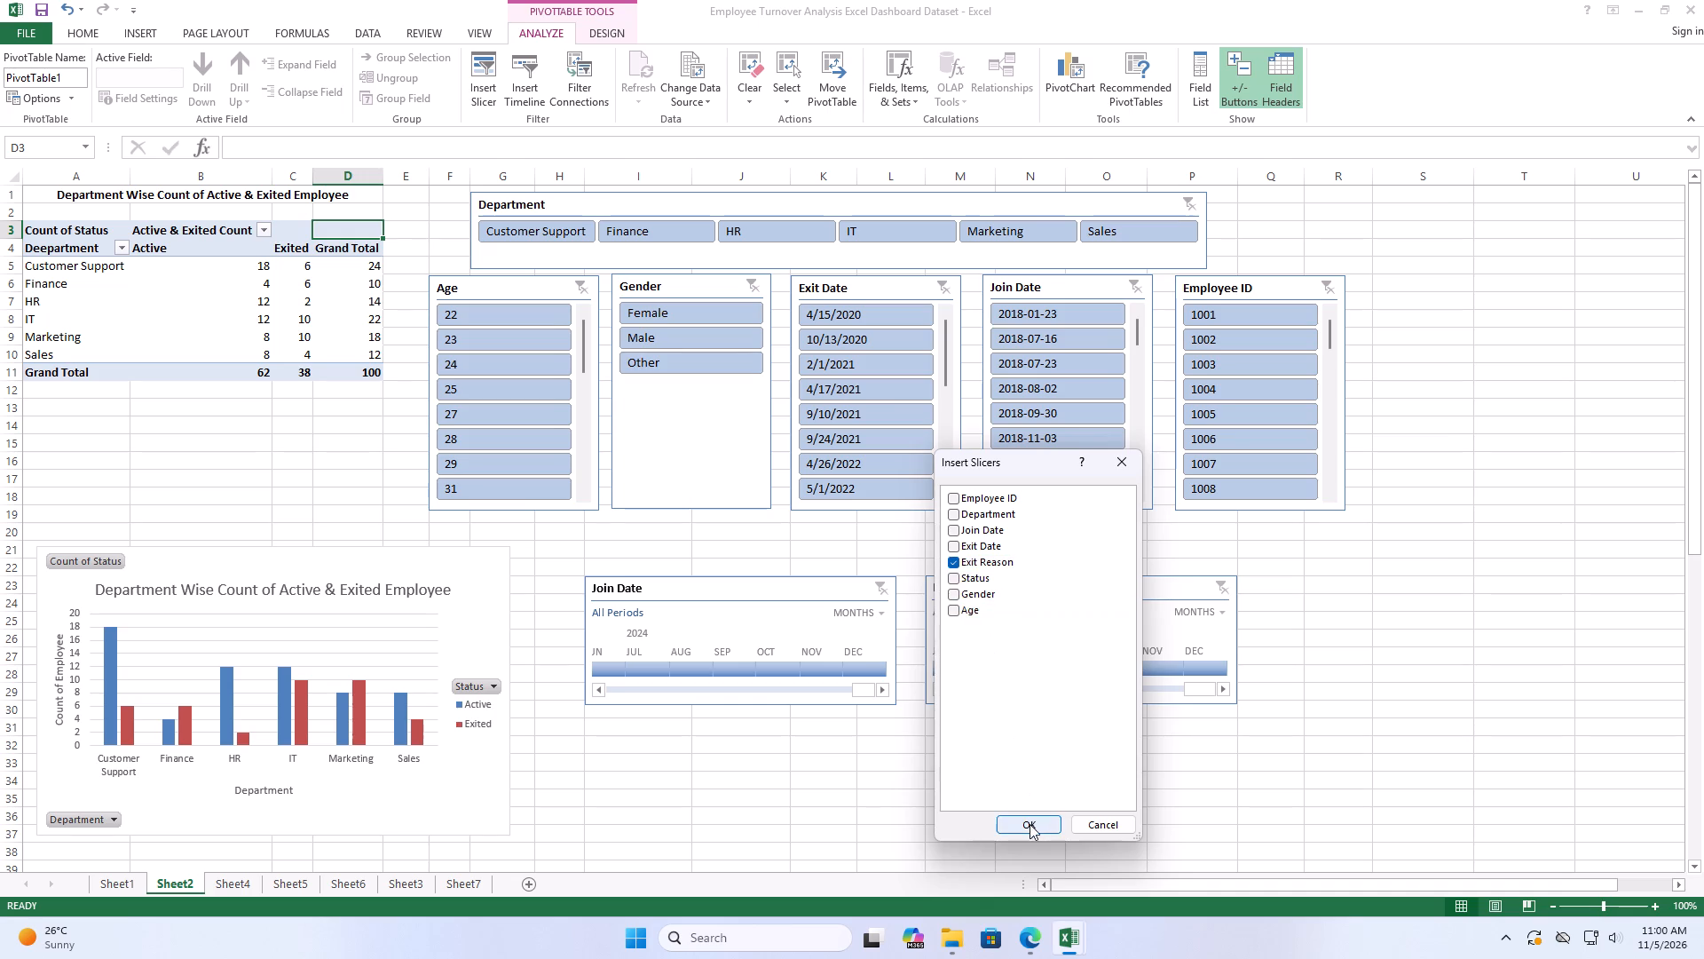
left_click(1029, 824)
left_click_drag(890, 426, 1469, 337)
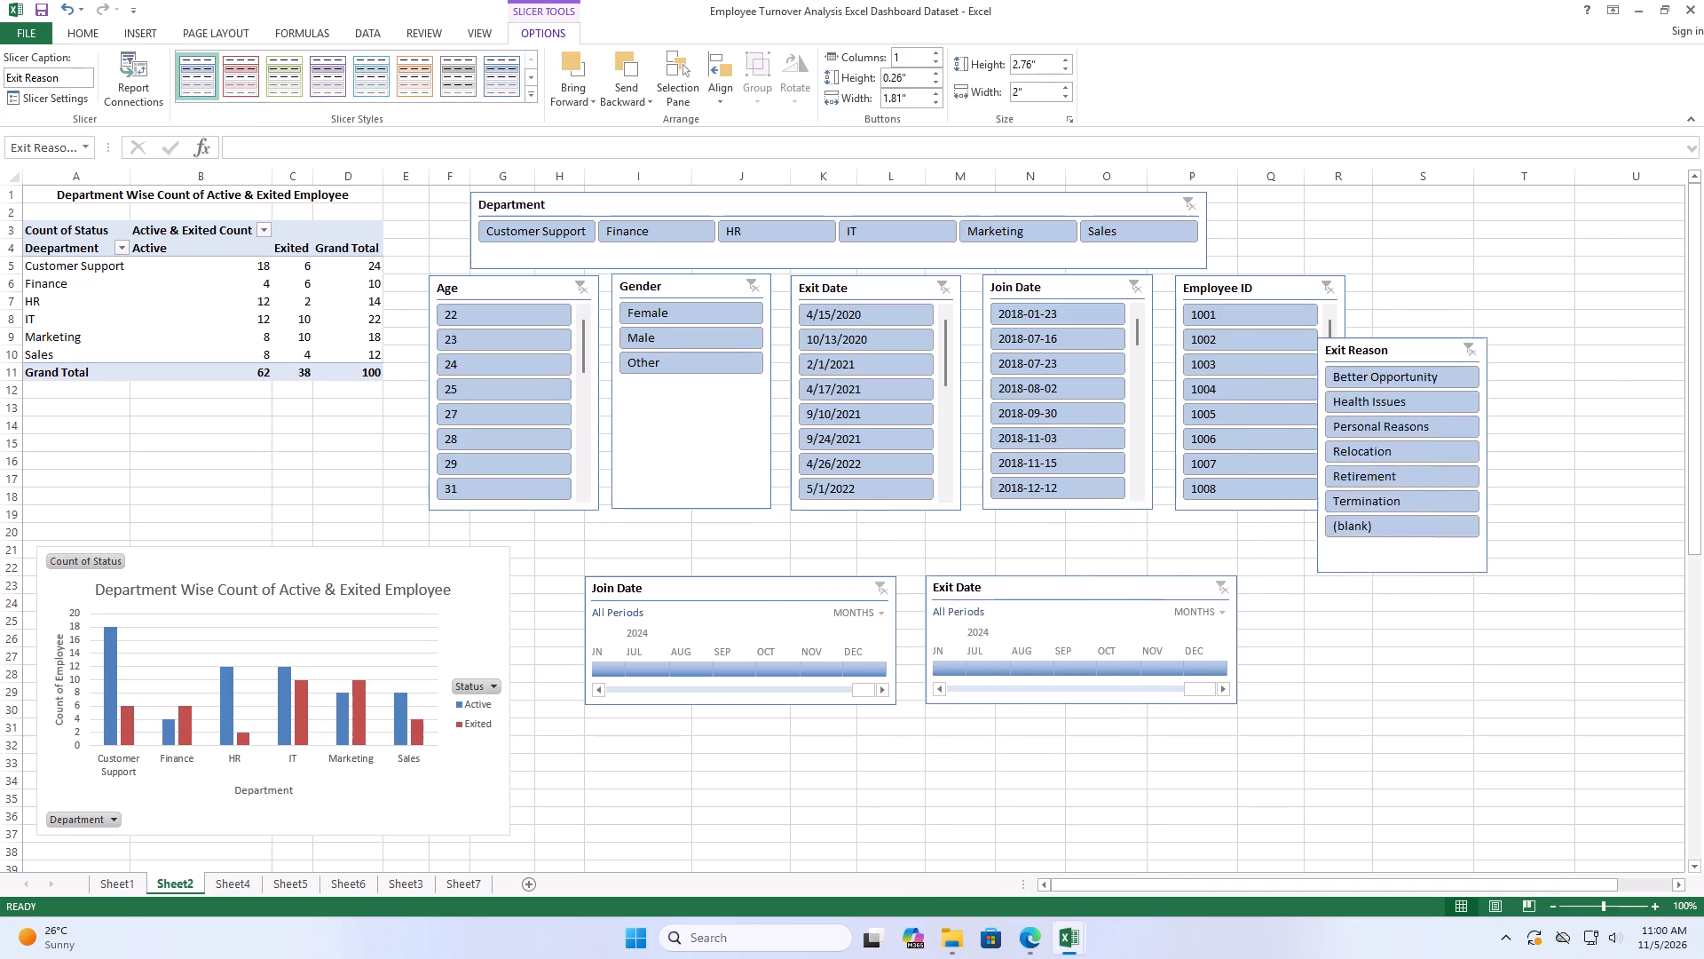
left_click_drag(1469, 337, 1484, 288)
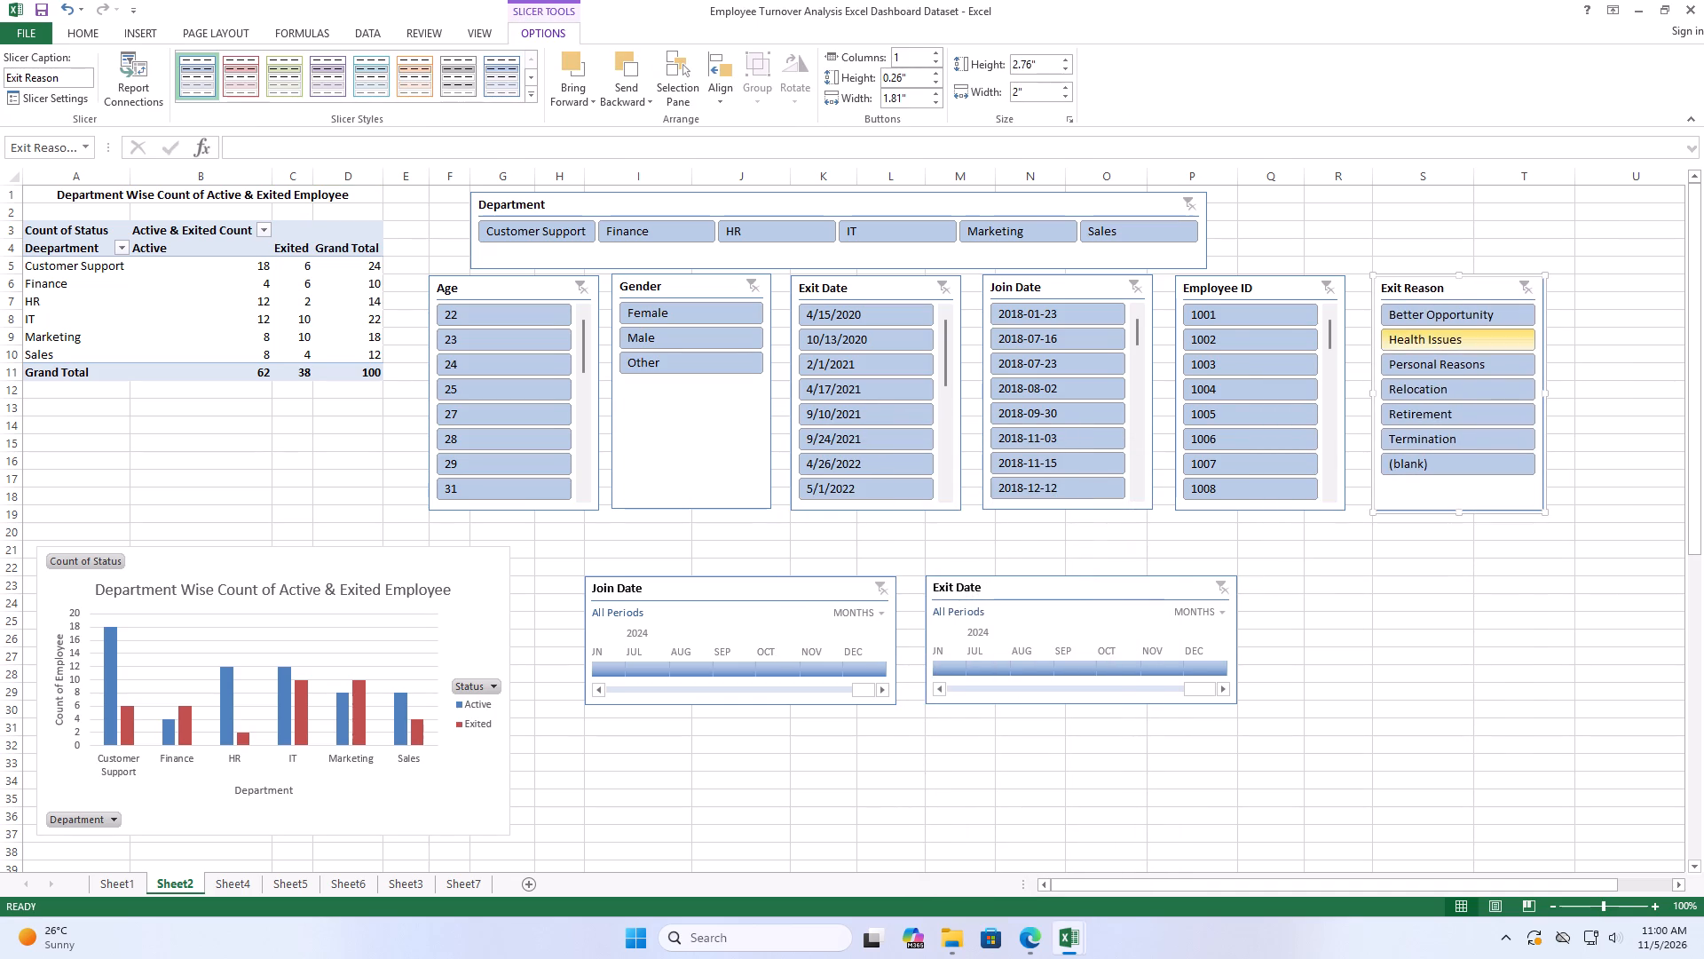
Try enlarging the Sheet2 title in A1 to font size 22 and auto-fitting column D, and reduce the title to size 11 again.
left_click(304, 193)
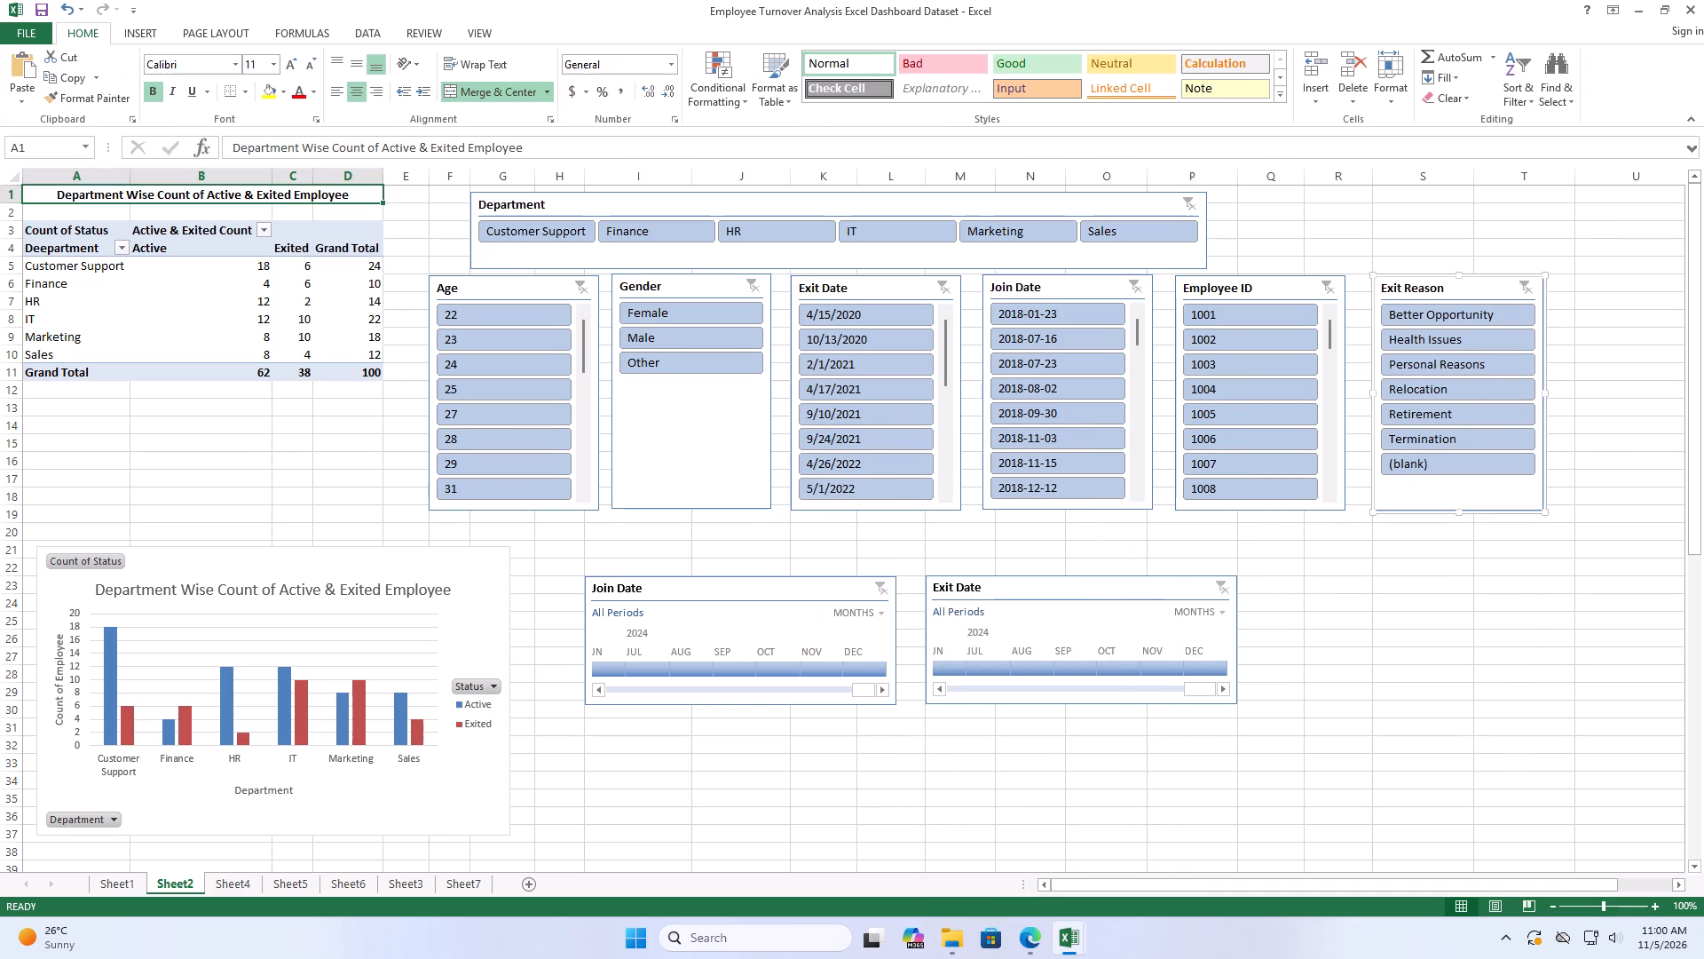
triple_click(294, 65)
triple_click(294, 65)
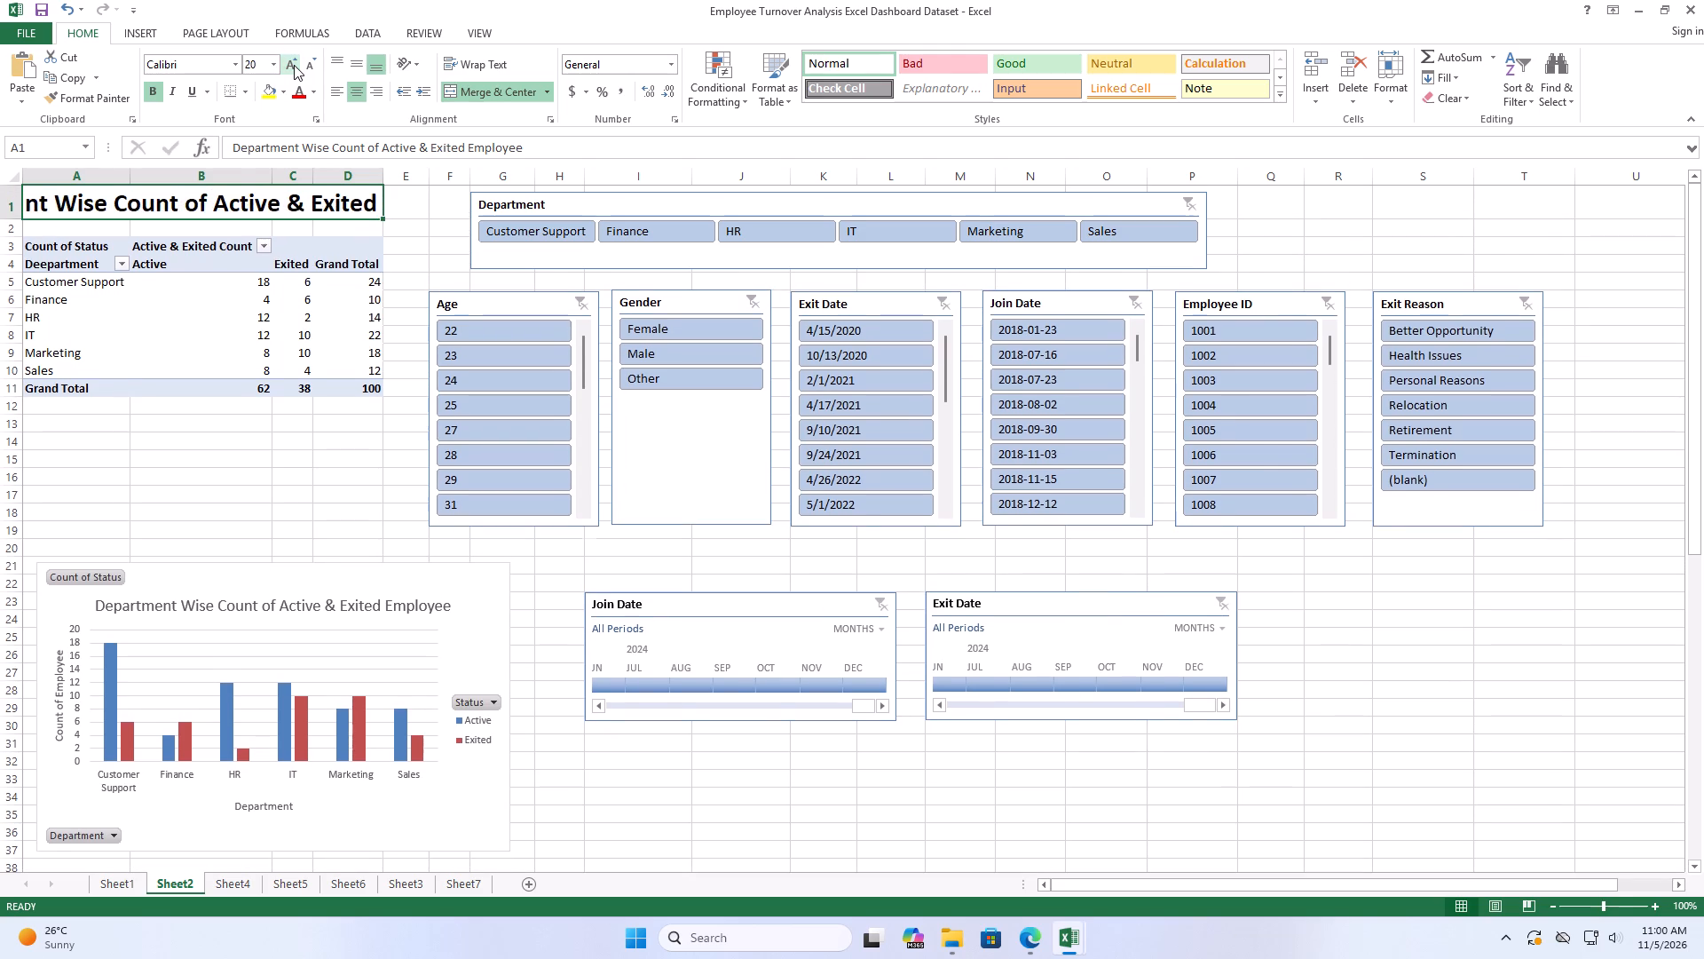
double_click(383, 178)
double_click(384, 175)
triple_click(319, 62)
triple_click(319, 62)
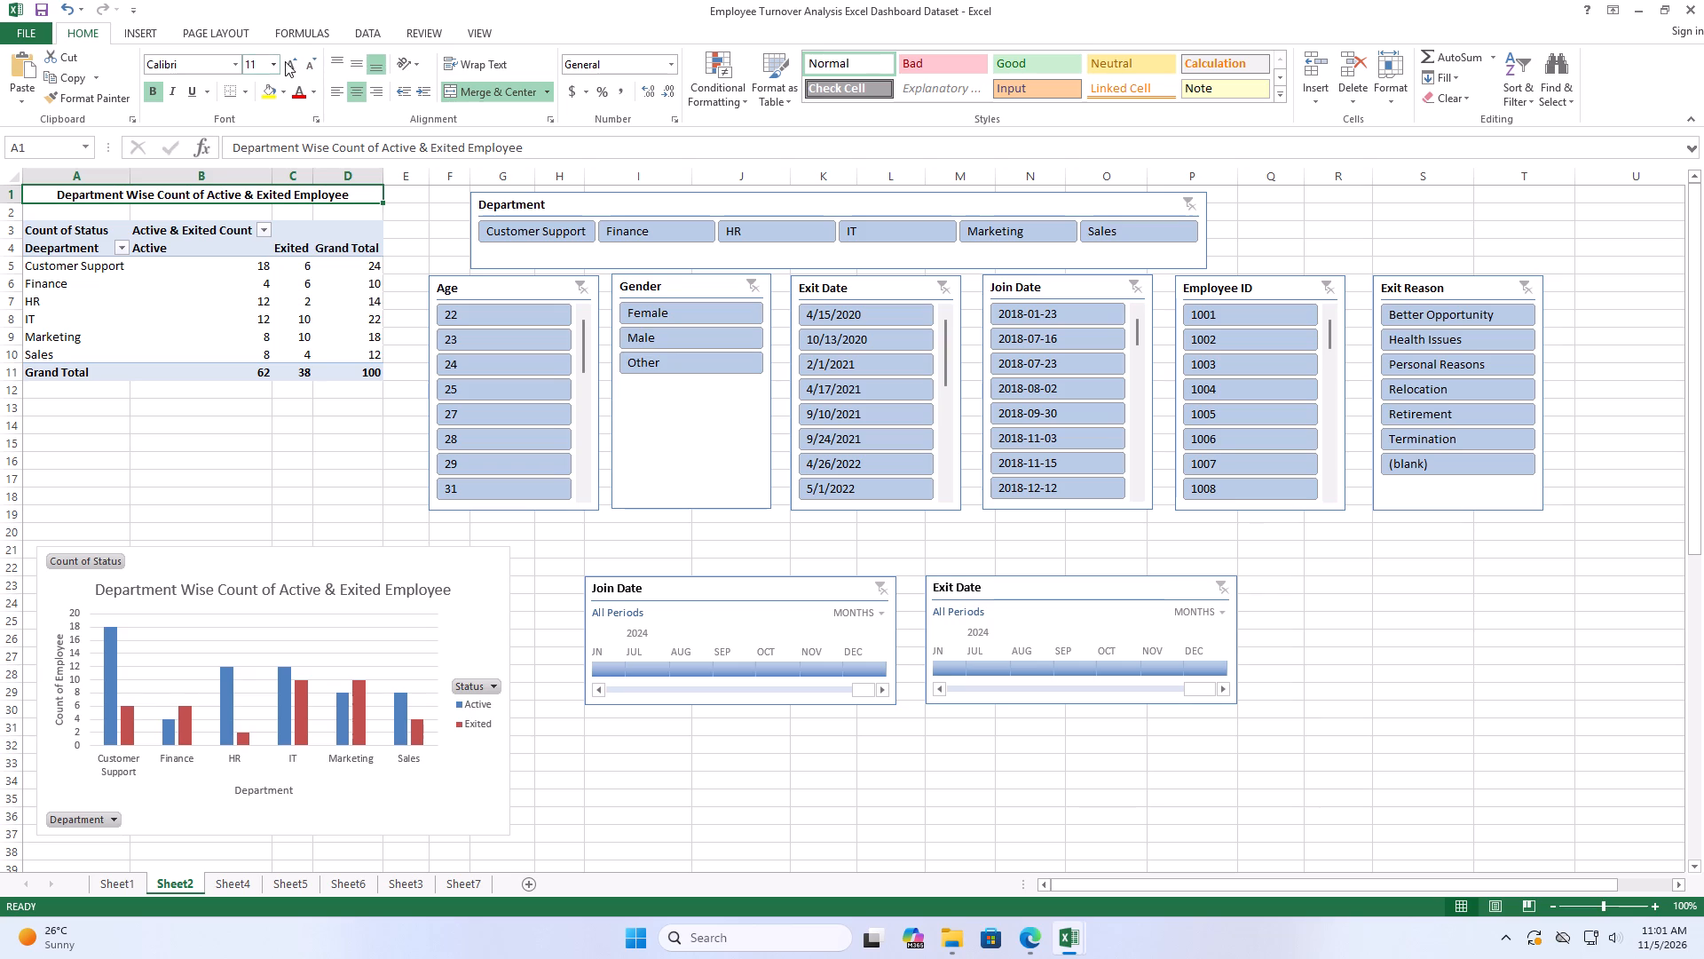
Increase the font size of the "Department Wise Count of Active & Exited Employee" title in A1 by one increment.
left_click(286, 61)
left_click(343, 502)
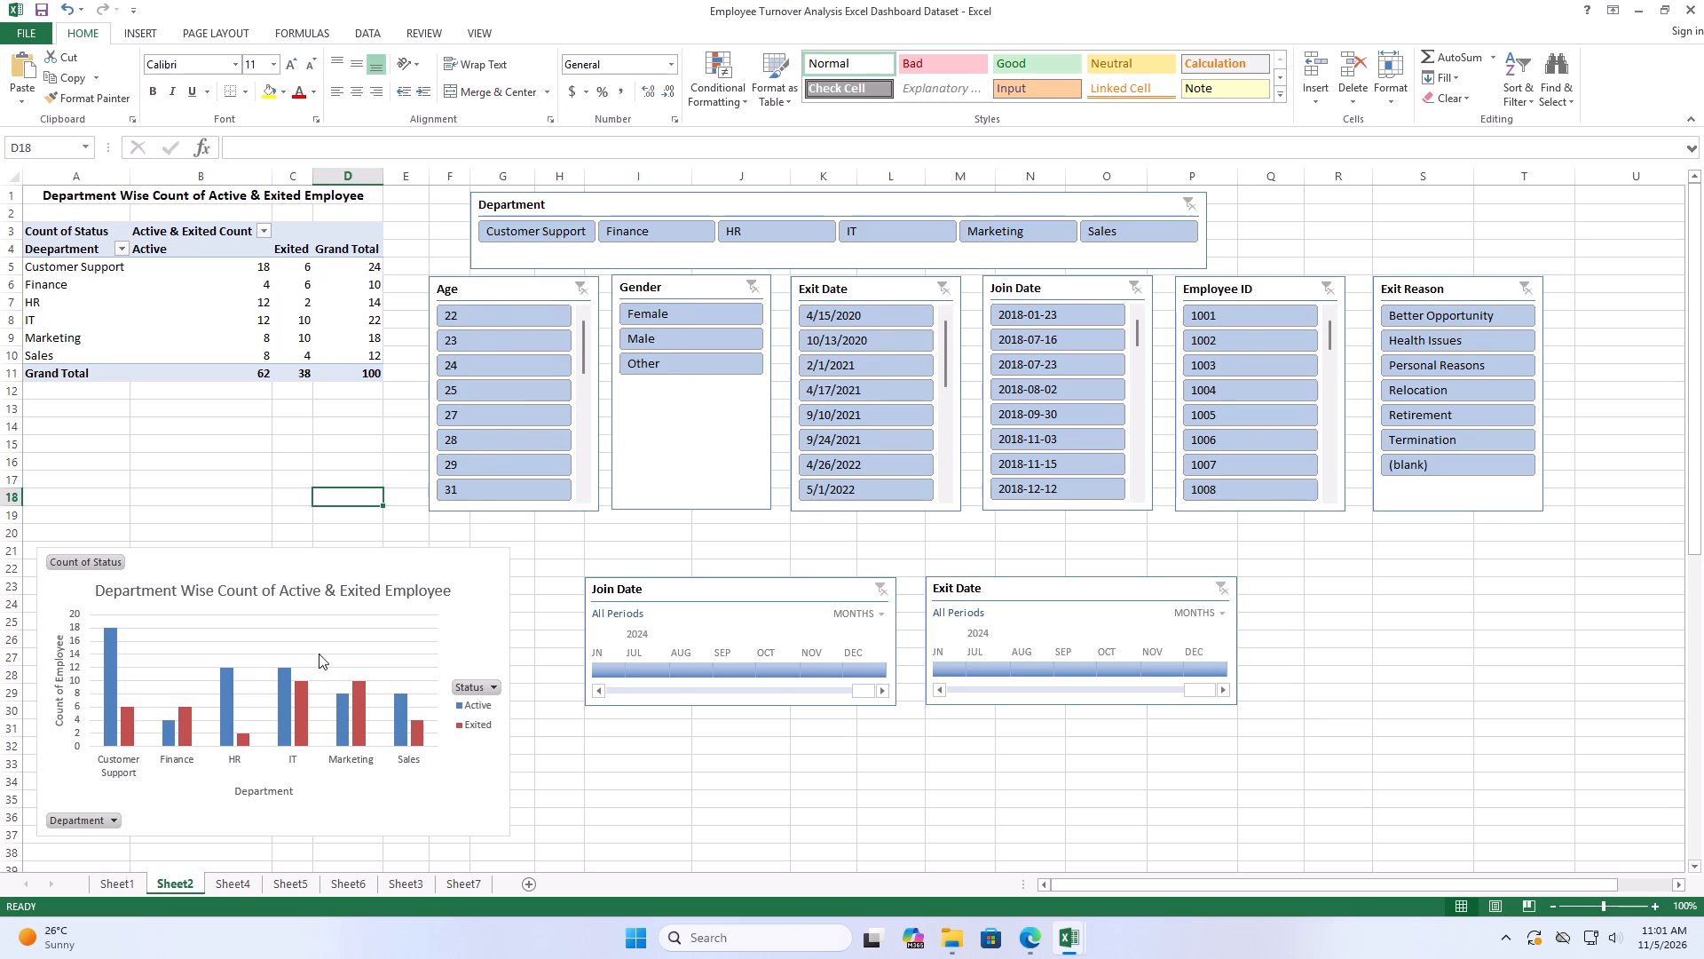
On Sheet3, merge and center cells A1:D1 above the PivotTable and enter the title "Gender Wise Age Statistics".
left_click(232, 880)
scroll(236, 638, "up", 4)
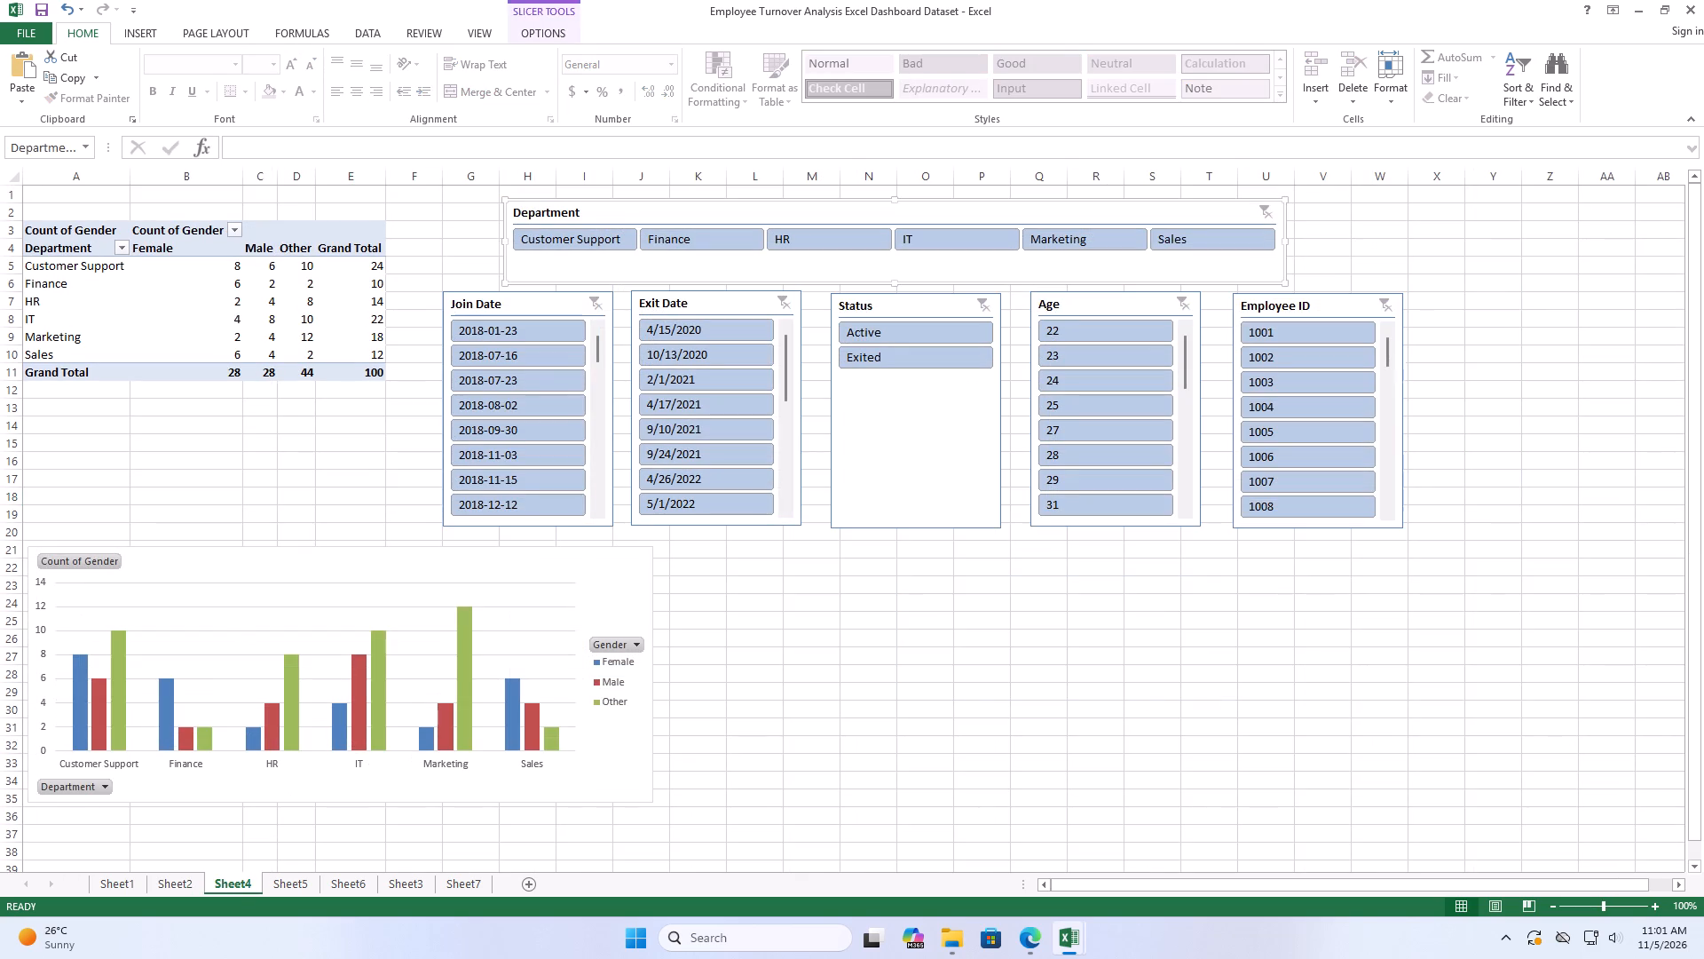
left_click(290, 883)
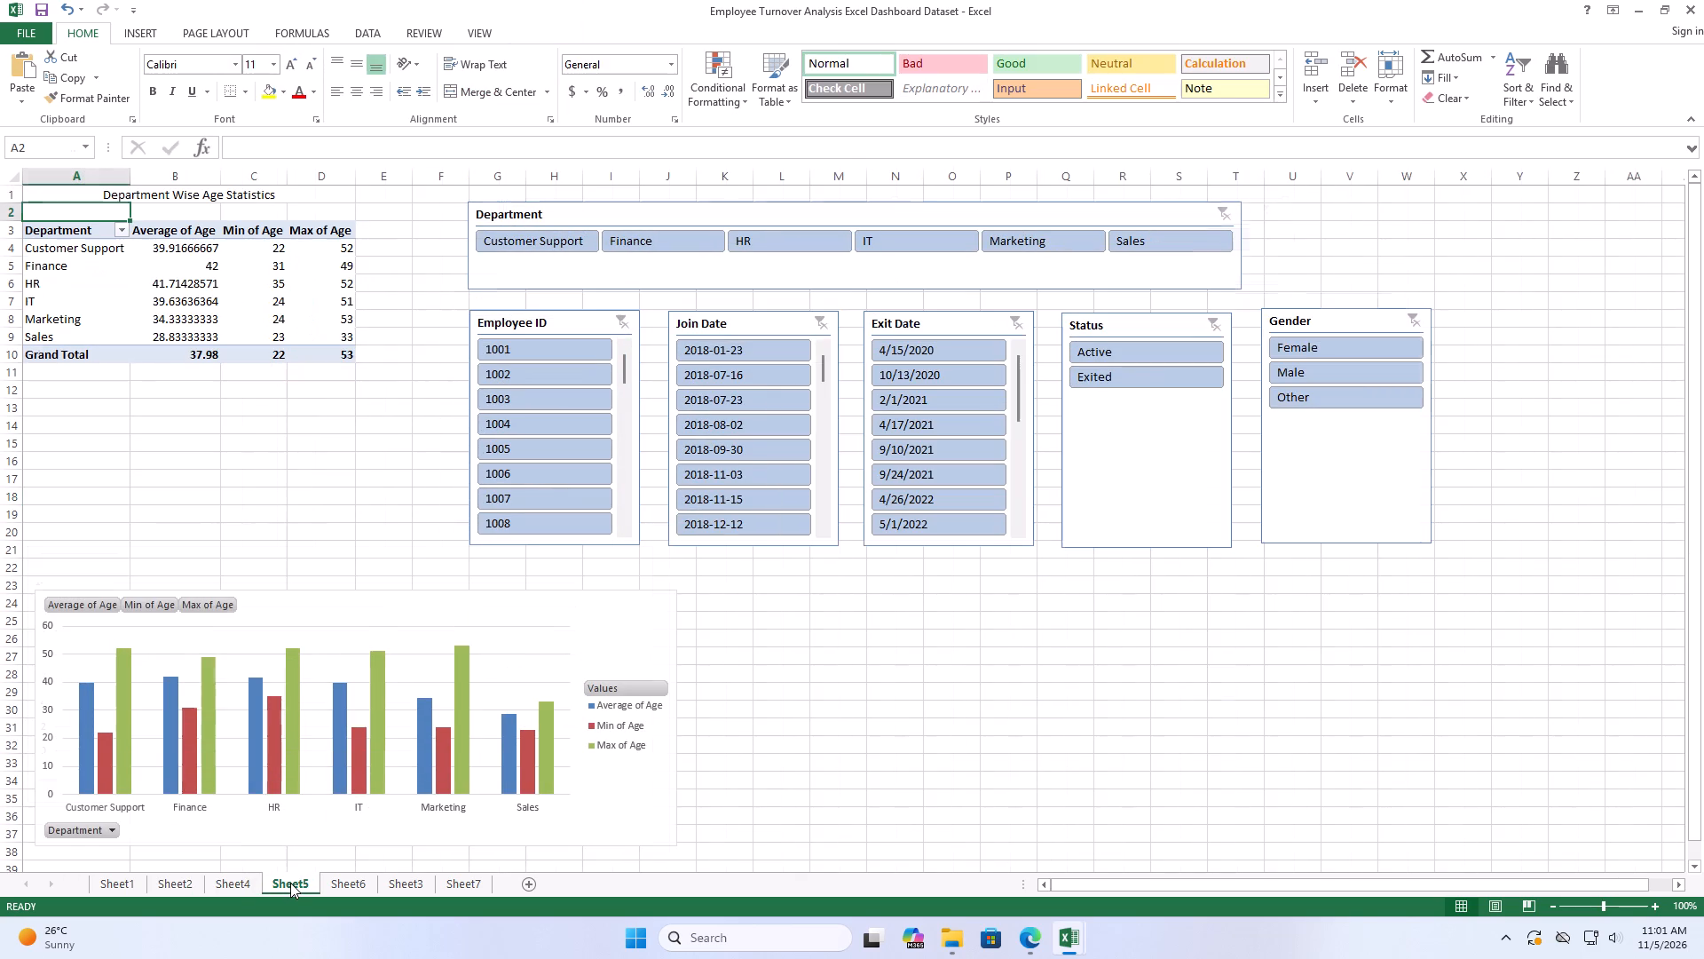
left_click(338, 888)
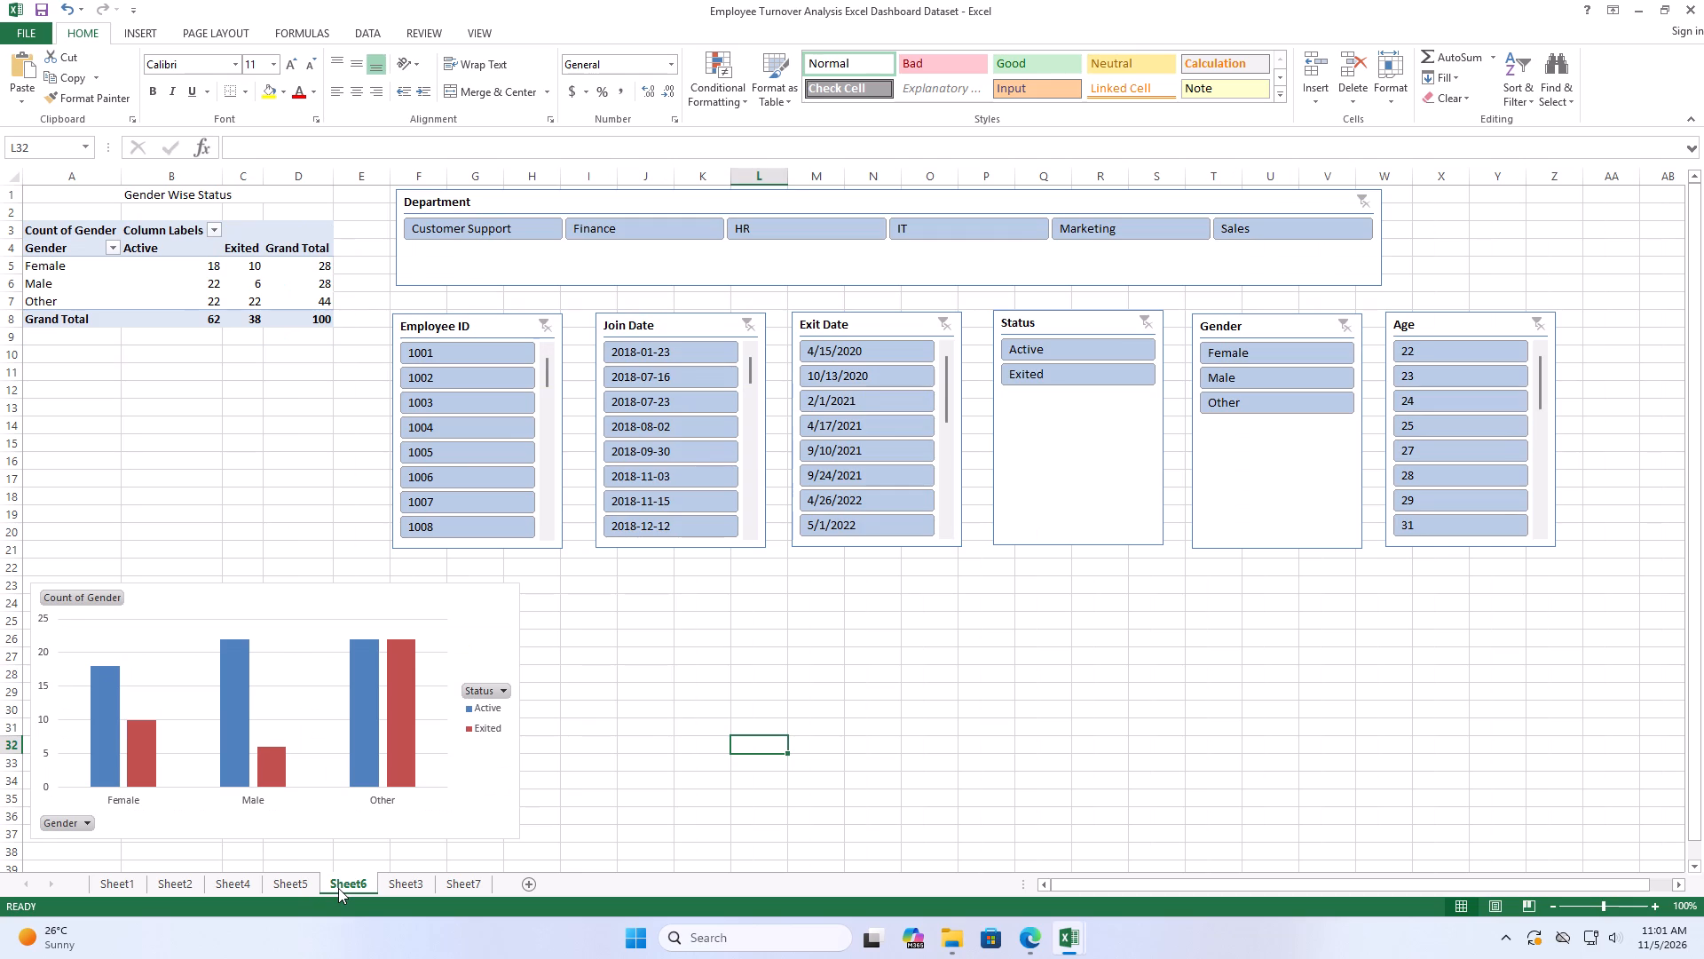
left_click(398, 885)
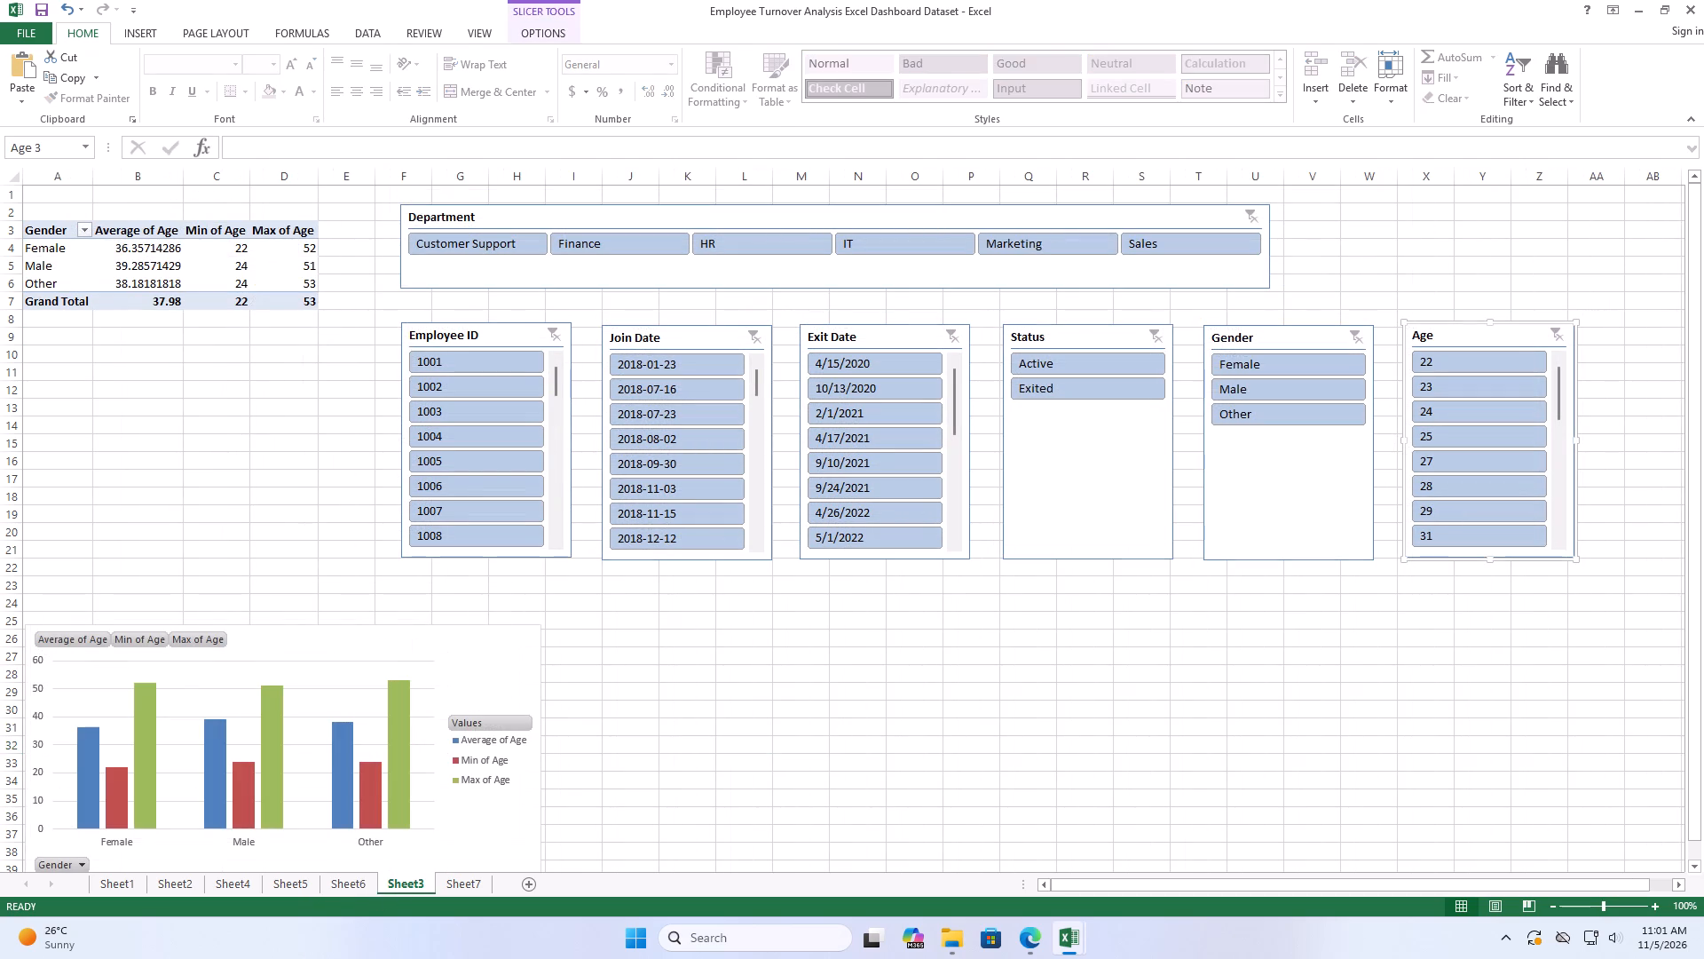
scroll(148, 316, "up", 3)
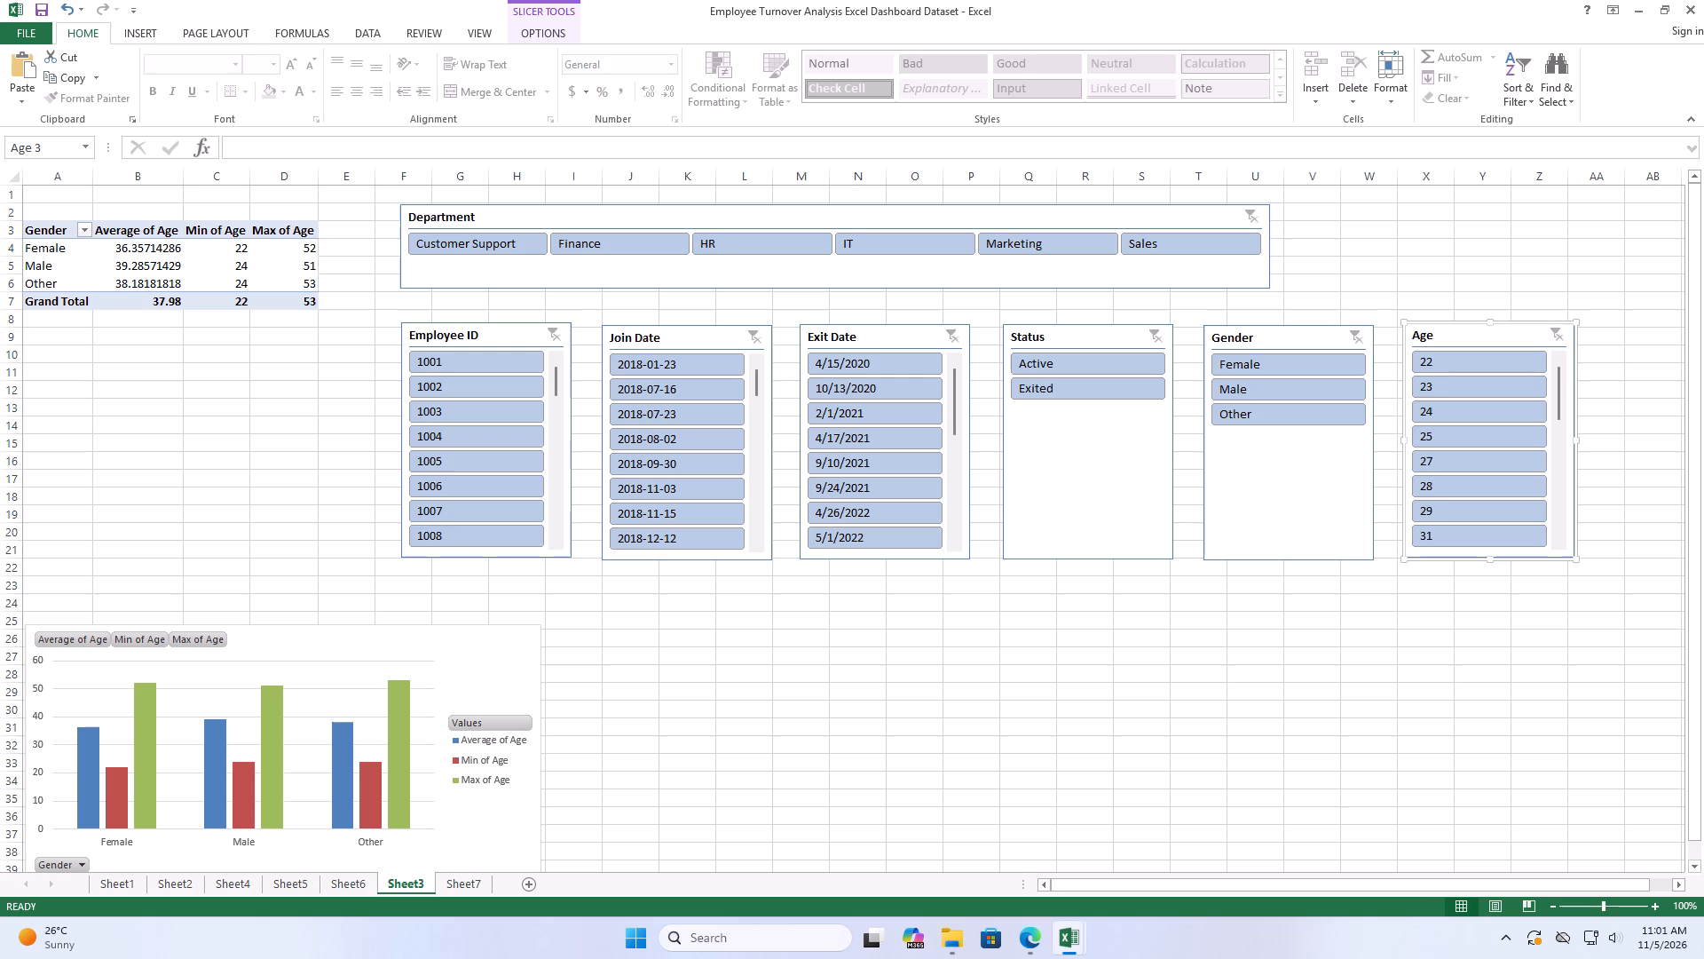
left_click_drag(59, 198, 179, 192)
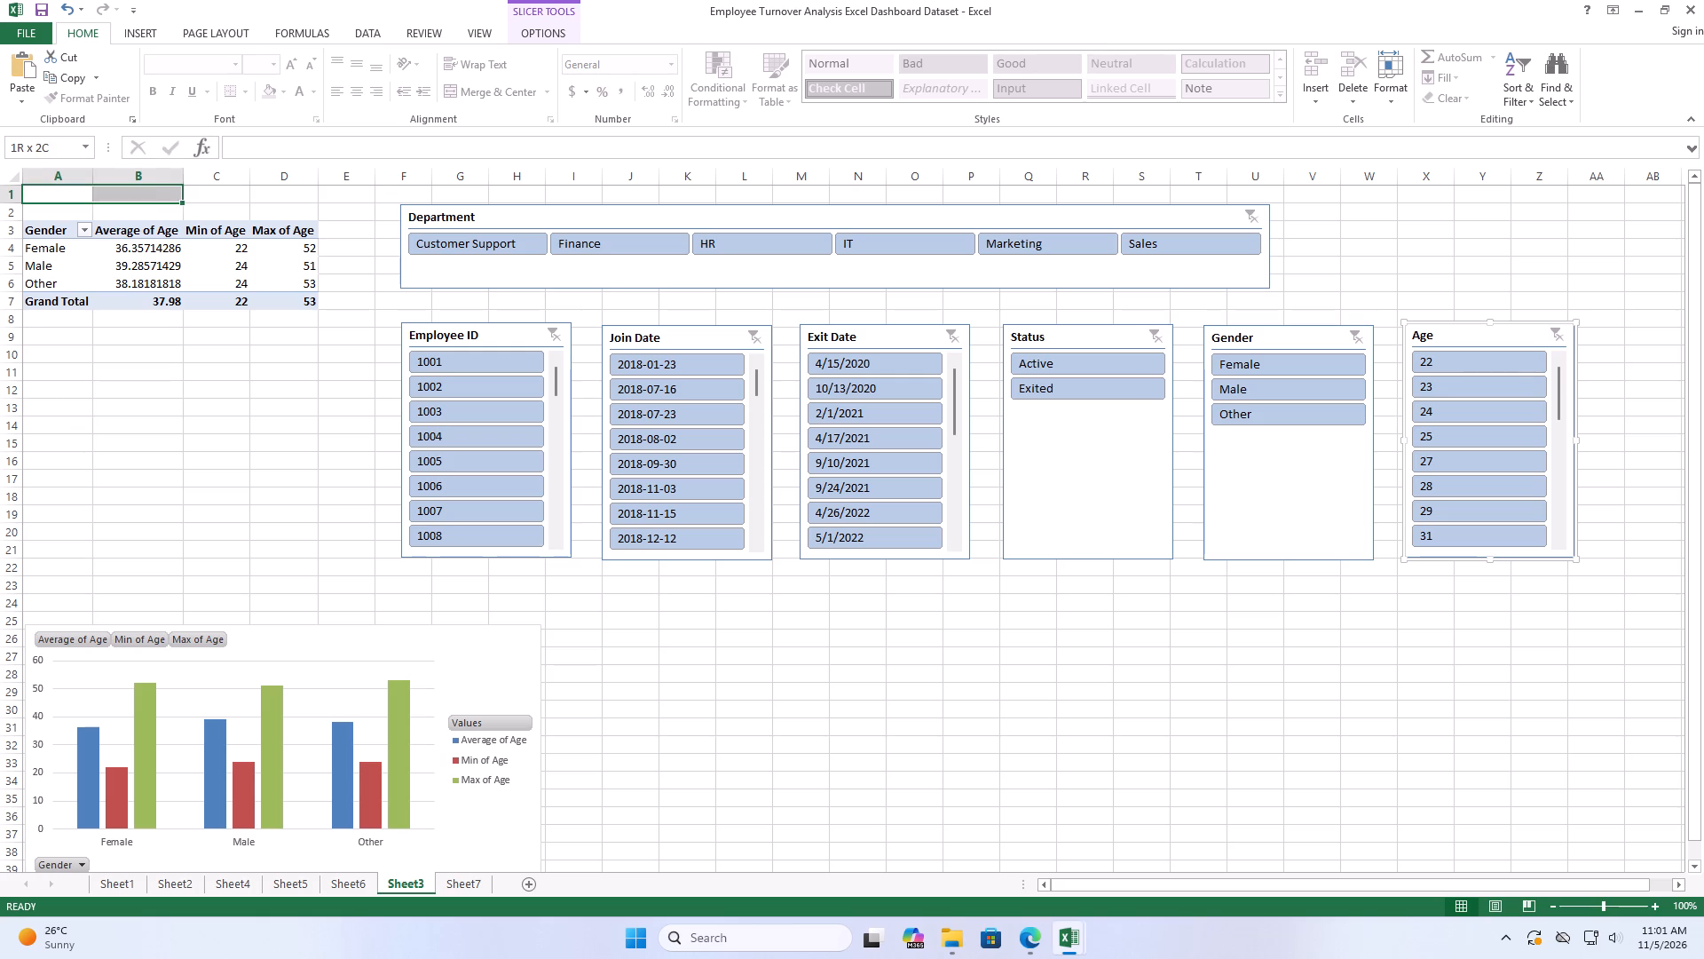
left_click_drag(179, 192, 288, 194)
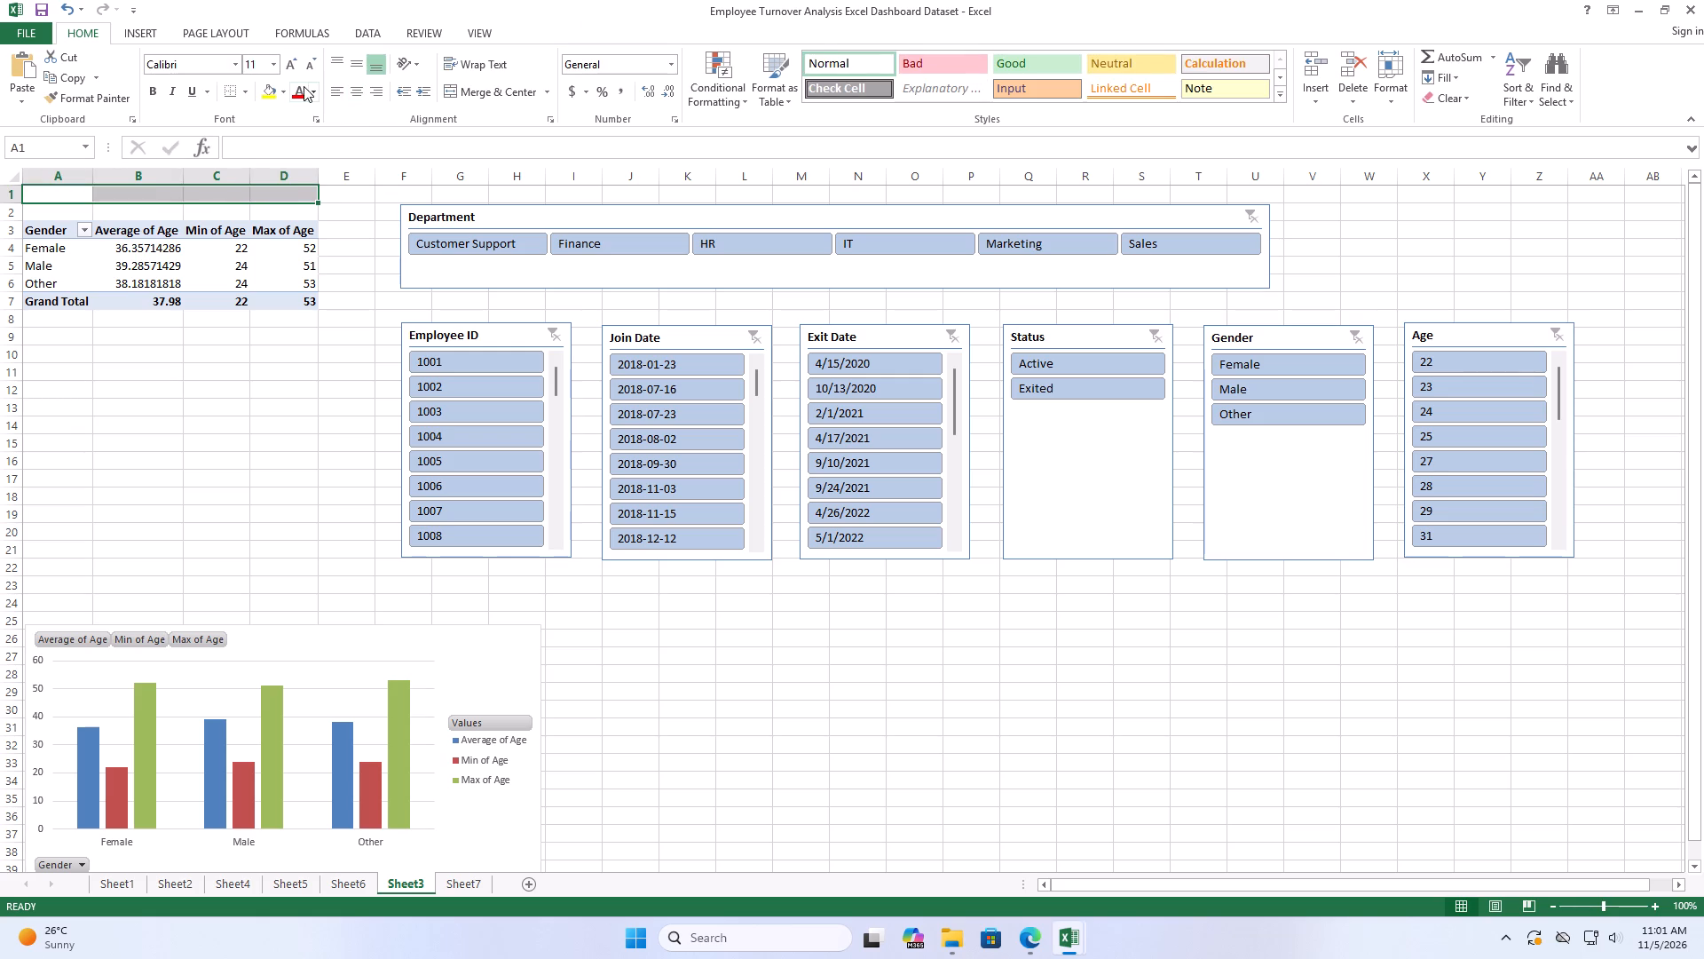
left_click(470, 96)
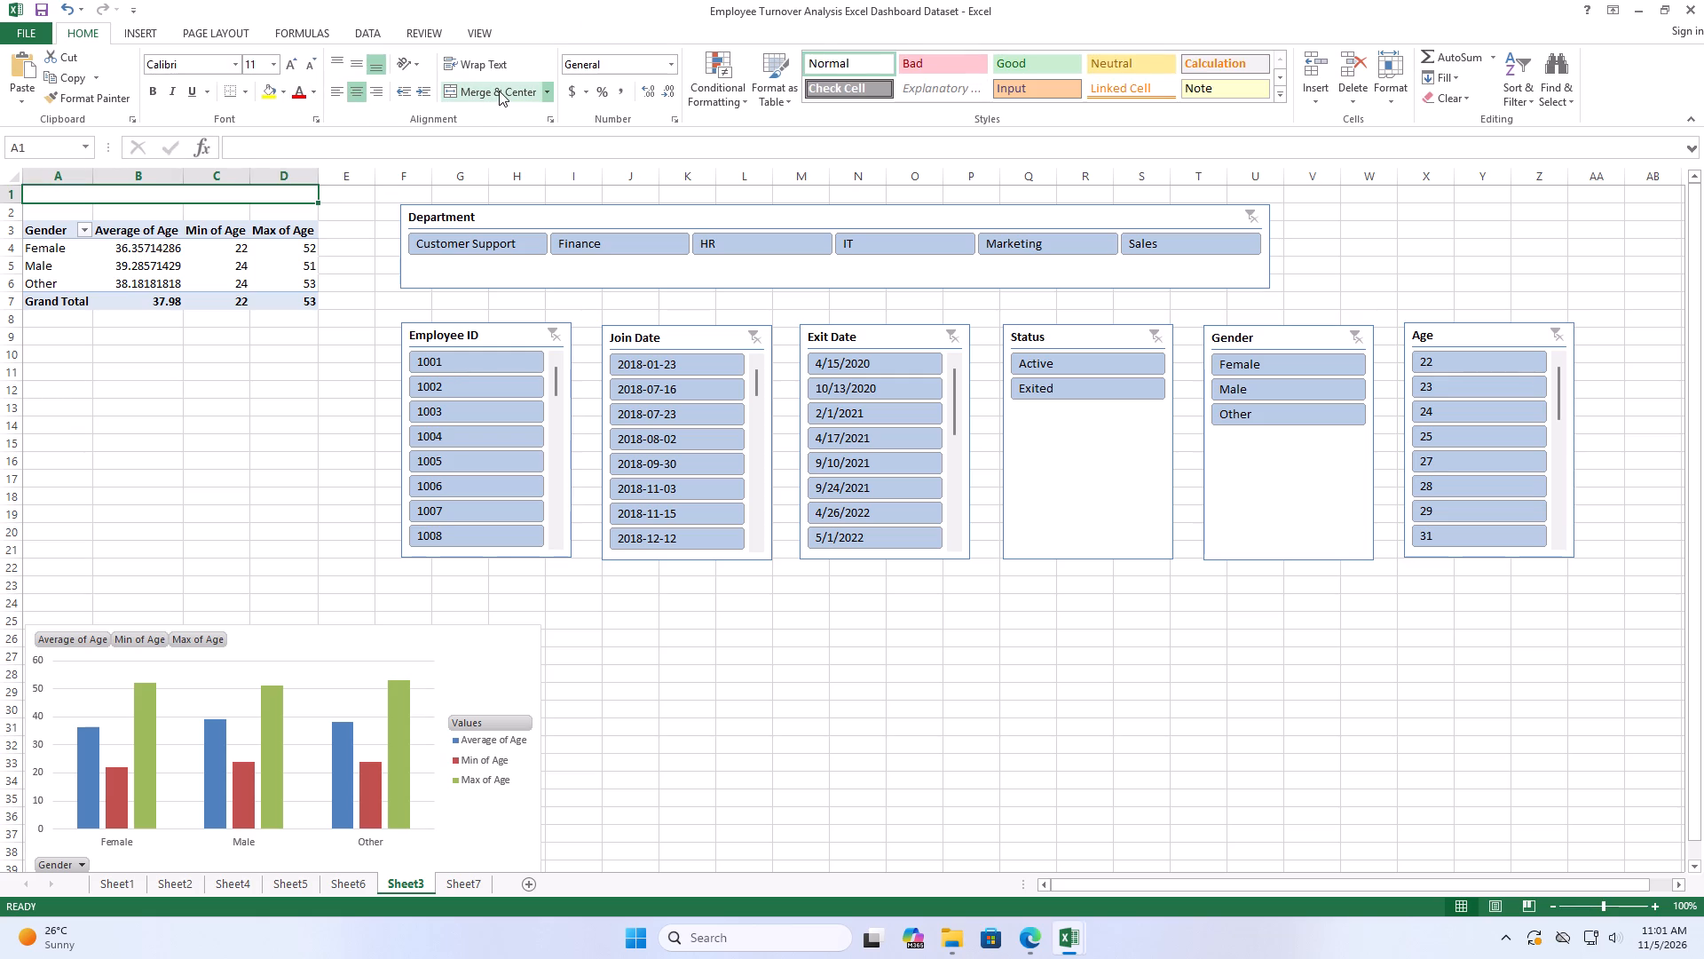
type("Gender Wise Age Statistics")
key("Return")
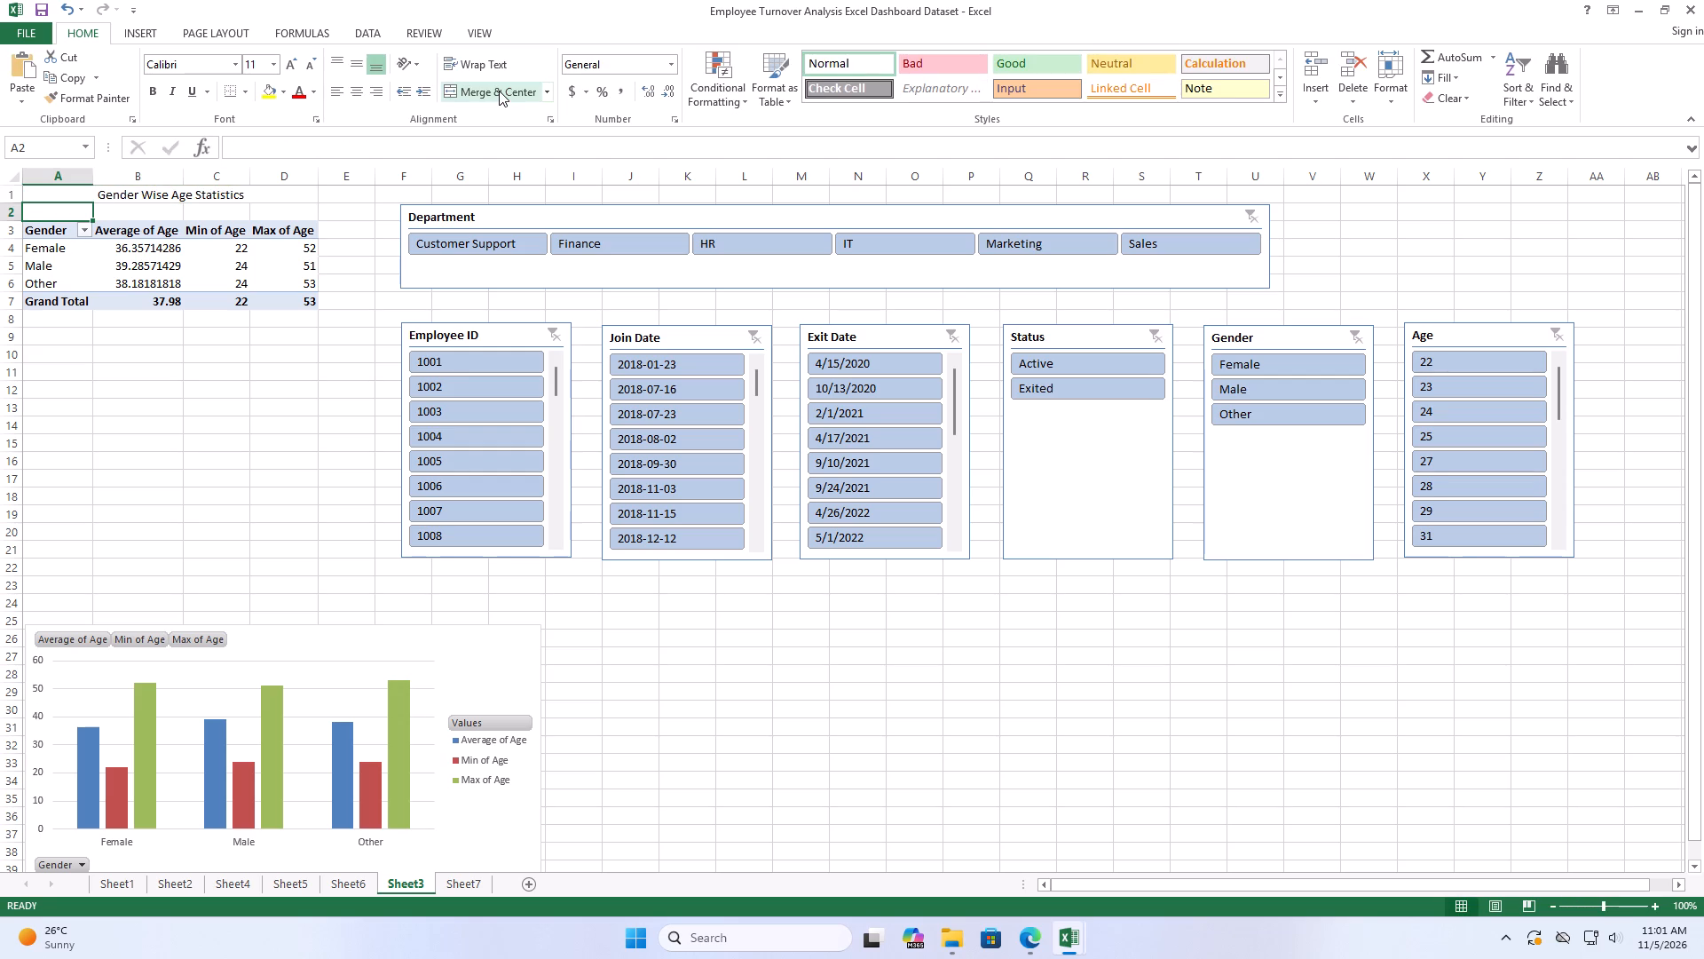
Make the "Gender Wise Age Statistics" title on Sheet3 bold and increase its font size by one increment.
left_click(475, 891)
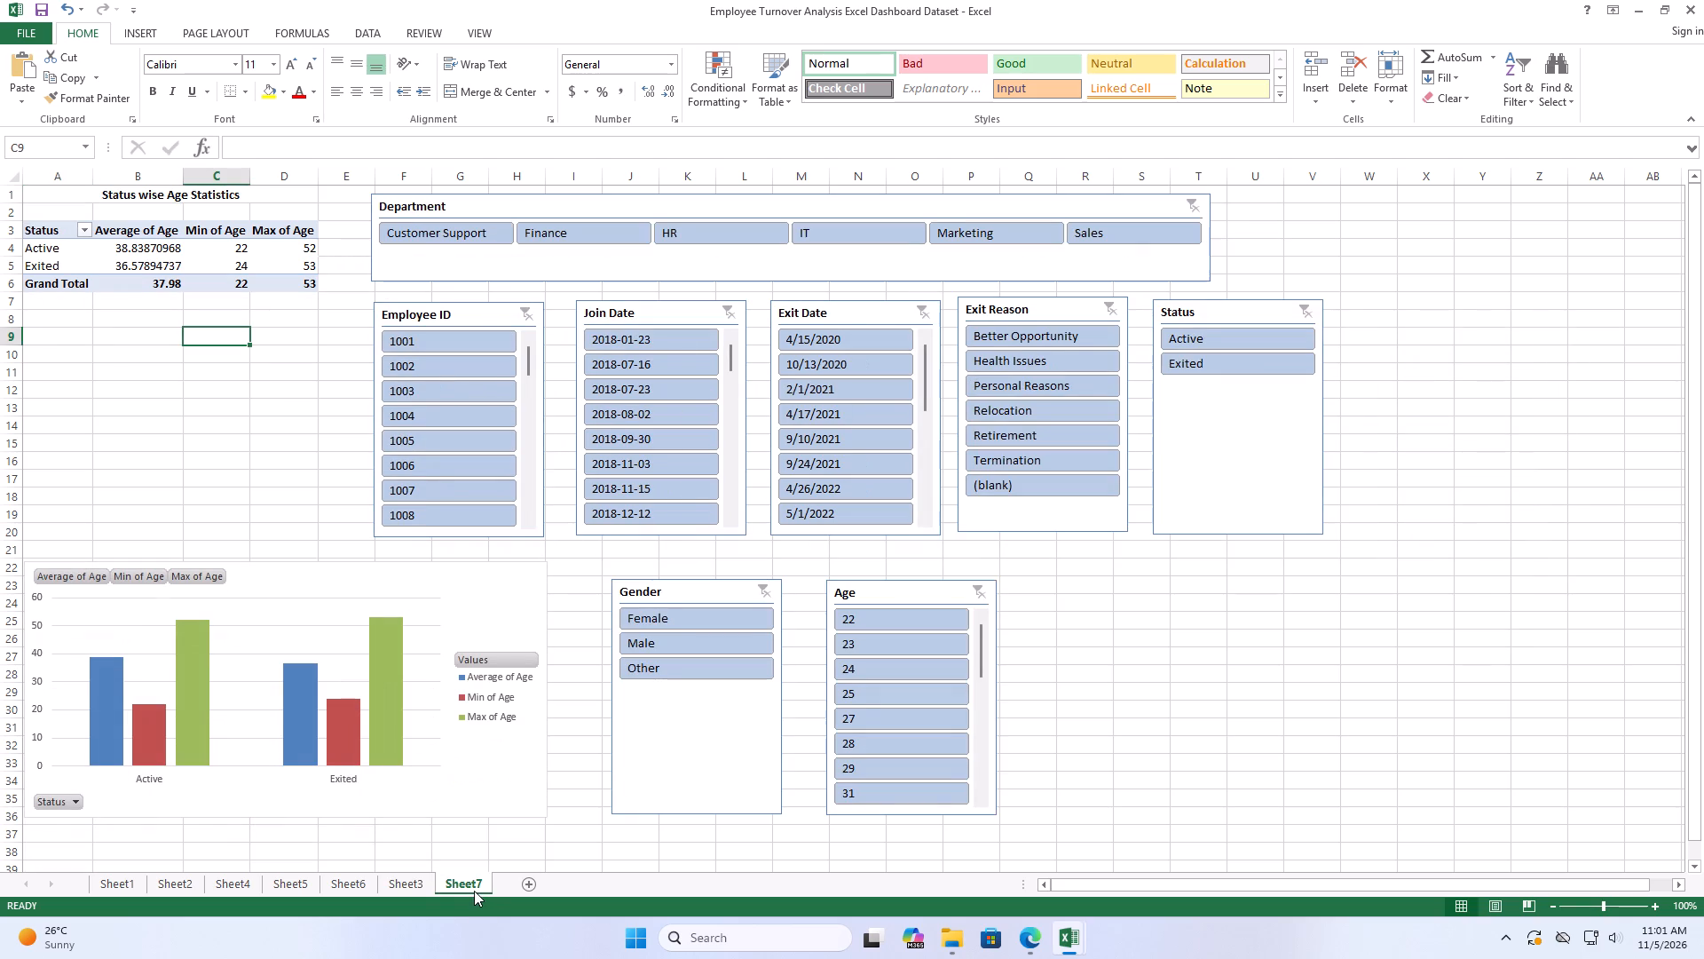
left_click(414, 885)
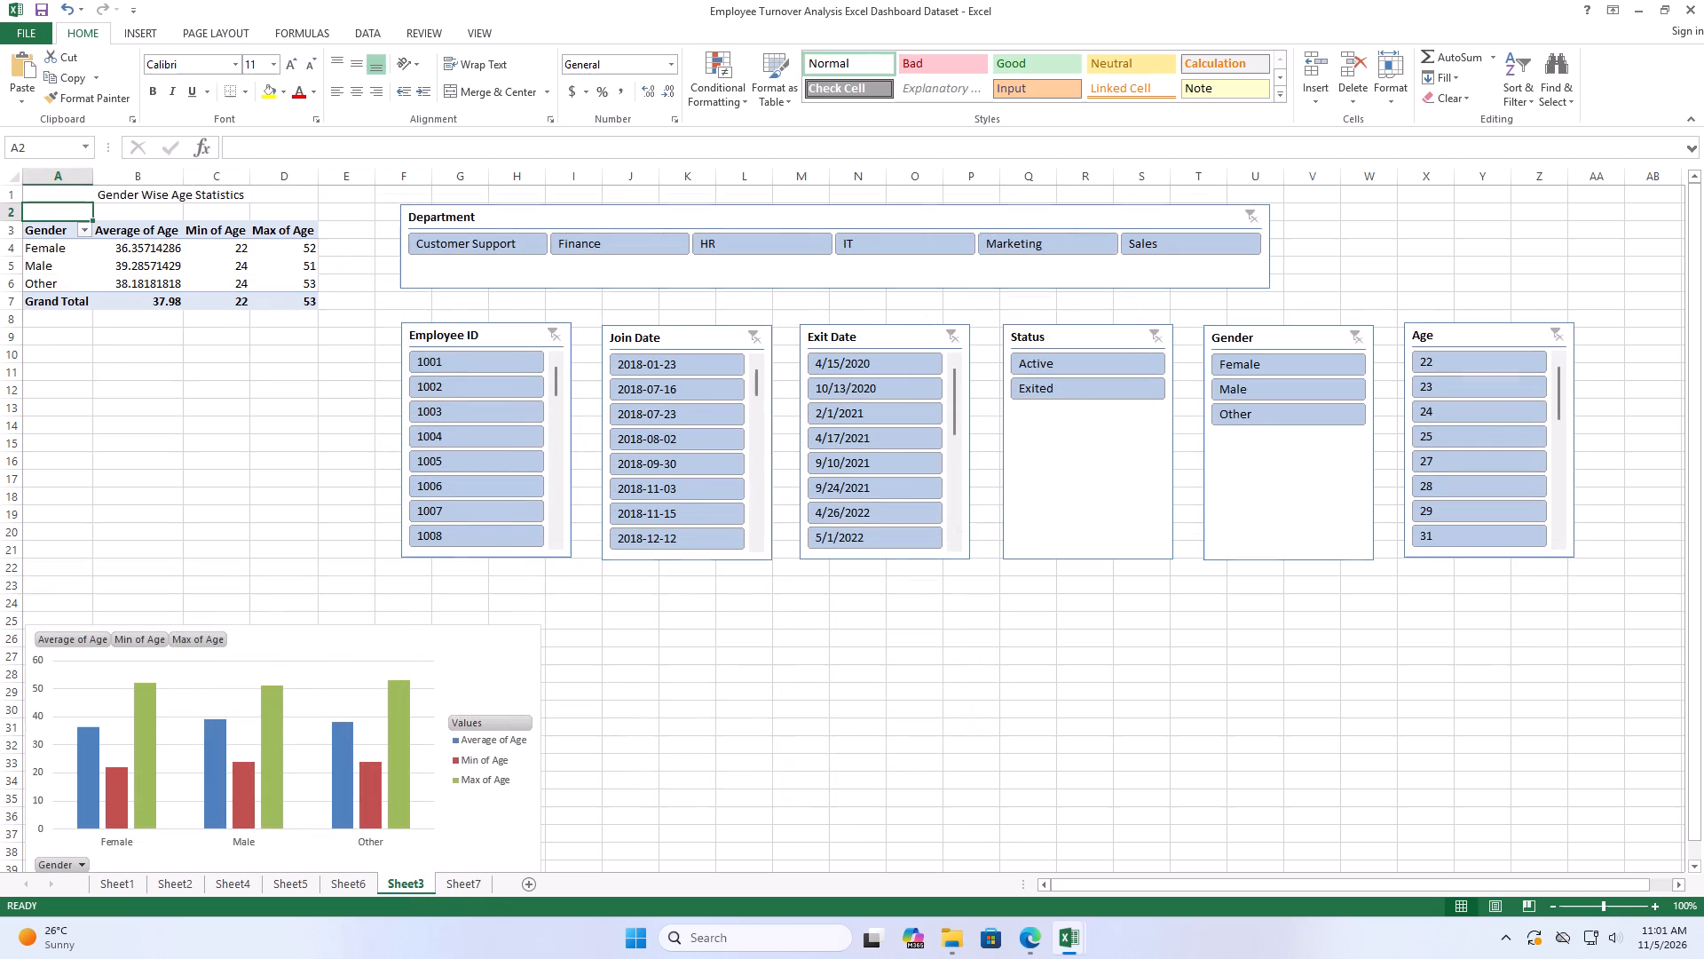
left_click(254, 194)
key("ctrl+b")
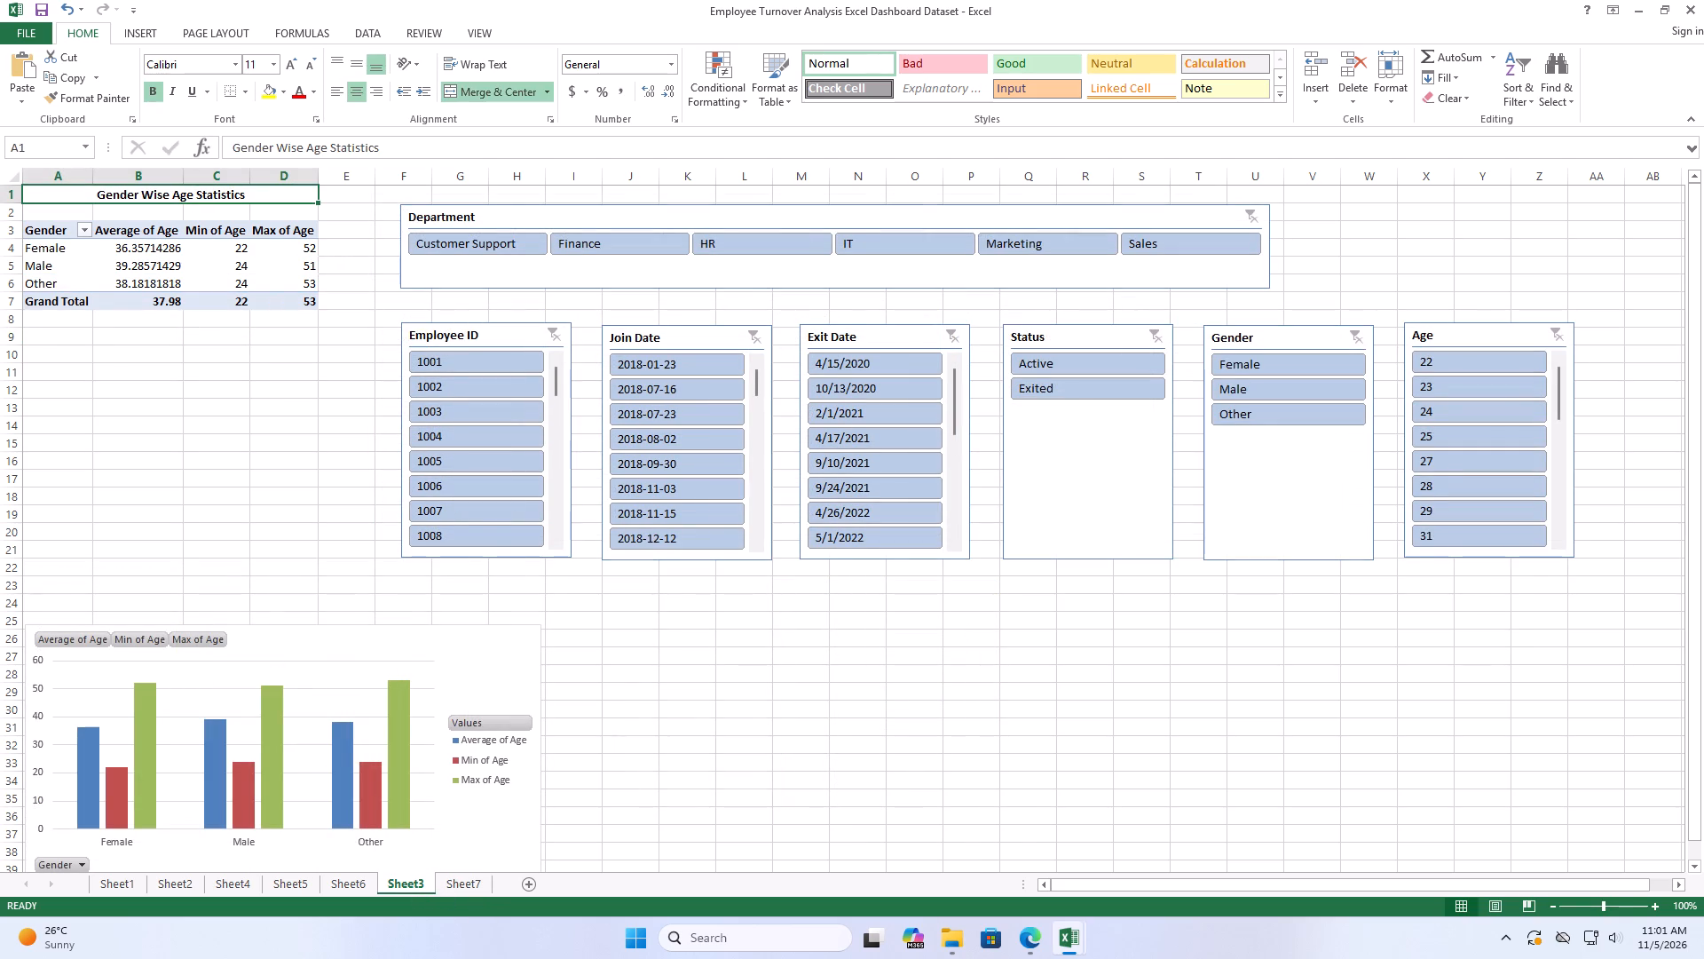
left_click(288, 68)
On Sheet7, increase the "Status wise Age Statistics" title to font size 12.
left_click(457, 891)
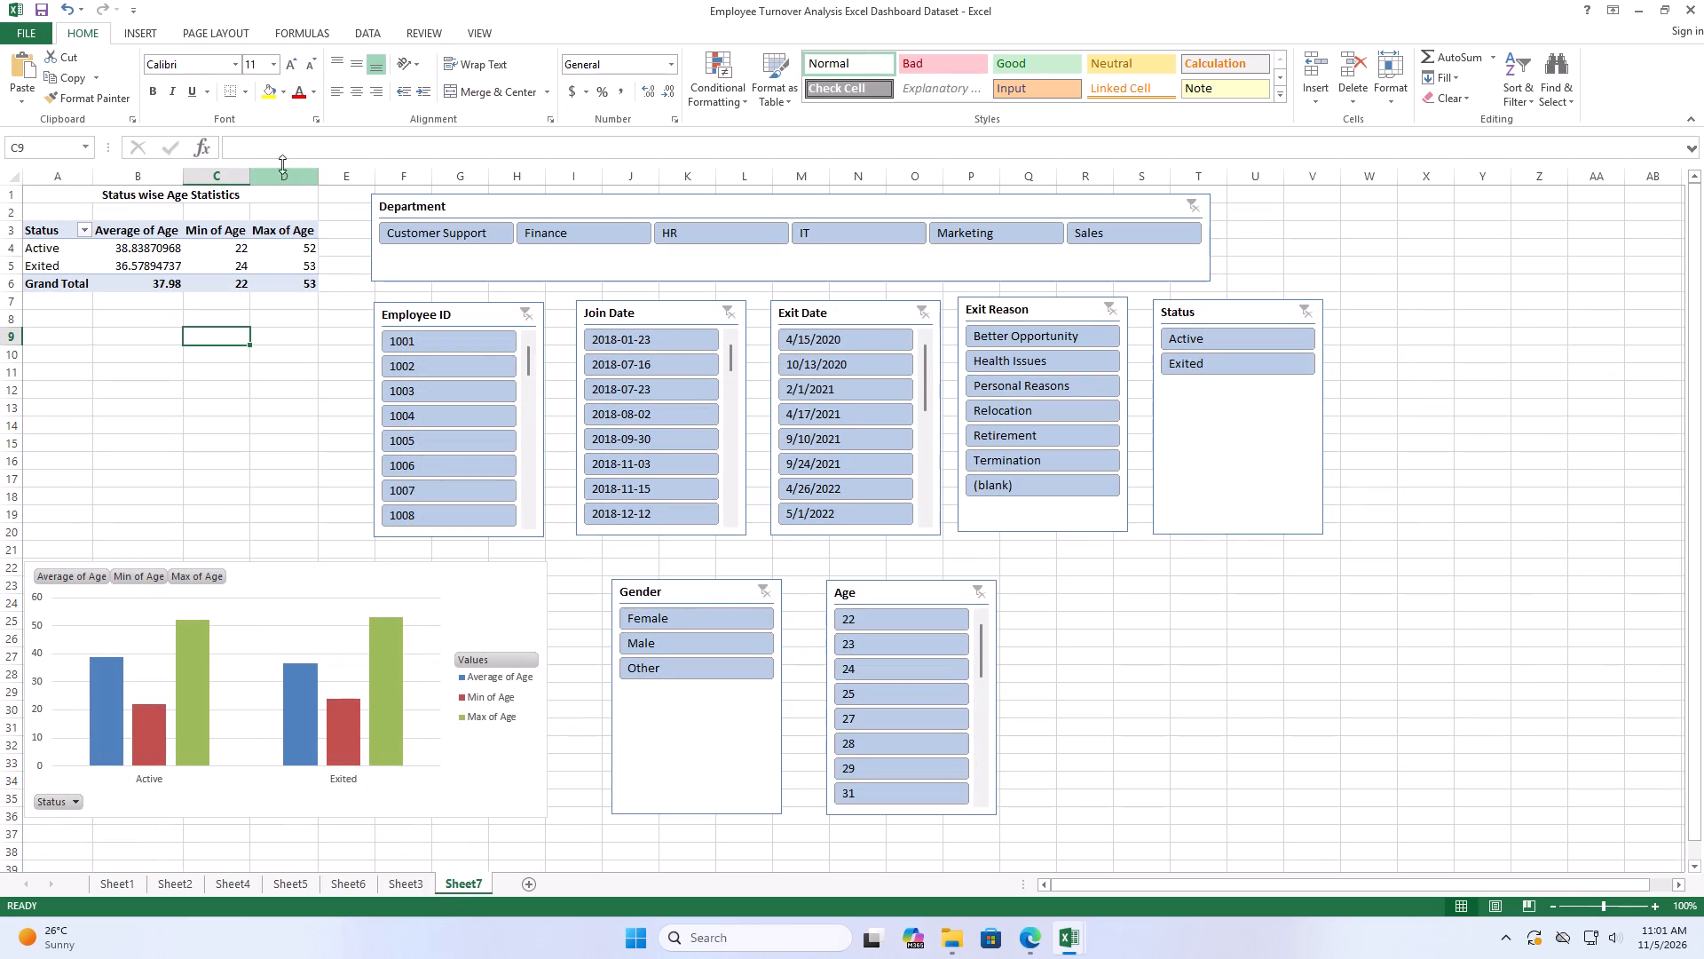
left_click(273, 198)
left_click(294, 57)
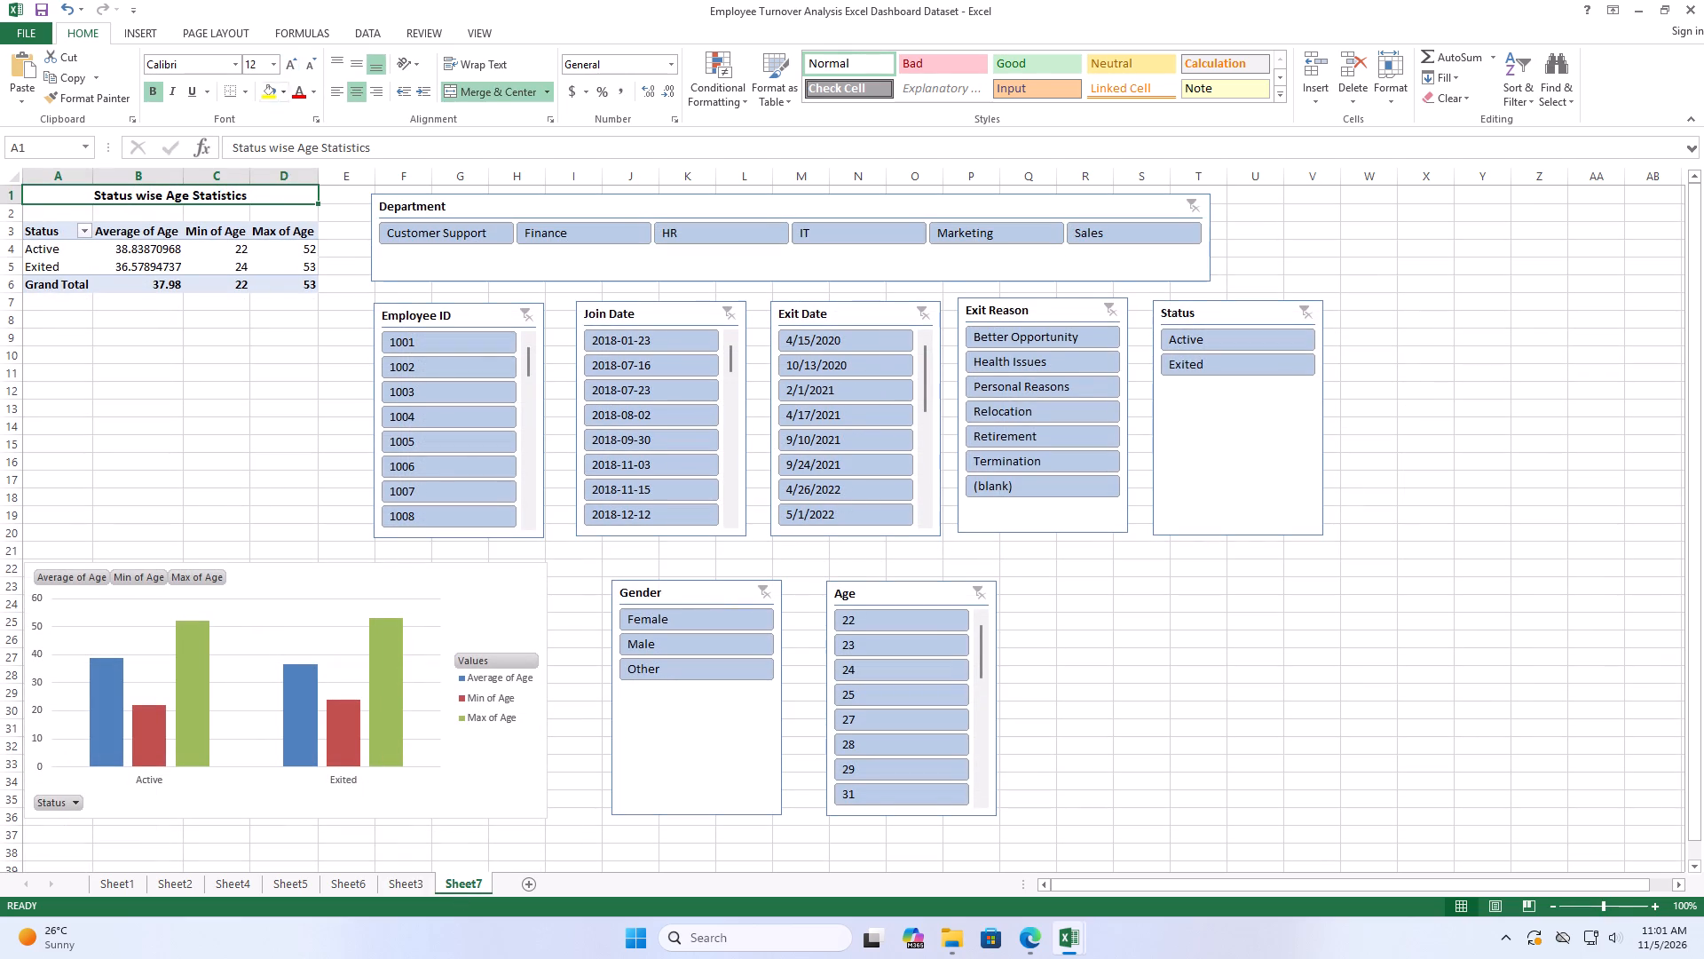
On Sheet6, extend the title in A1 to read "Gender Wise Status Statistics".
left_click(351, 889)
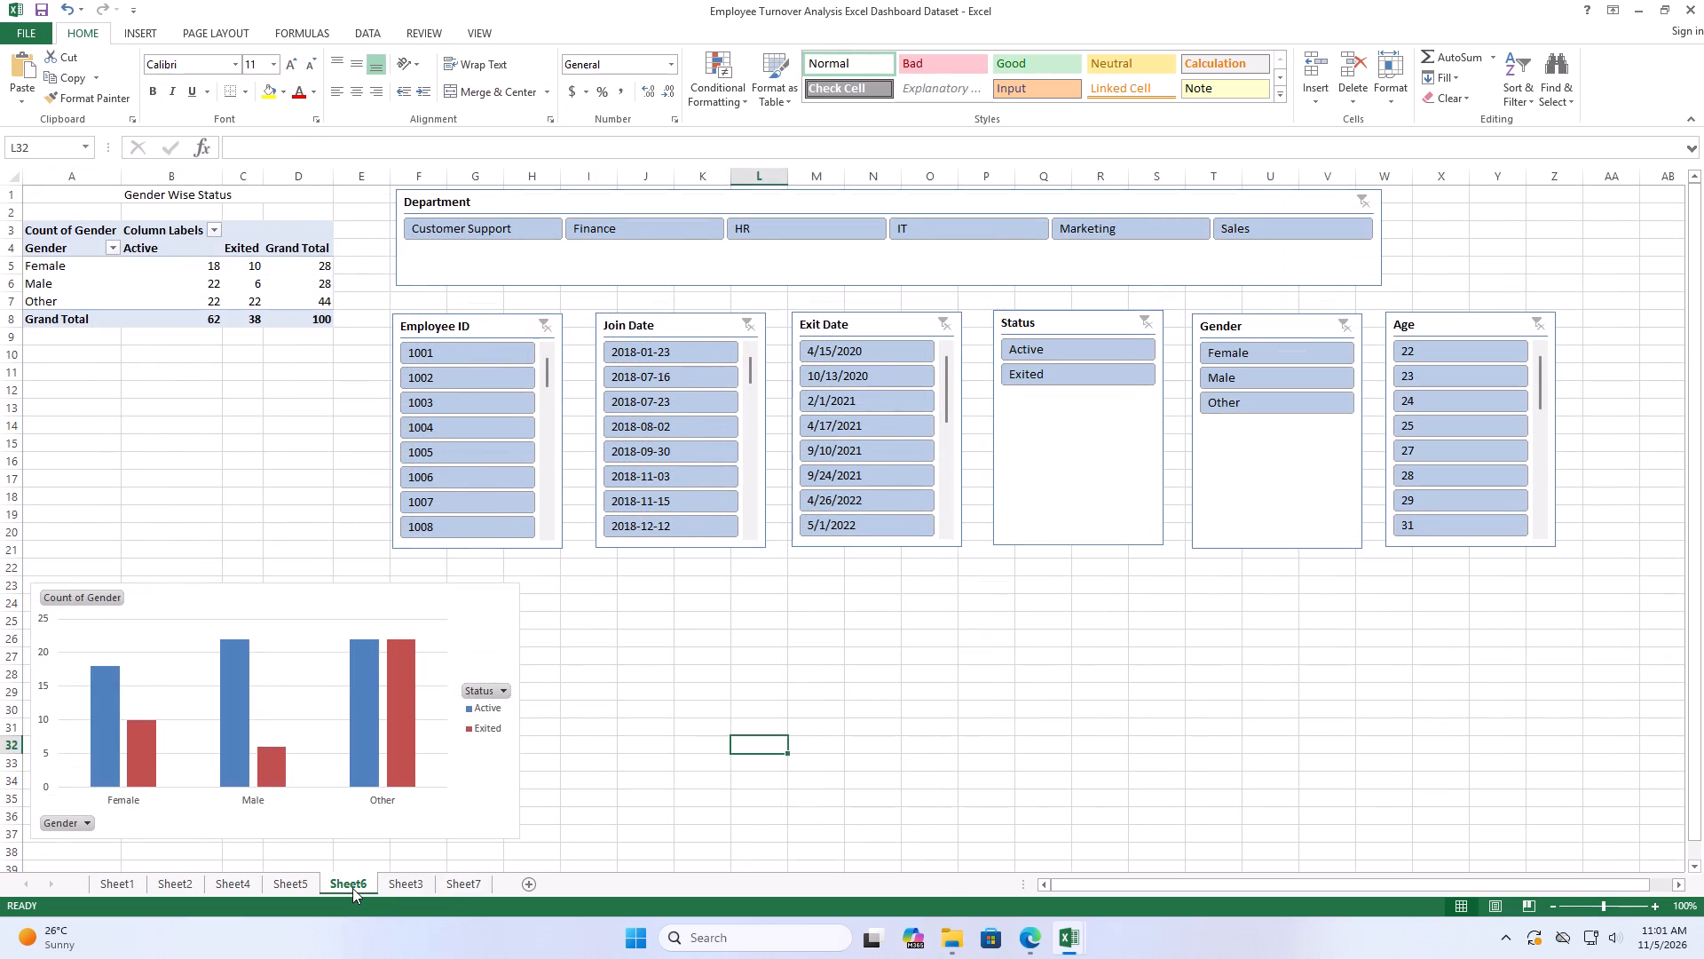
left_click(250, 192)
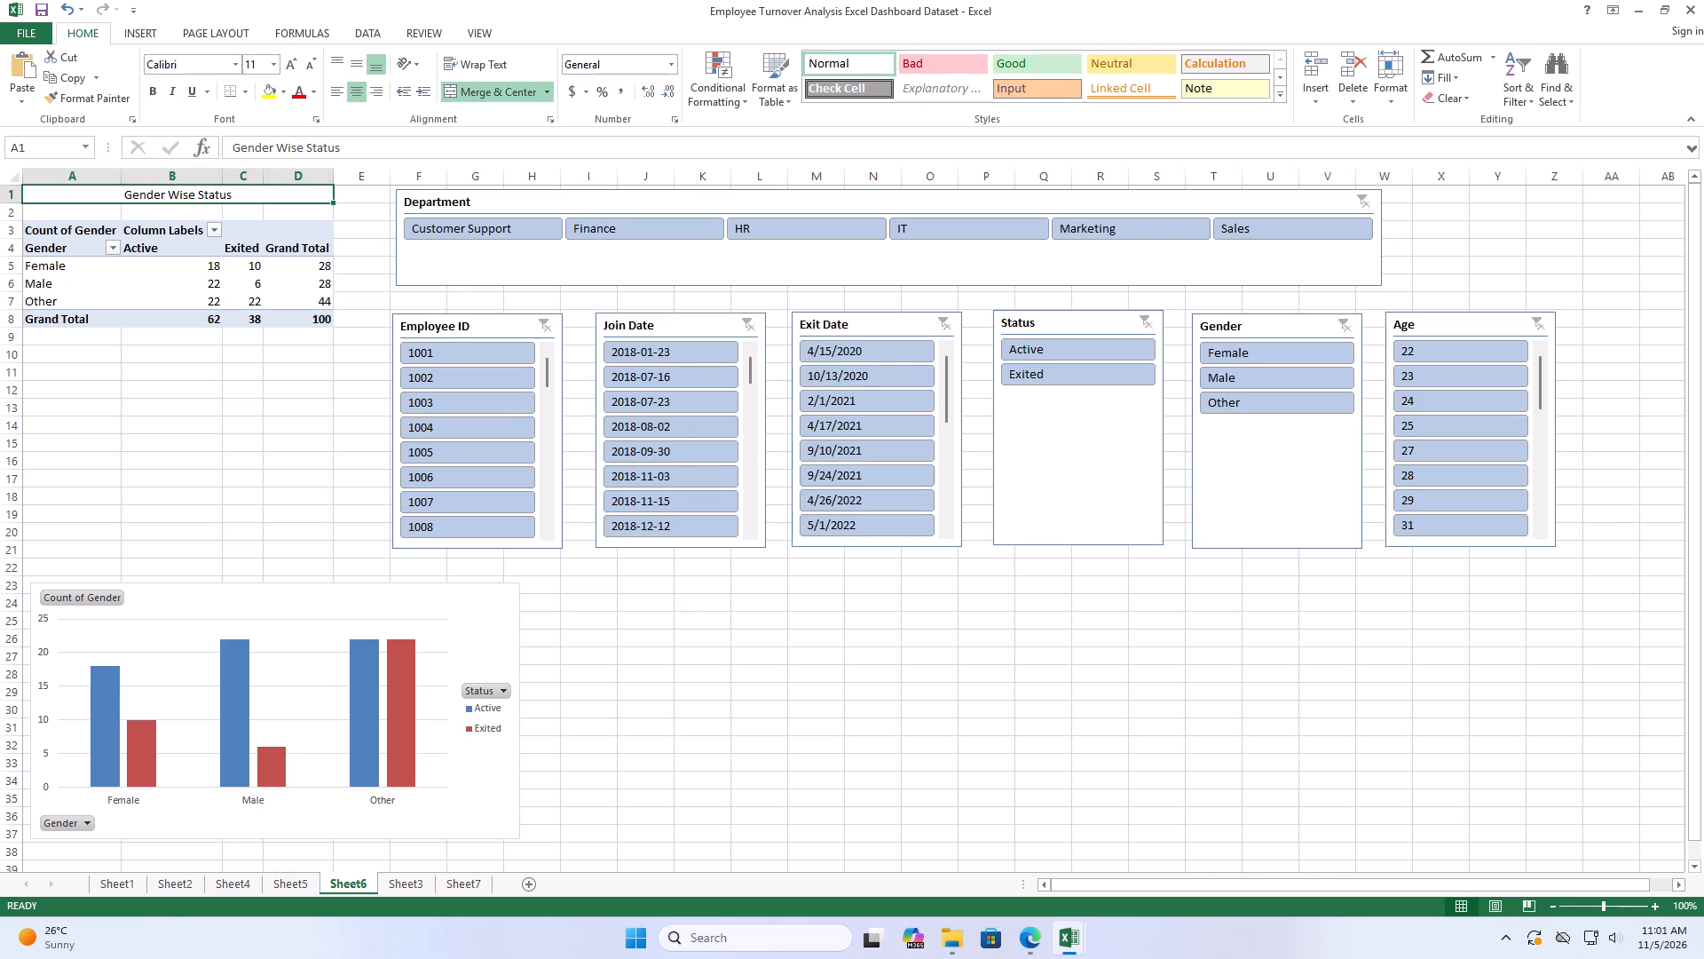
double_click(251, 194)
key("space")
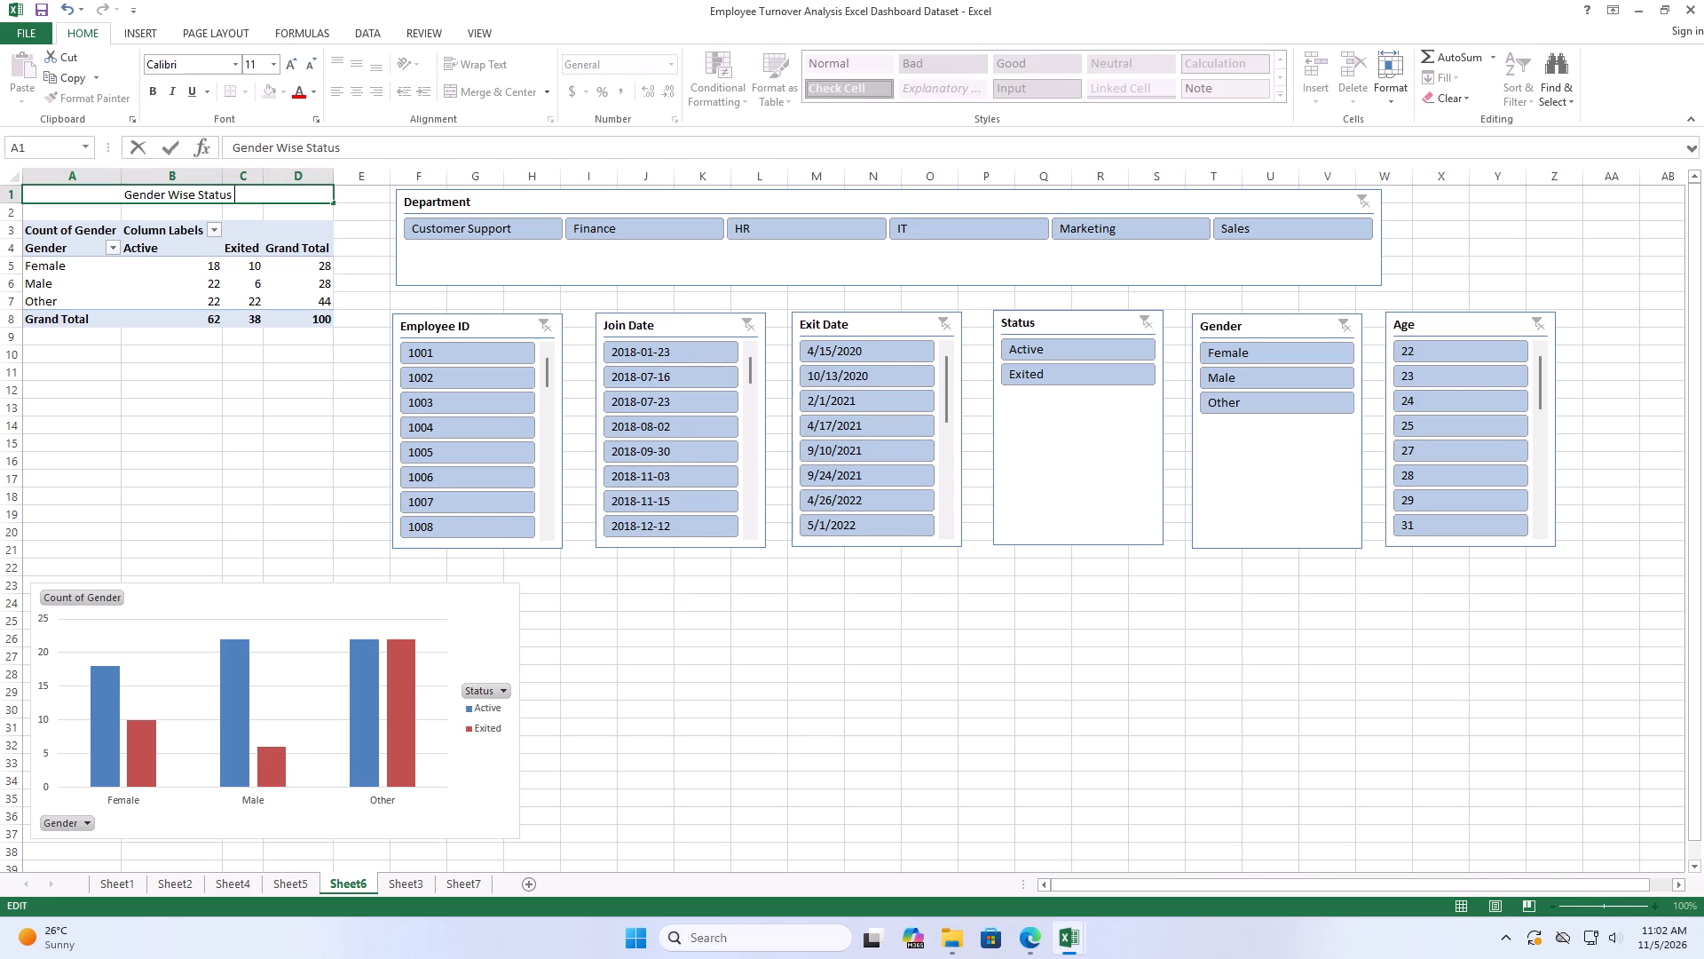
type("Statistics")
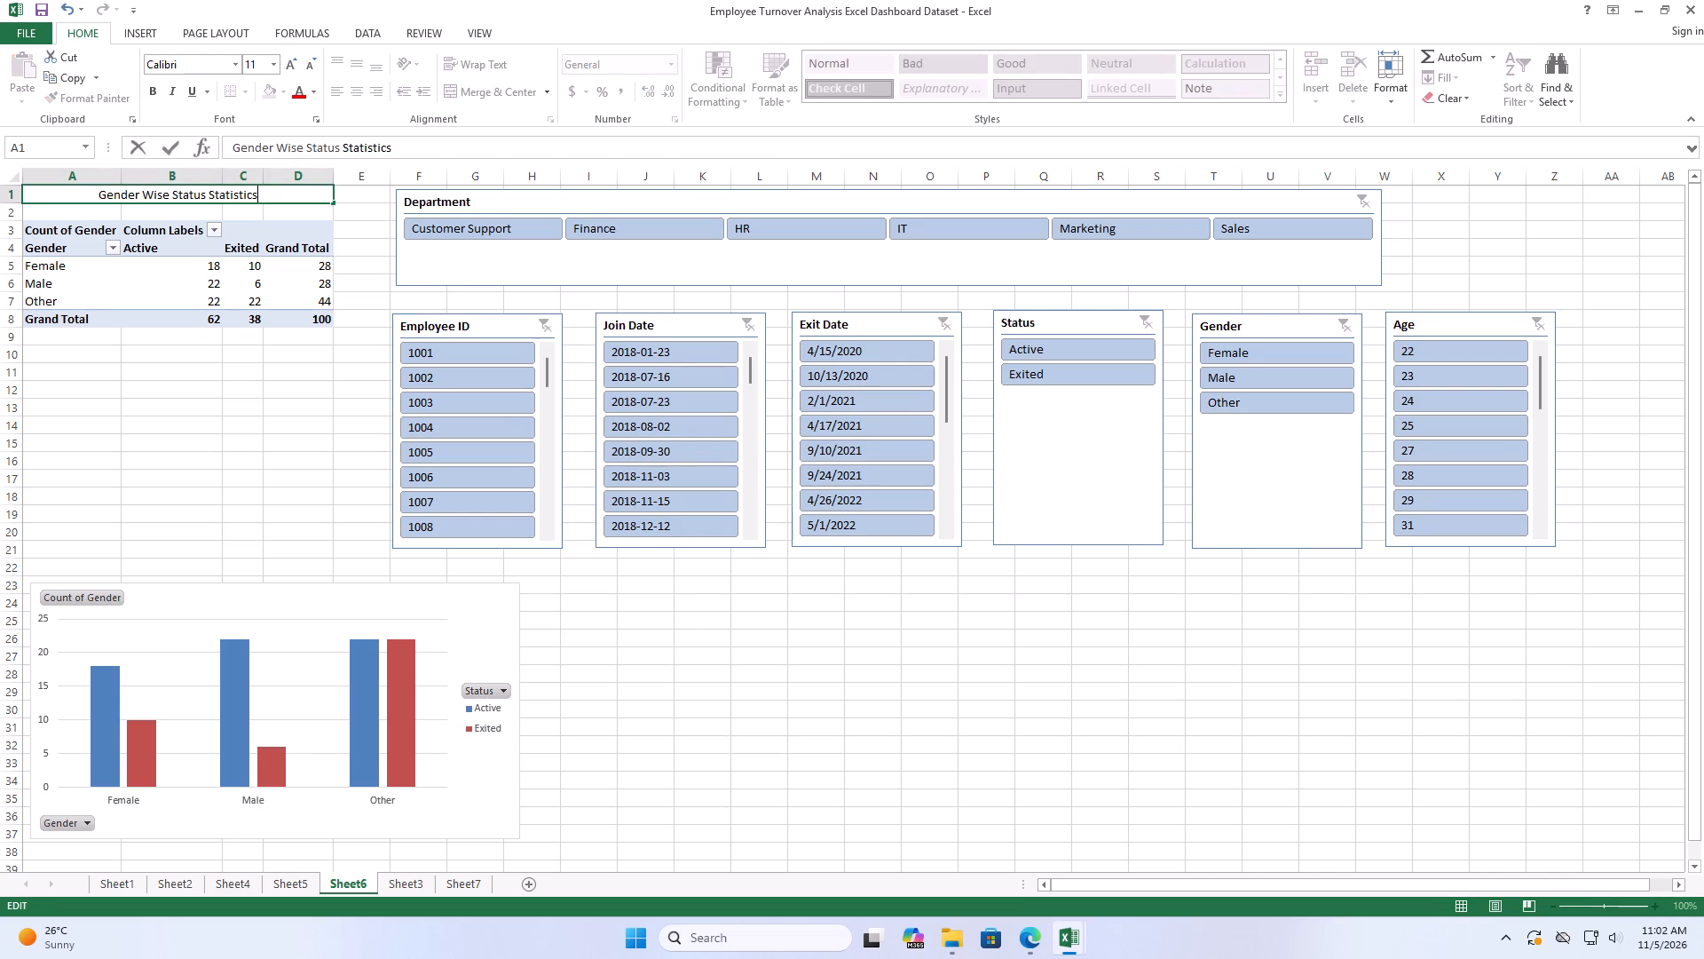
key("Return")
Make the "Gender Wise Status Statistics" title on Sheet6 bold and increase its font size to 12.
double_click(251, 194)
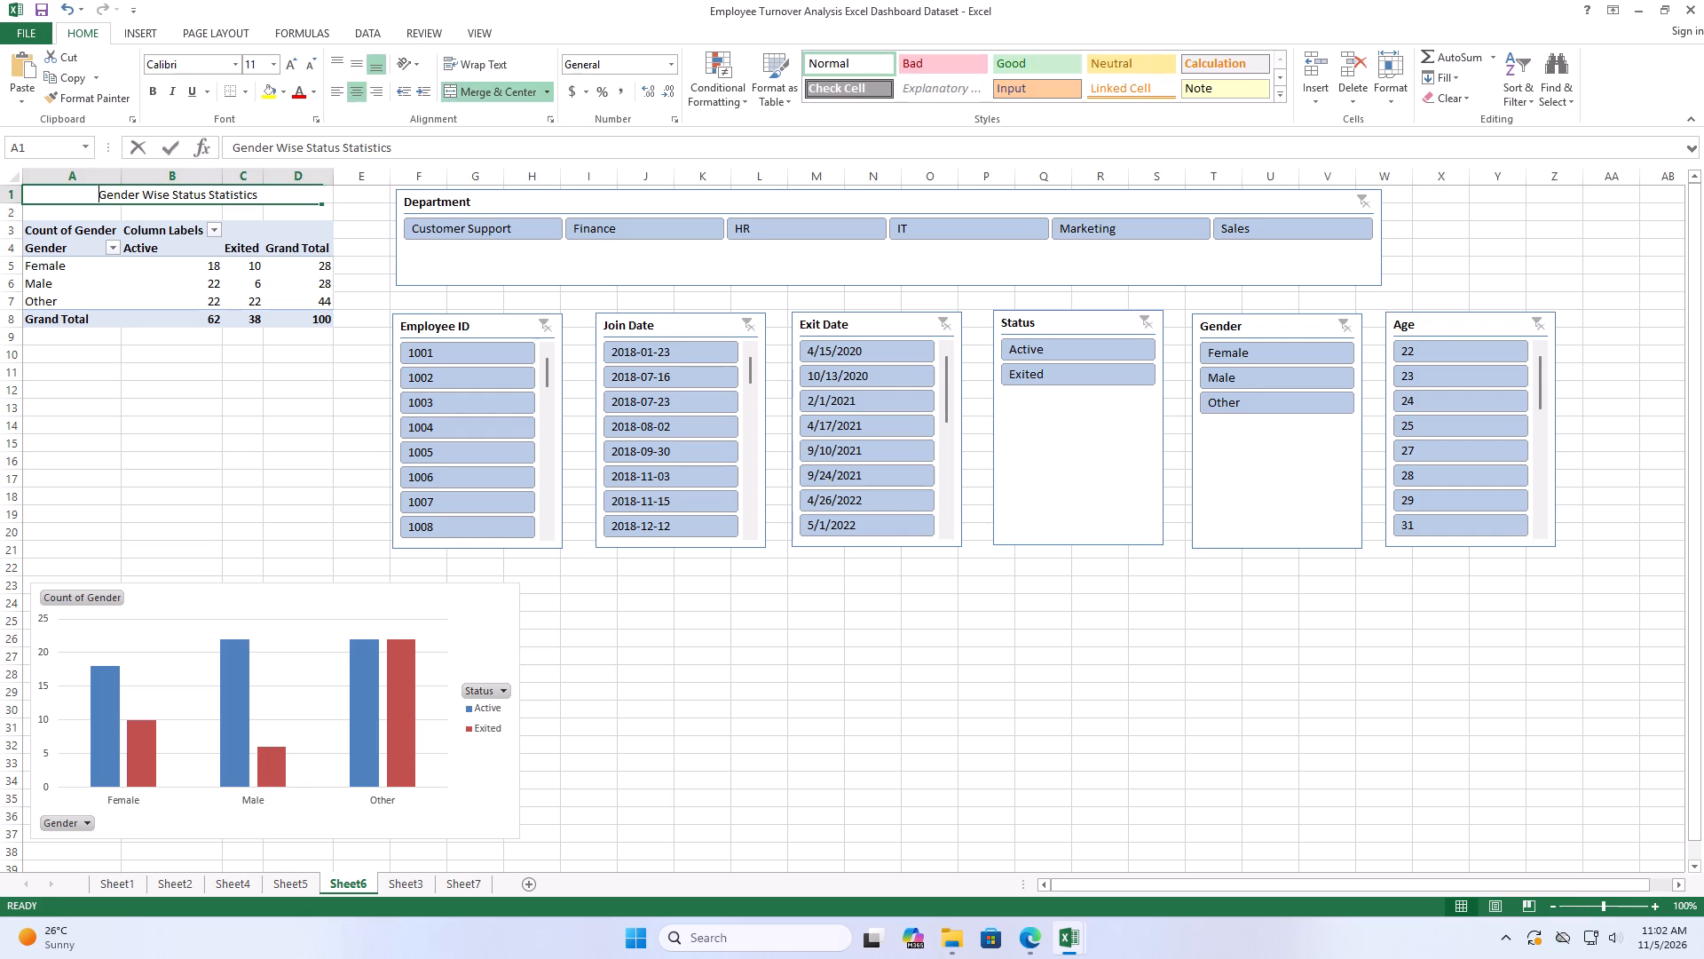
key("ctrl+b")
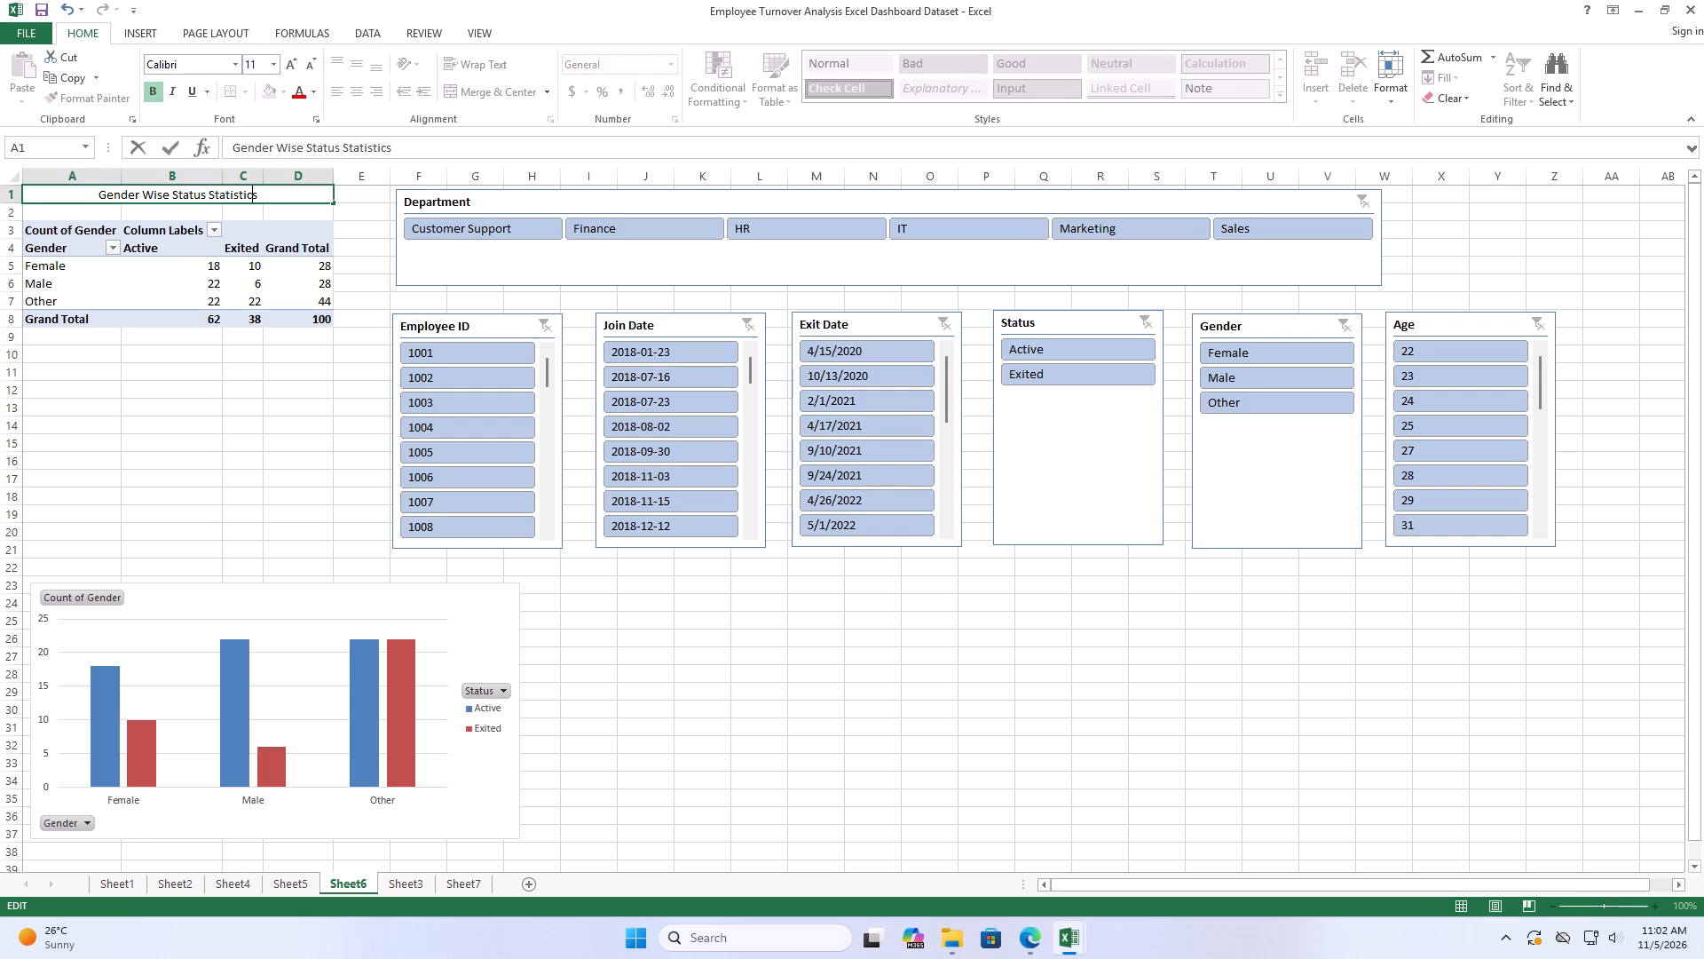
left_click(301, 208)
left_click(278, 194)
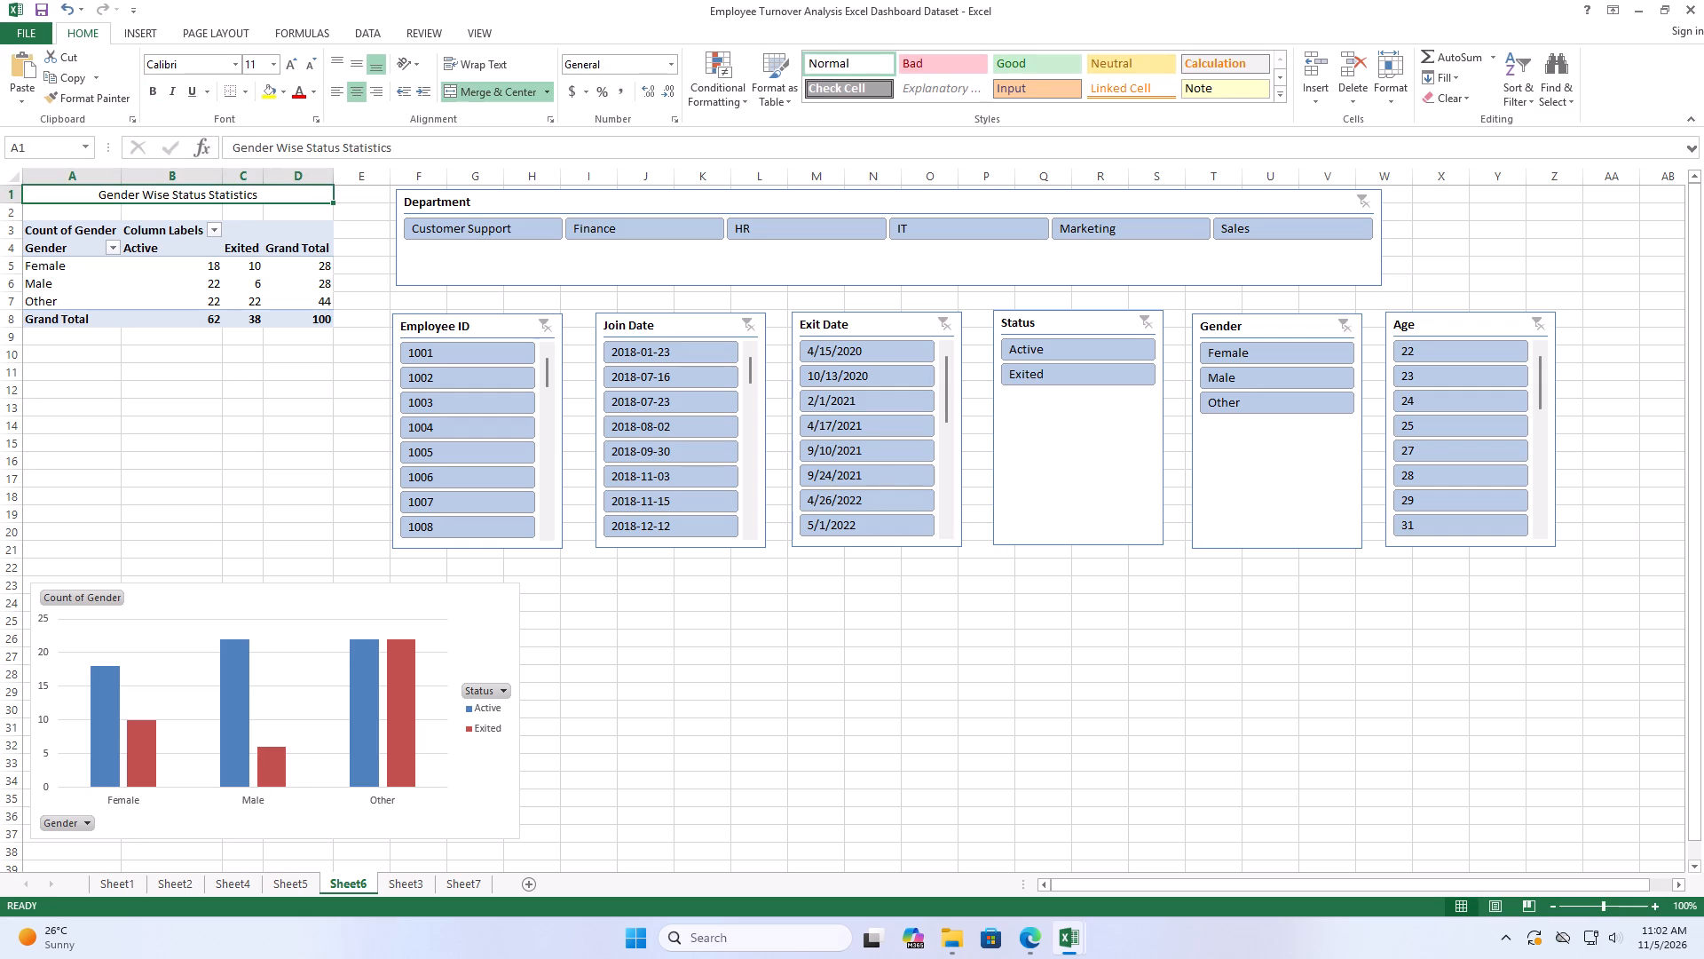
key("ctrl+b")
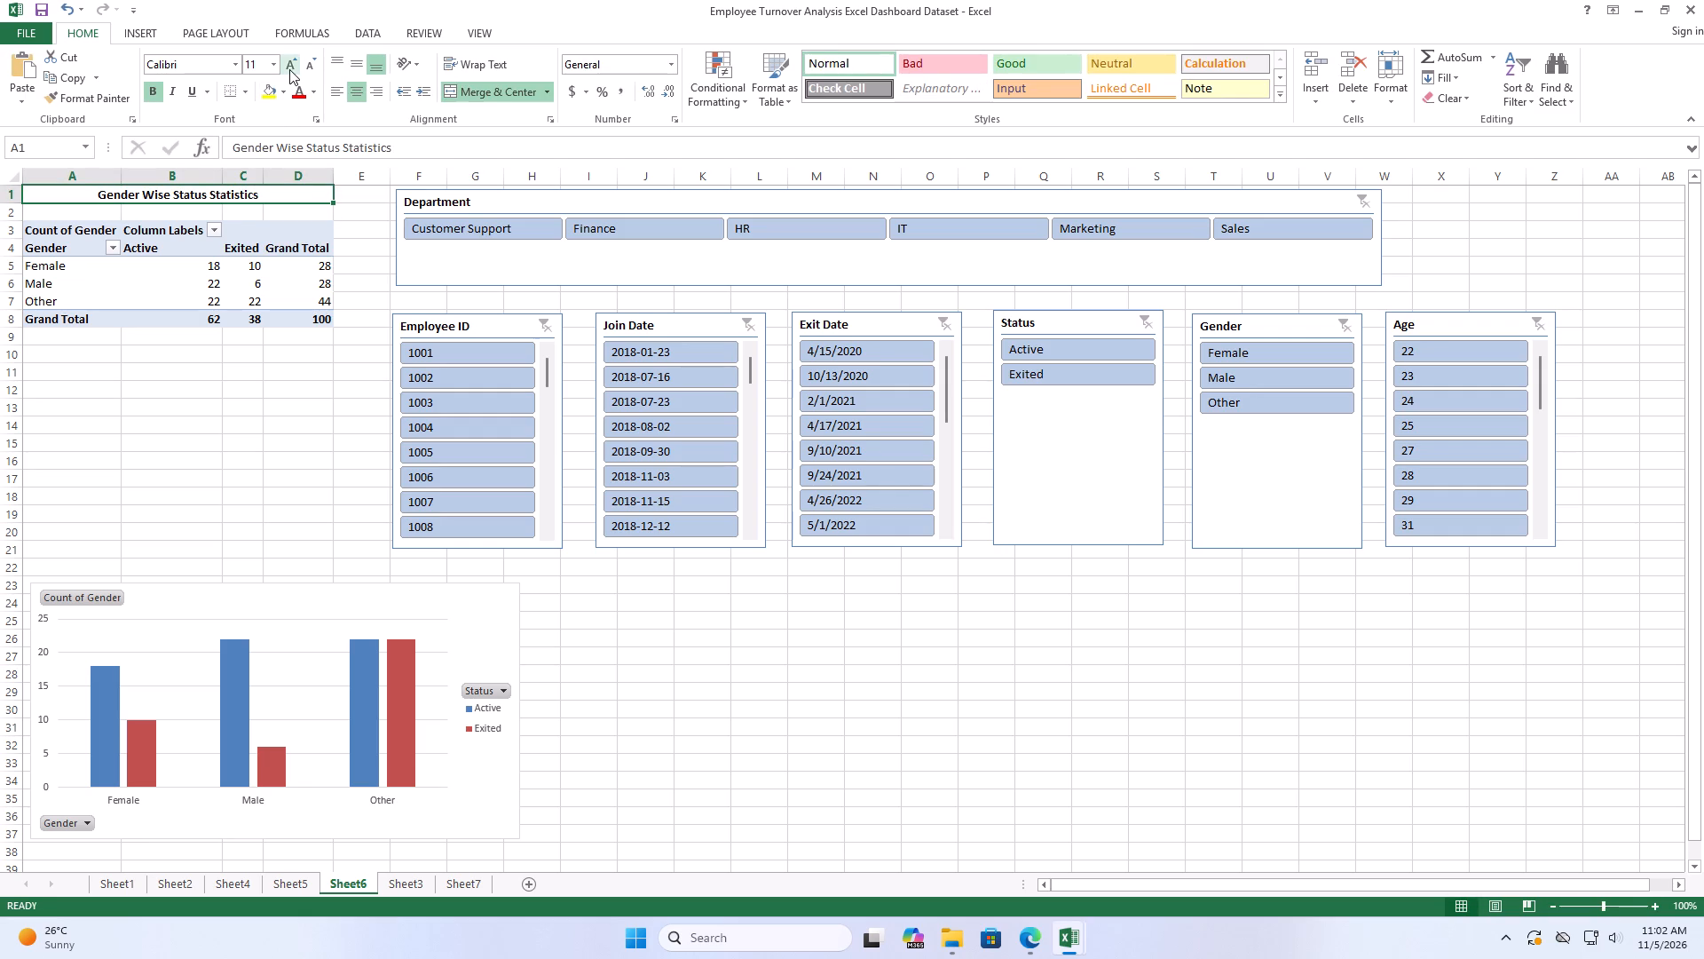
left_click(289, 69)
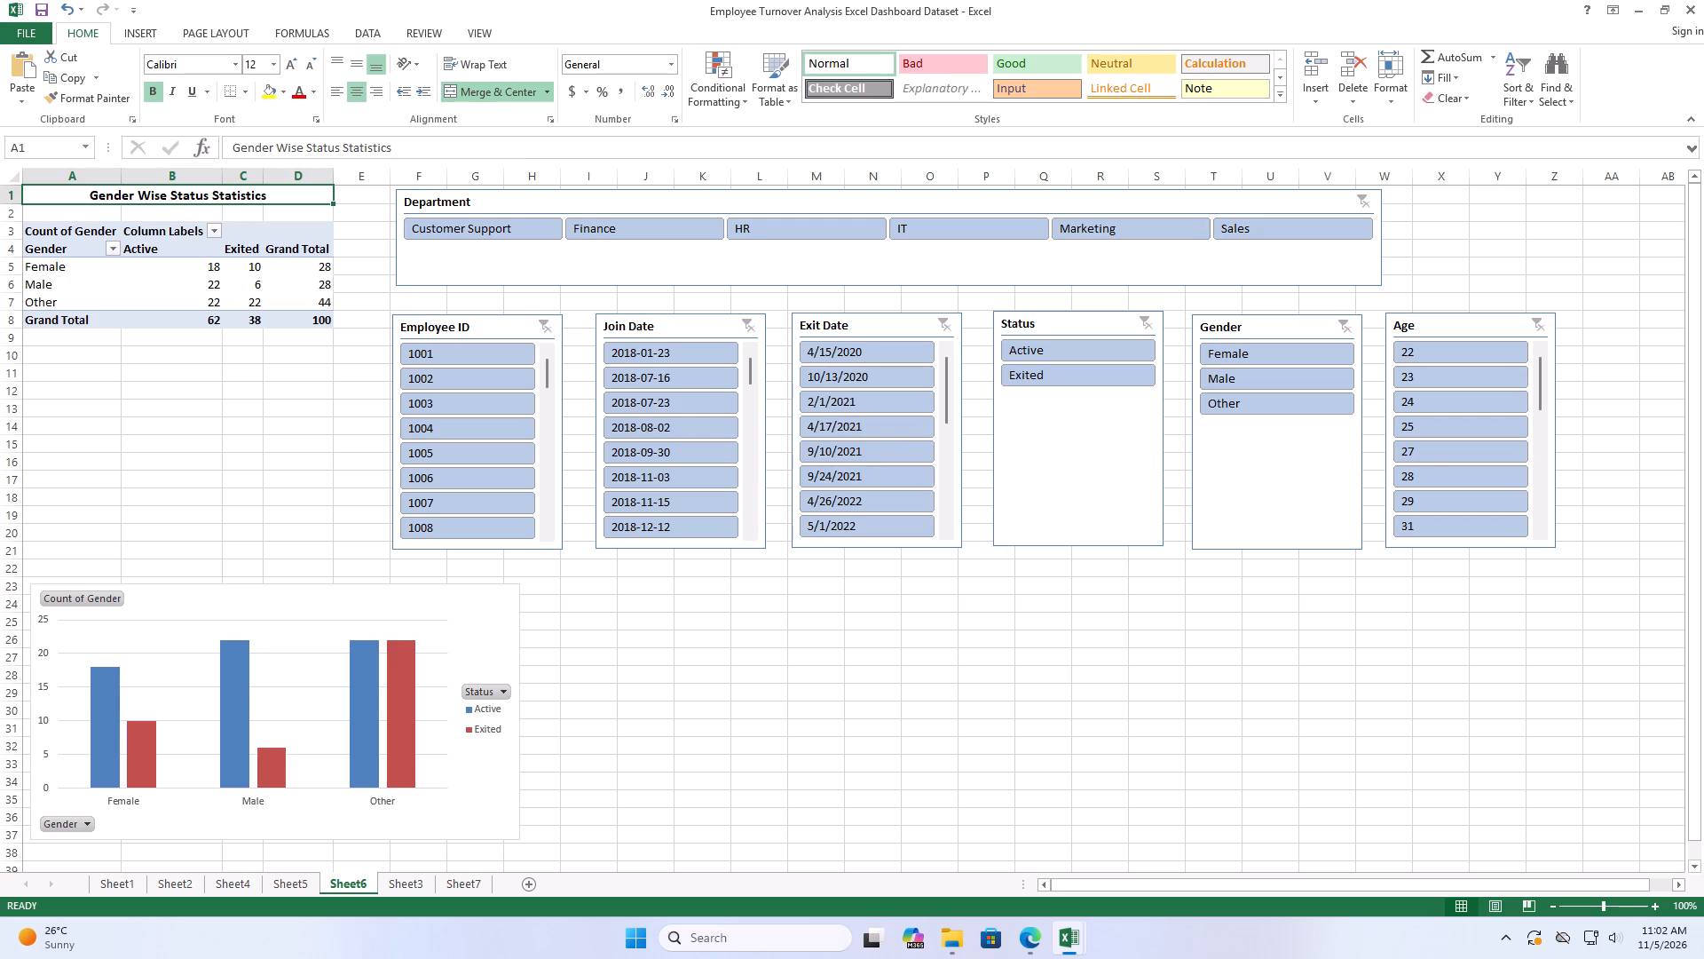
On Sheet5, make the "Department Wise Age Statistics" title bold and increase its font size to 12.
left_click(288, 881)
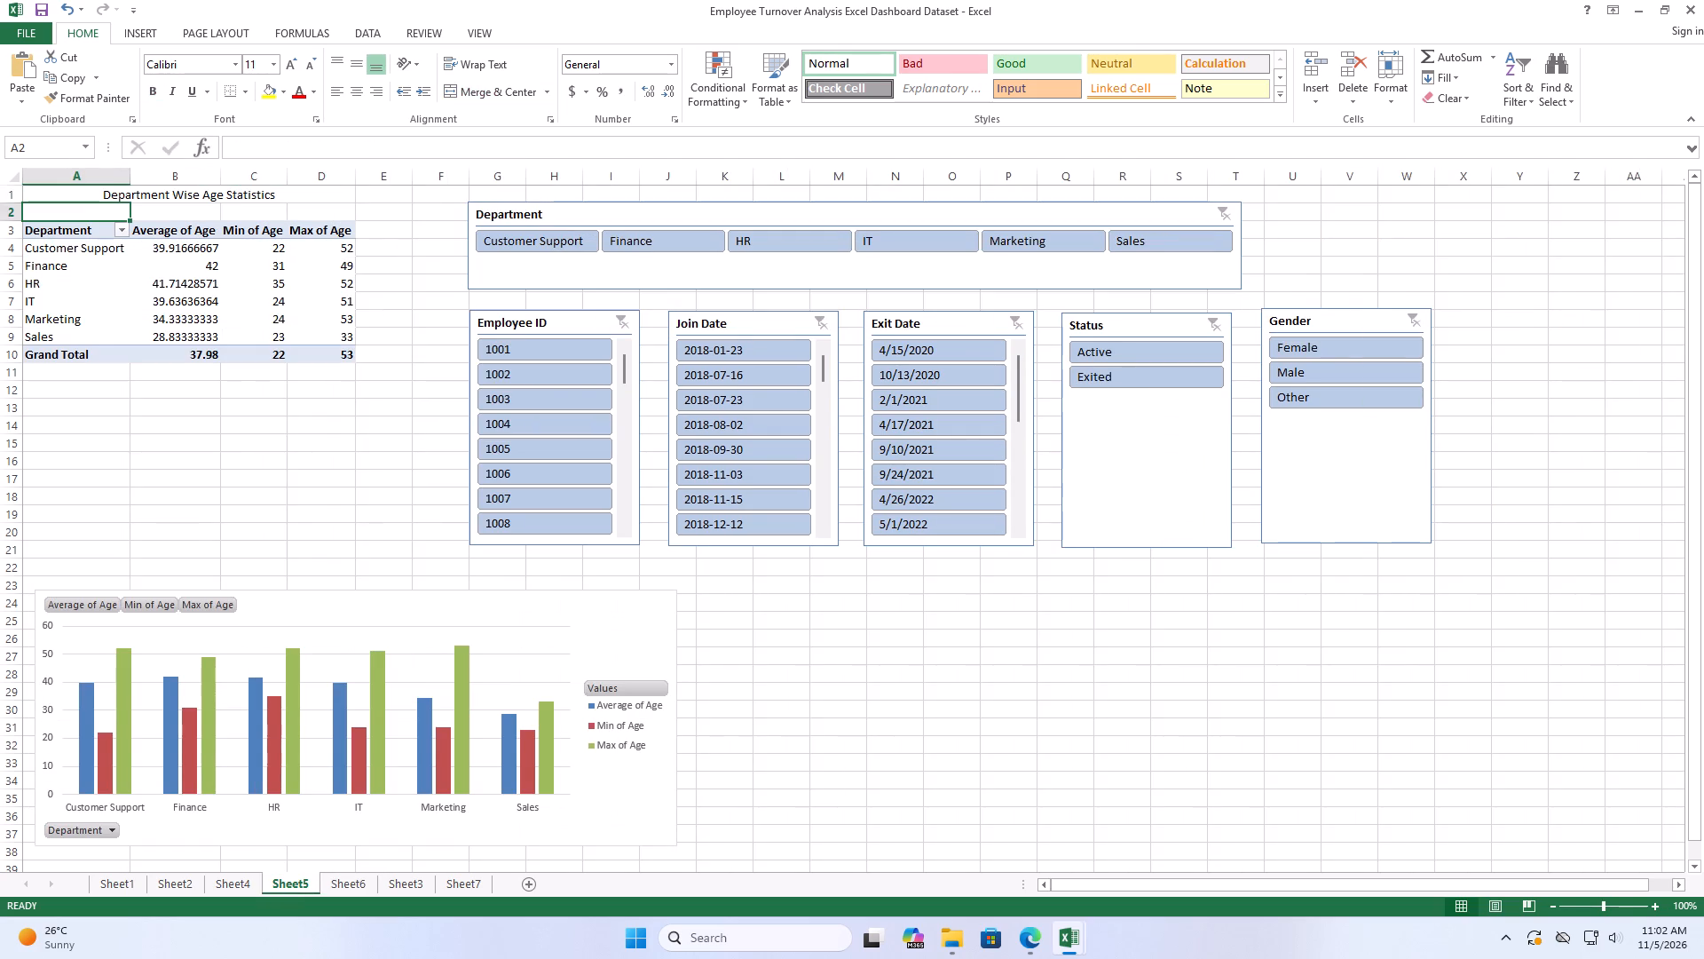
left_click(227, 187)
left_click(155, 88)
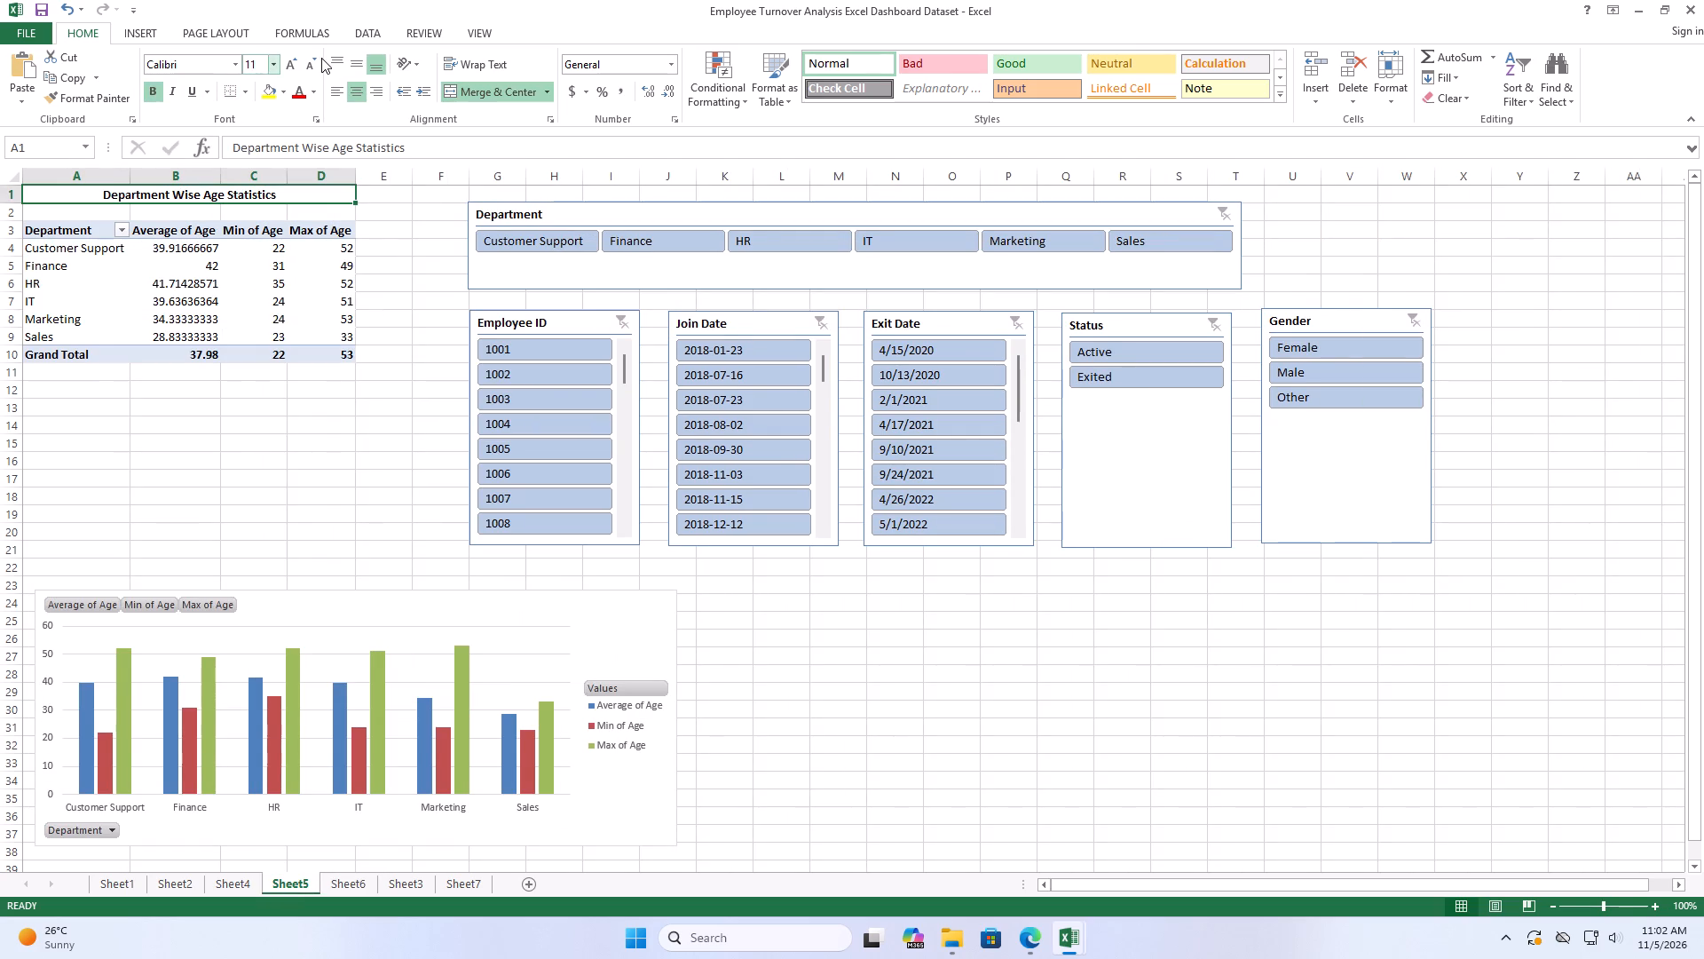
left_click(290, 65)
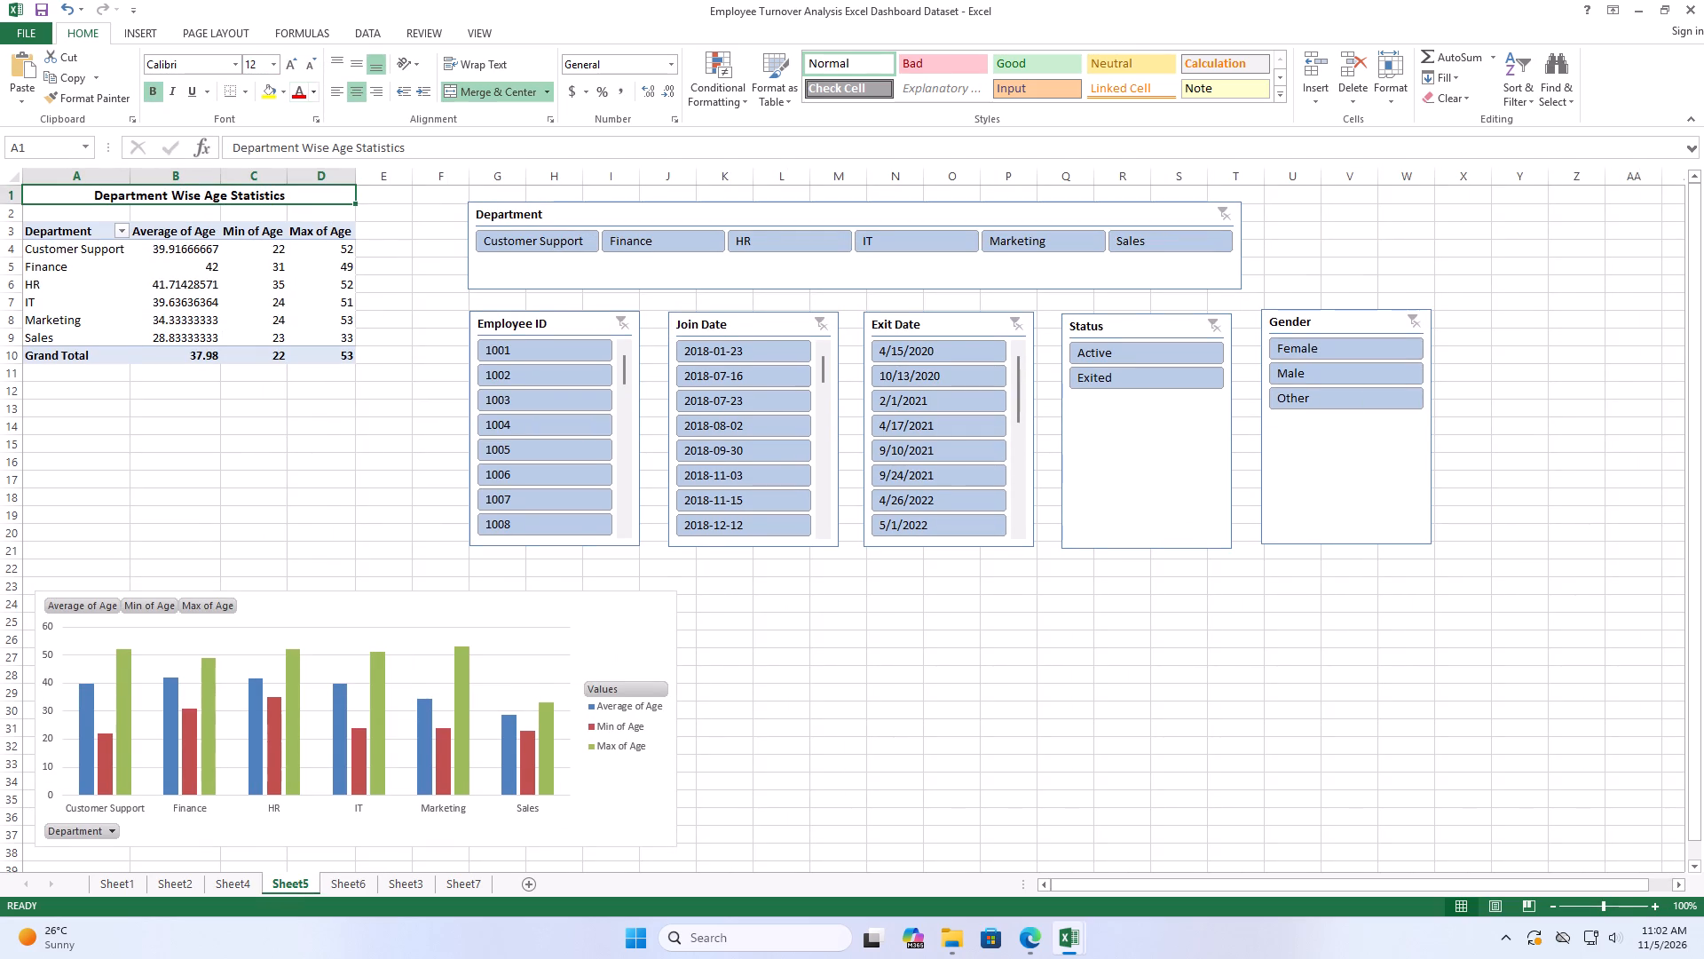
On Sheet4, merge and center cells A1:E1 above the PivotTable and enter the title "Department Wise Gender Statistics".
left_click(247, 882)
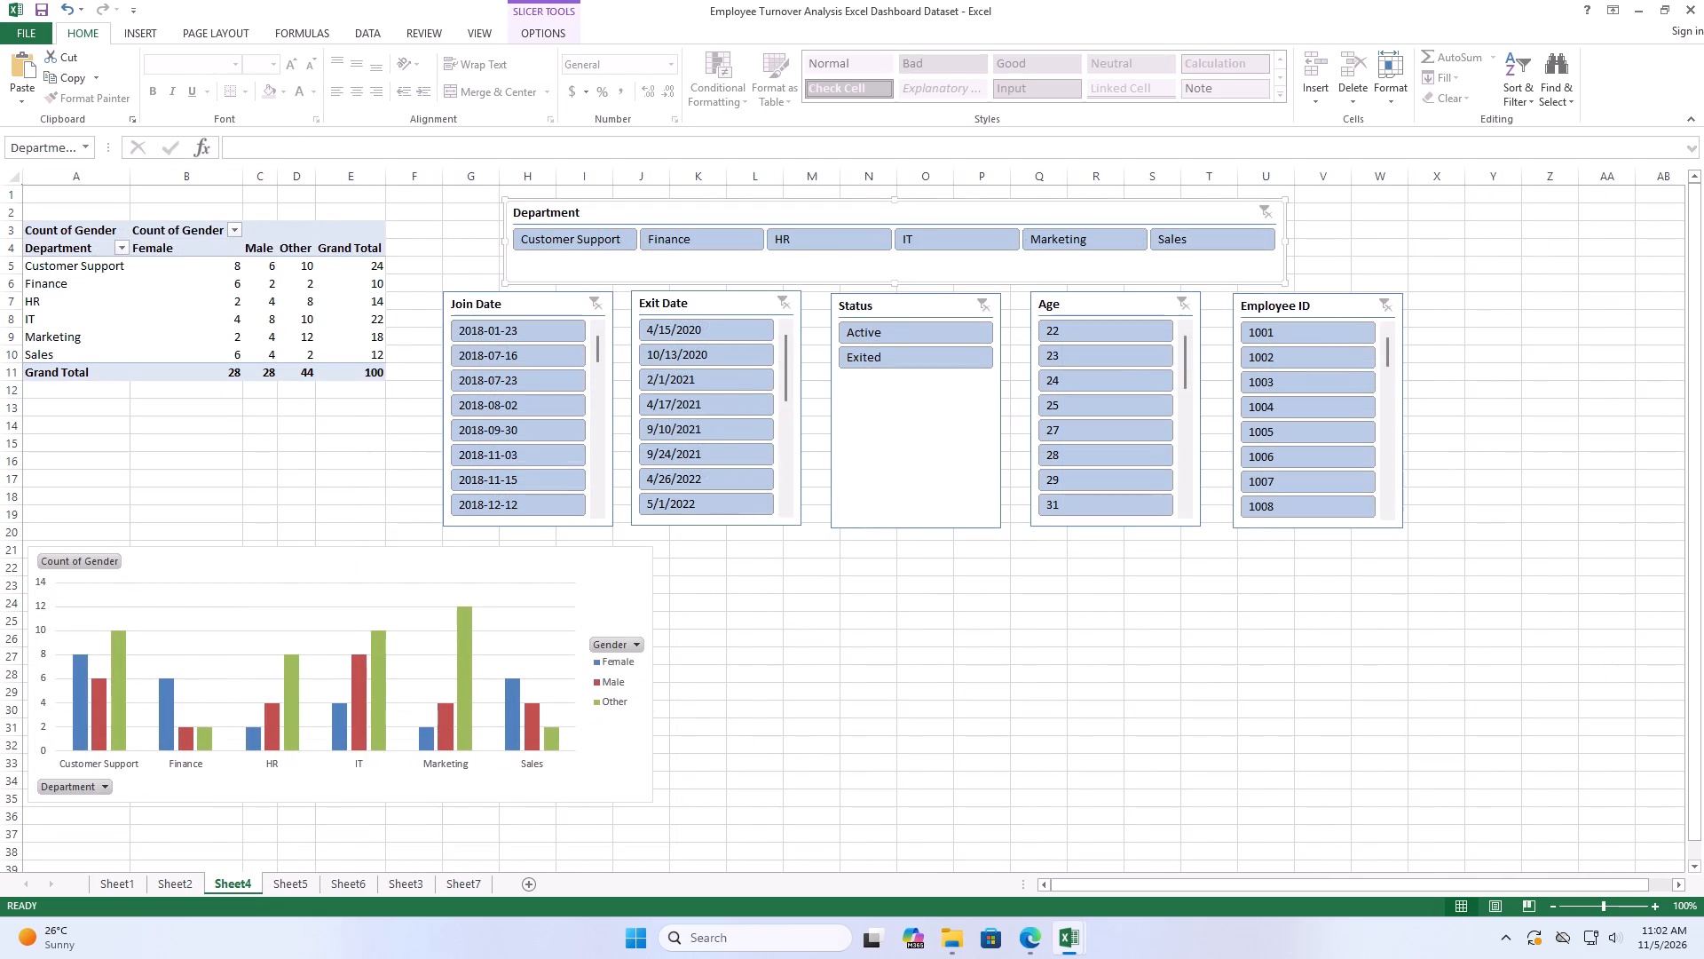
left_click_drag(91, 192, 343, 197)
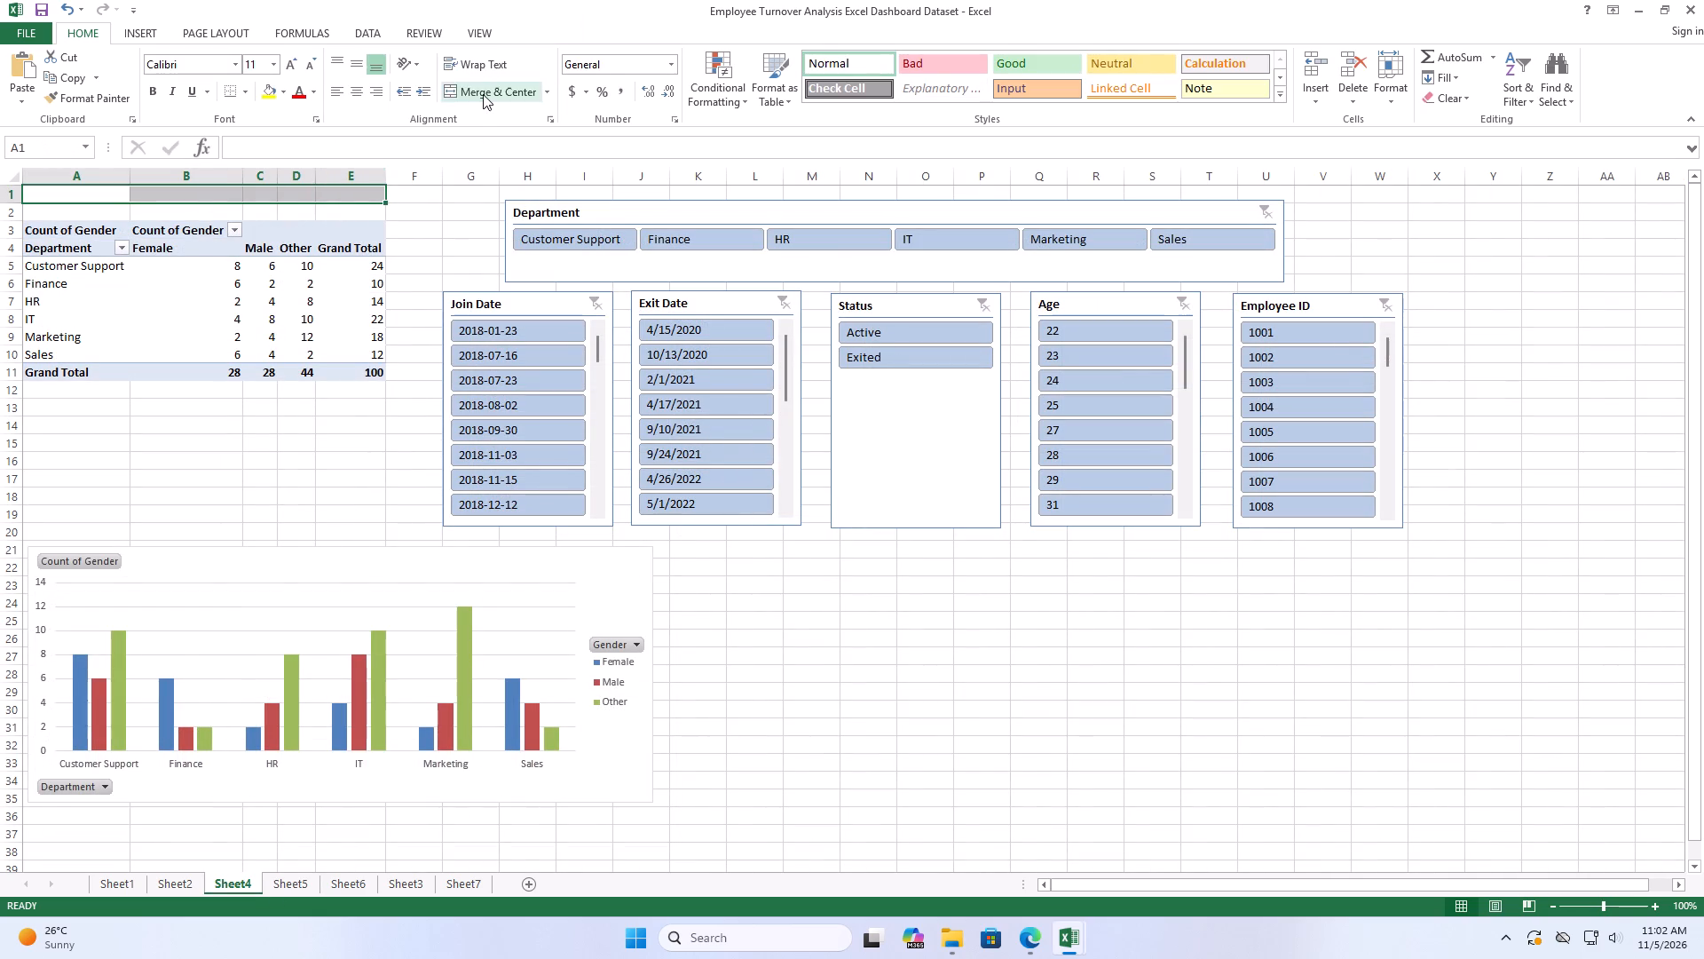
left_click(484, 94)
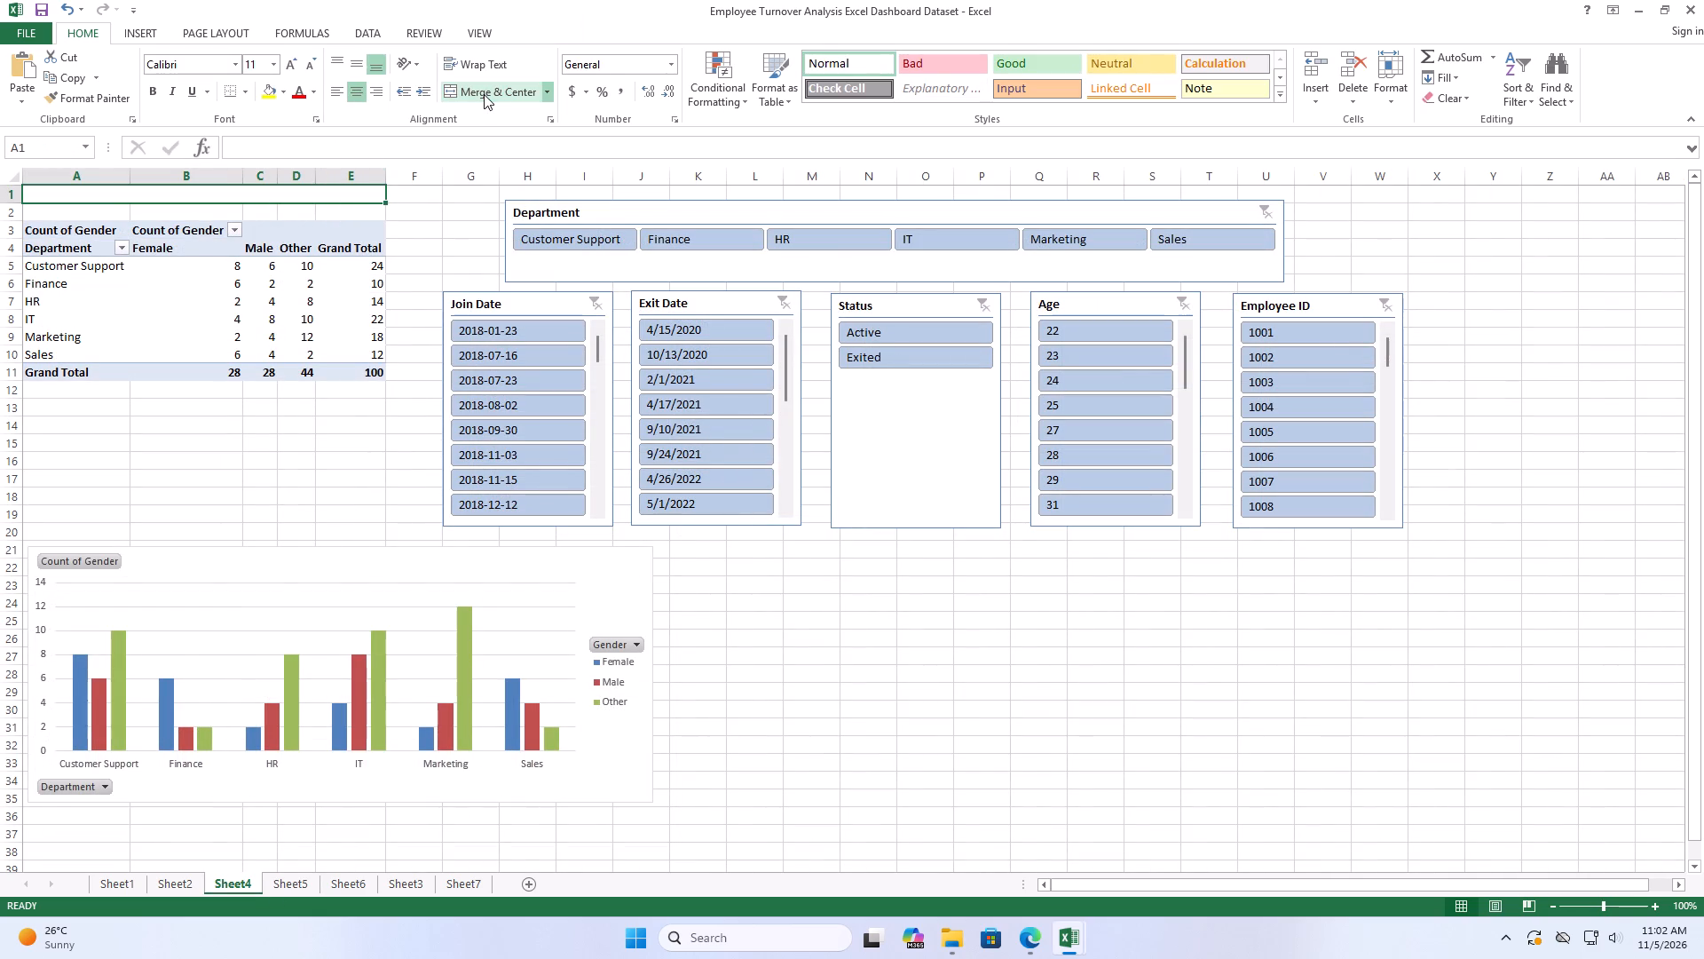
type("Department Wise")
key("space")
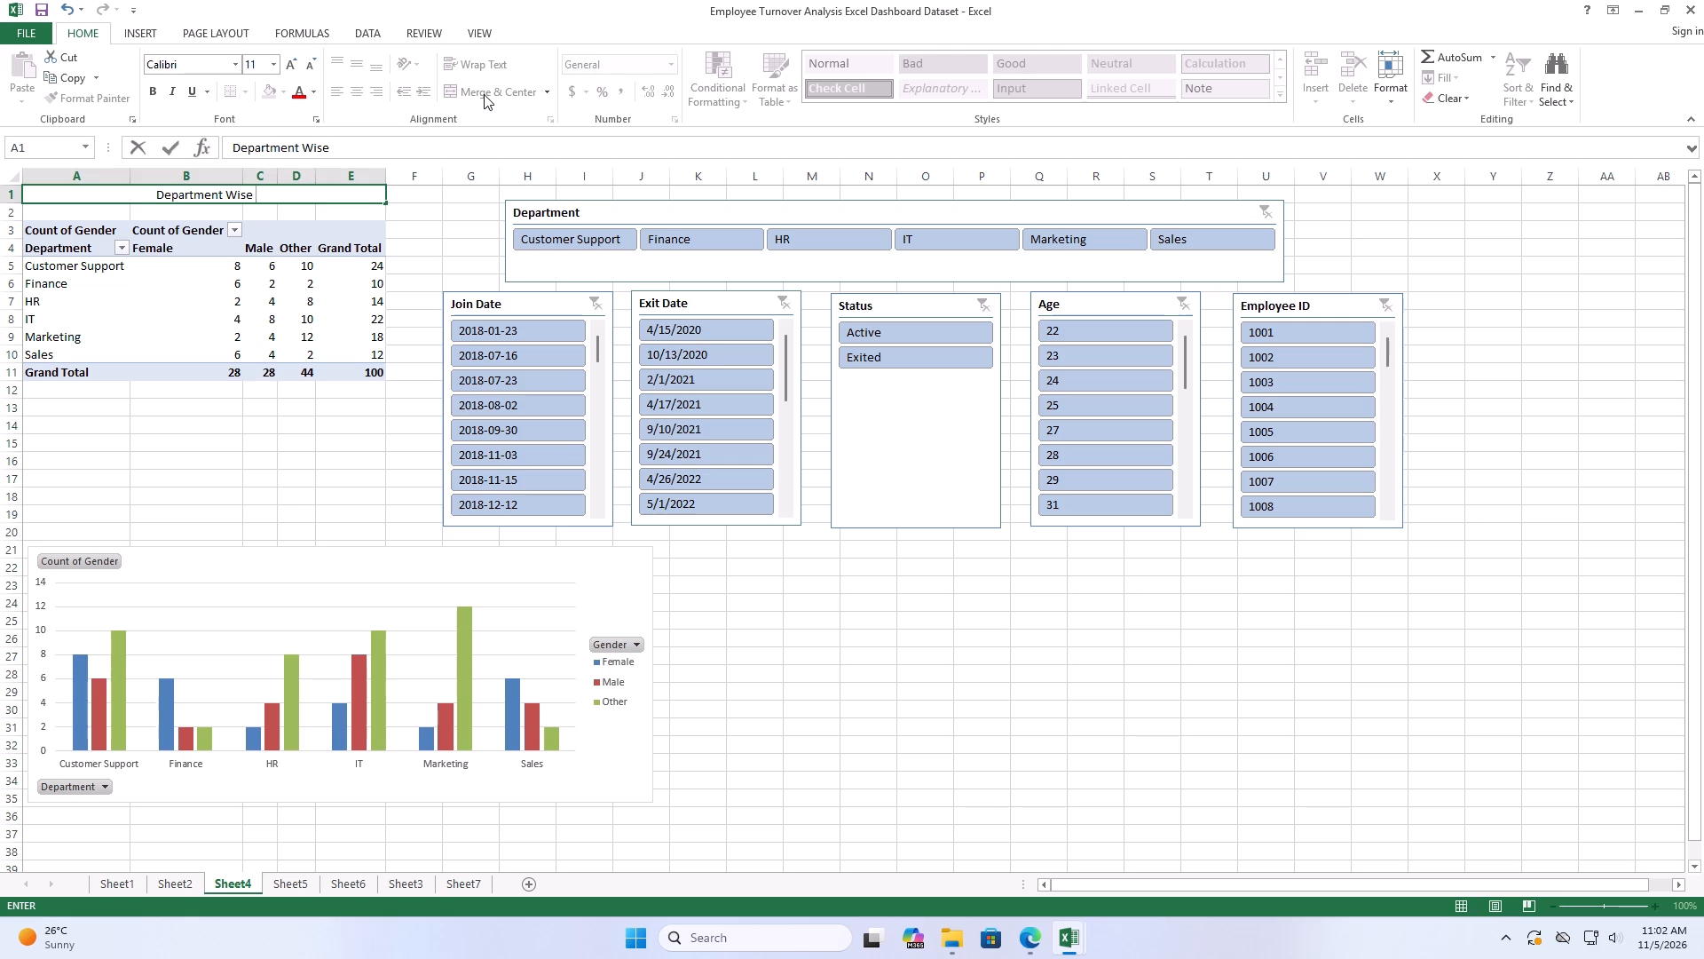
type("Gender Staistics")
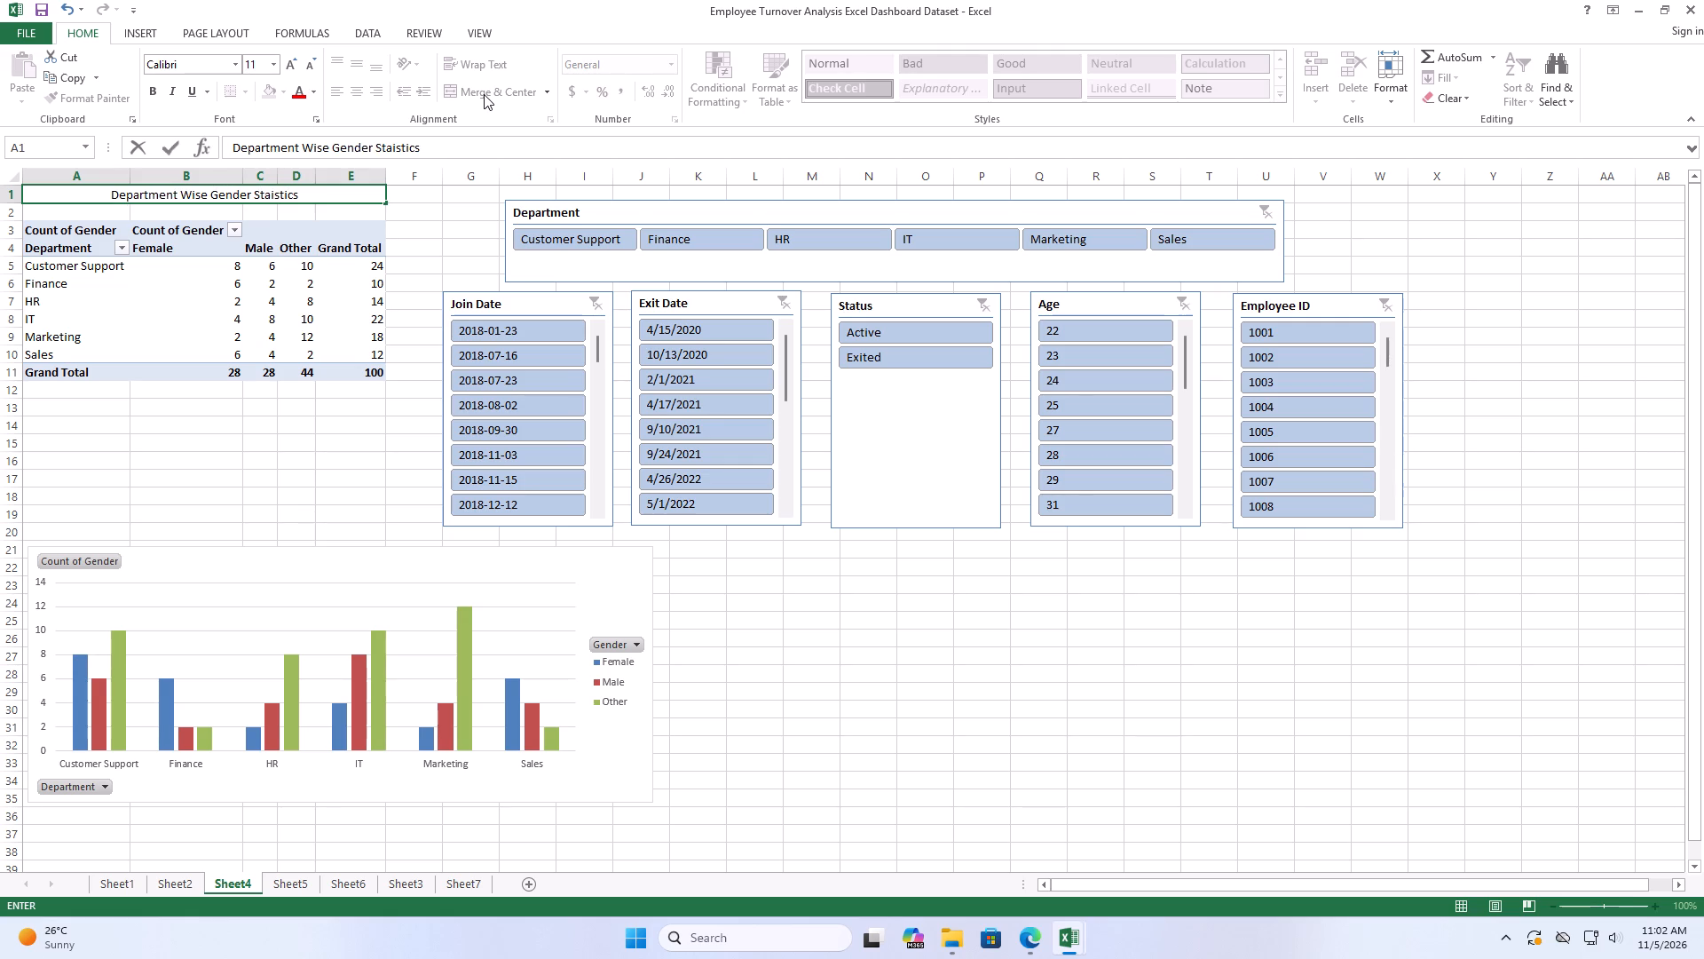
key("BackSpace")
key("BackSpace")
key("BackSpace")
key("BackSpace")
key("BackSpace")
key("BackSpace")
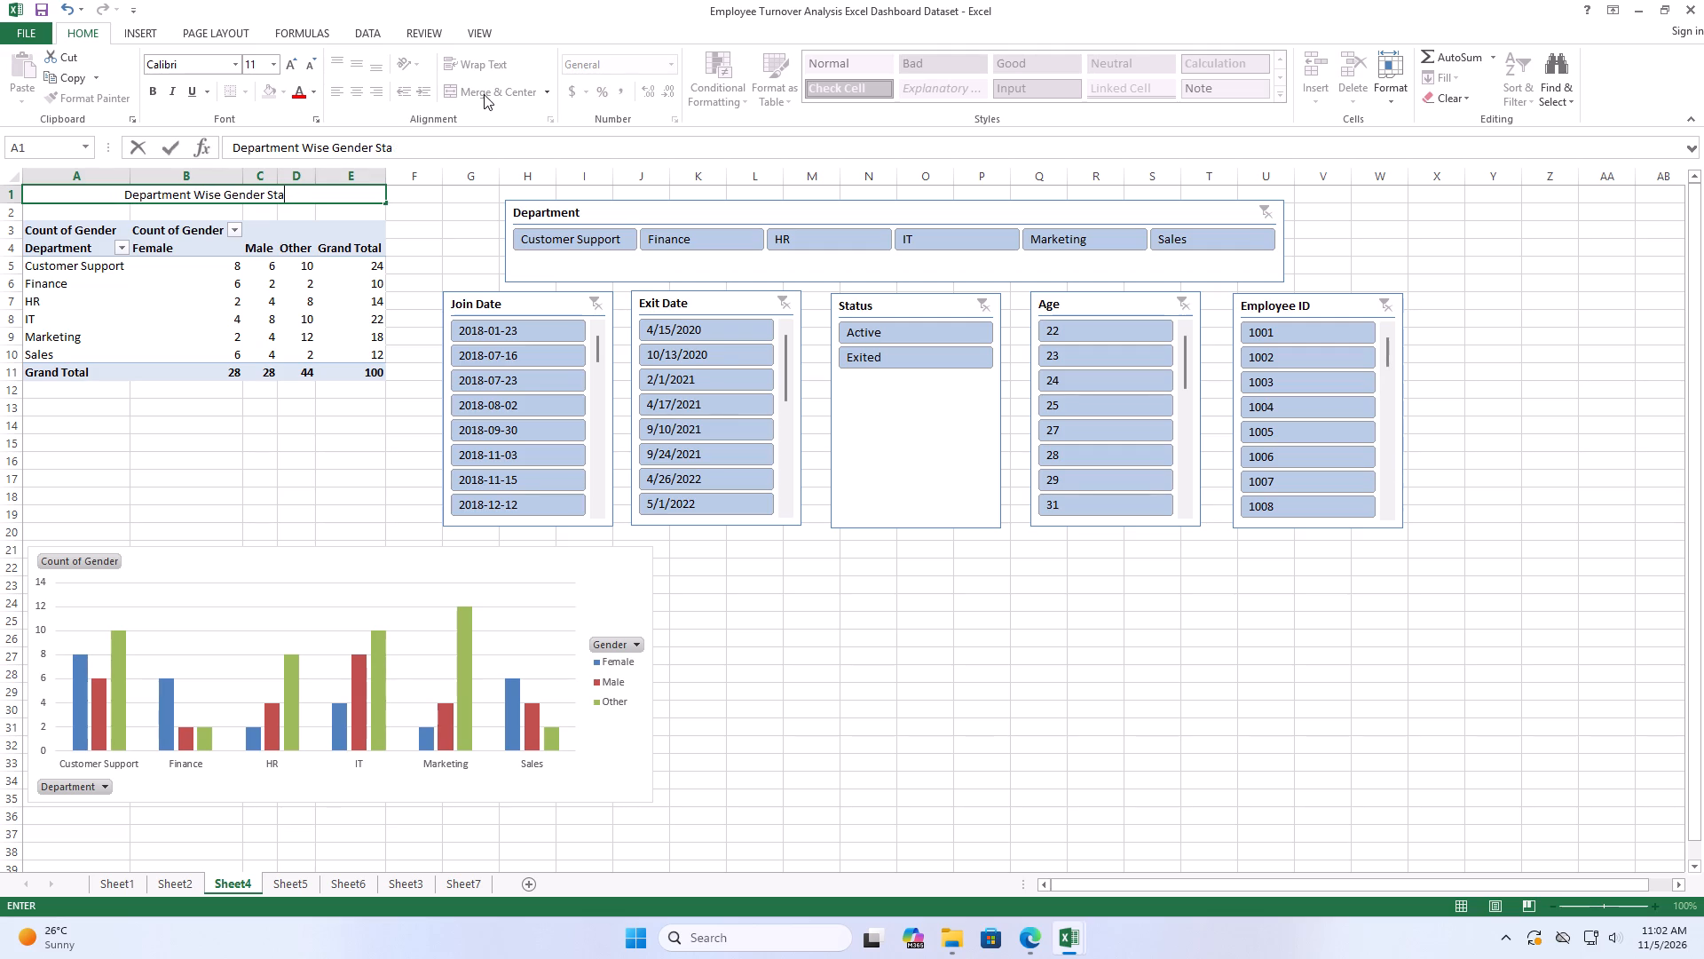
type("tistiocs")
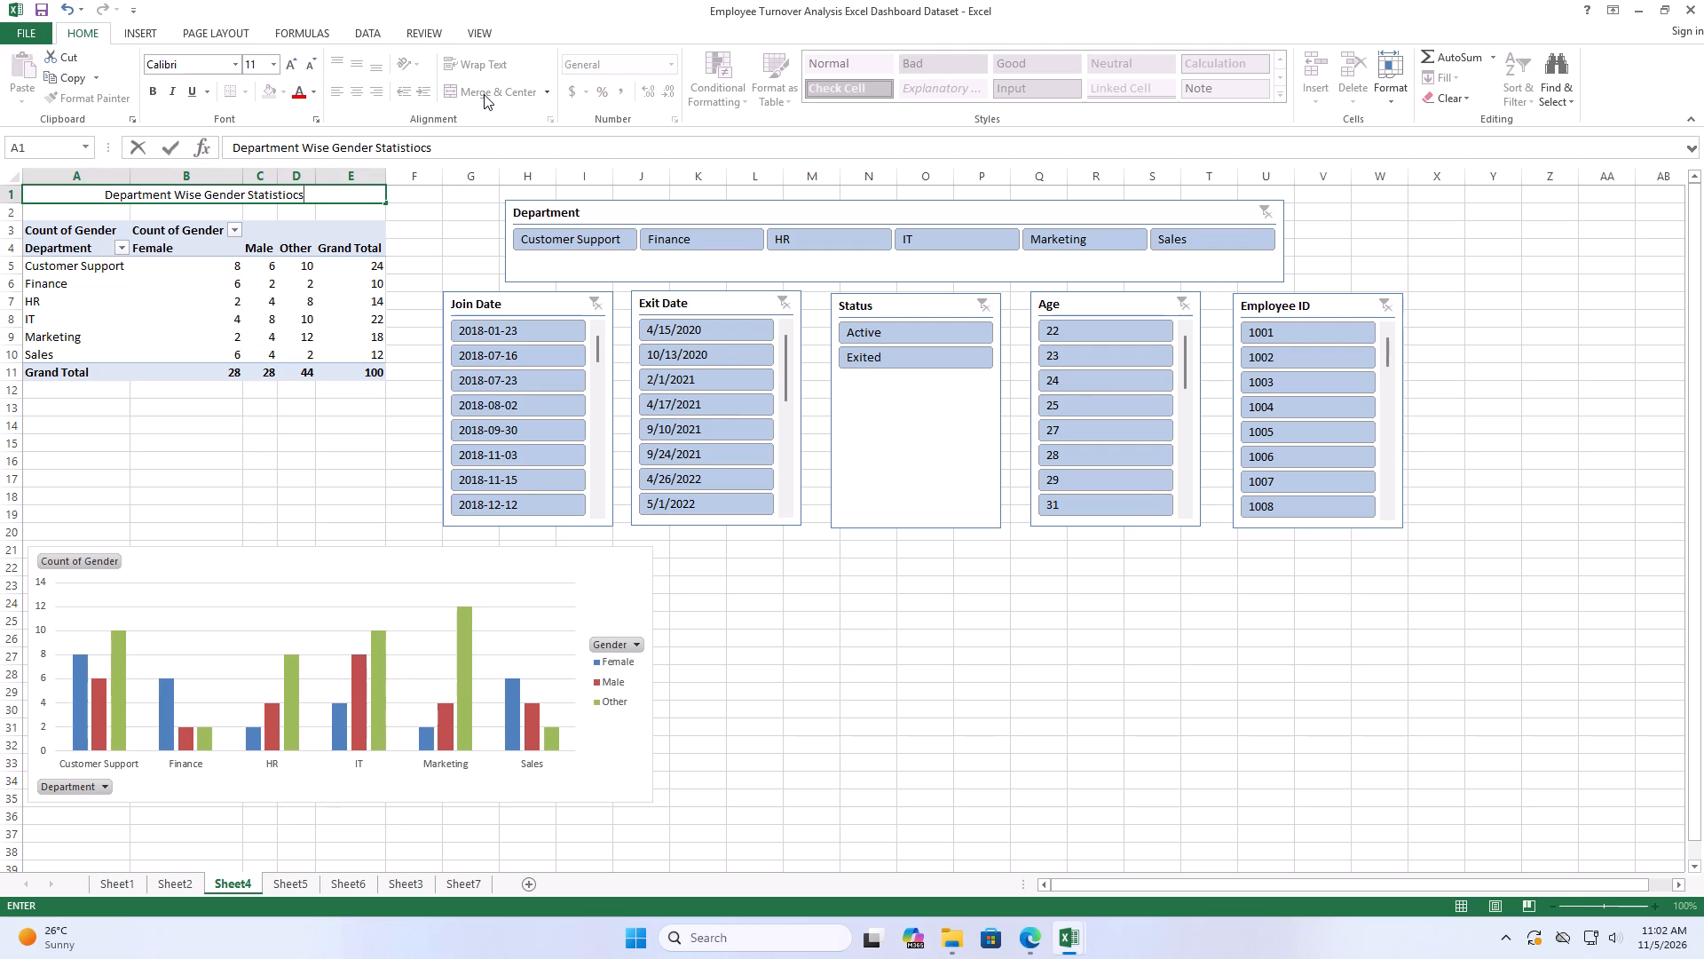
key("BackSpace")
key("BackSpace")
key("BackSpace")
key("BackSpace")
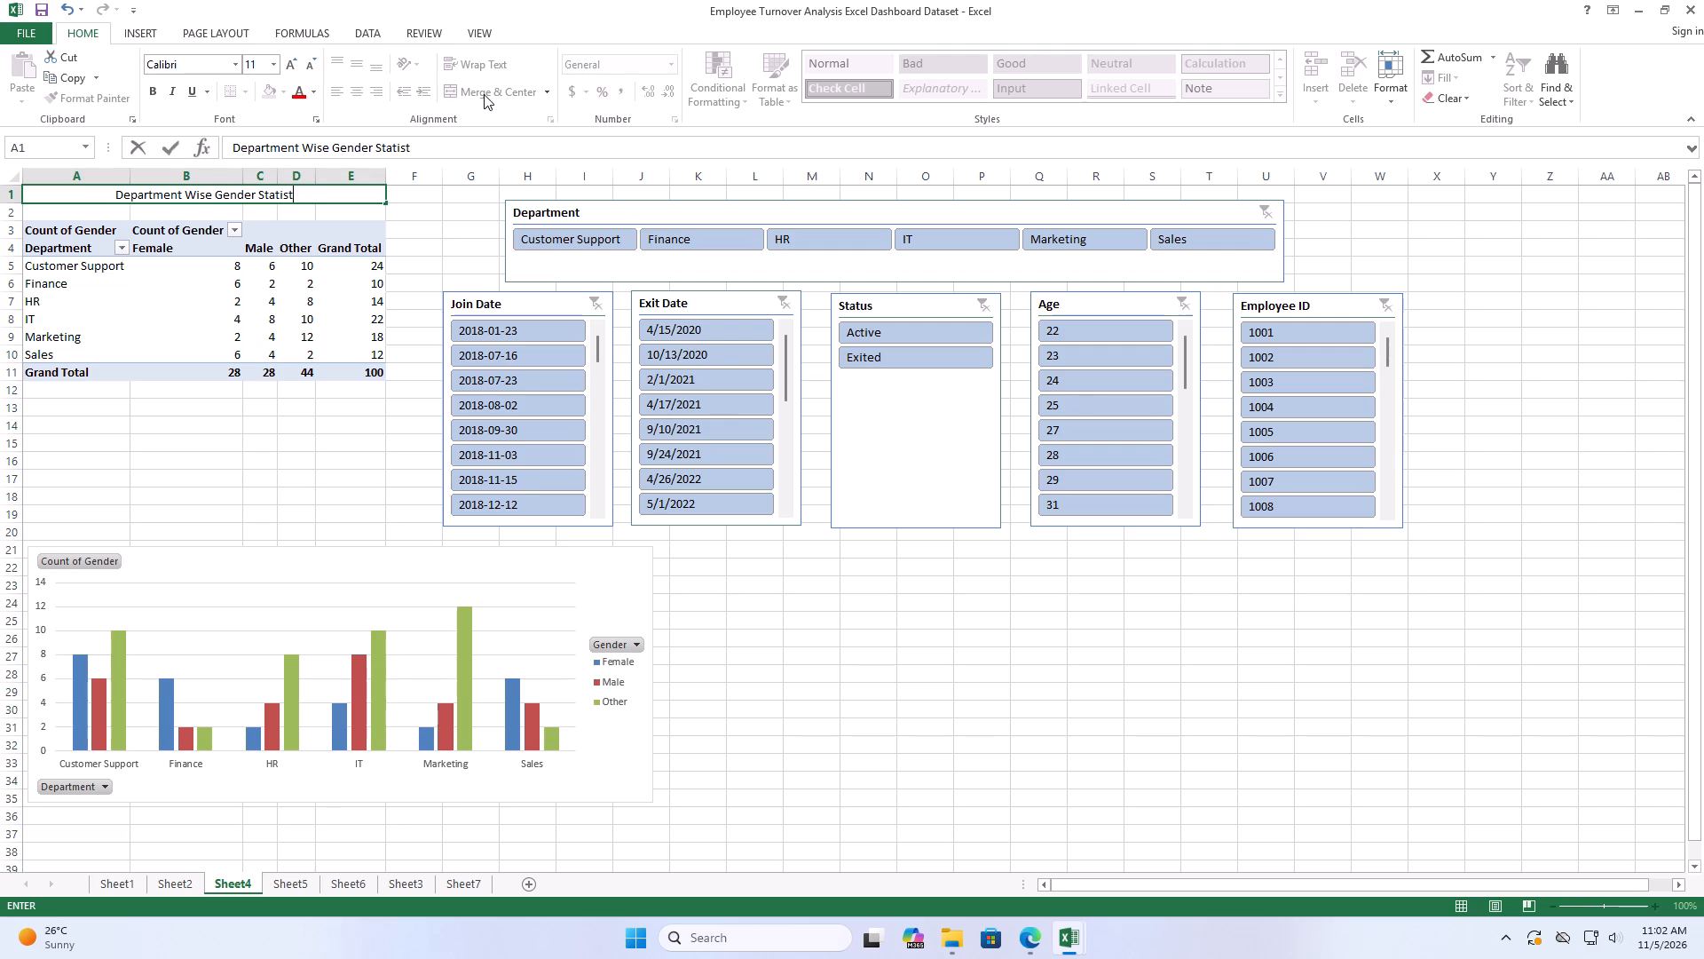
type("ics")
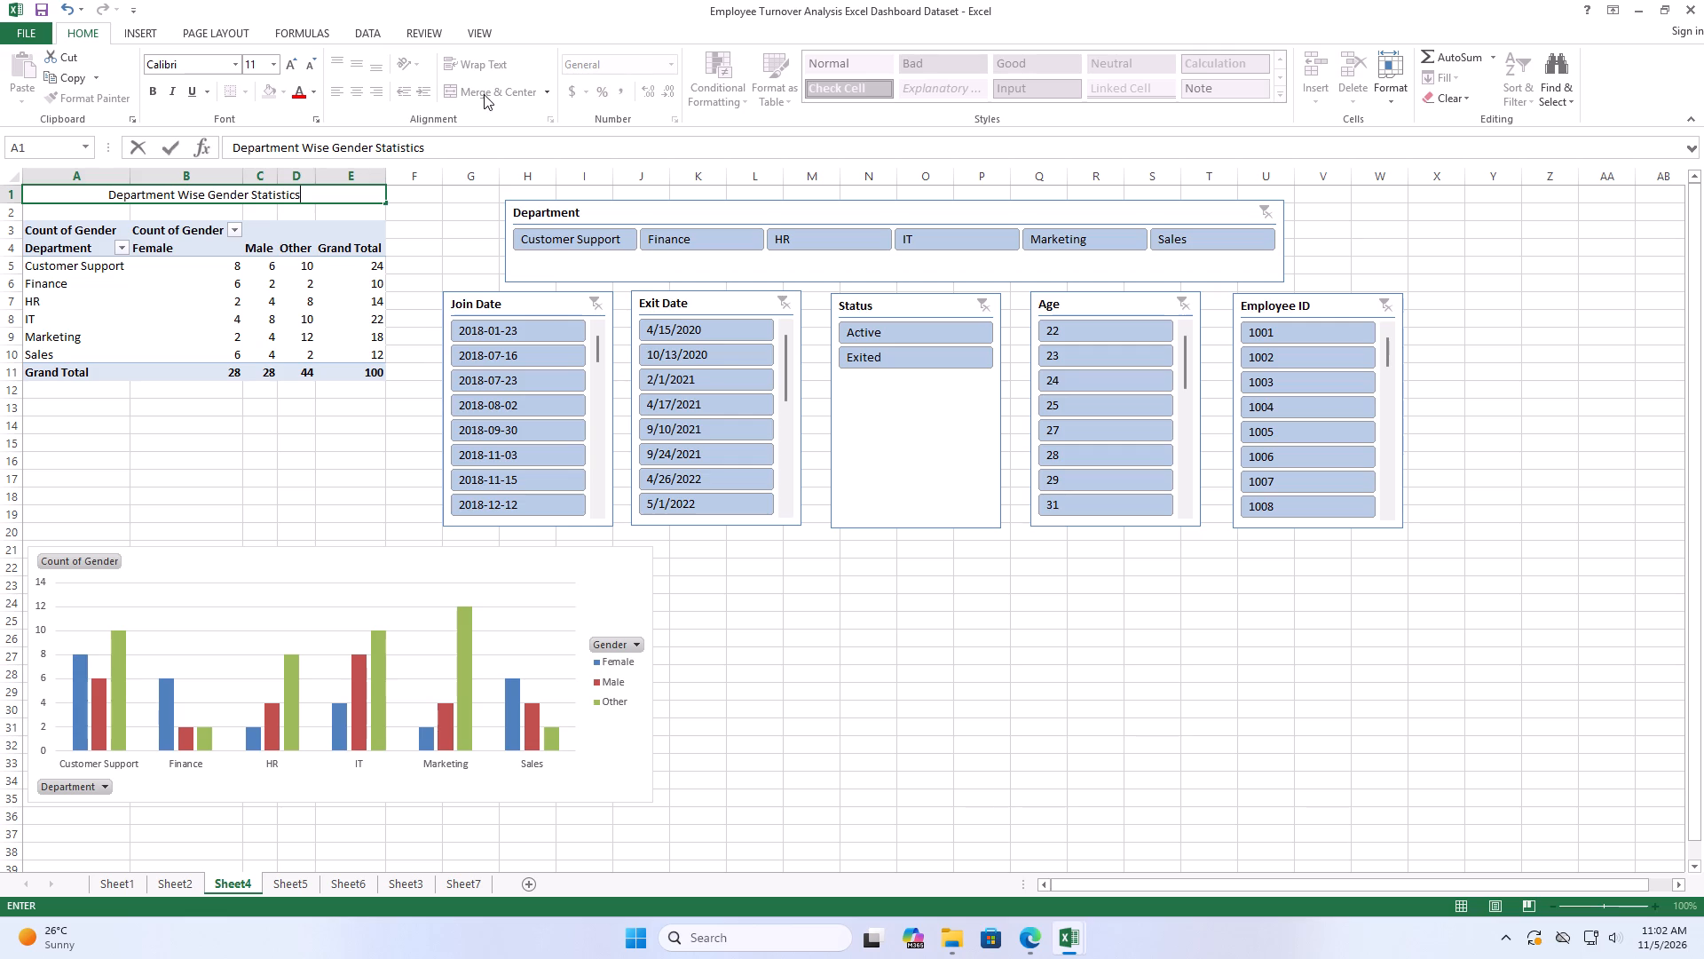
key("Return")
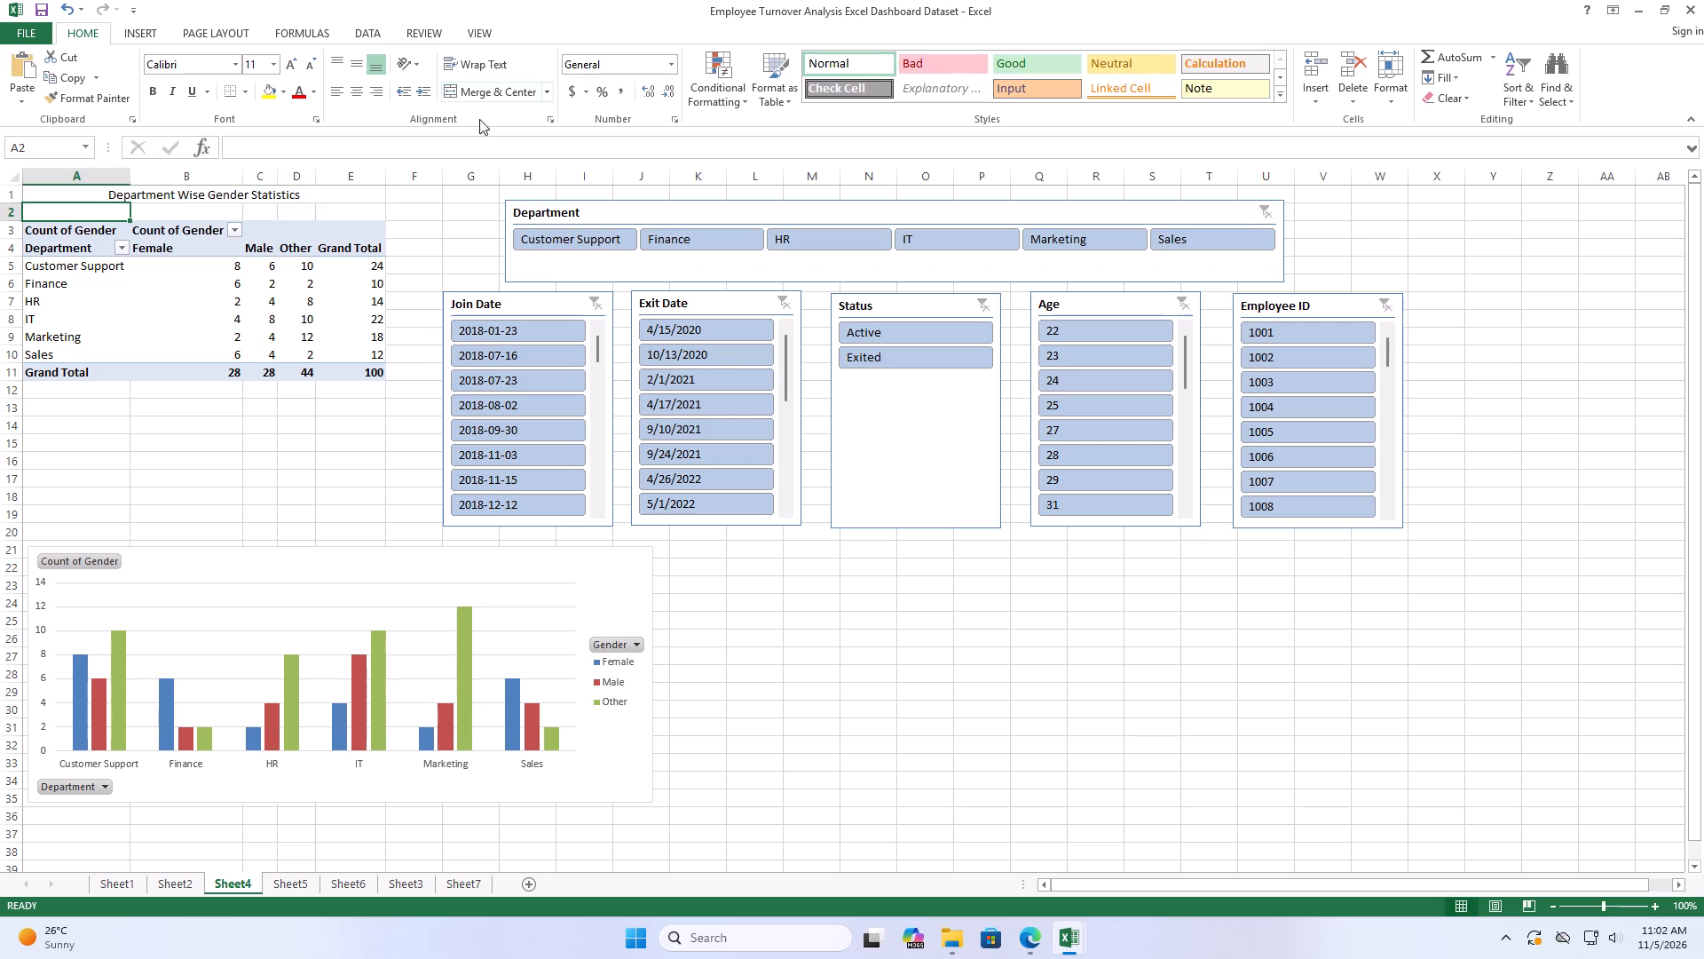
Make the "Department Wise Gender Statistics" title on Sheet4 bold and increase its font size to 12.
left_click(345, 196)
key("ctrl+b")
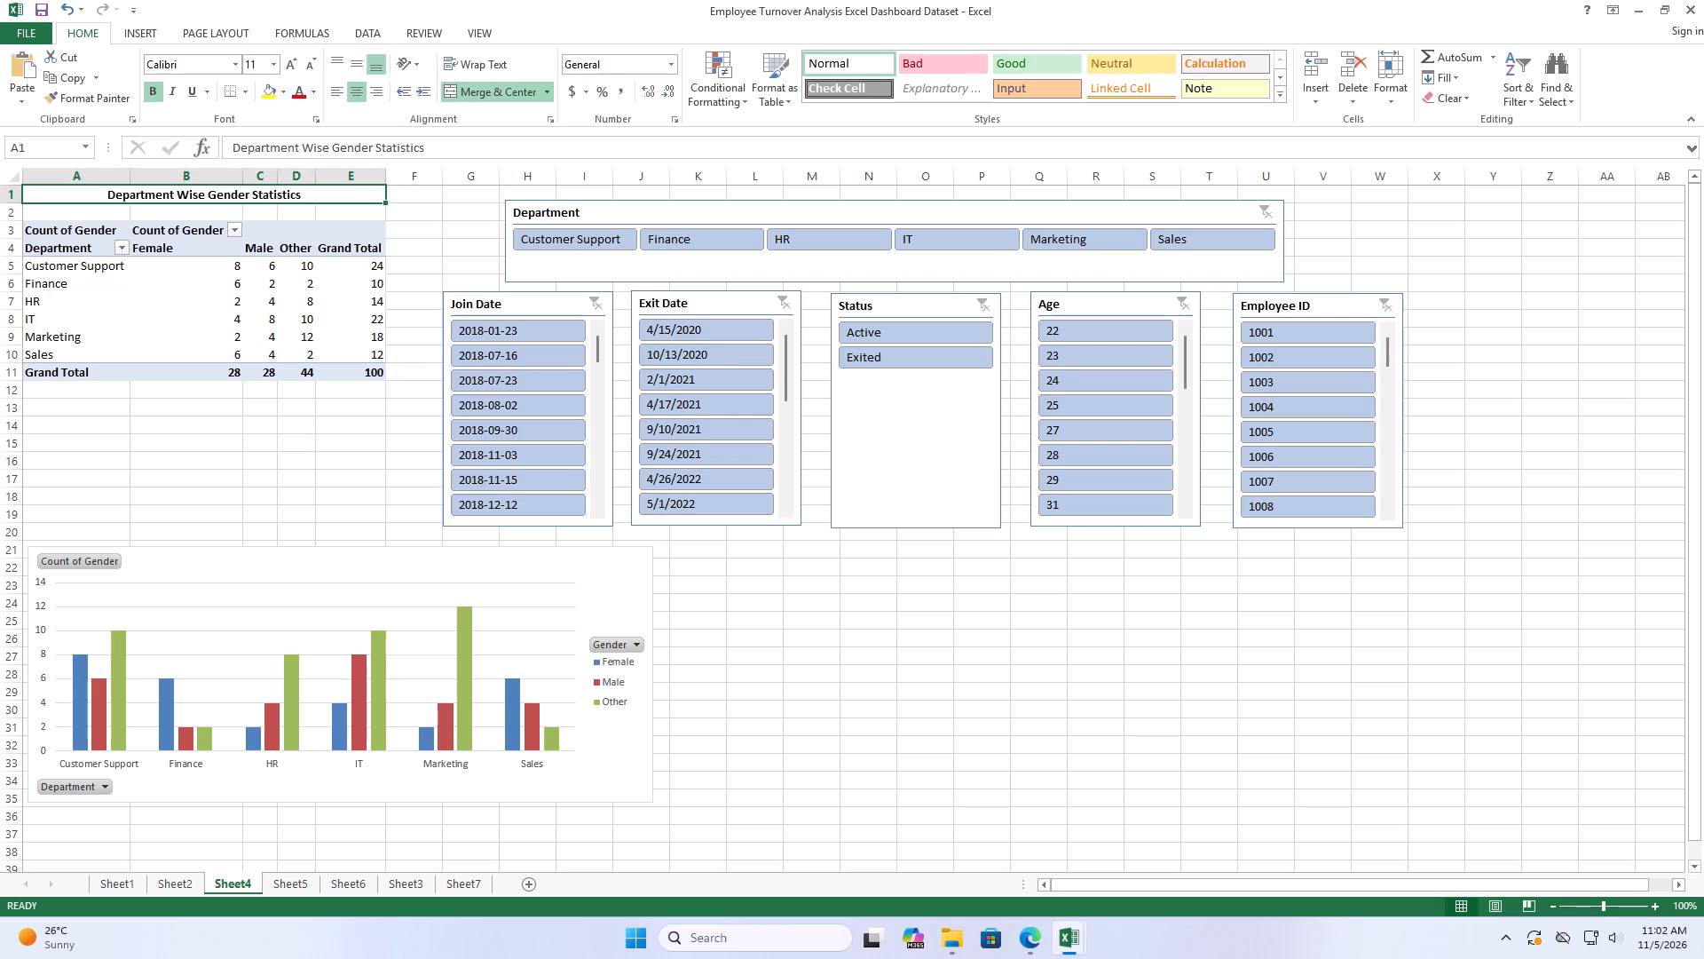
left_click(298, 69)
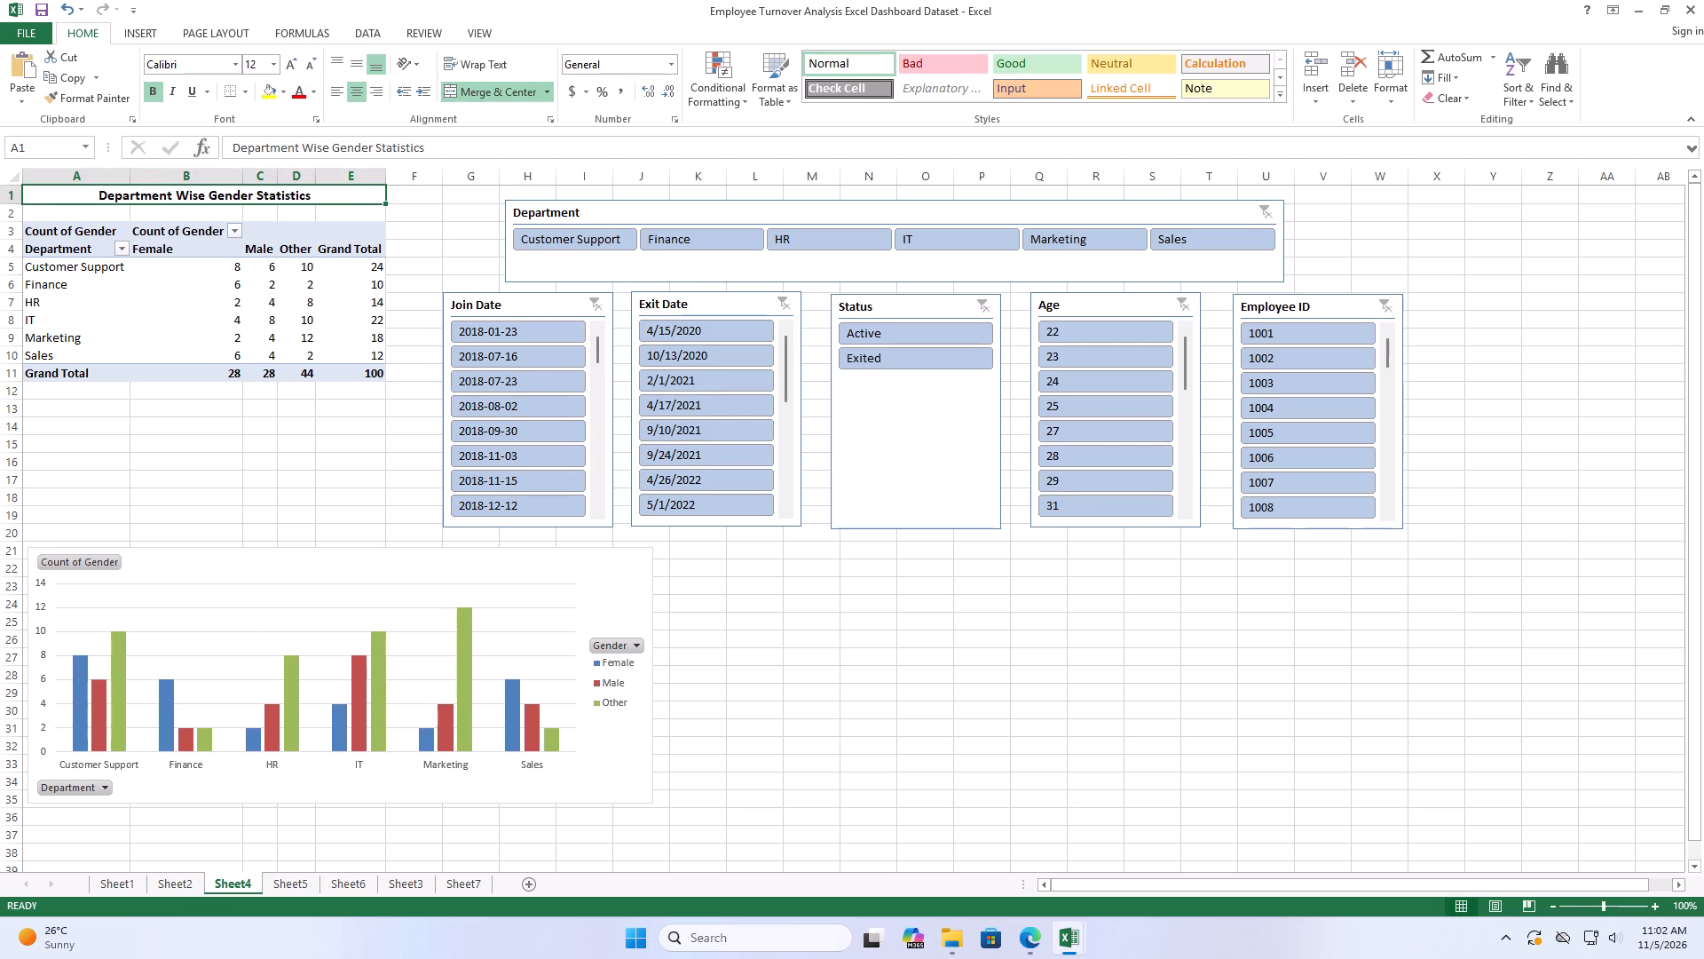
Check the Sheet2 chart for reference and add axis titles and a chart title to the PivotChart on Sheet4.
left_click(182, 882)
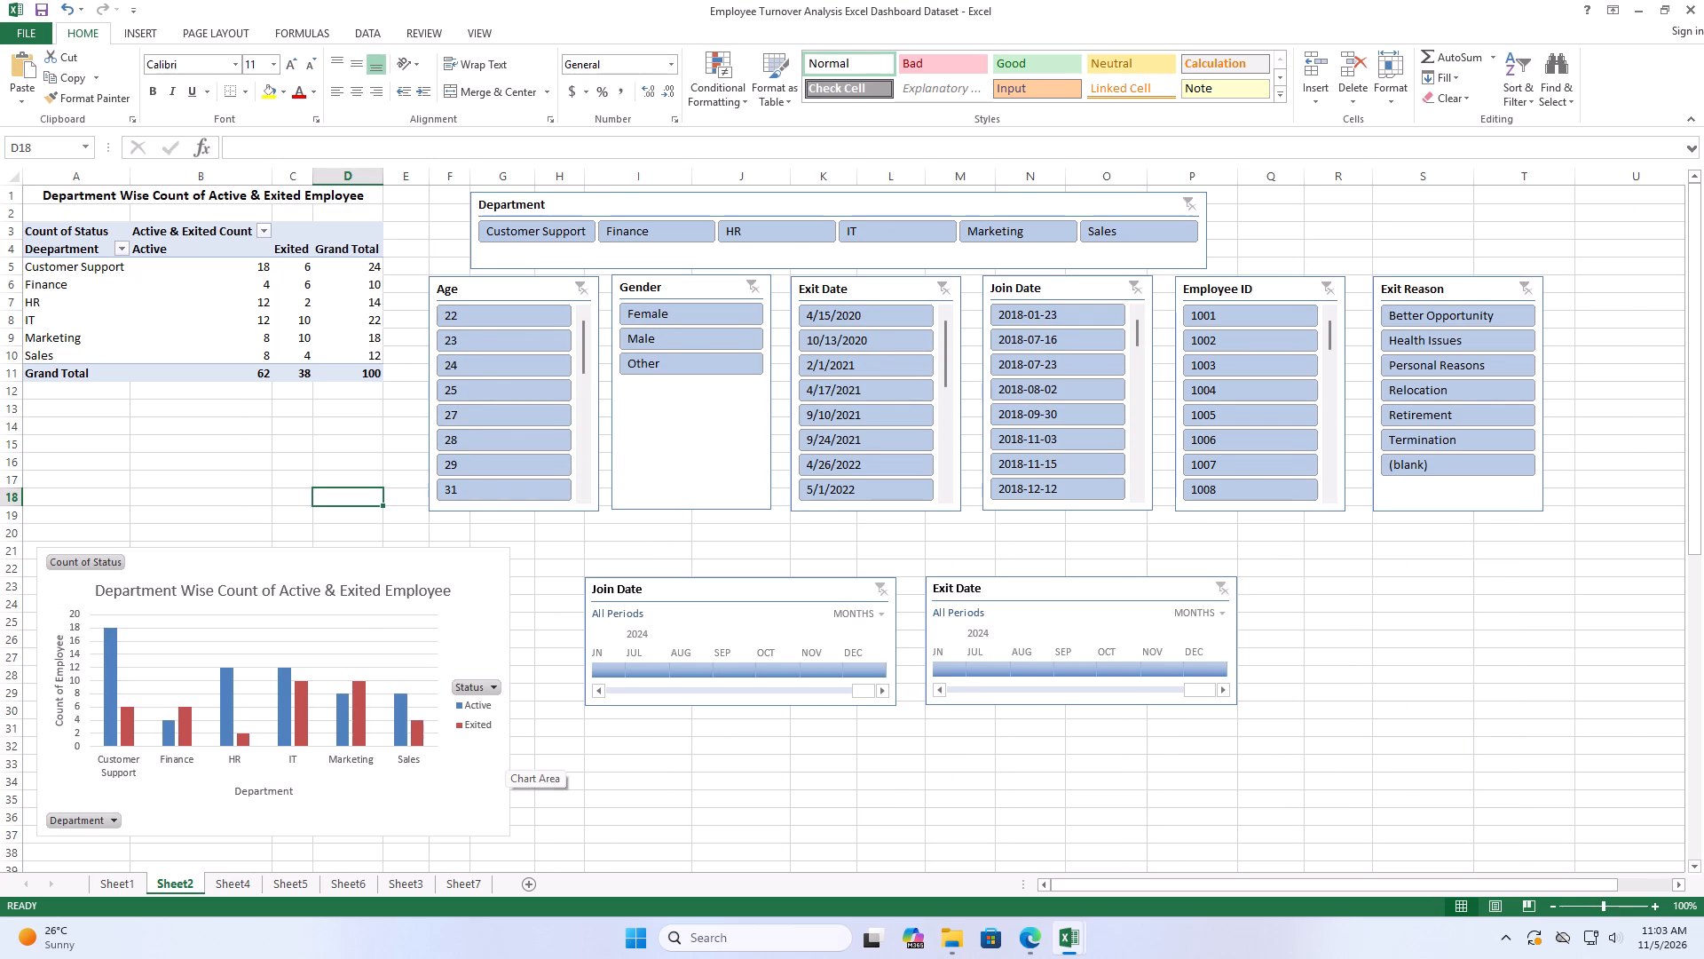
left_click(232, 888)
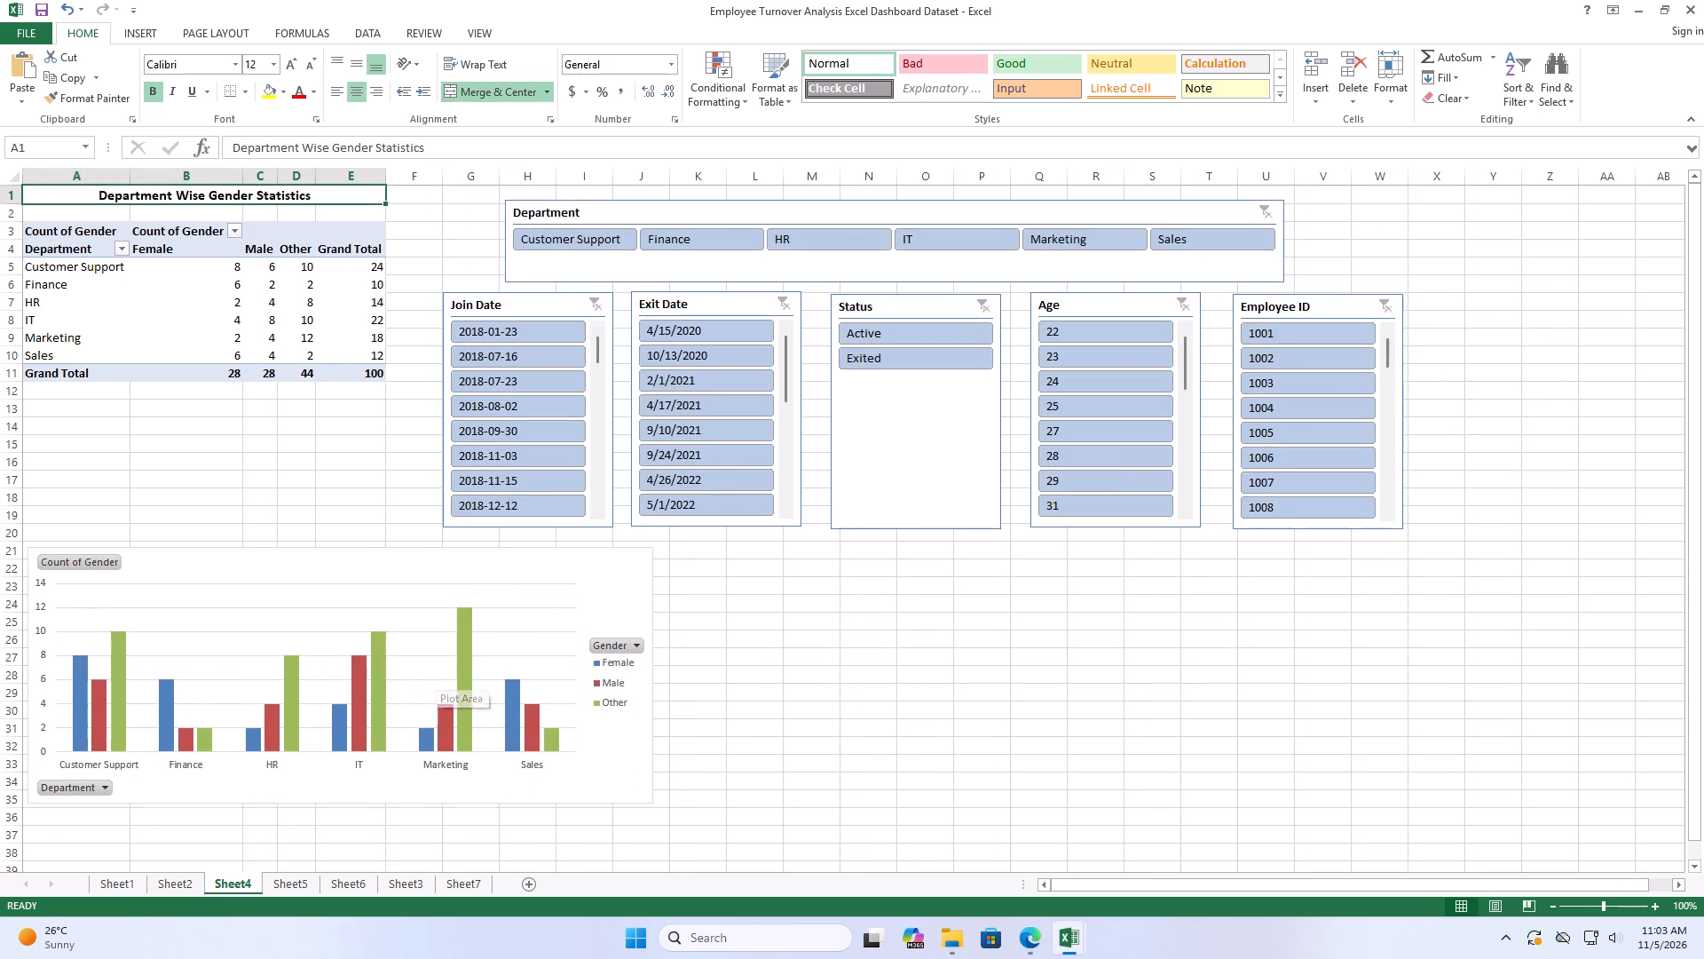
left_click(619, 590)
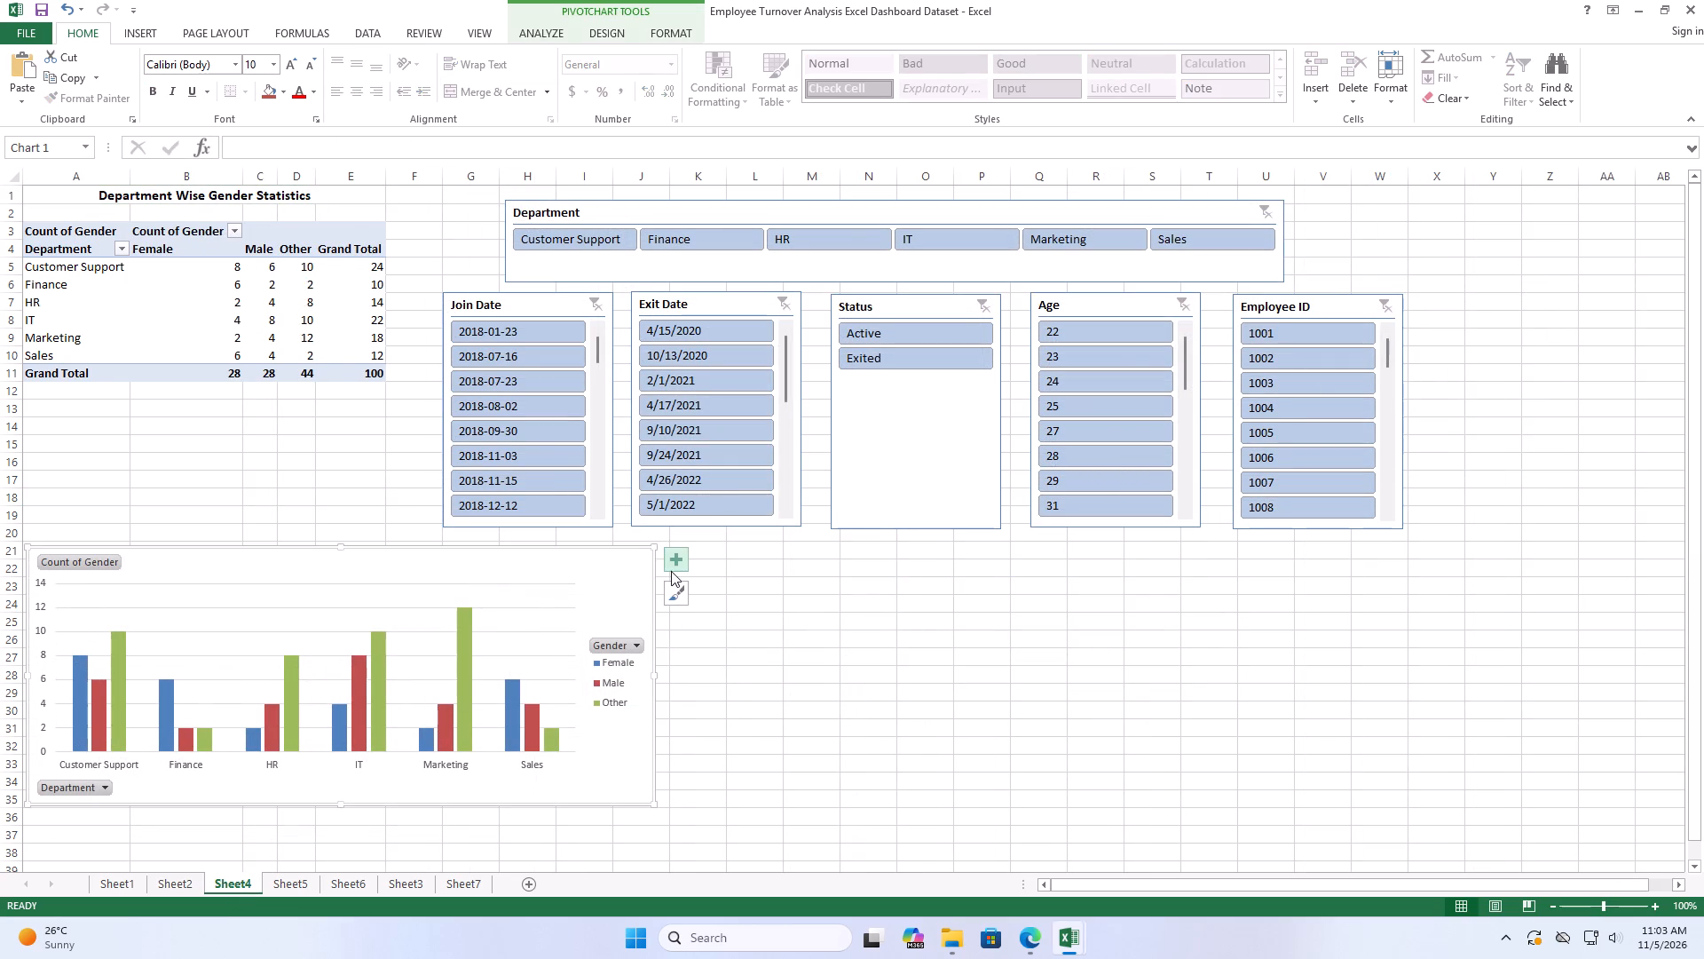
left_click(671, 571)
left_click(722, 598)
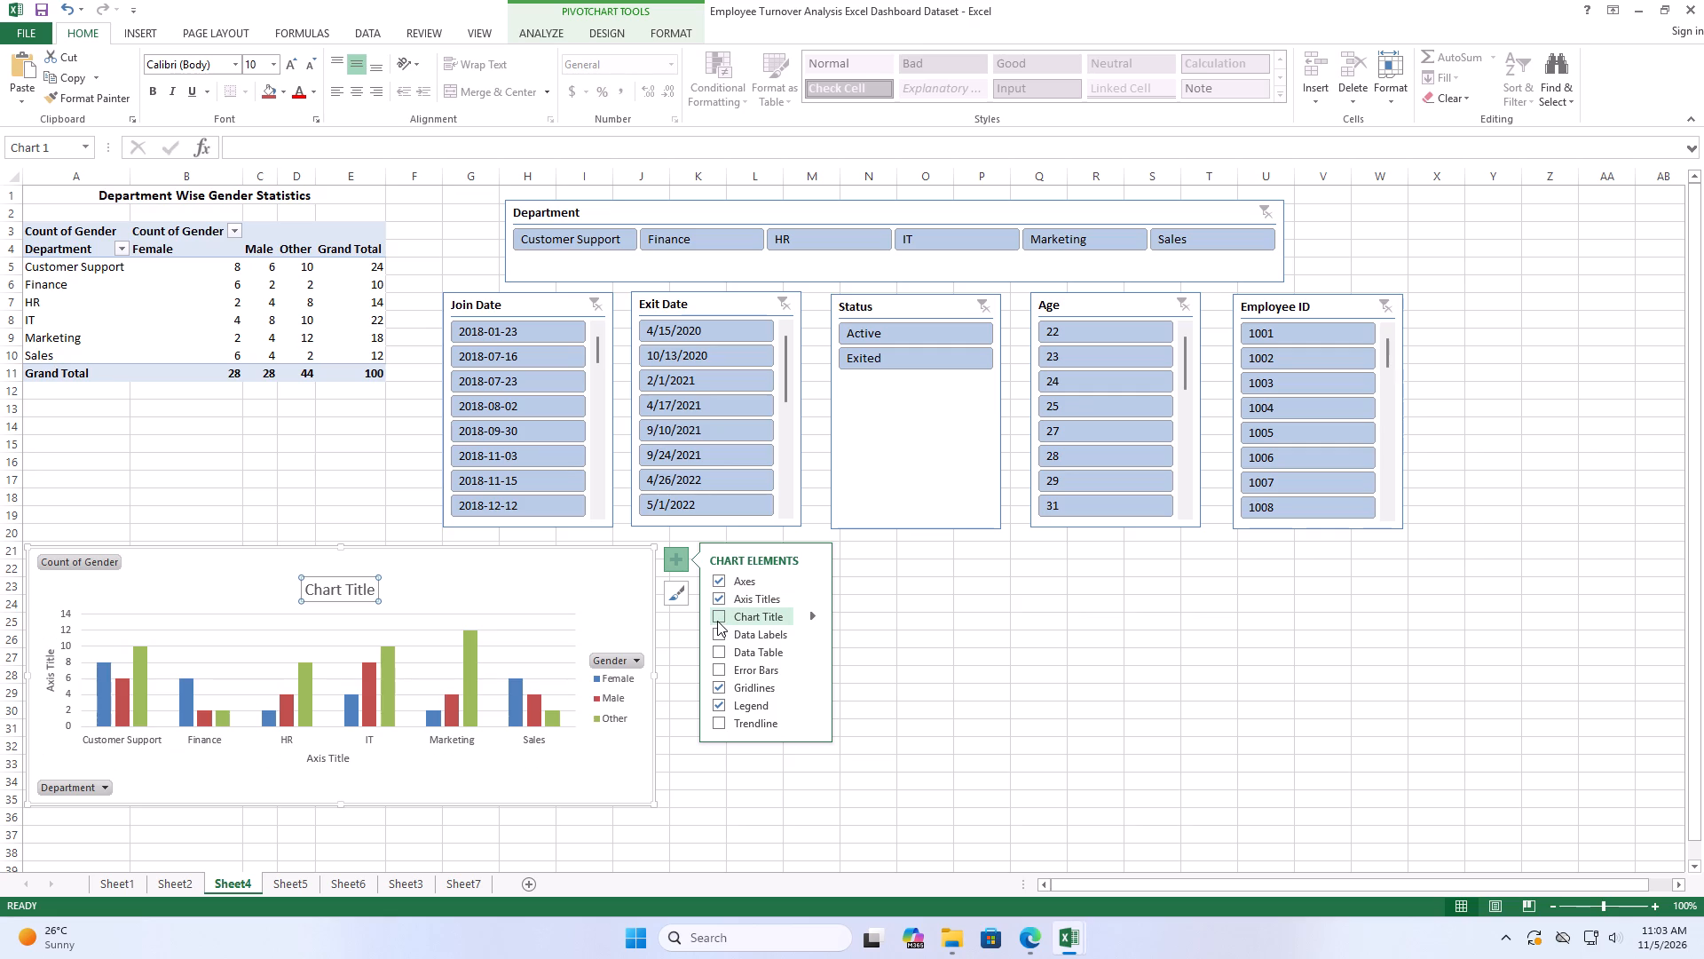
left_click(717, 621)
left_click(584, 590)
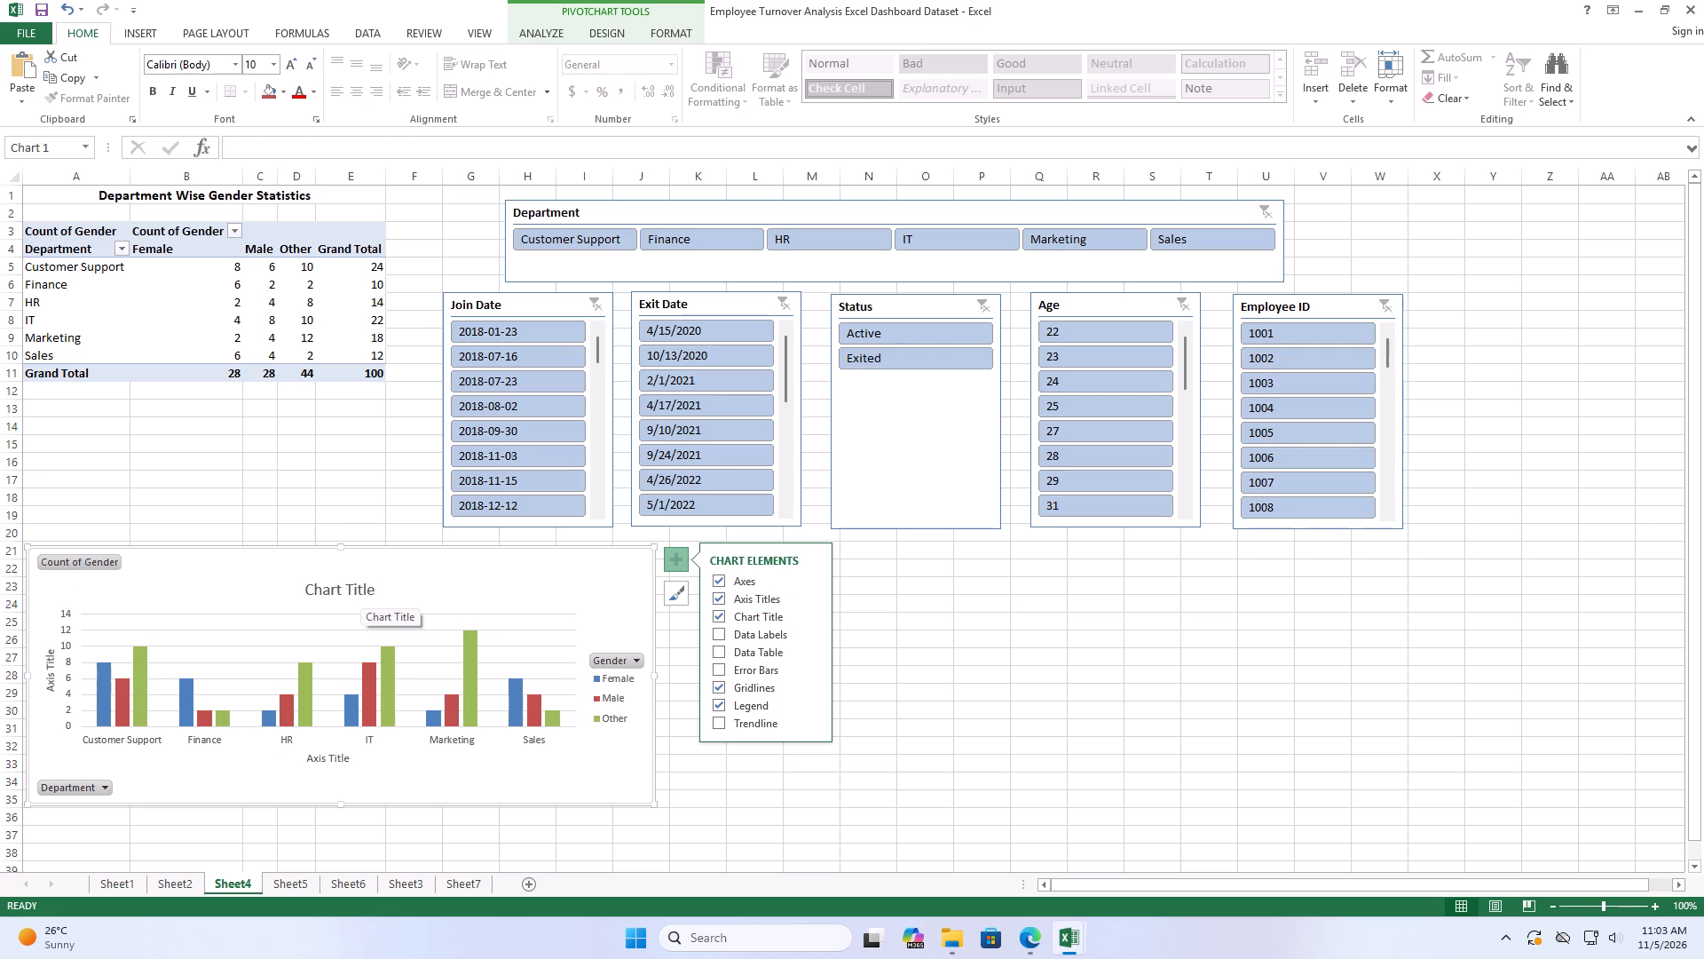
Copy the "Department Wise Gender Statistics" title from cell A1 on Sheet4 and use it as the PivotChart's title.
double_click(260, 197)
key("ctrl+a")
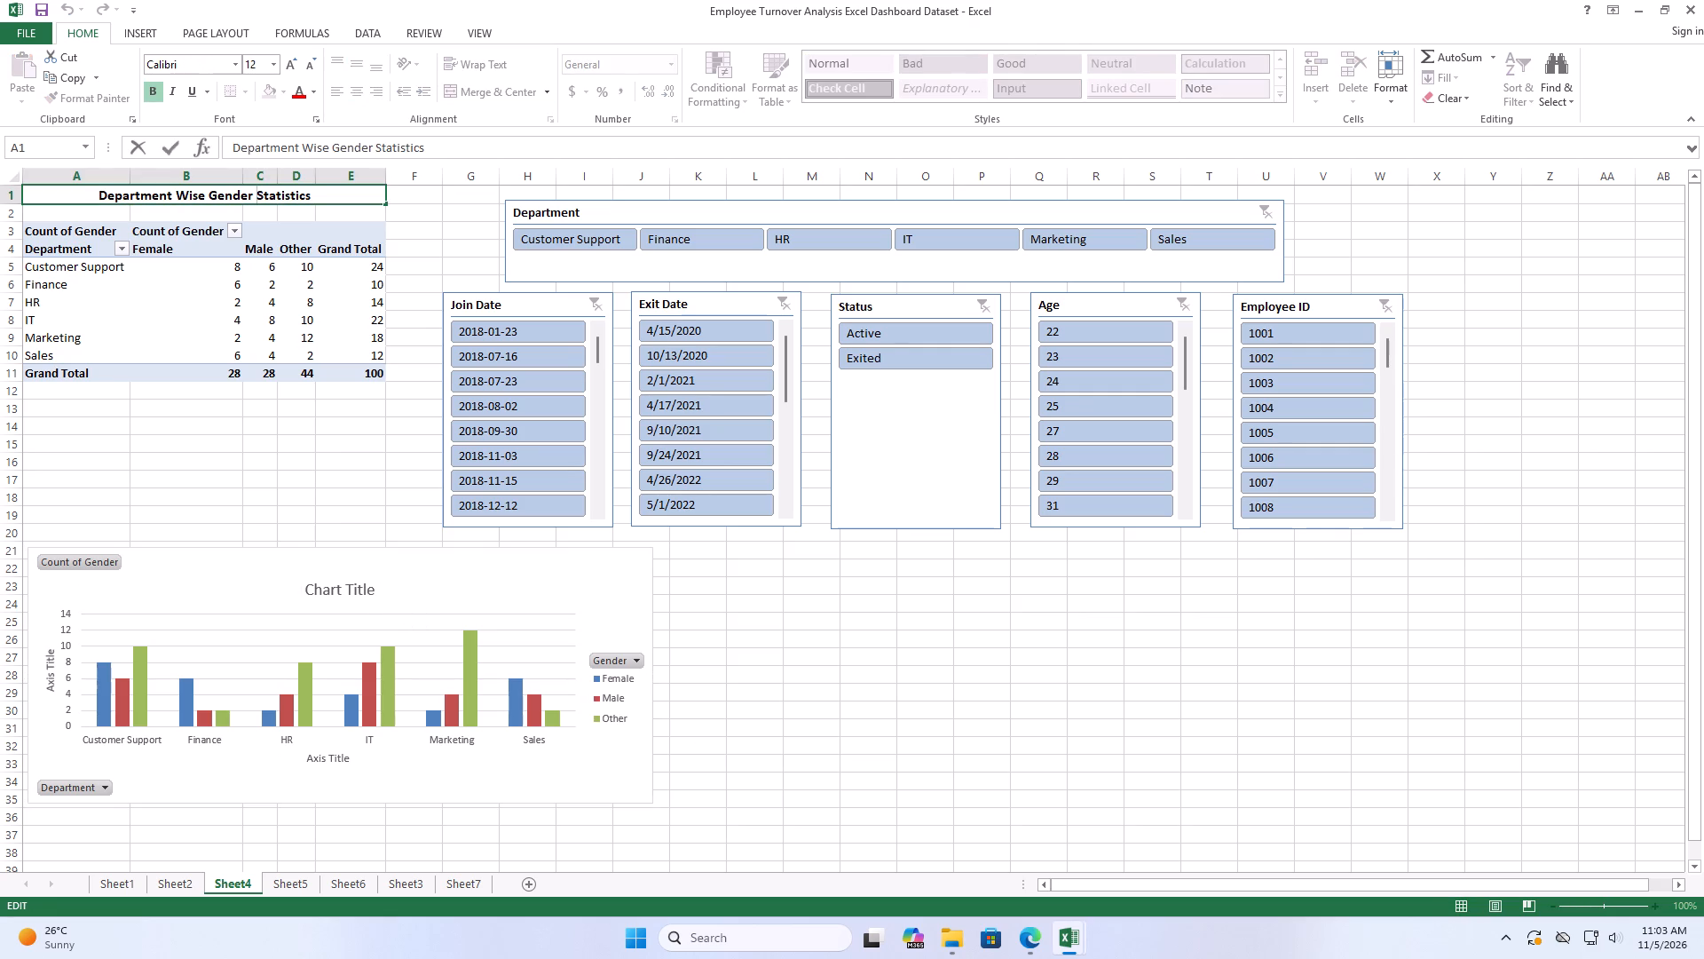
left_click_drag(311, 195, 177, 207)
left_click_drag(177, 207, 98, 196)
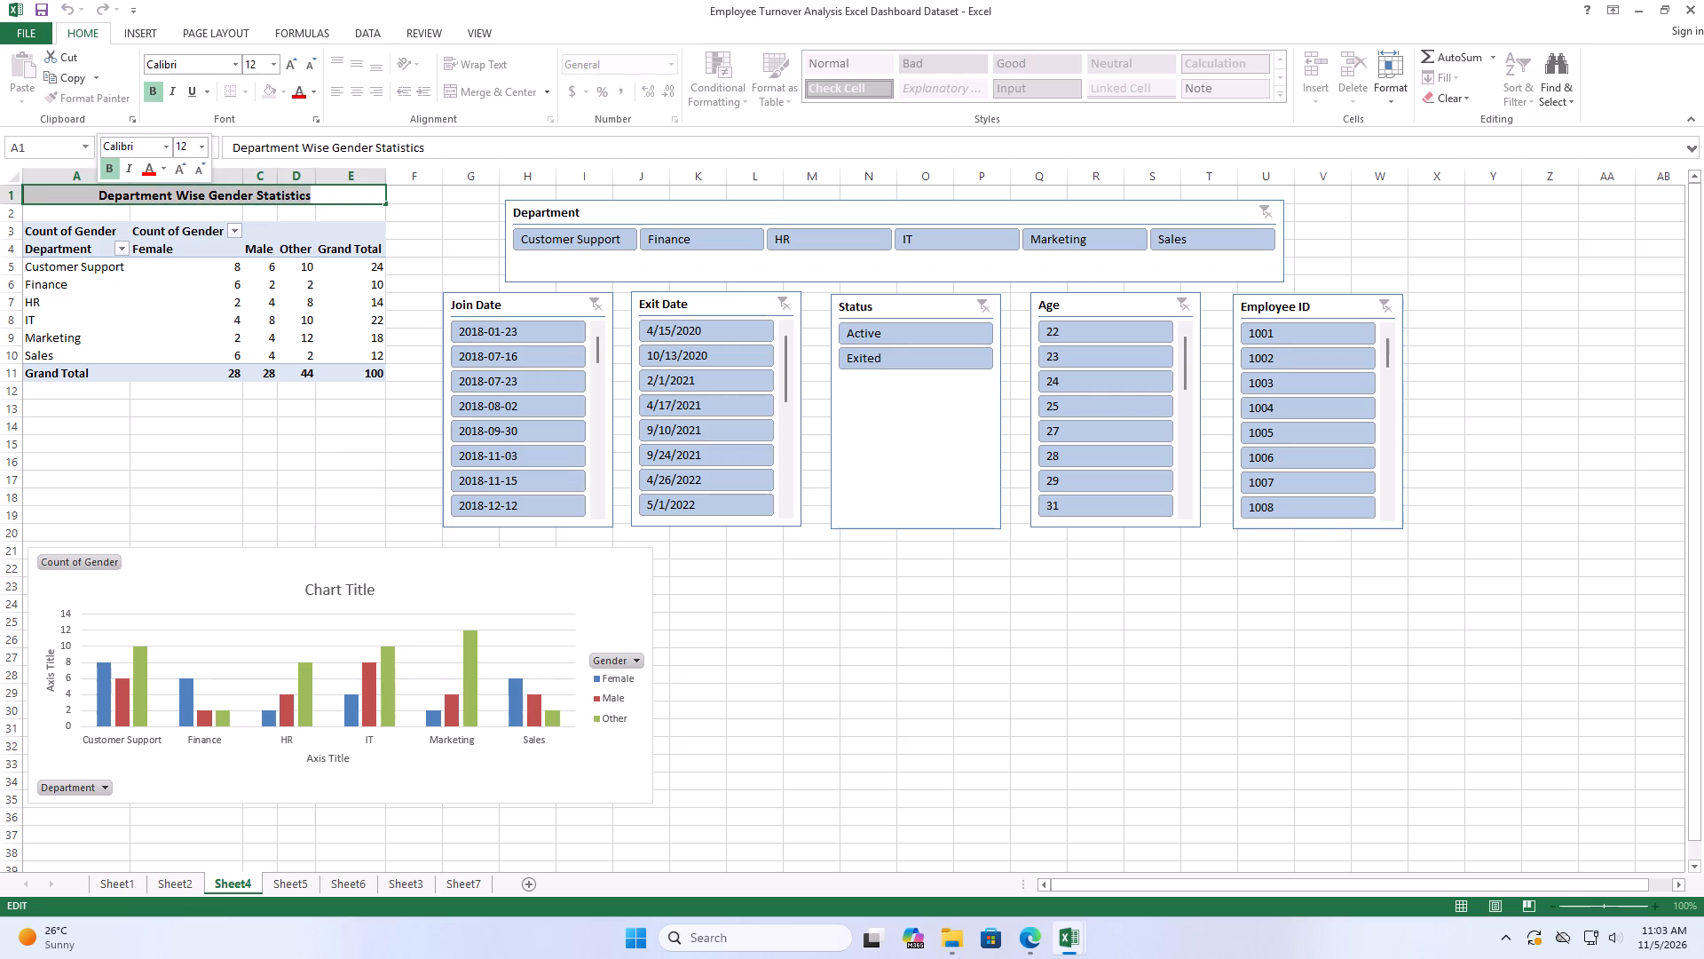
left_click(98, 196)
left_click_drag(98, 196, 304, 194)
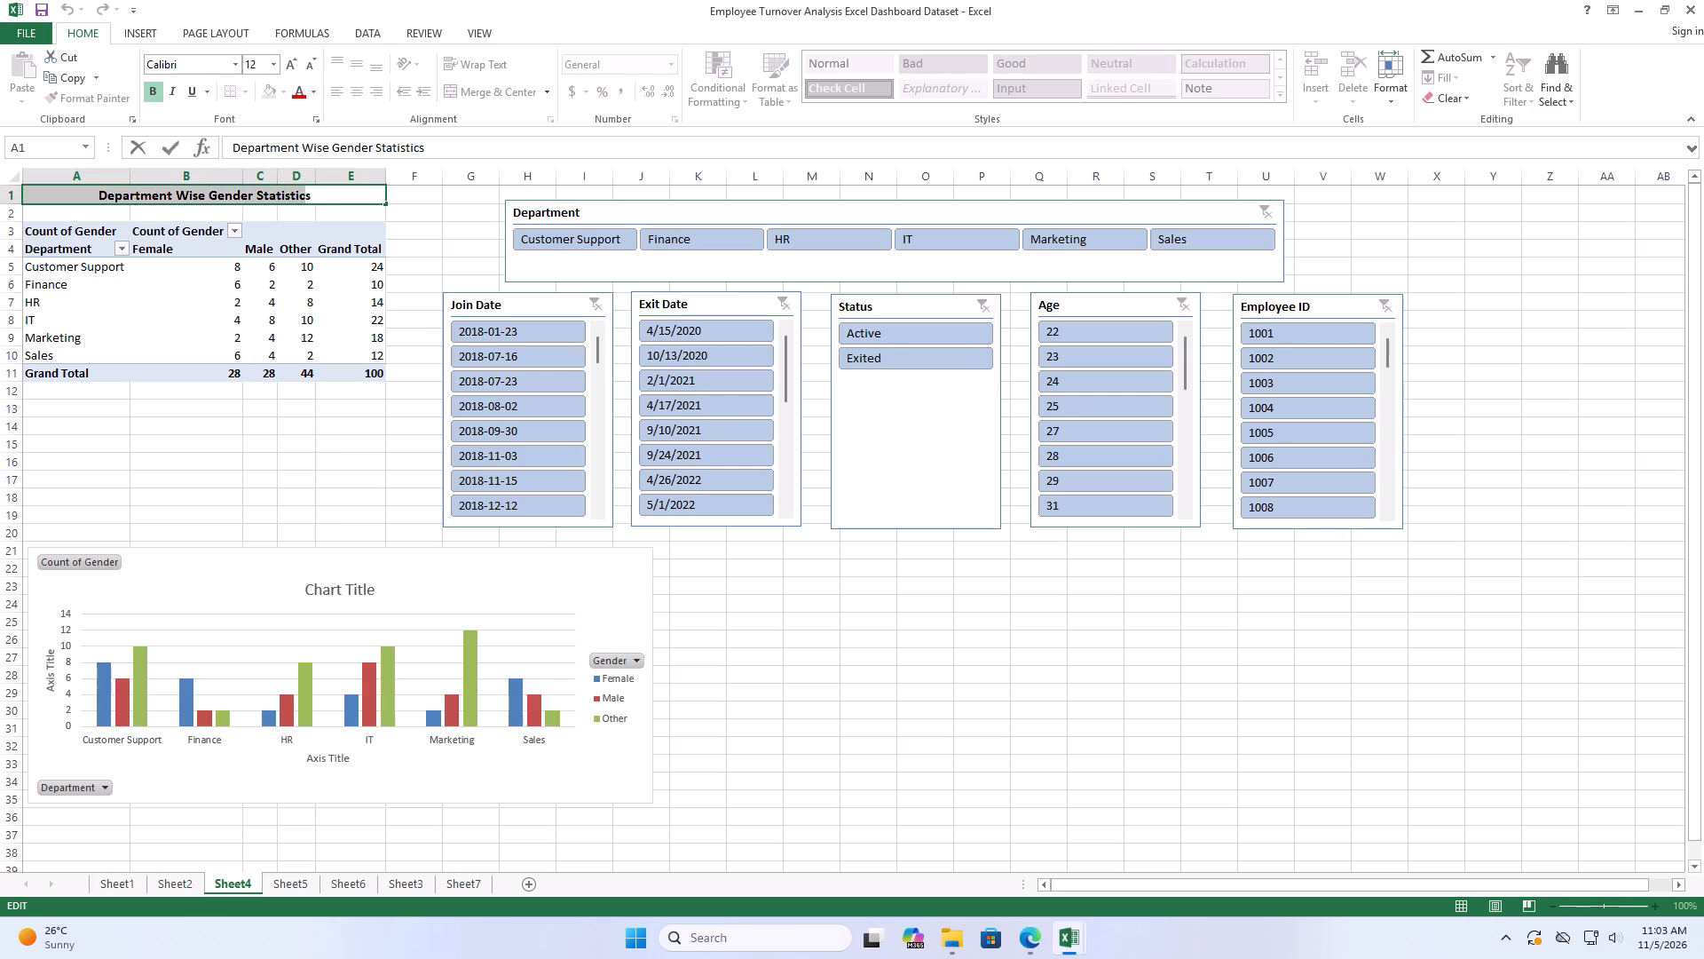
left_click_drag(304, 194, 369, 193)
key("ctrl+c")
left_click(252, 583)
double_click(335, 584)
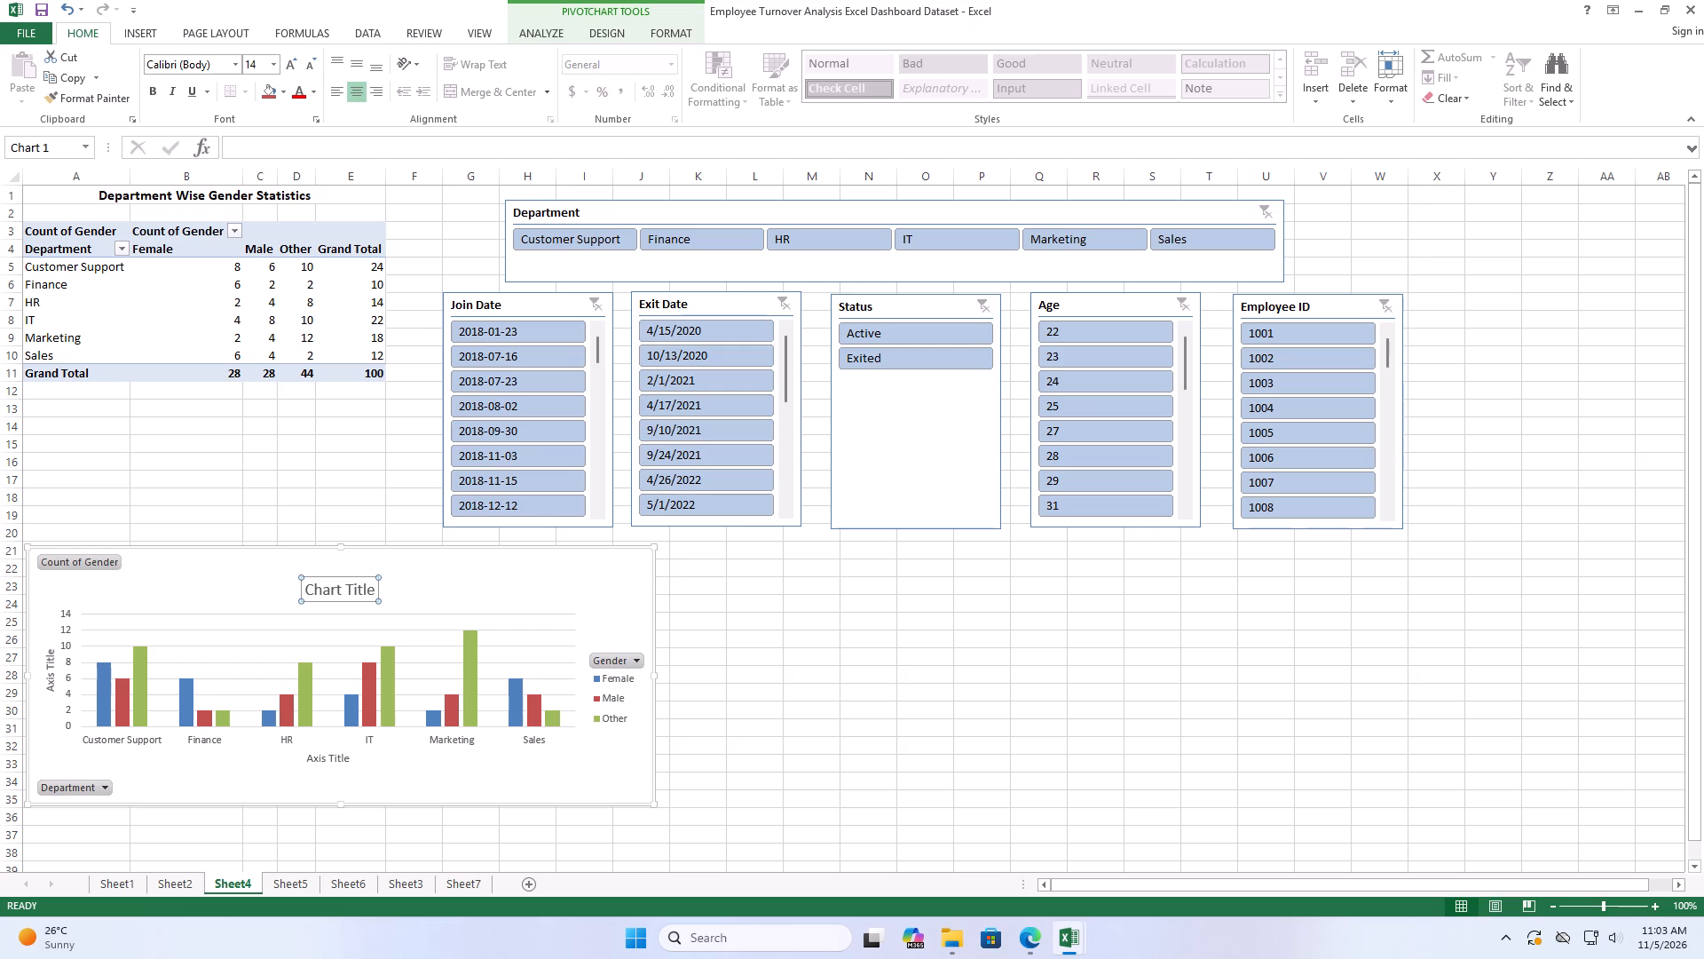
triple_click(362, 588)
key("ctrl+v")
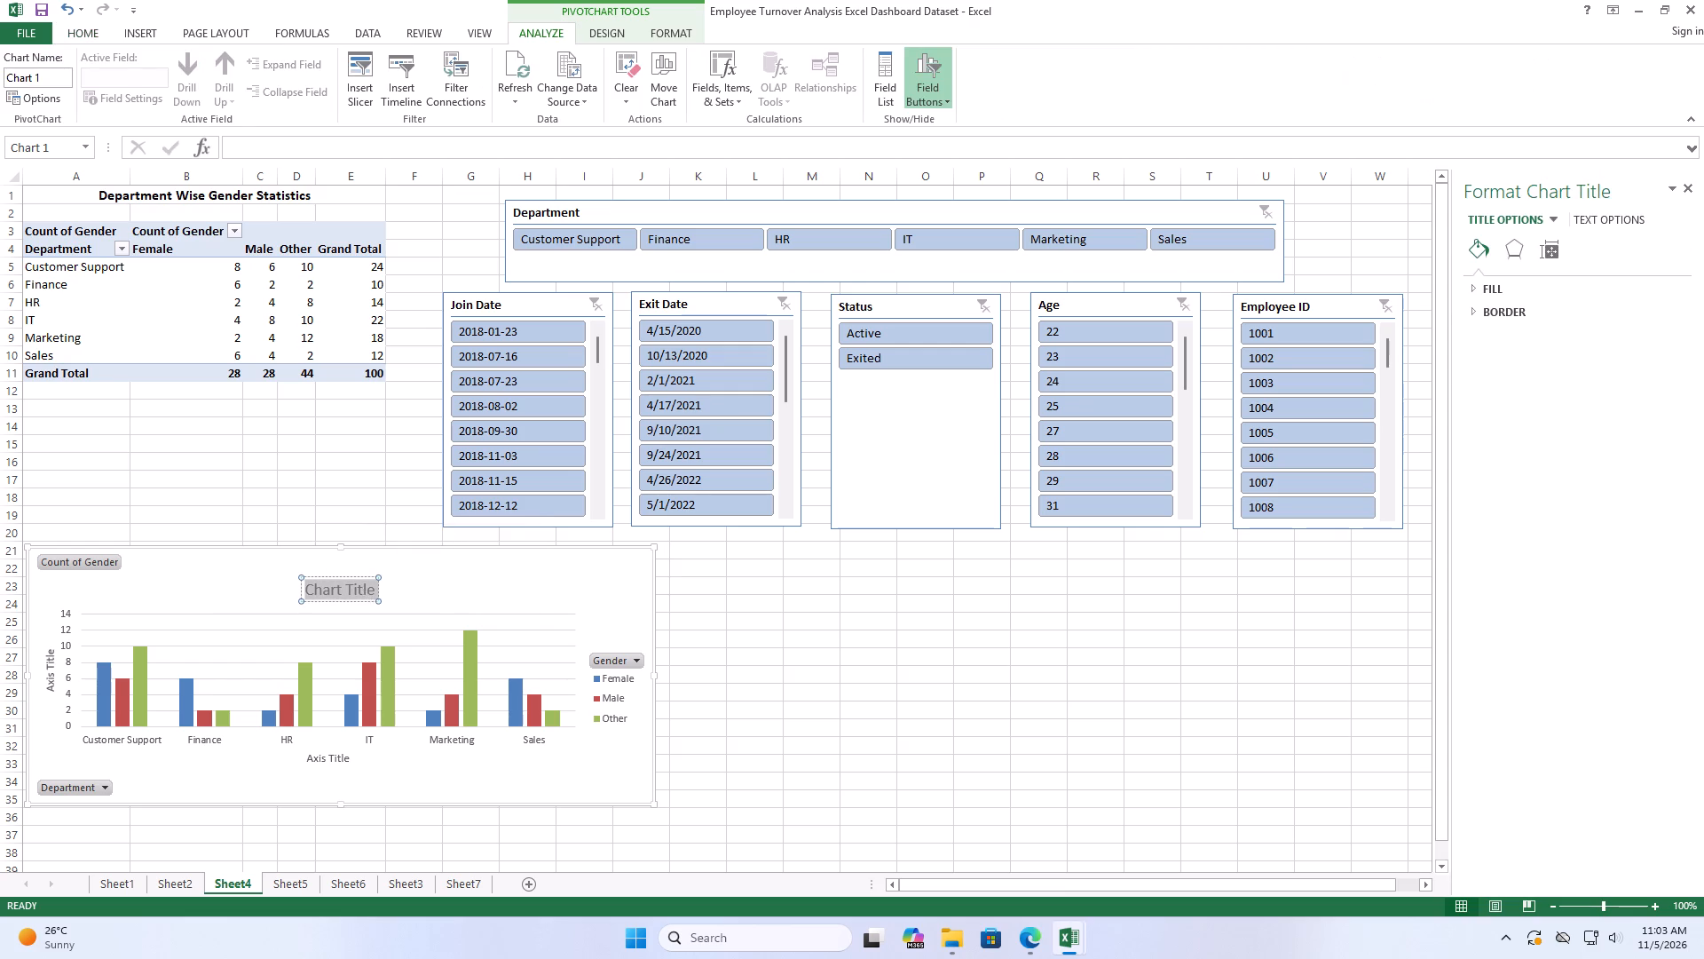
left_click(493, 589)
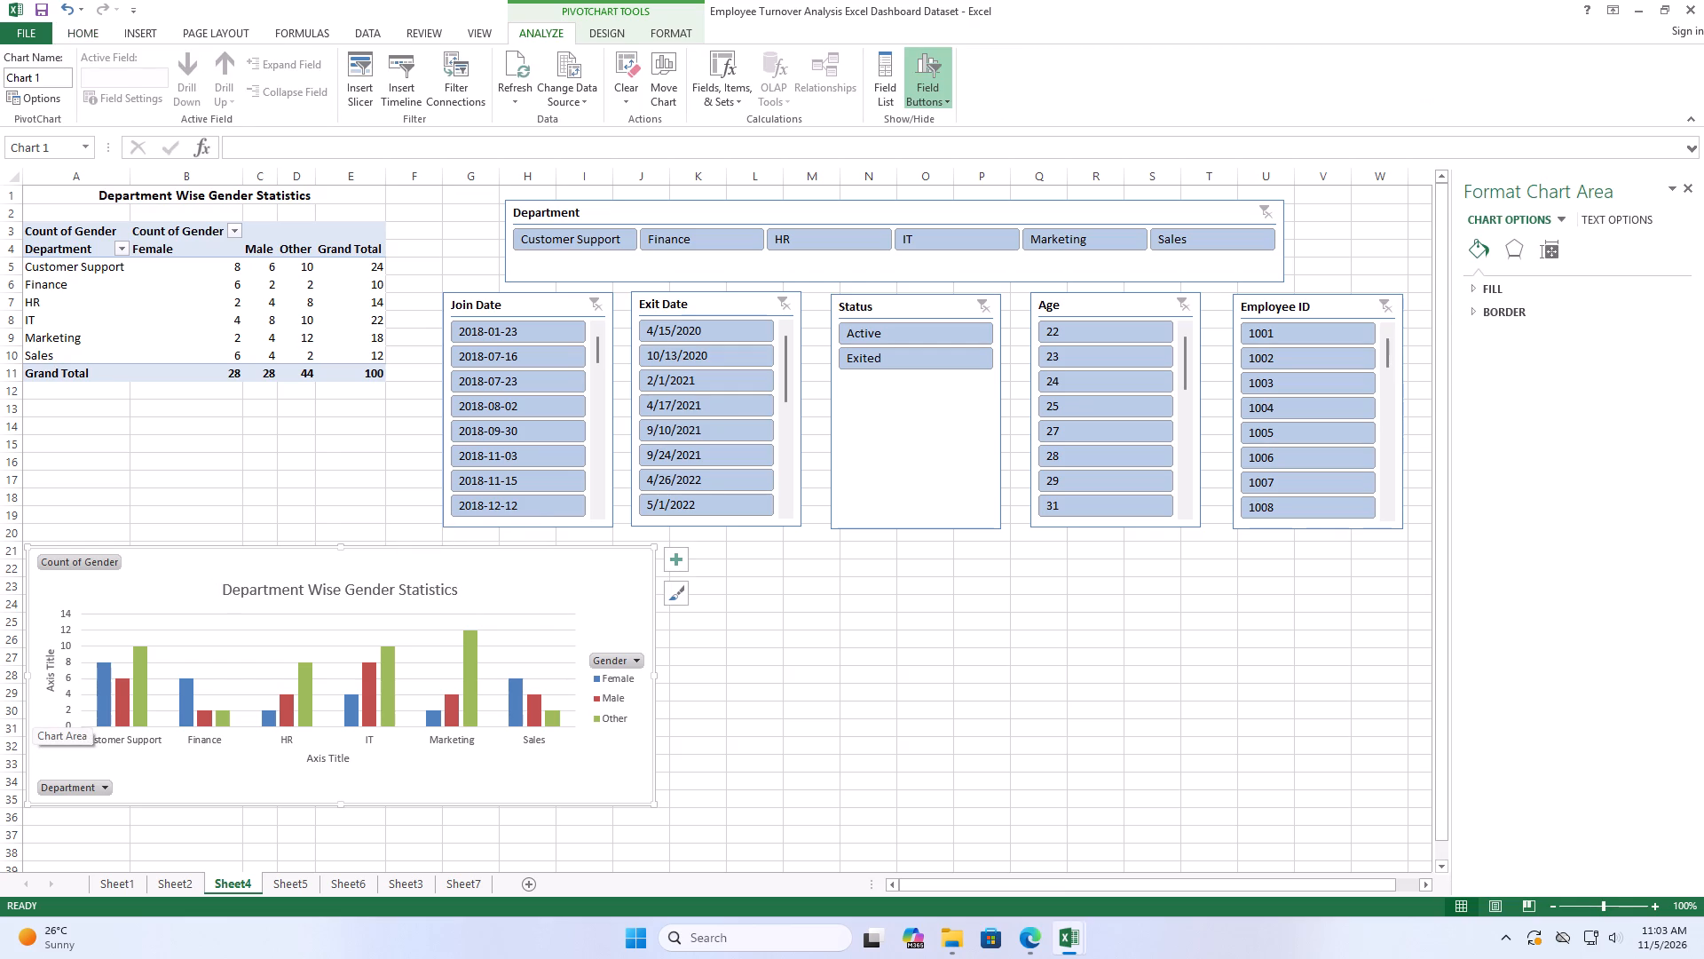
Set the horizontal axis title of the Sheet4 PivotChart to "Department".
double_click(337, 757)
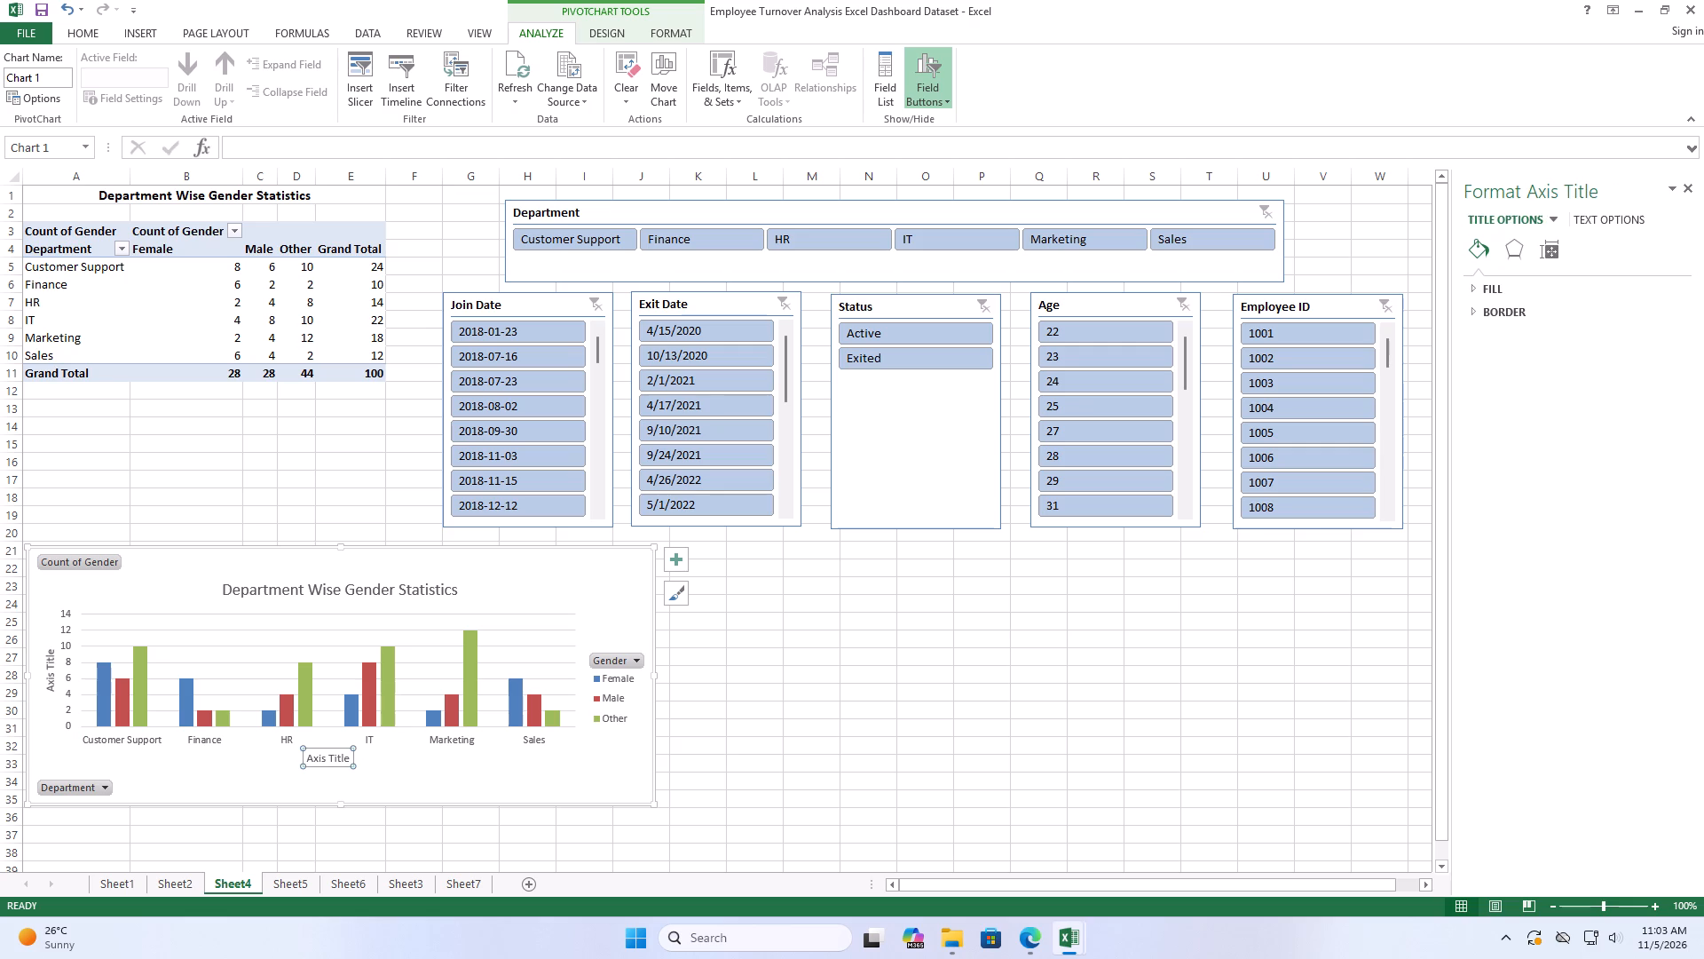
double_click(337, 757)
key("BackSpace")
key("BackSpace")
key("BackSpace")
key("BackSpace")
key("BackSpace")
key("BackSpace")
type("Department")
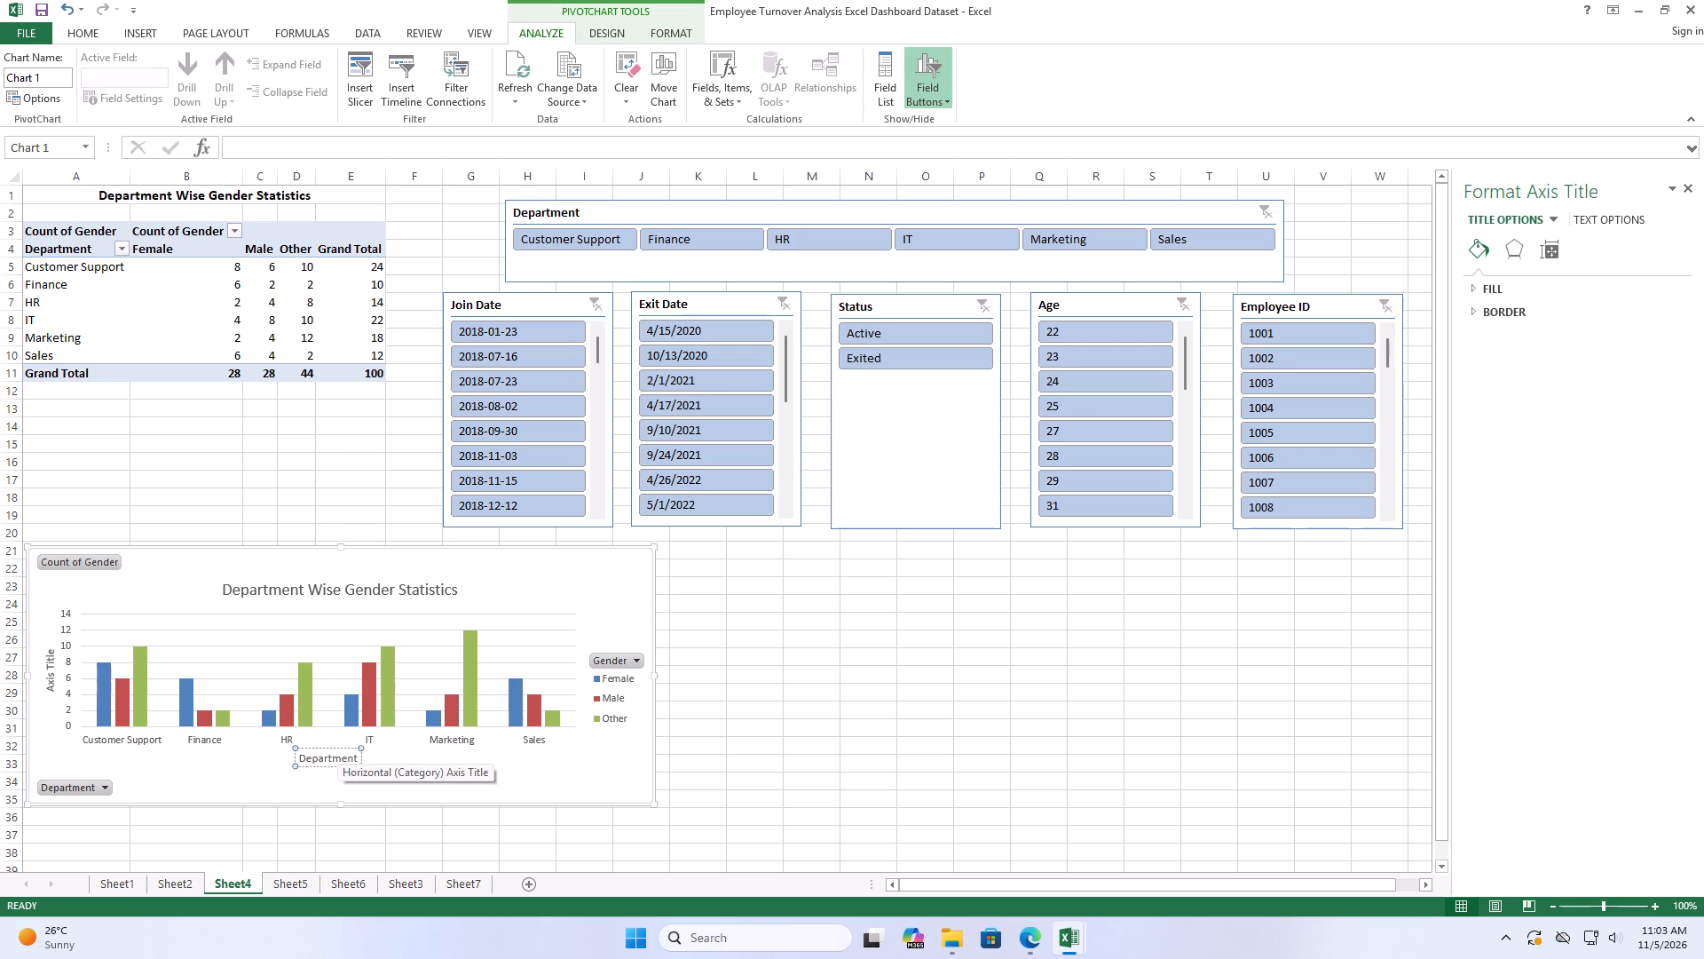
Set the vertical axis title of the Sheet4 PivotChart to "Count of Employee".
double_click(47, 678)
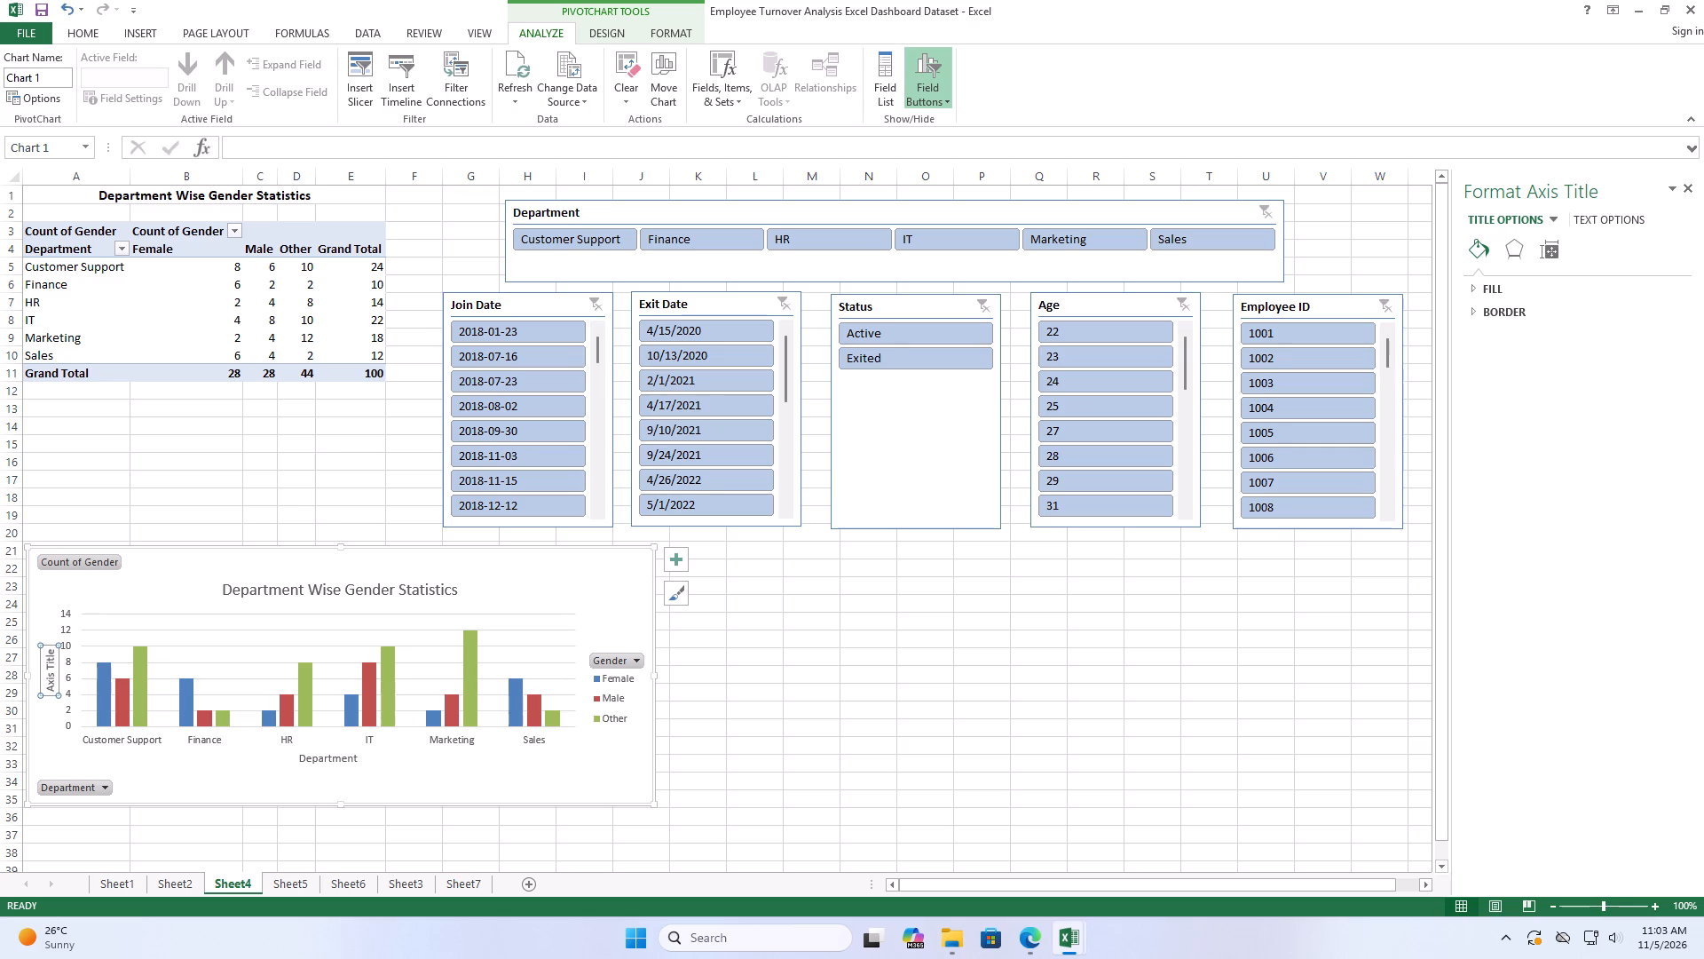
triple_click(51, 656)
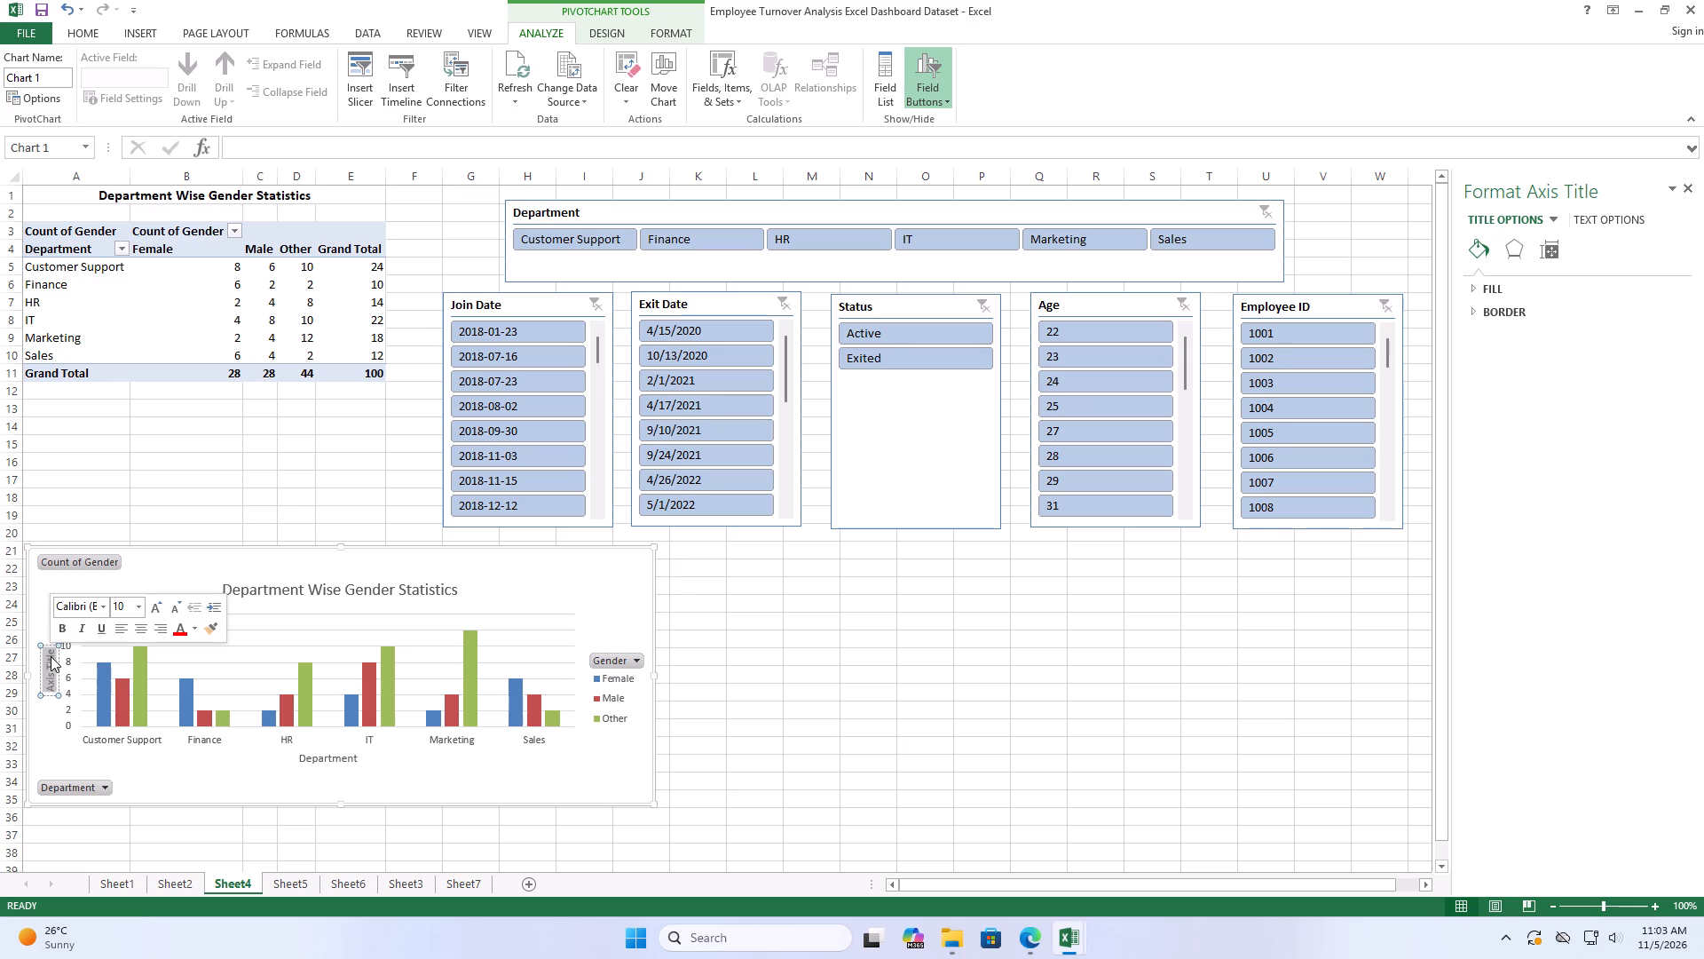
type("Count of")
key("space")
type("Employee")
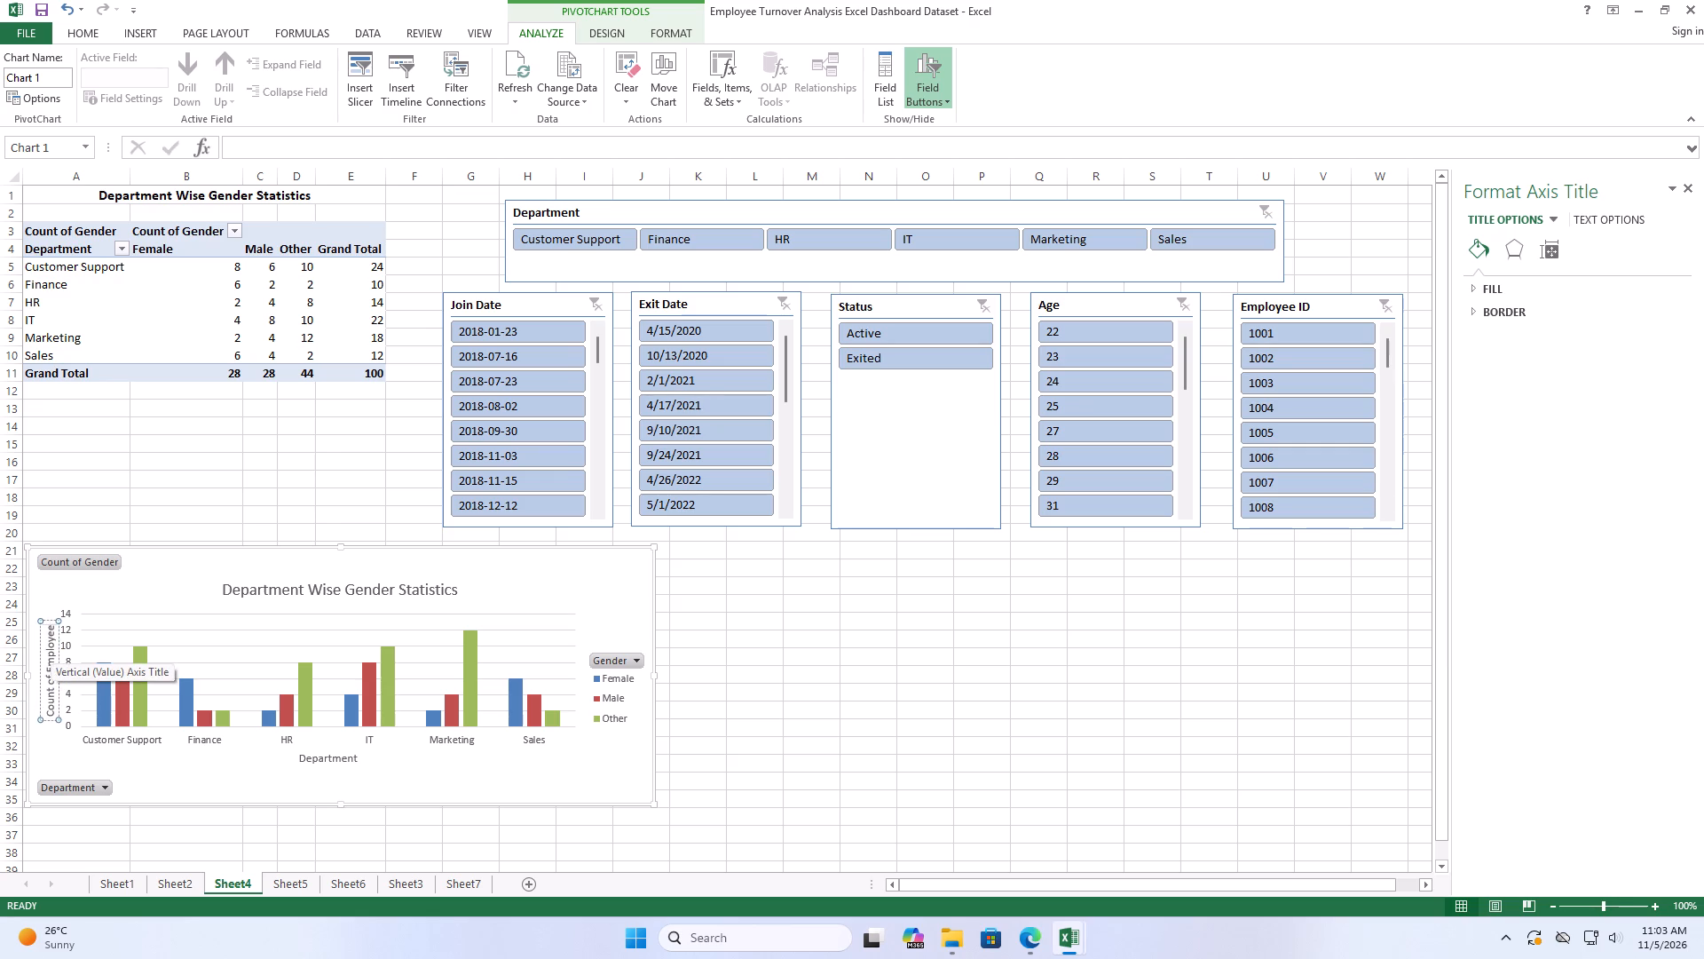
left_click(599, 583)
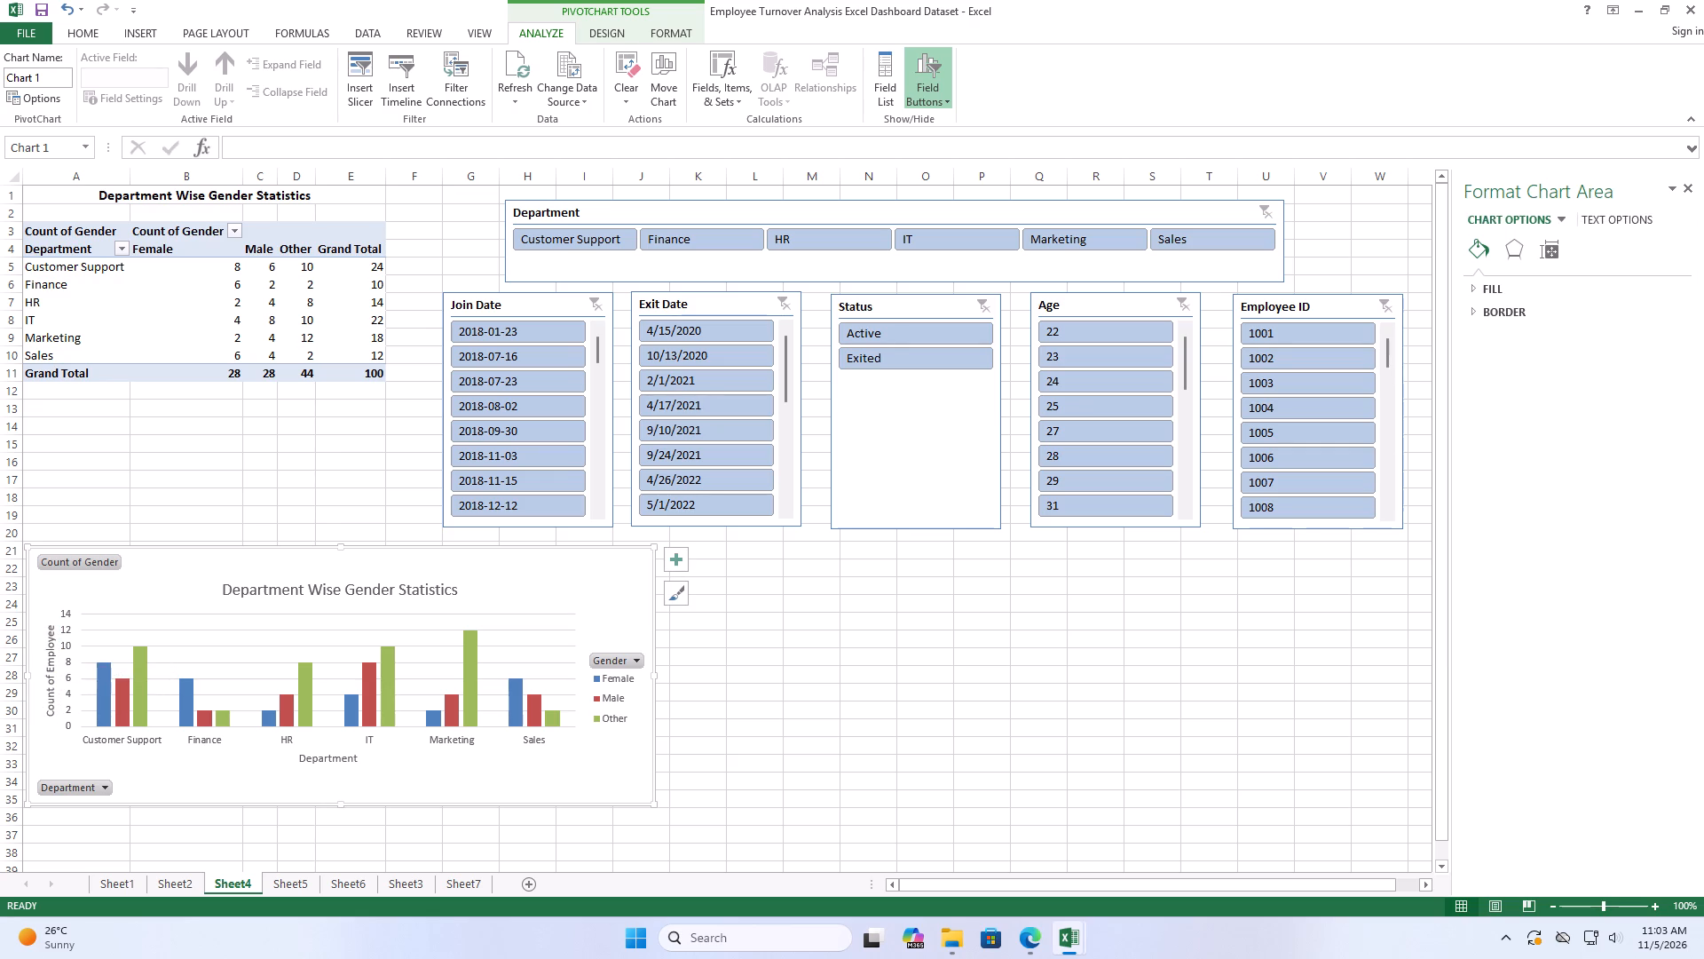
On Sheet5, add axis titles and a chart title to the PivotChart.
left_click(297, 884)
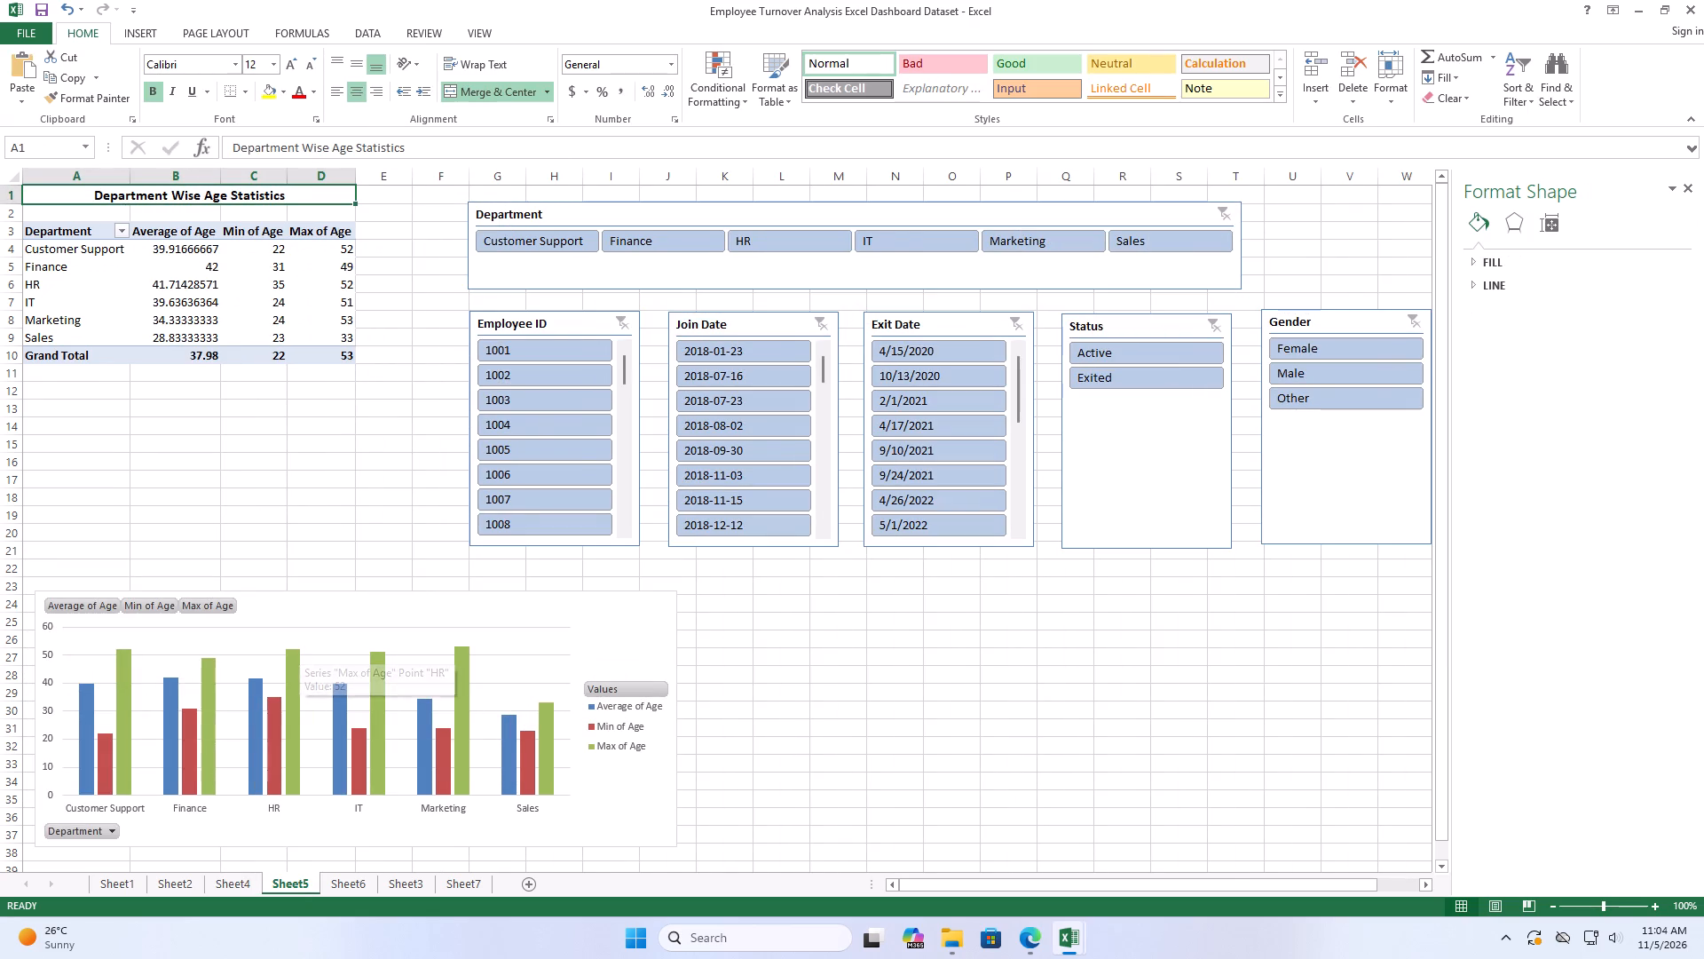
left_click(631, 630)
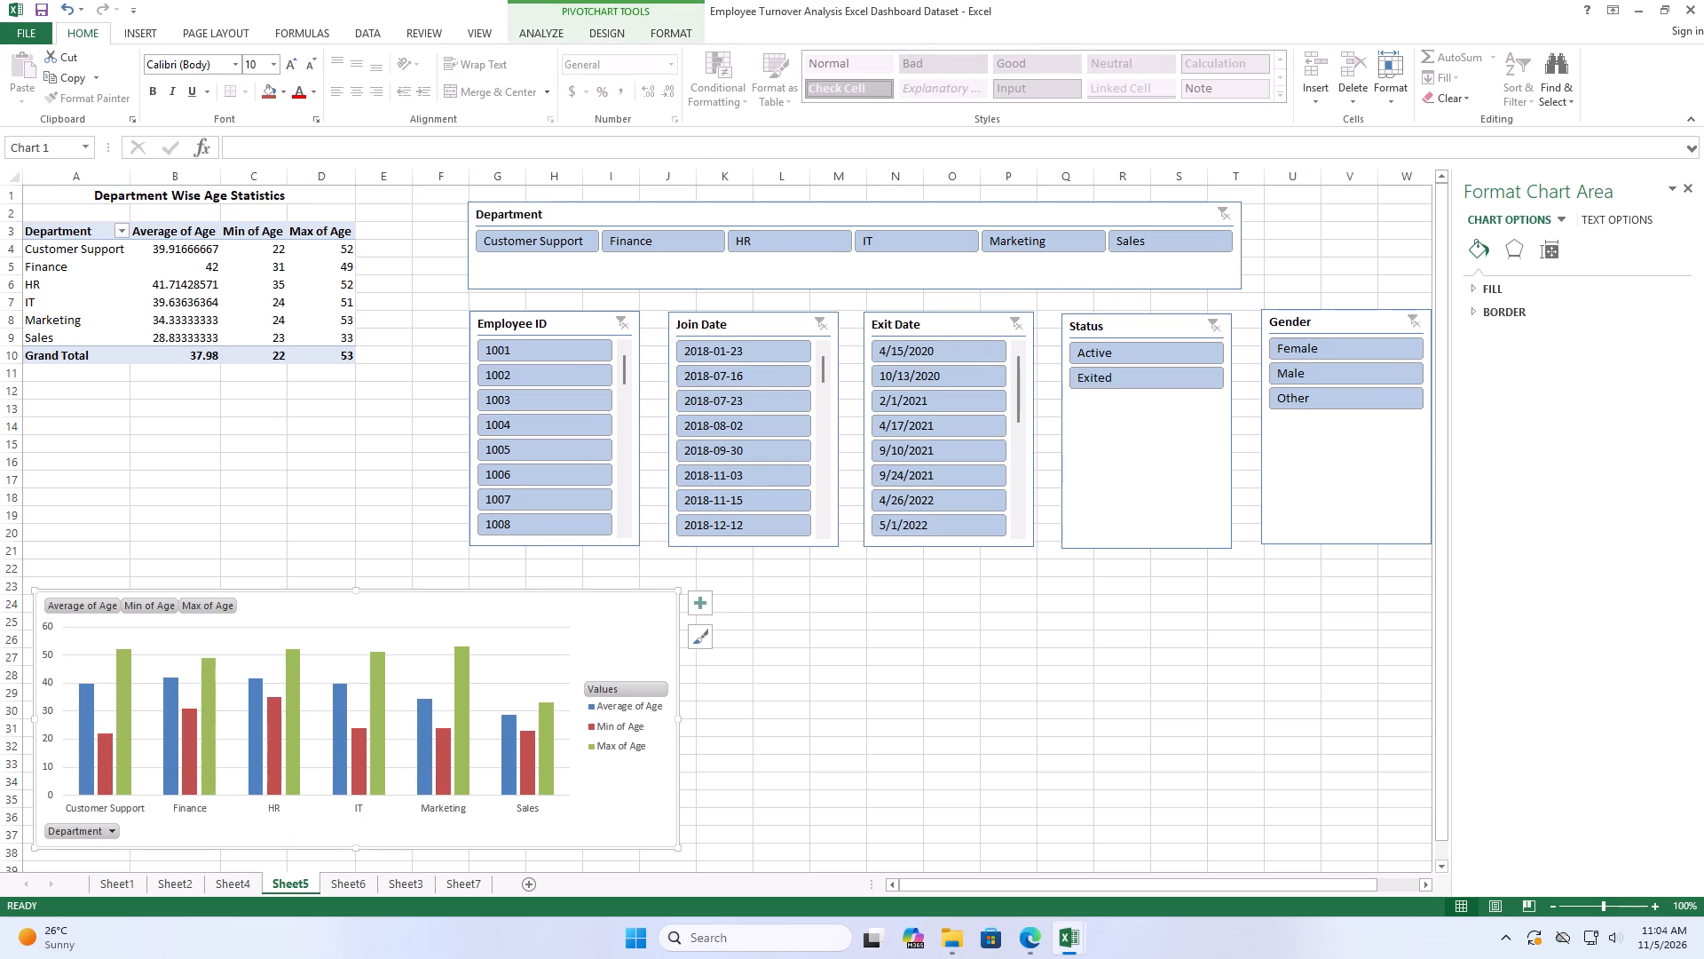
left_click(697, 603)
left_click(776, 641)
left_click(777, 654)
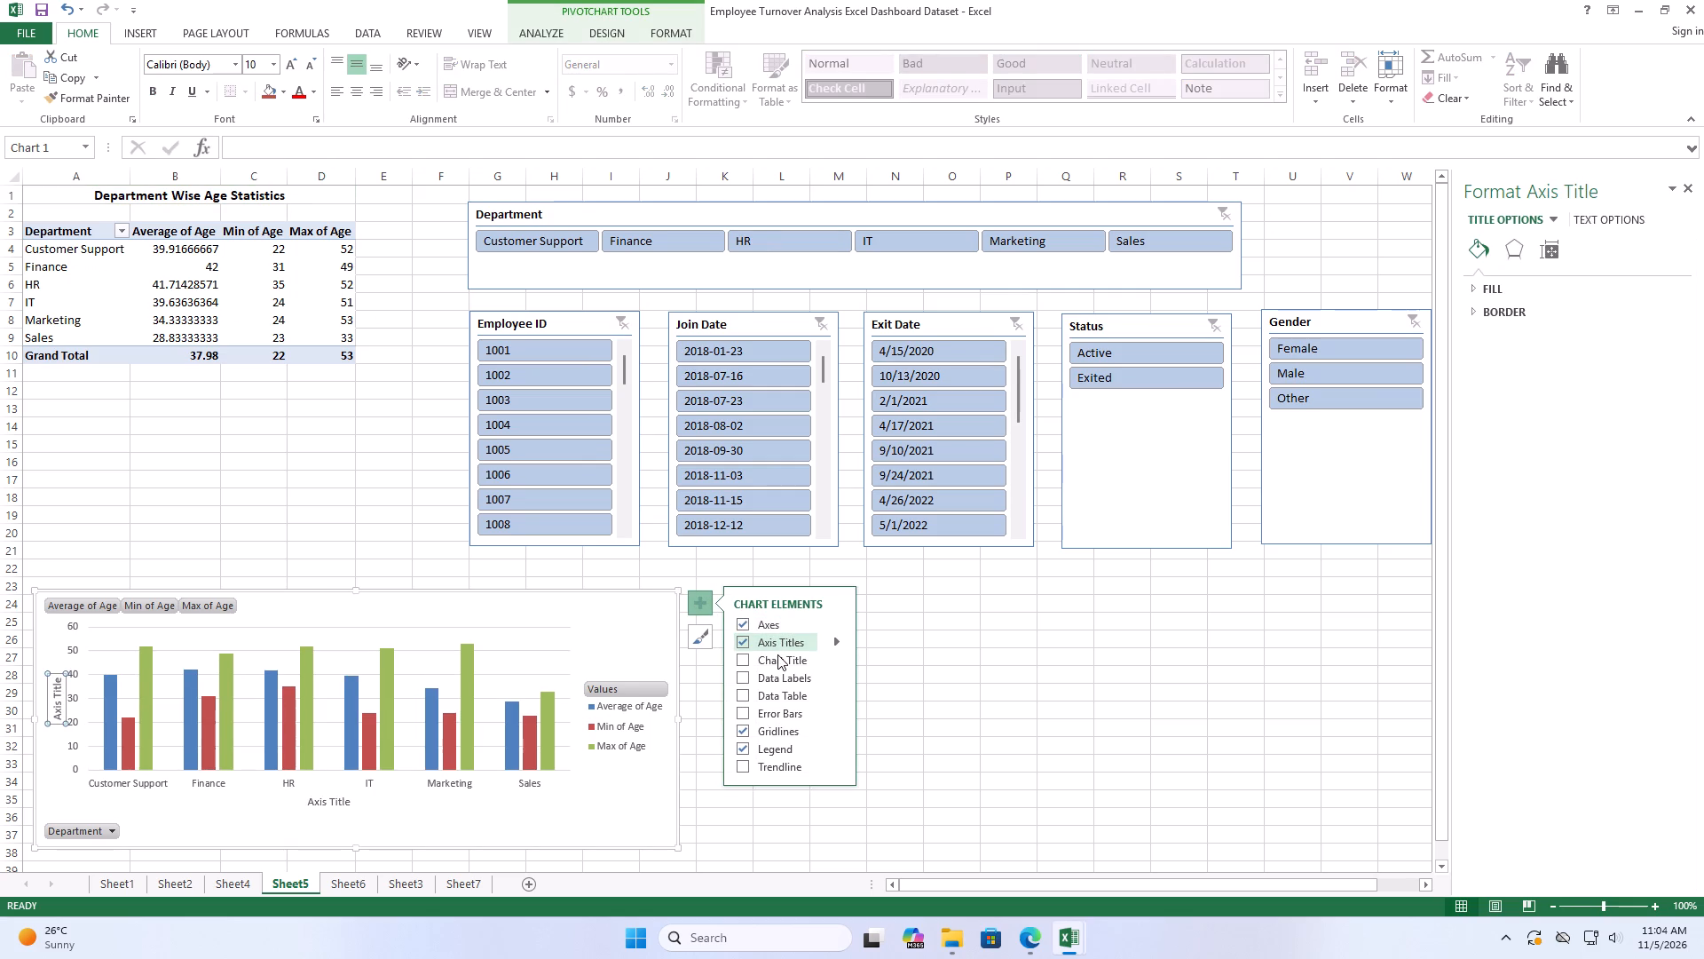
Copy the "Department Wise Age Statistics" title from cell A1 on Sheet5 and use it as the PivotChart's title.
double_click(210, 196)
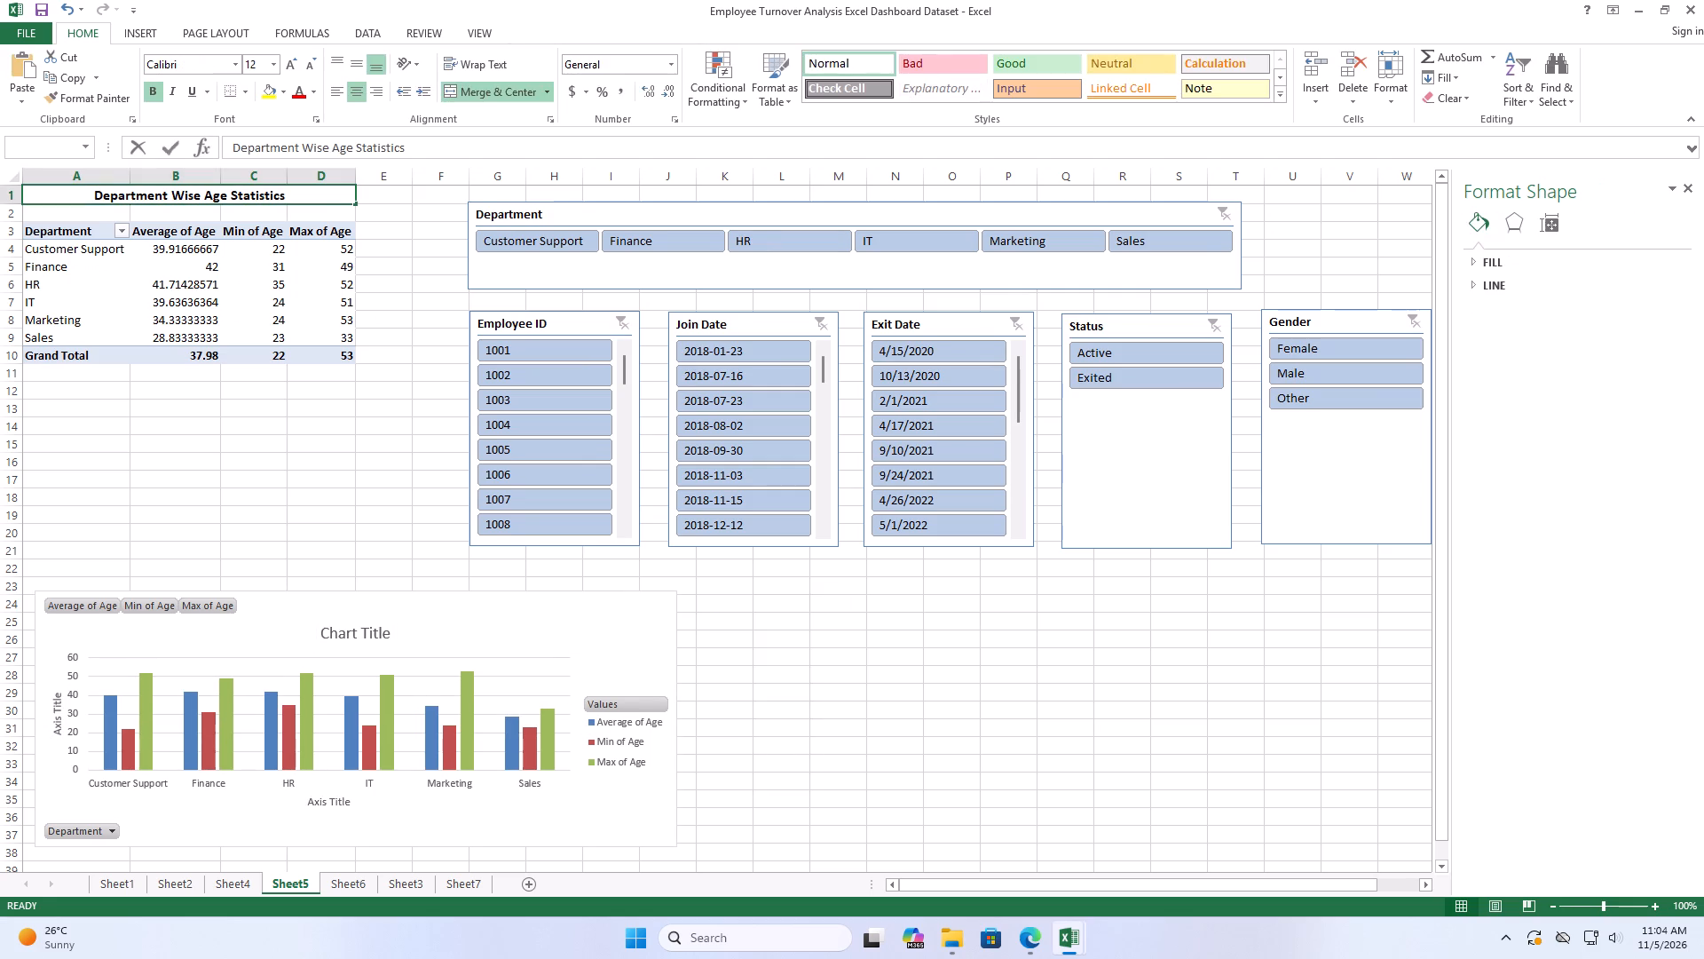
key("ctrl+a")
key("ctrl+a")
double_click(210, 195)
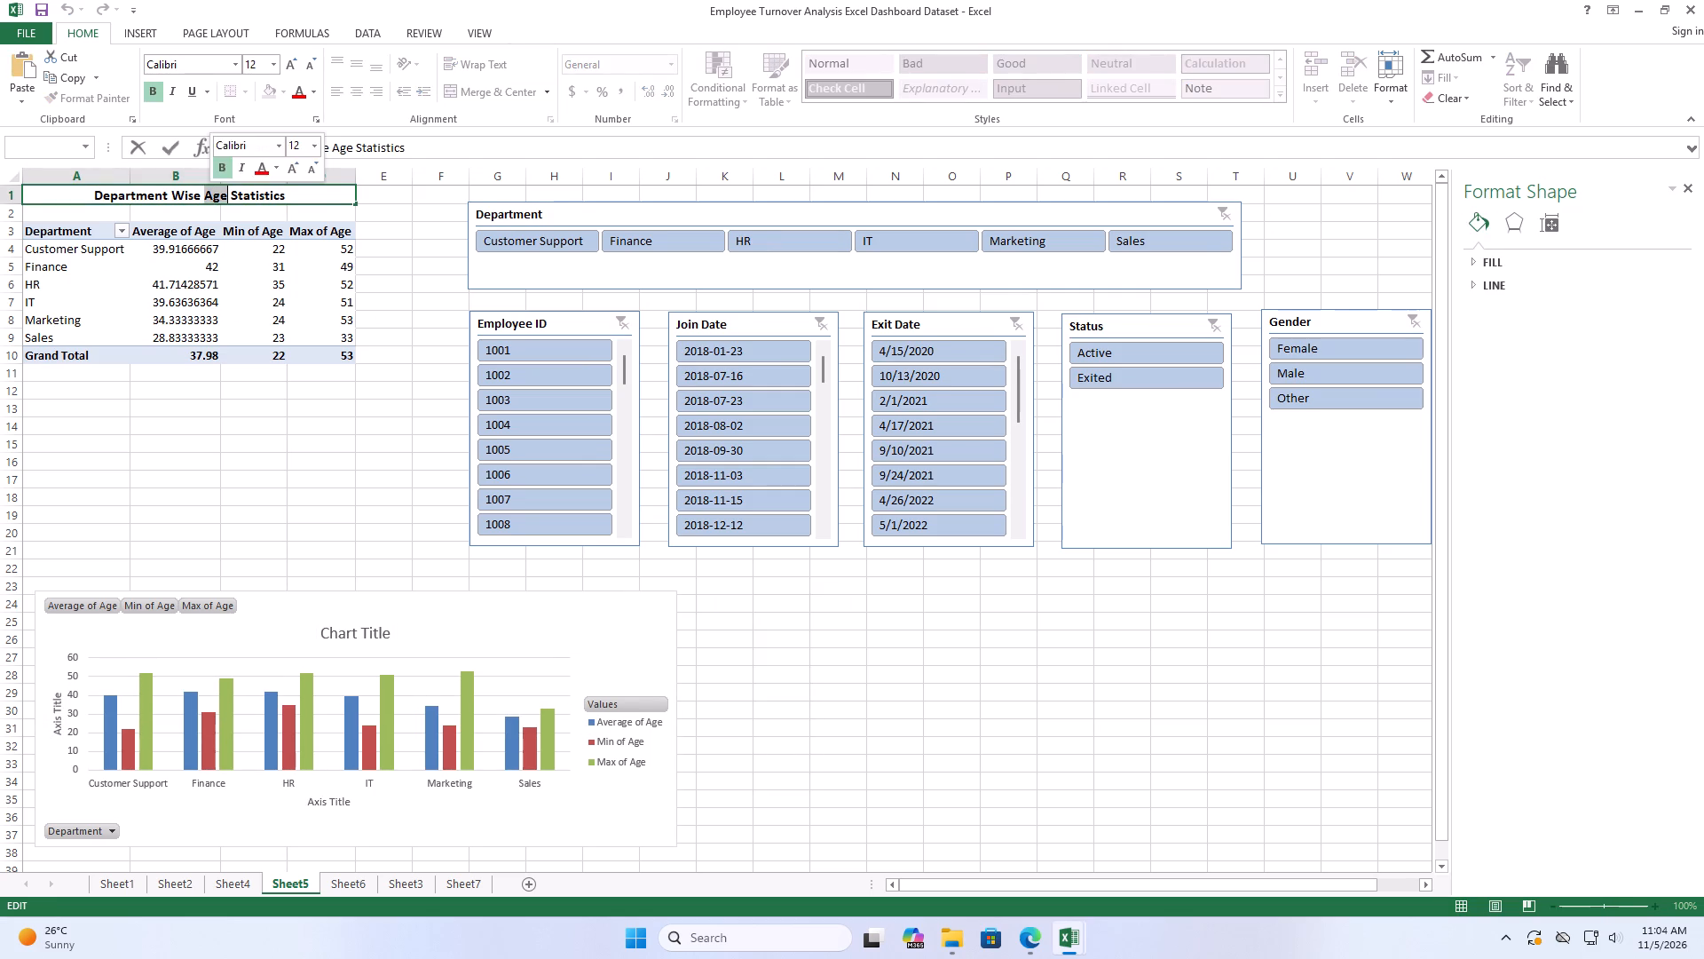
key("ctrl+a")
left_click(295, 195)
left_click_drag(295, 195, 124, 194)
key("ctrl+c")
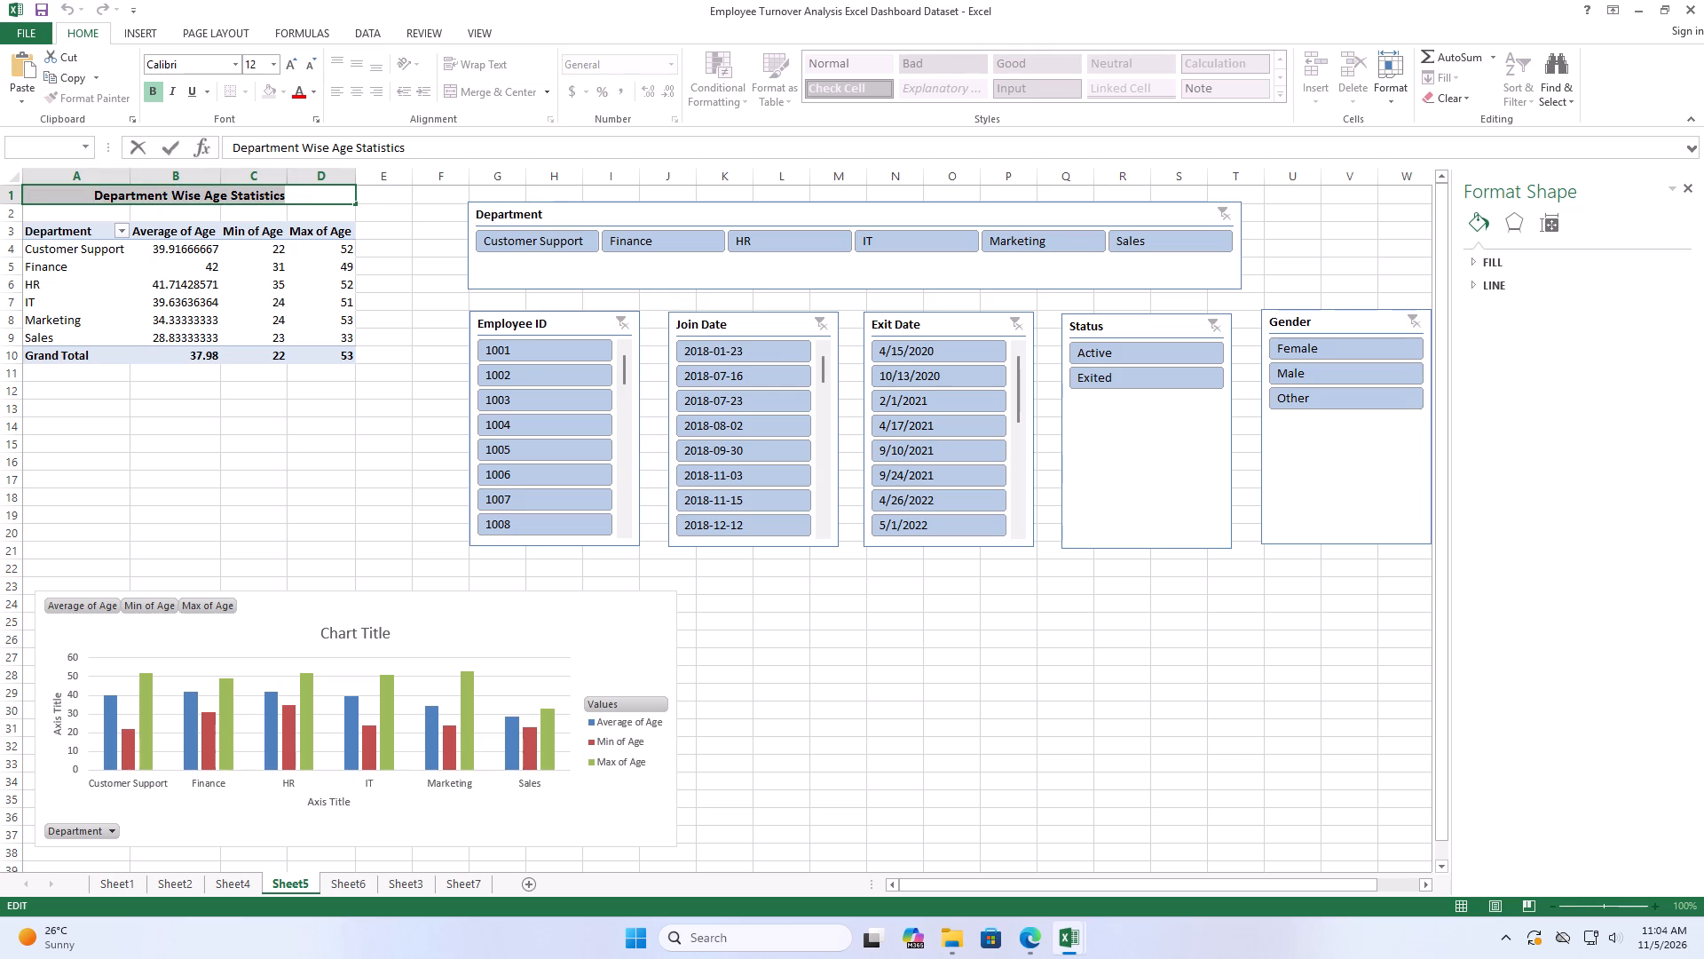
left_click(217, 455)
triple_click(352, 629)
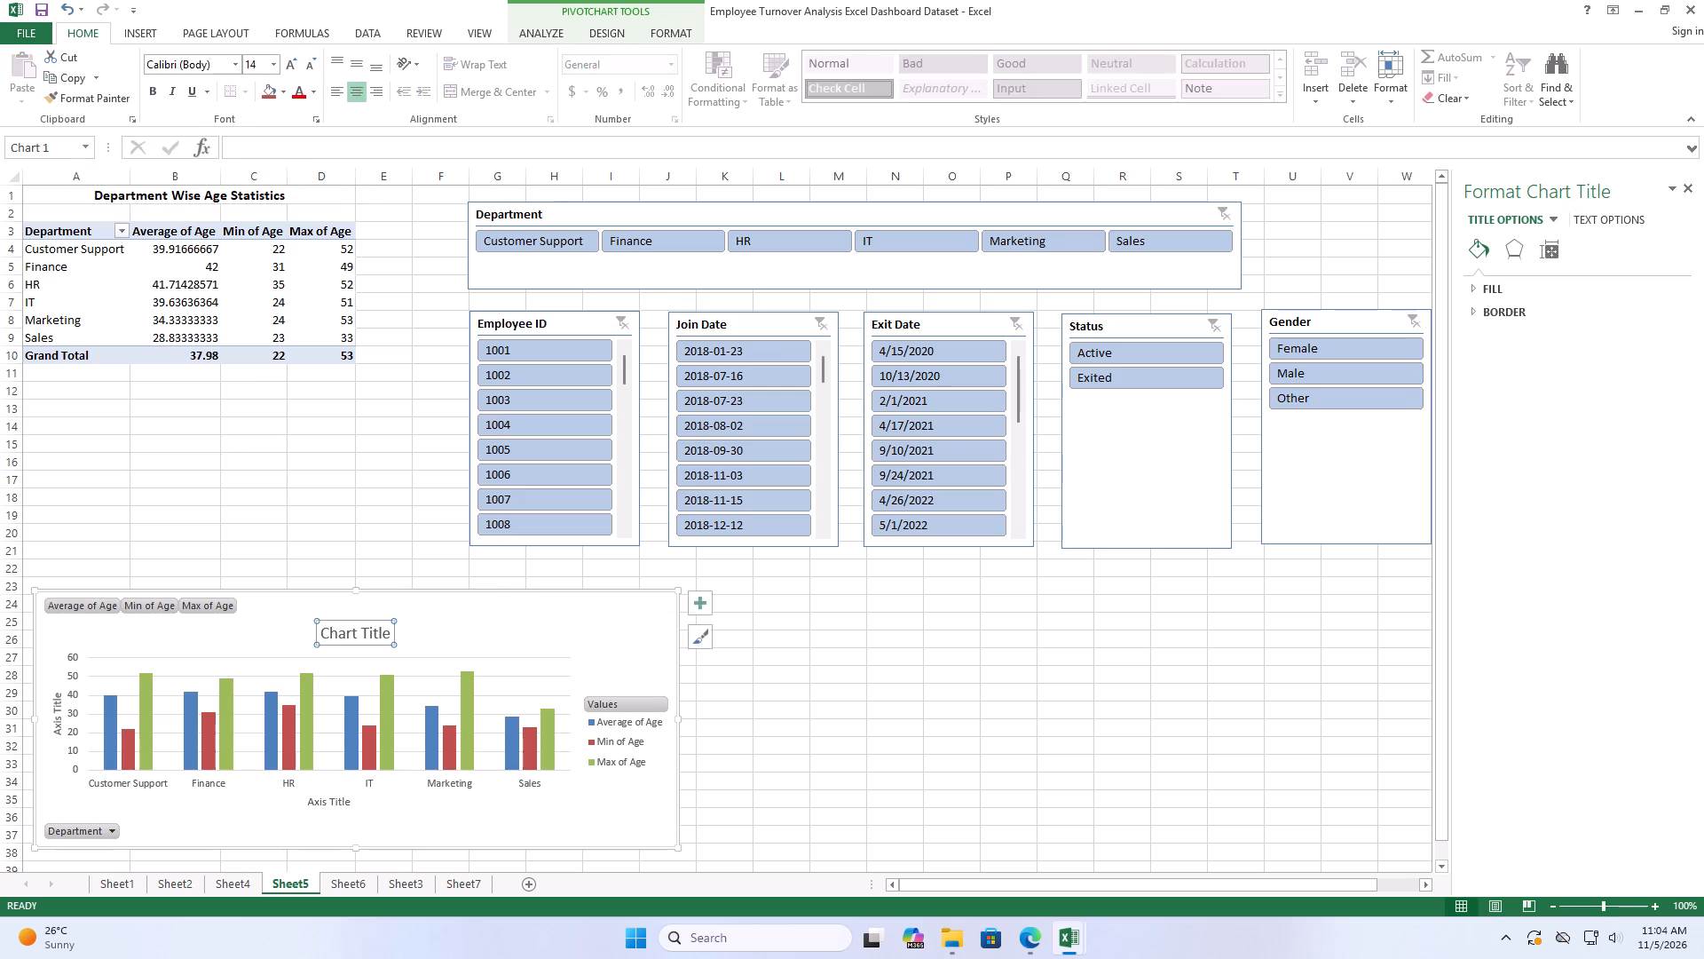
triple_click(352, 629)
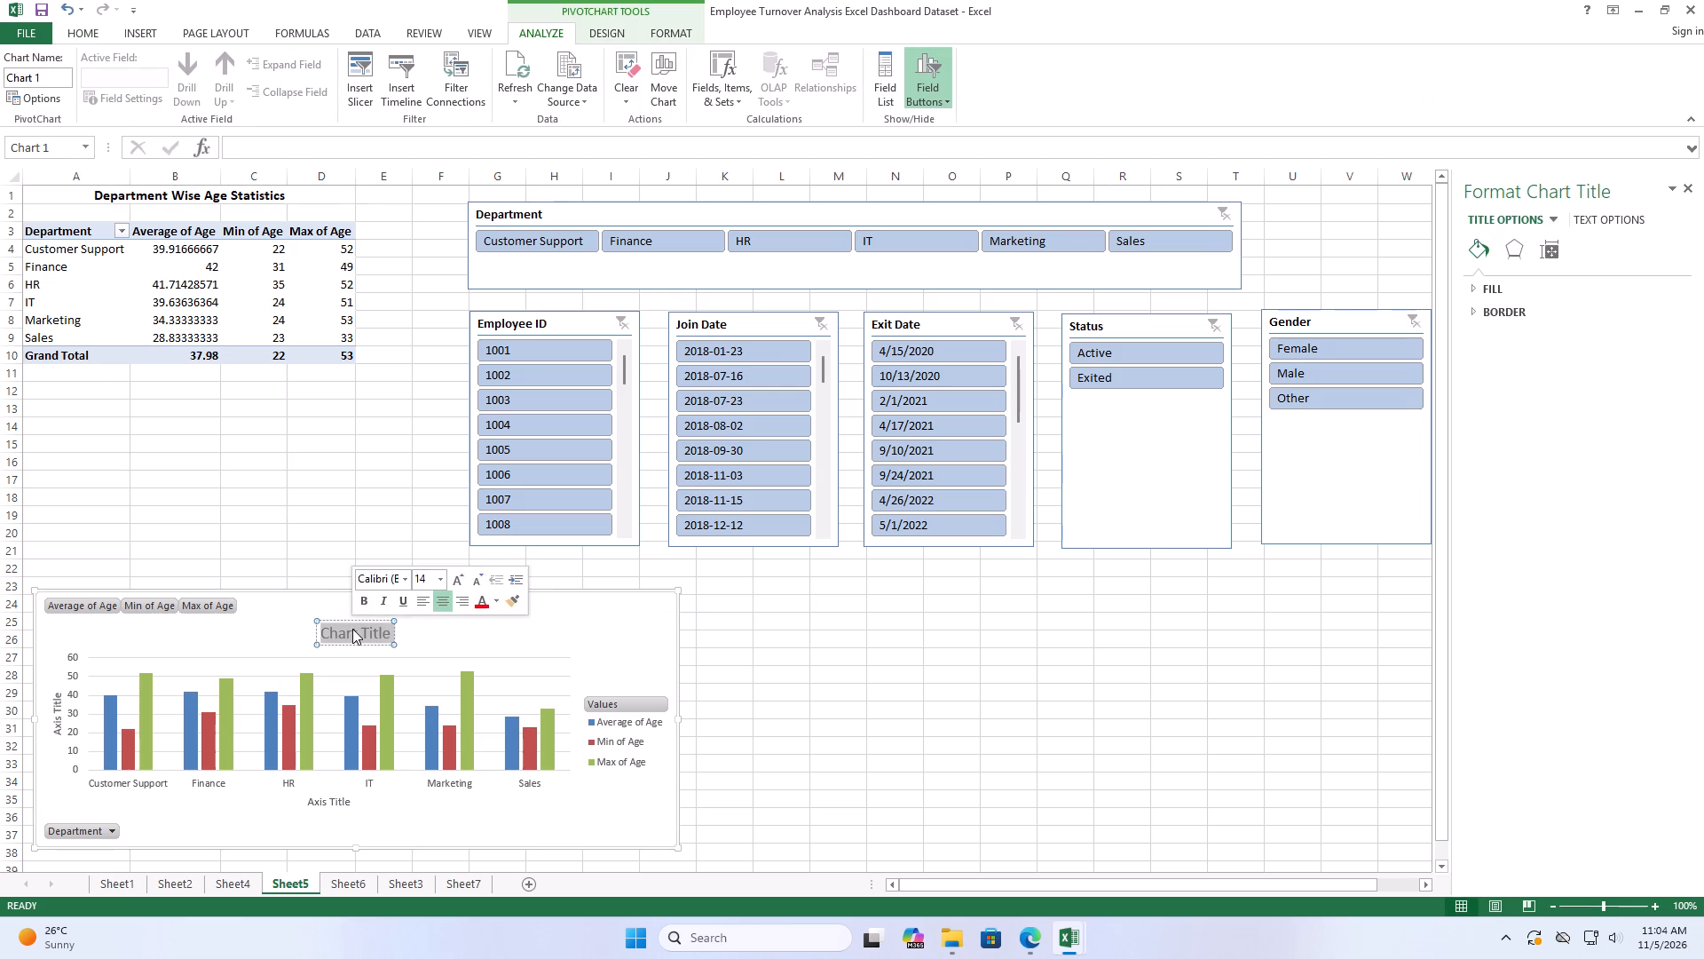
key("ctrl+v")
left_click(592, 653)
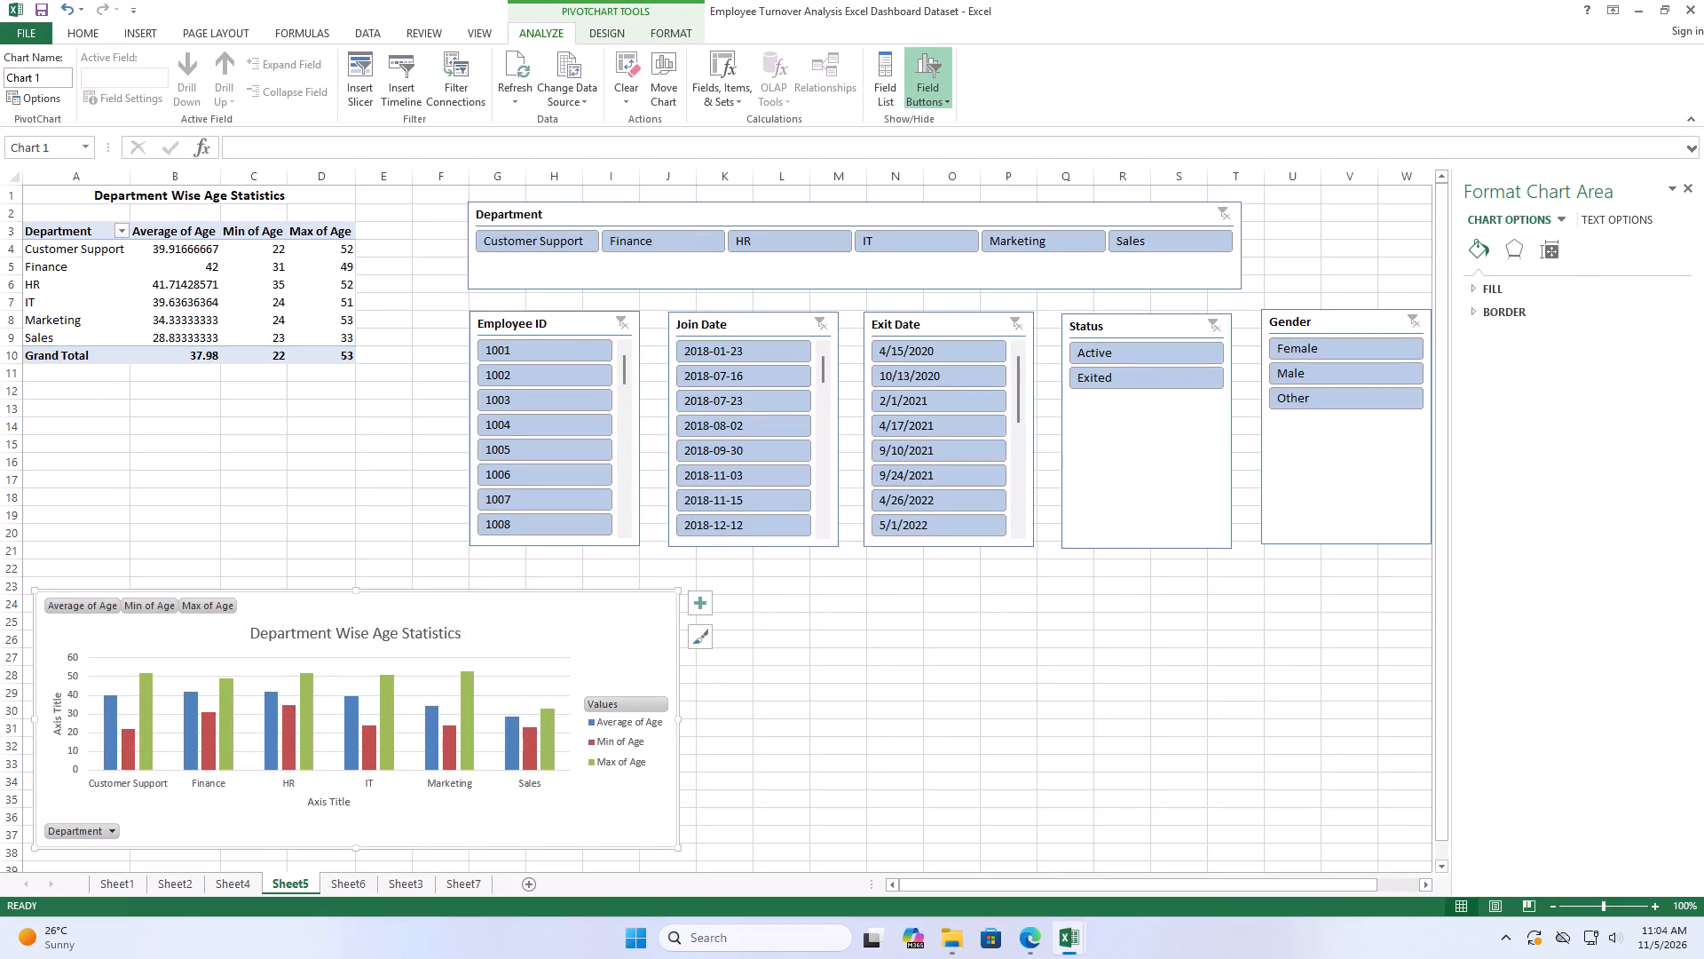
Set the vertical axis title of the Sheet5 PivotChart to "Count of Employee".
double_click(55, 717)
triple_click(55, 714)
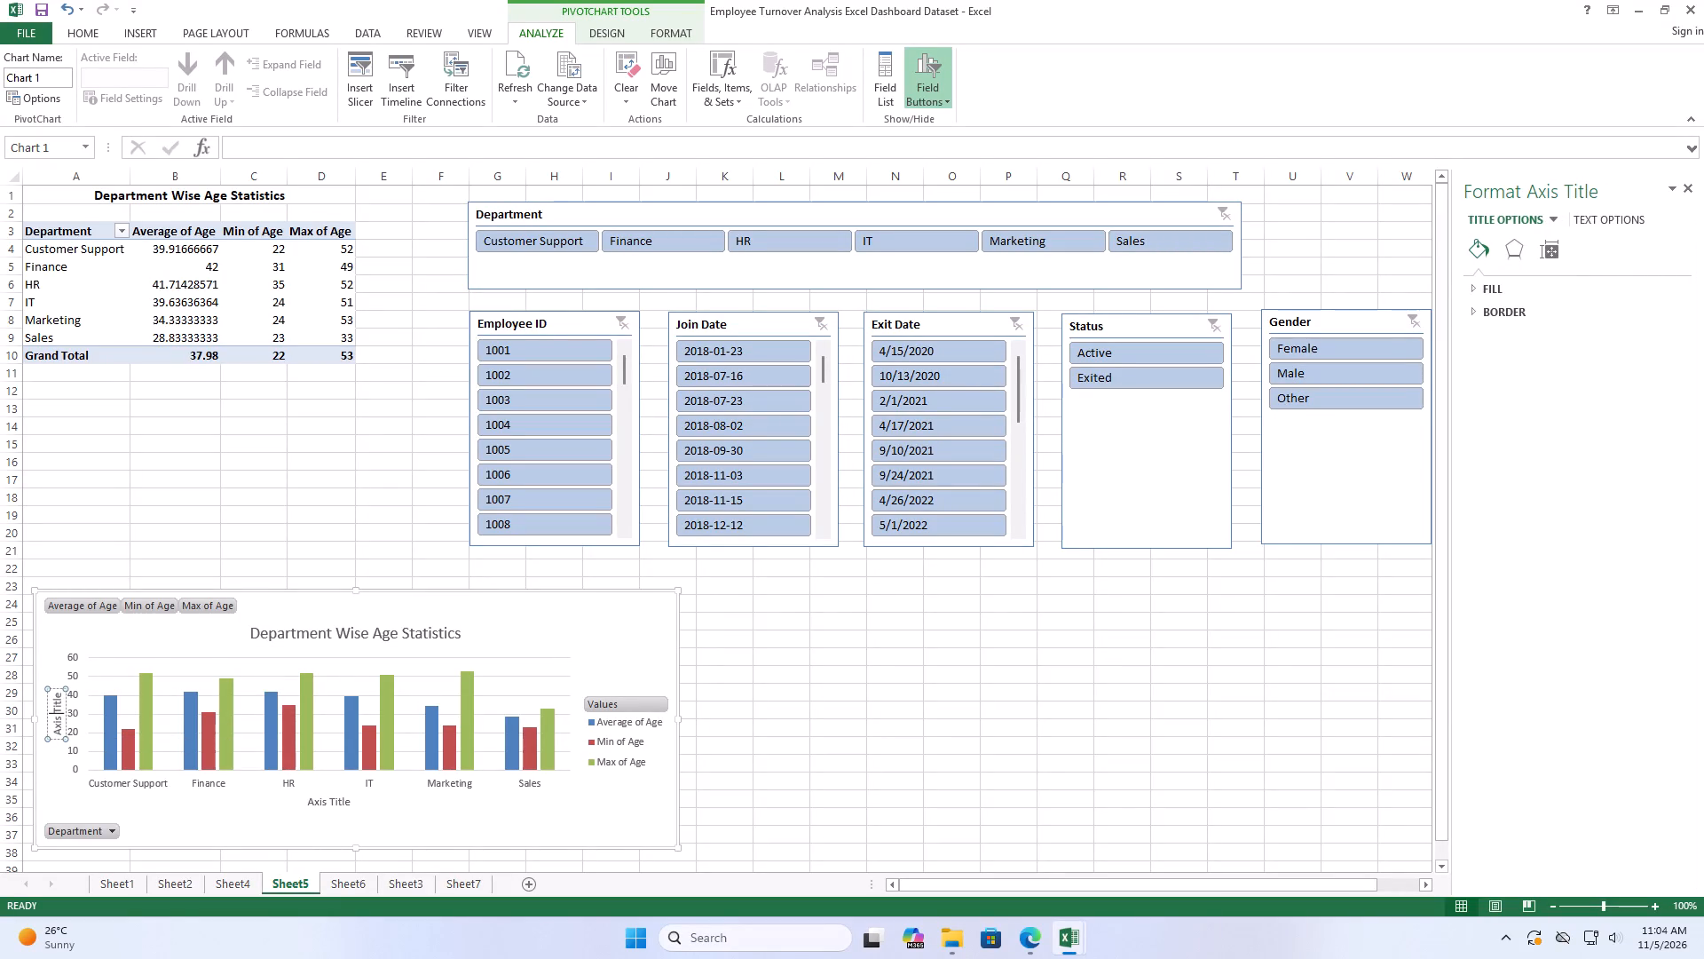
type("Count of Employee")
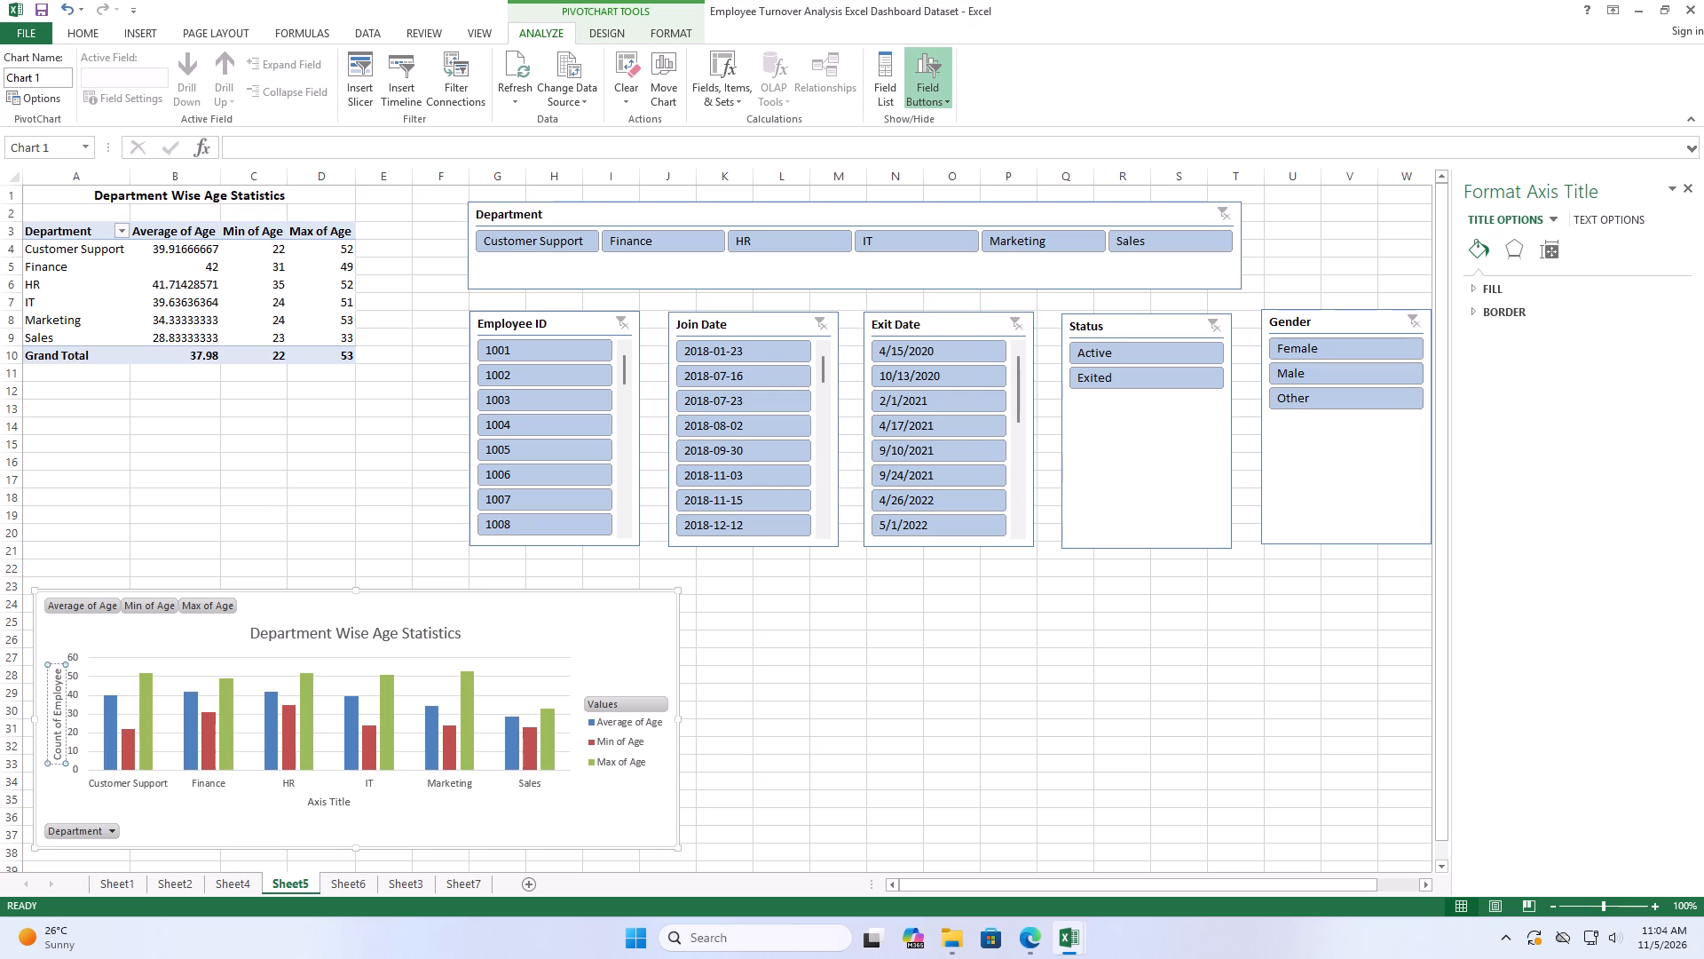
Set the horizontal axis title of the Sheet5 PivotChart to "Department".
triple_click(328, 799)
double_click(328, 799)
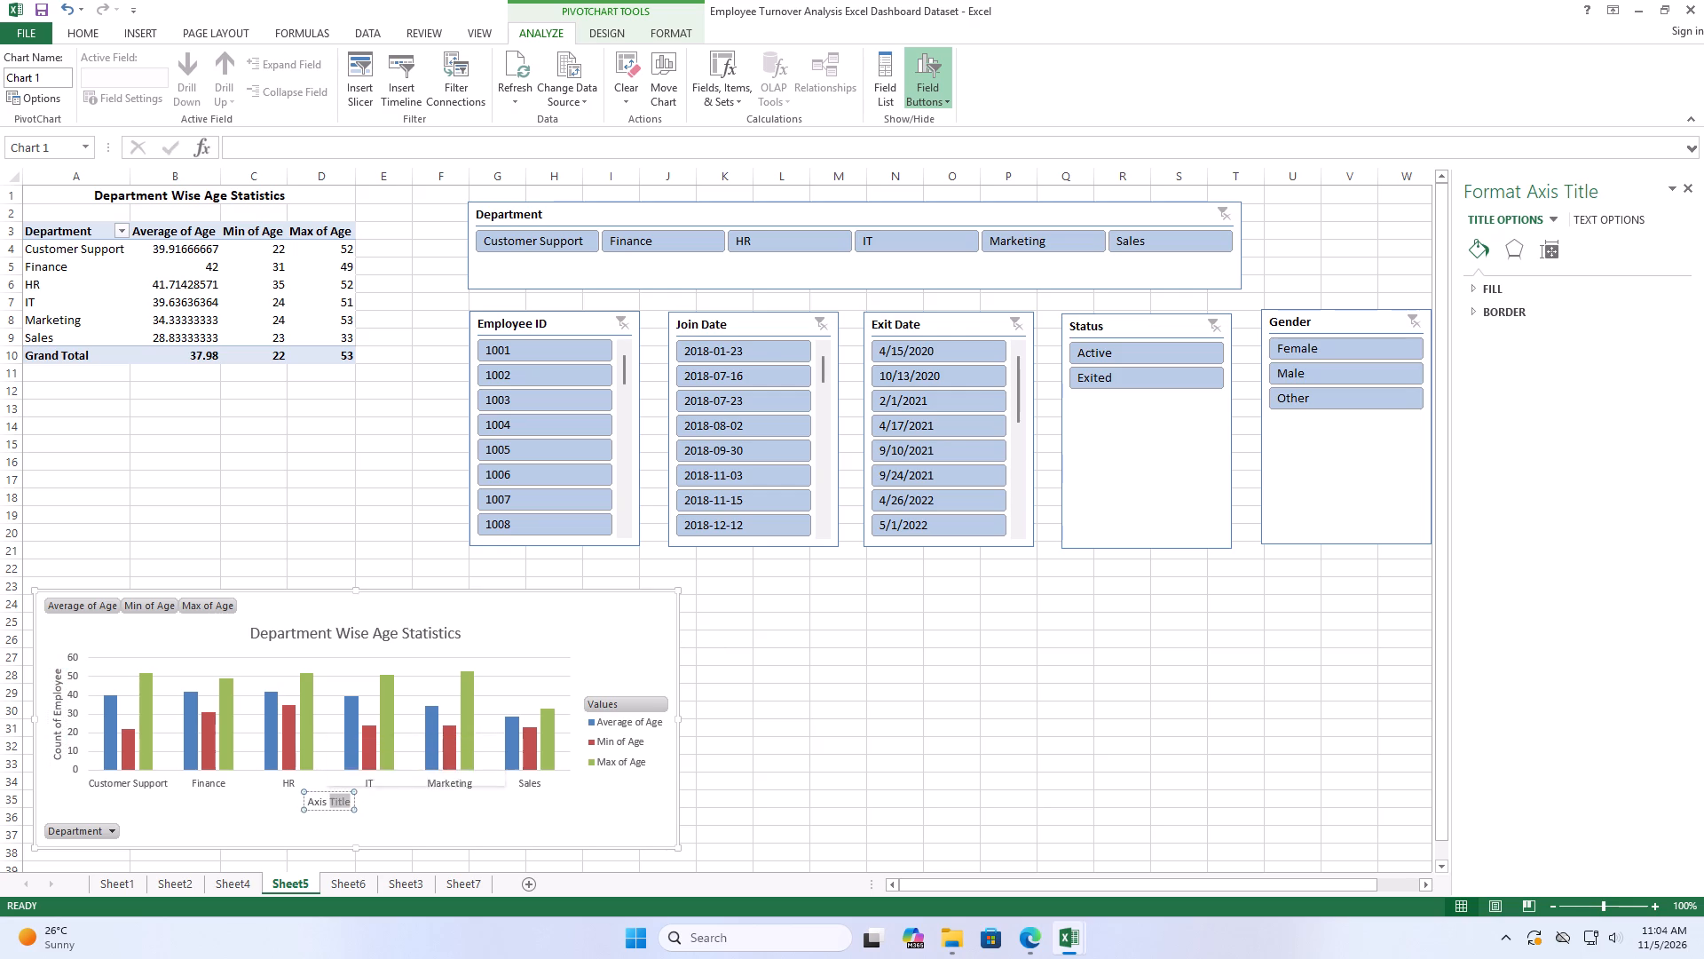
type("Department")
right_click(328, 799)
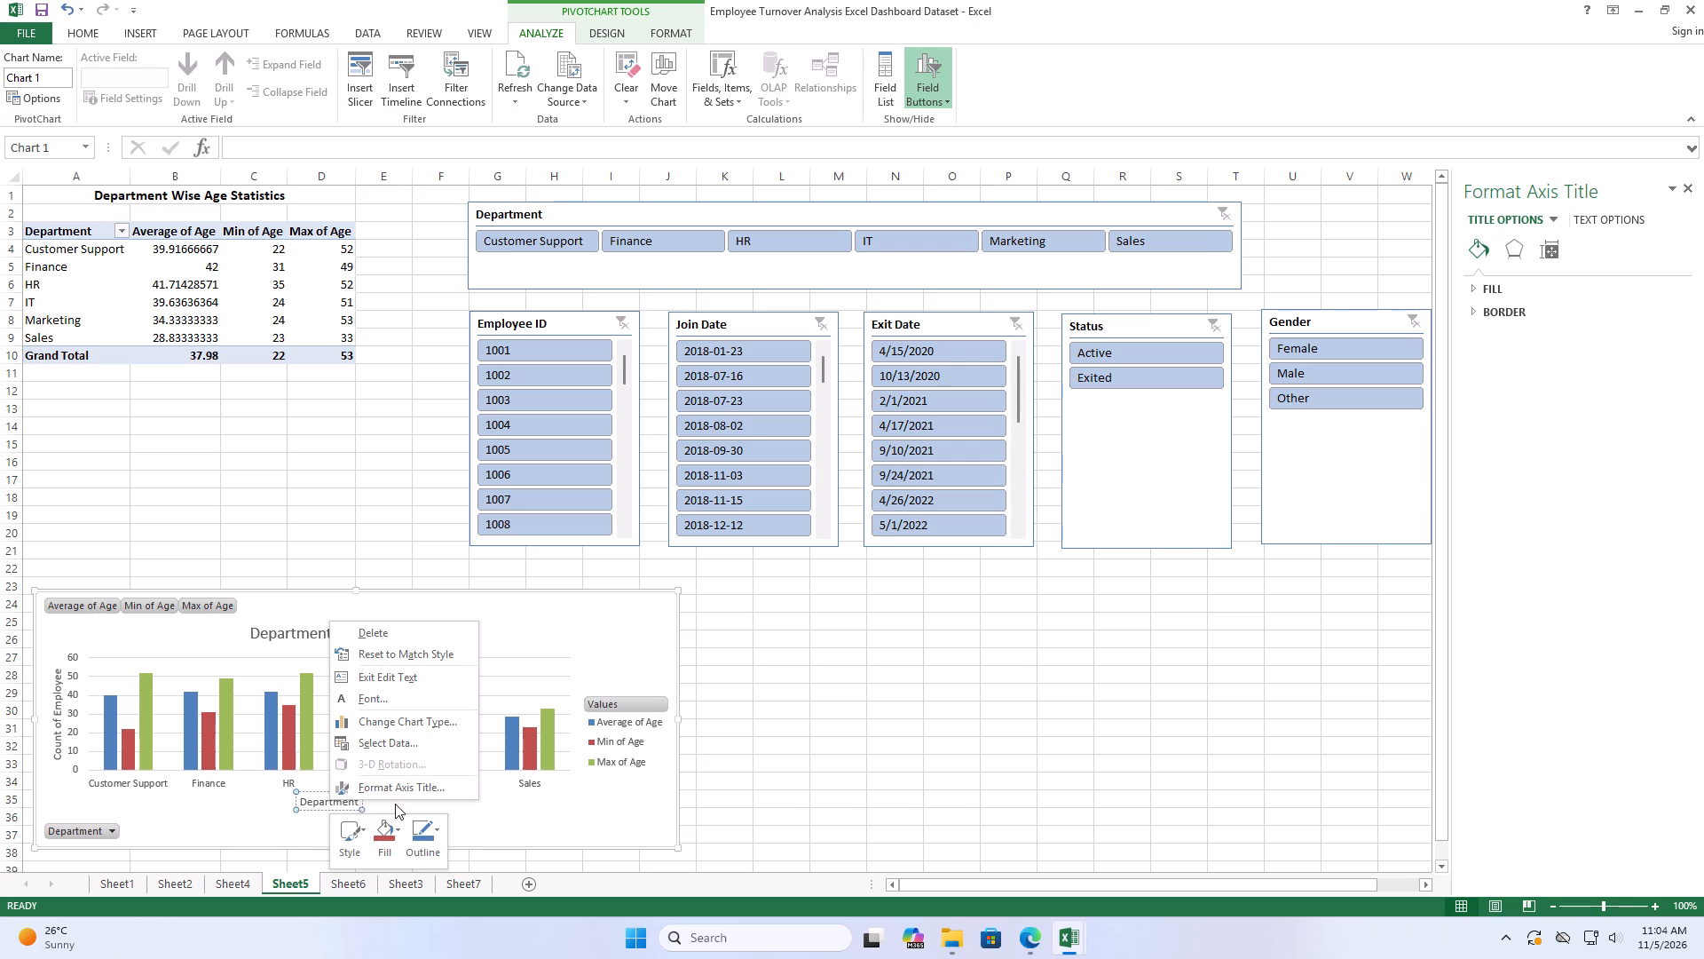
left_click(547, 826)
left_click(571, 811)
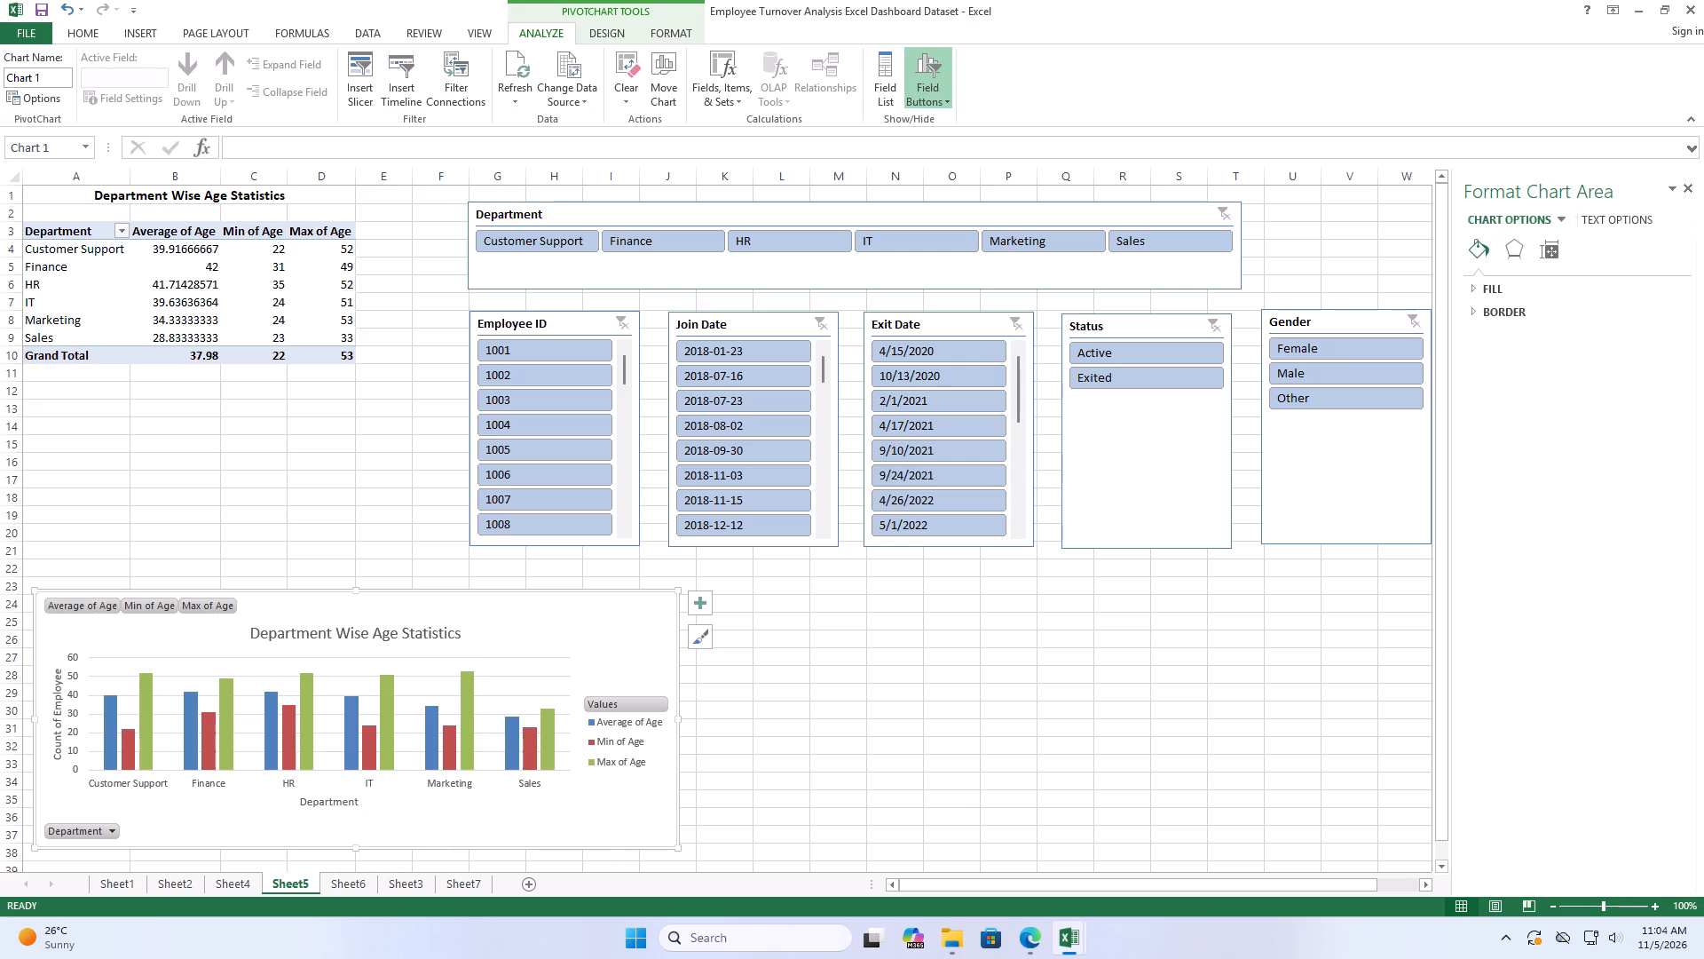
On Sheet6, copy the "Gender Wise Status Statistics" title text from cell A1.
left_click(356, 888)
triple_click(219, 197)
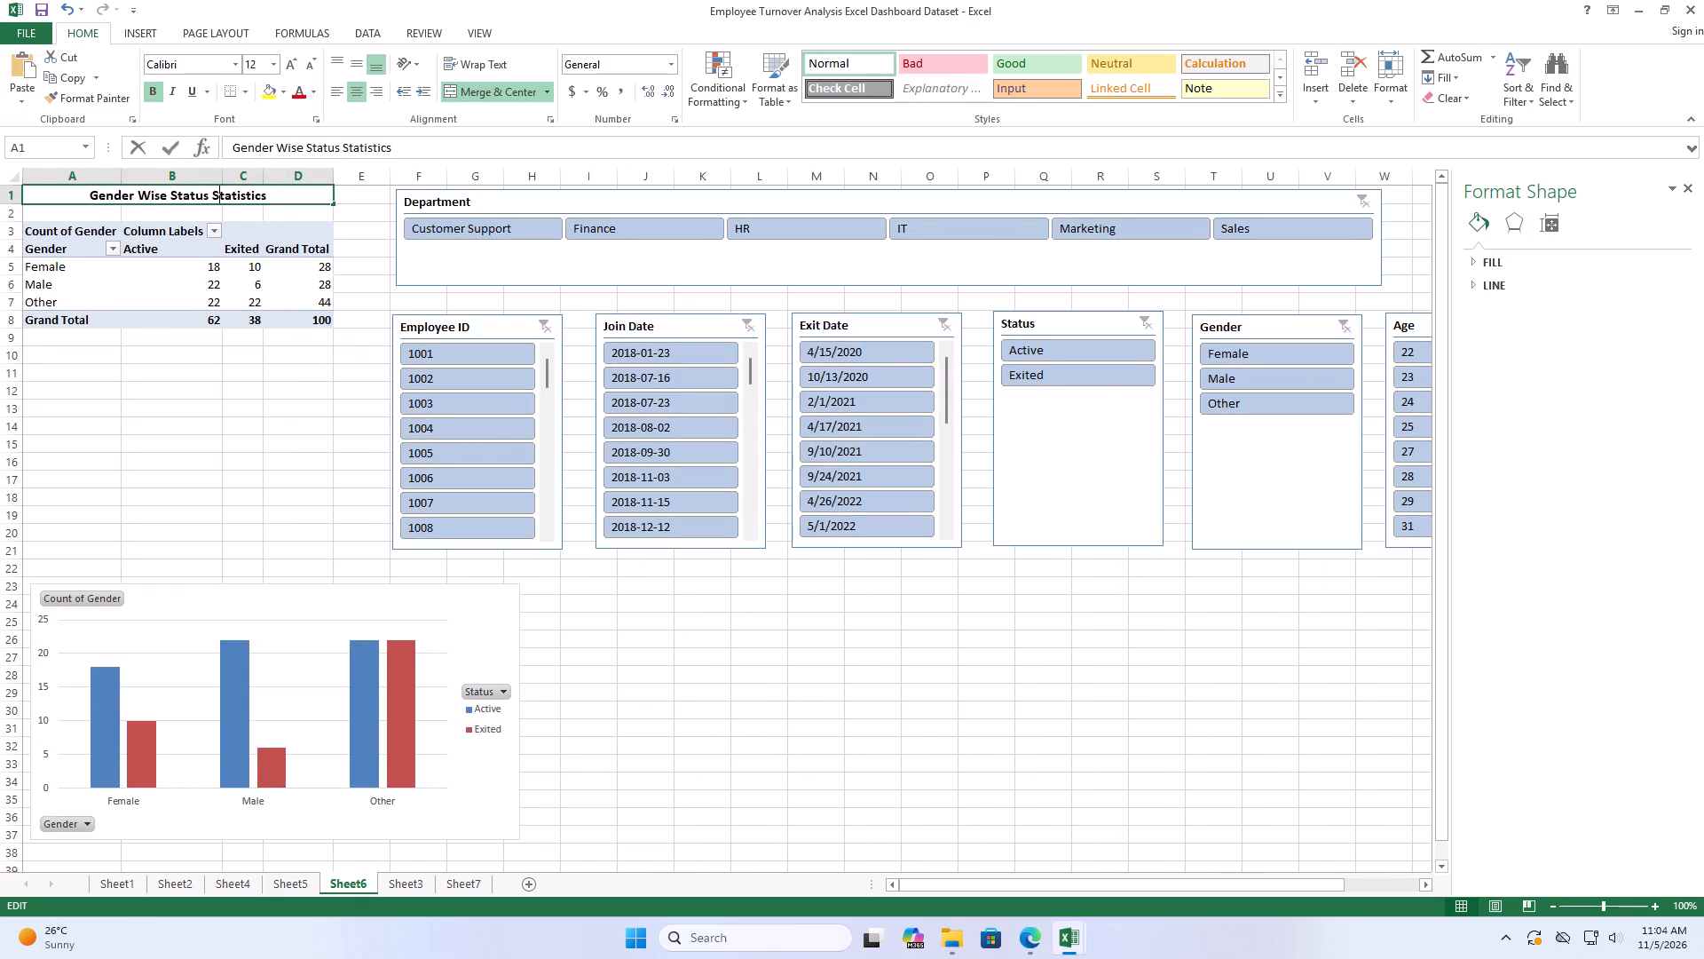
triple_click(219, 197)
double_click(219, 197)
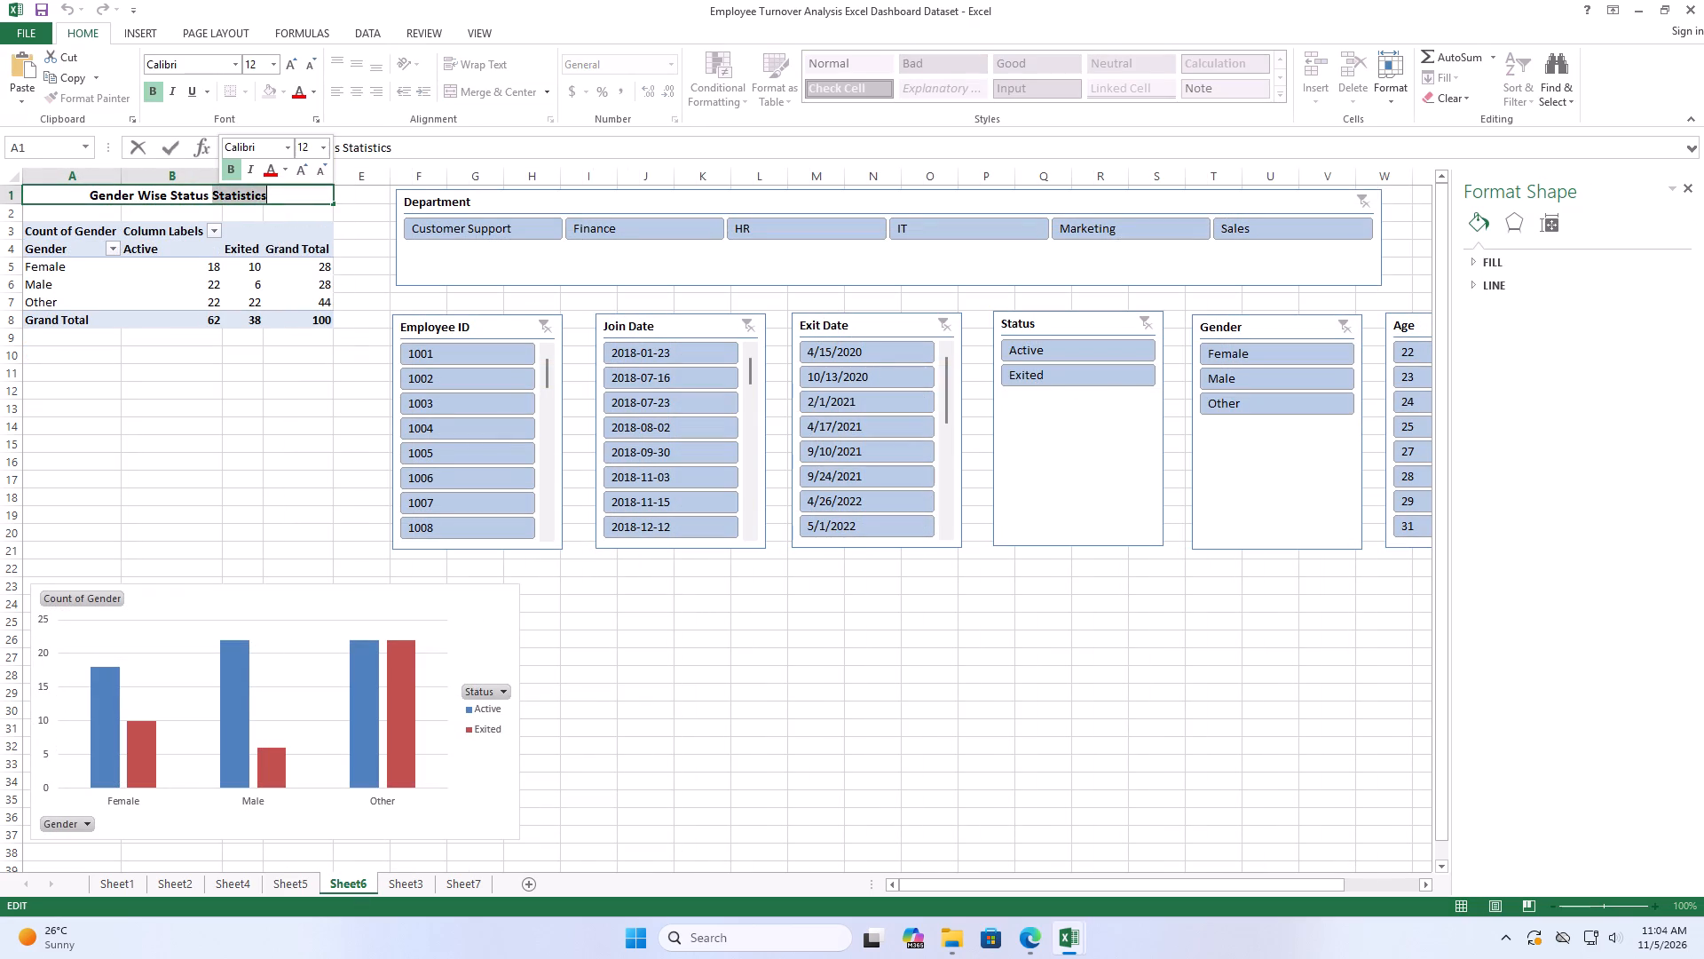
left_click(280, 195)
left_click_drag(280, 195, 113, 195)
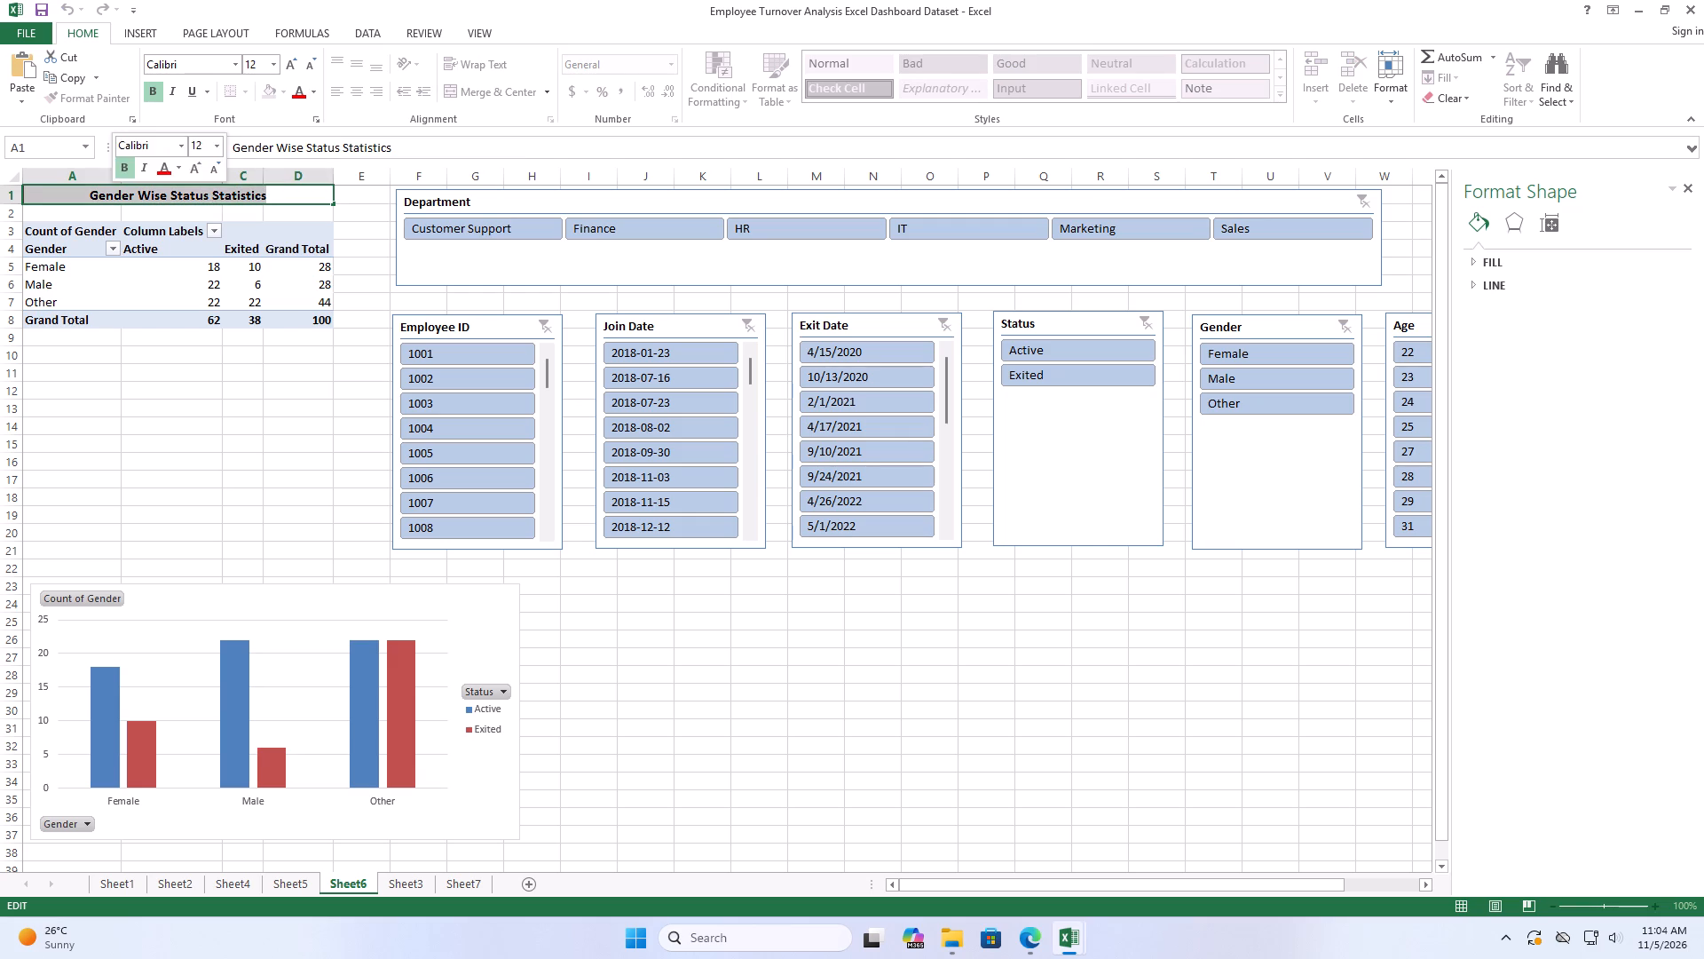
key("ctrl+c")
Add axis titles and a chart title to the PivotChart on Sheet6.
left_click(193, 415)
left_click(497, 610)
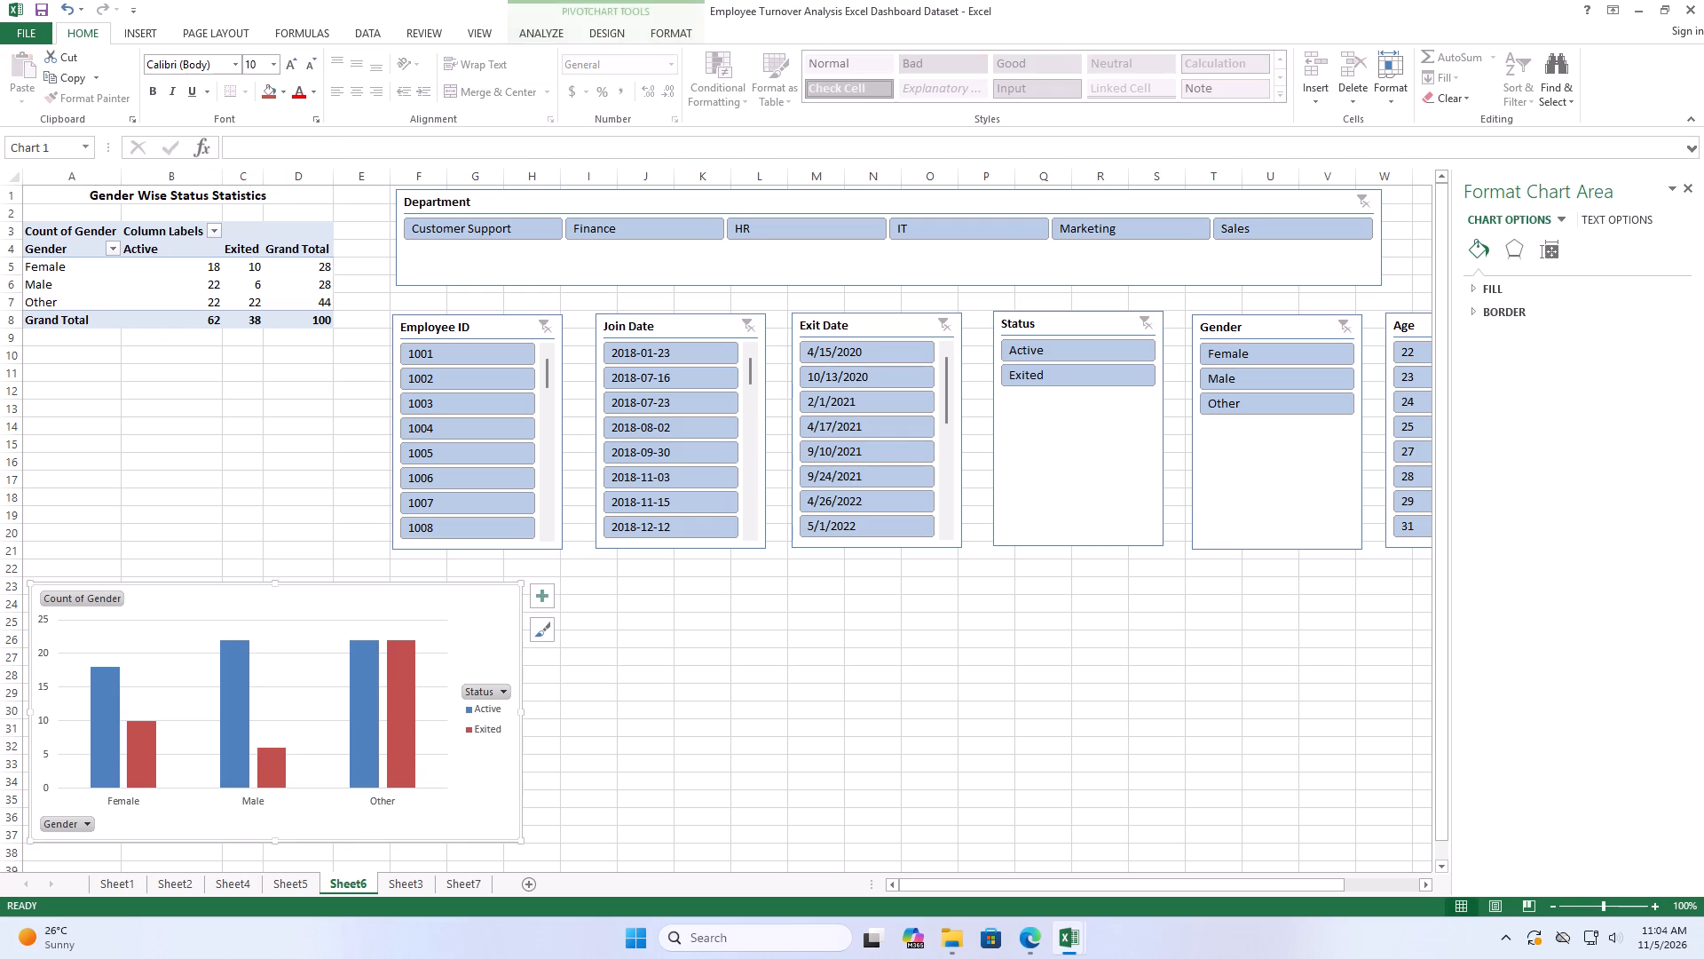
left_click(549, 596)
left_click(580, 638)
left_click(585, 651)
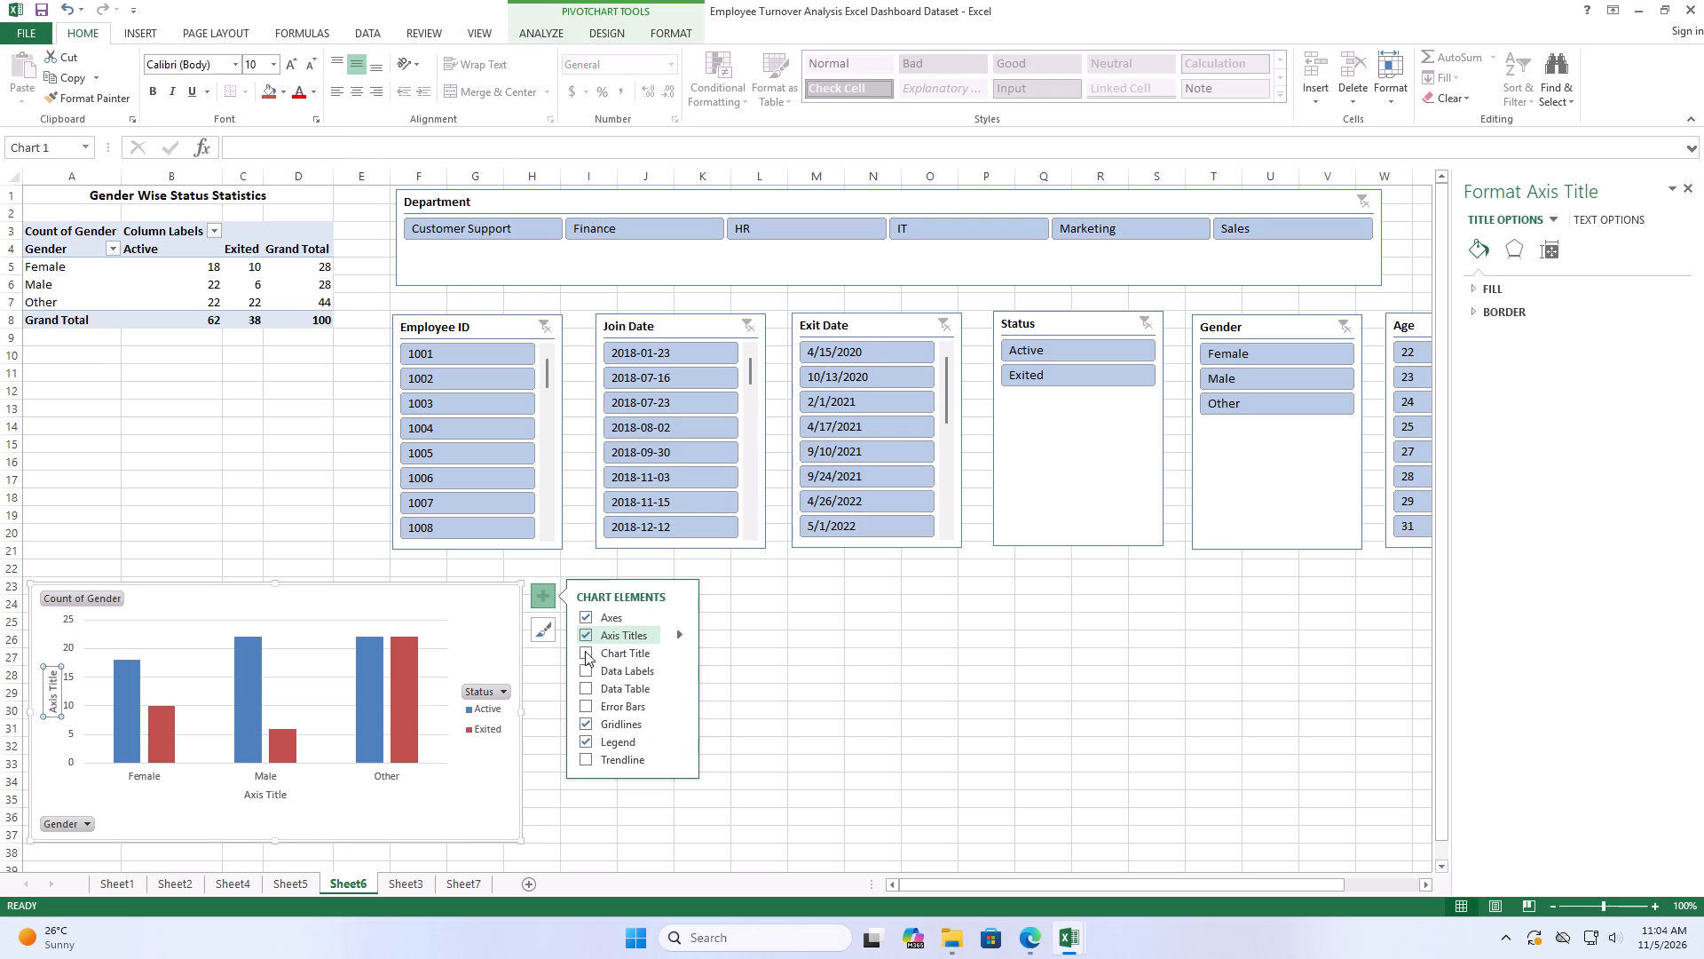
Replace the placeholder title of the Sheet6 PivotChart with the copied text "Gender Wise Status Statistics".
triple_click(291, 623)
left_click(291, 623)
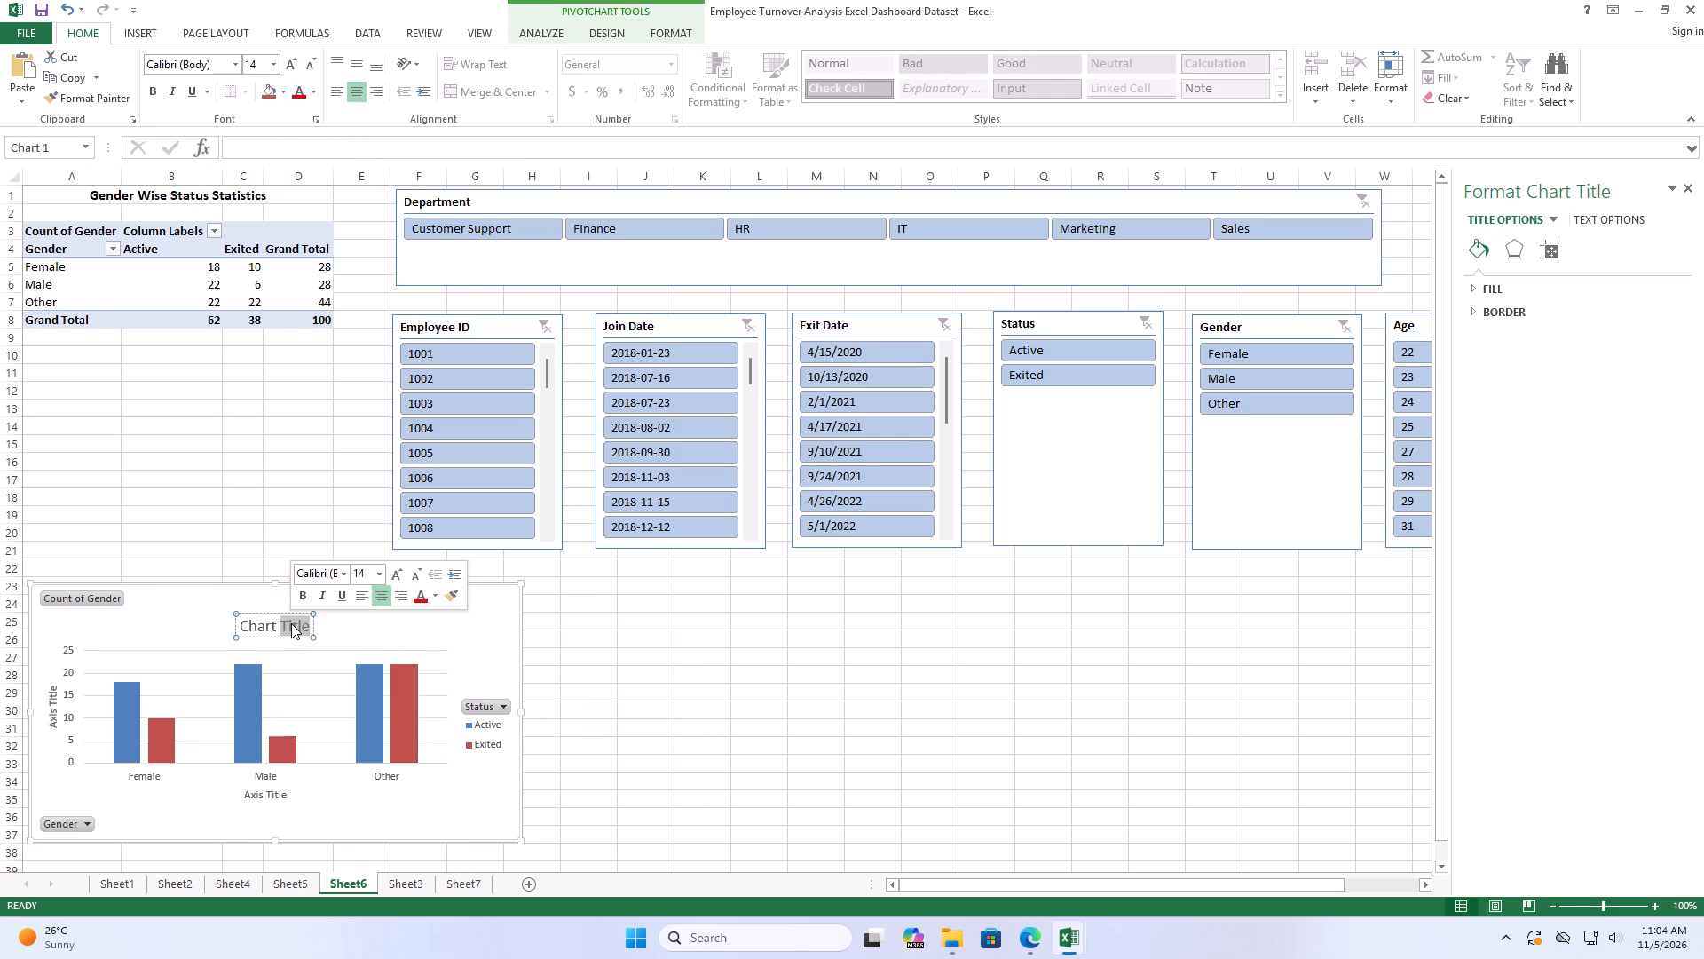
double_click(291, 623)
double_click(291, 623)
double_click(291, 623)
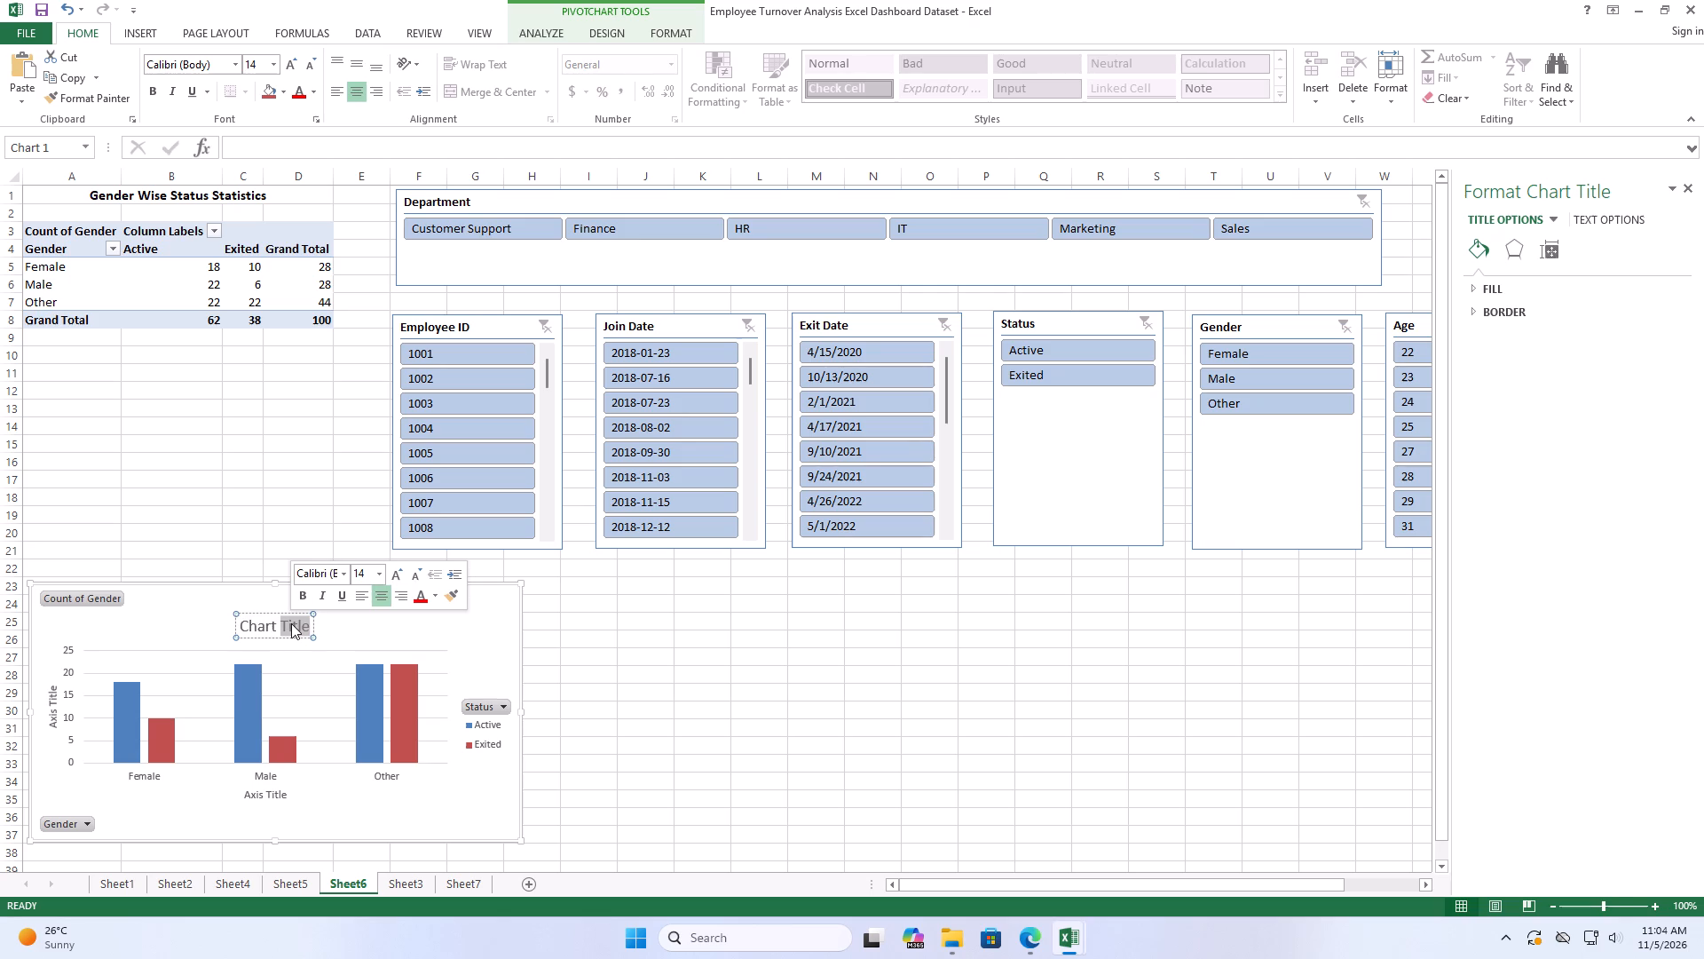
double_click(291, 623)
key("BackSpace")
key("BackSpace")
key("BackSpace")
key("BackSpace")
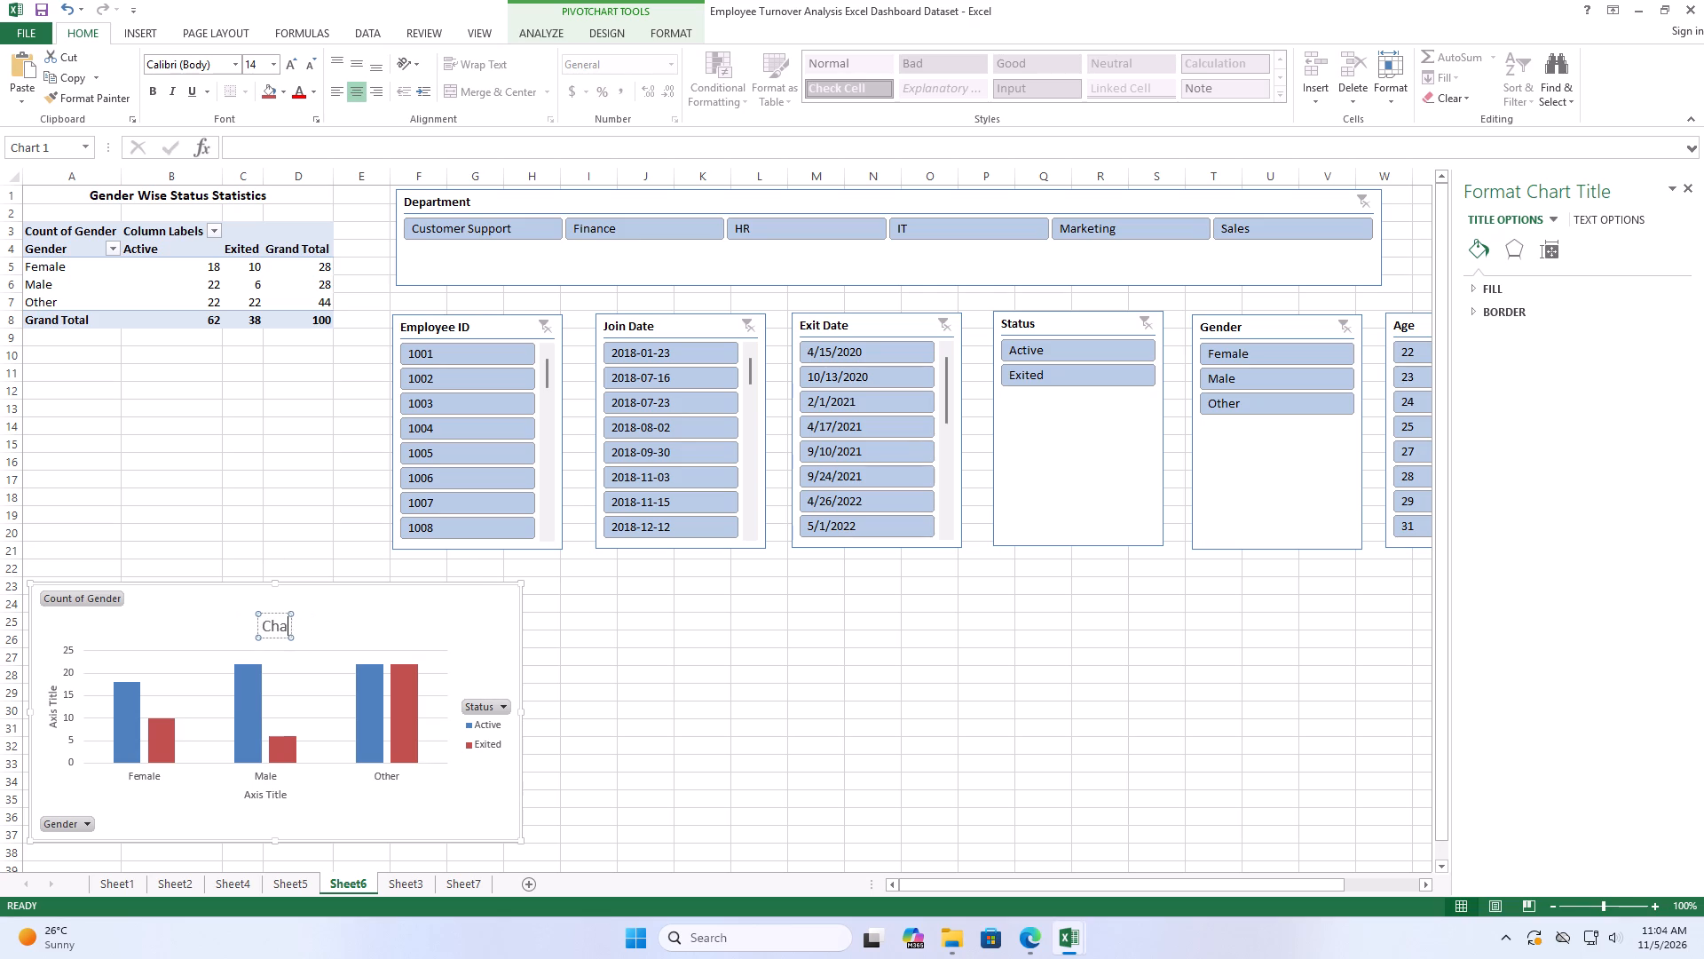
key("BackSpace")
key("BackSpace")
key("BackSpace")
key("ctrl+v")
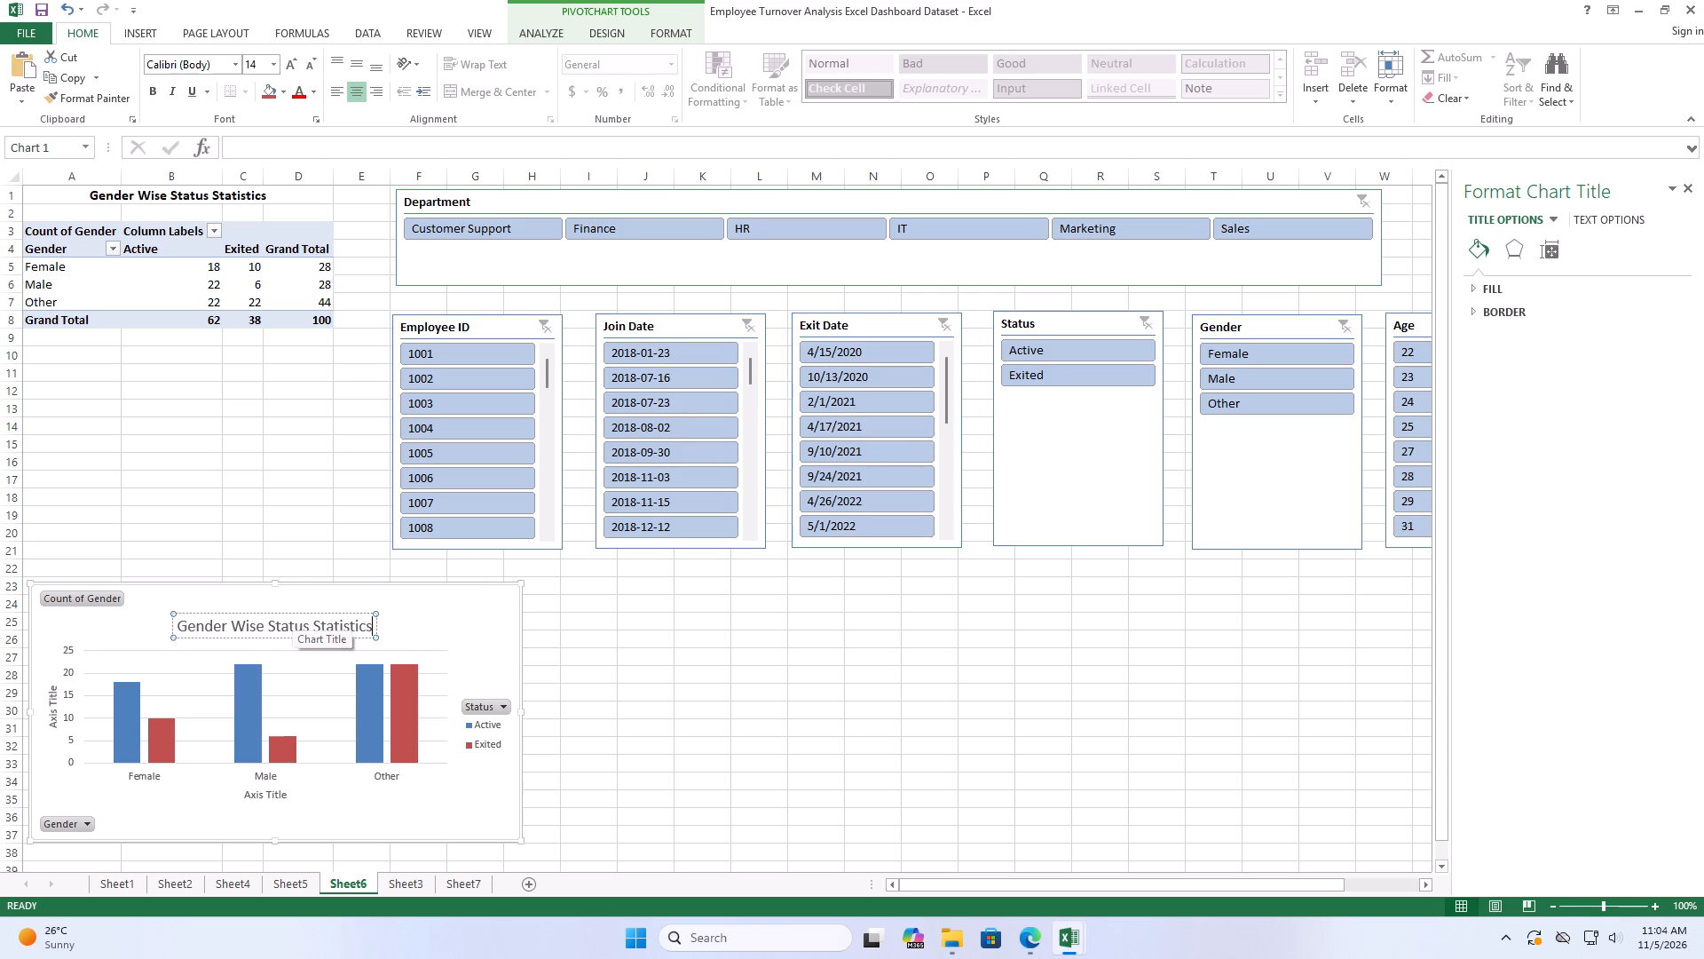
Set the vertical axis title of the Sheet6 PivotChart to "Count of Employee".
triple_click(51, 709)
double_click(51, 709)
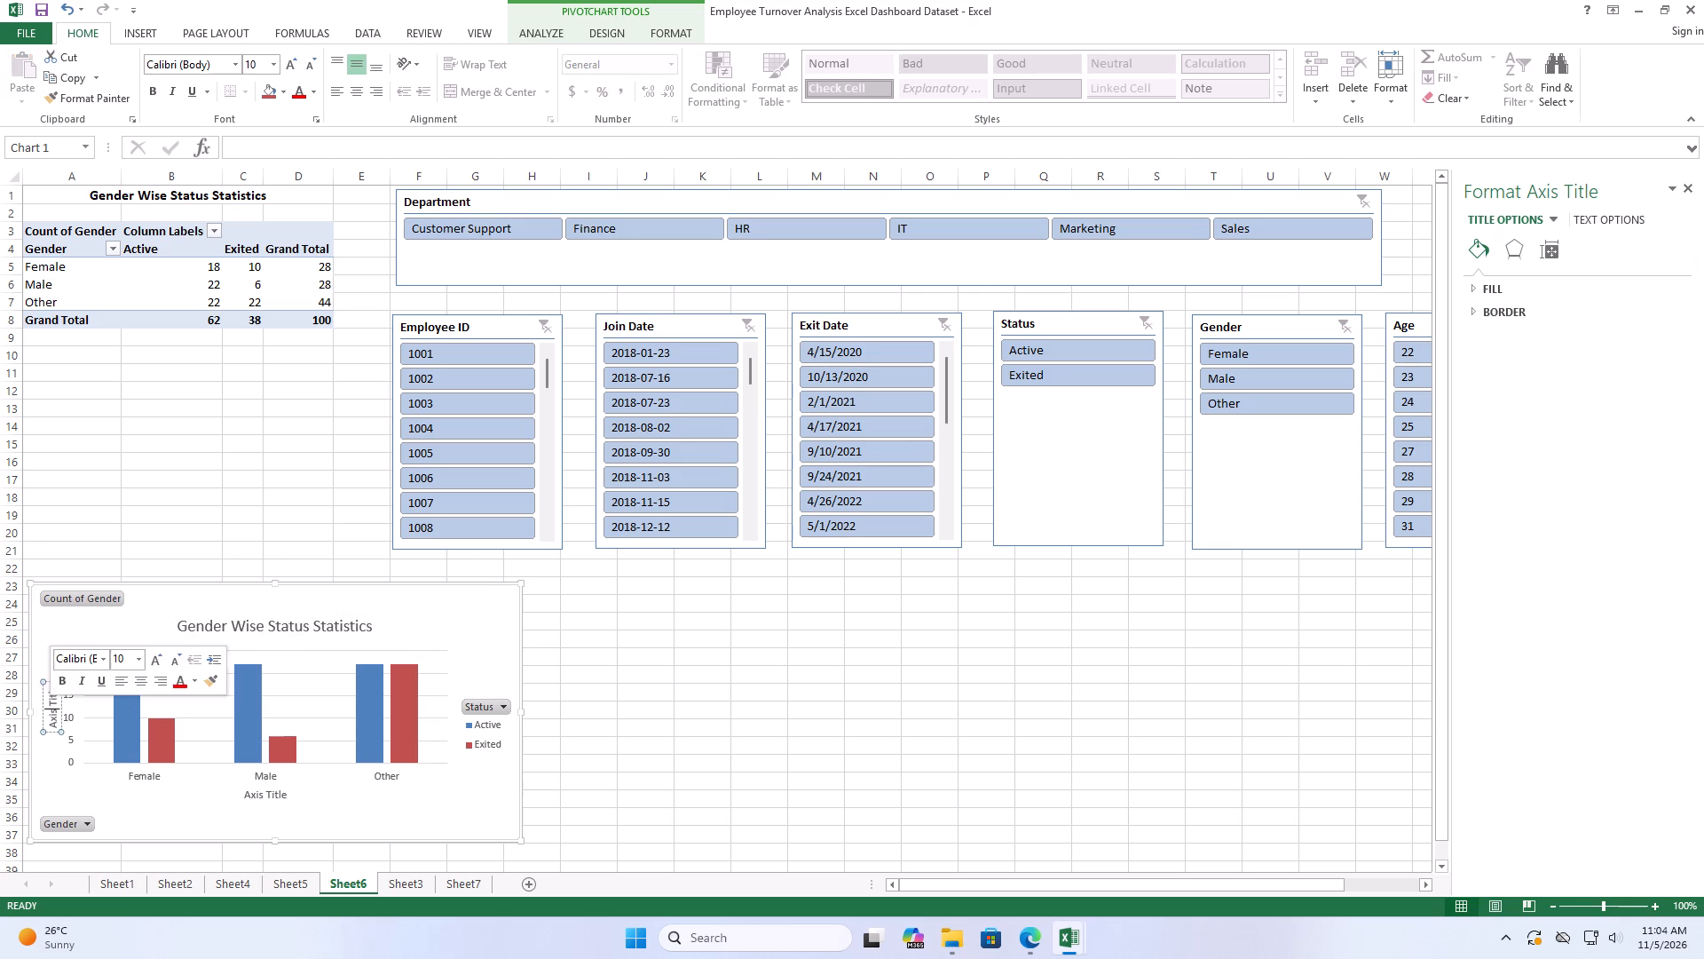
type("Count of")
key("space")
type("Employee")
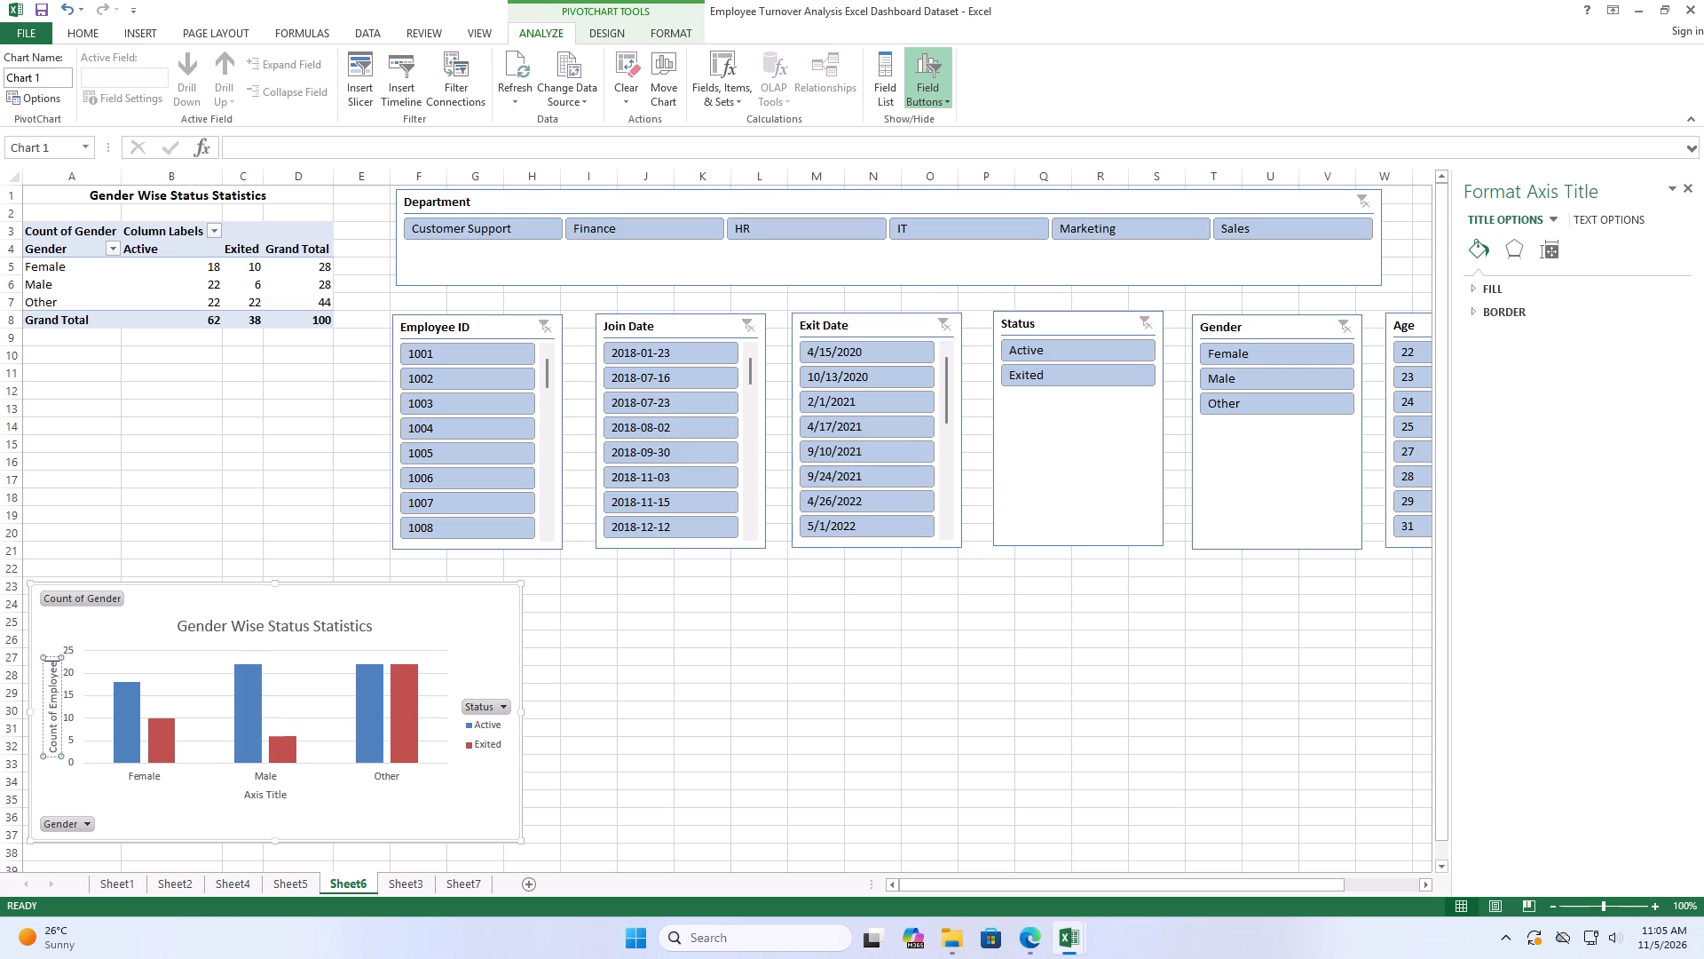
Set the horizontal axis title of the Sheet6 PivotChart to "Gender".
double_click(264, 794)
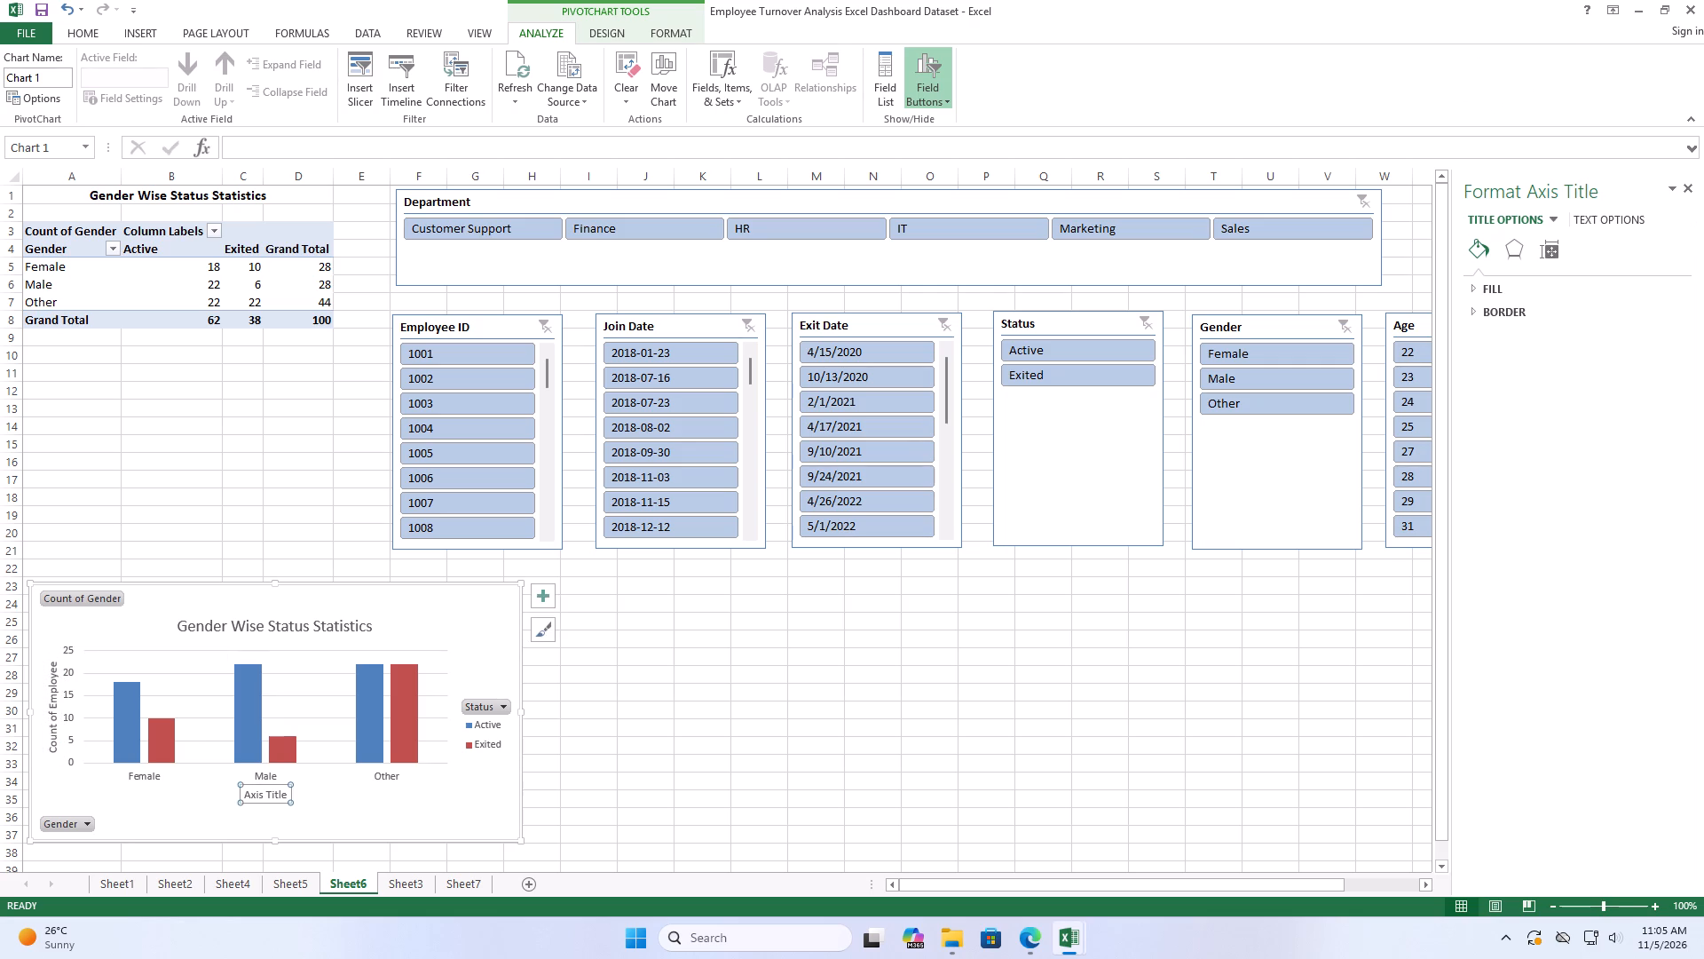
triple_click(264, 794)
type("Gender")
left_click(375, 808)
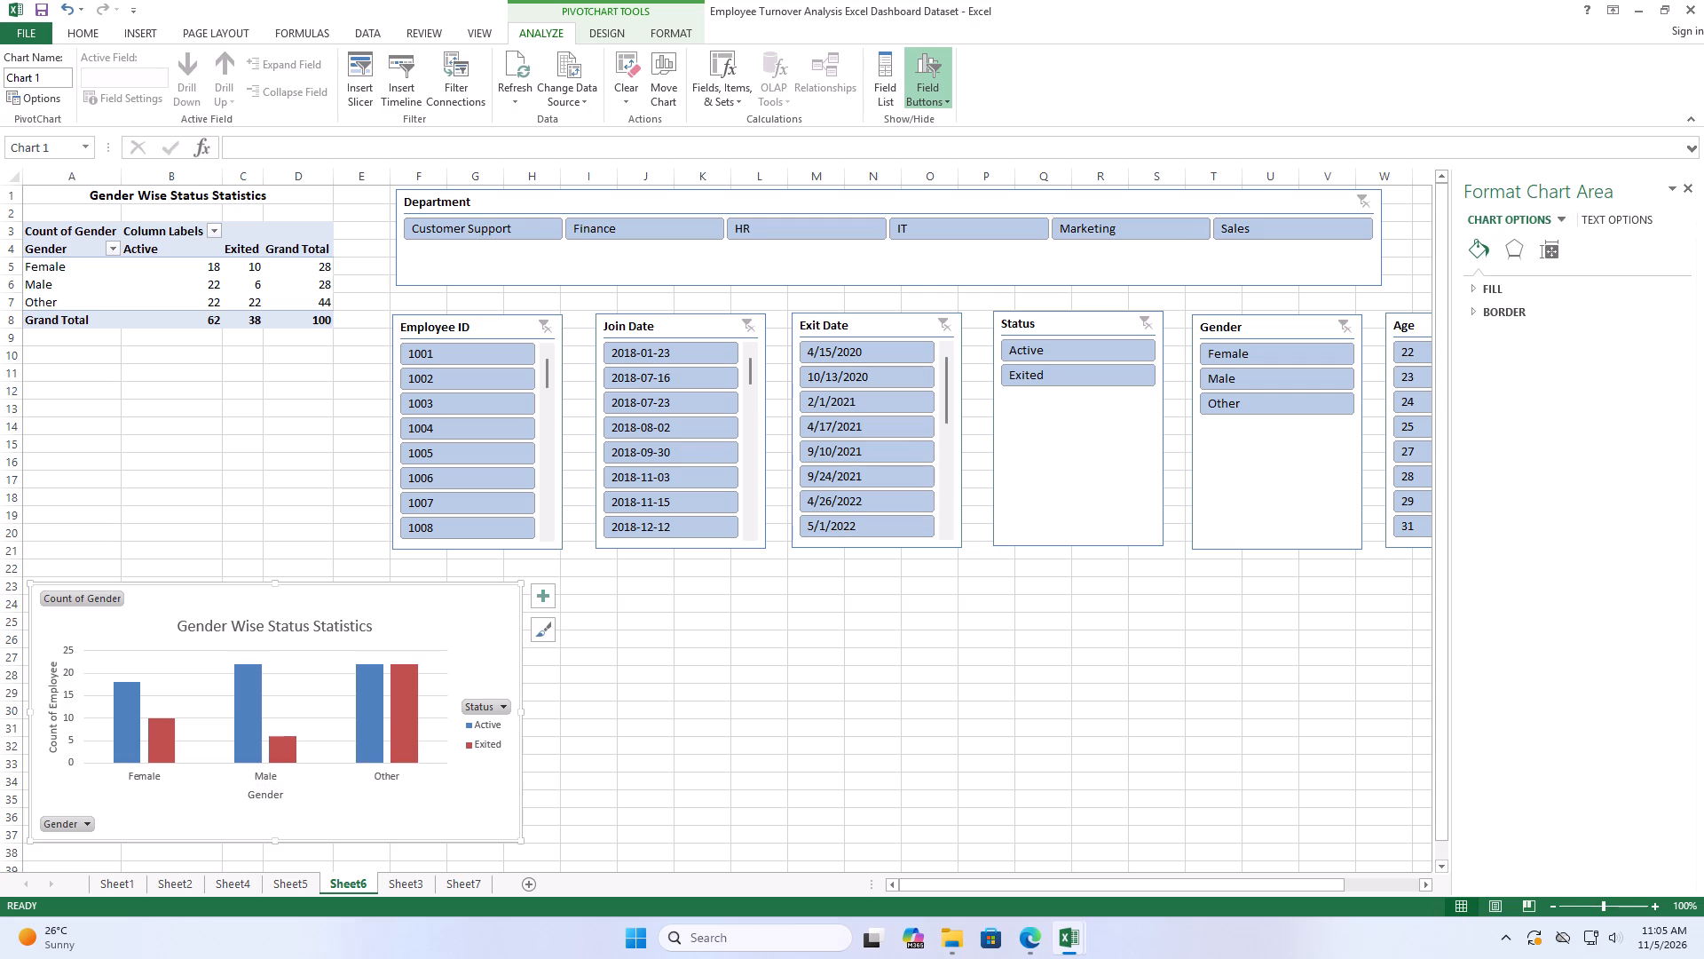
On Sheet3, copy the "Gender Wise Age Statistics" title text from cell A1.
left_click(403, 883)
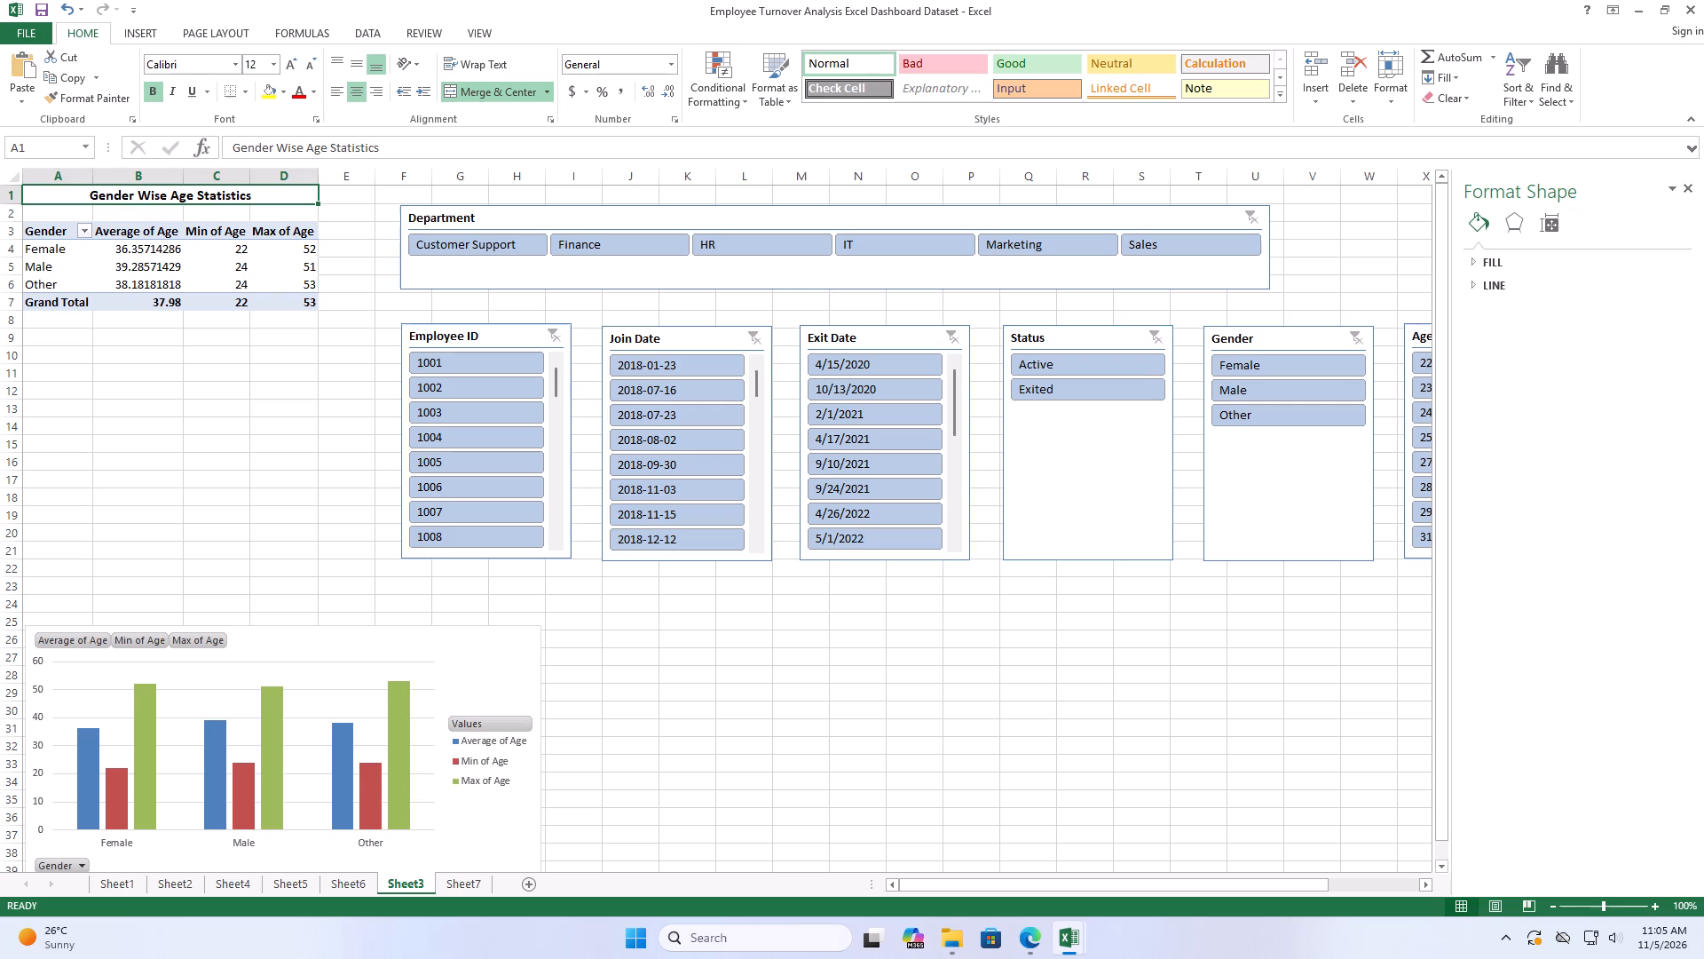
double_click(230, 194)
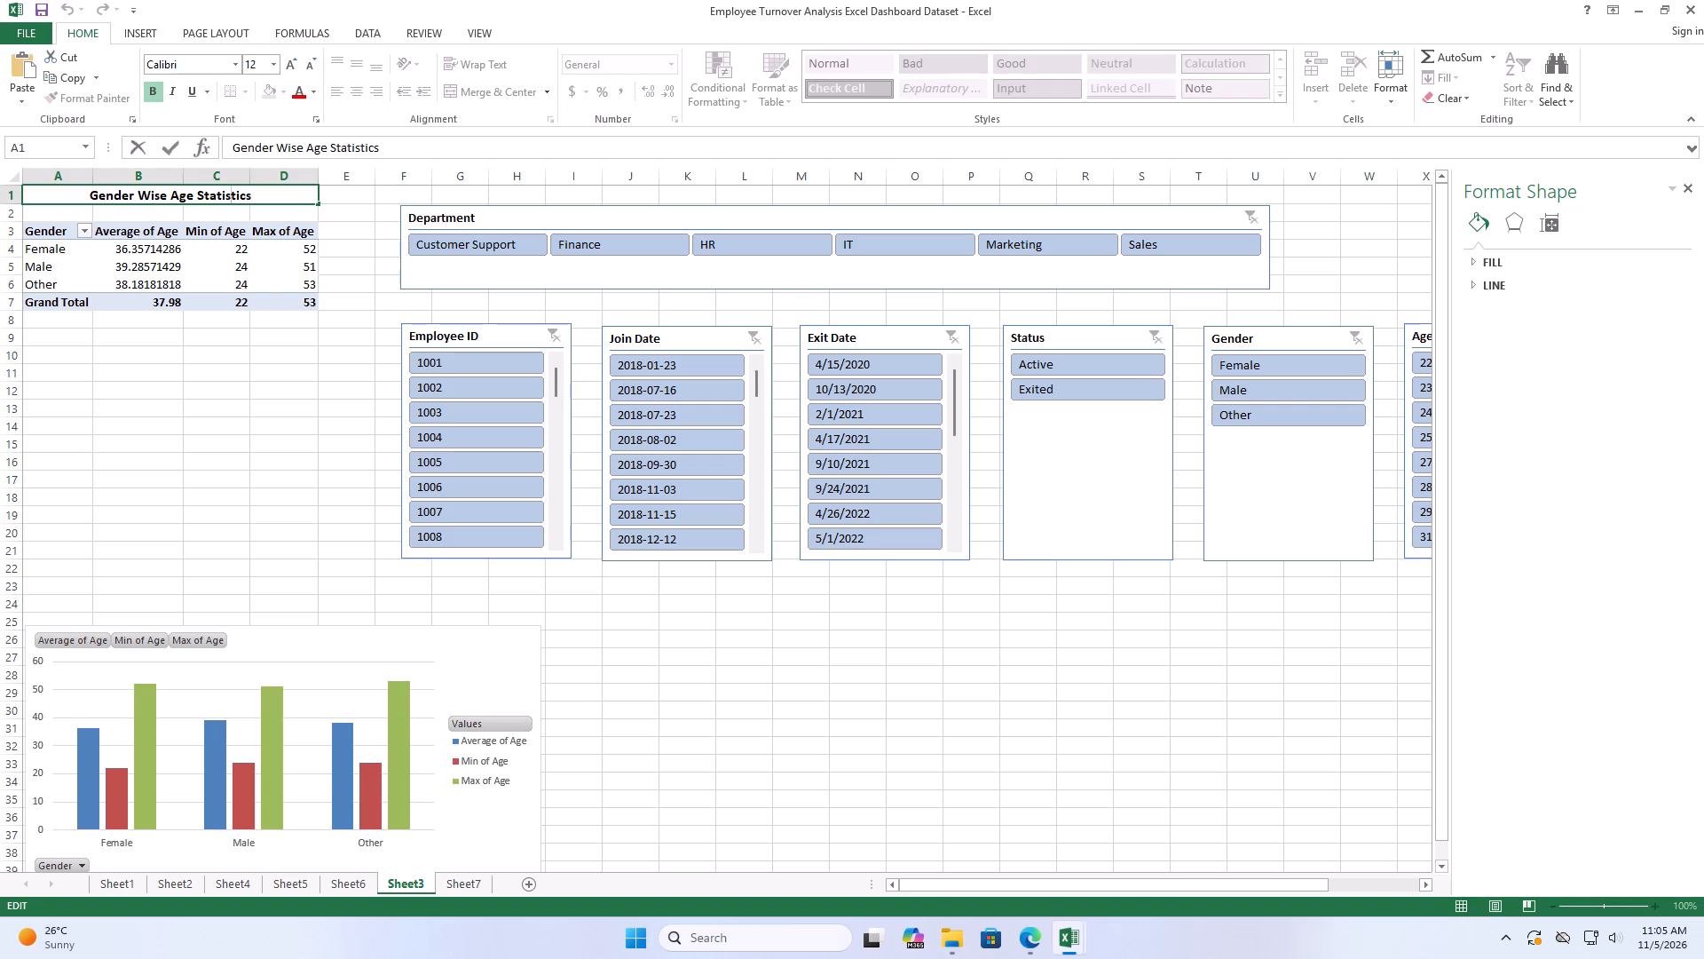
left_click_drag(92, 194, 258, 193)
key("ctrl+c")
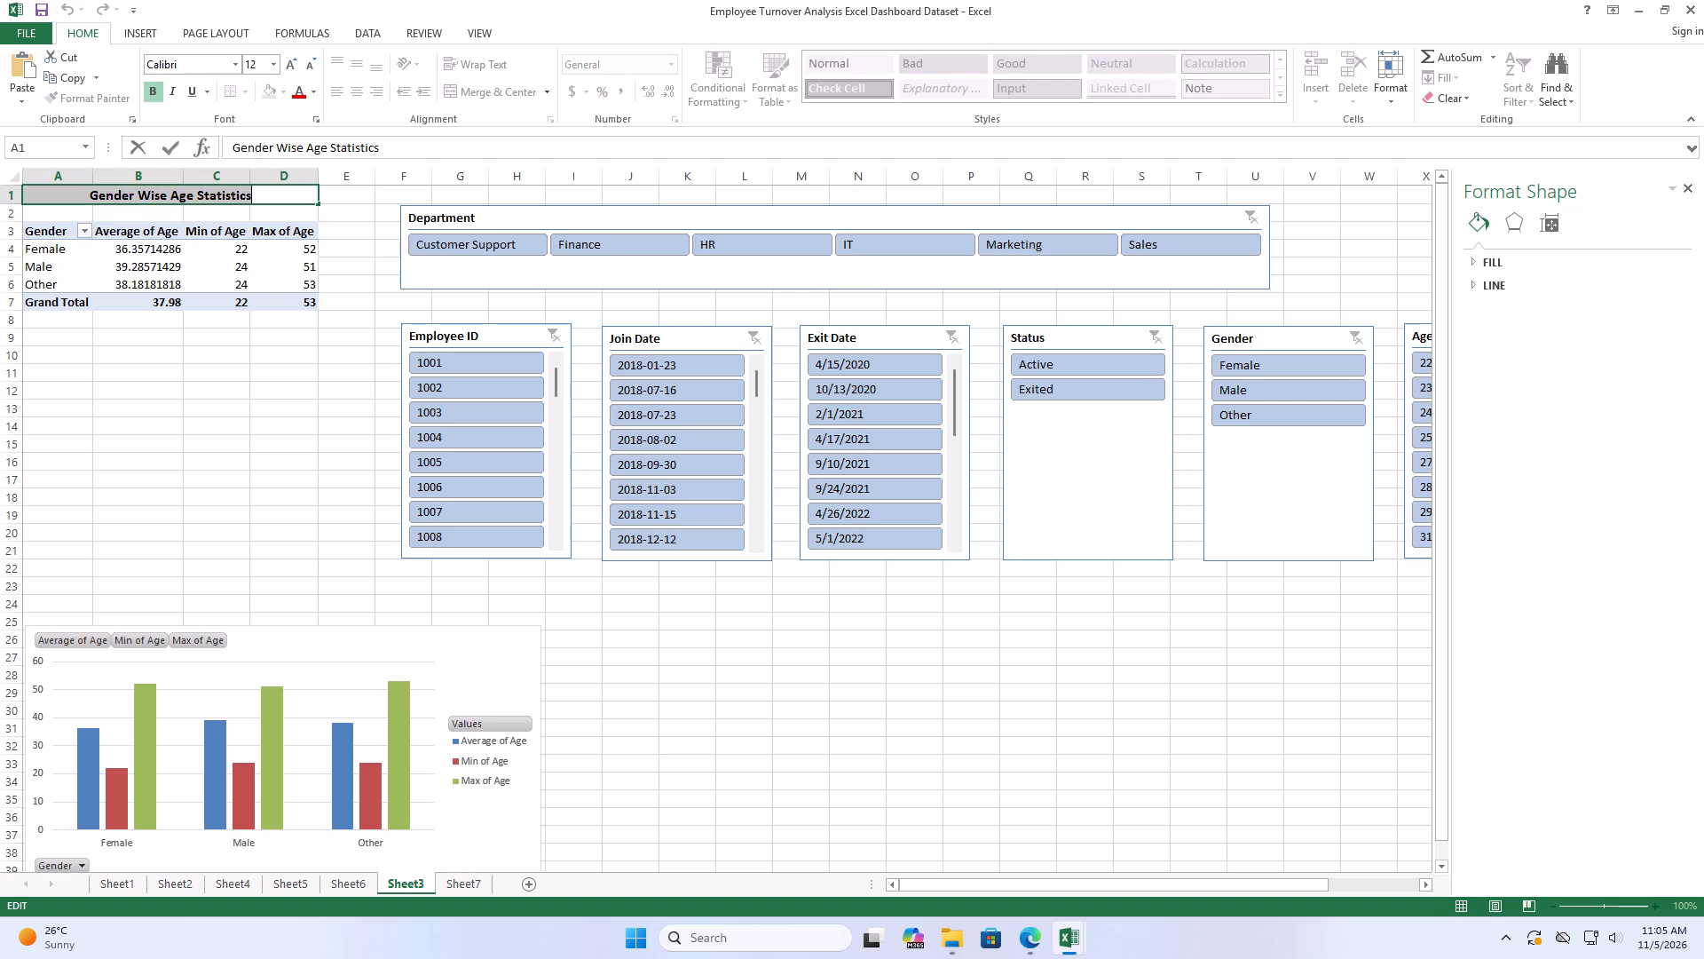
Add axis titles and a chart title to the PivotChart on Sheet3.
left_click(480, 659)
left_click(558, 637)
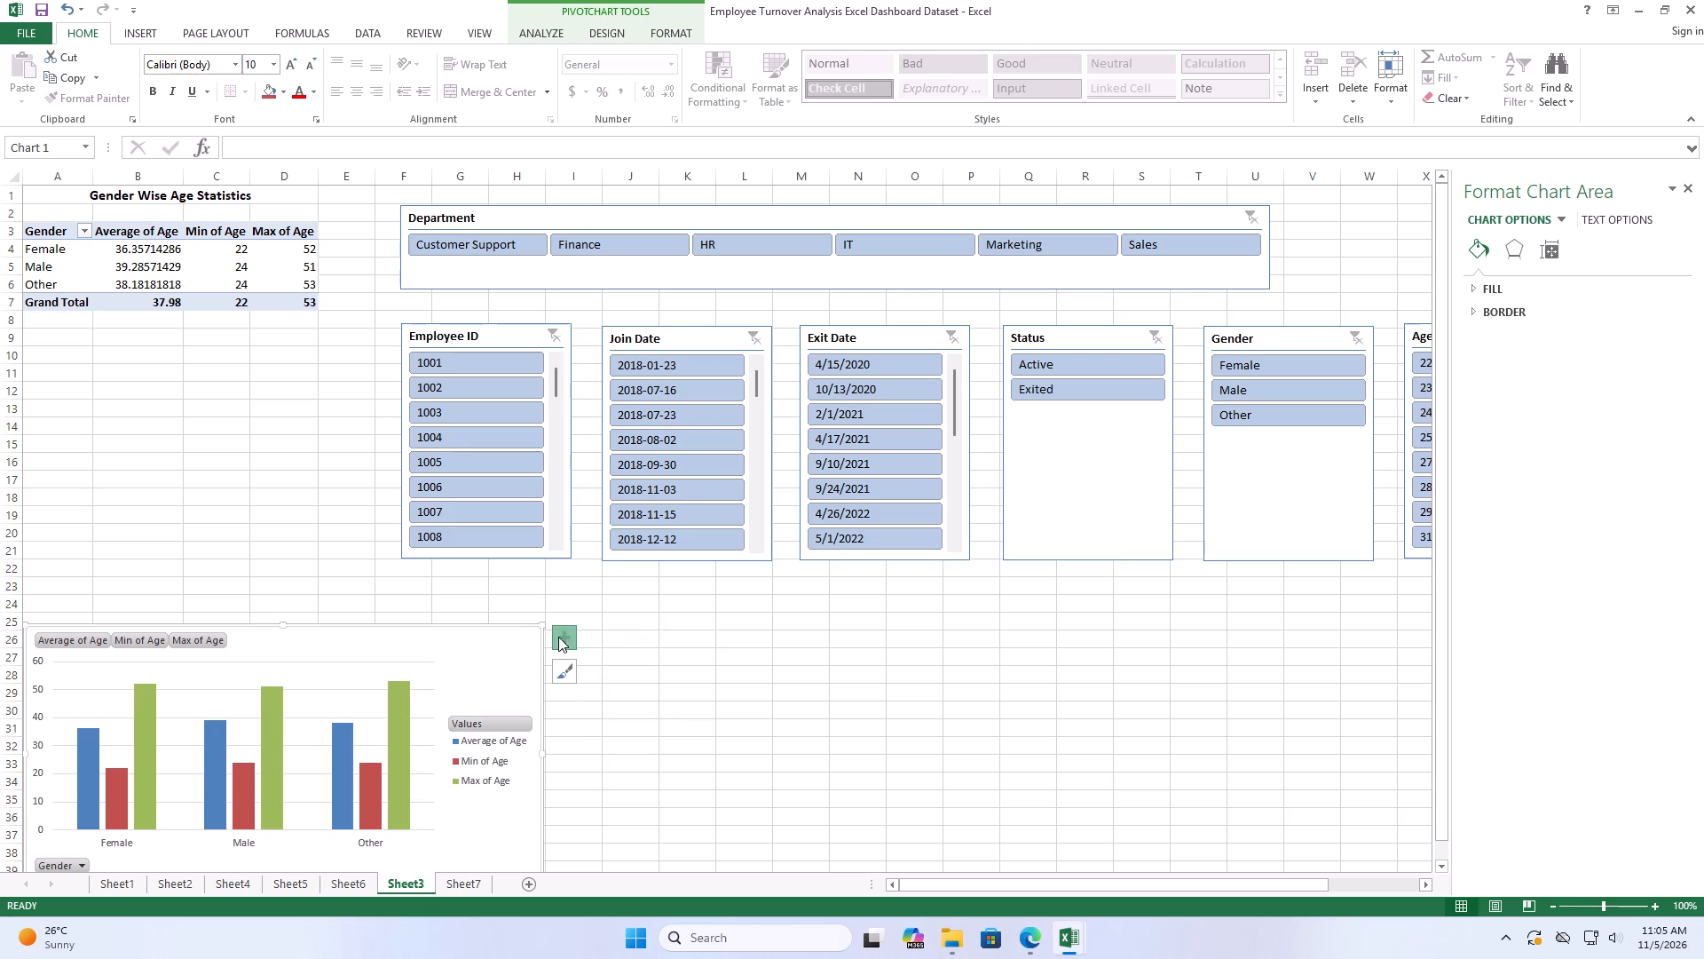
left_click(612, 678)
left_click(606, 691)
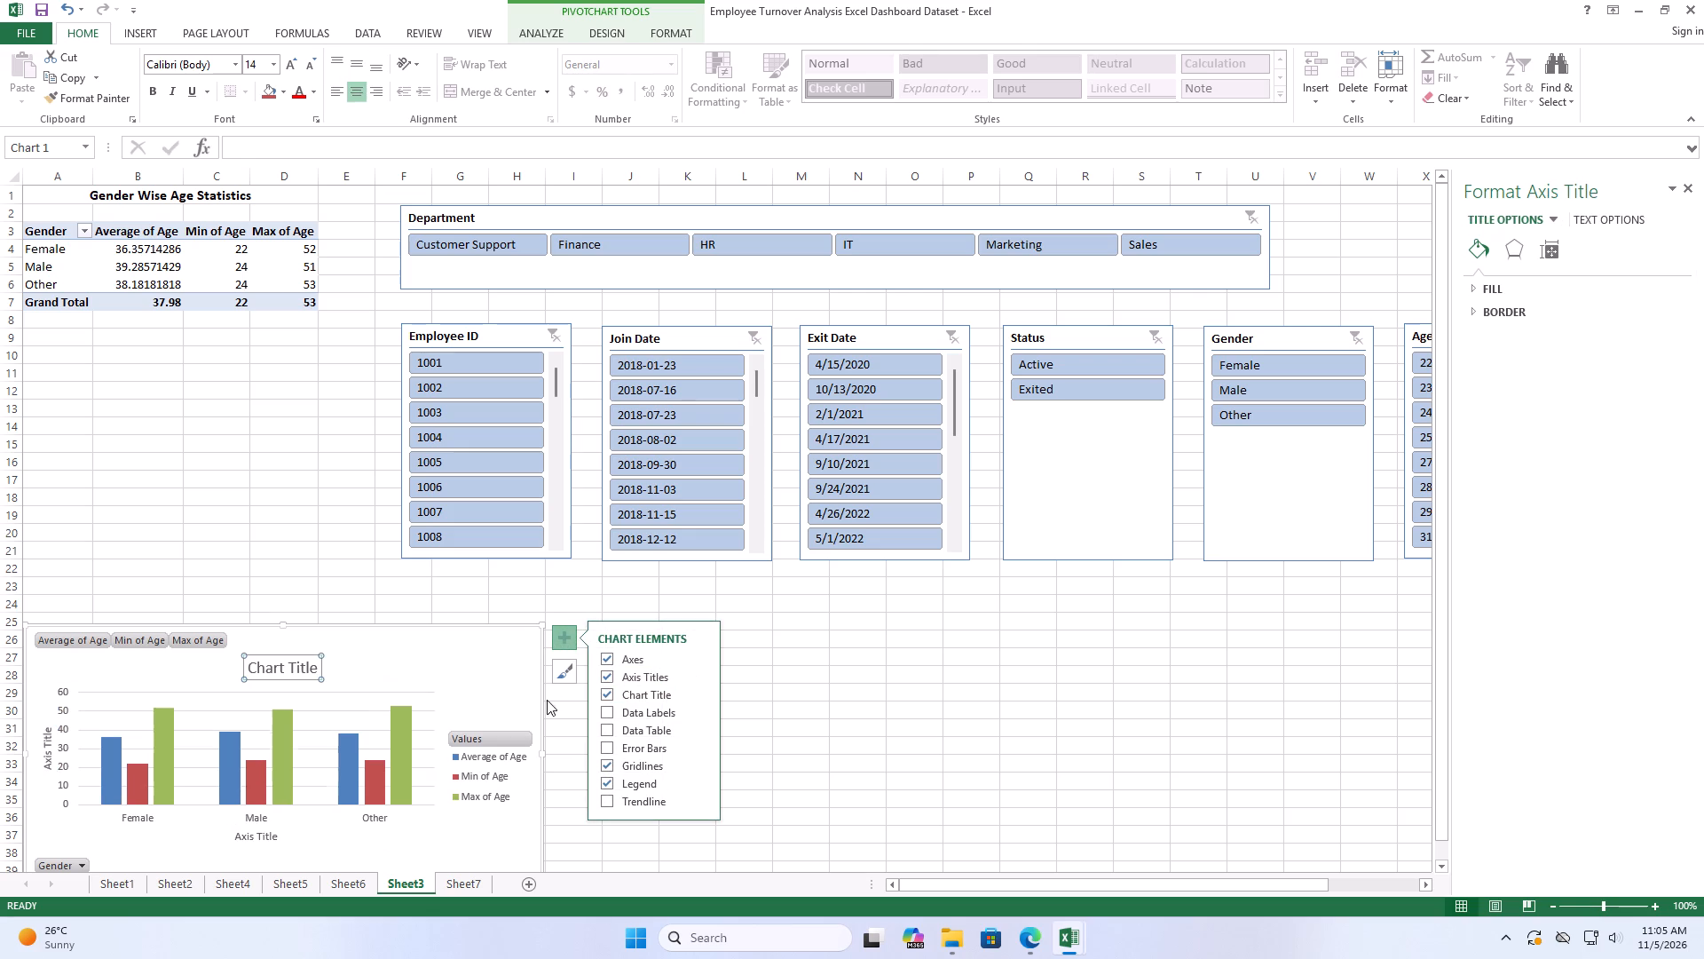
Replace the placeholder title of the Sheet3 PivotChart with the copied text "Gender Wise Age Statistics".
triple_click(284, 667)
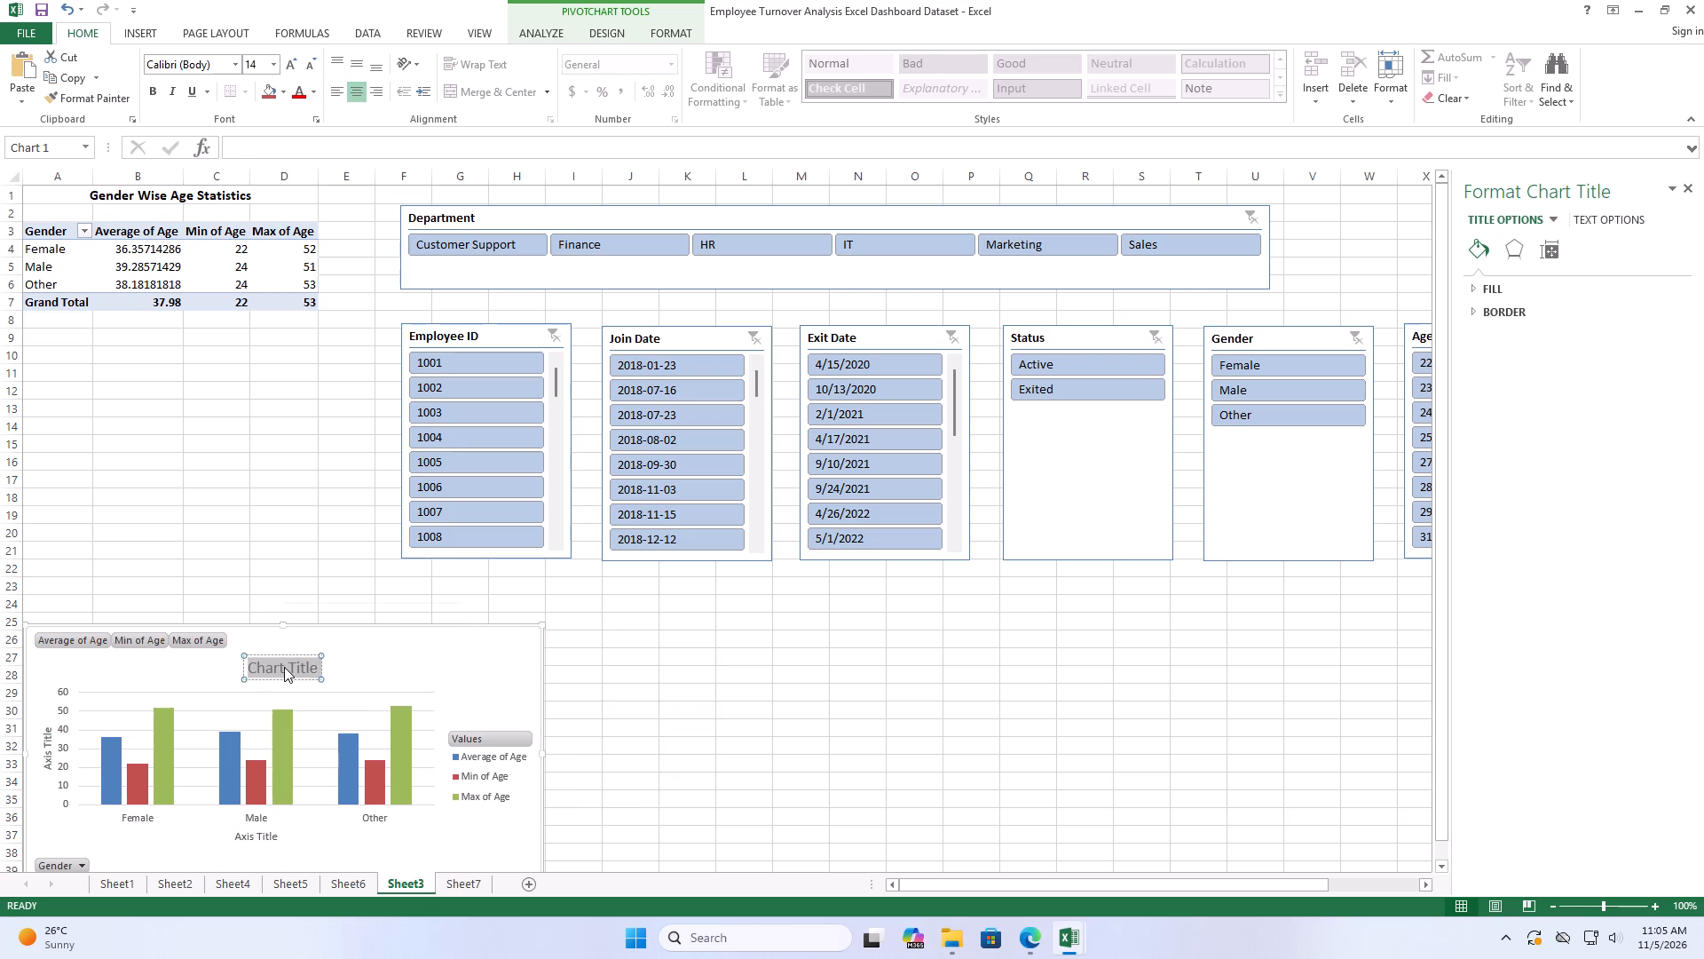
key("ctrl+v")
Set the vertical axis title of the Sheet3 PivotChart to "Count of Employee".
triple_click(45, 743)
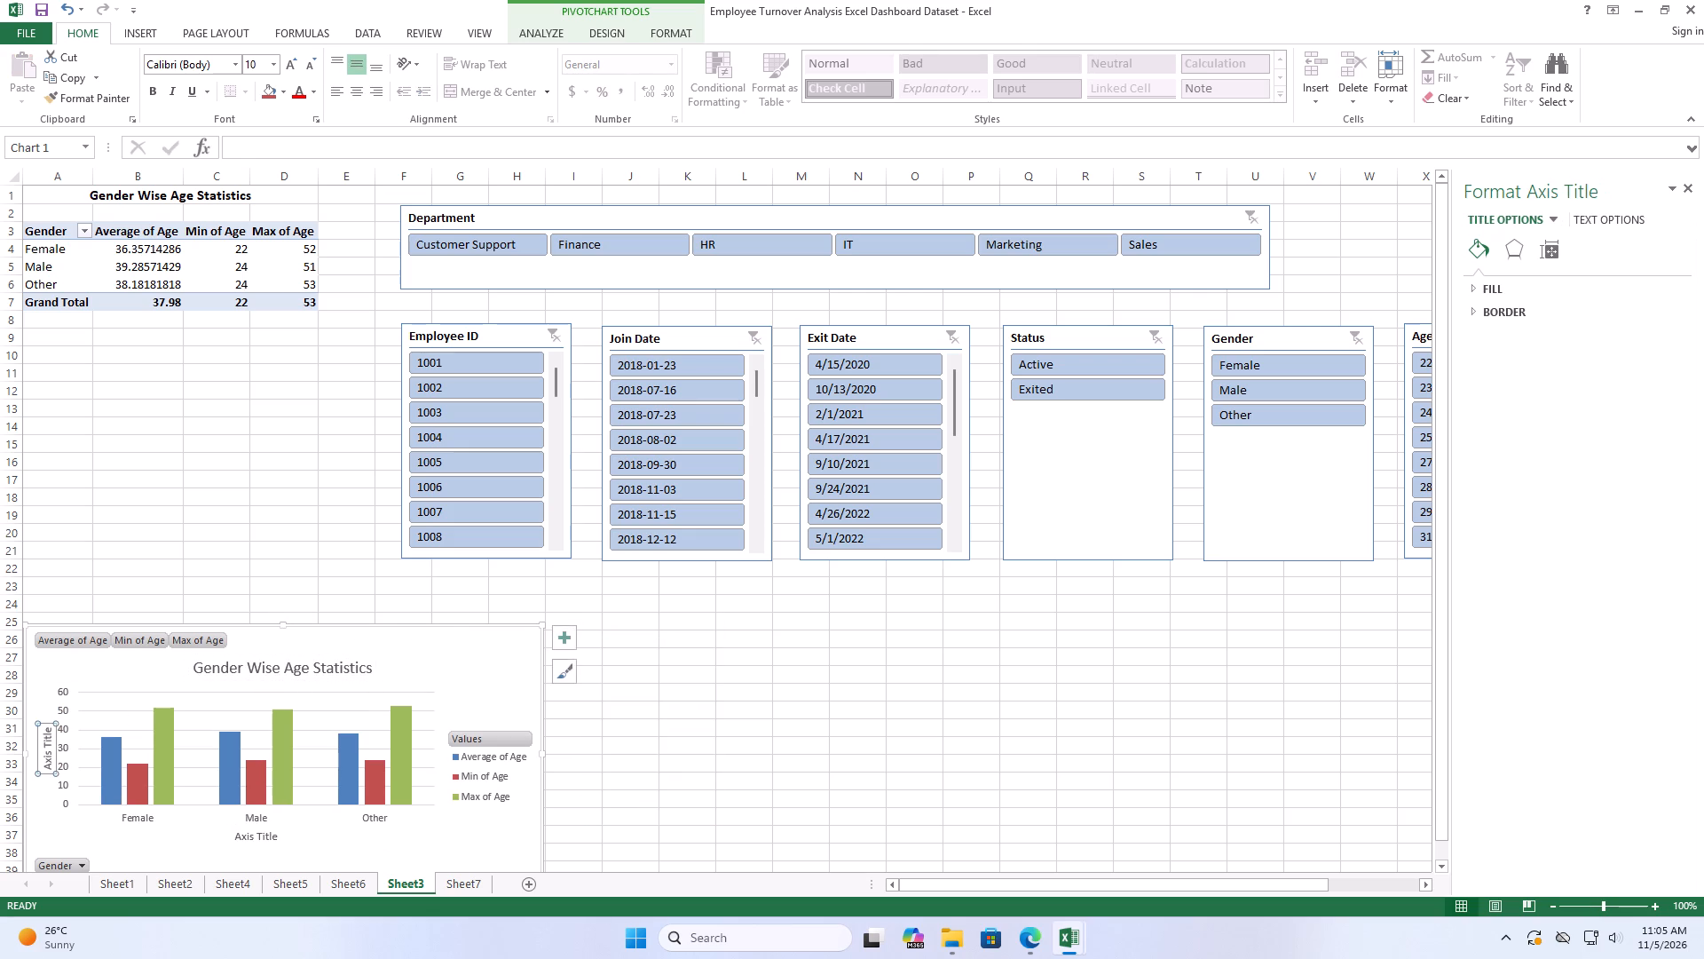
double_click(49, 743)
key("BackSpace")
key("BackSpace")
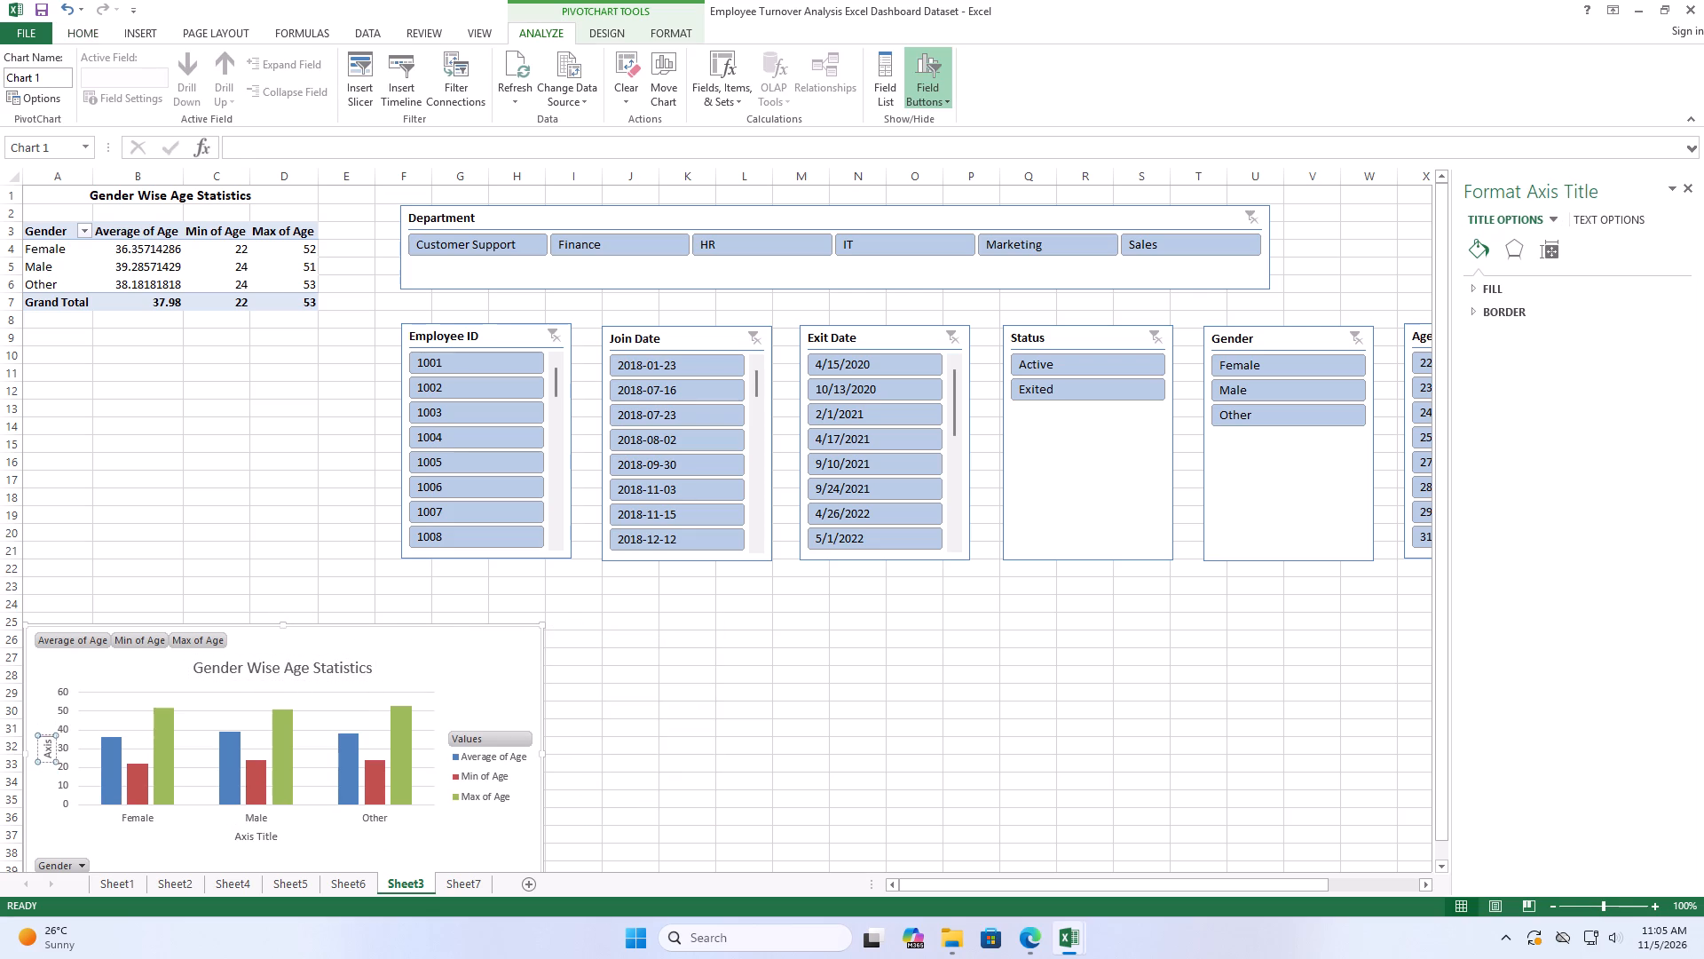
key("BackSpace")
key("BackSpace")
key("BackSpace")
key("BackSpace")
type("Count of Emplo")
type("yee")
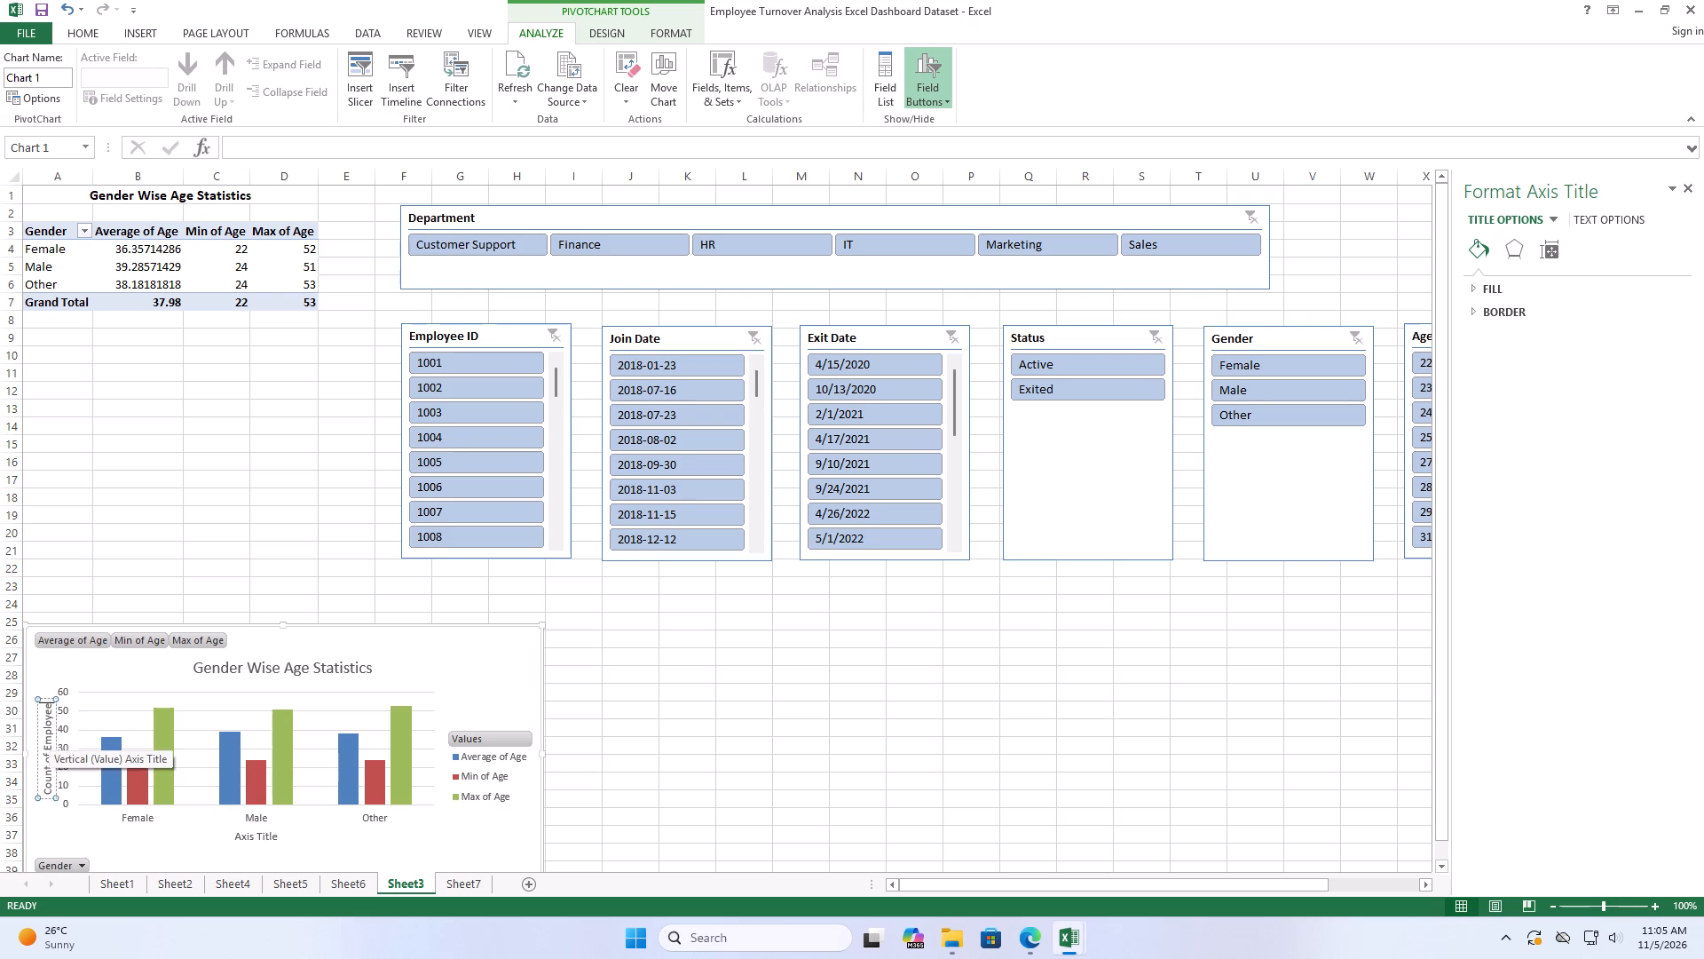
Set the horizontal axis title of the Sheet3 PivotChart to "Gender".
triple_click(273, 836)
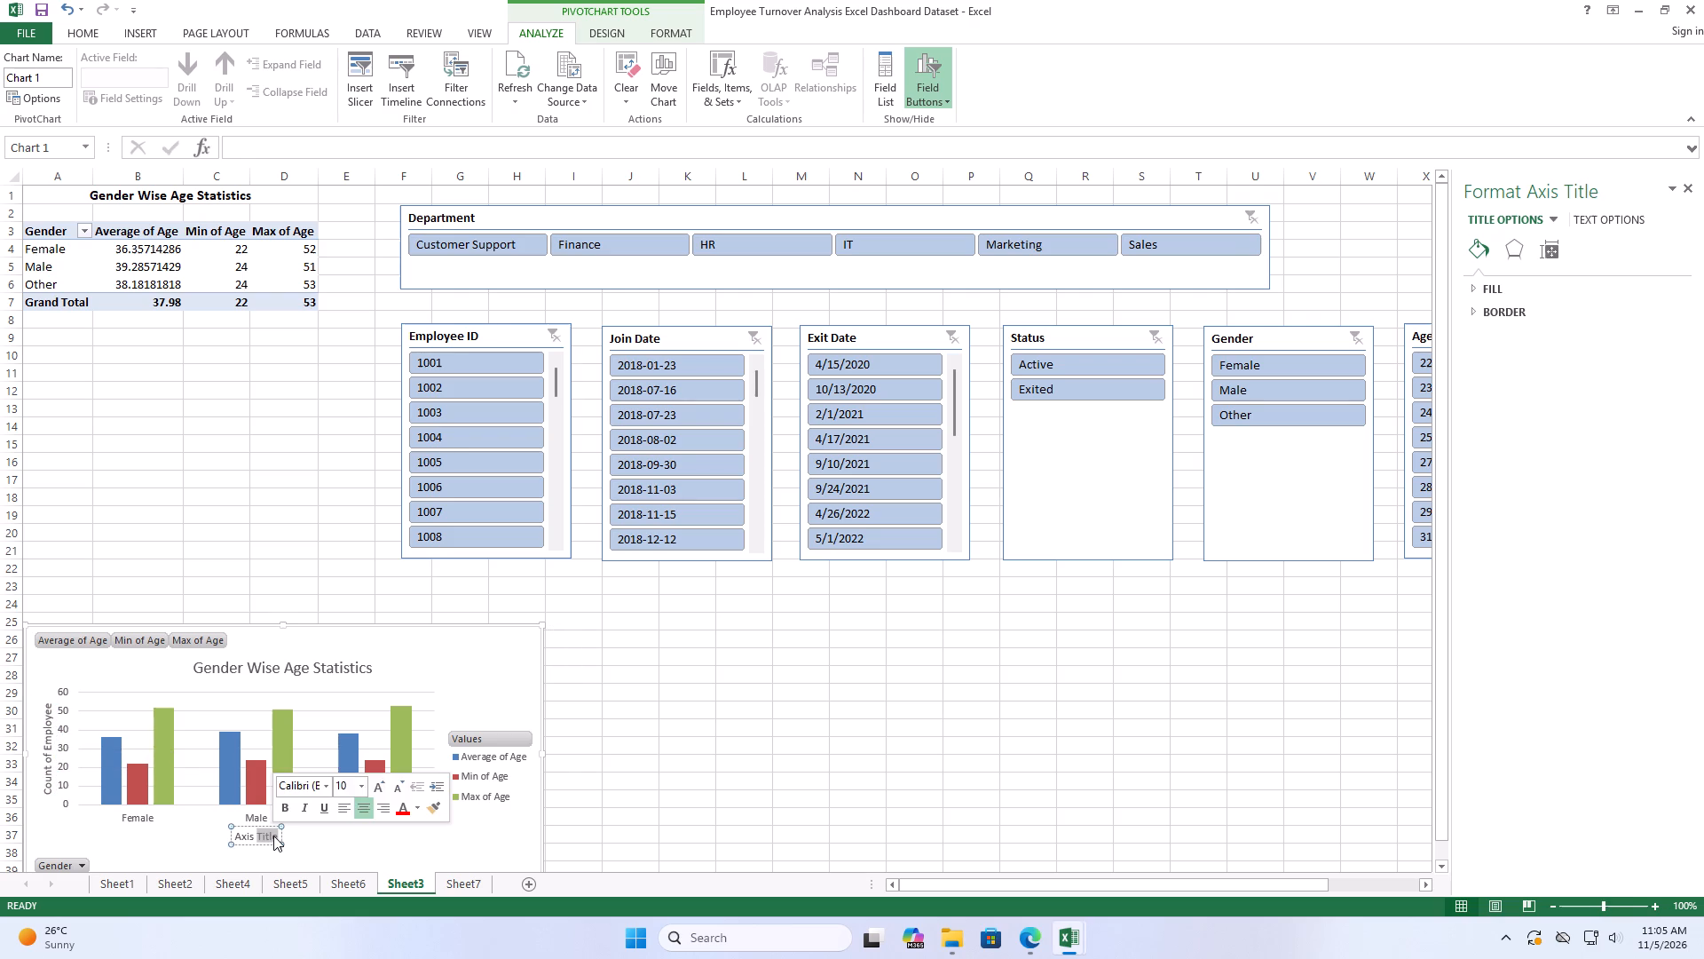
key("BackSpace")
key("BackSpace")
key("BackSpace")
key("BackSpace")
key("BackSpace")
key("BackSpace")
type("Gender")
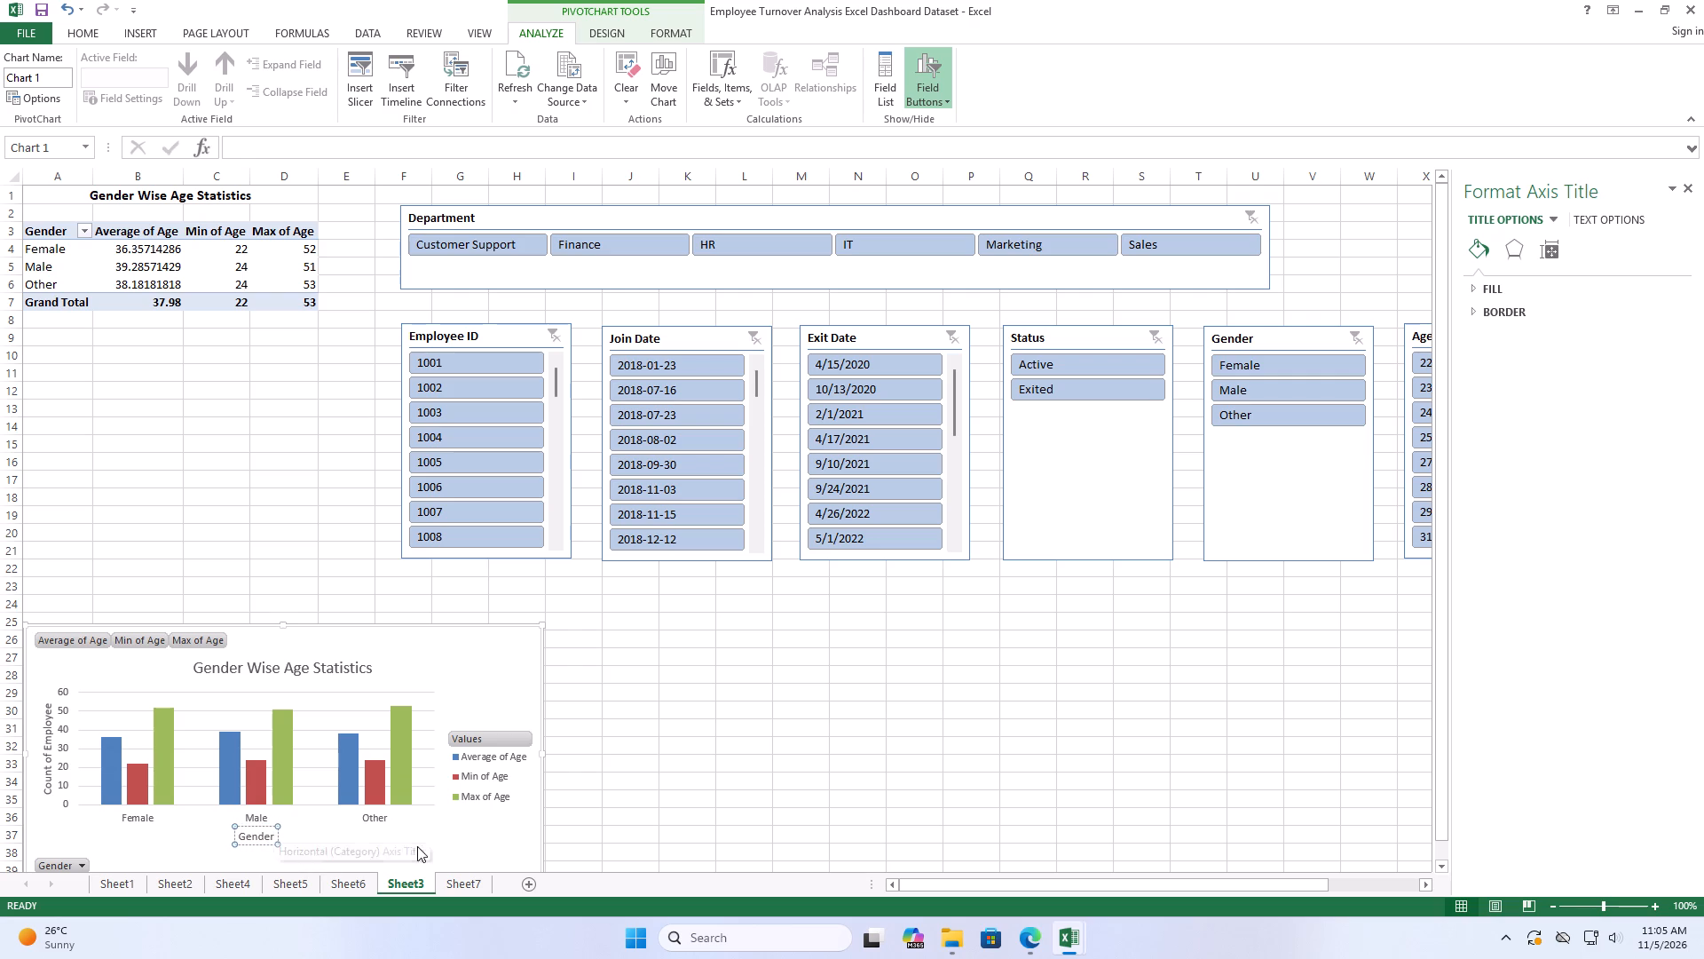
left_click(485, 845)
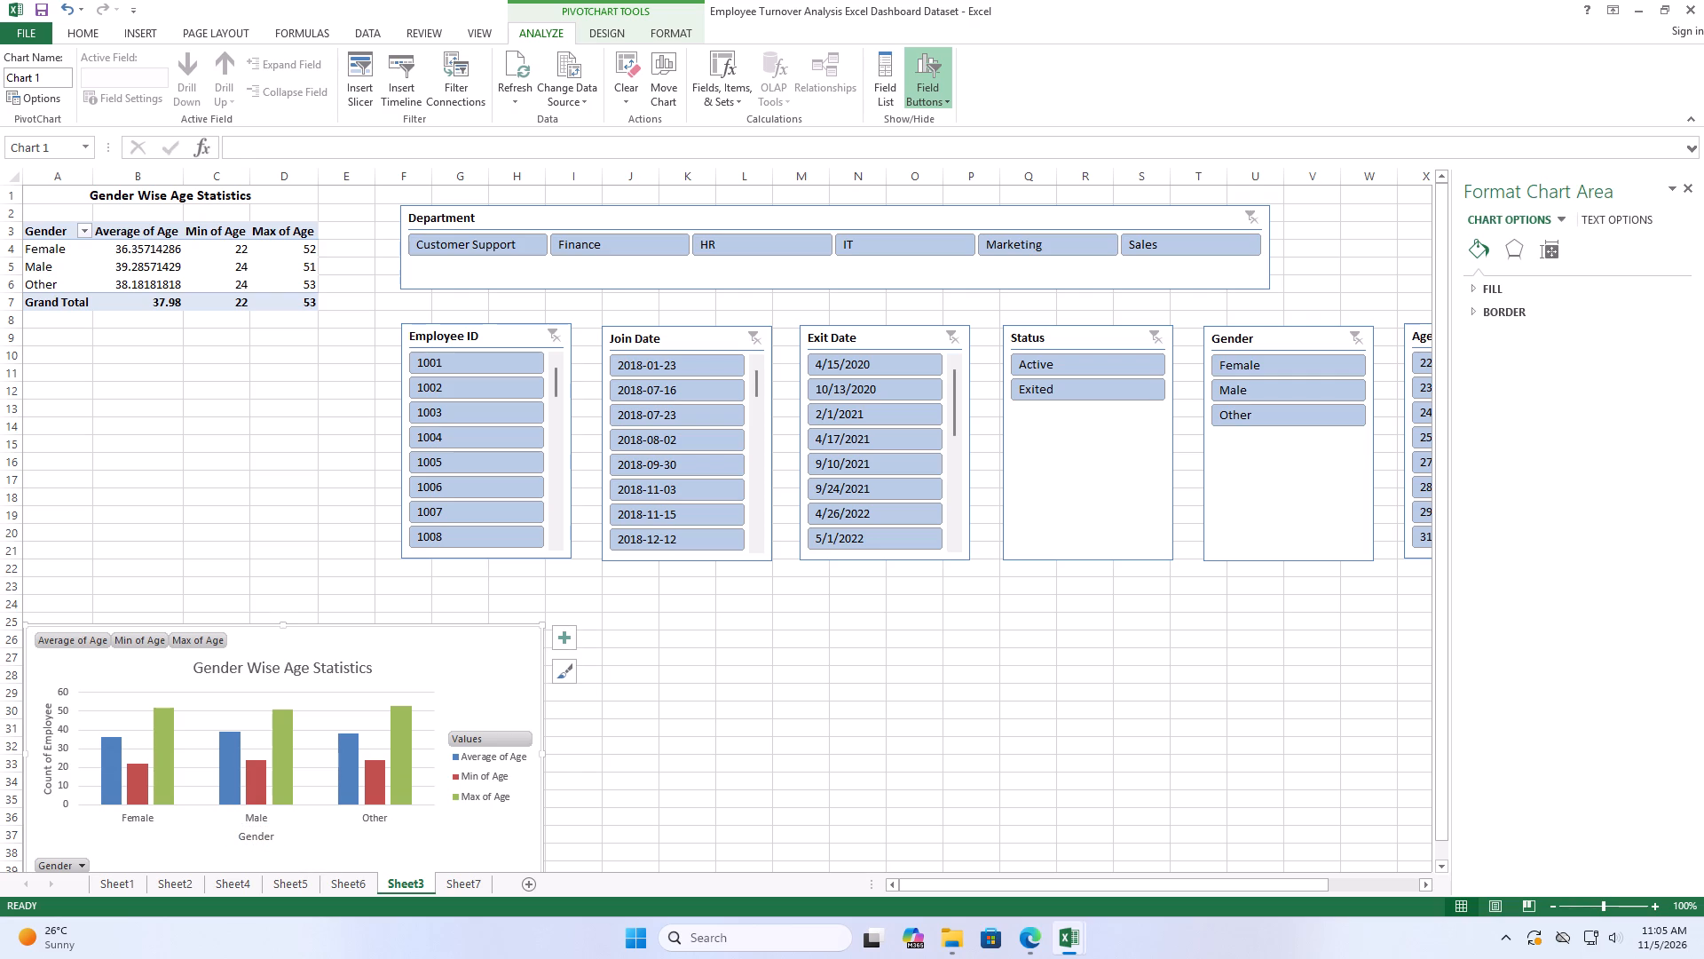
On Sheet7, copy the "Status wise Age Statistics" title text from cell A1.
left_click(464, 884)
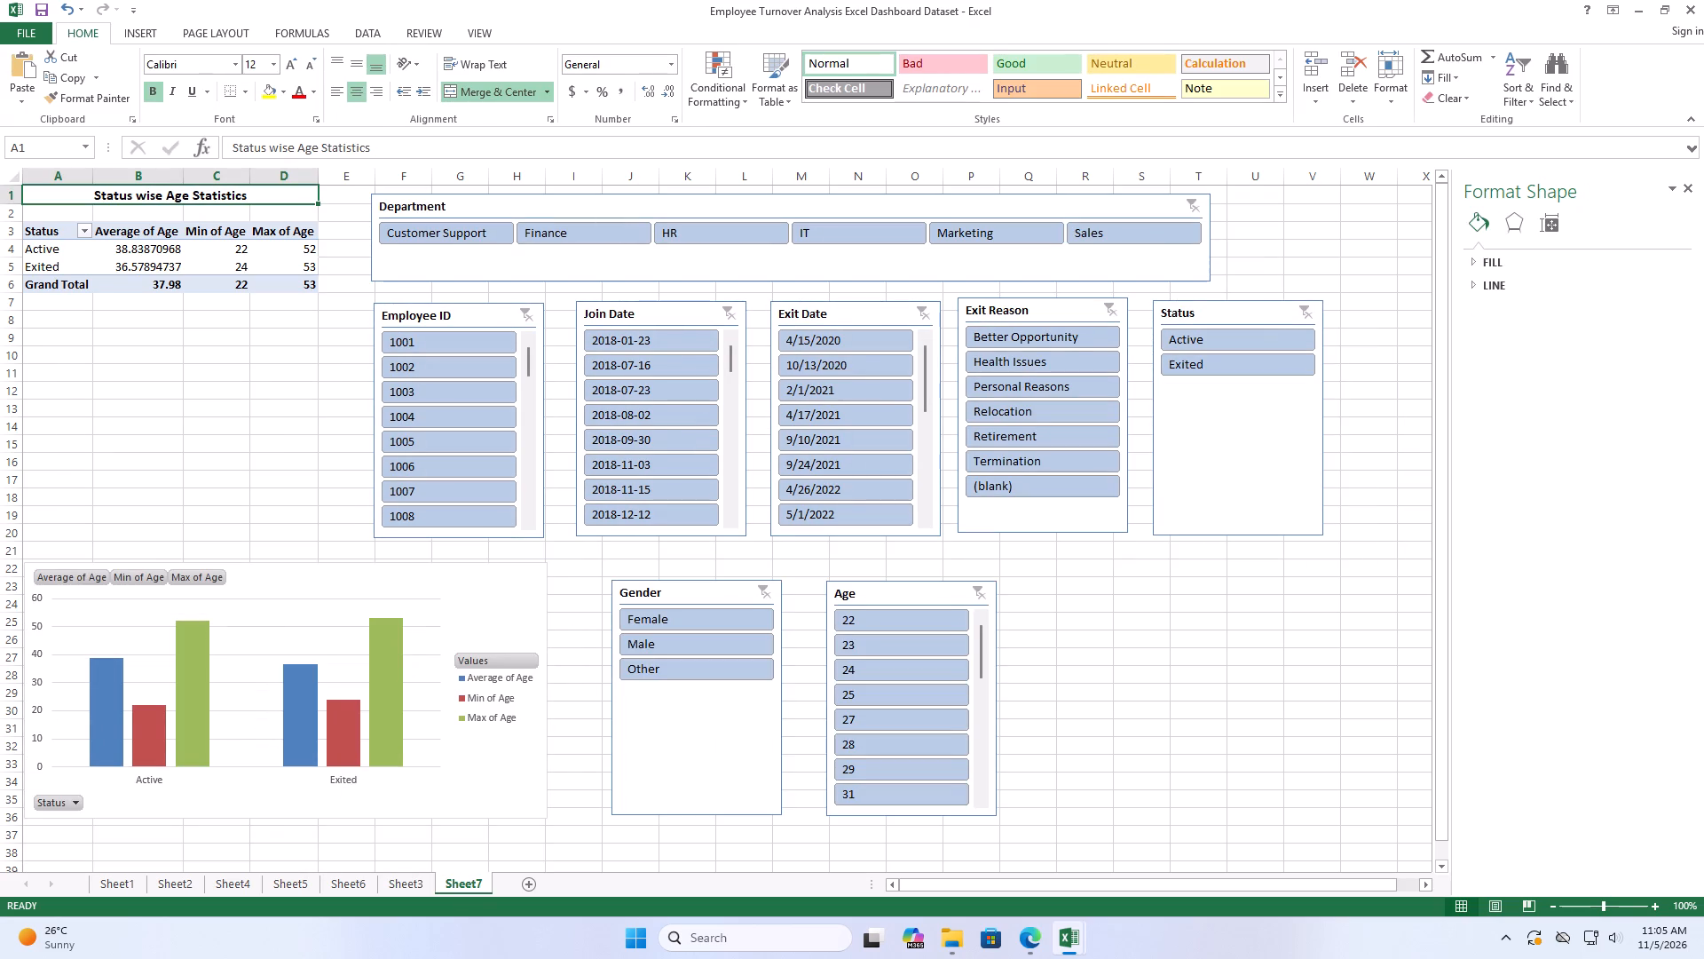
double_click(243, 199)
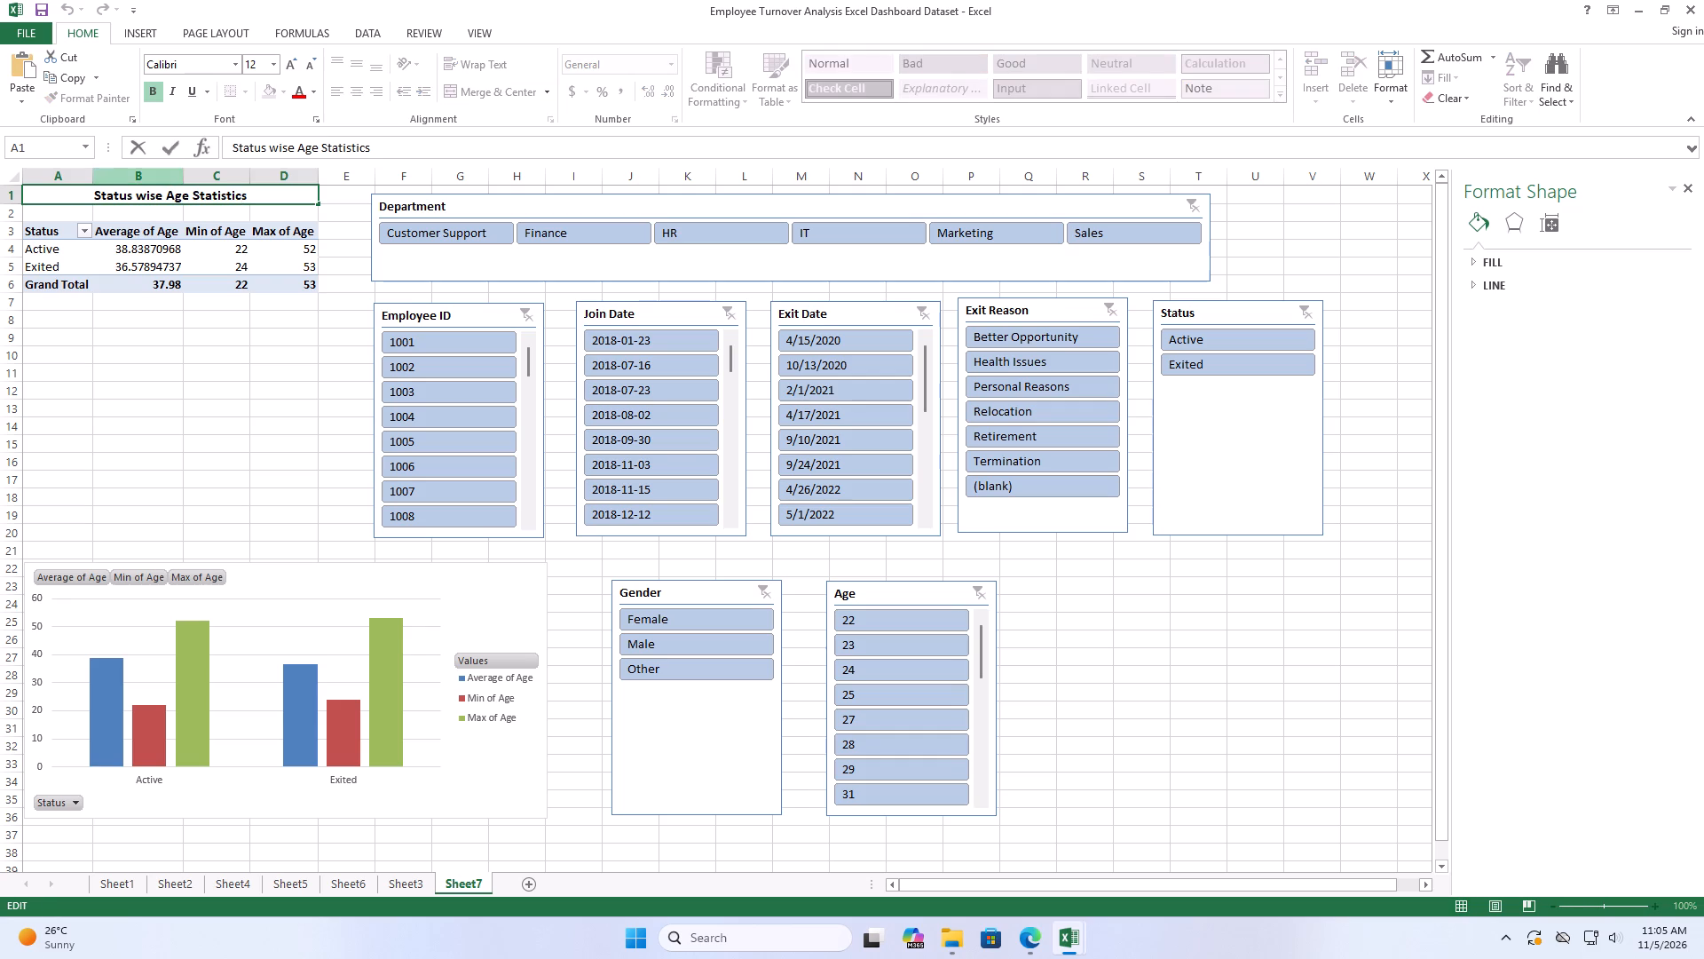
left_click_drag(92, 194, 252, 194)
key("ctrl+c")
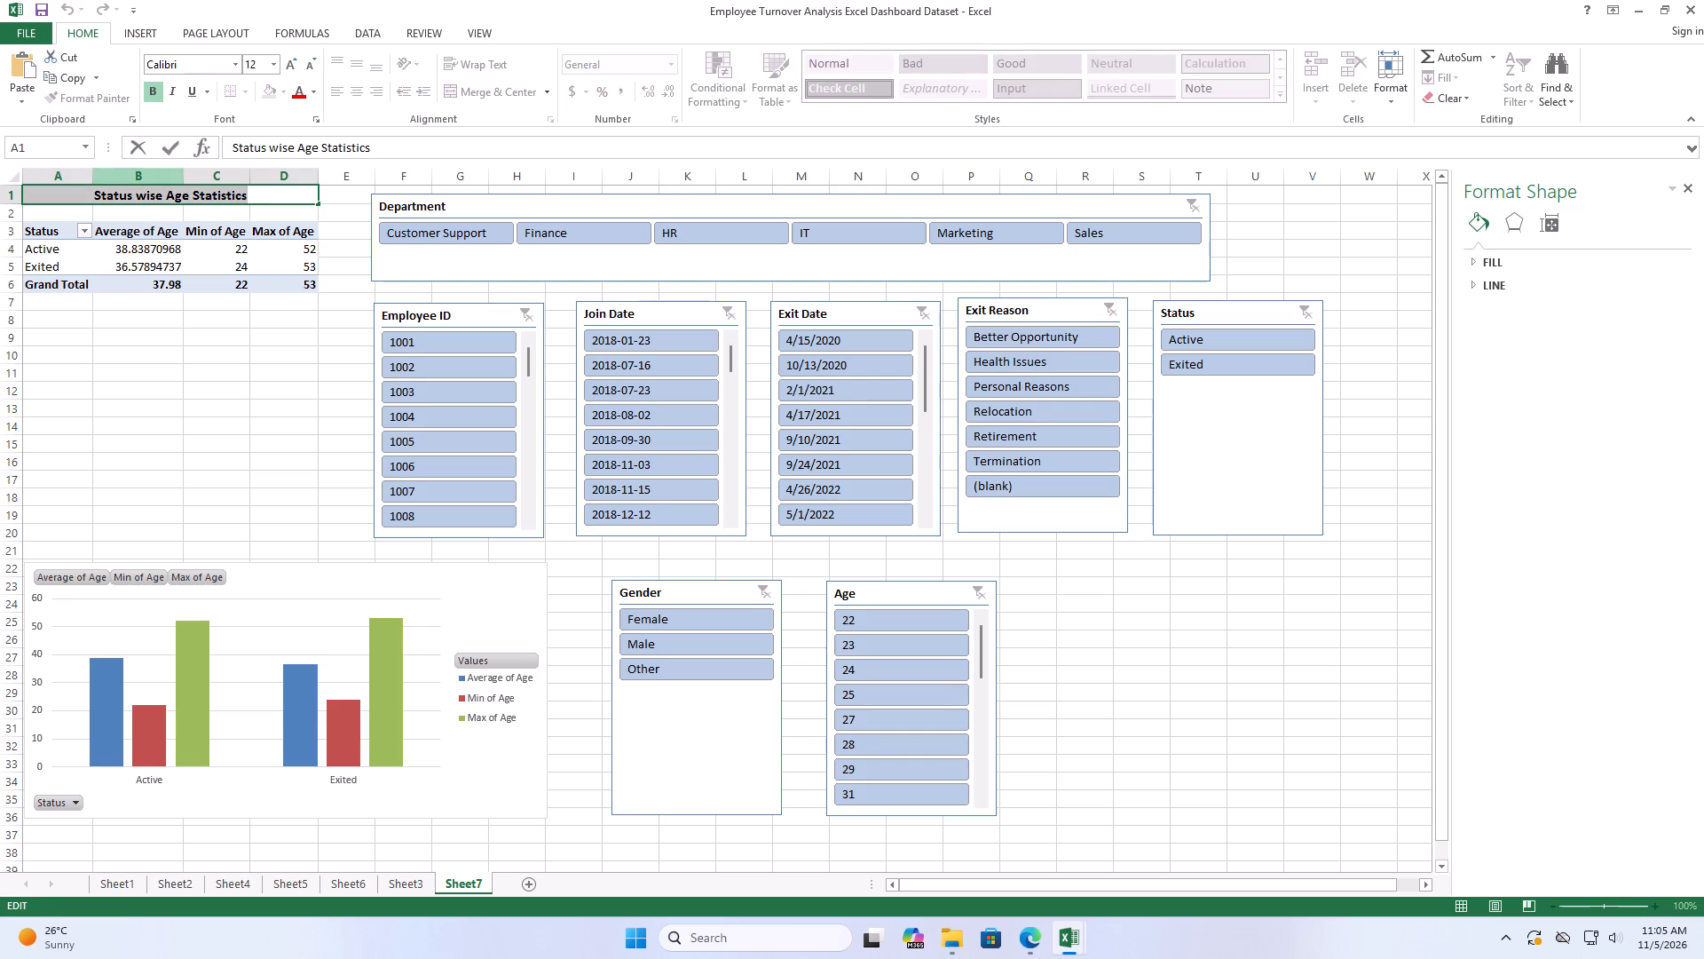
Add axis titles and a chart title to the PivotChart on Sheet7.
left_click(499, 586)
left_click(564, 574)
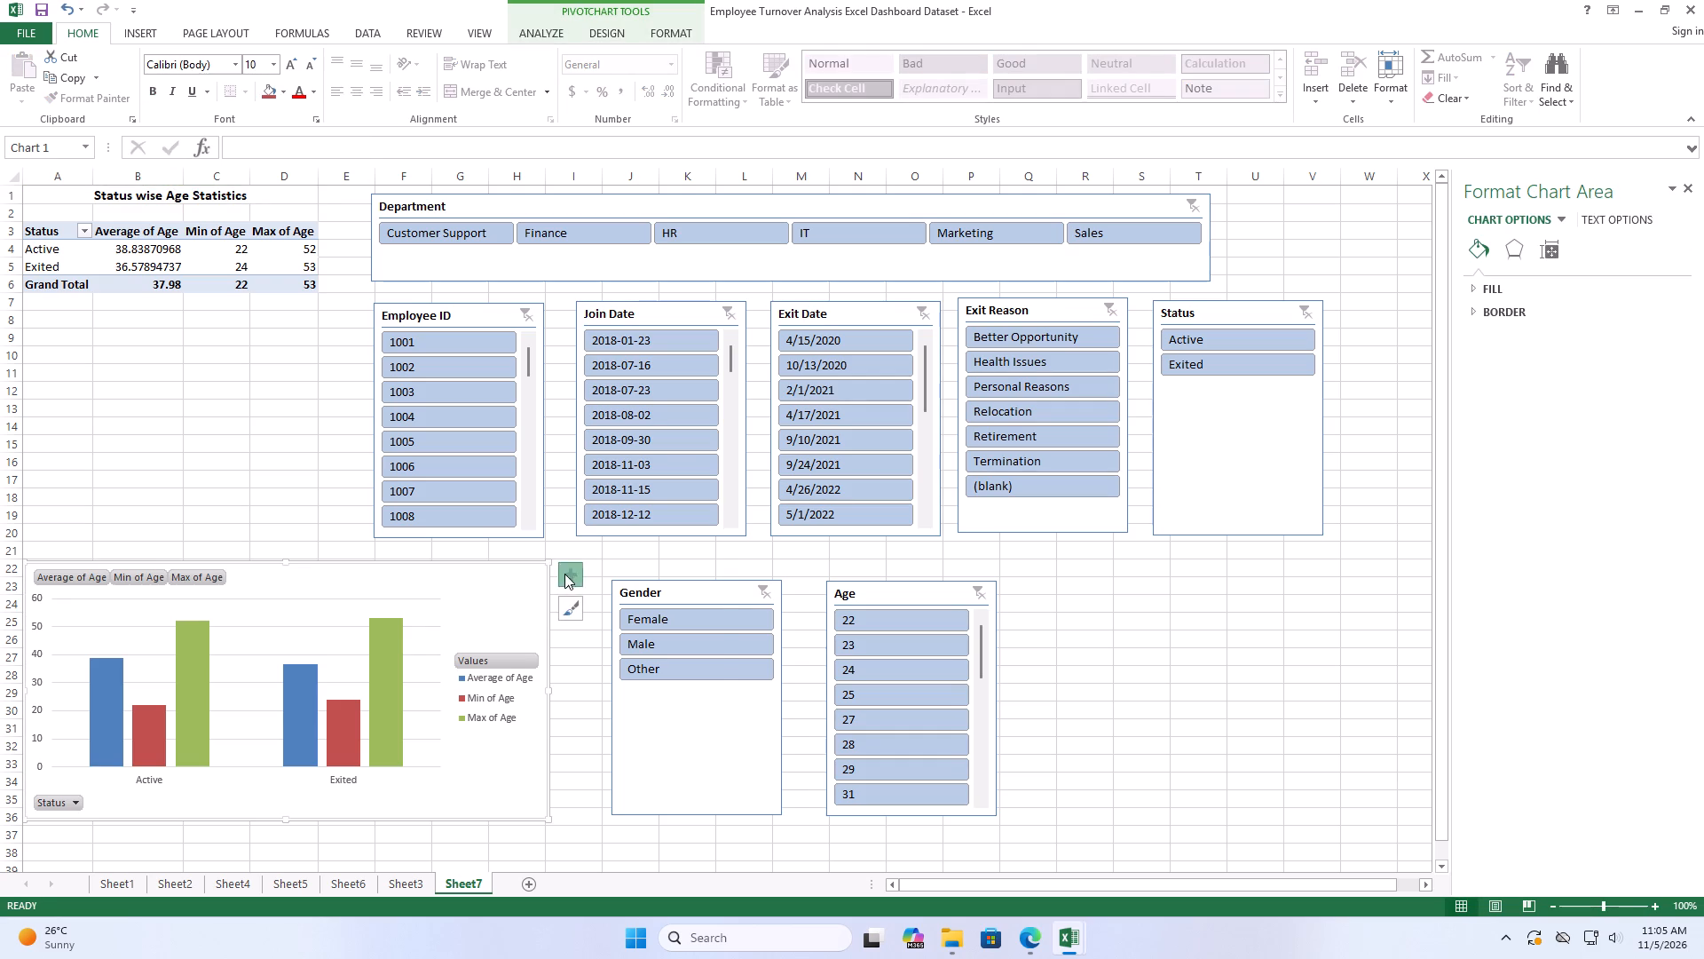
left_click(634, 616)
left_click(633, 626)
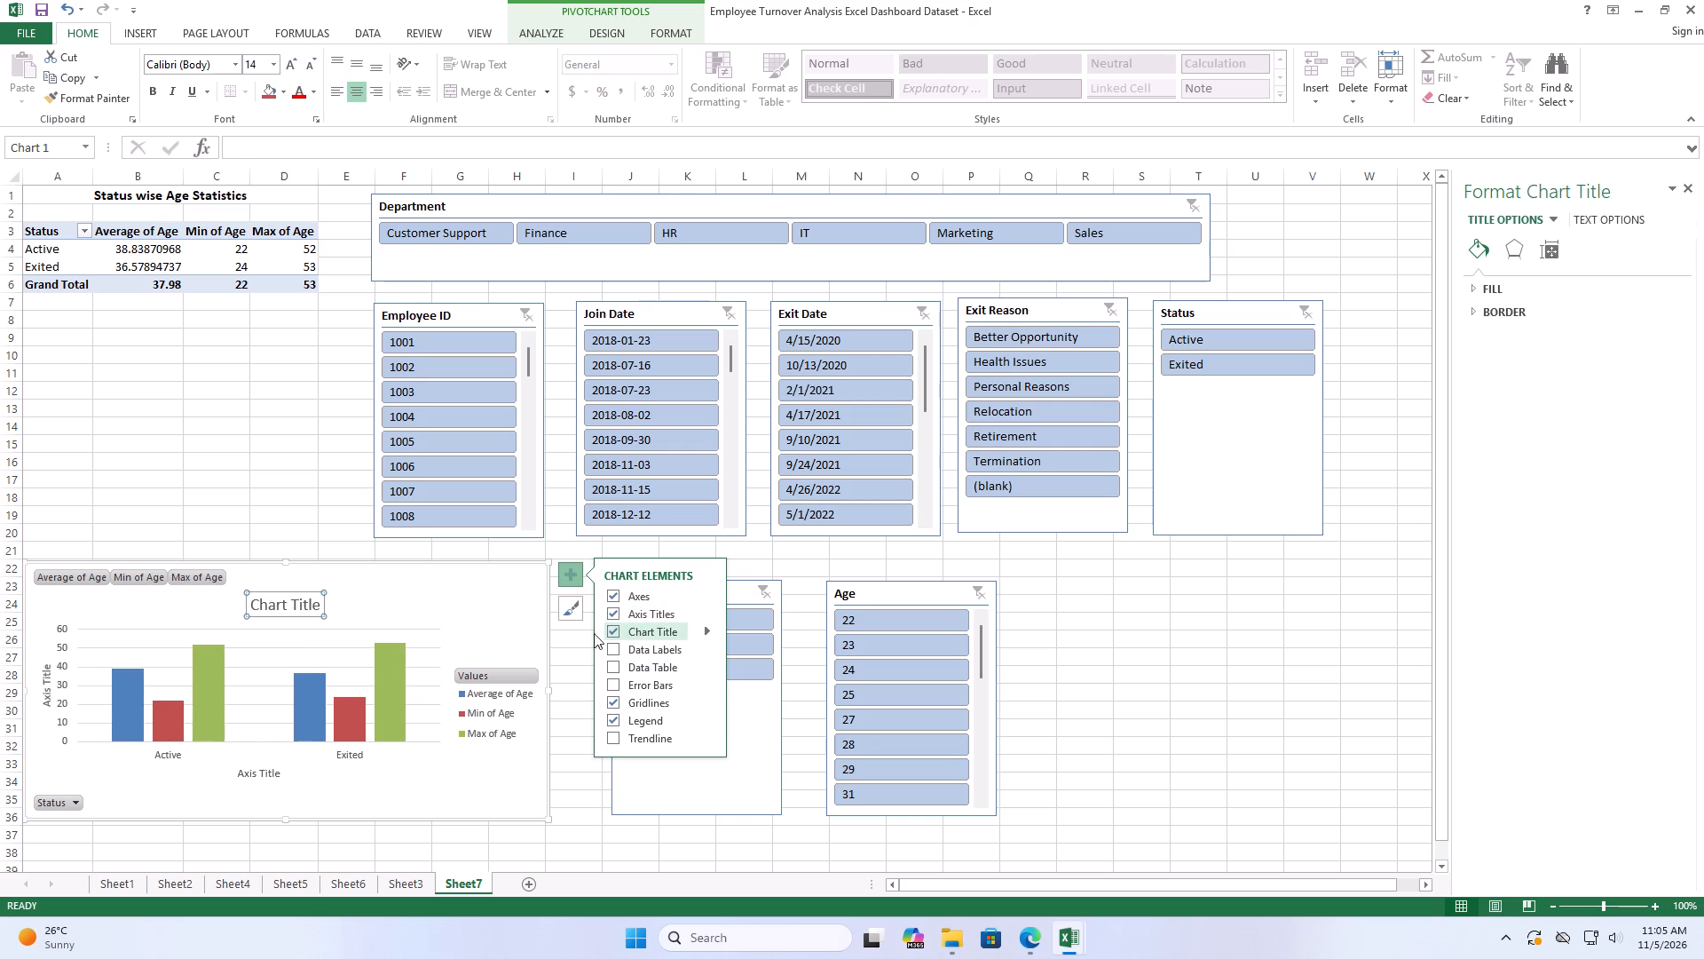
Replace the placeholder title of the Sheet7 PivotChart with the copied text "Status wise Age Statistics".
triple_click(304, 600)
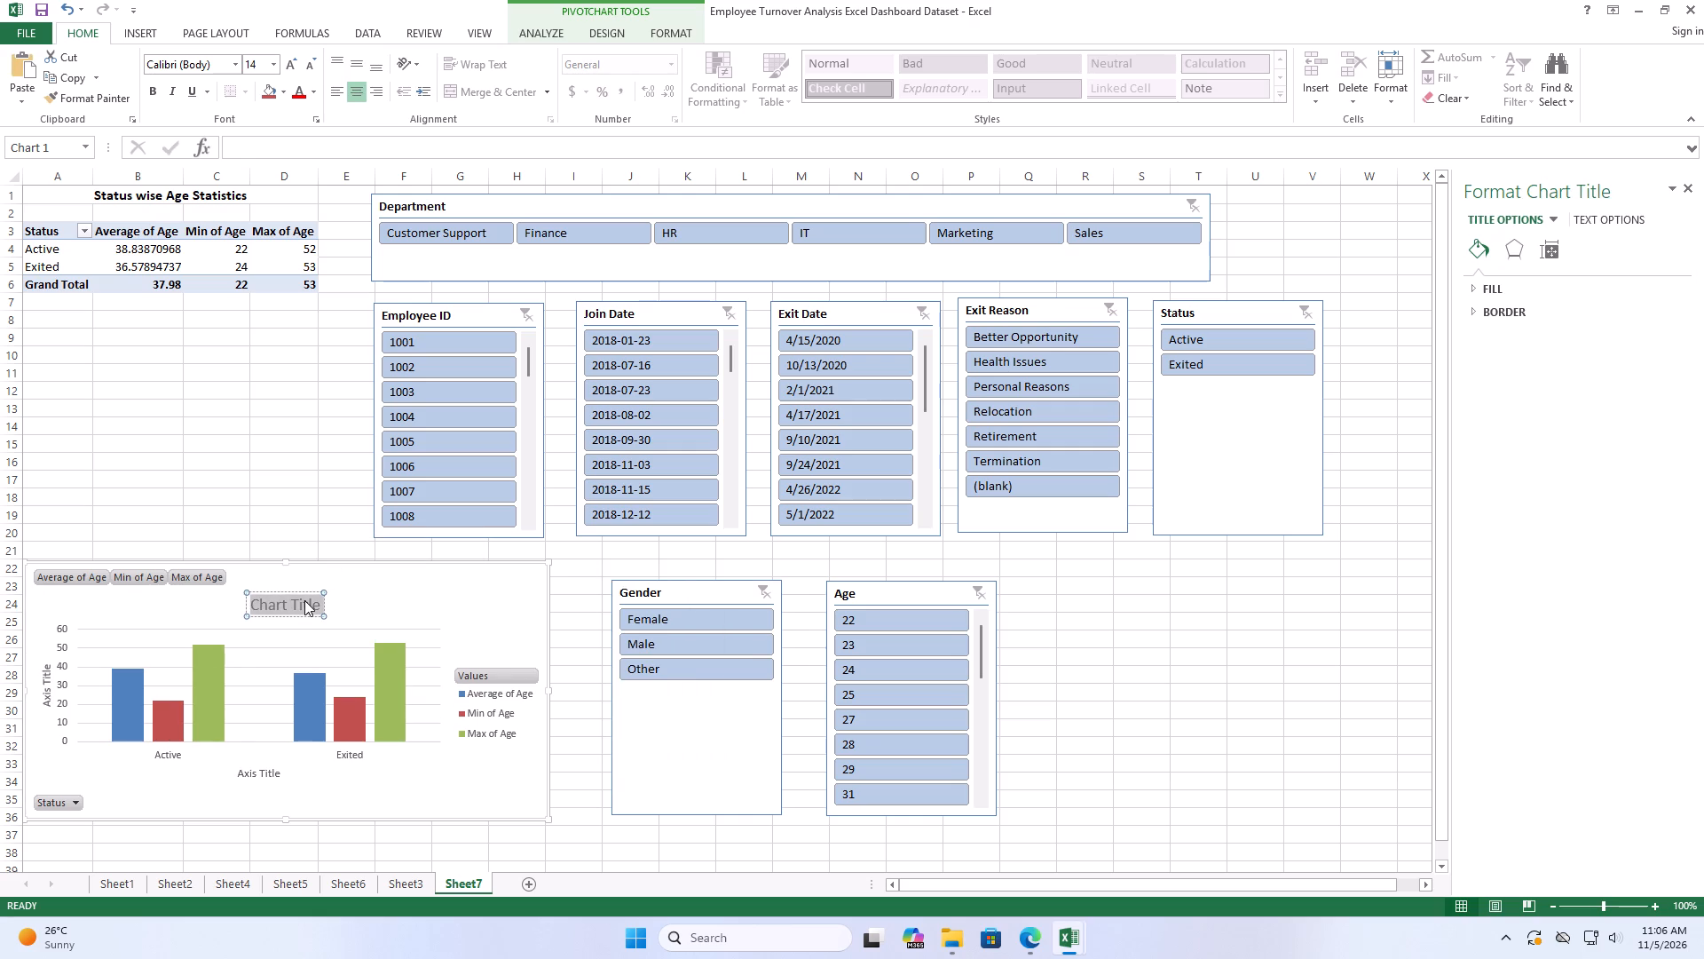
key("ctrl+v")
Set the vertical axis title of the Sheet7 PivotChart to "Count of Employee".
triple_click(43, 685)
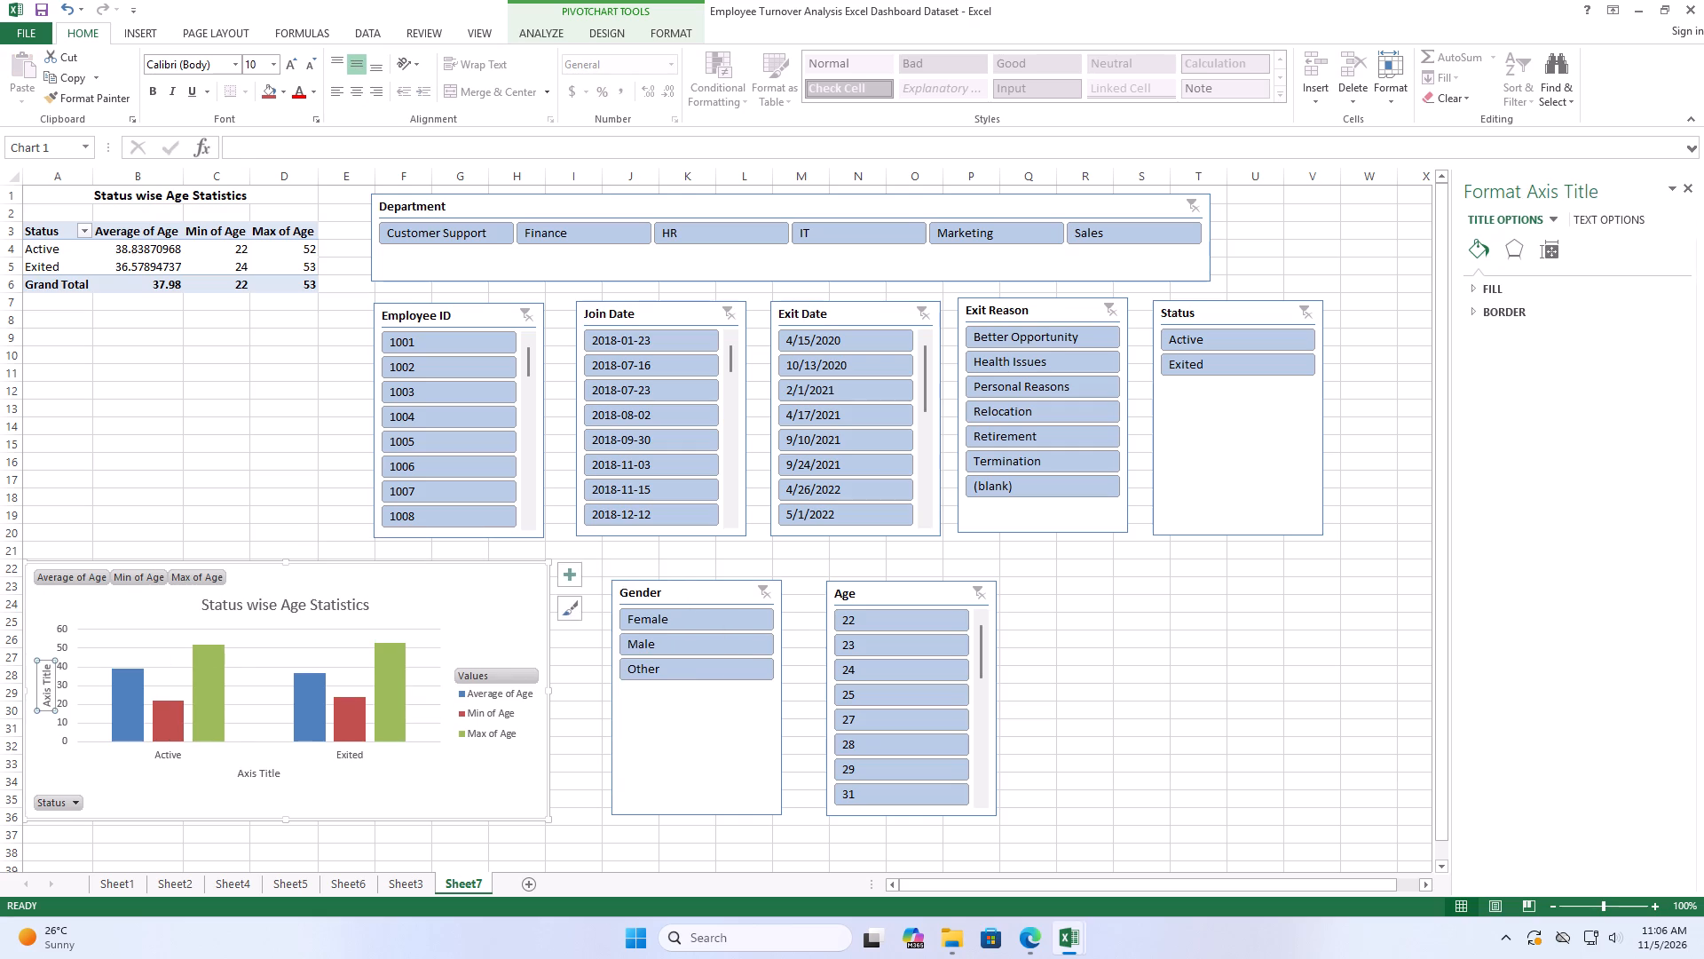
double_click(43, 685)
key("BackSpace")
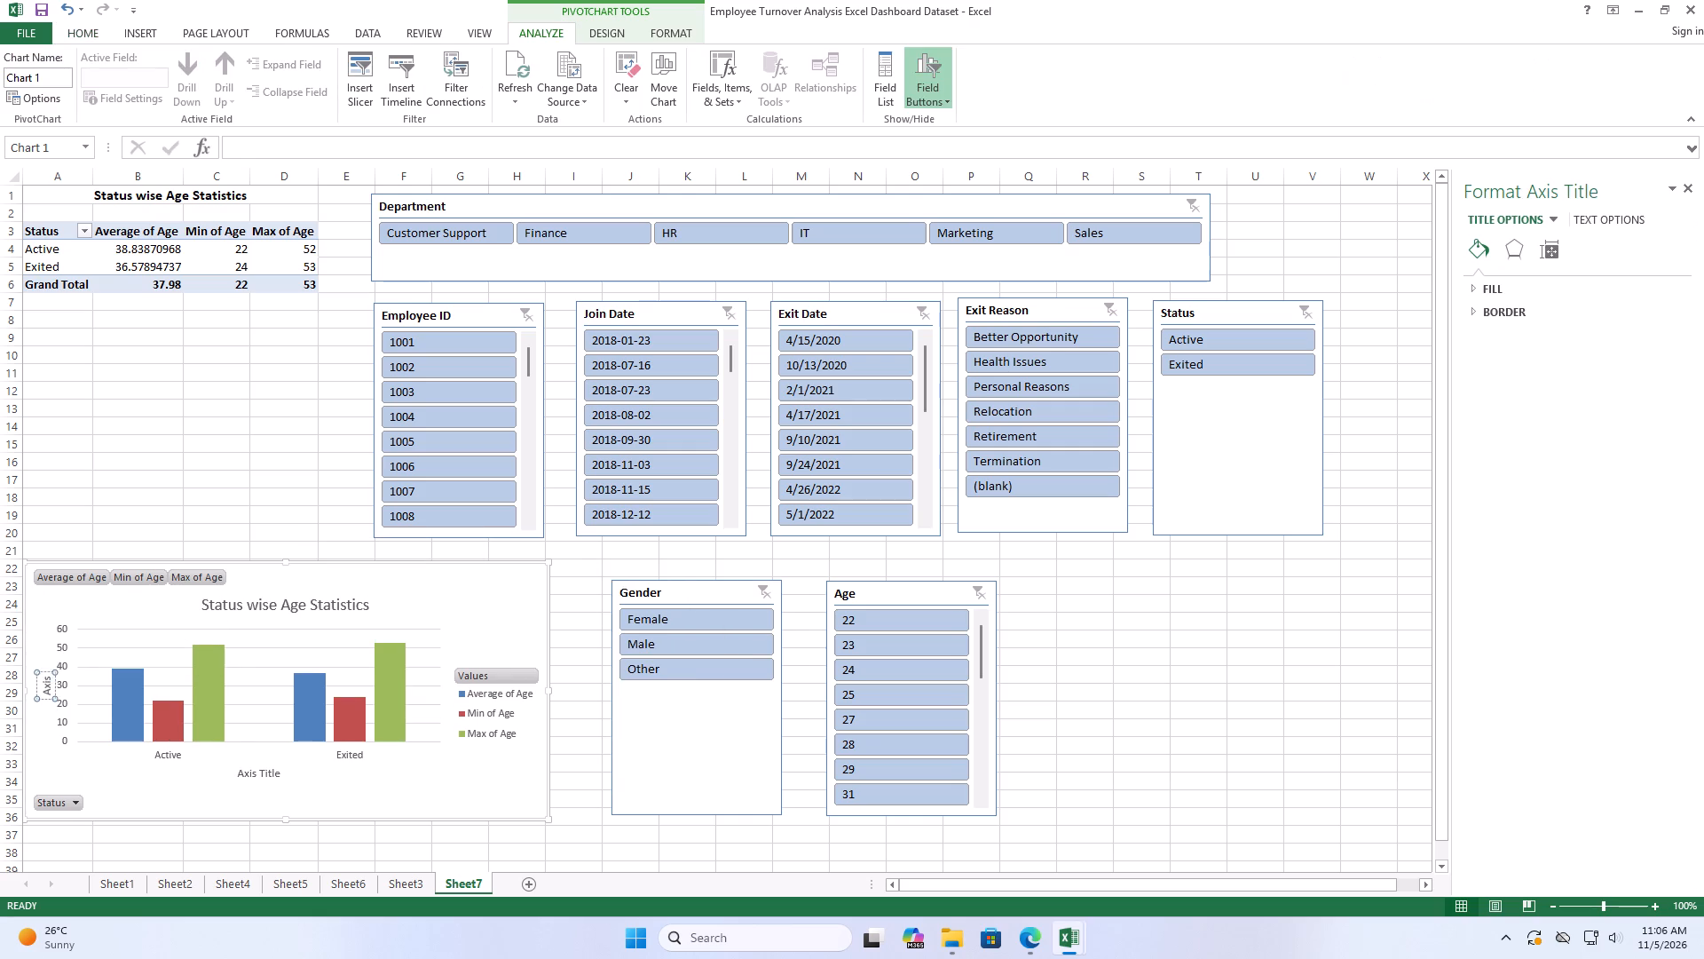
key("BackSpace")
key("BackSpace")
key("BackSpace")
key("BackSpace")
key("BackSpace")
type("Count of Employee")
Set the horizontal axis title of the Sheet7 PivotChart to "Employement Status".
triple_click(266, 774)
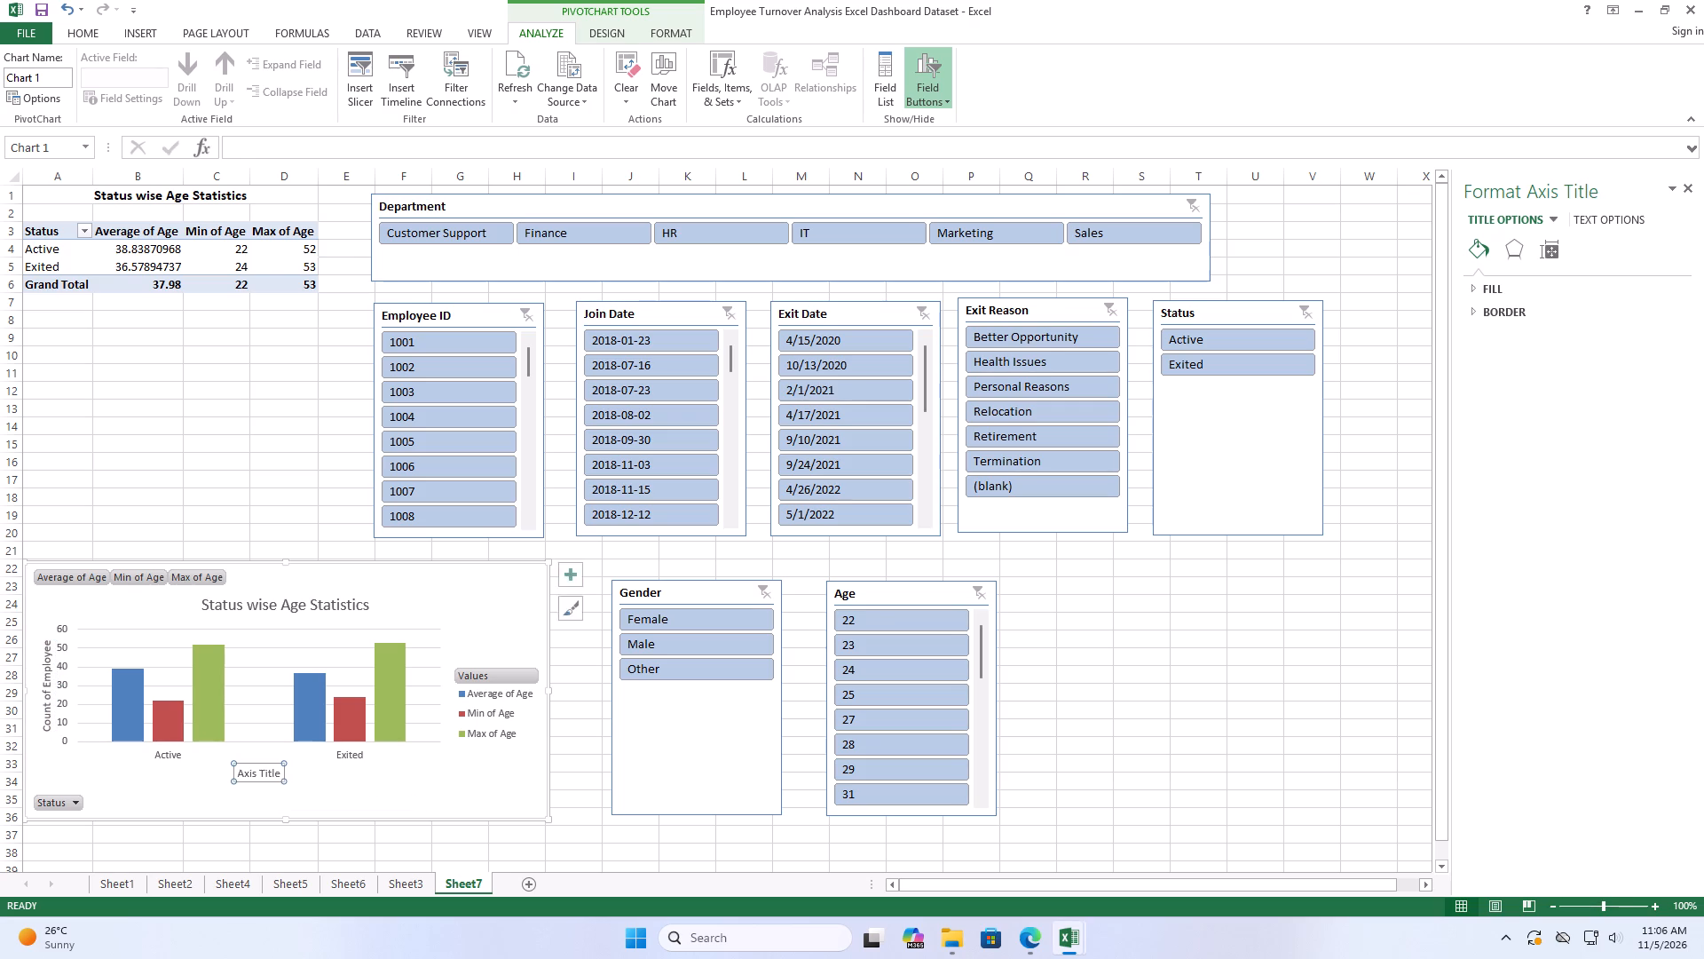
key("BackSpace")
key("BackSpace")
key("BackSpace")
key("BackSpace")
key("BackSpace")
key("BackSpace")
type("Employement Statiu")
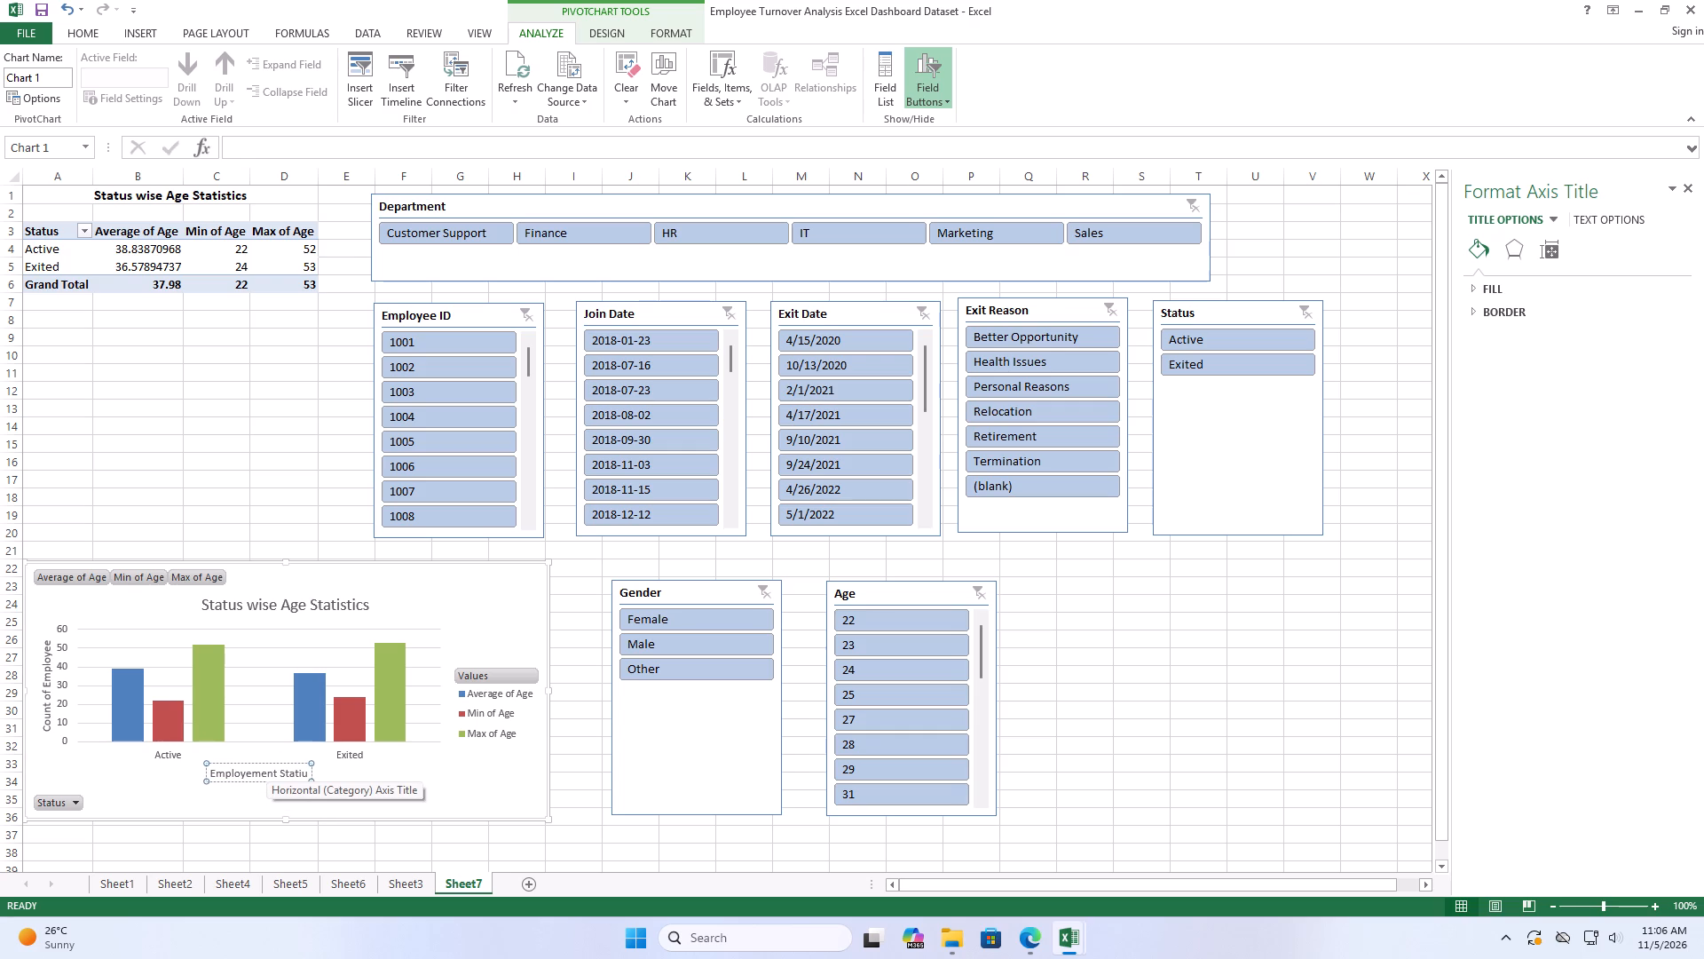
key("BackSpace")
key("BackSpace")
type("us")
left_click(490, 782)
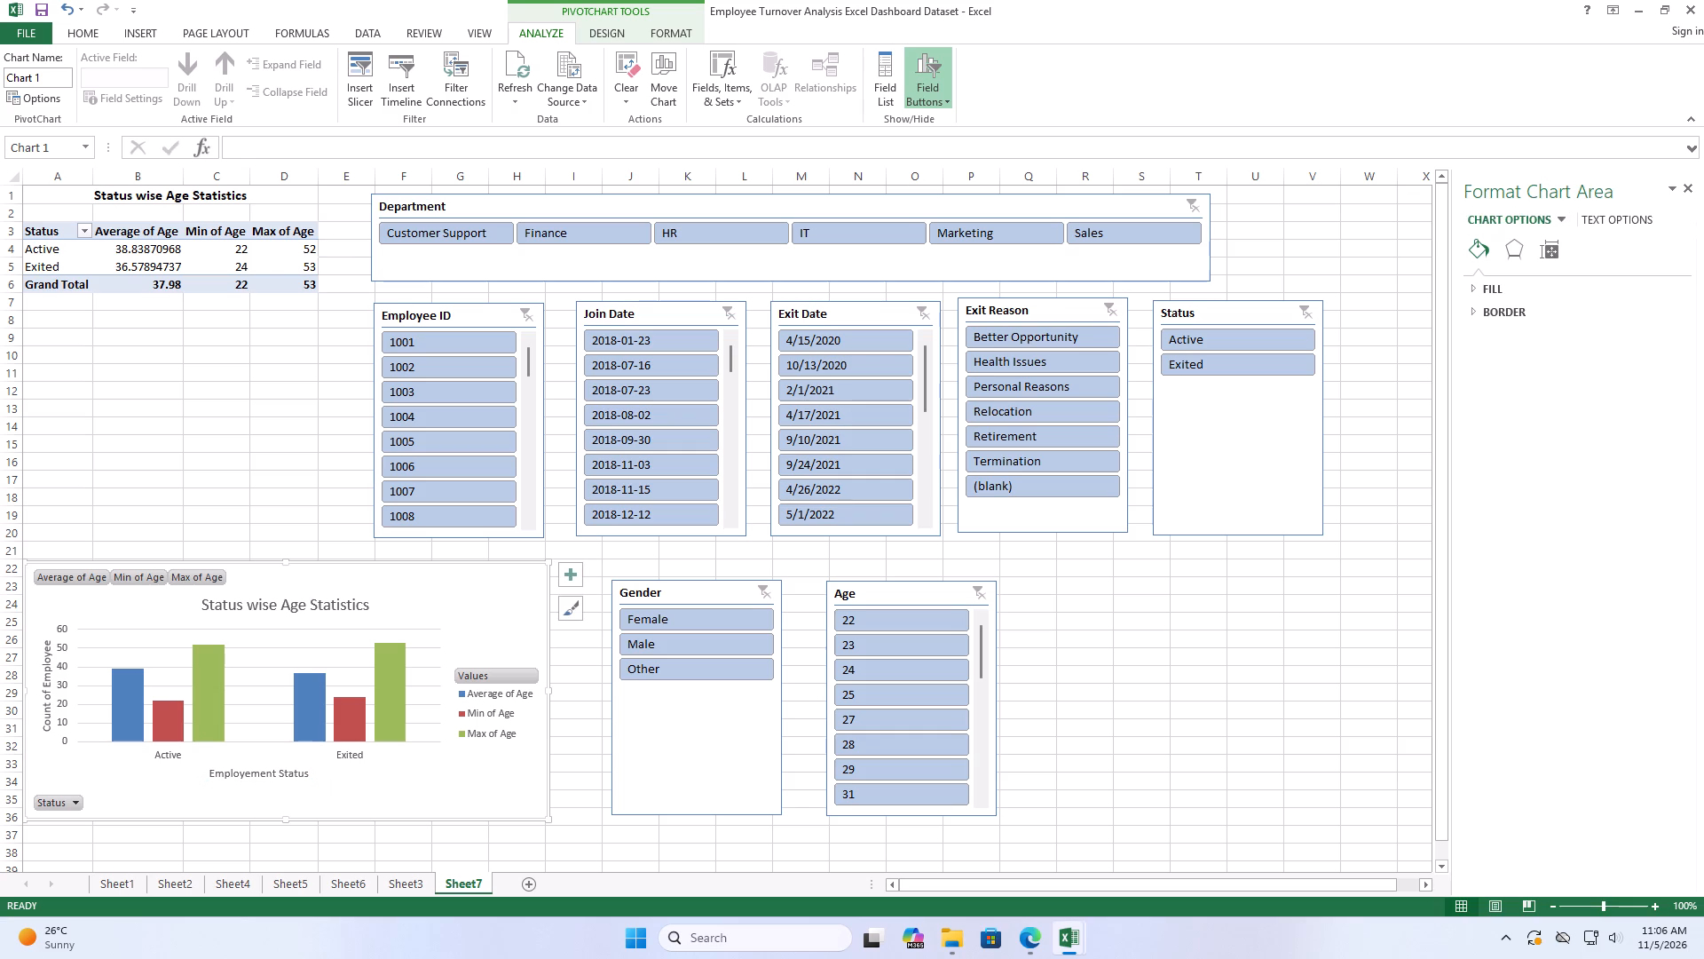
Save the employee turnover workbook.
key("ctrl+s")
Save the workbook under a new name in Downloads, combining the admission number, first name and "Spreadsheet_Lab_13".
left_click(44, 12)
left_click(23, 29)
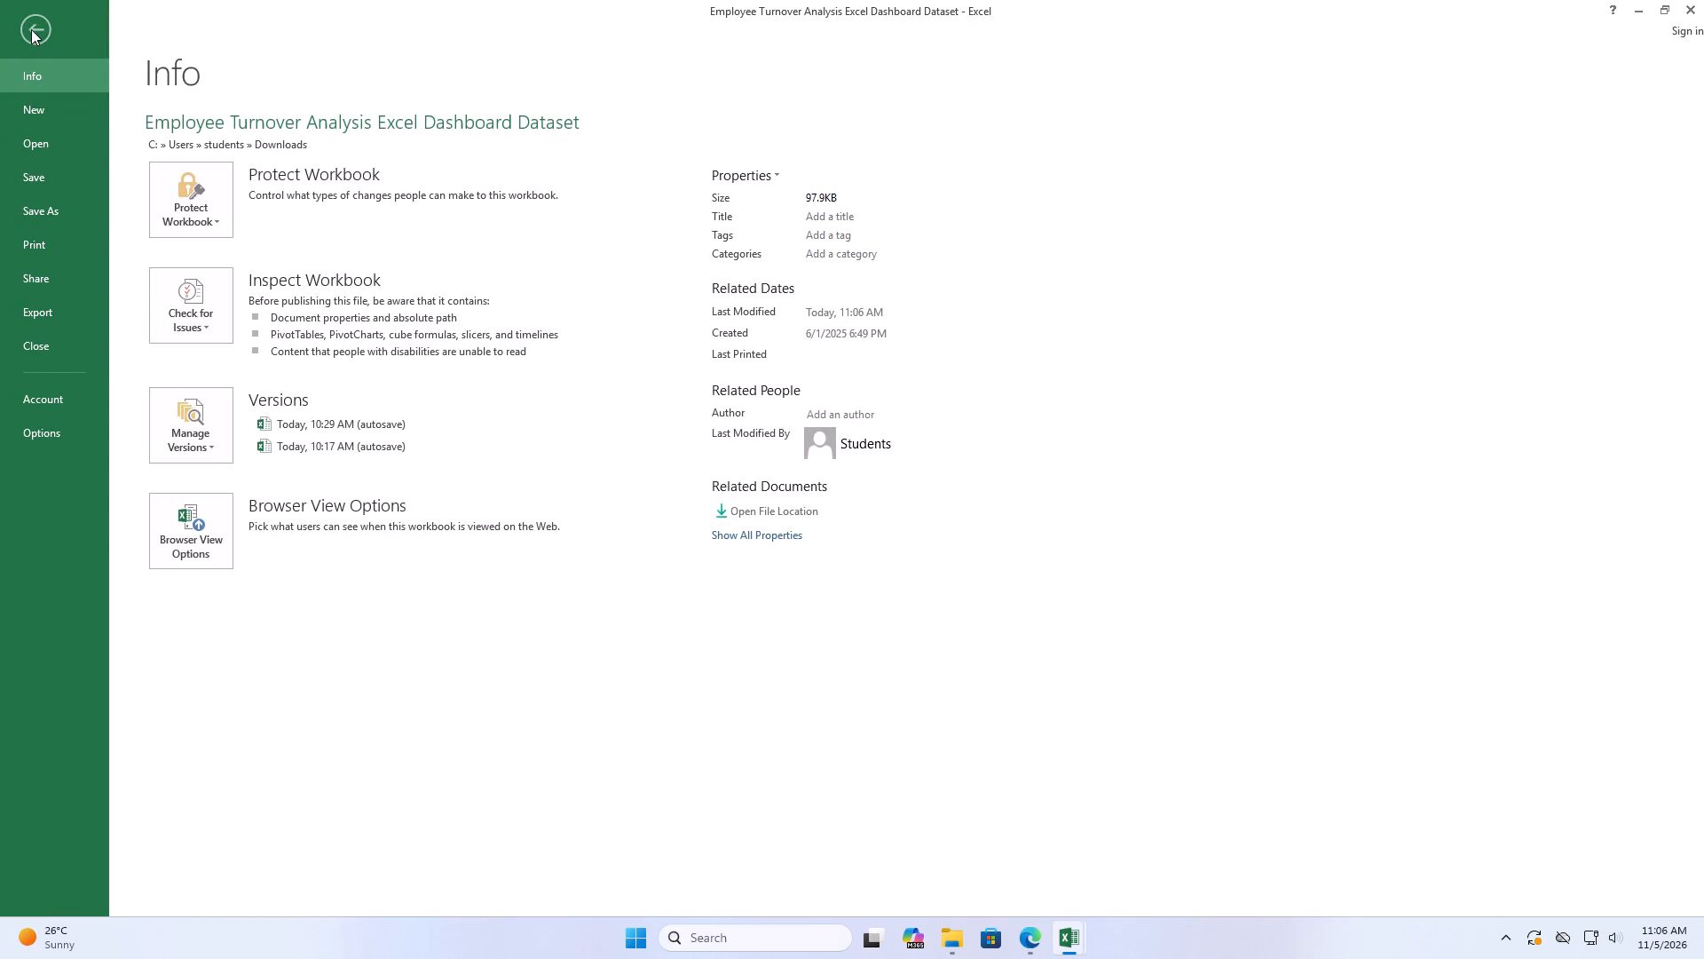
left_click(55, 218)
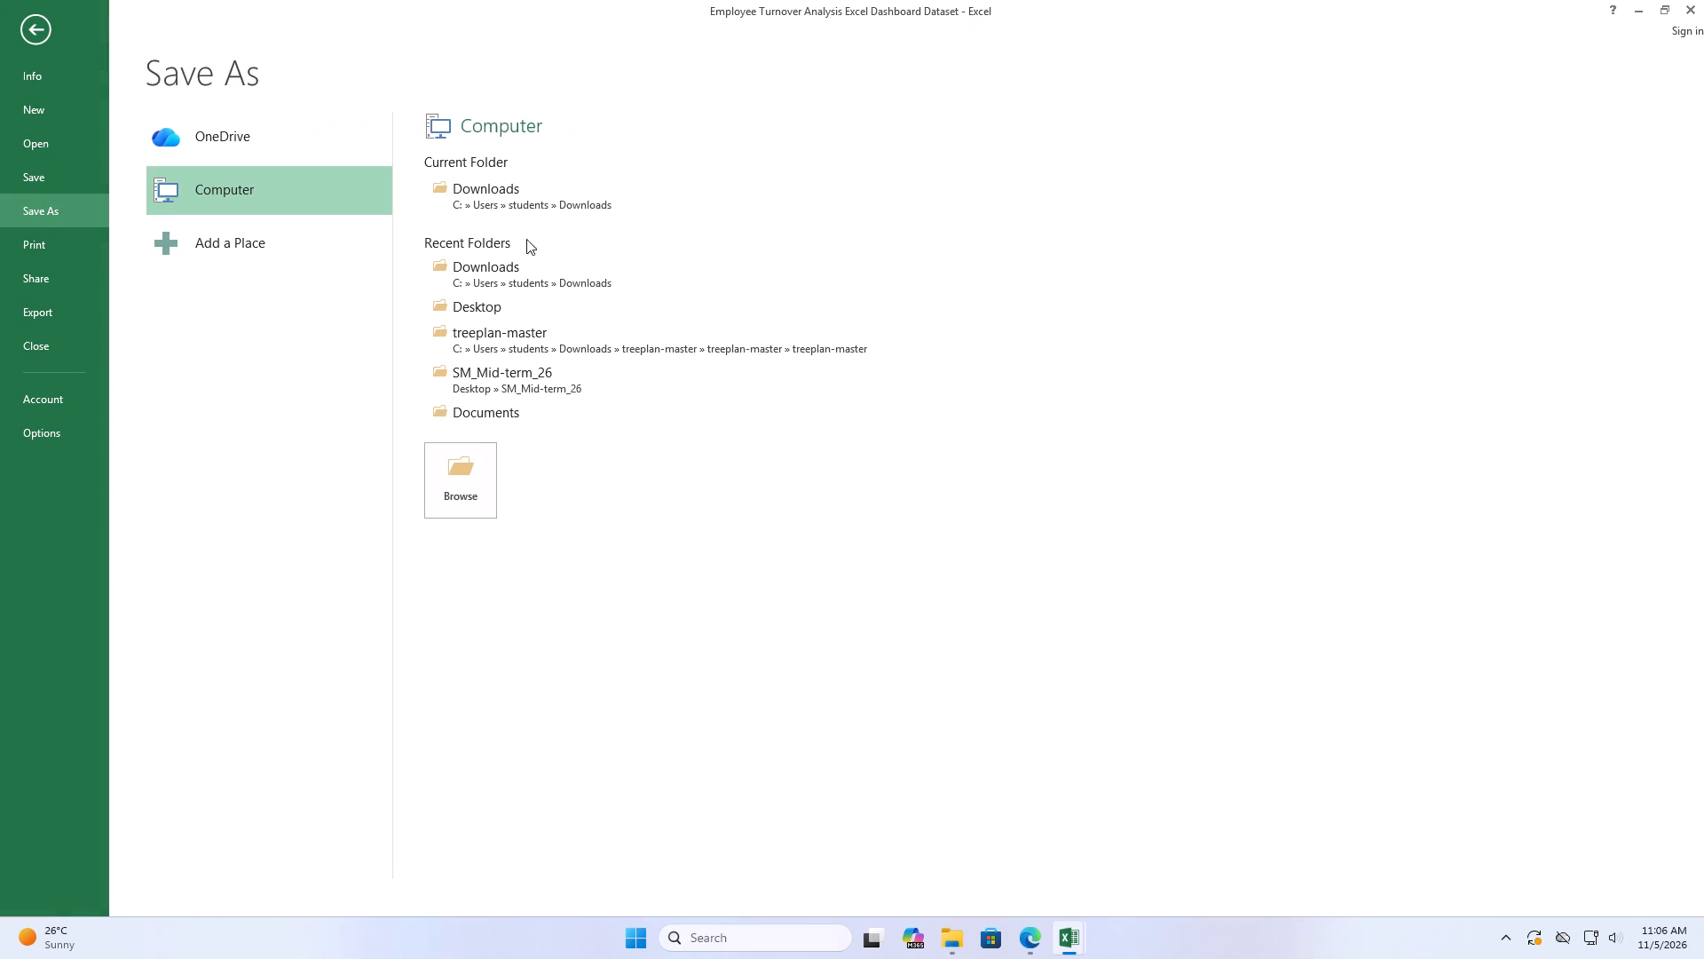
left_click(459, 489)
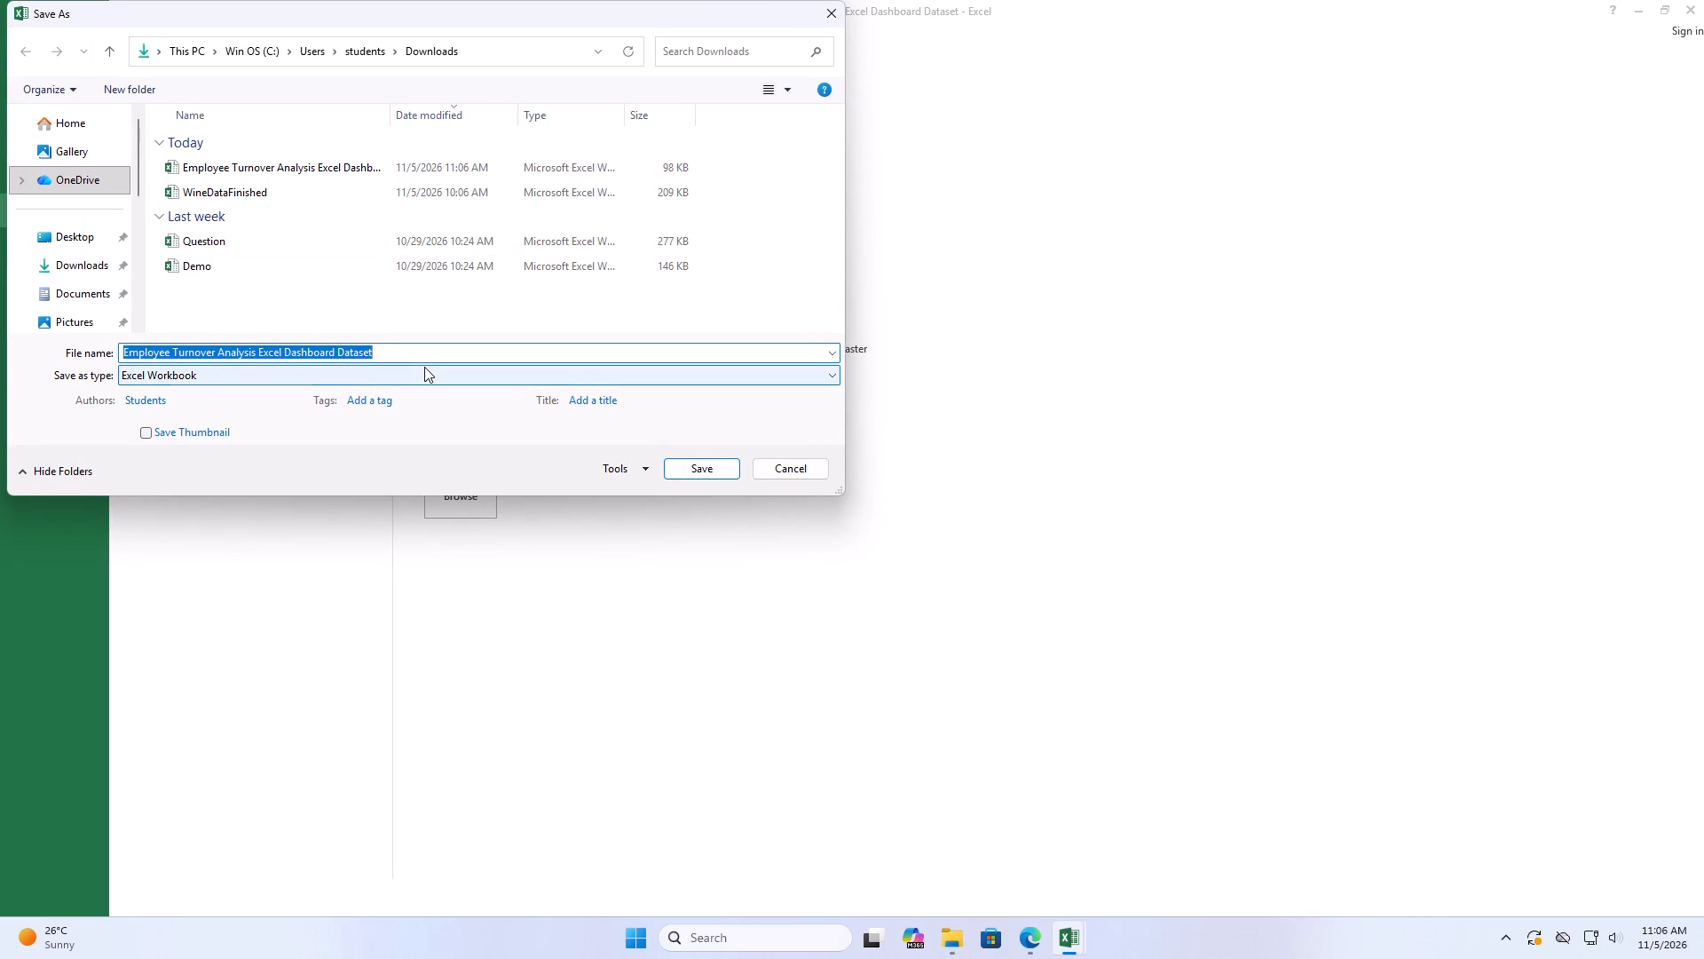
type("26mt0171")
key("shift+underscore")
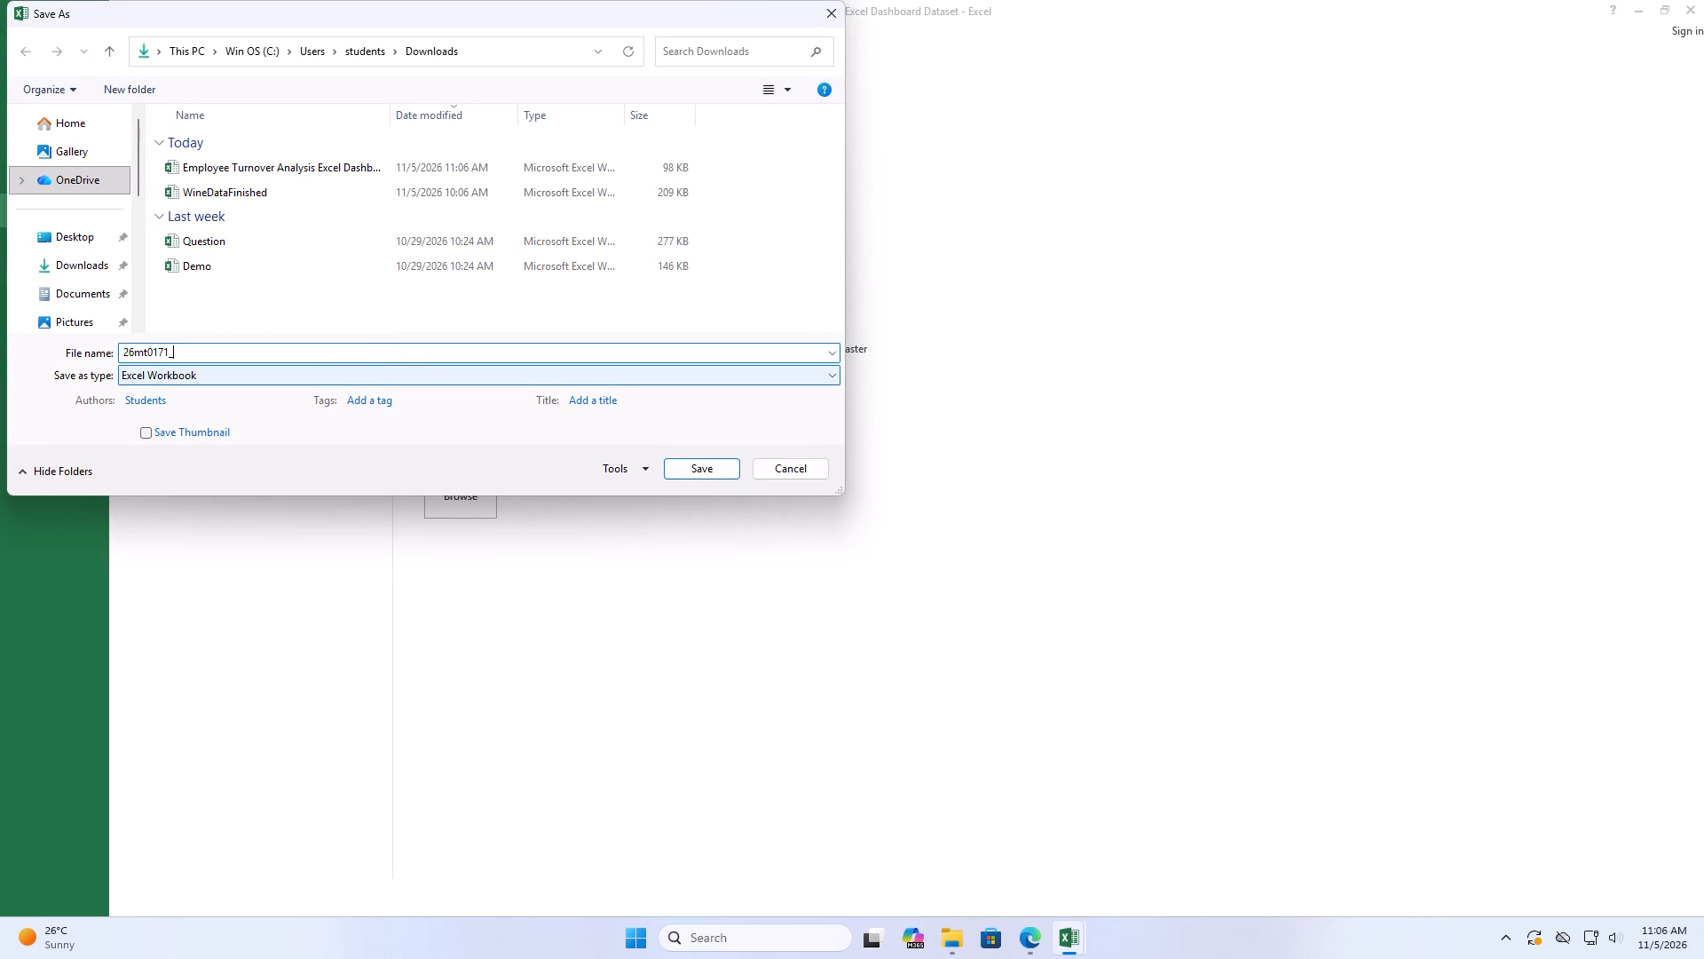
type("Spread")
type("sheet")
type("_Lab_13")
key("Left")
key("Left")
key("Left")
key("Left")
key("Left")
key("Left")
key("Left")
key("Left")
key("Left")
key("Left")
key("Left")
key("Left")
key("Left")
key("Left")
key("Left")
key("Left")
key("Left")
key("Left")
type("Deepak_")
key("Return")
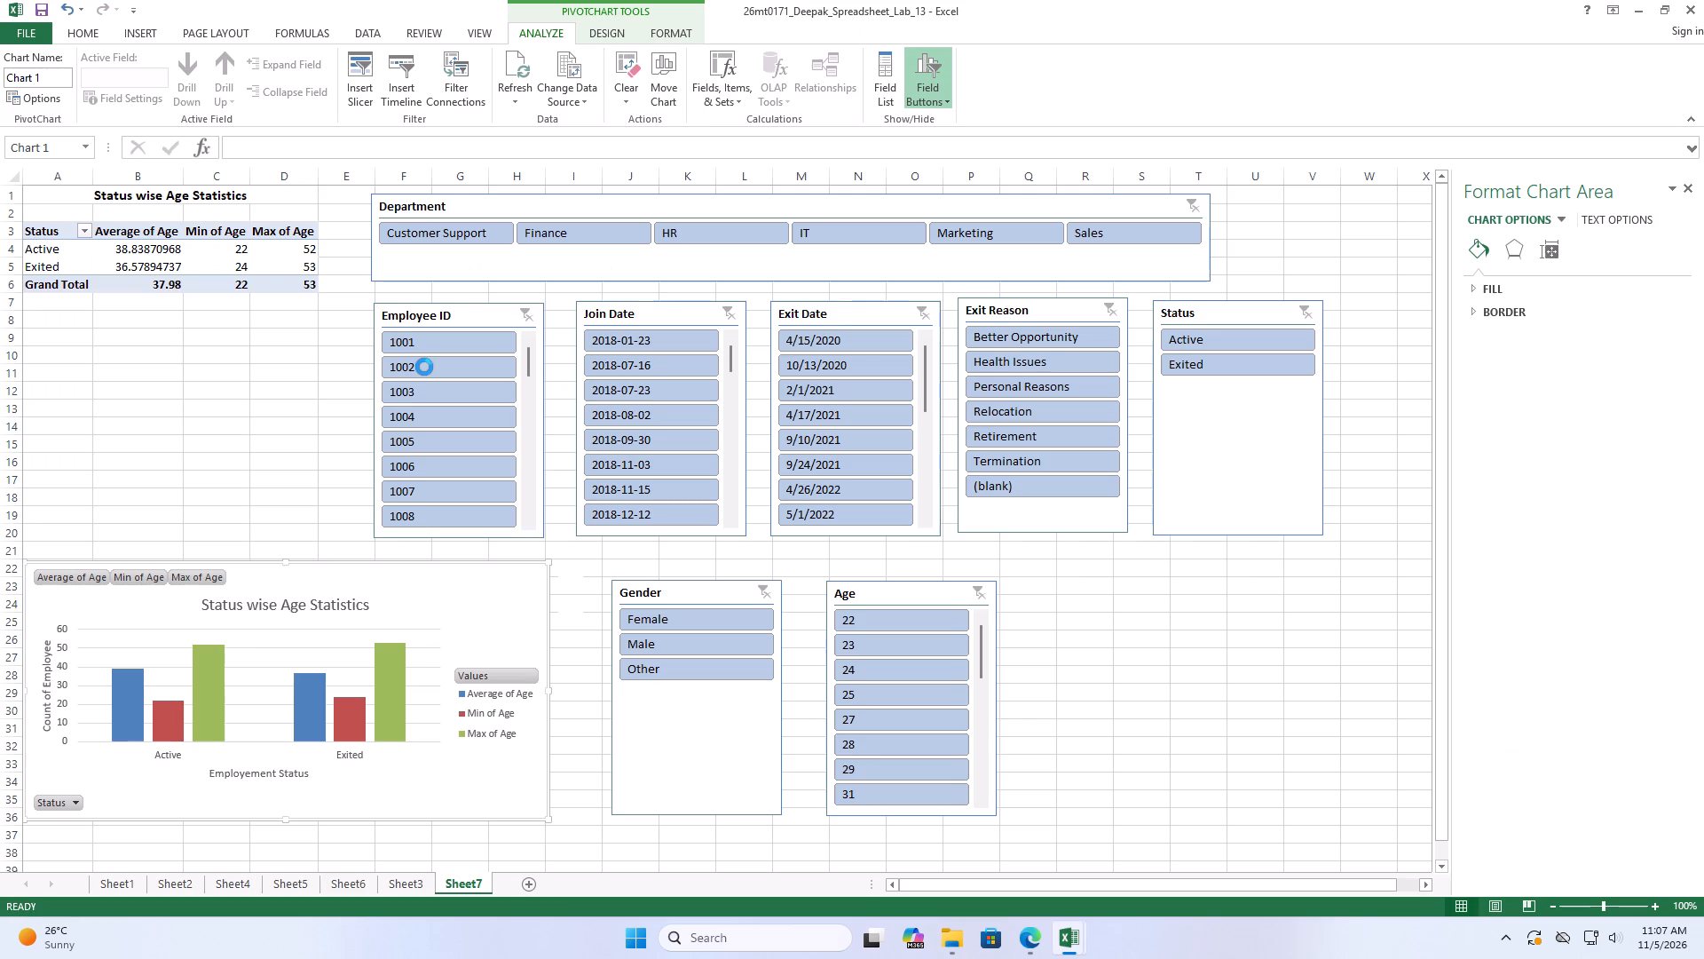
Close both open workbooks, discarding the changes to WineDataFinished, and close the Downloads folder window.
left_click(1692, 9)
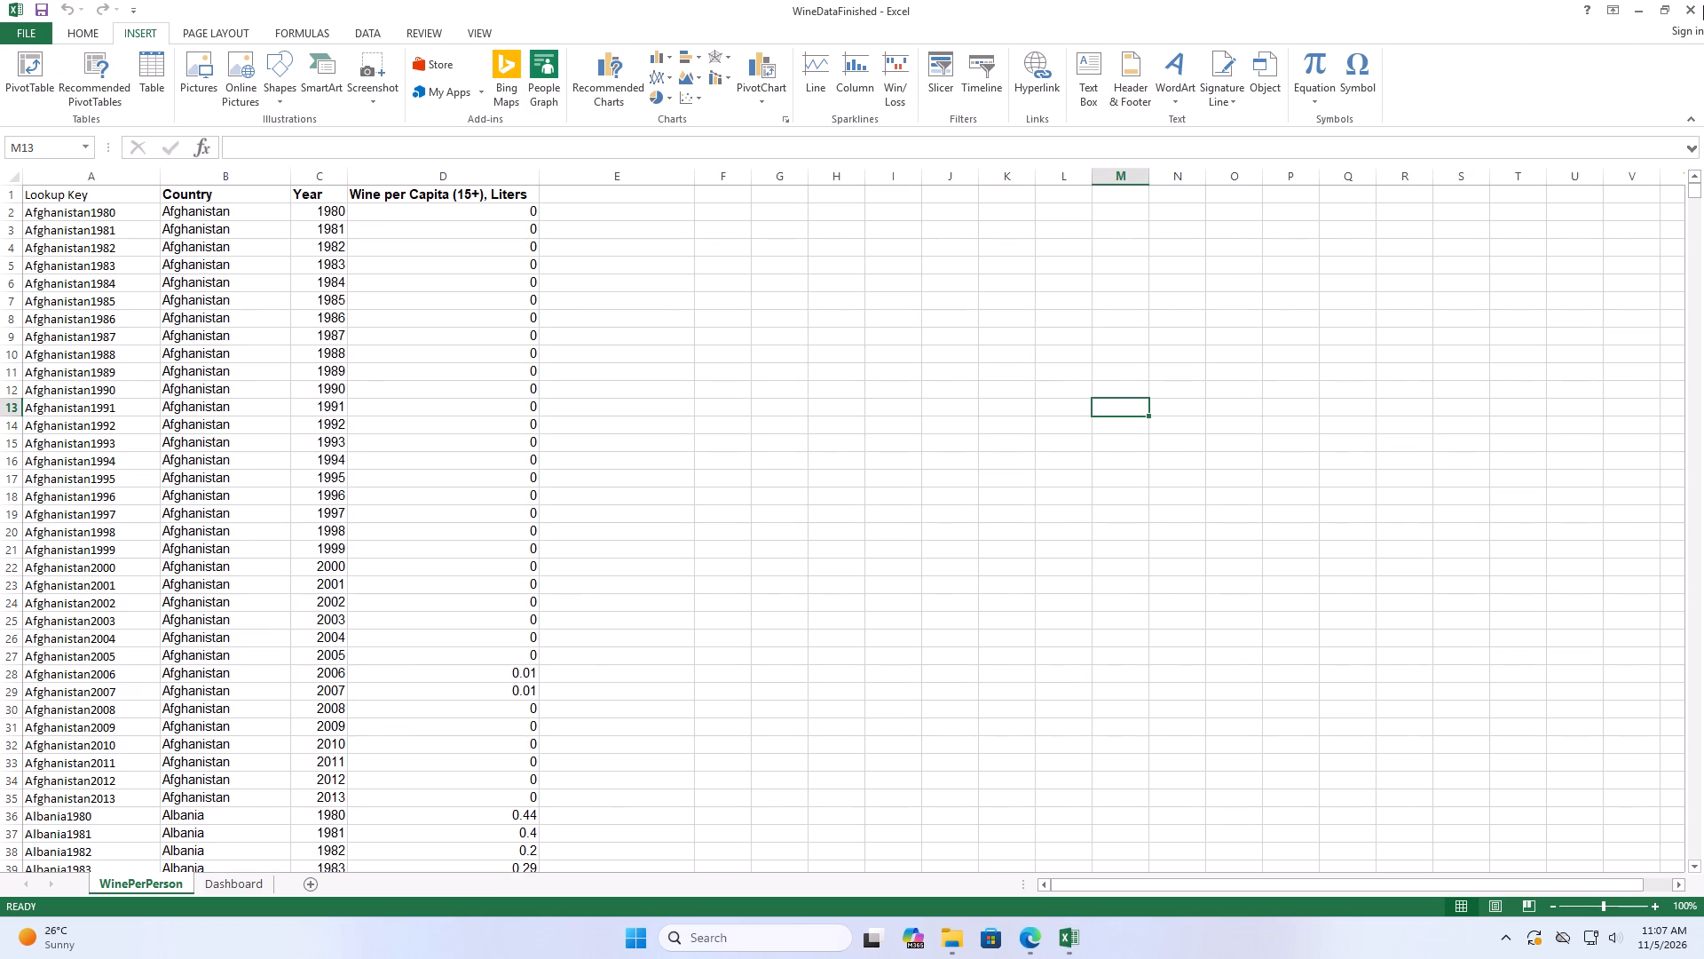
left_click(1703, 5)
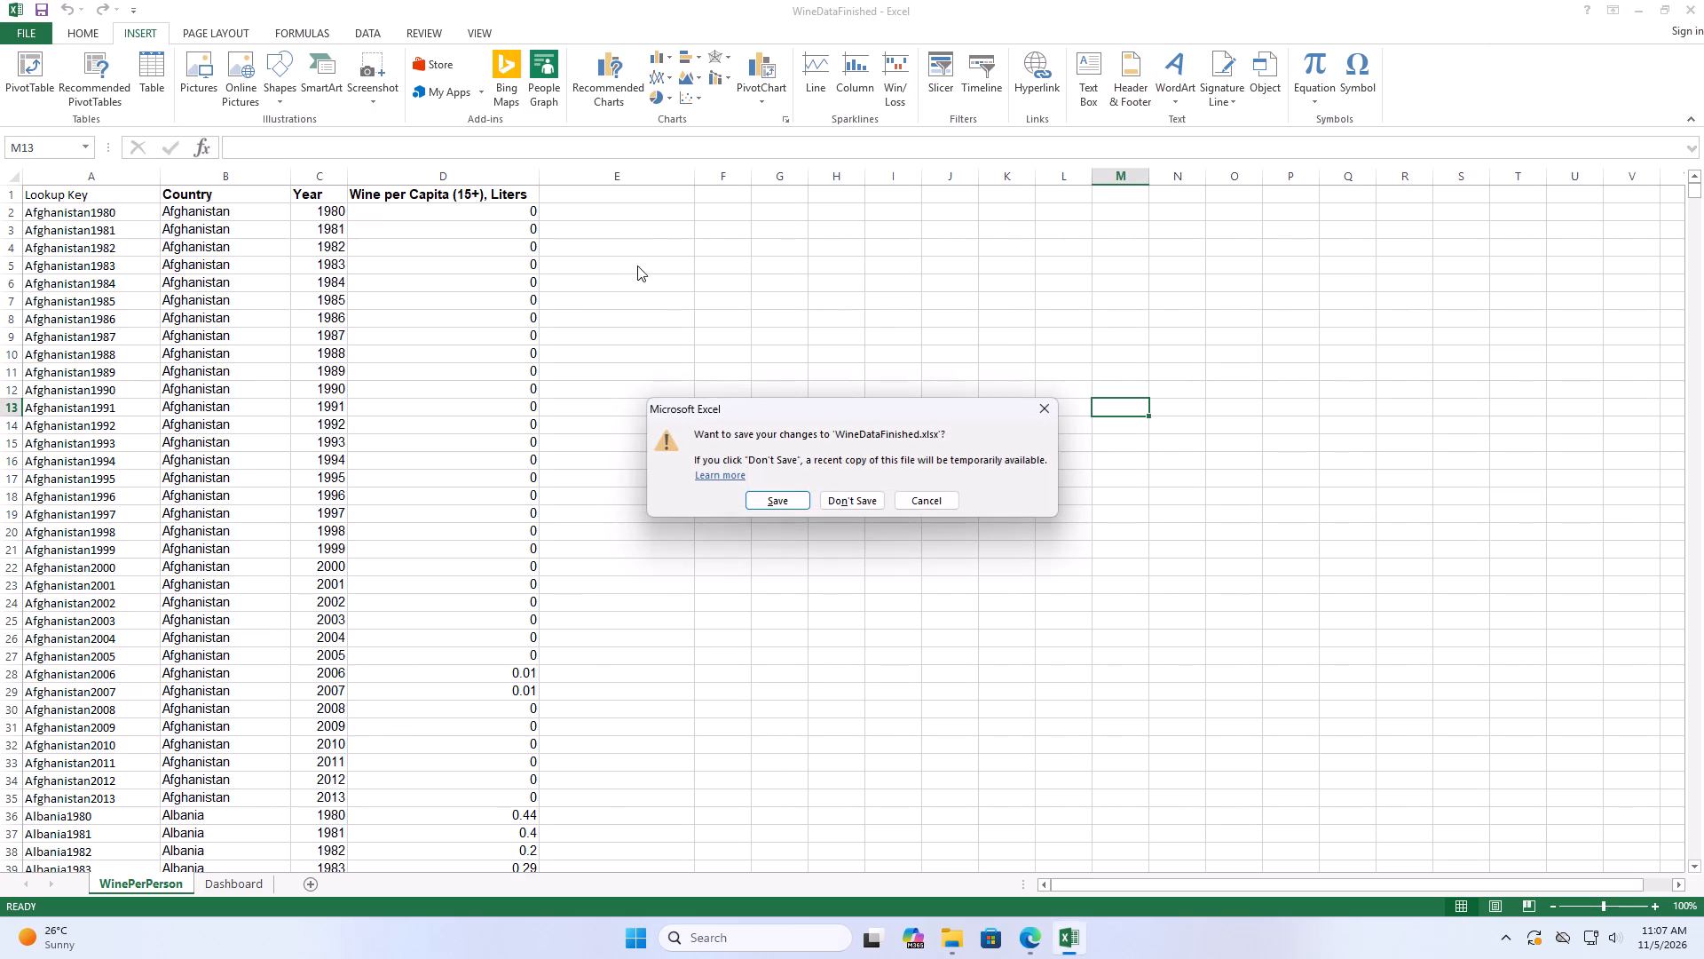
left_click(848, 500)
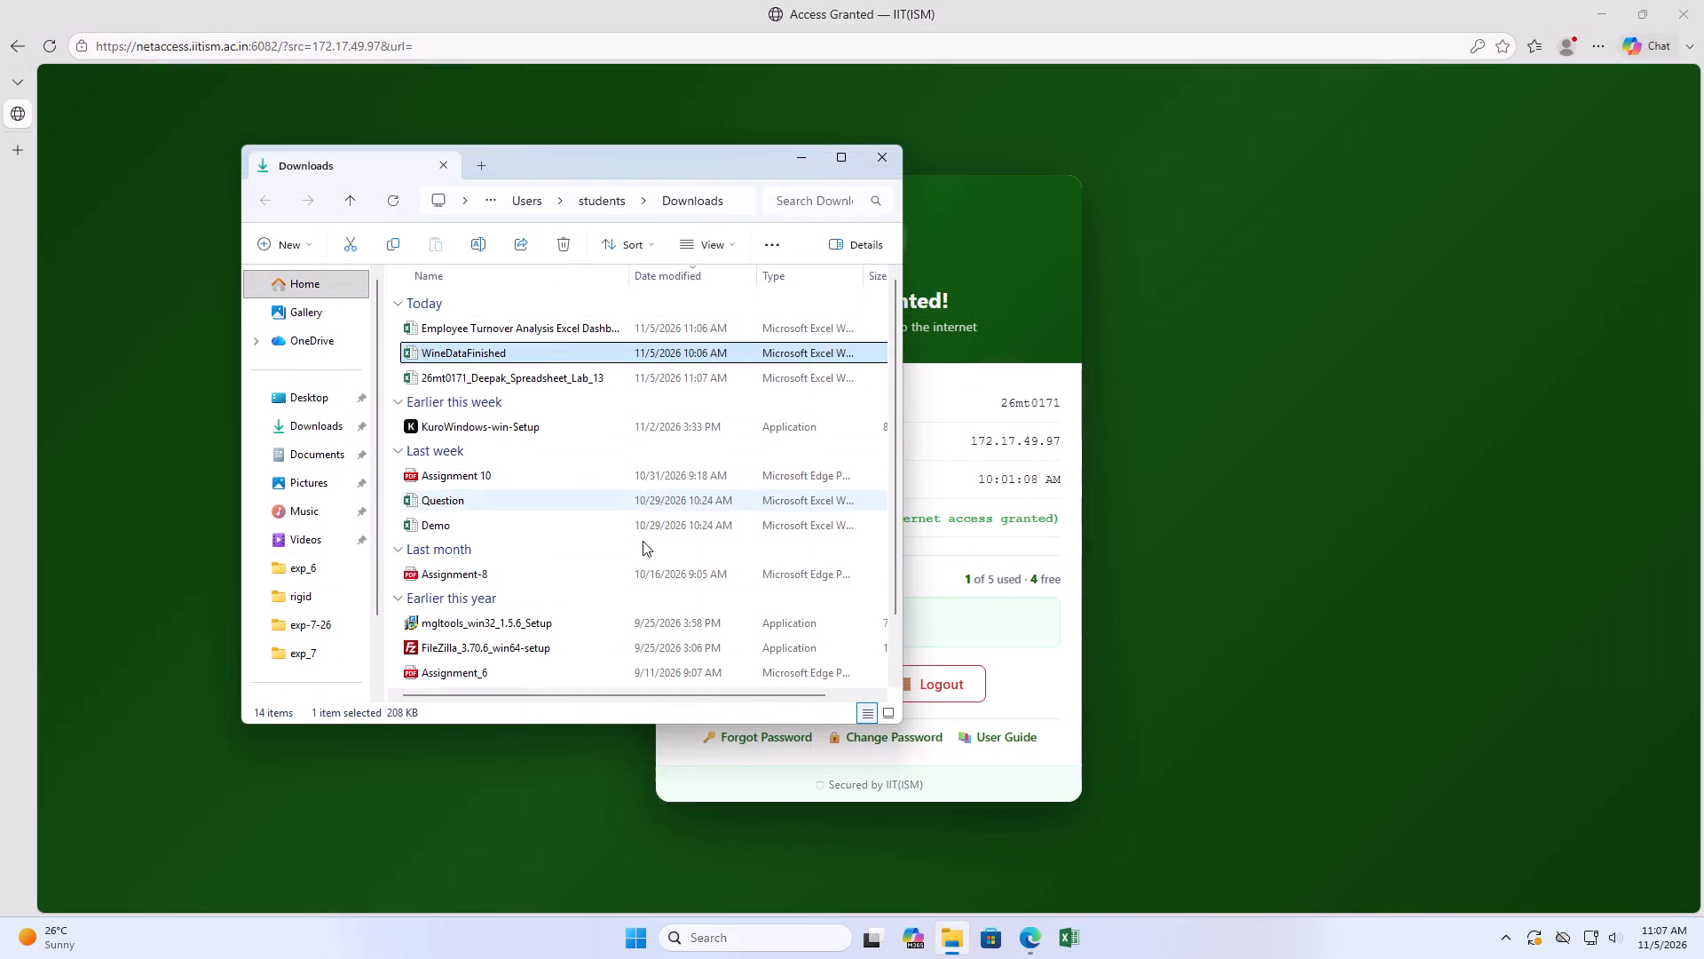
left_click(869, 164)
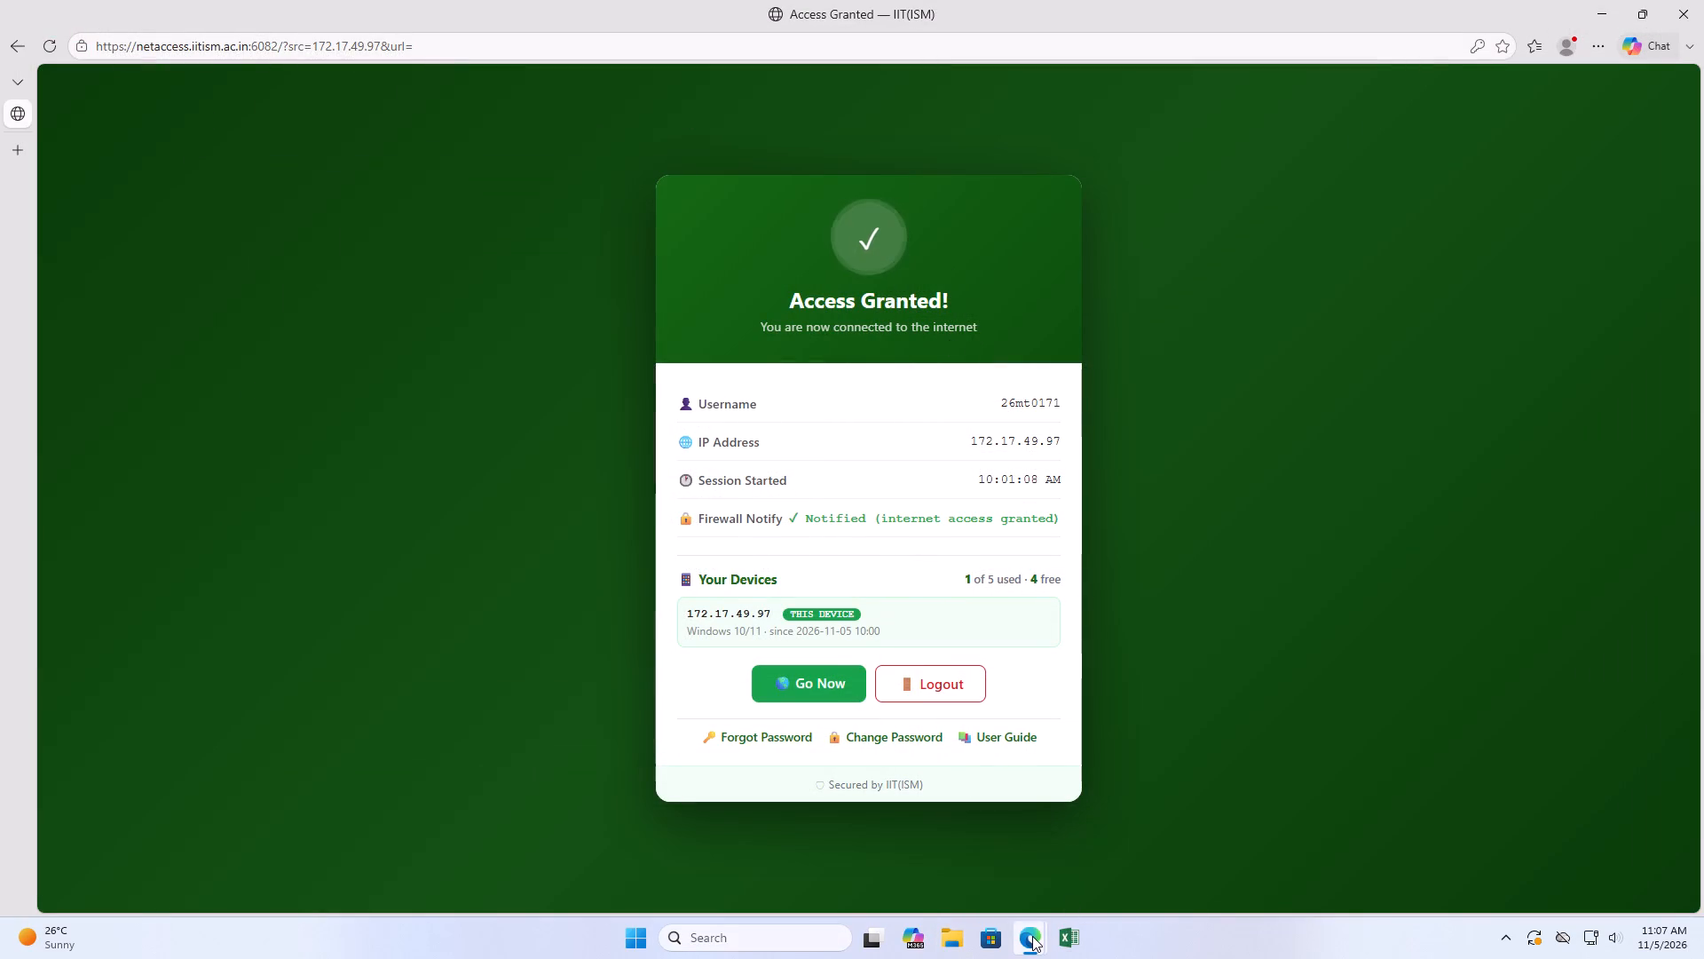
Switch to the private browser window and open the form linked in the group's "Lab 13 Submission Link" conversation.
left_click(1112, 872)
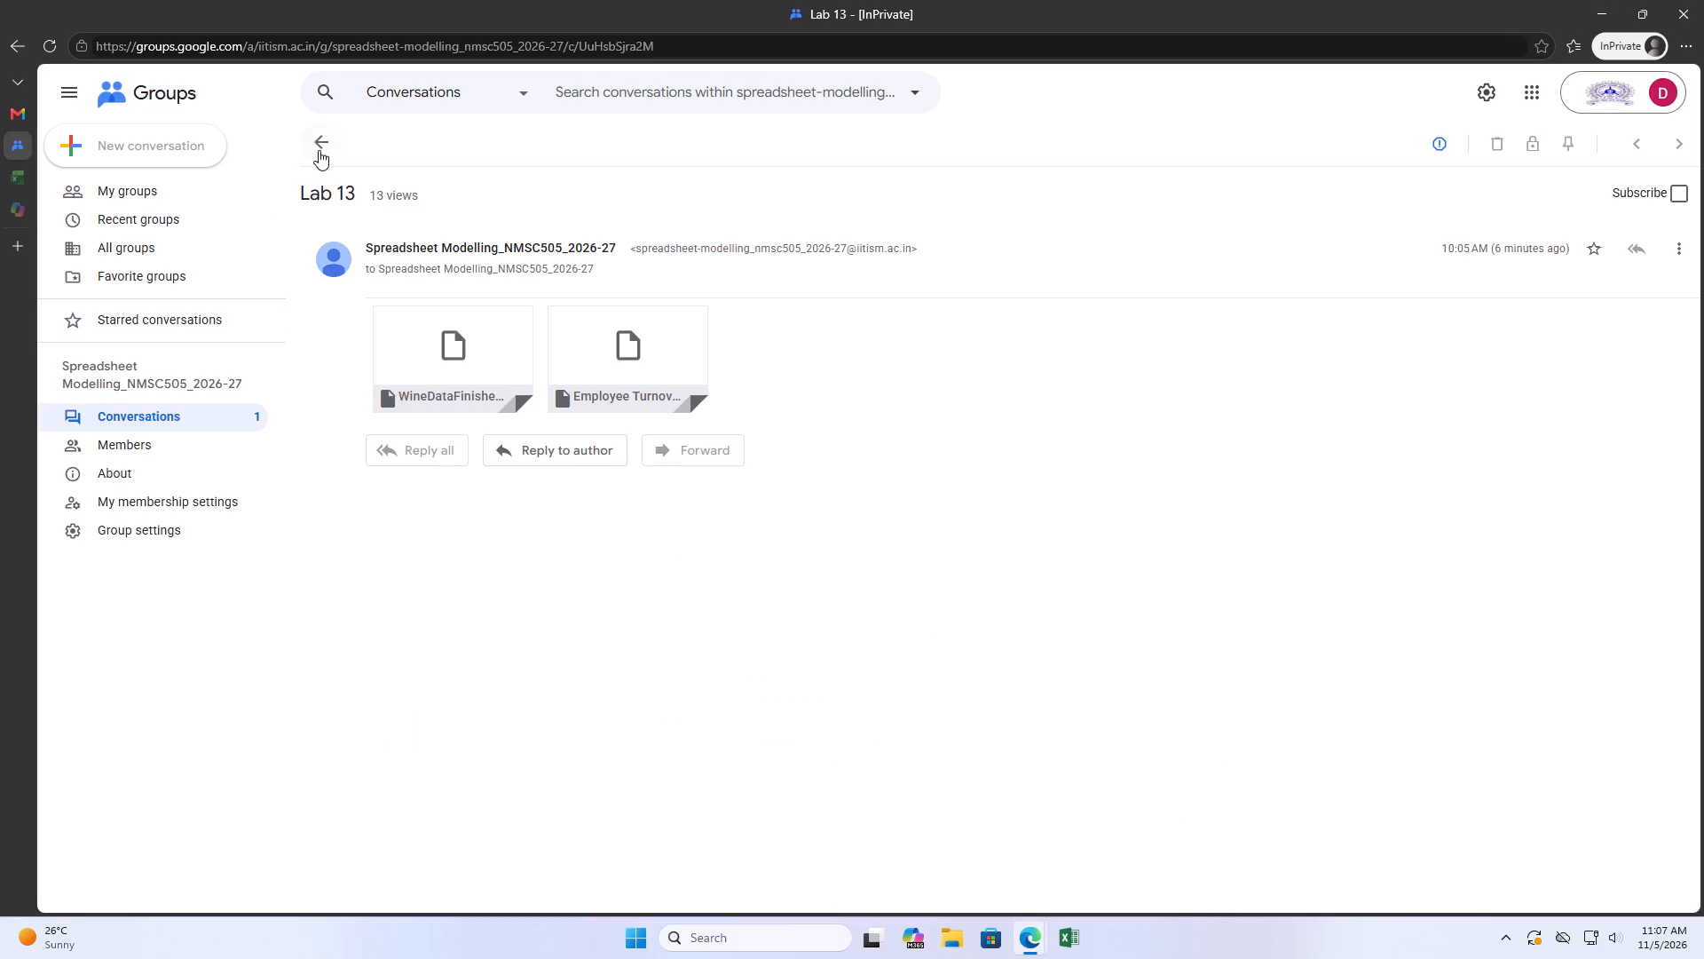
left_click(319, 149)
left_click(458, 229)
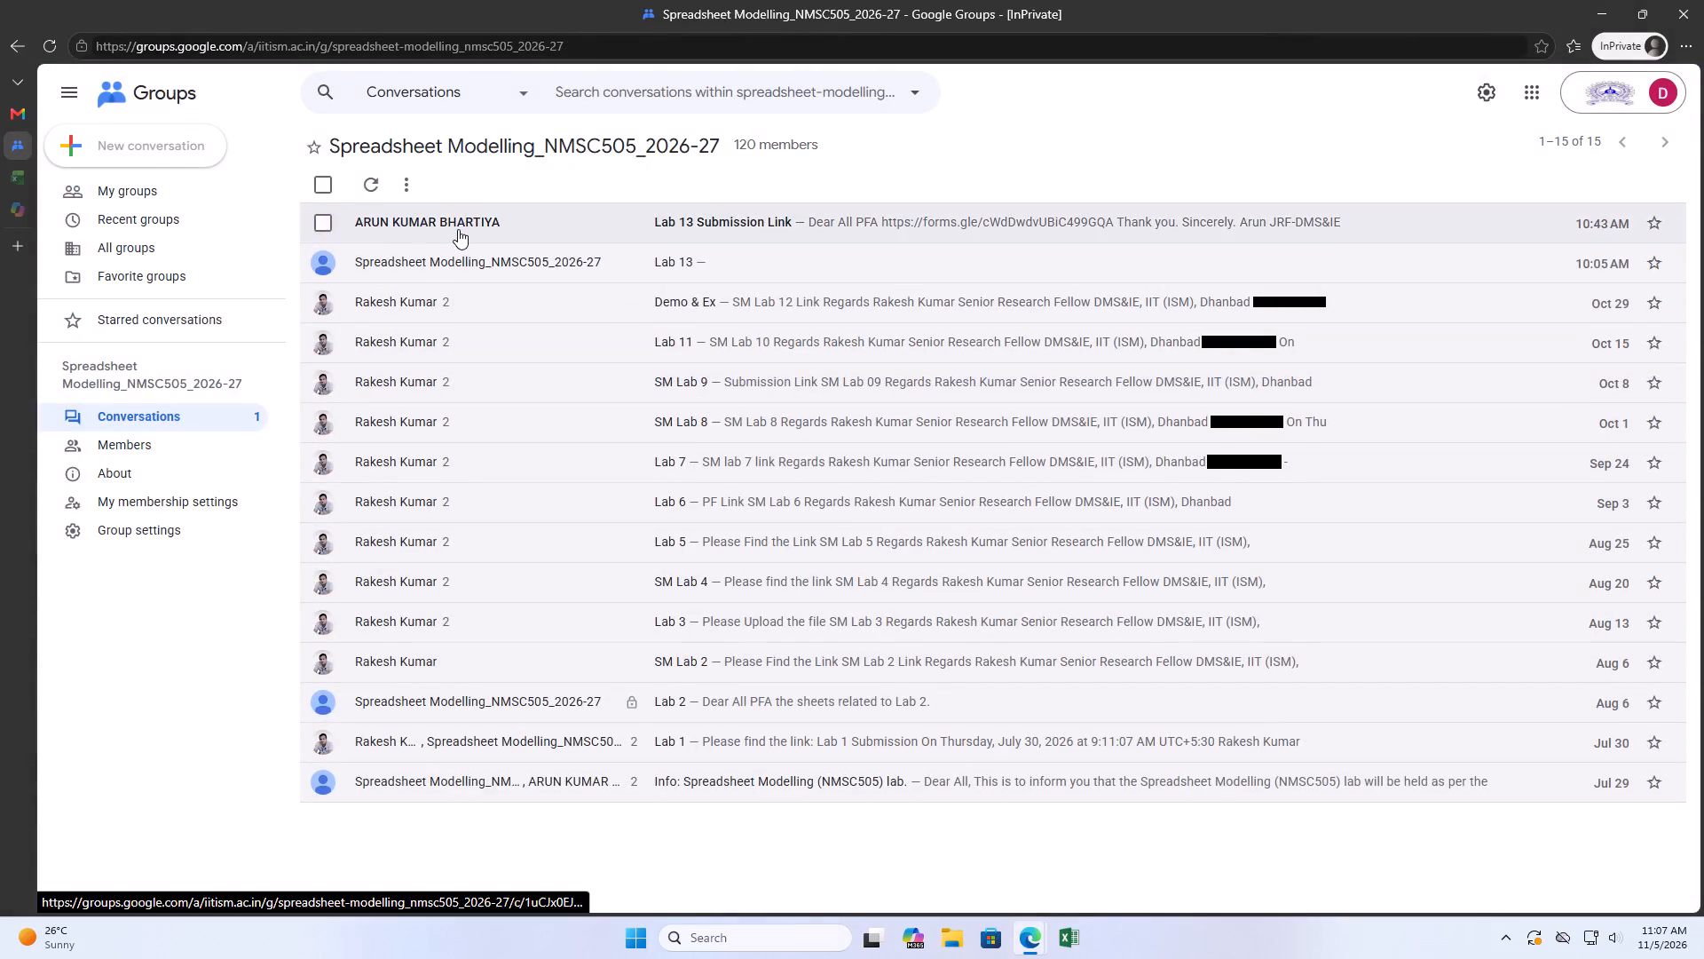
left_click(468, 336)
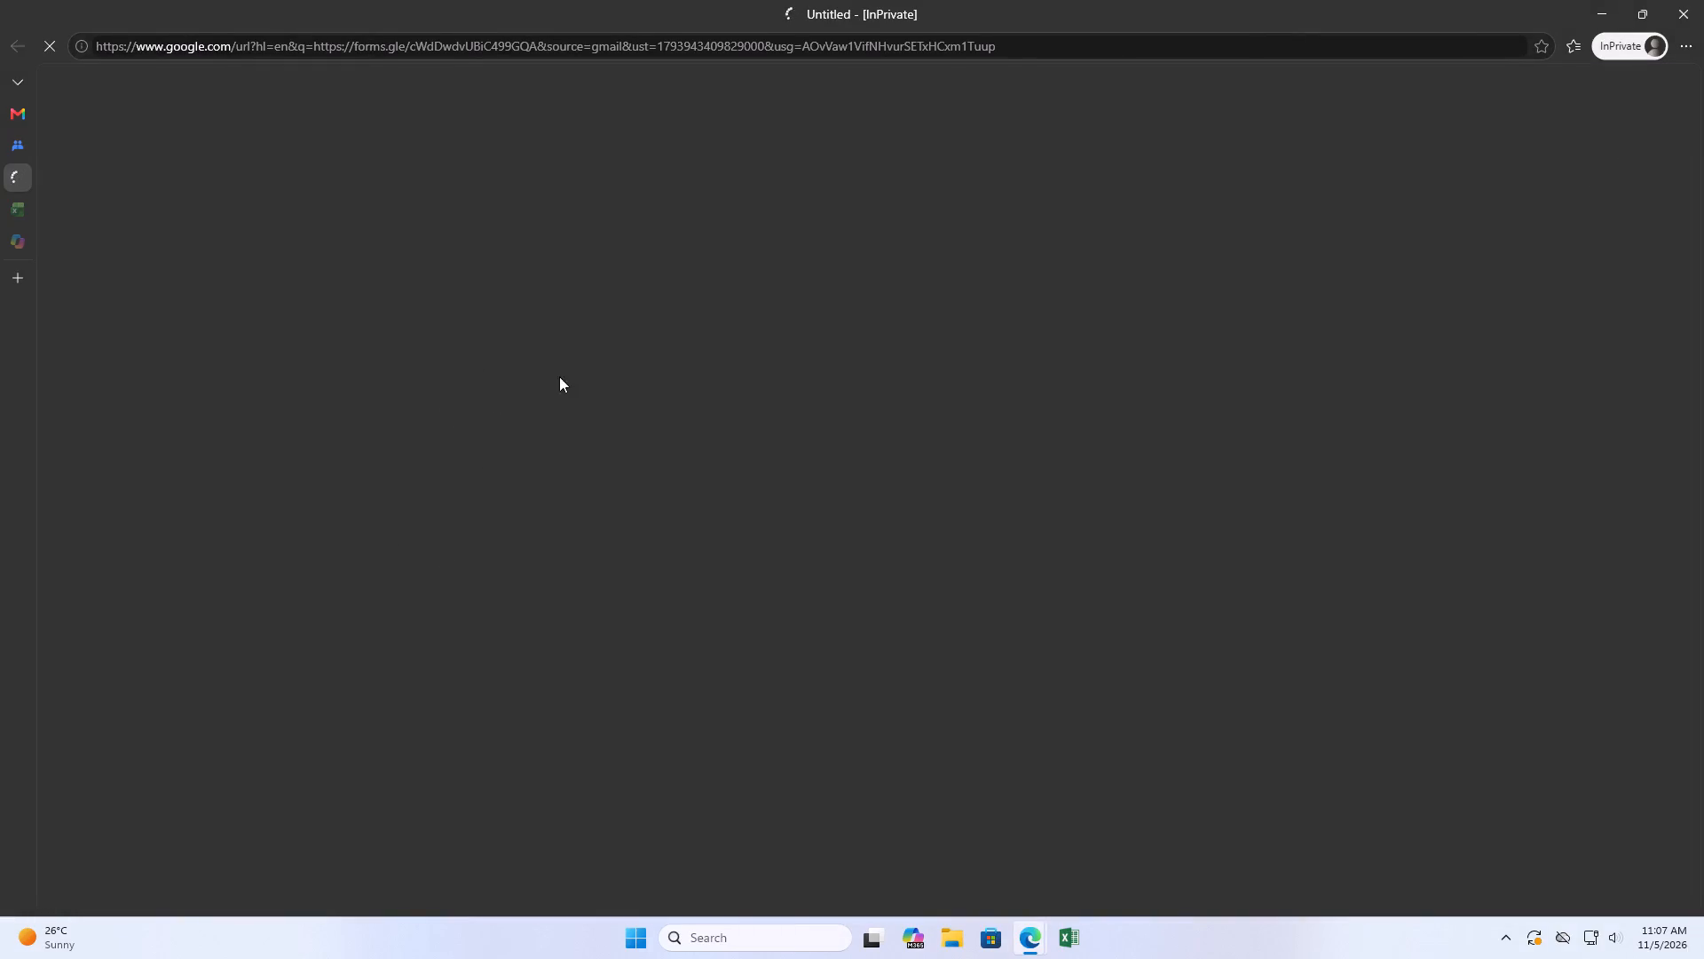
Fill in the student's name and admission number on the Spreadsheet Modelling Class No. 13 form.
left_click(682, 397)
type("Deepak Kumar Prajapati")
left_click(662, 534)
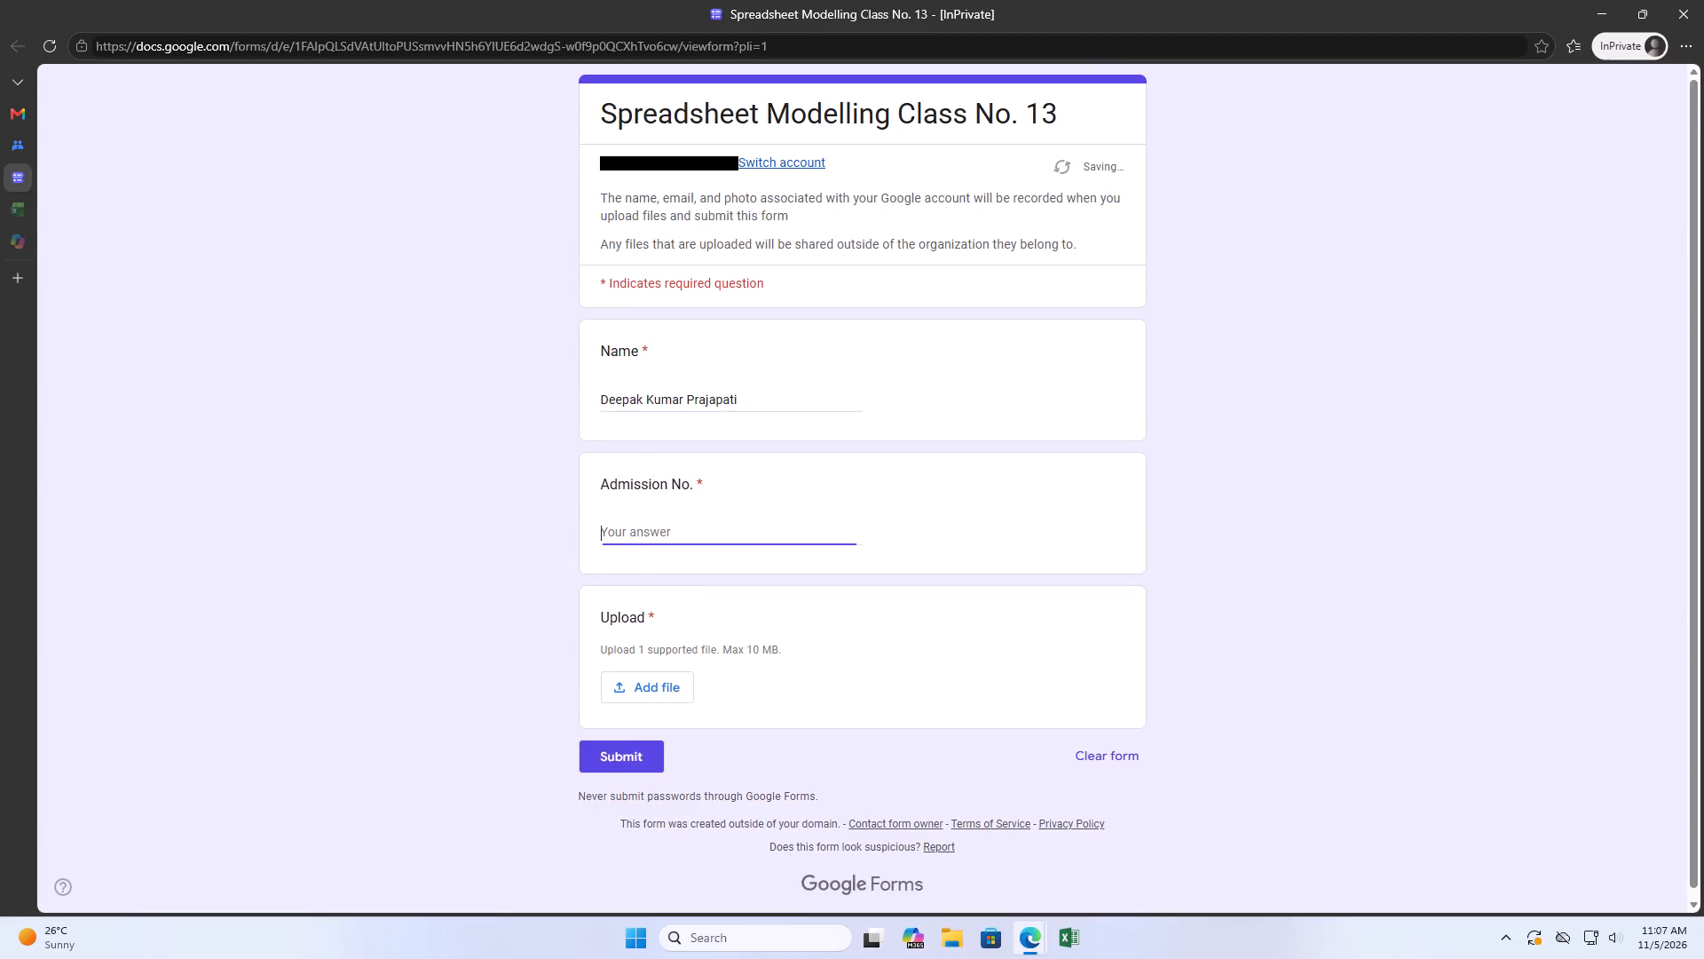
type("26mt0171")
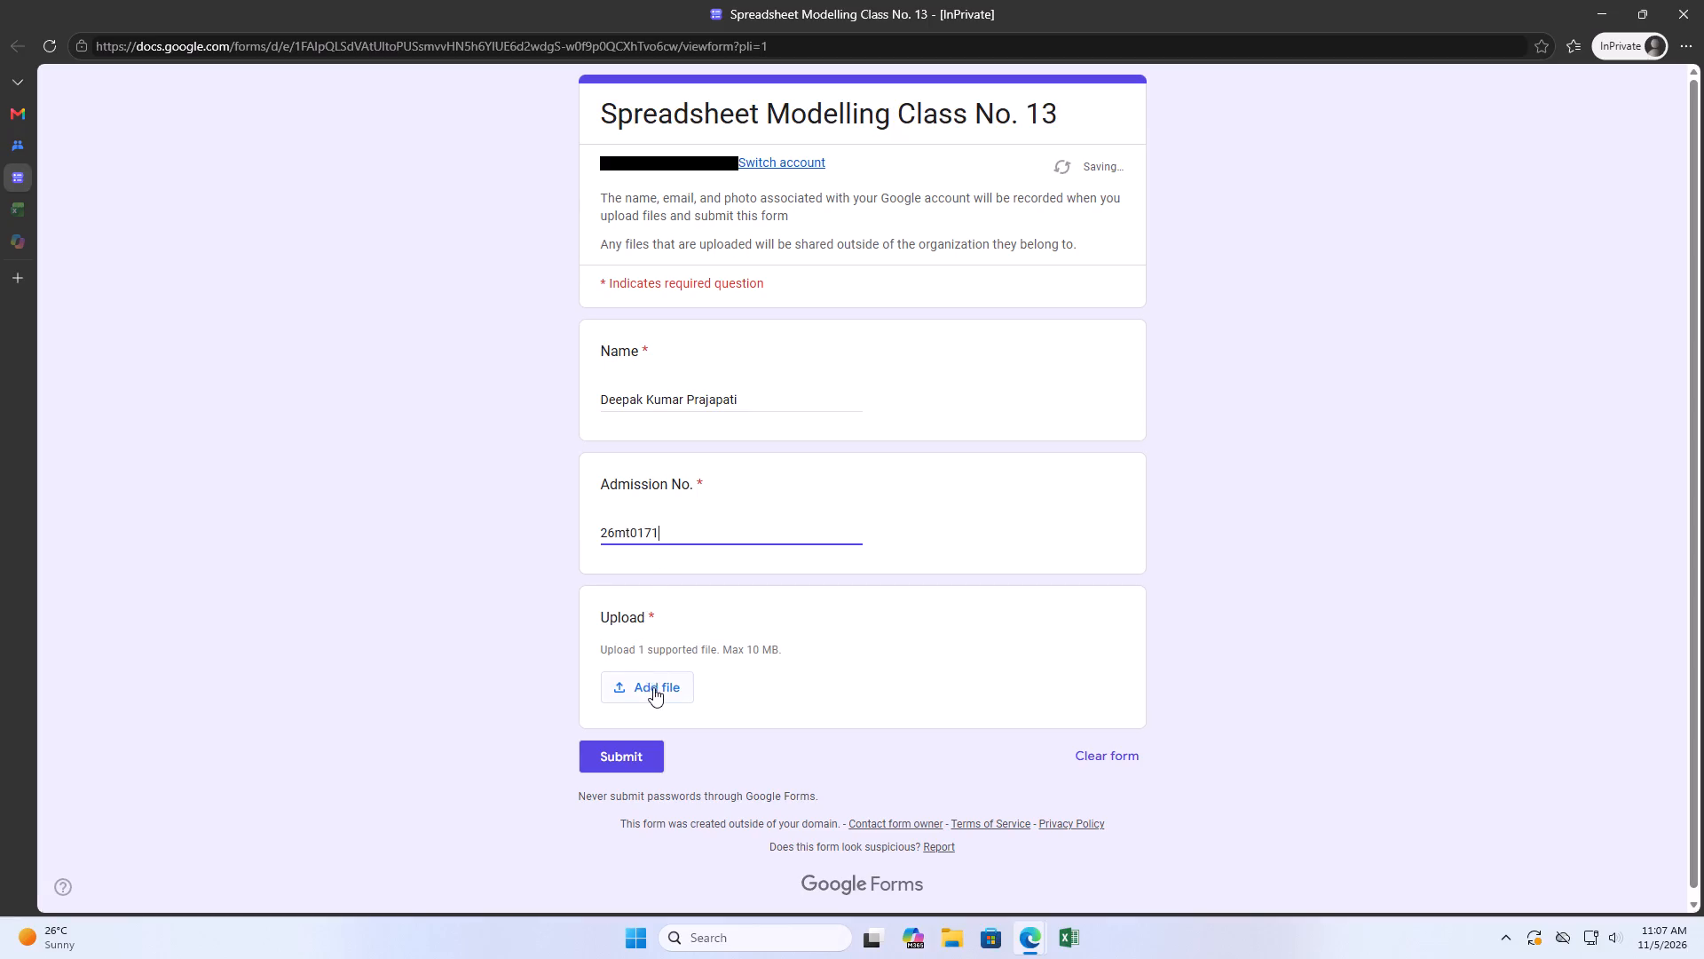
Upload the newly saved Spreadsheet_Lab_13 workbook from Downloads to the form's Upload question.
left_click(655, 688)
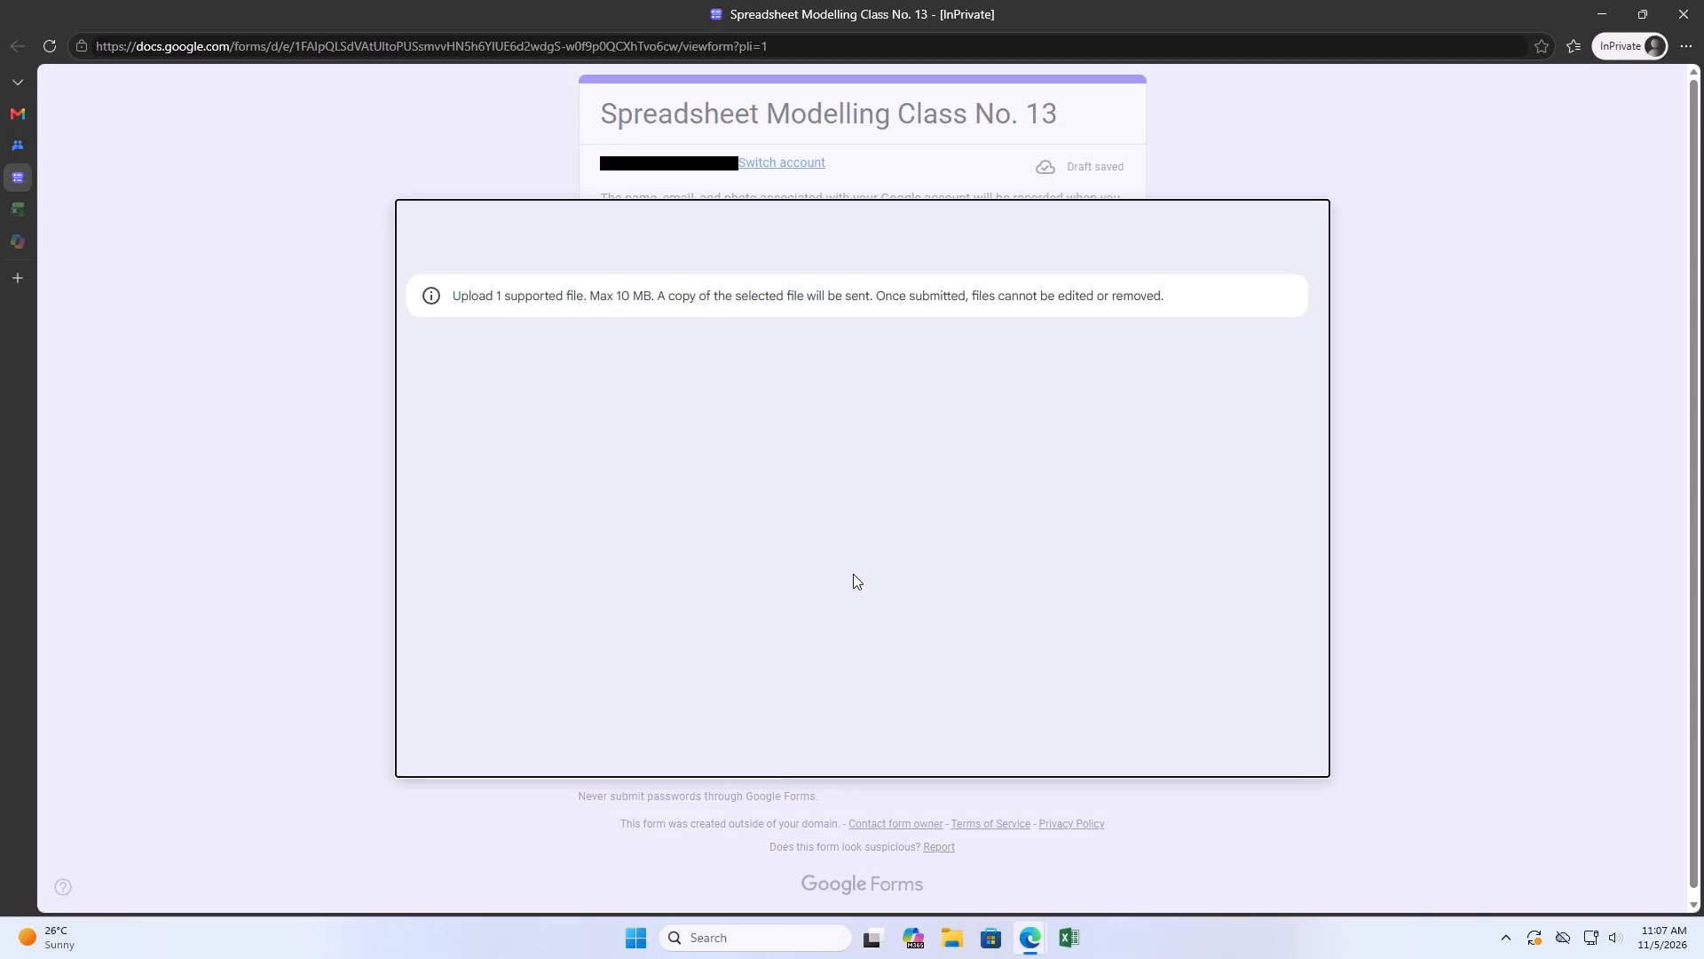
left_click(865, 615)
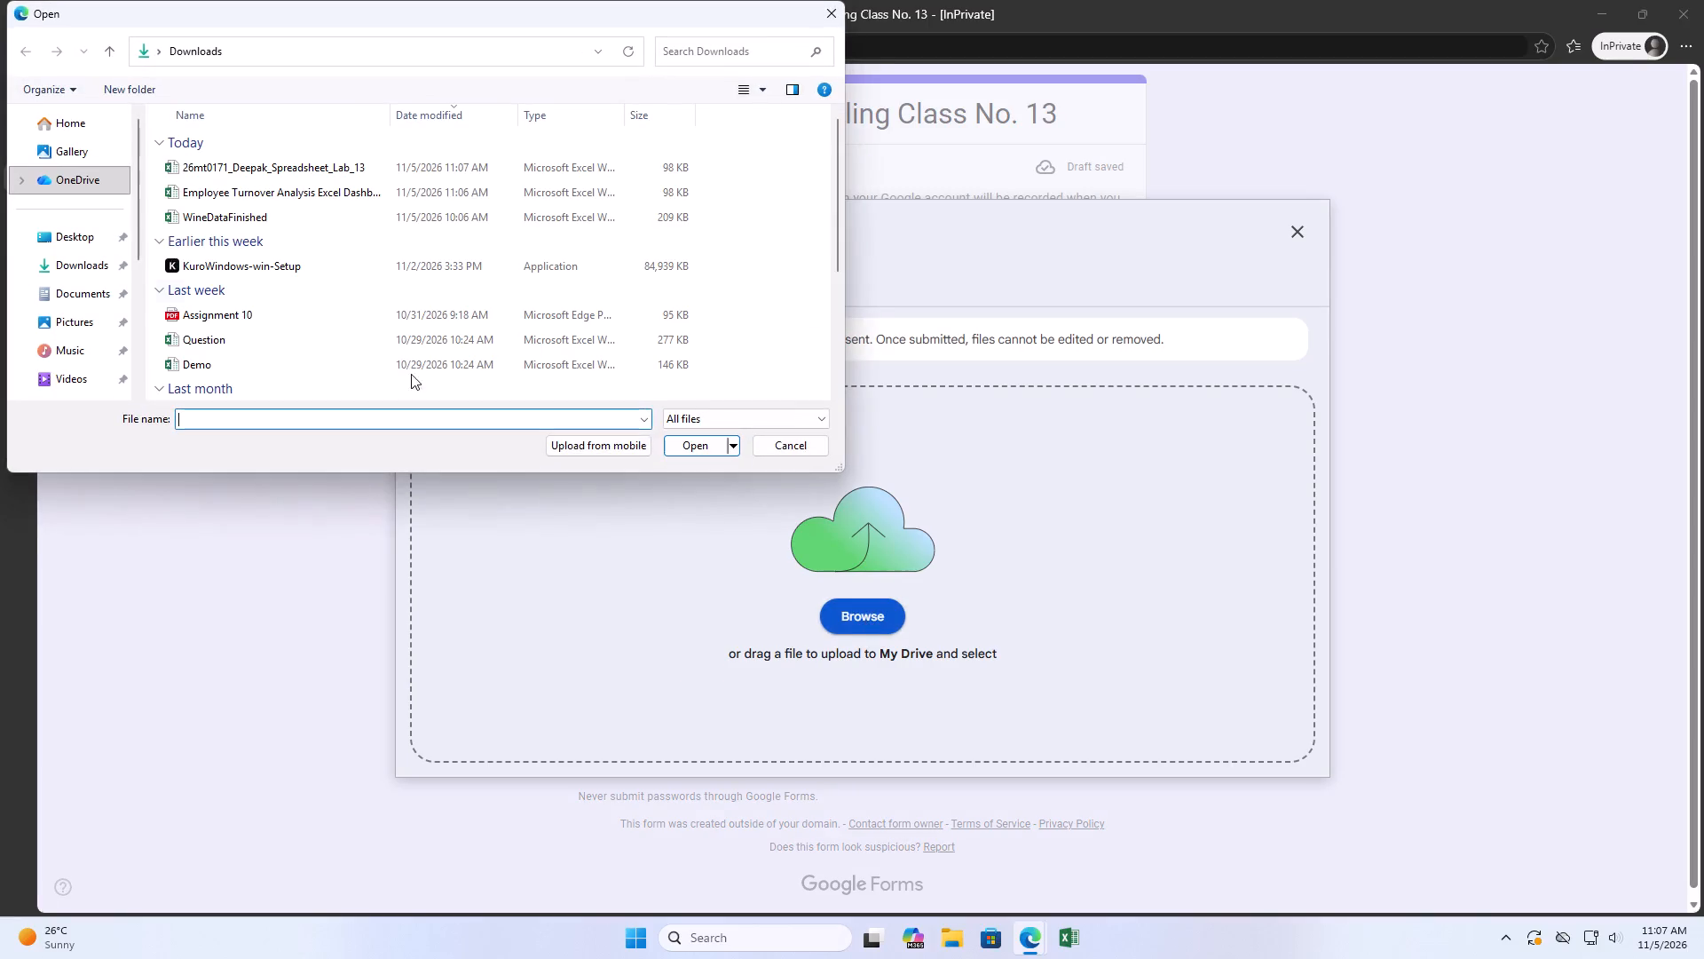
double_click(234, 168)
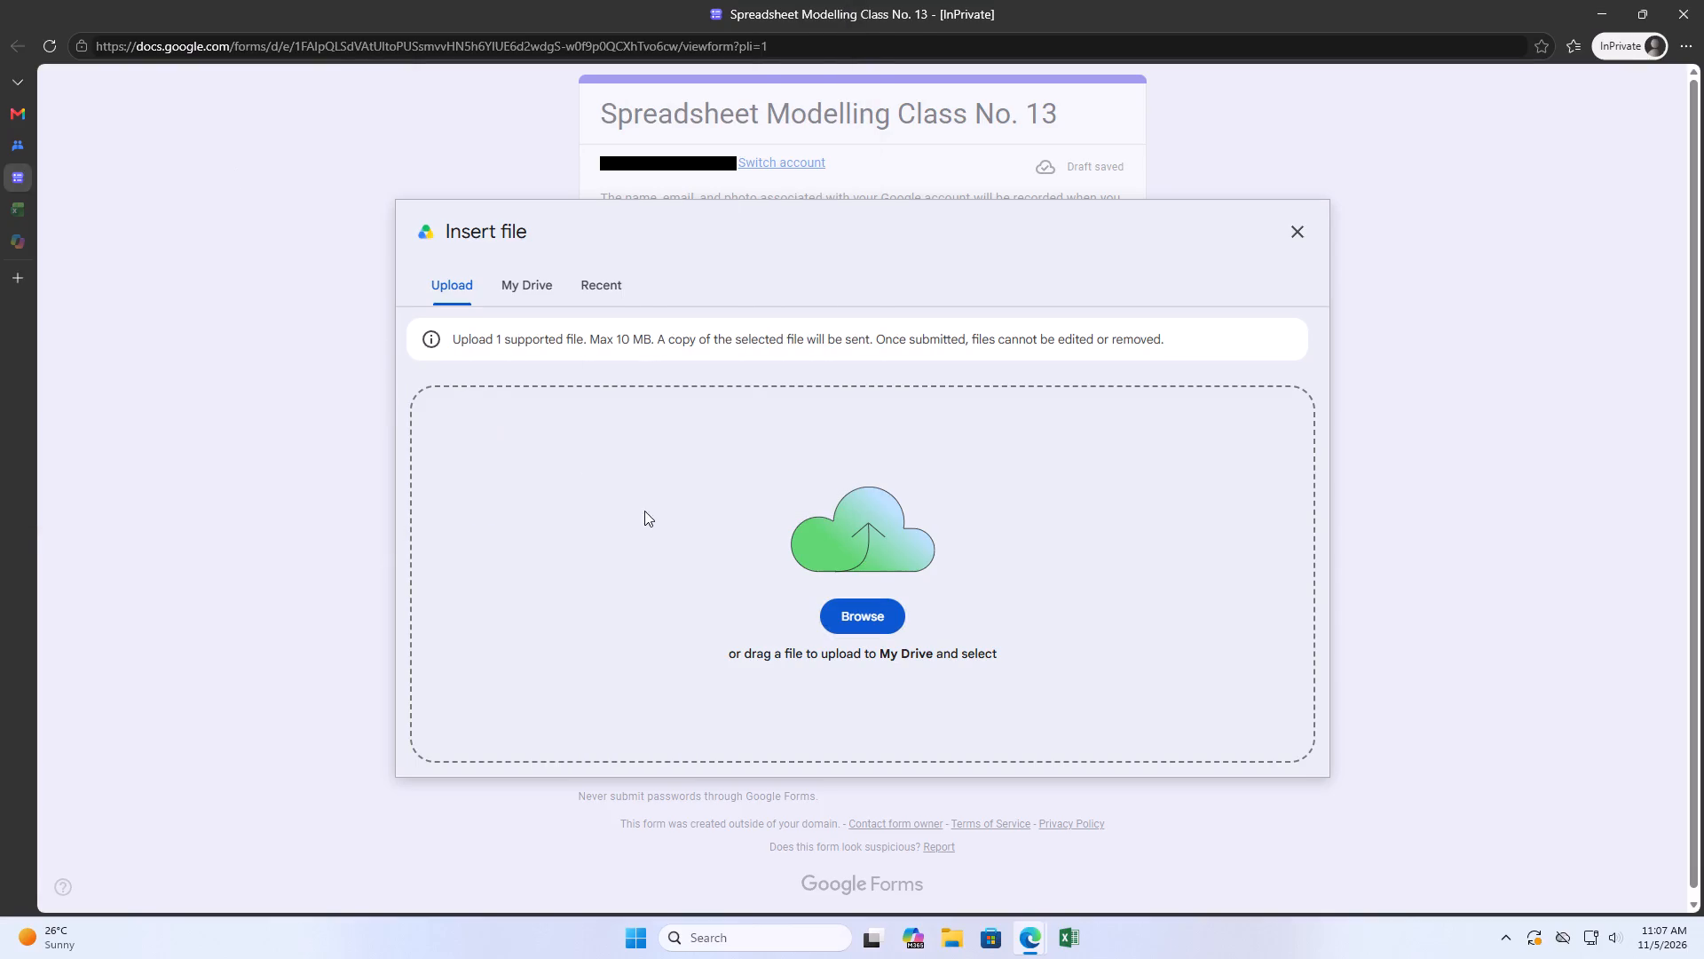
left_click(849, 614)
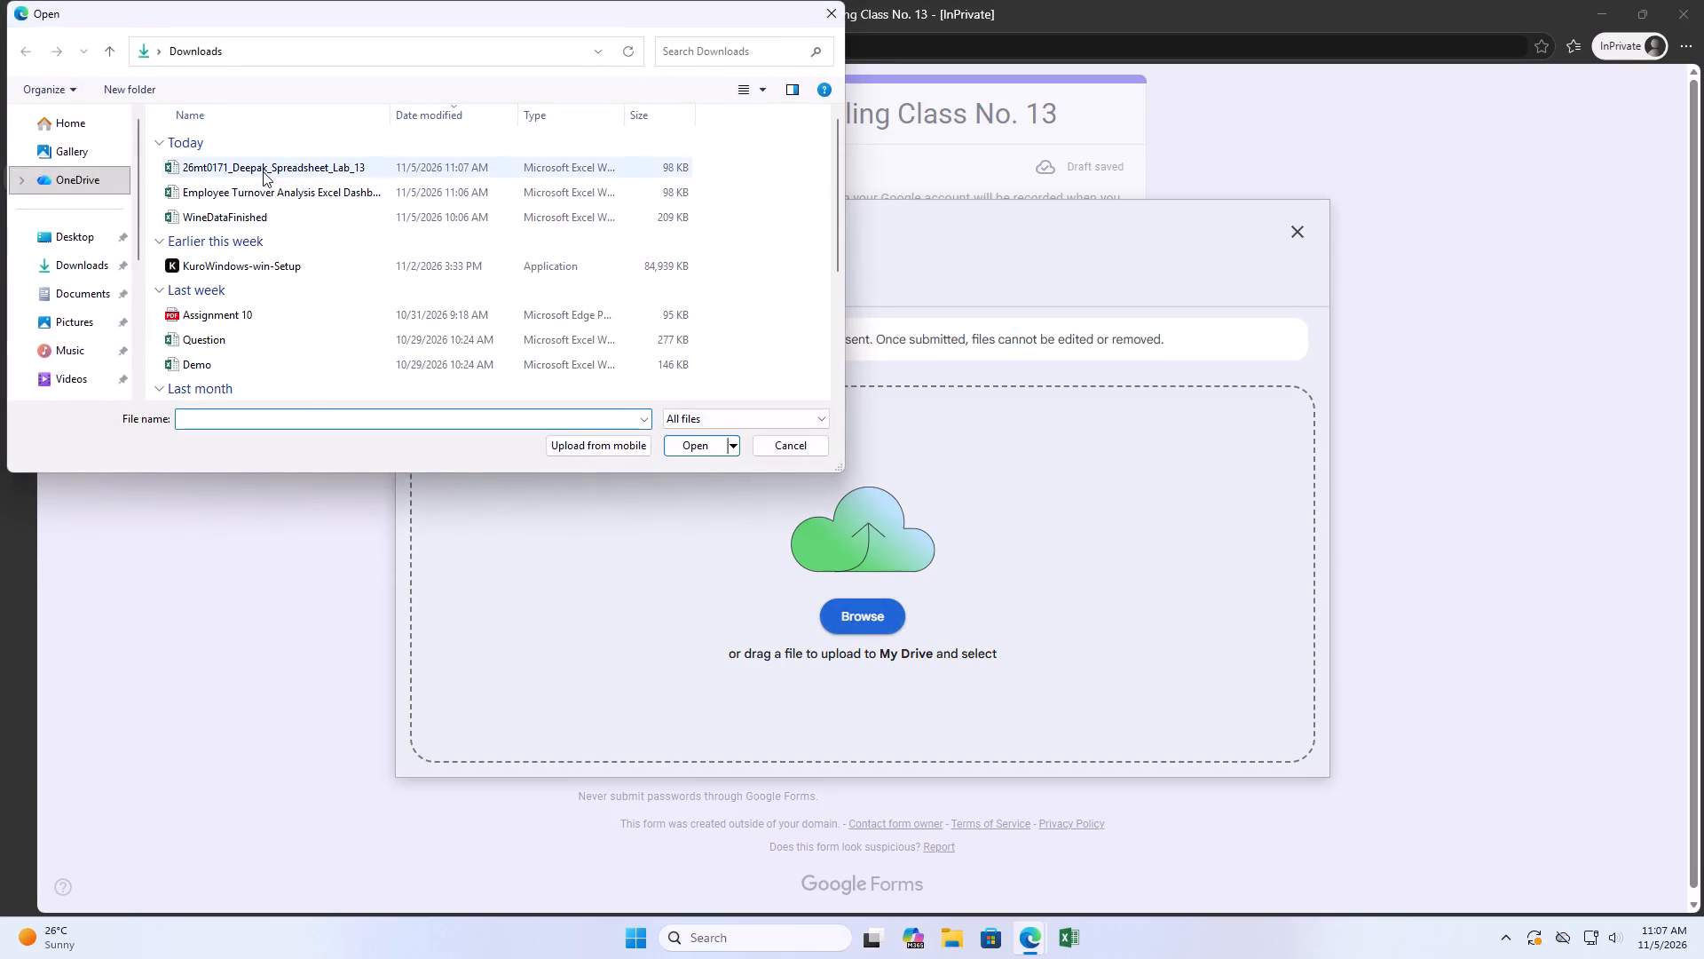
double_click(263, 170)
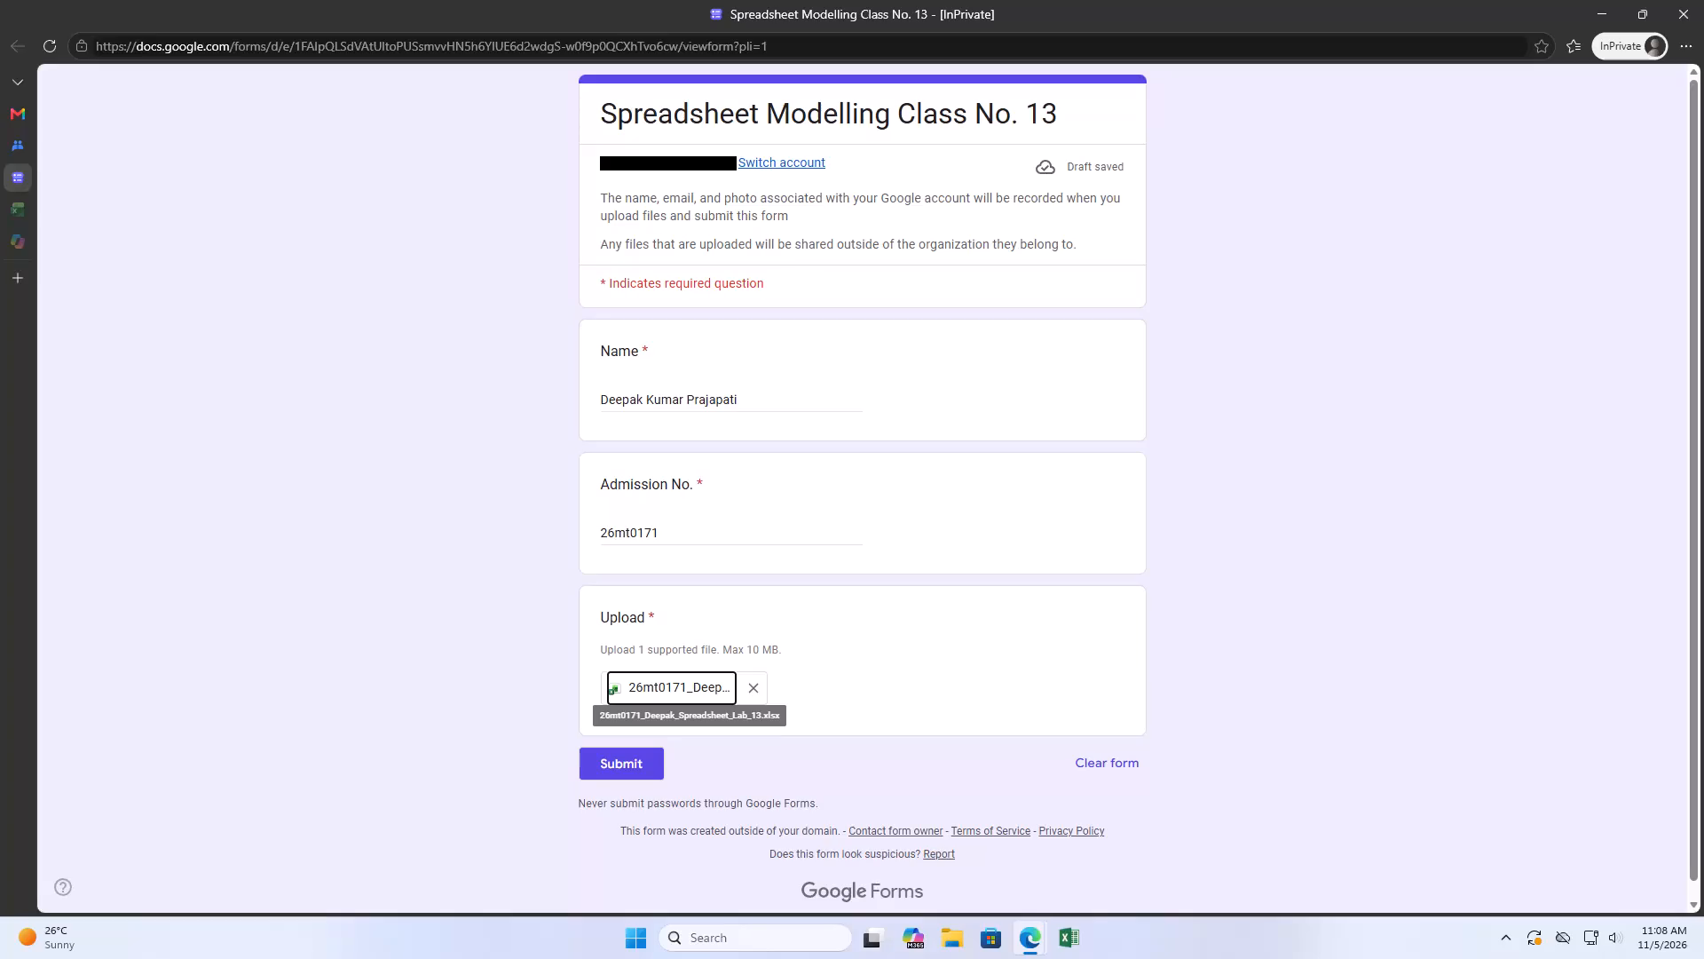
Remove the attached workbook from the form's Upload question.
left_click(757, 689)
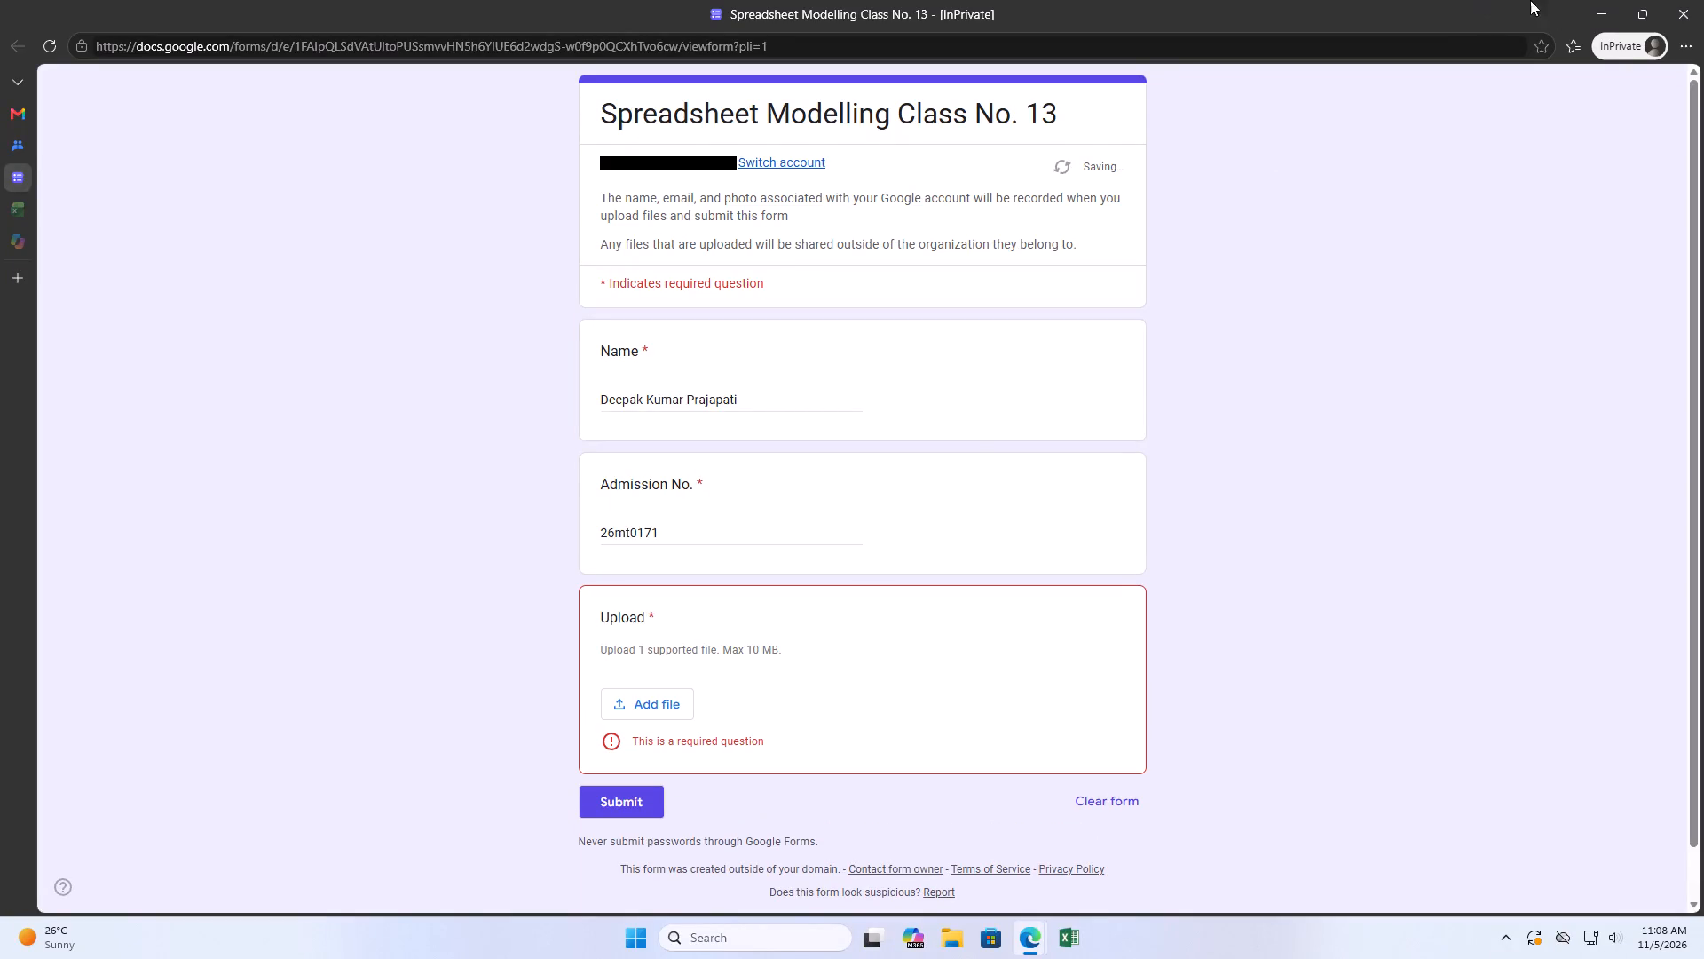
Minimize the browser windows and reopen the Spreadsheet_Lab_13 workbook from File Explorer's recent files.
left_click(1605, 7)
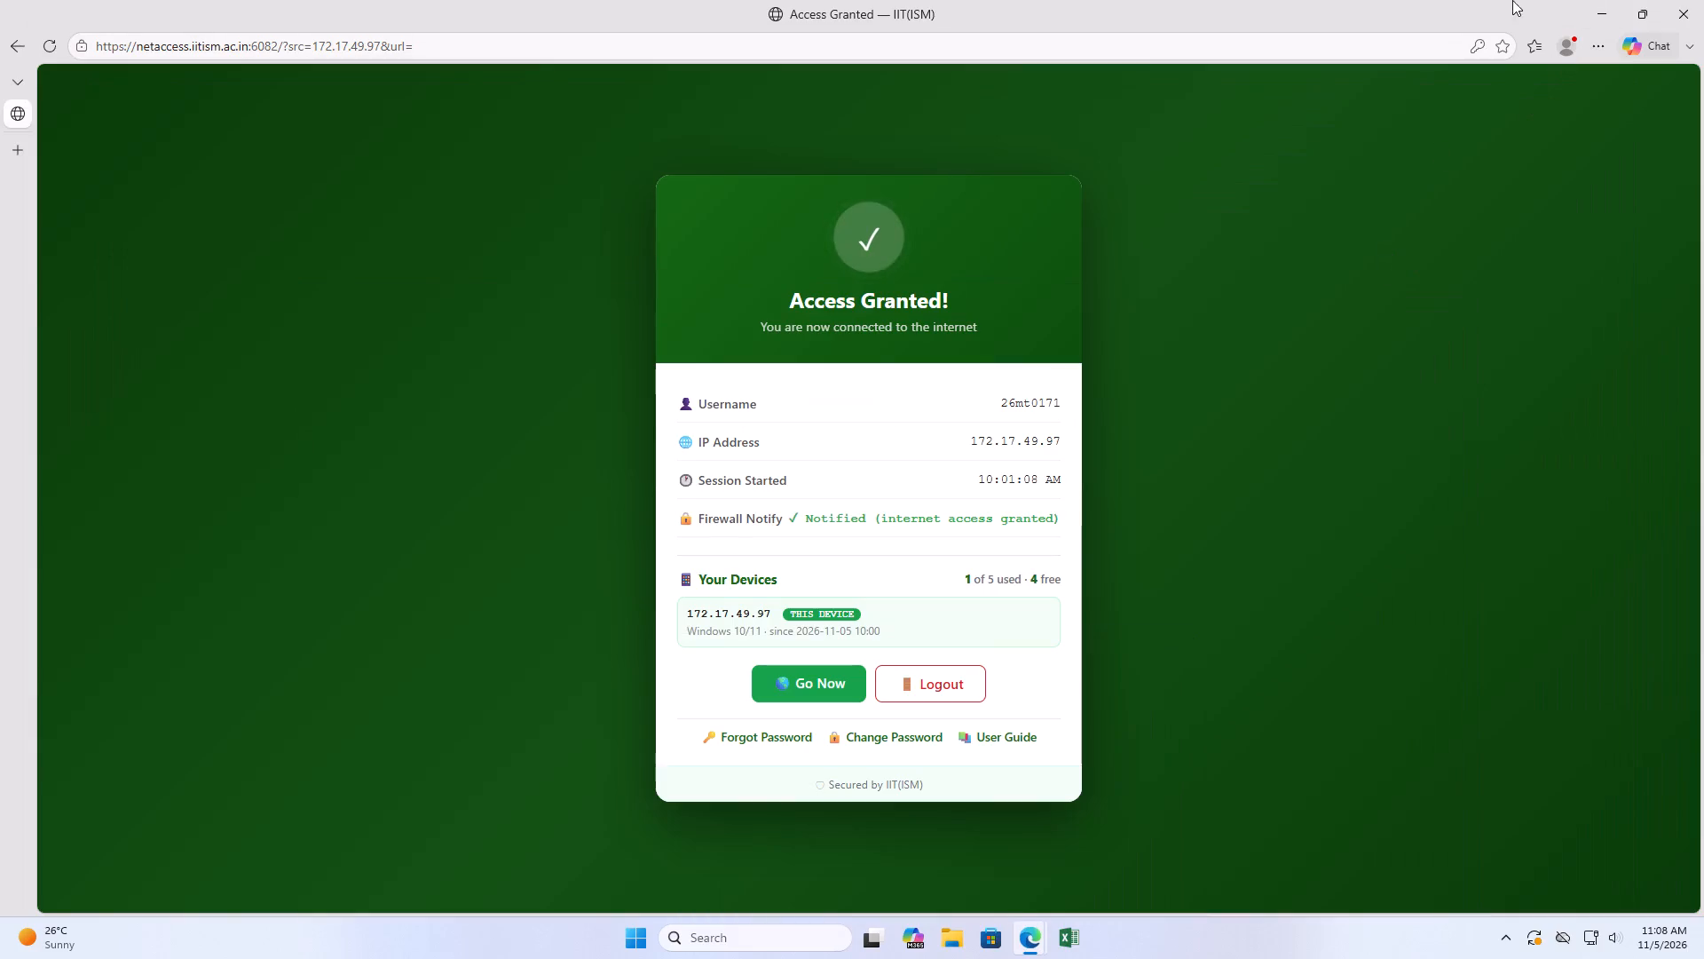
left_click(1596, 2)
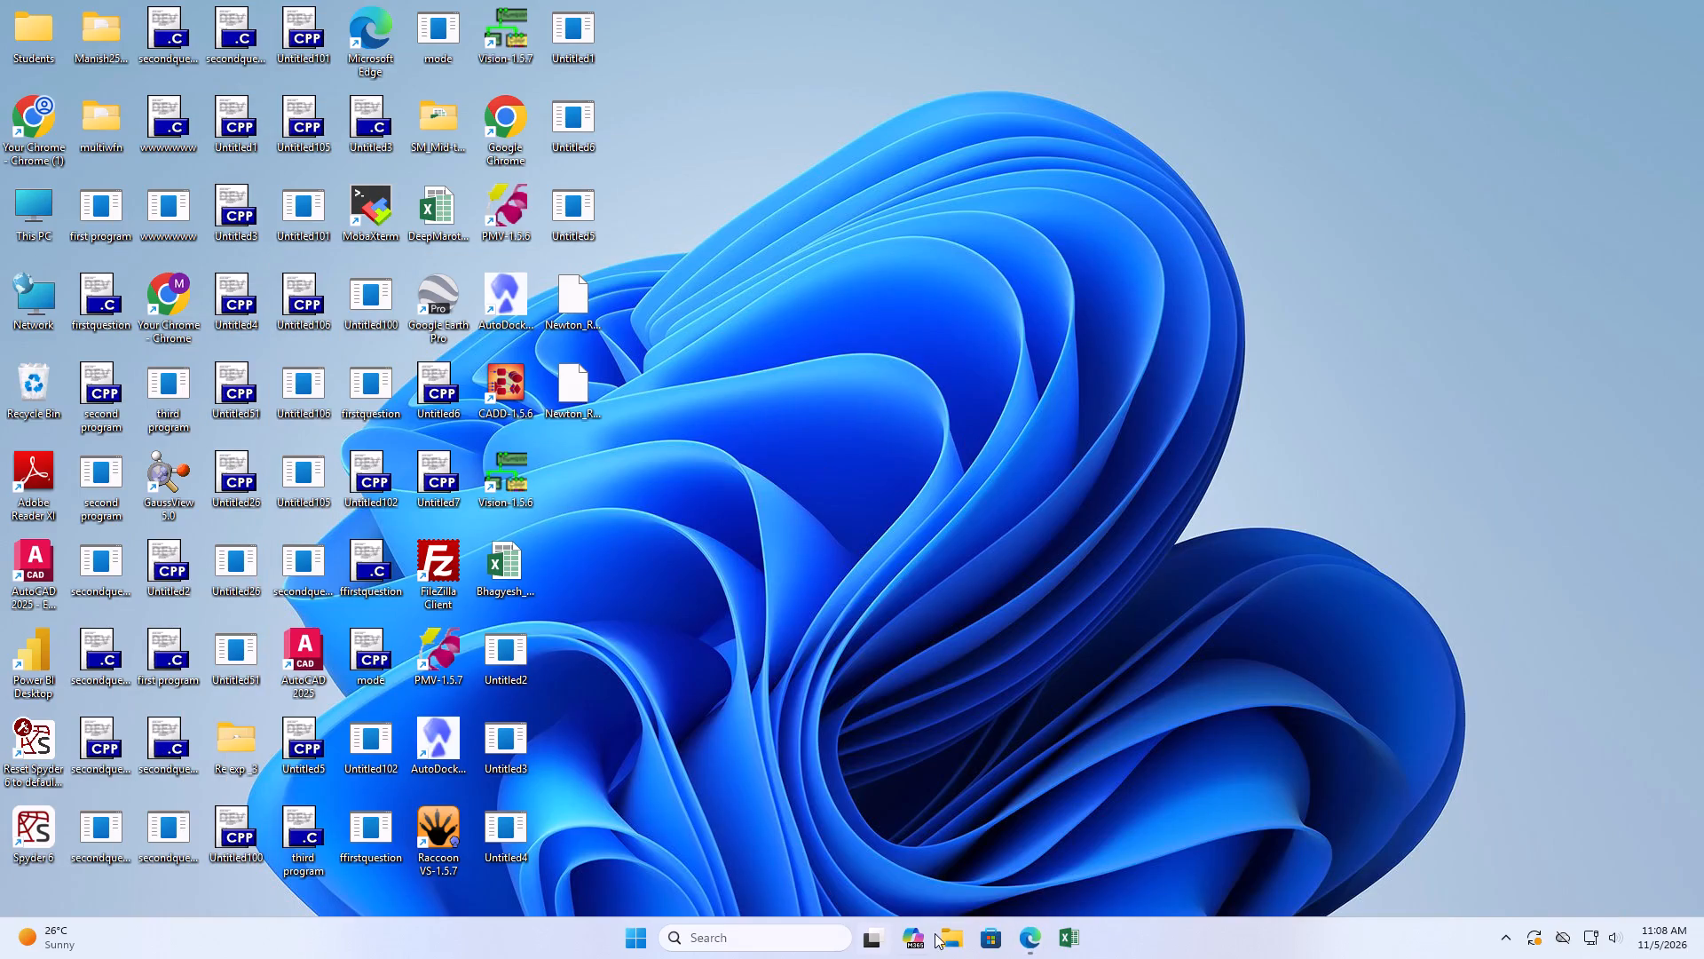
left_click(950, 946)
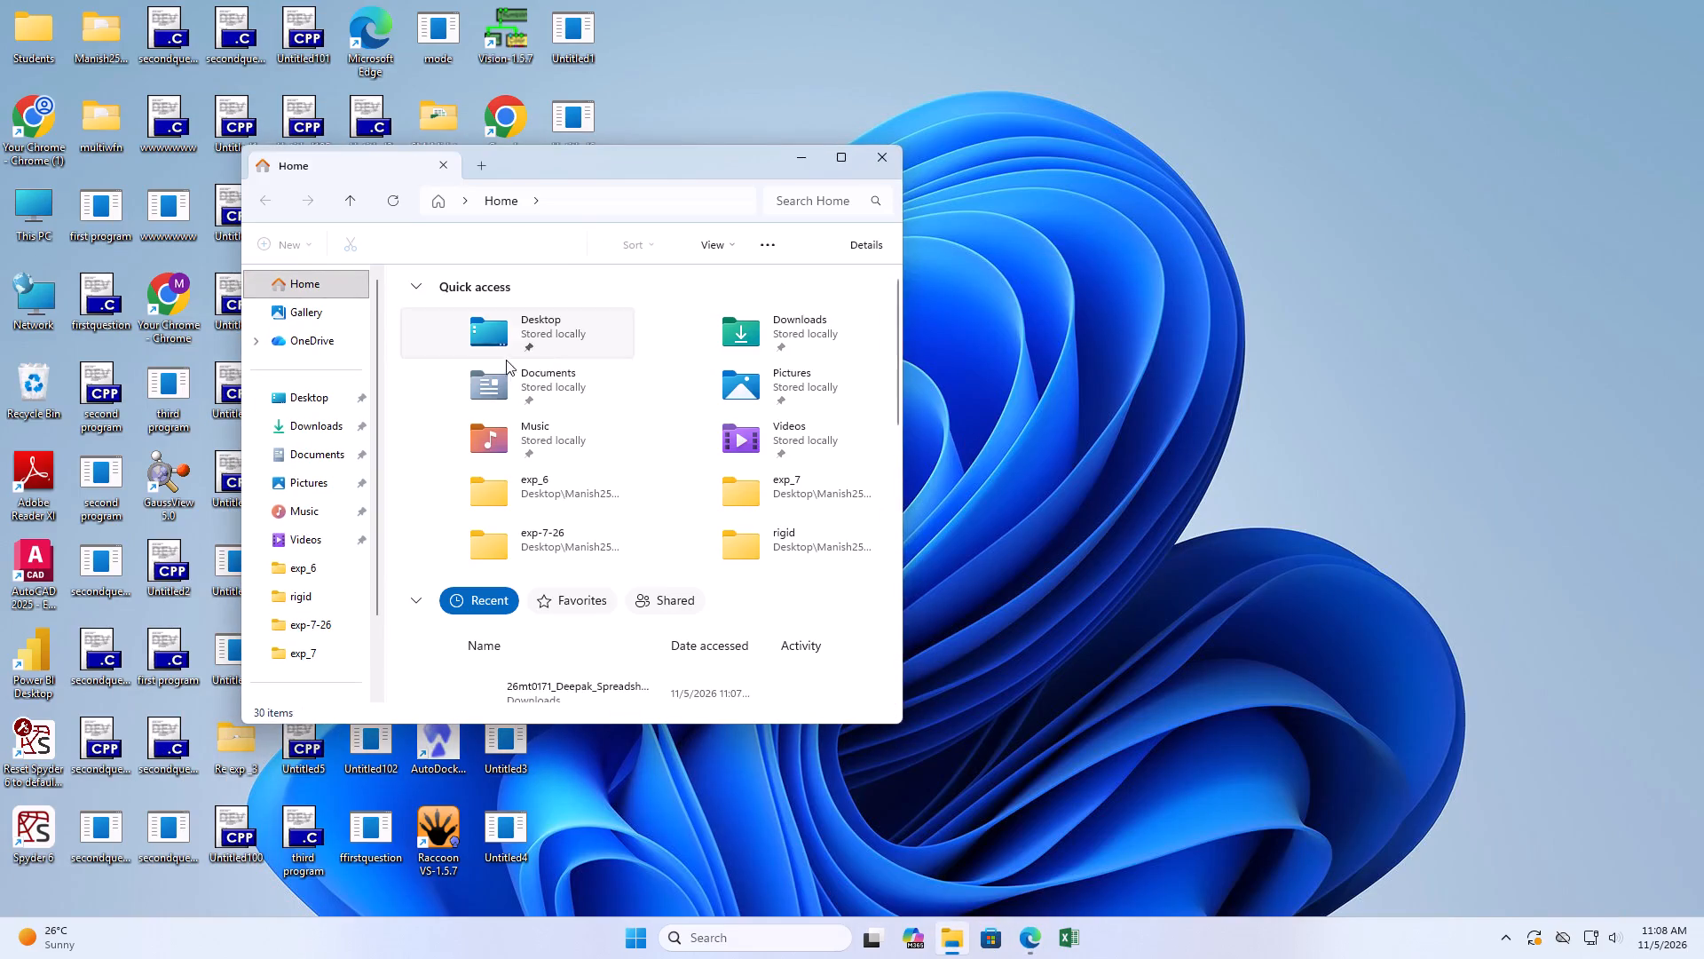
scroll(517, 687, "down", 2)
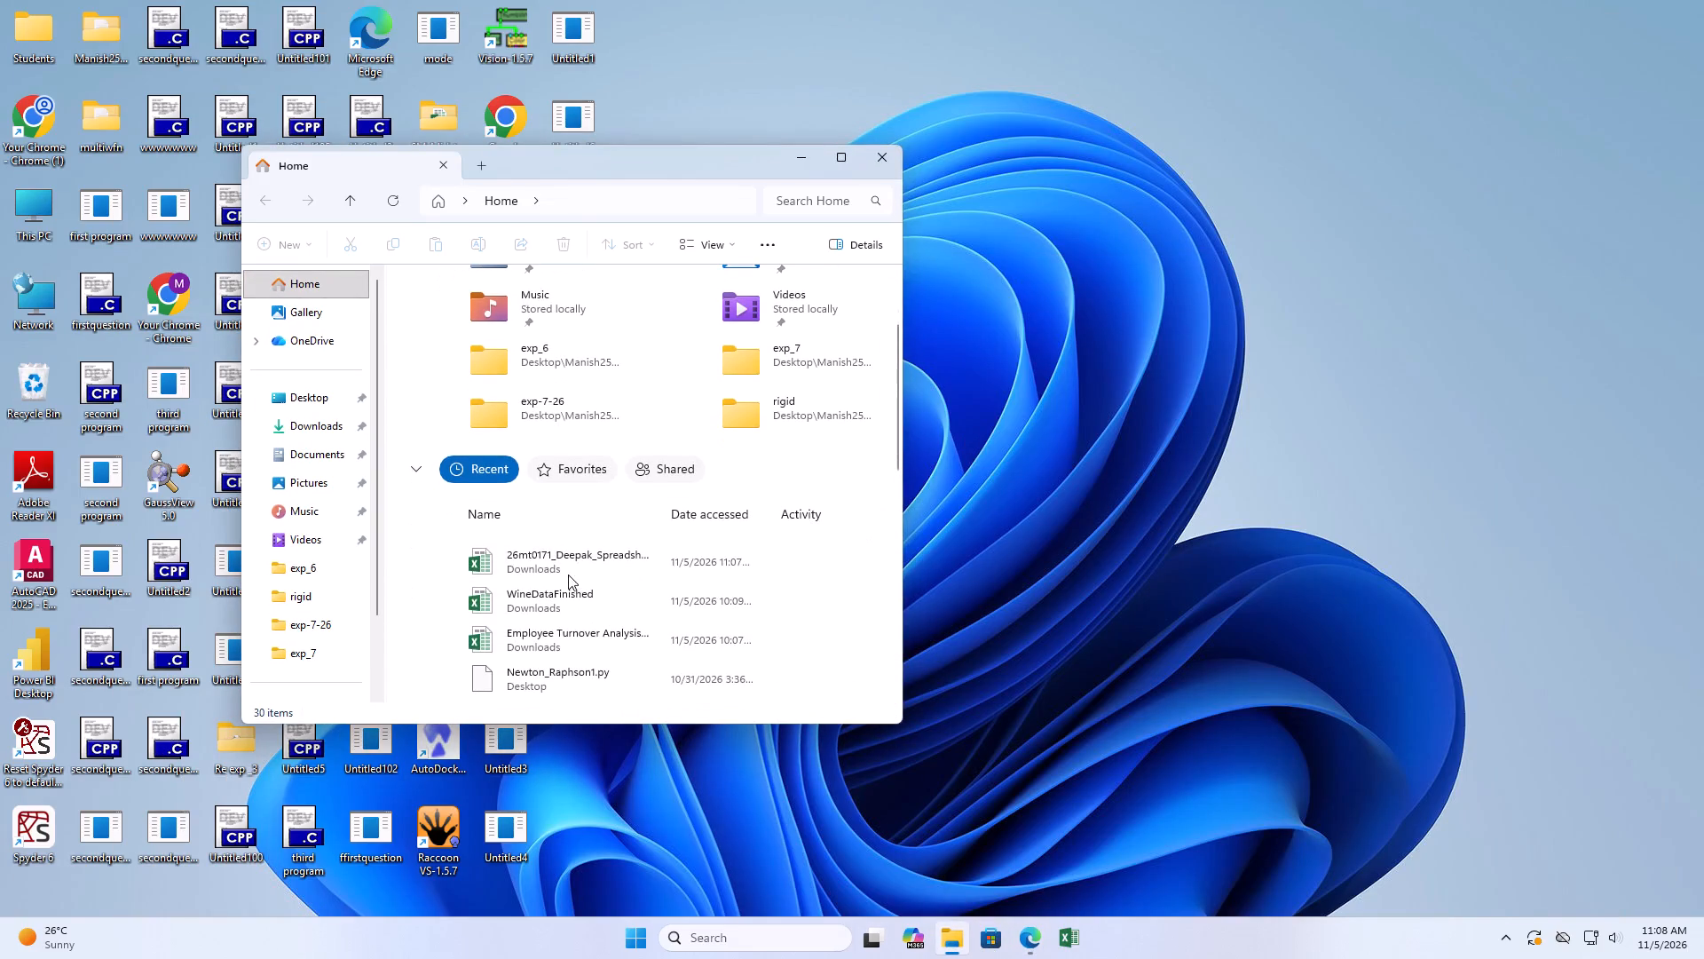
double_click(576, 559)
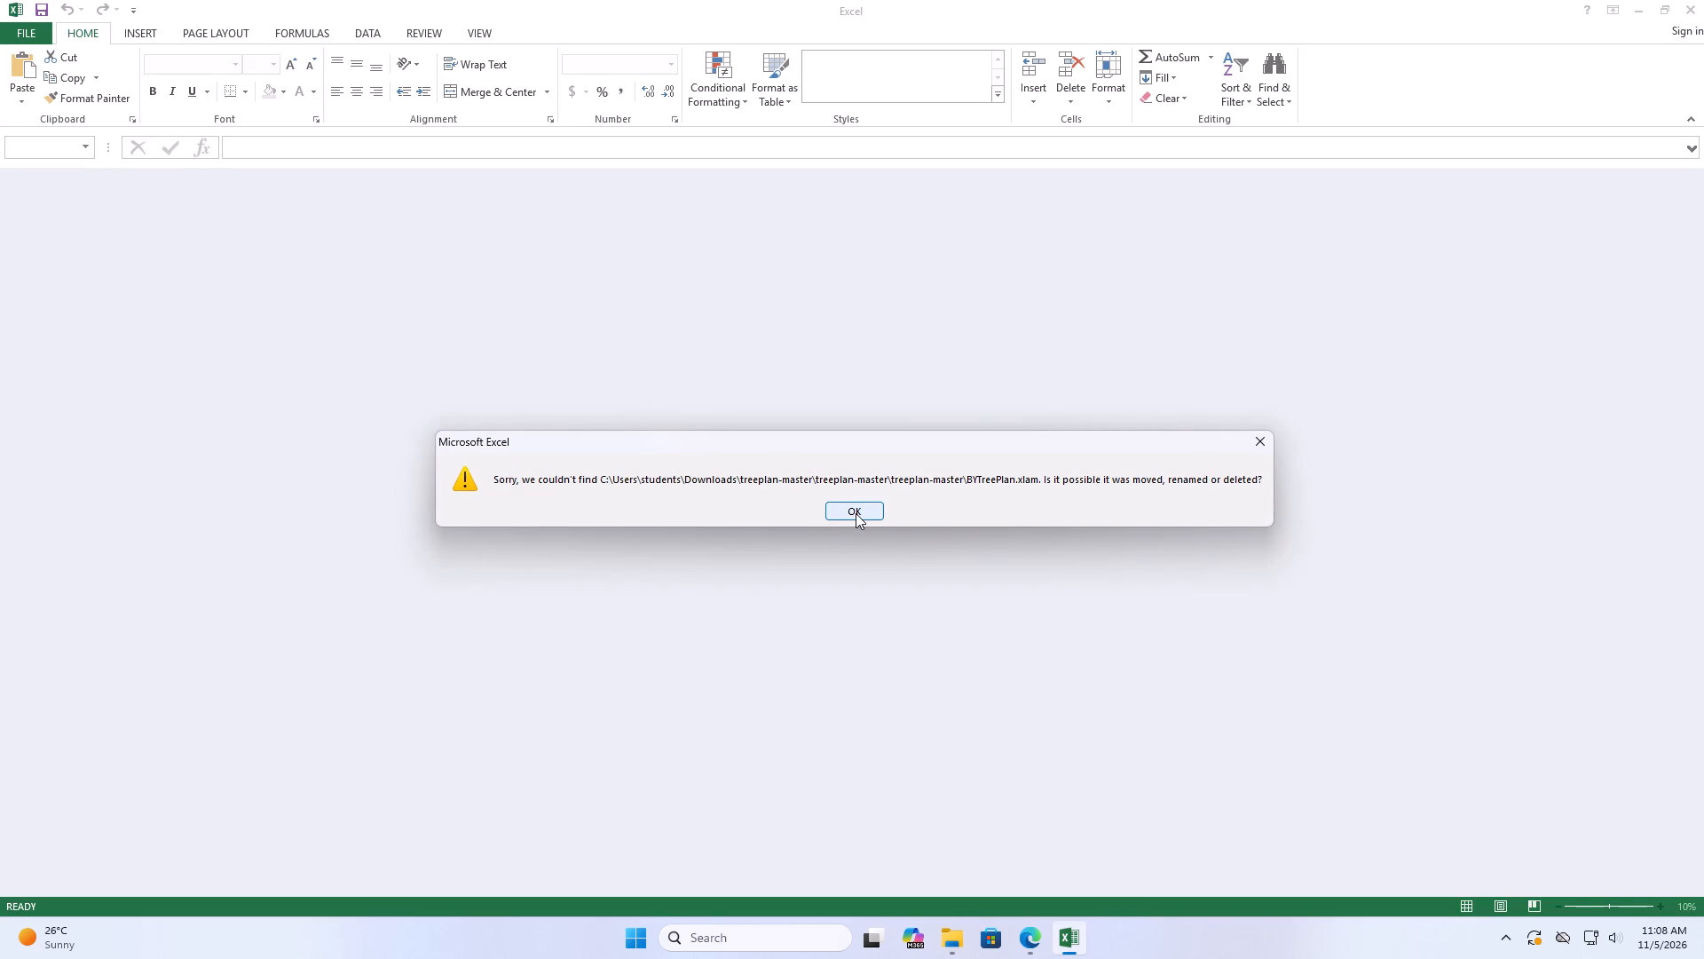
left_click(856, 513)
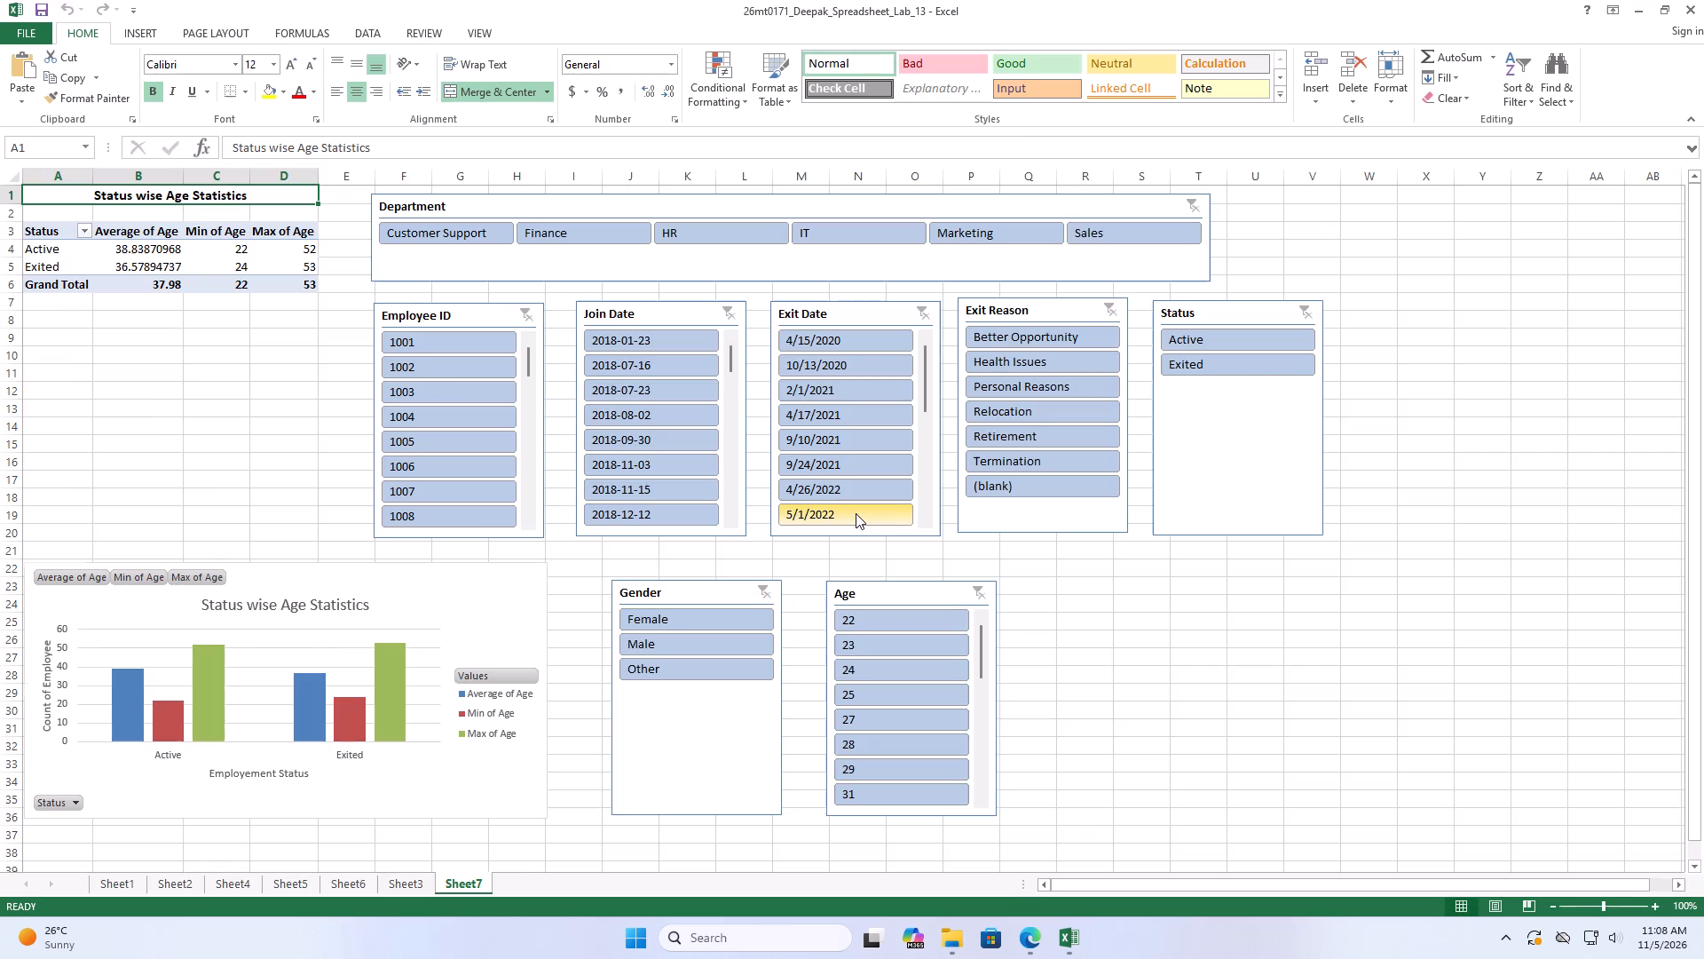
Apply the light orange slicer style to the Department slicer on Sheet2.
left_click(404, 878)
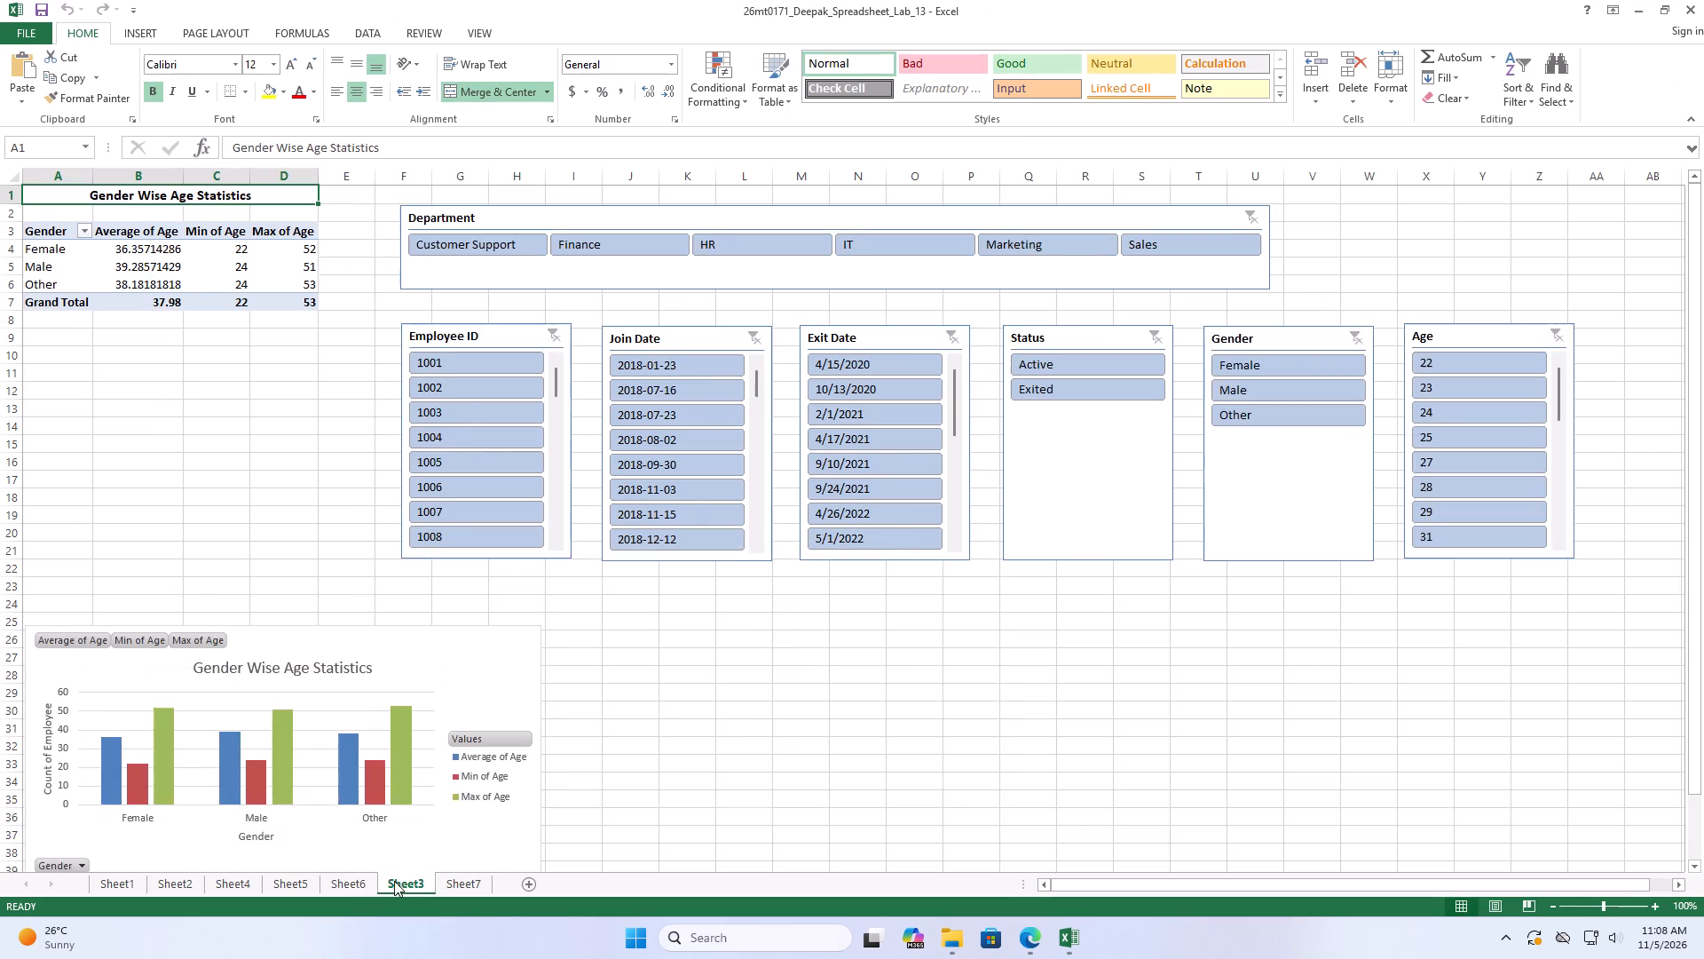
left_click(359, 884)
left_click(296, 884)
left_click(232, 882)
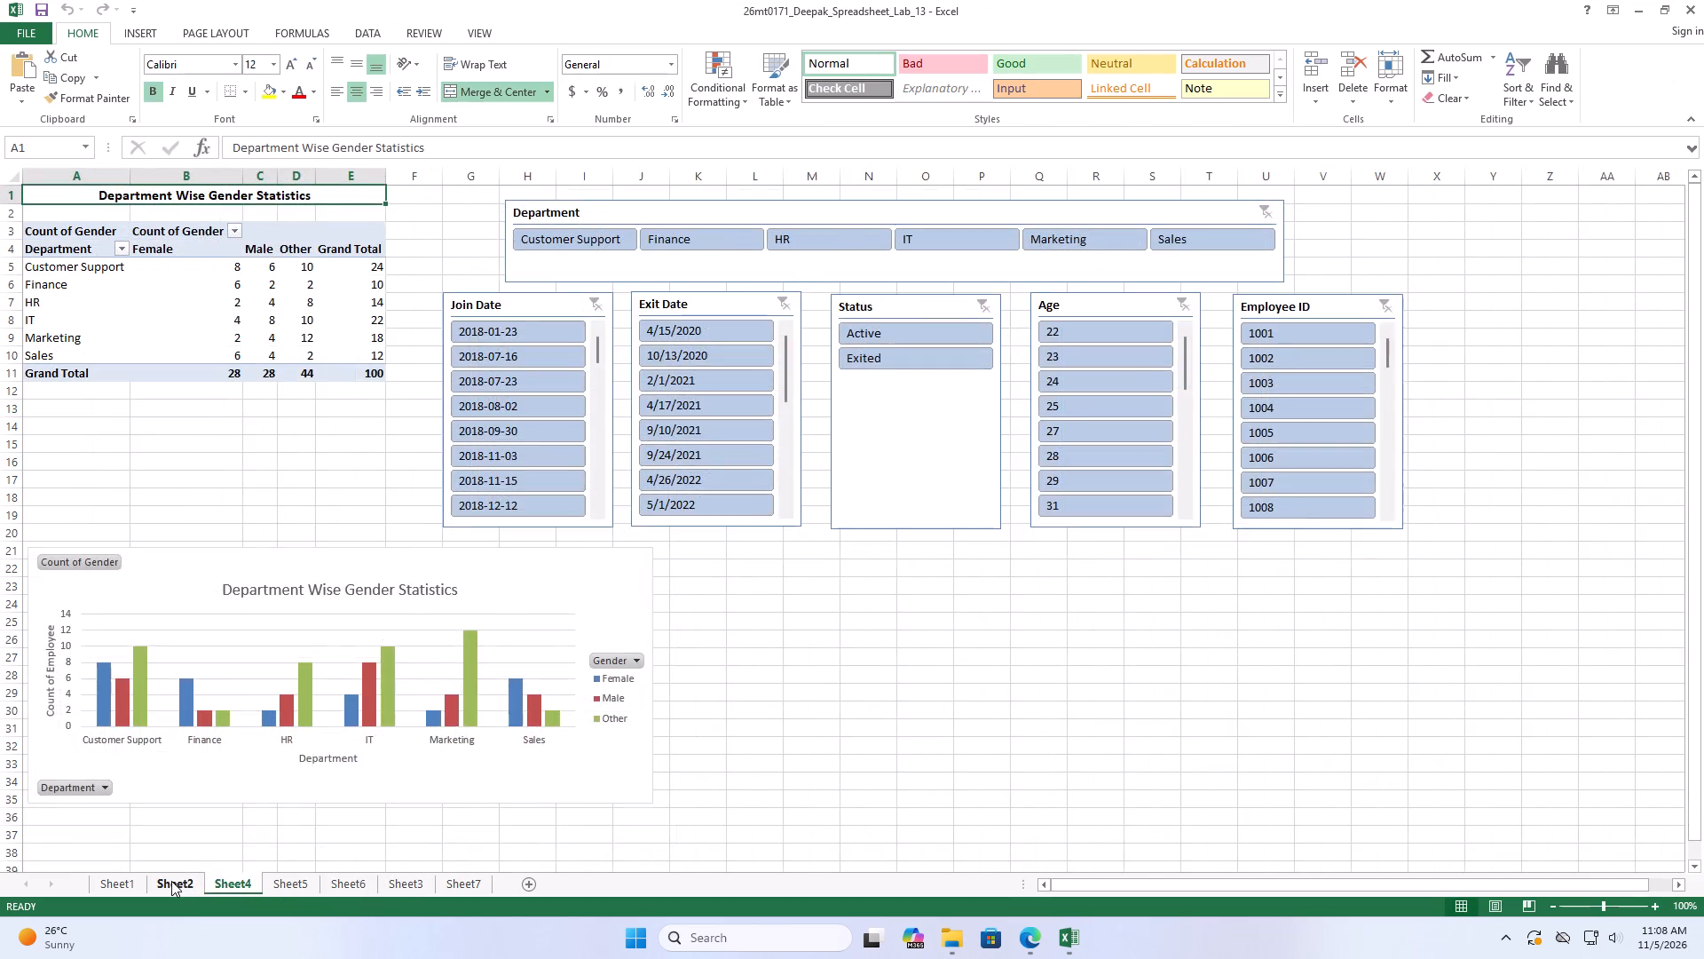
left_click(171, 881)
scroll(225, 691, "up", 4)
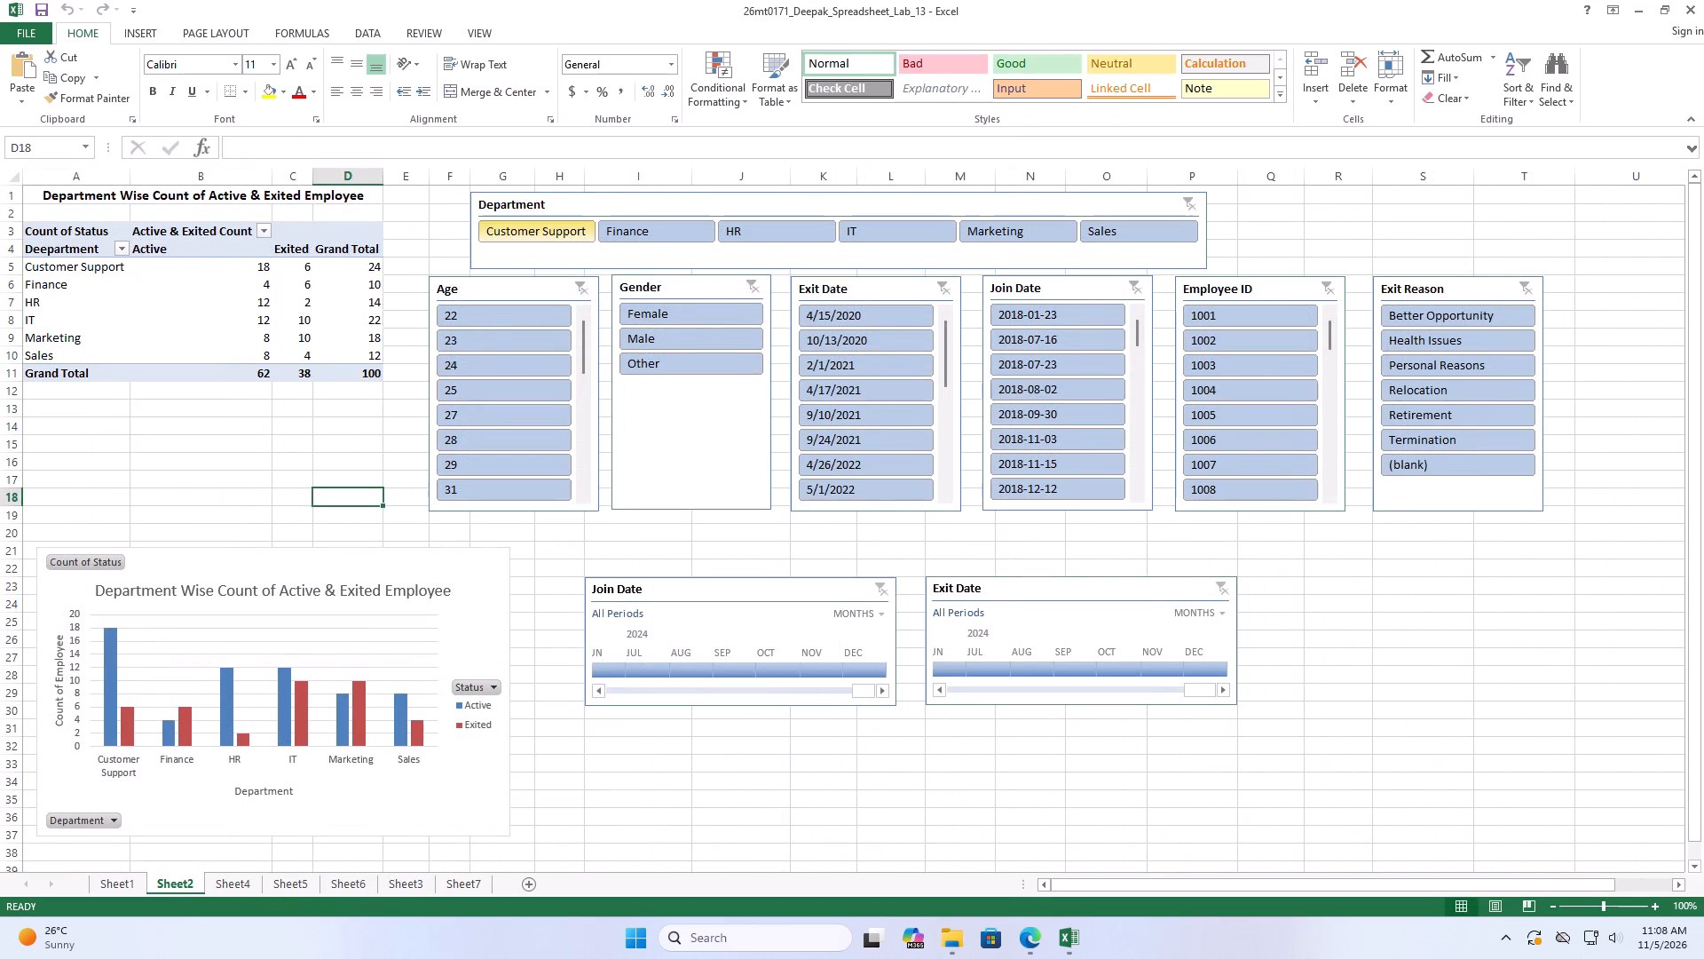
left_click(613, 208)
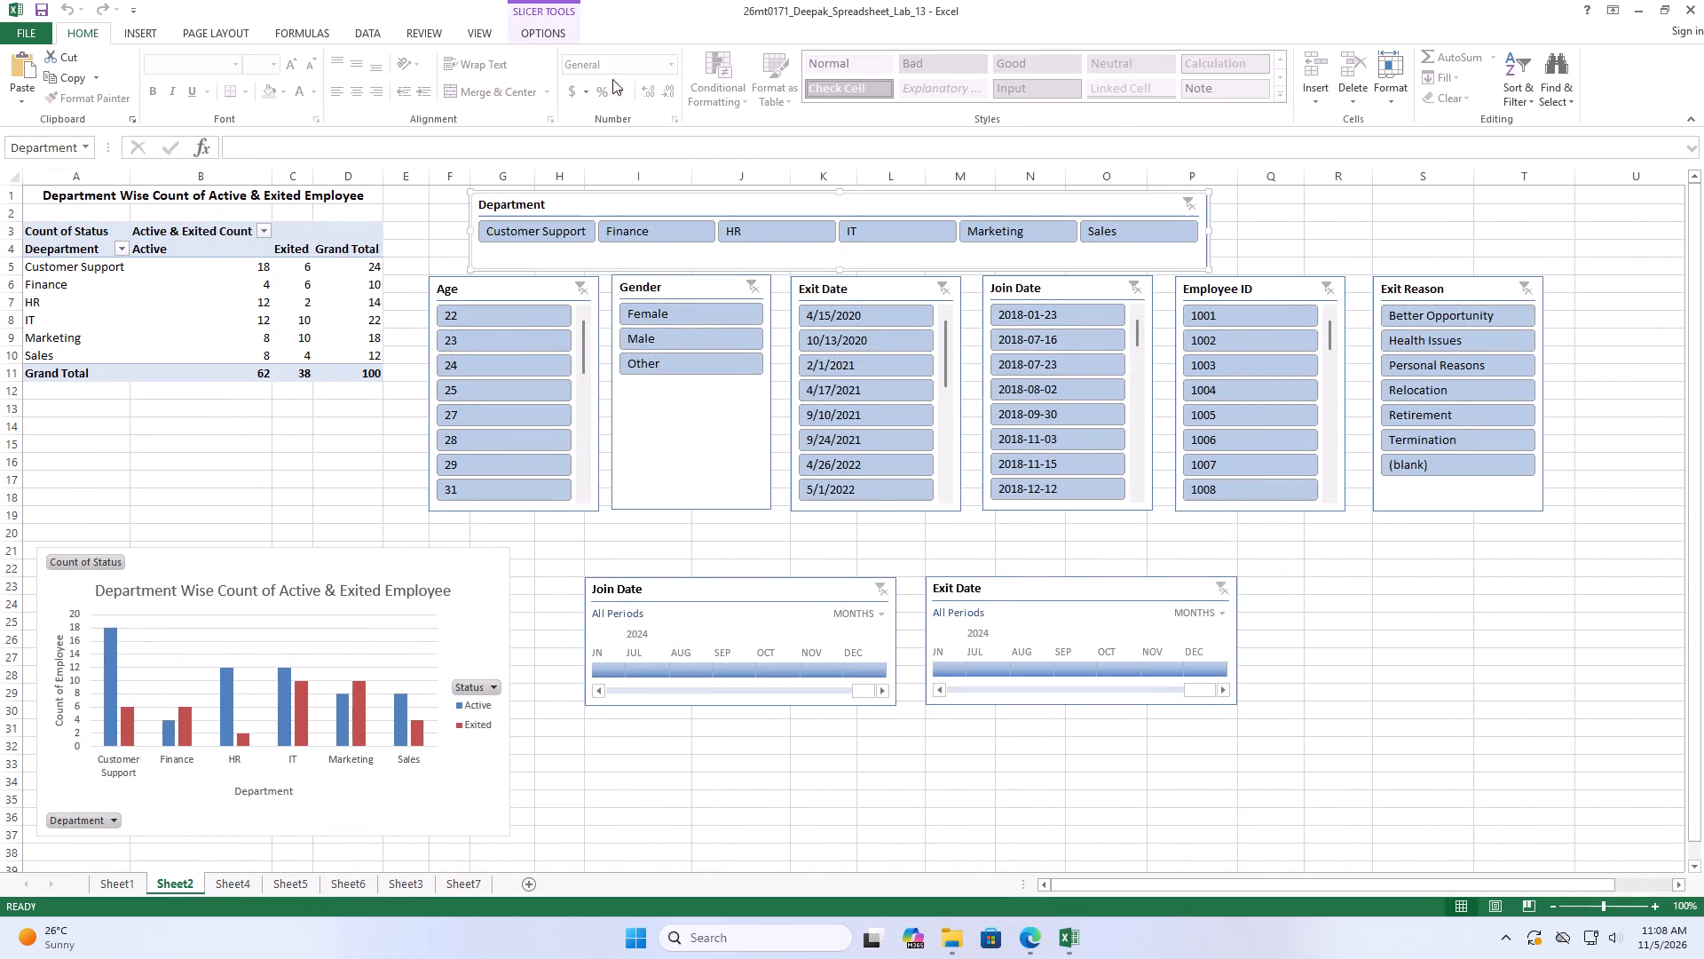
left_click(534, 26)
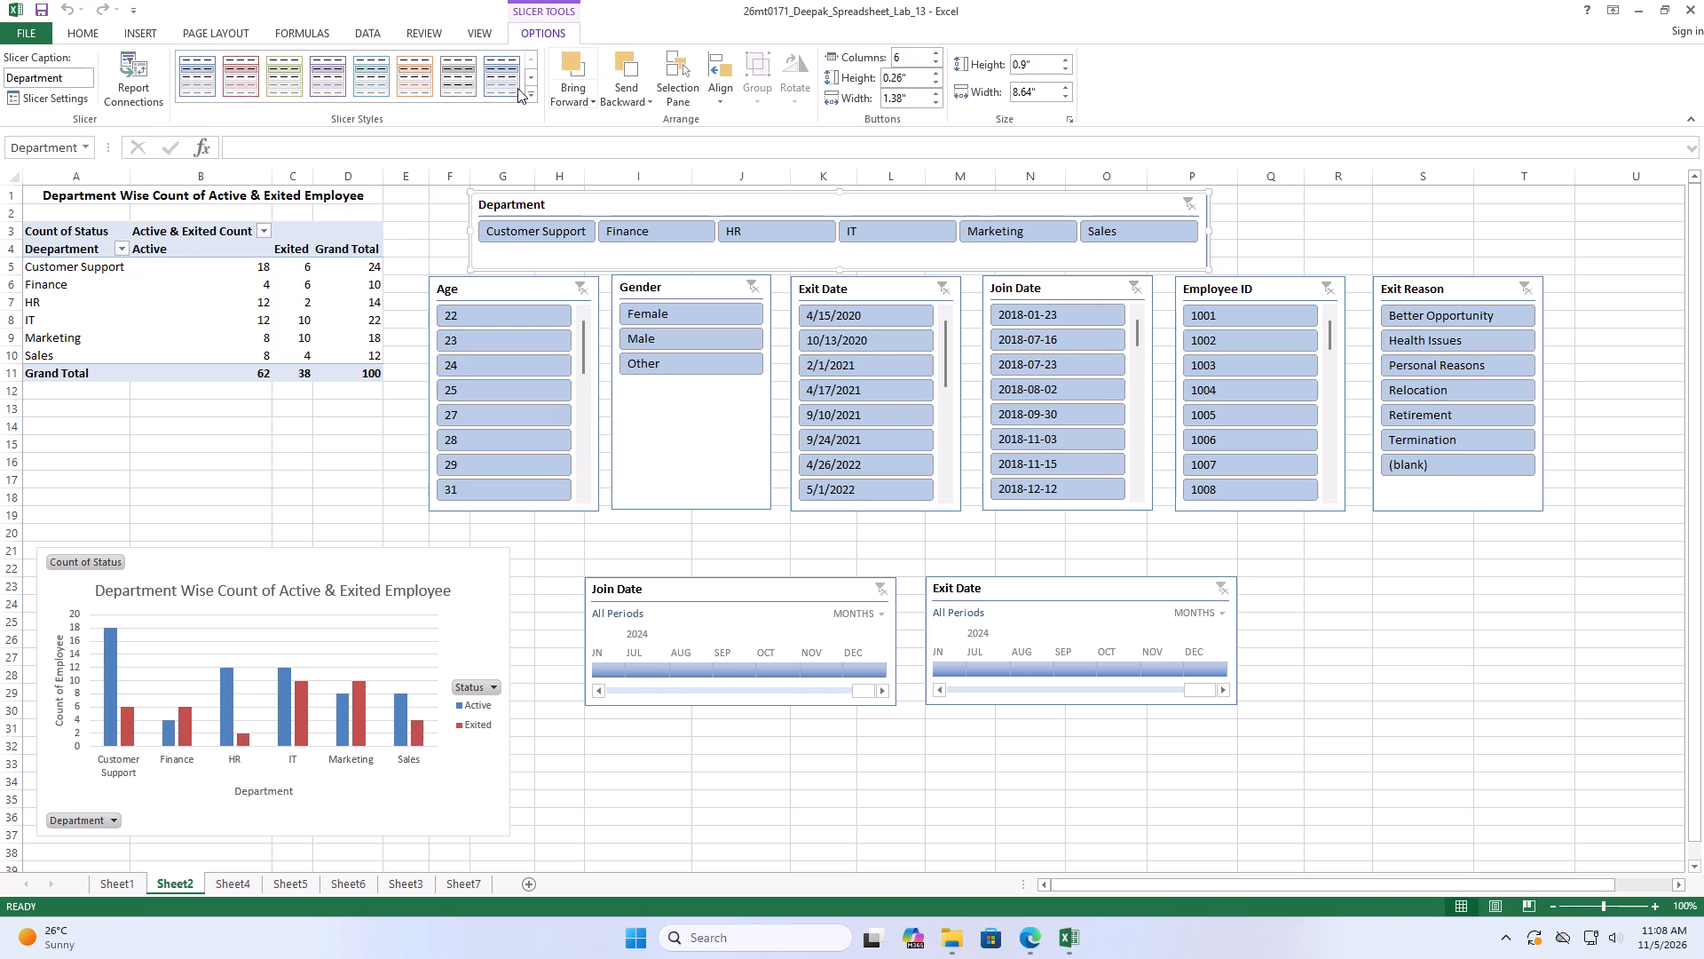
left_click(404, 85)
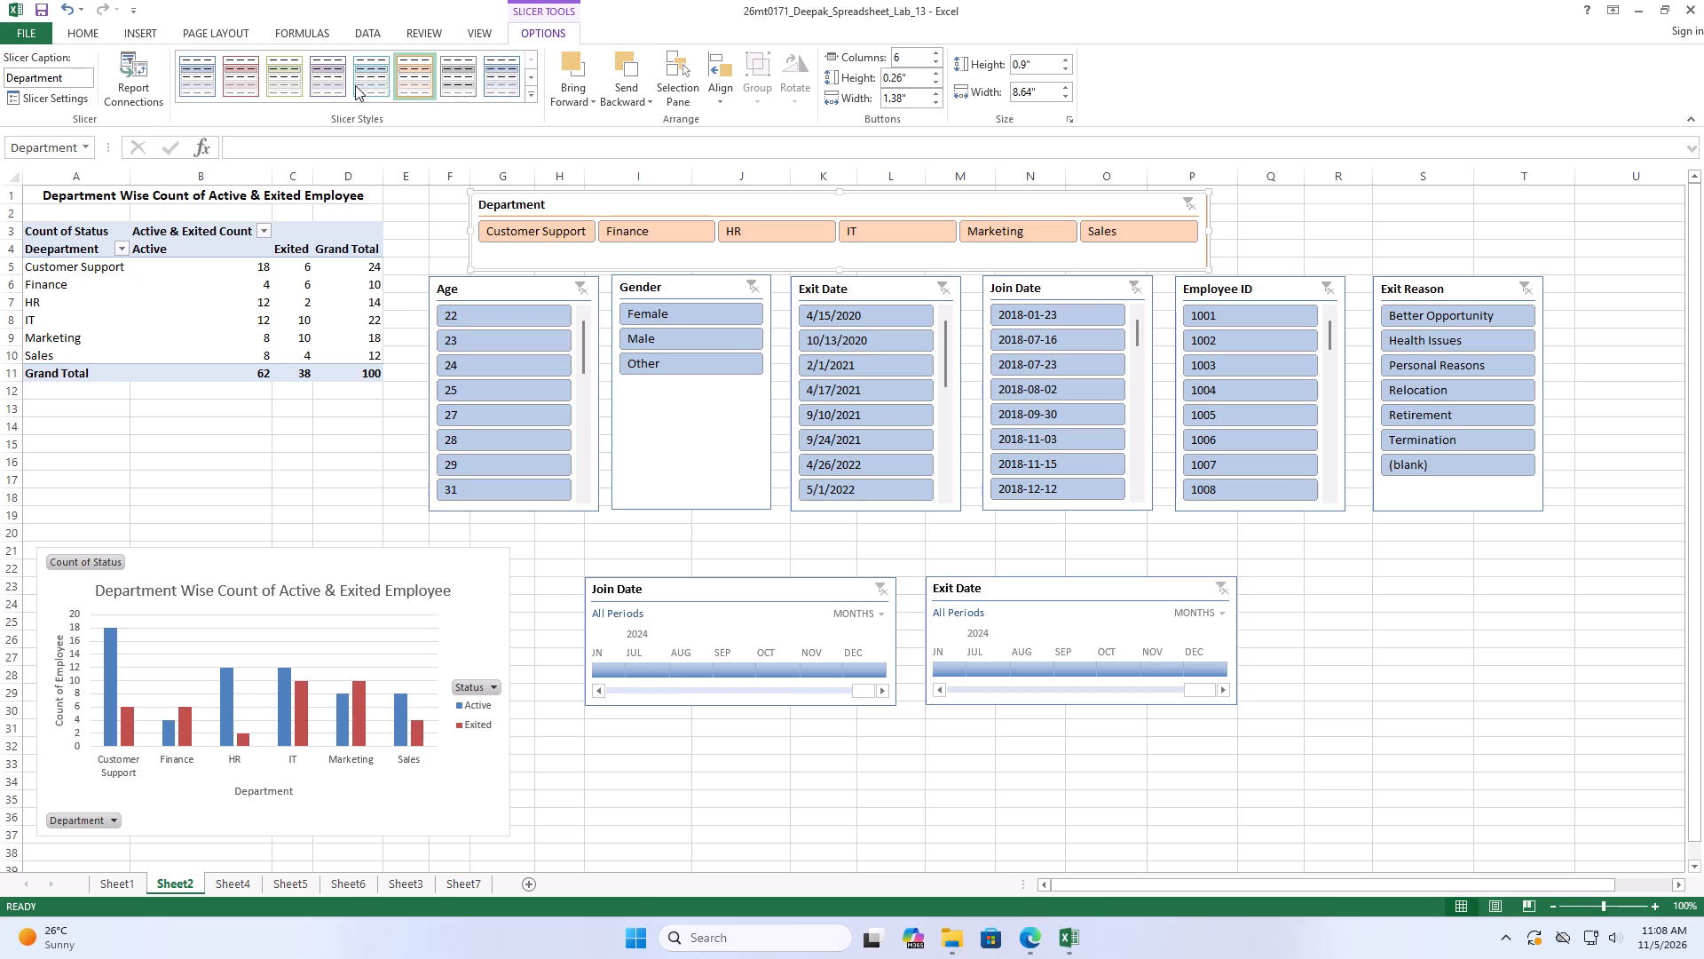
Apply the light purple slicer style to the Department slicer on Sheet2.
left_click(326, 79)
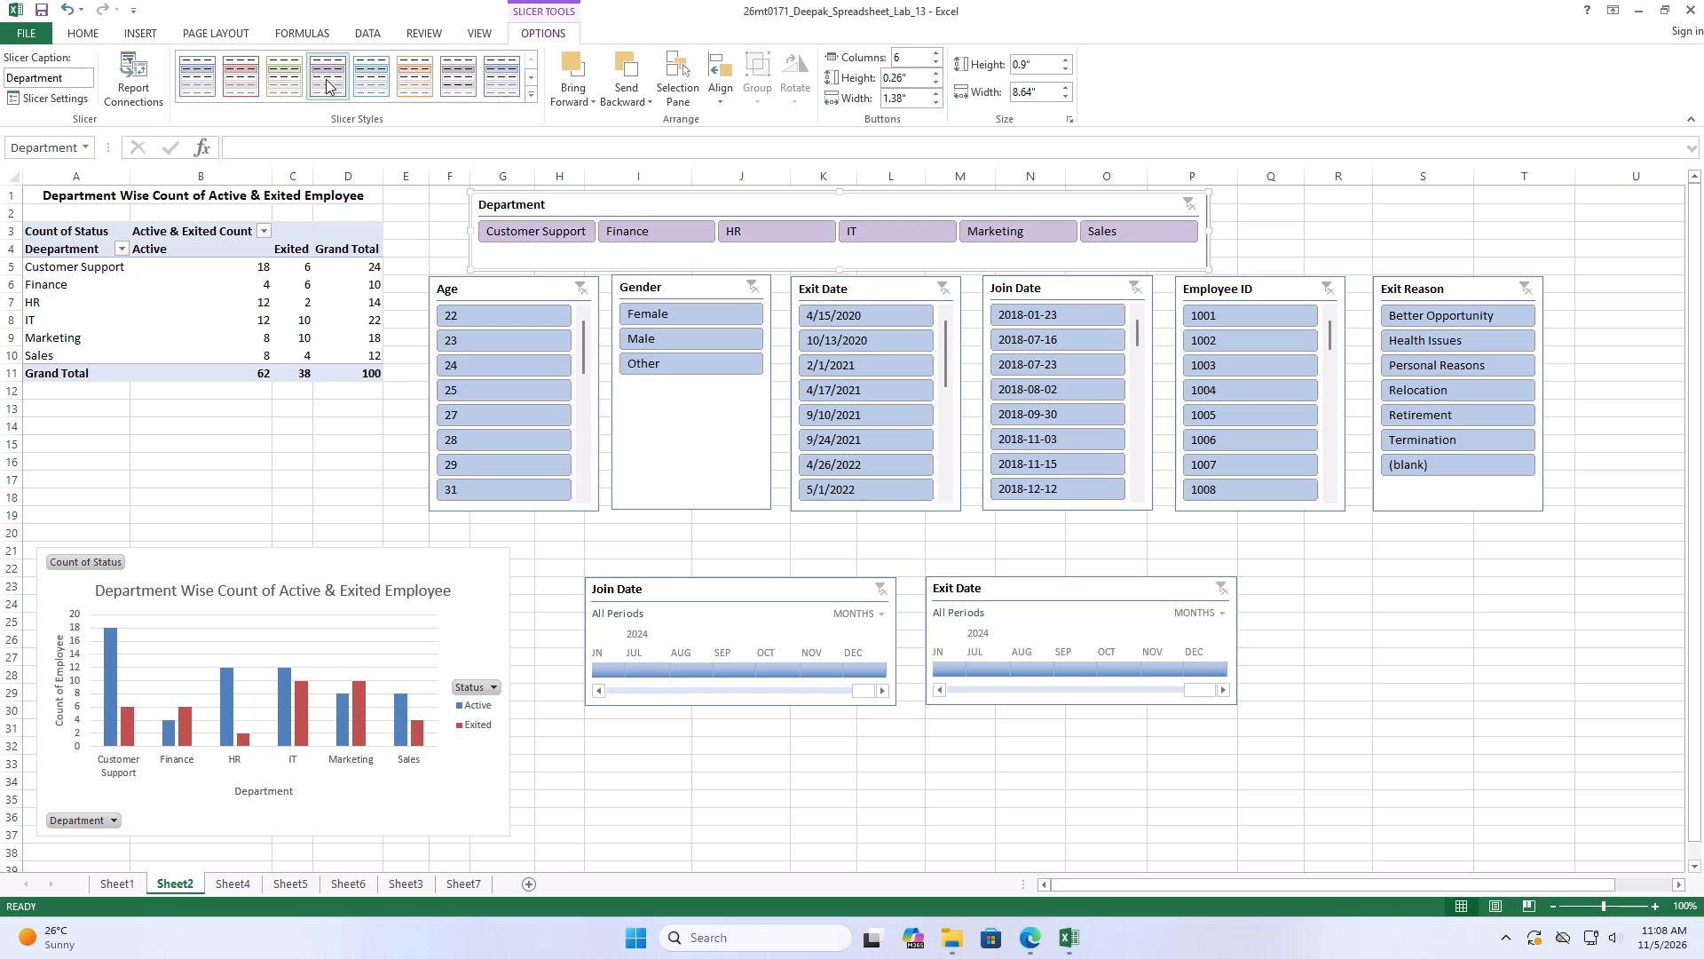
left_click(242, 69)
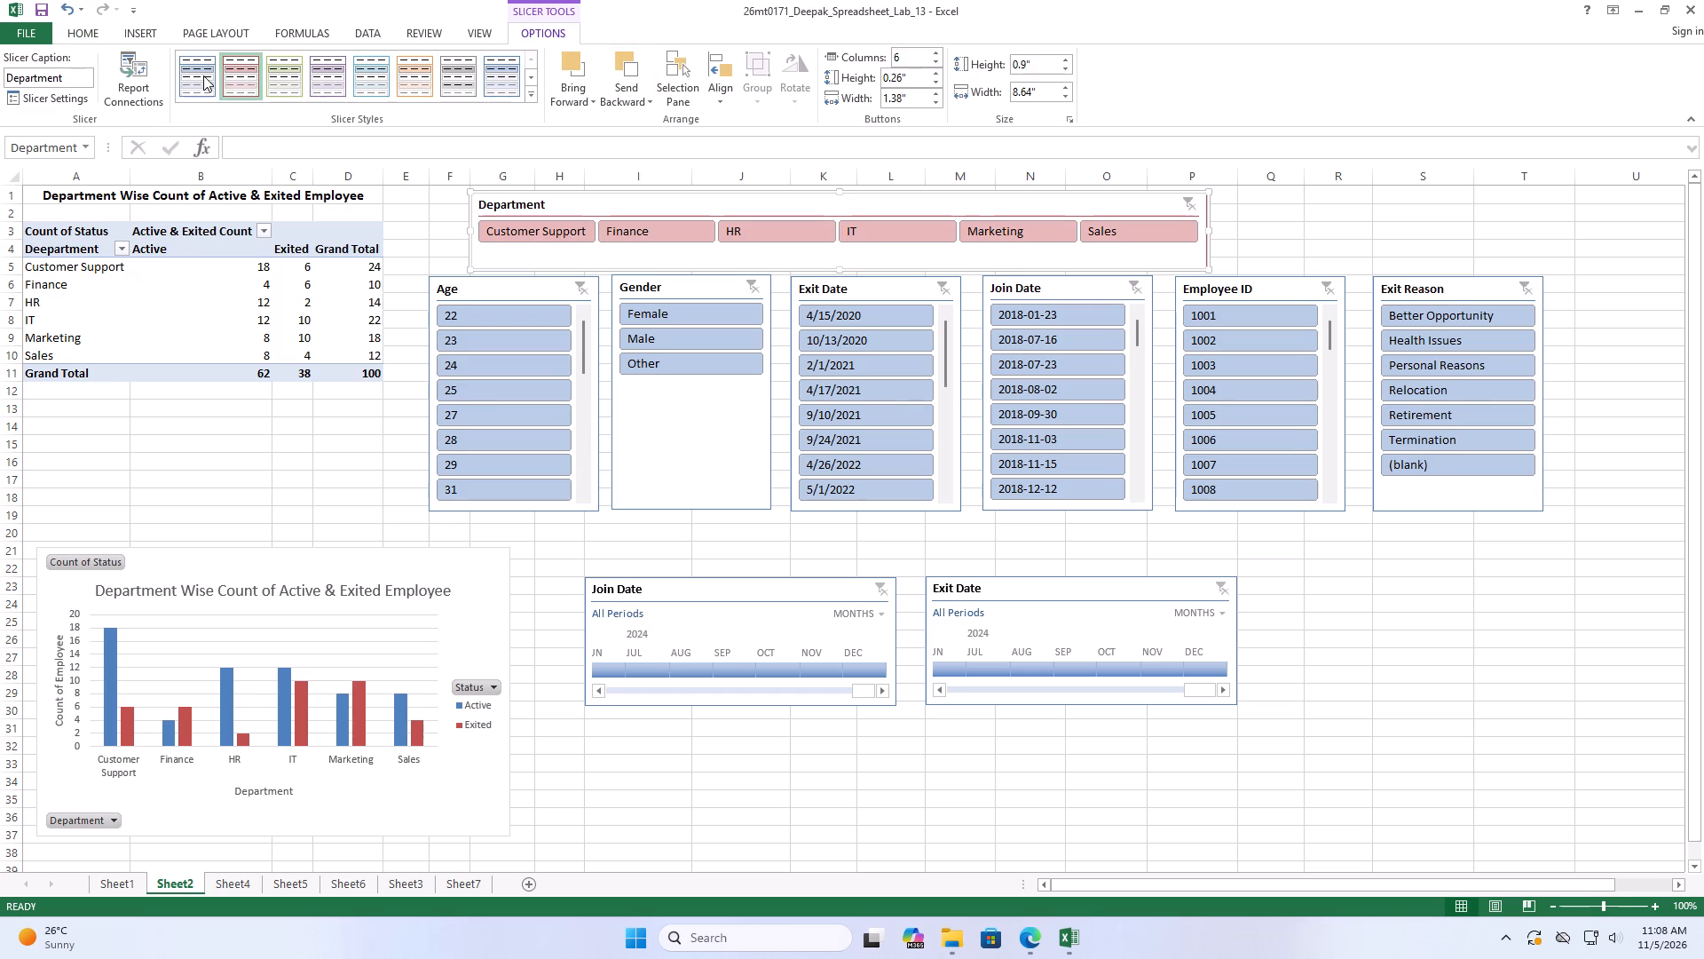
left_click(327, 79)
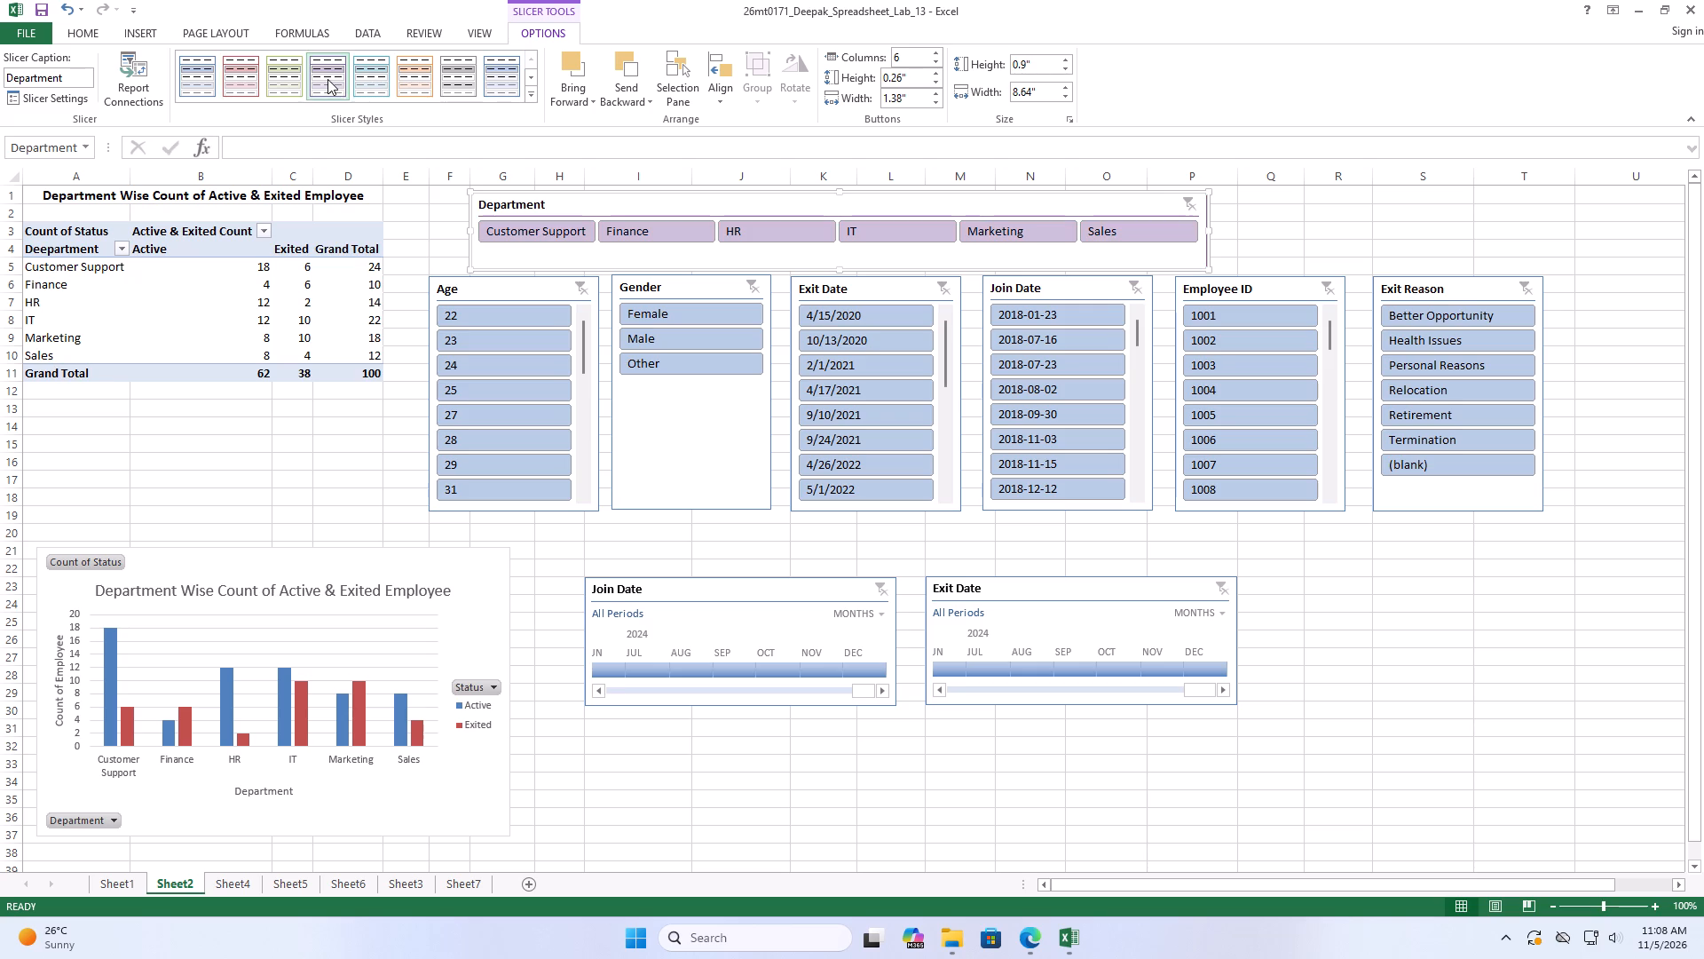
Style the Sheet2 slicers with light colours: red for Age, green for Gender and aqua for Exit Date.
left_click(485, 288)
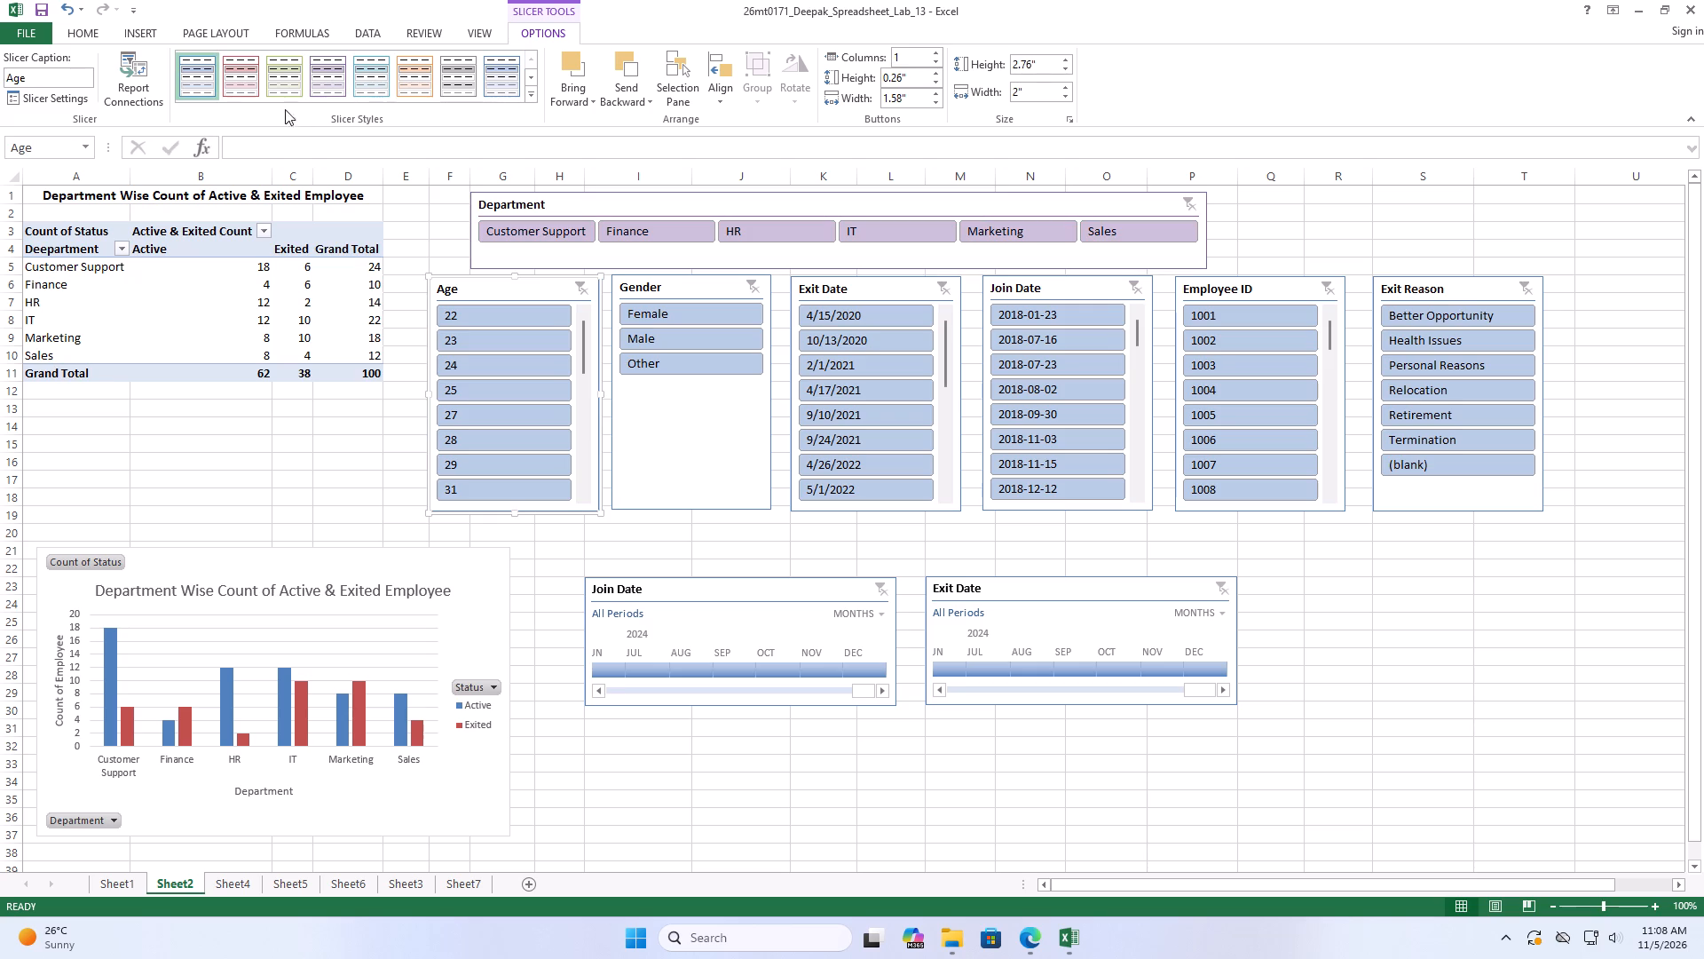
left_click(248, 81)
left_click(706, 289)
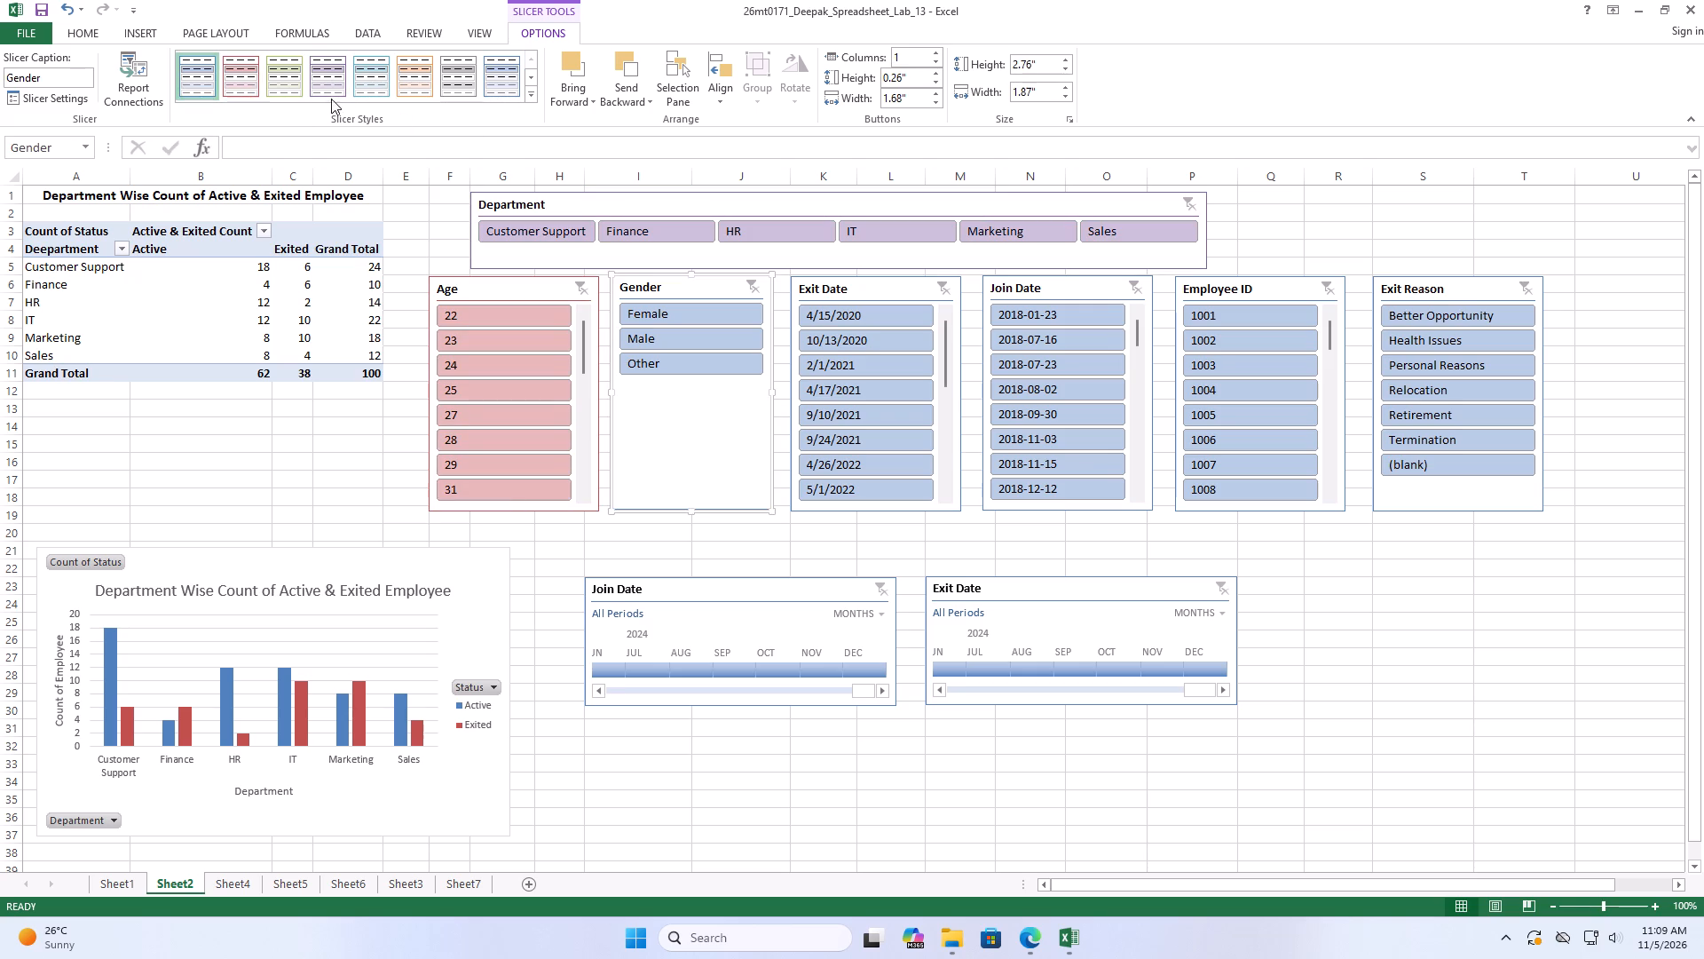
left_click(279, 74)
left_click(860, 289)
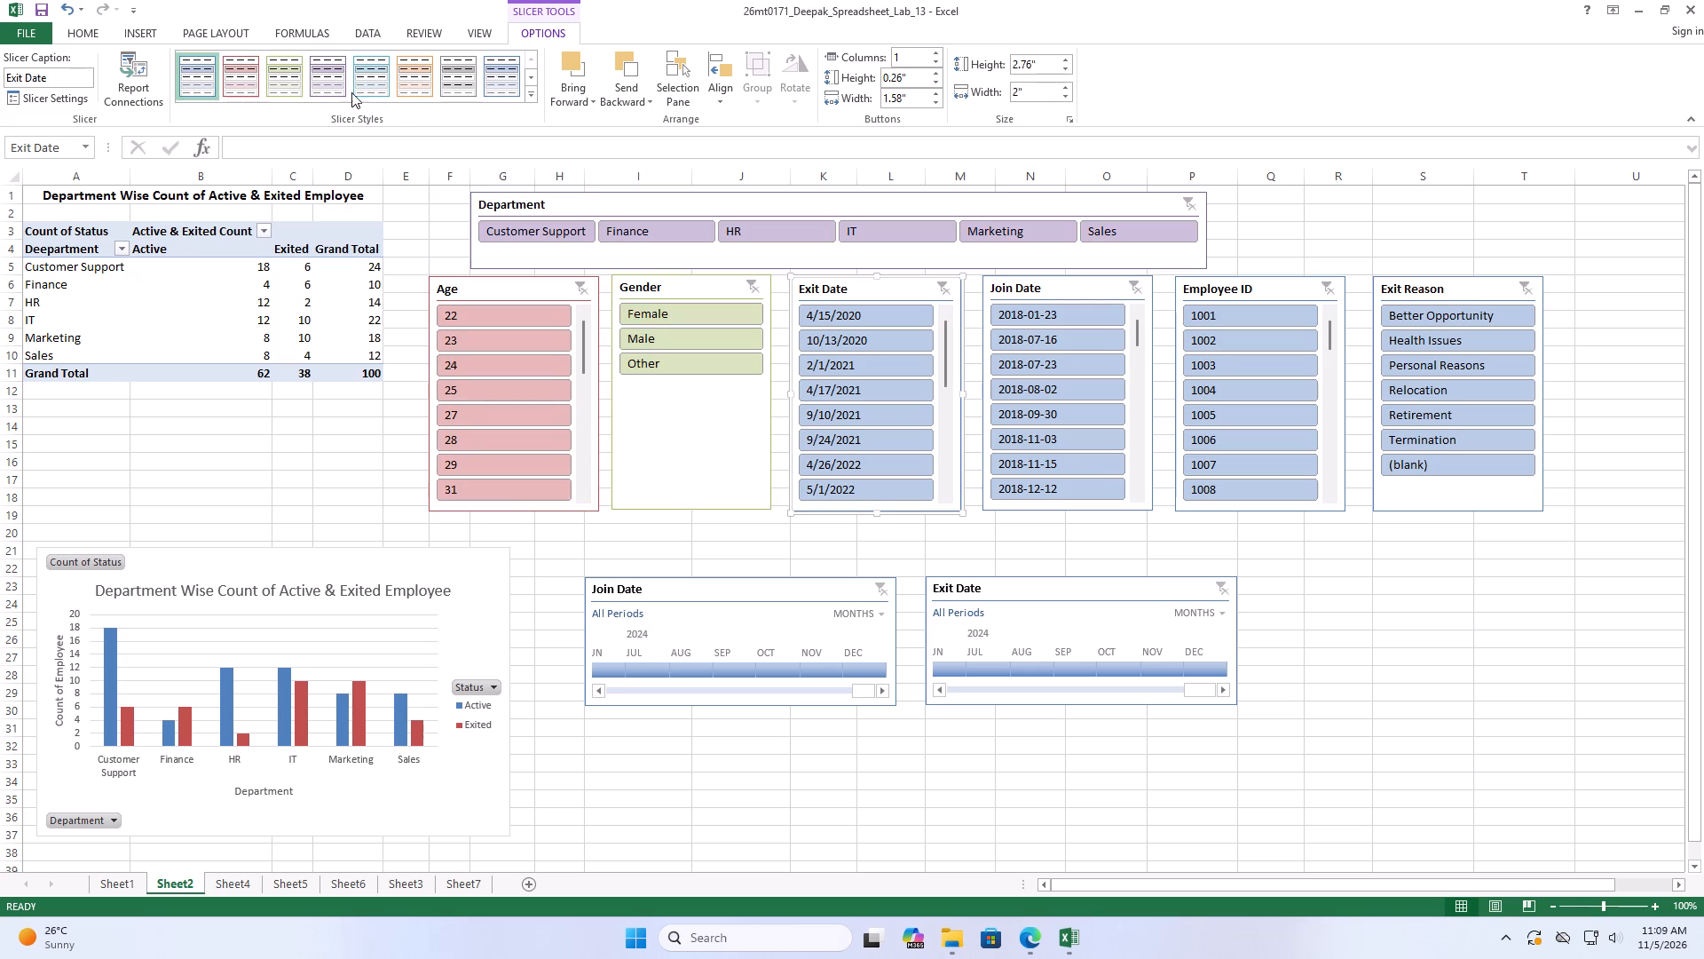
left_click(377, 79)
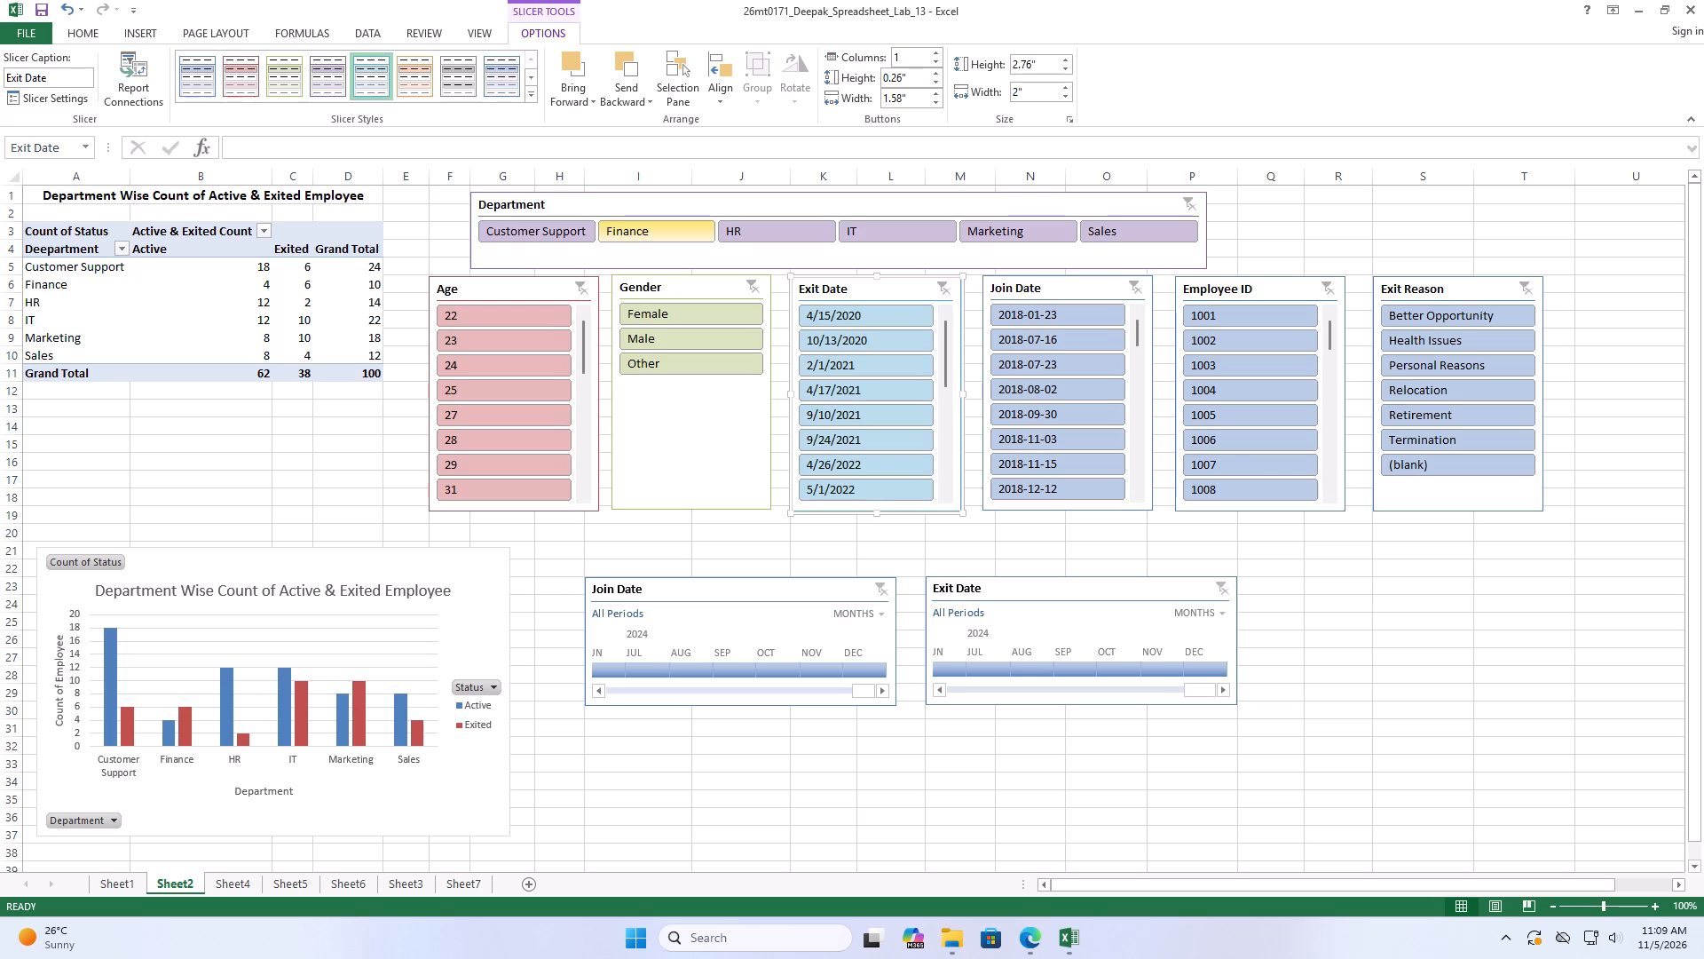
Style the remaining Sheet2 slicers: light grey for Join Date, the last light blue style for Employee ID and dark orange for Exit Reason.
left_click(1051, 286)
left_click(468, 84)
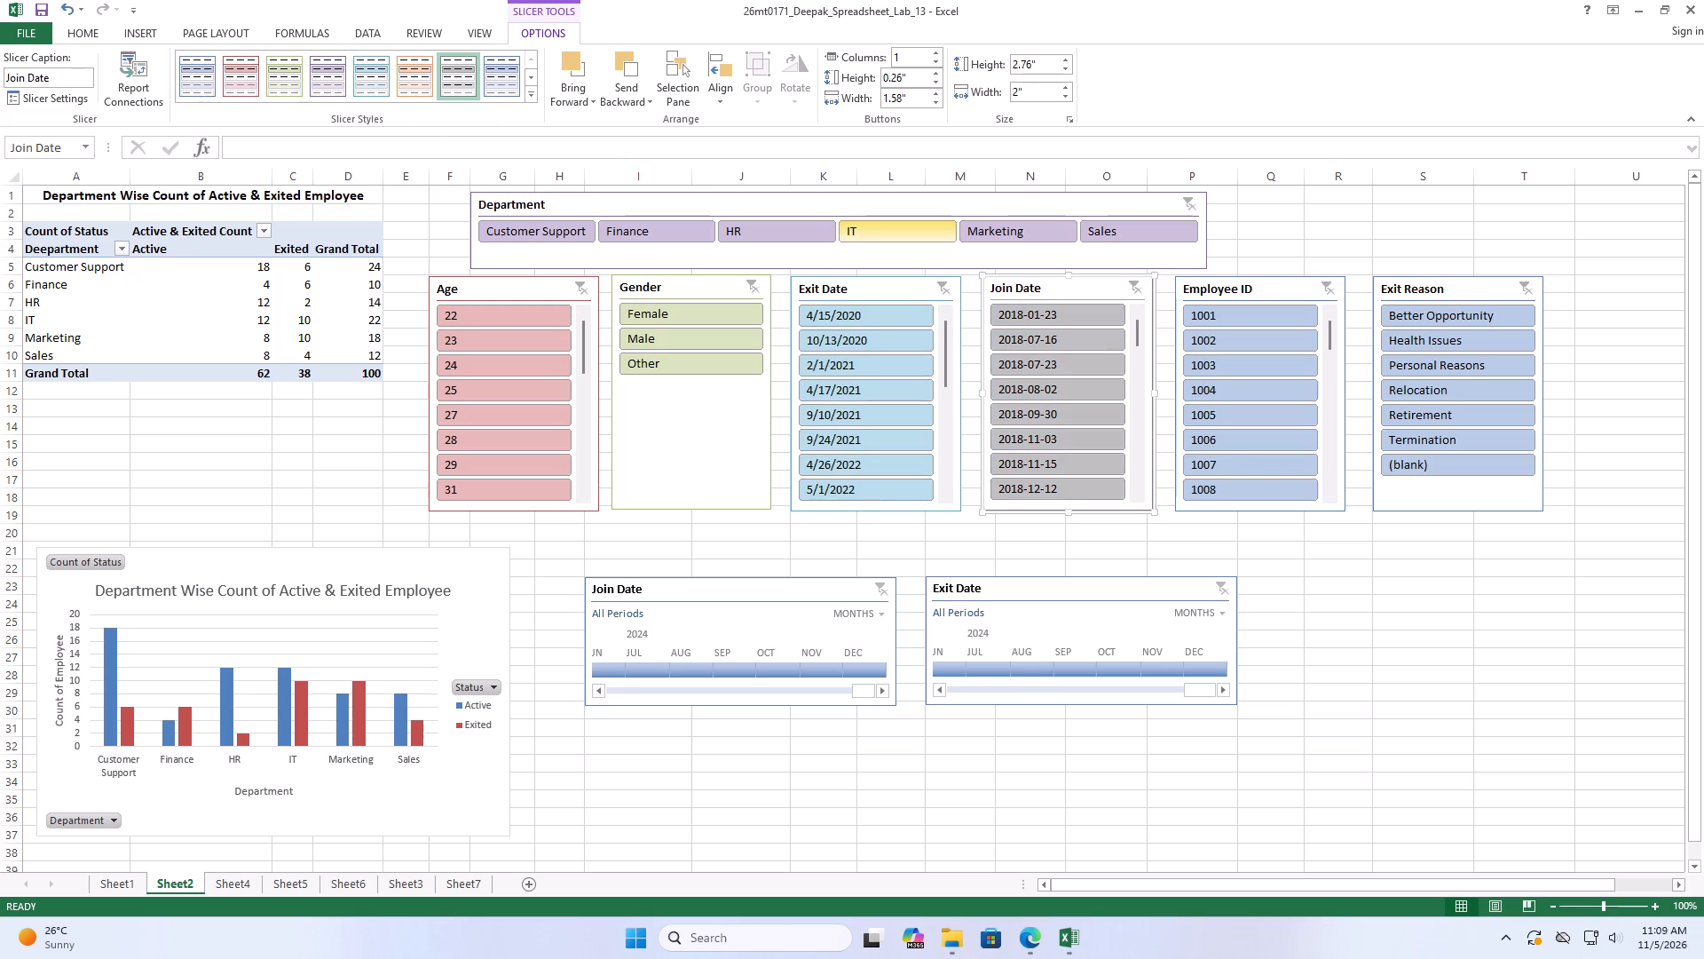
left_click(1253, 289)
left_click(503, 82)
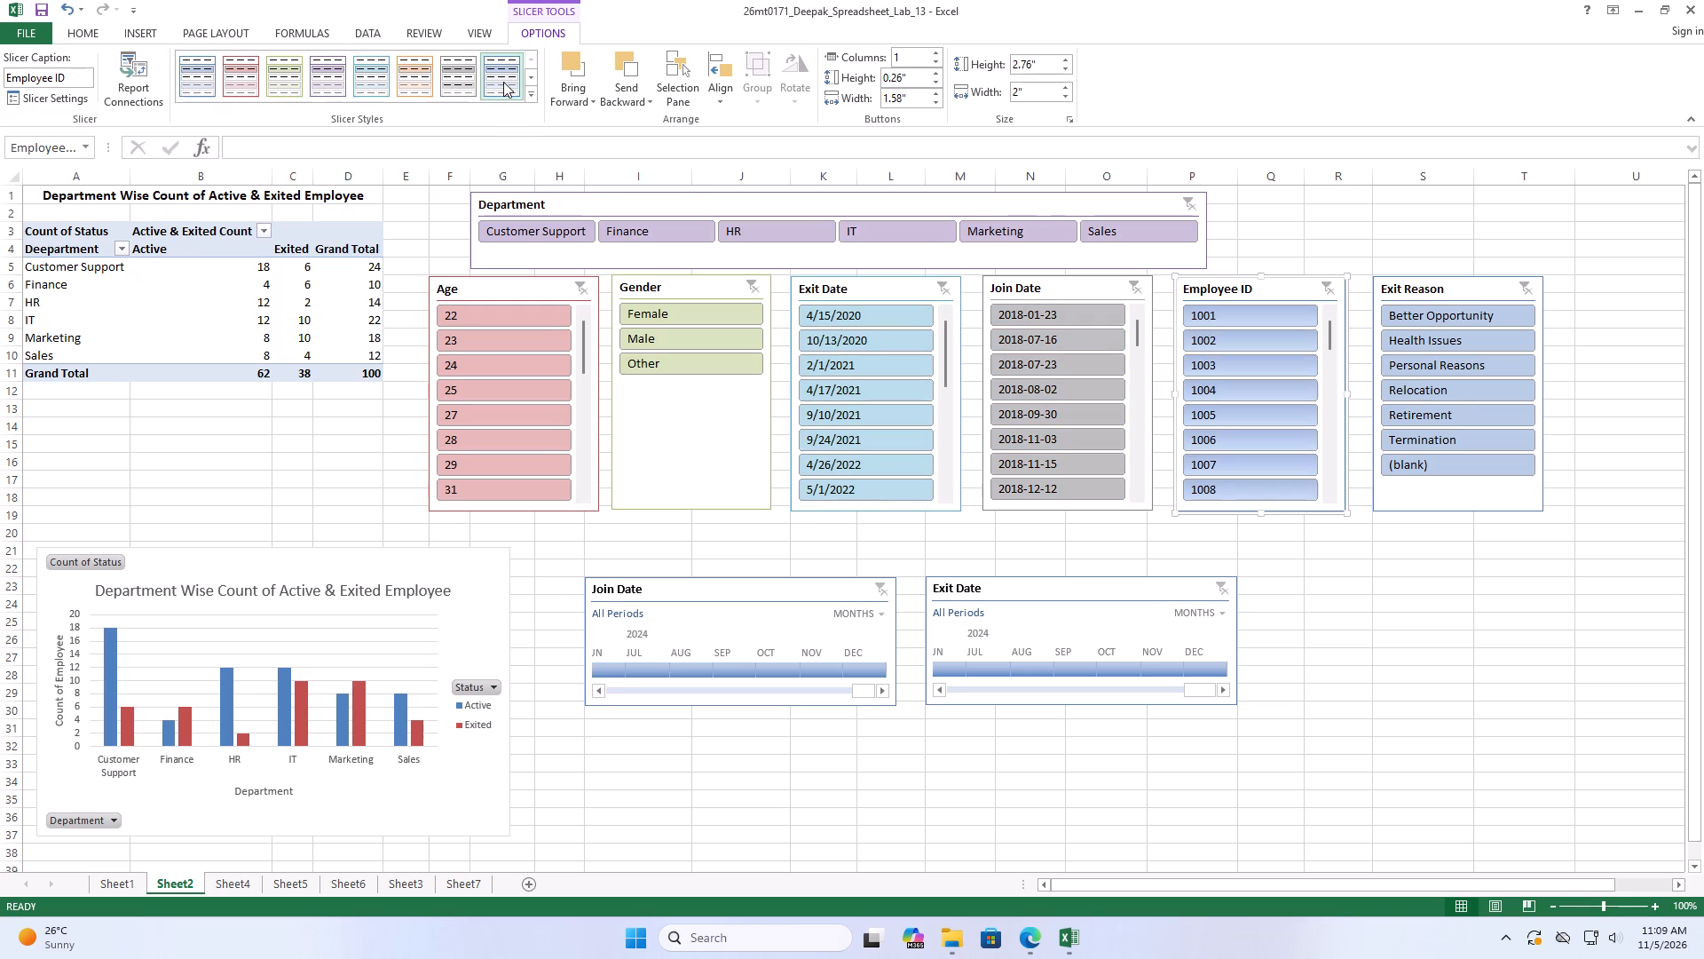
left_click(1487, 293)
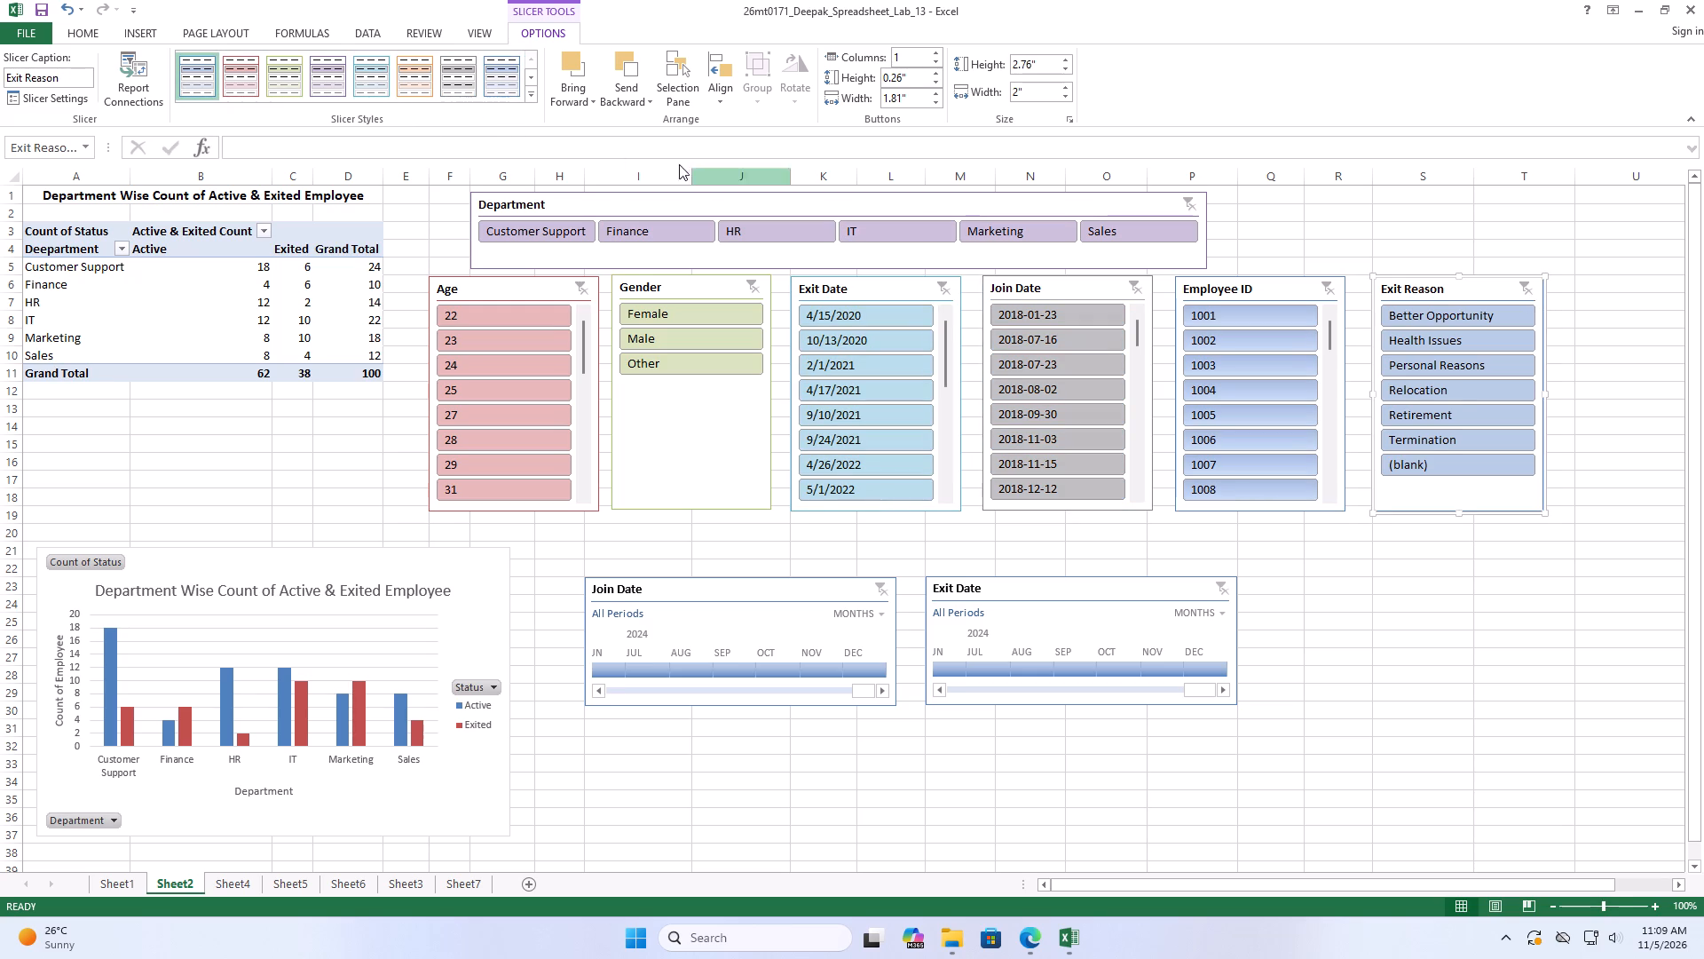
left_click(527, 95)
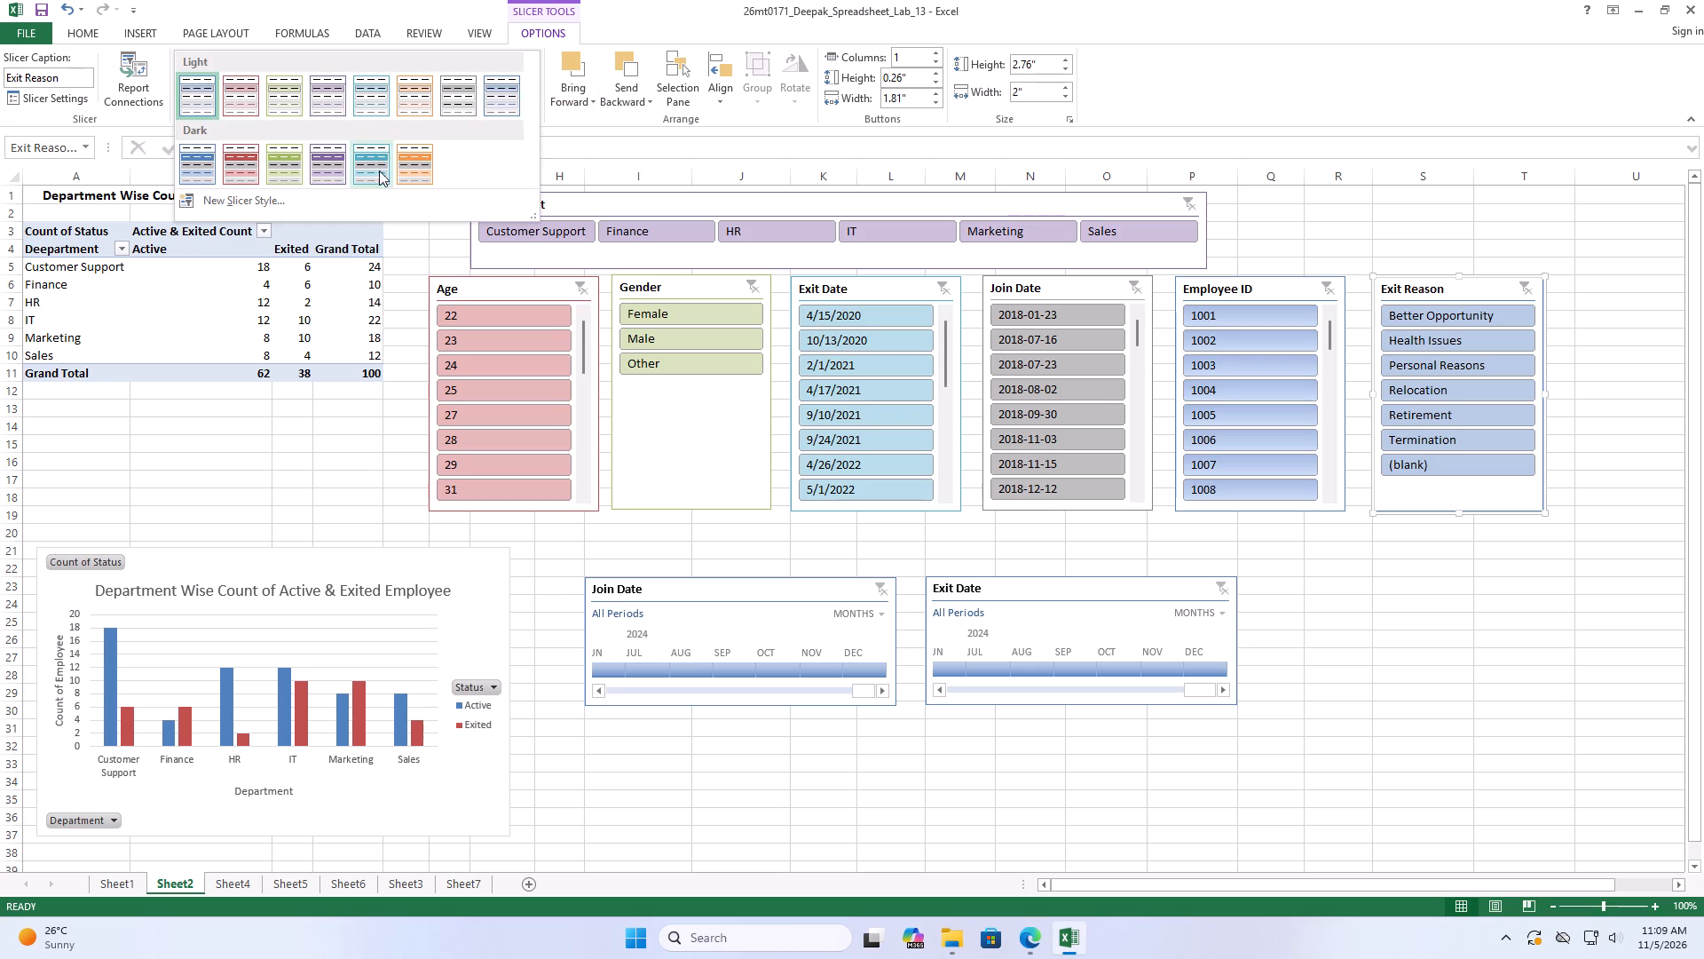
left_click(412, 170)
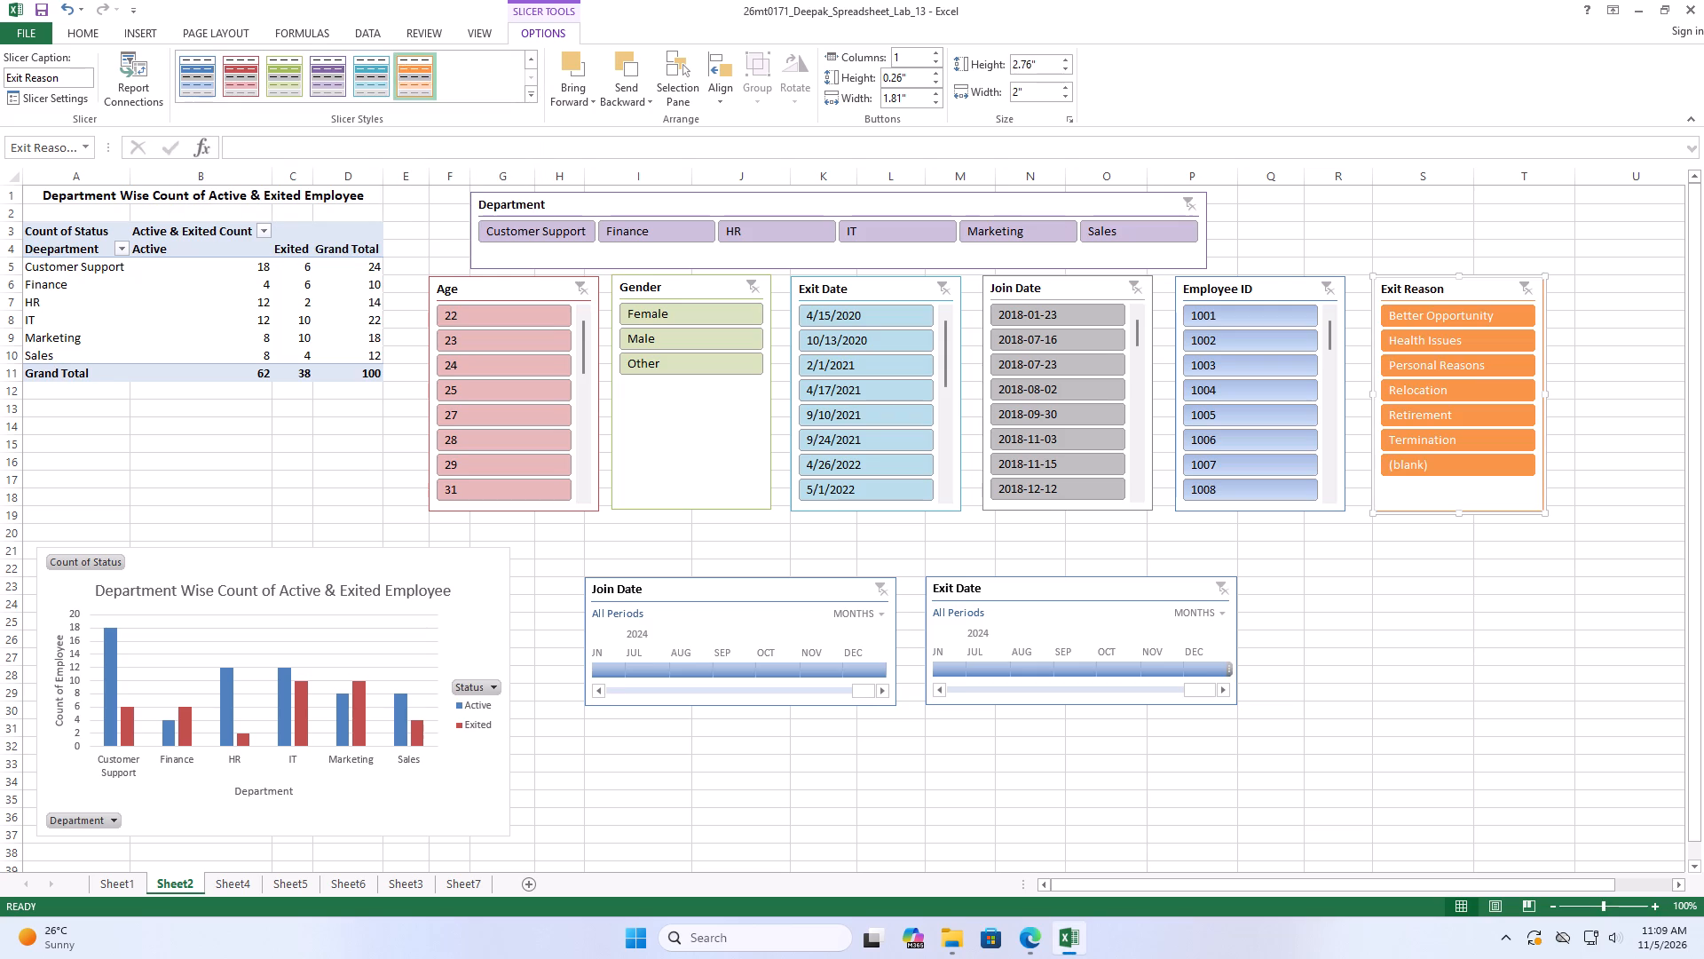
Apply the light orange timeline style to the Join Date timeline and light purple to the Exit Date timeline on Sheet2.
left_click(808, 588)
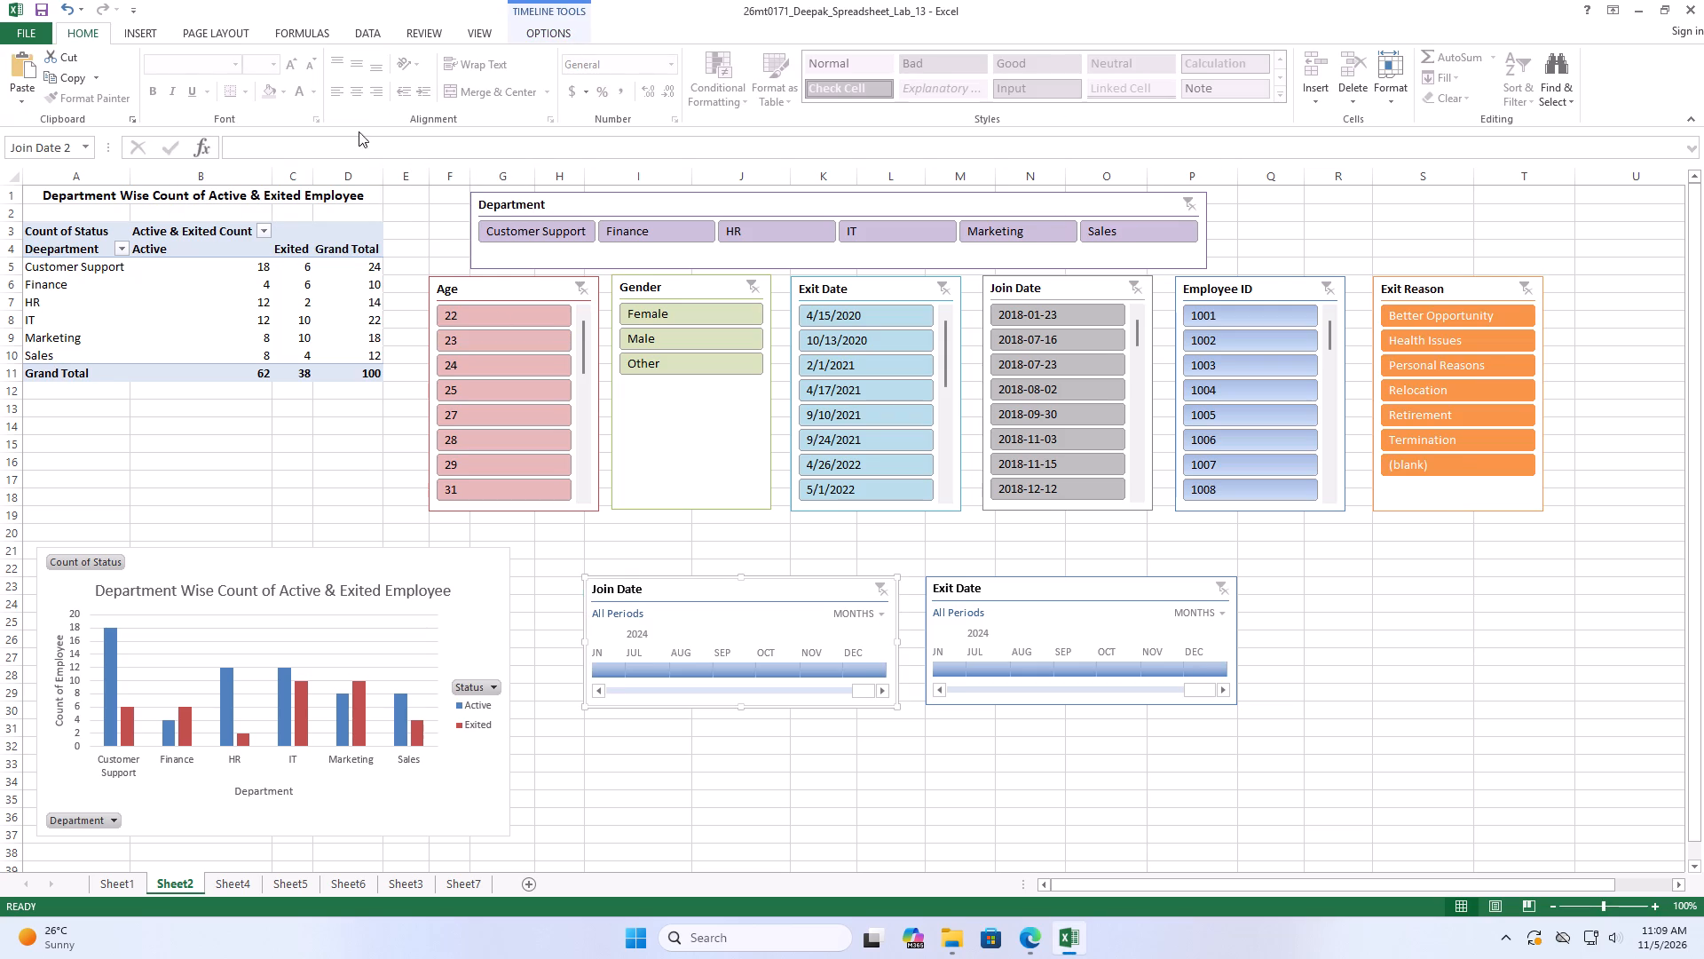
left_click(571, 32)
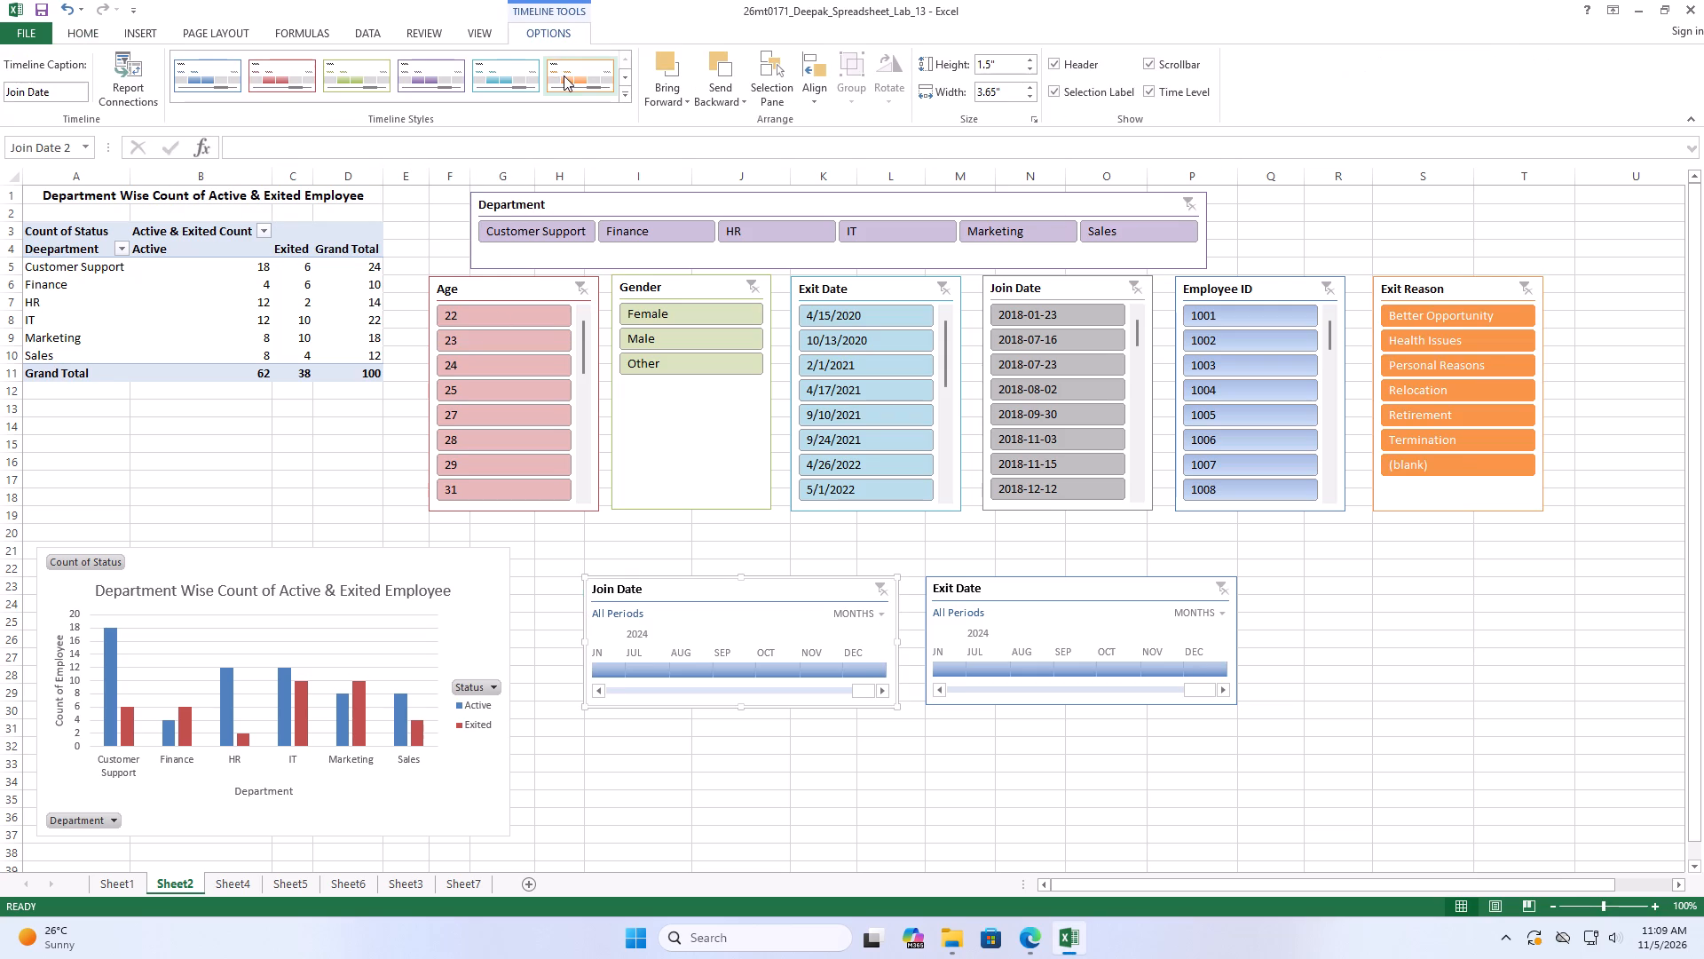
left_click(564, 75)
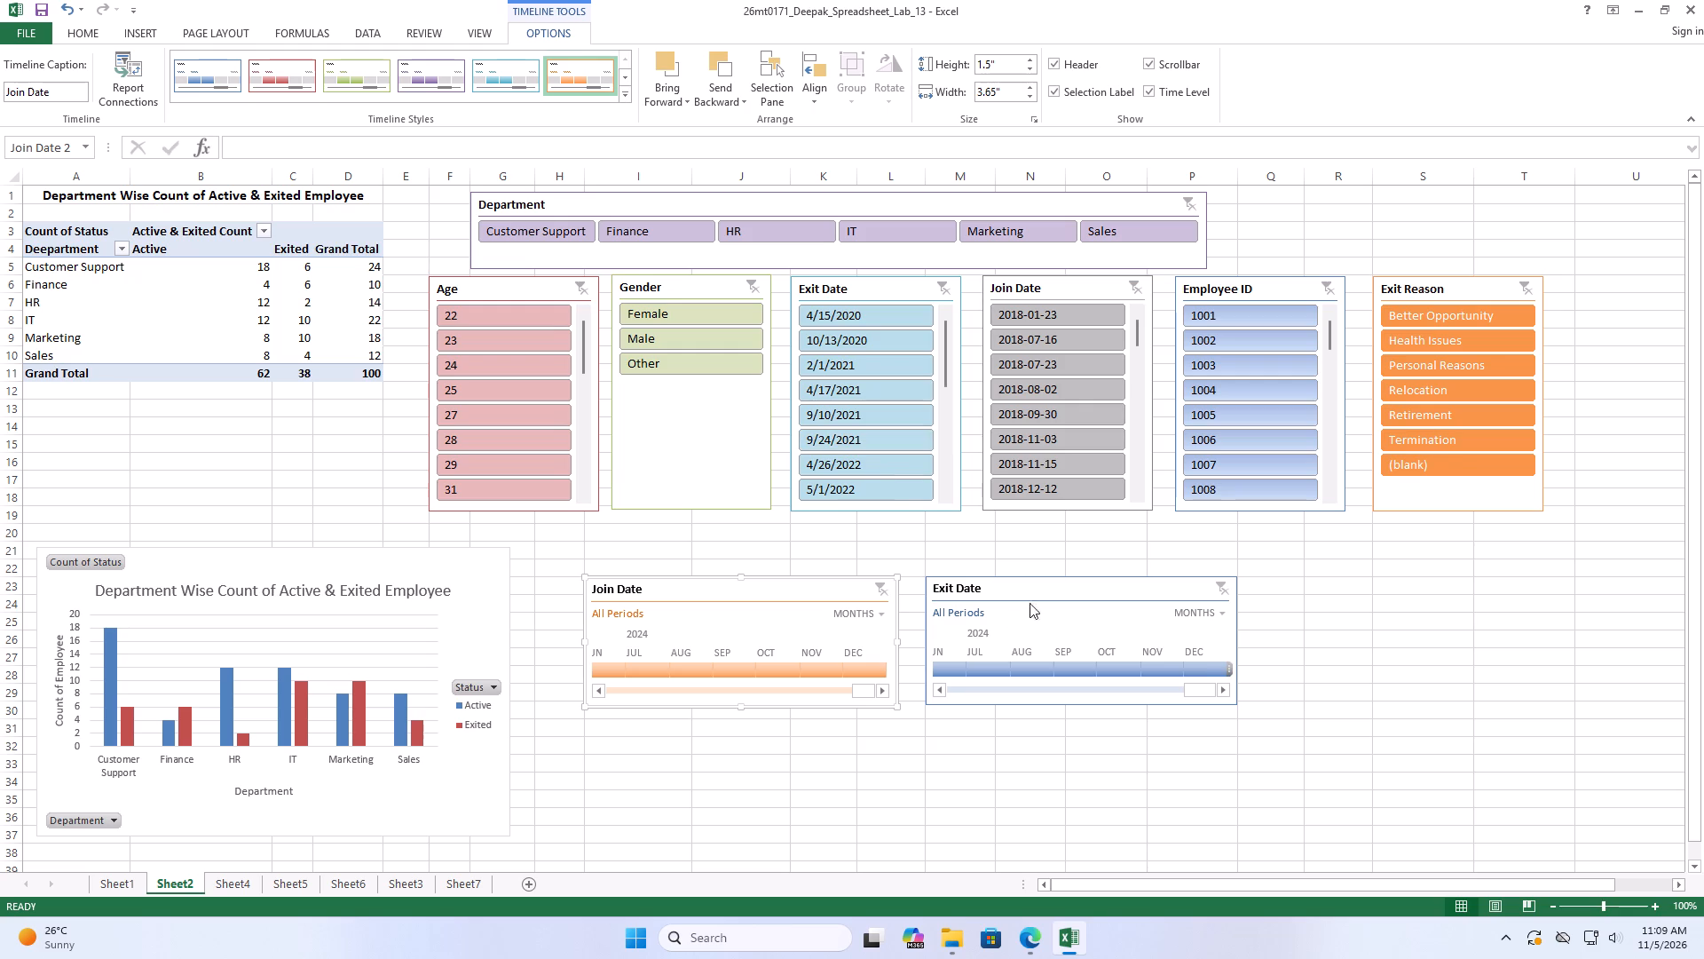
left_click(1037, 591)
left_click(423, 82)
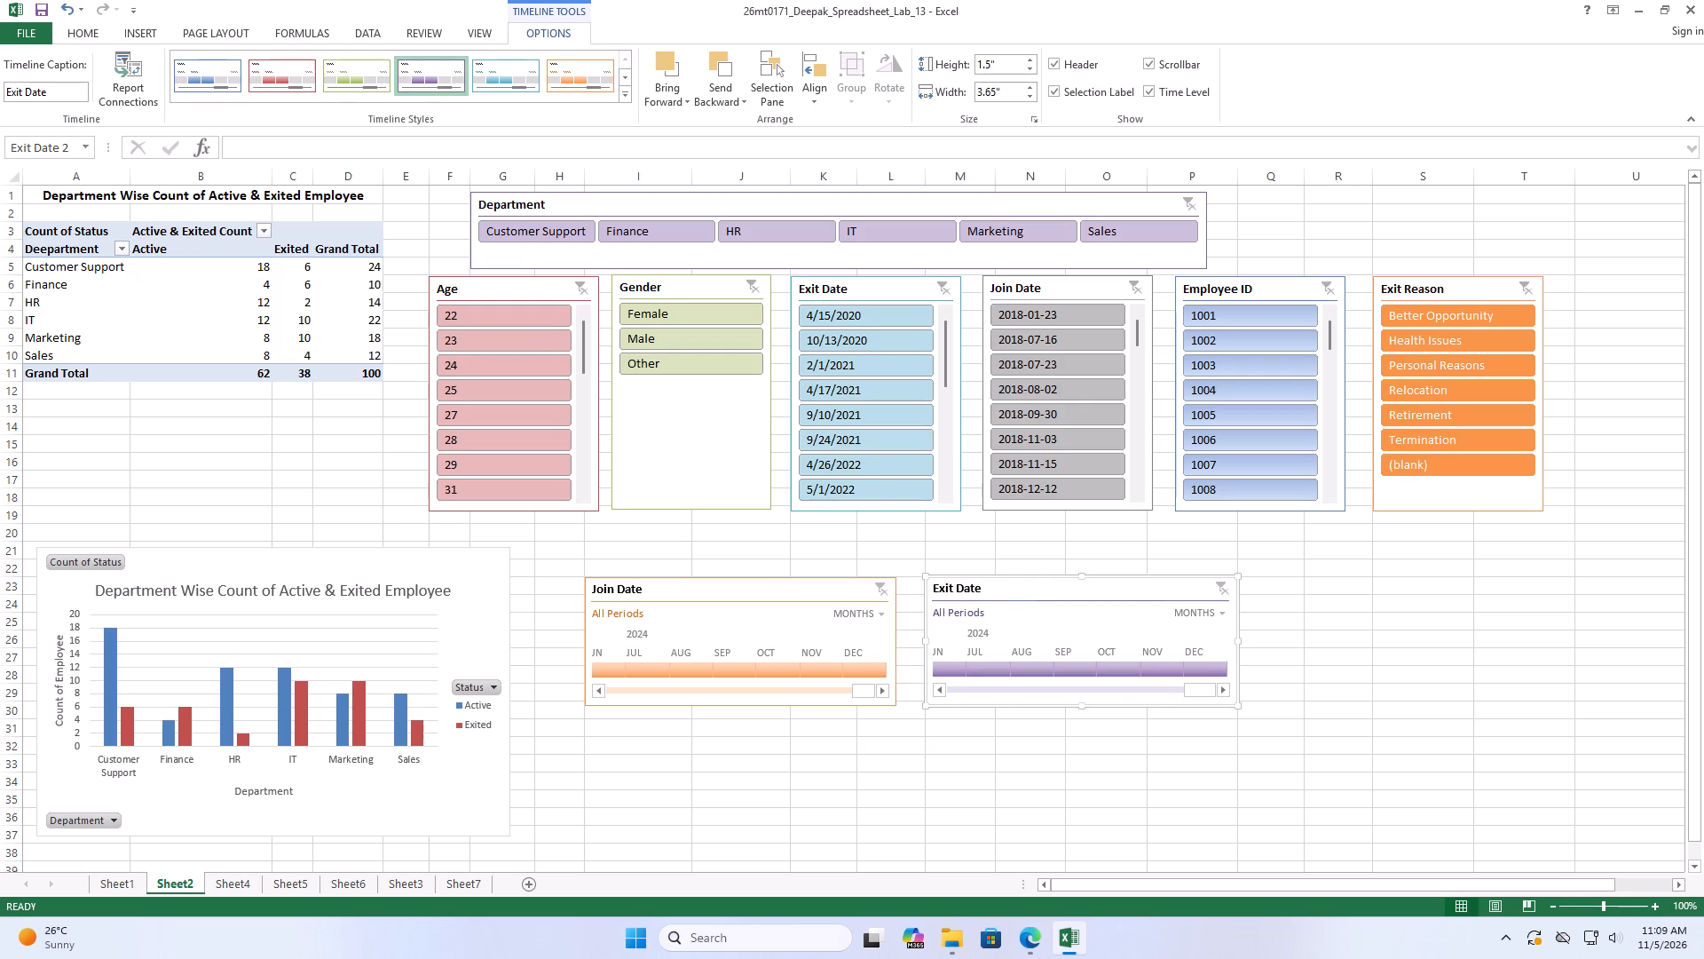
left_click(1366, 646)
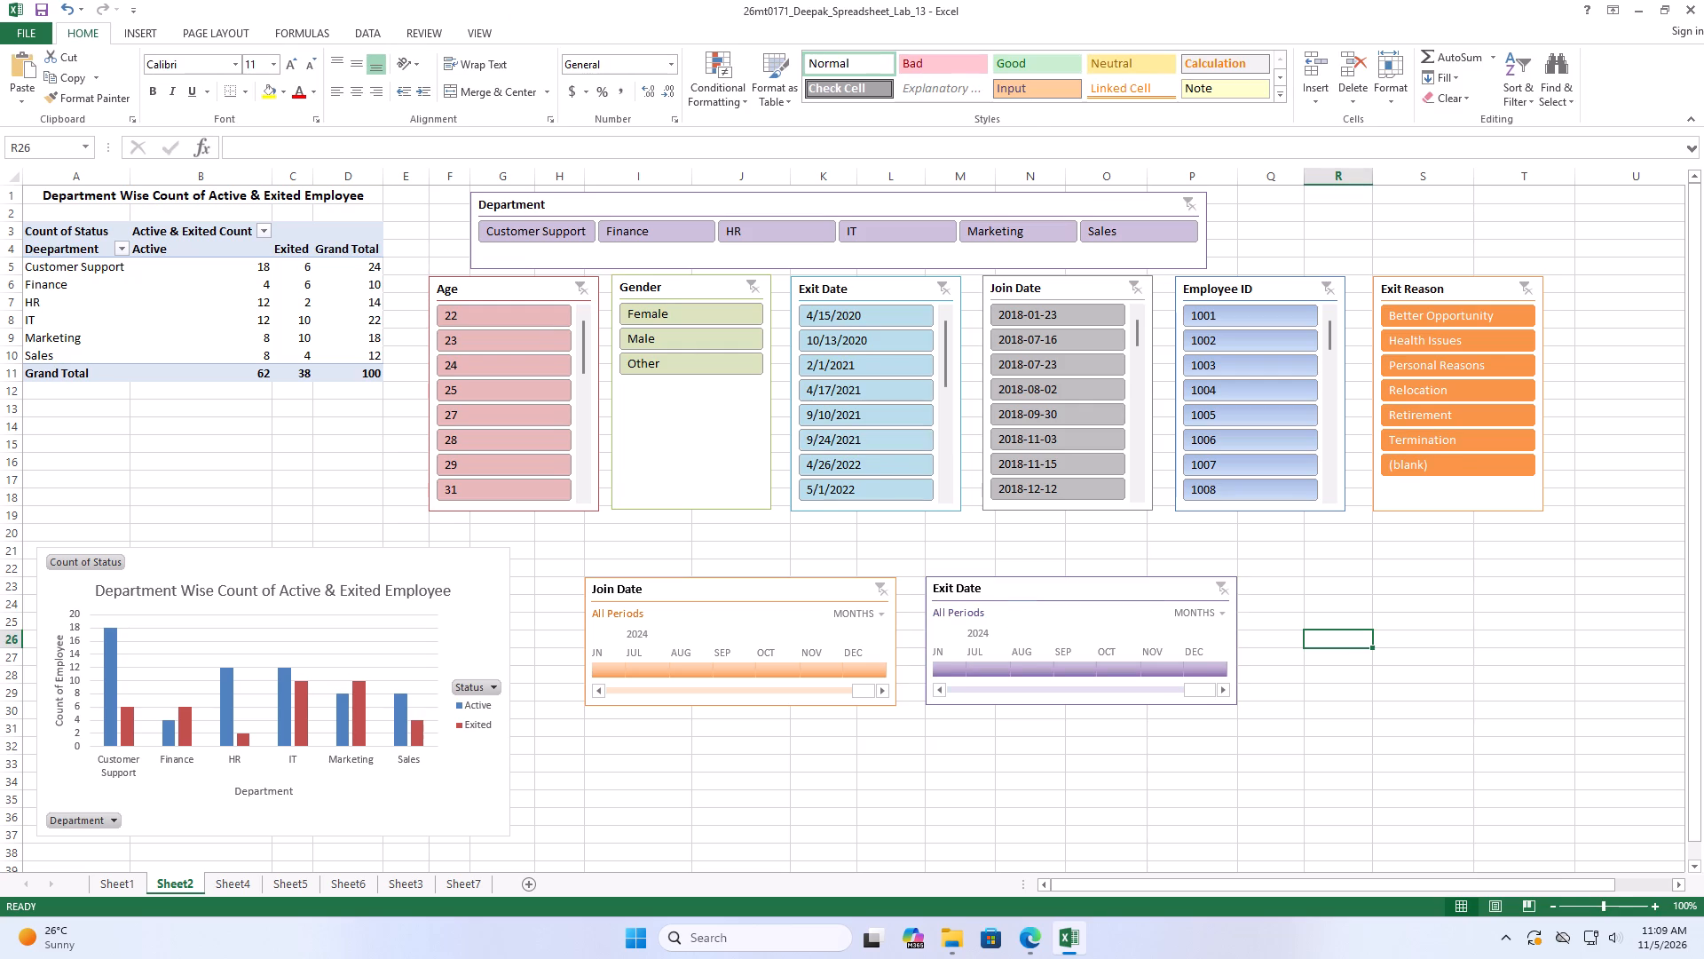
scroll(591, 642, "down", 3)
scroll(591, 642, "up", 3)
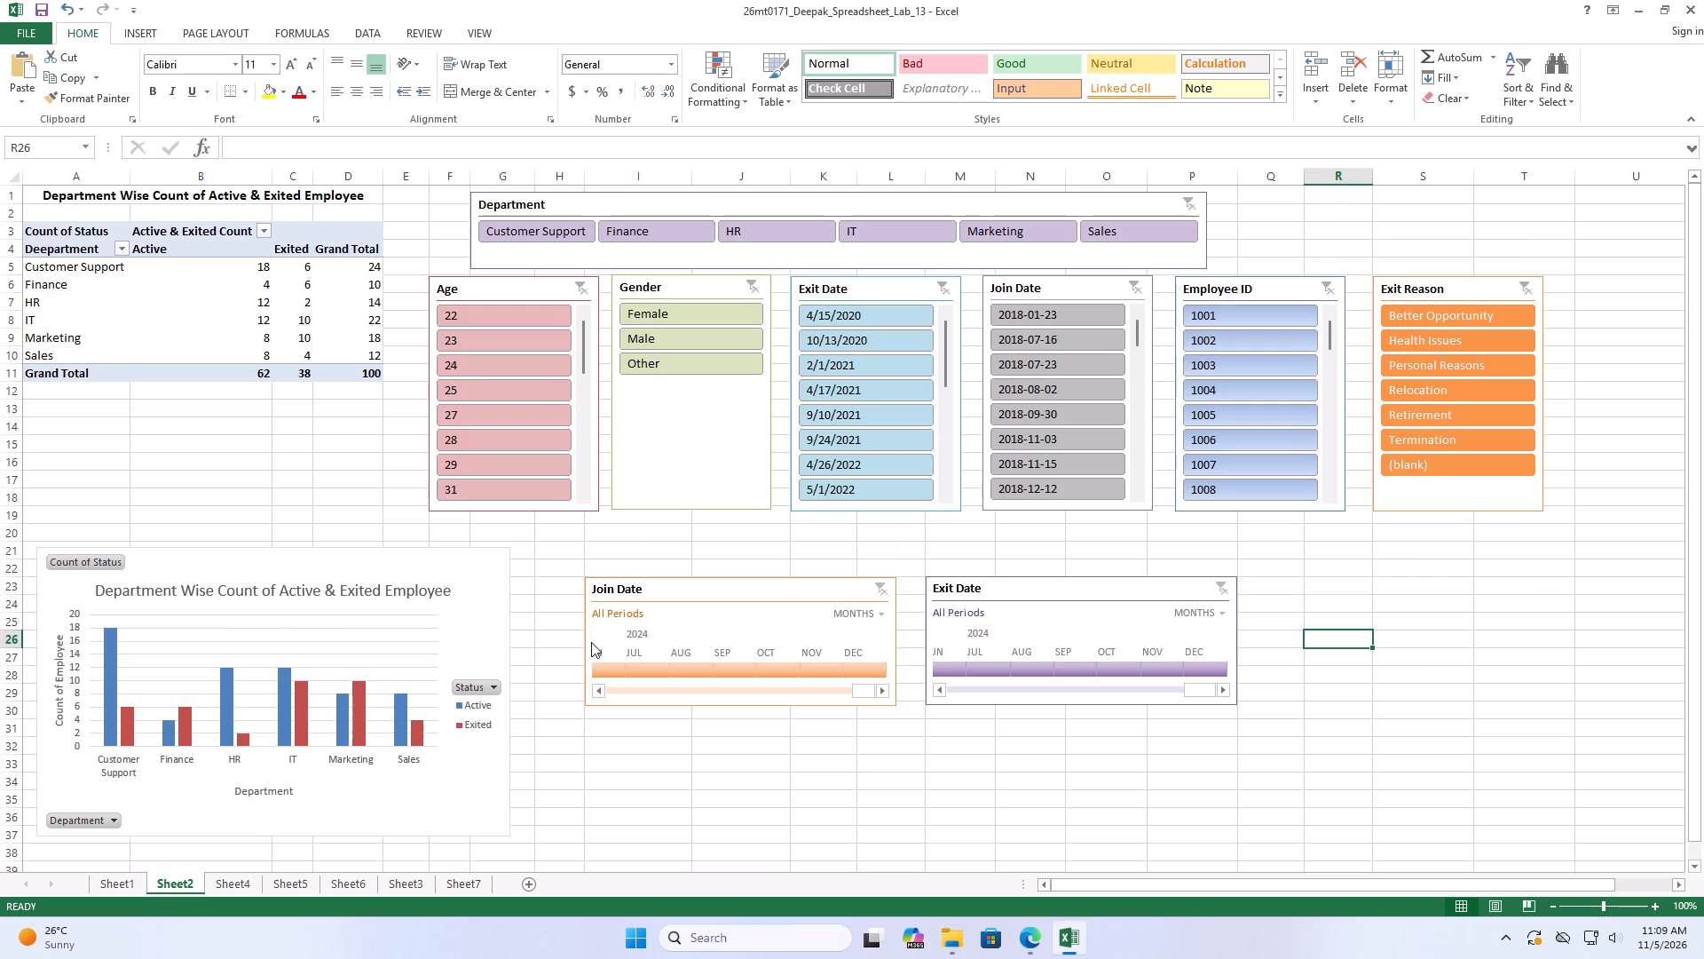
On Sheet4, apply light slicer styles: purple to Department, red to Join Date and green to Exit Date.
left_click(226, 886)
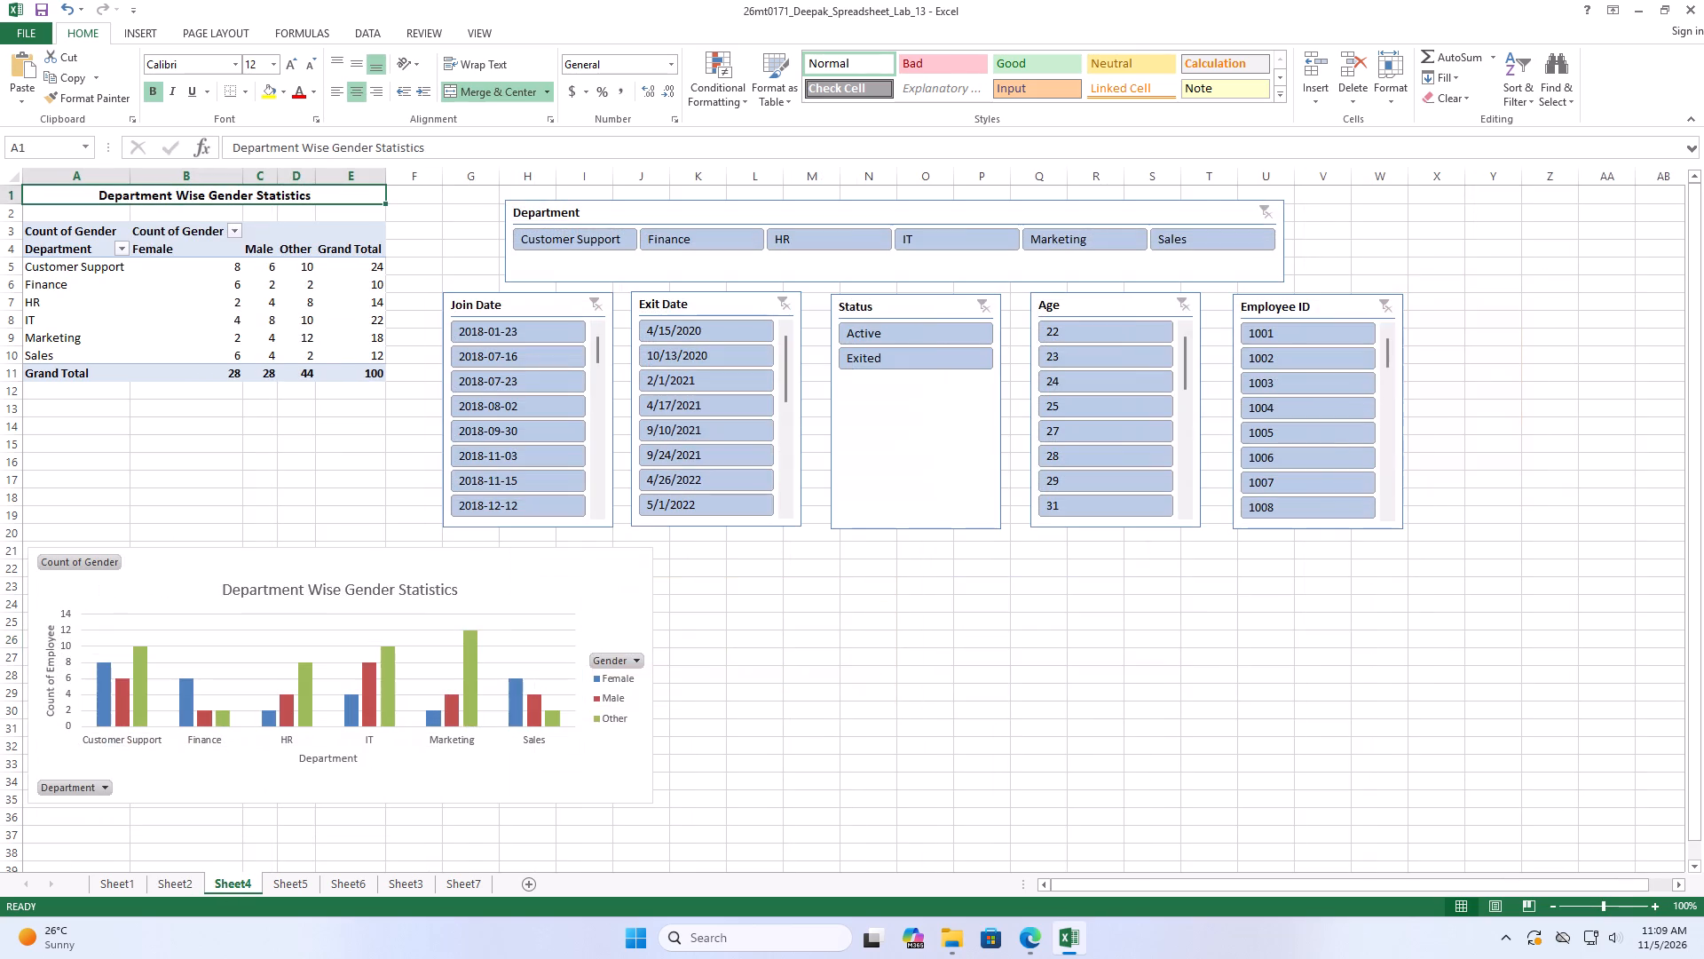
left_click(593, 214)
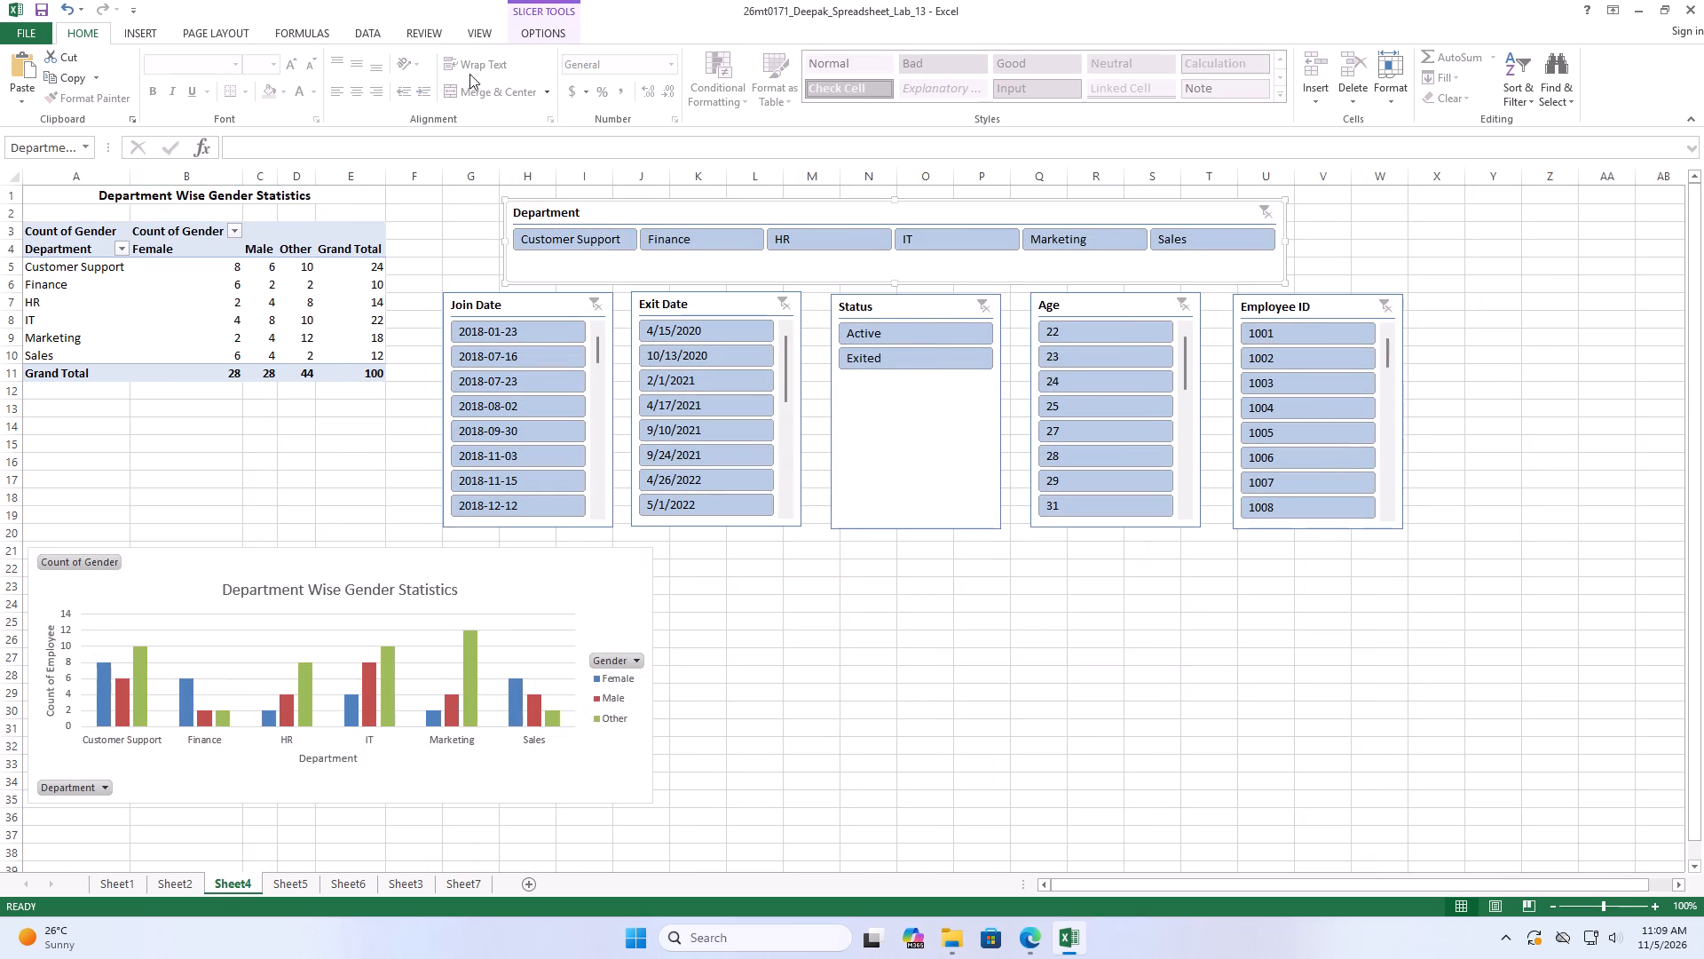
left_click(541, 36)
left_click(320, 73)
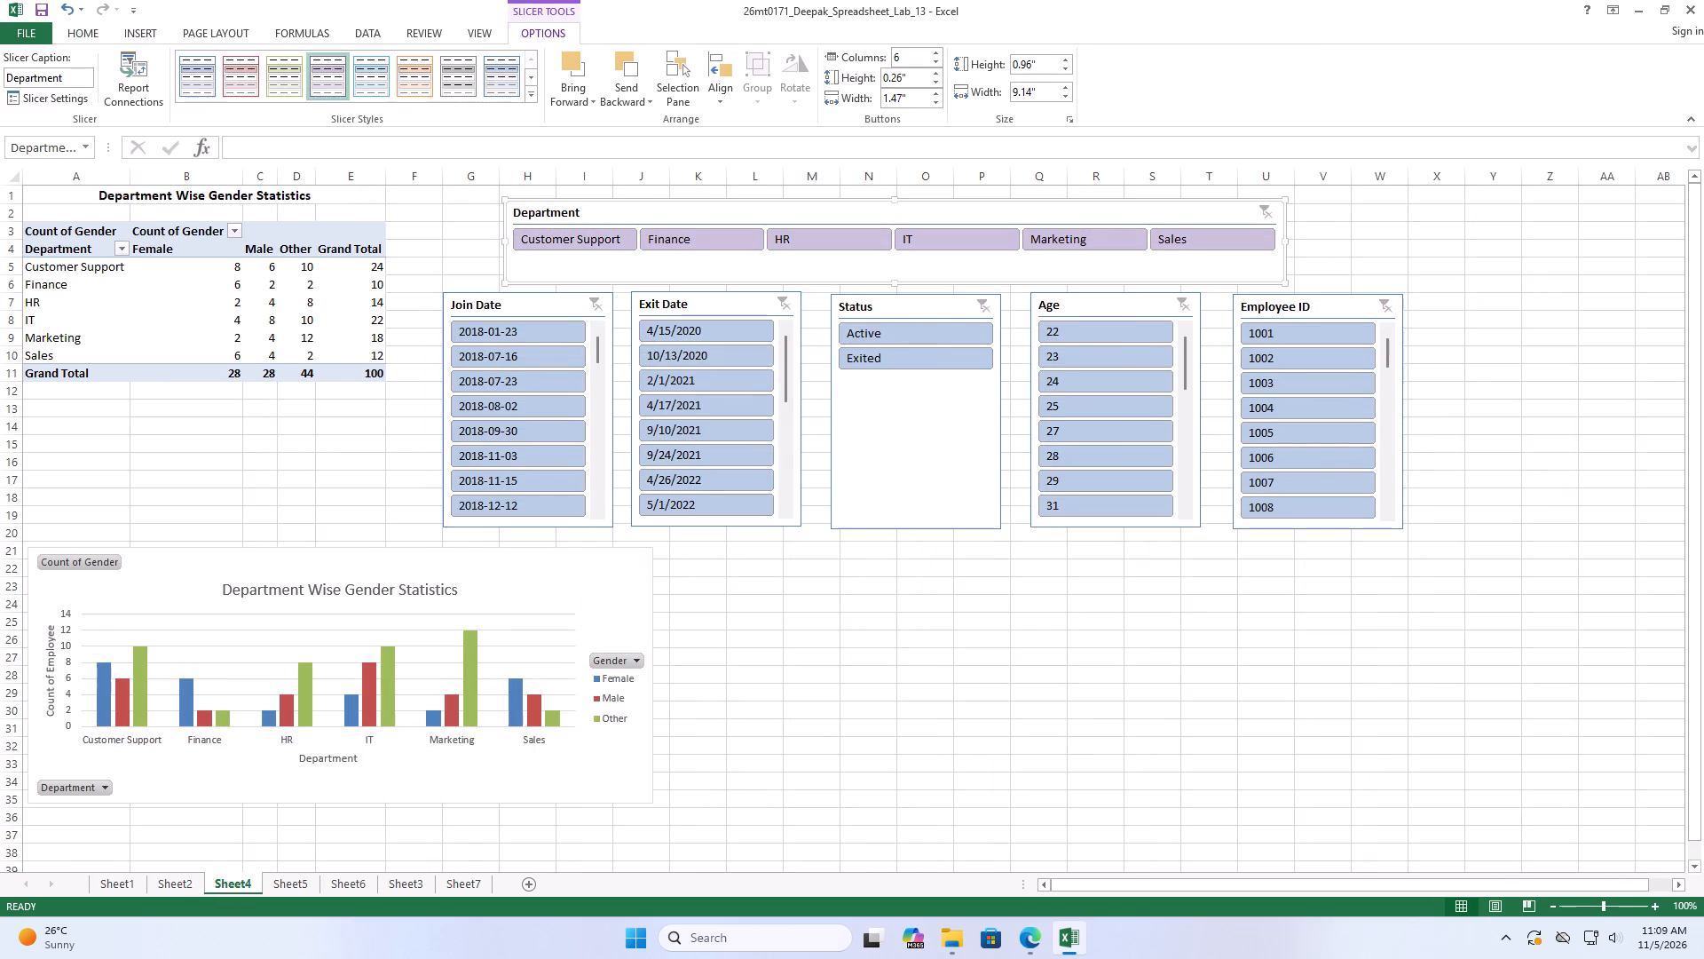
left_click(506, 304)
left_click(231, 72)
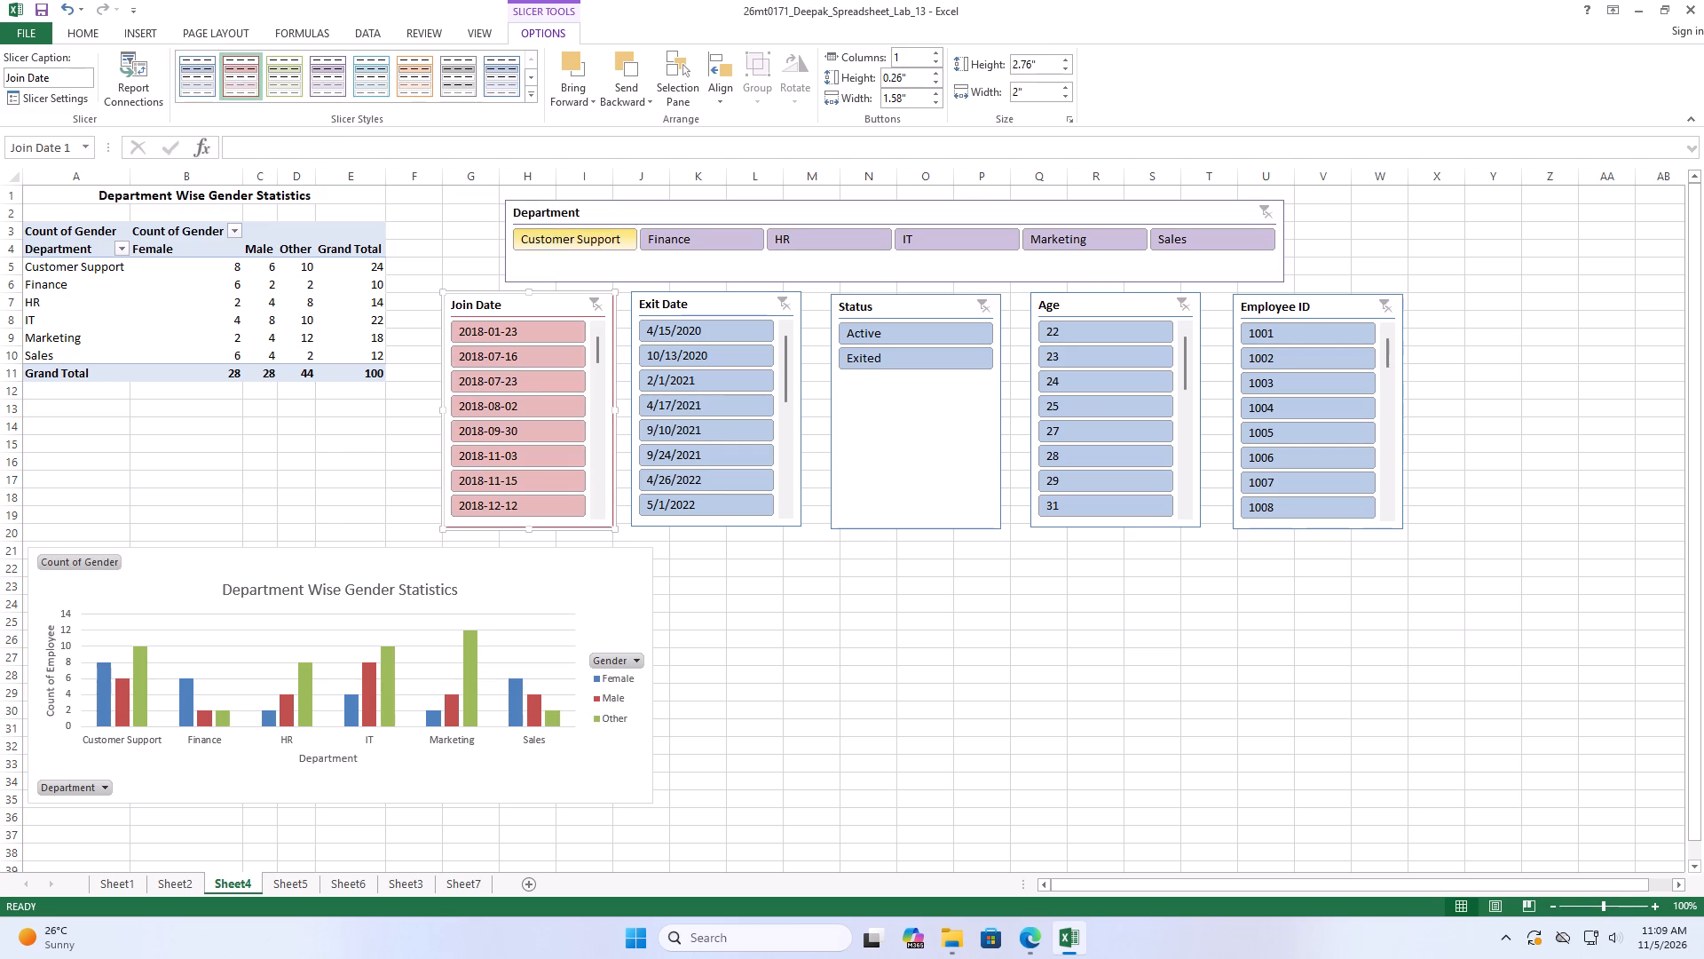
left_click(742, 300)
left_click(289, 77)
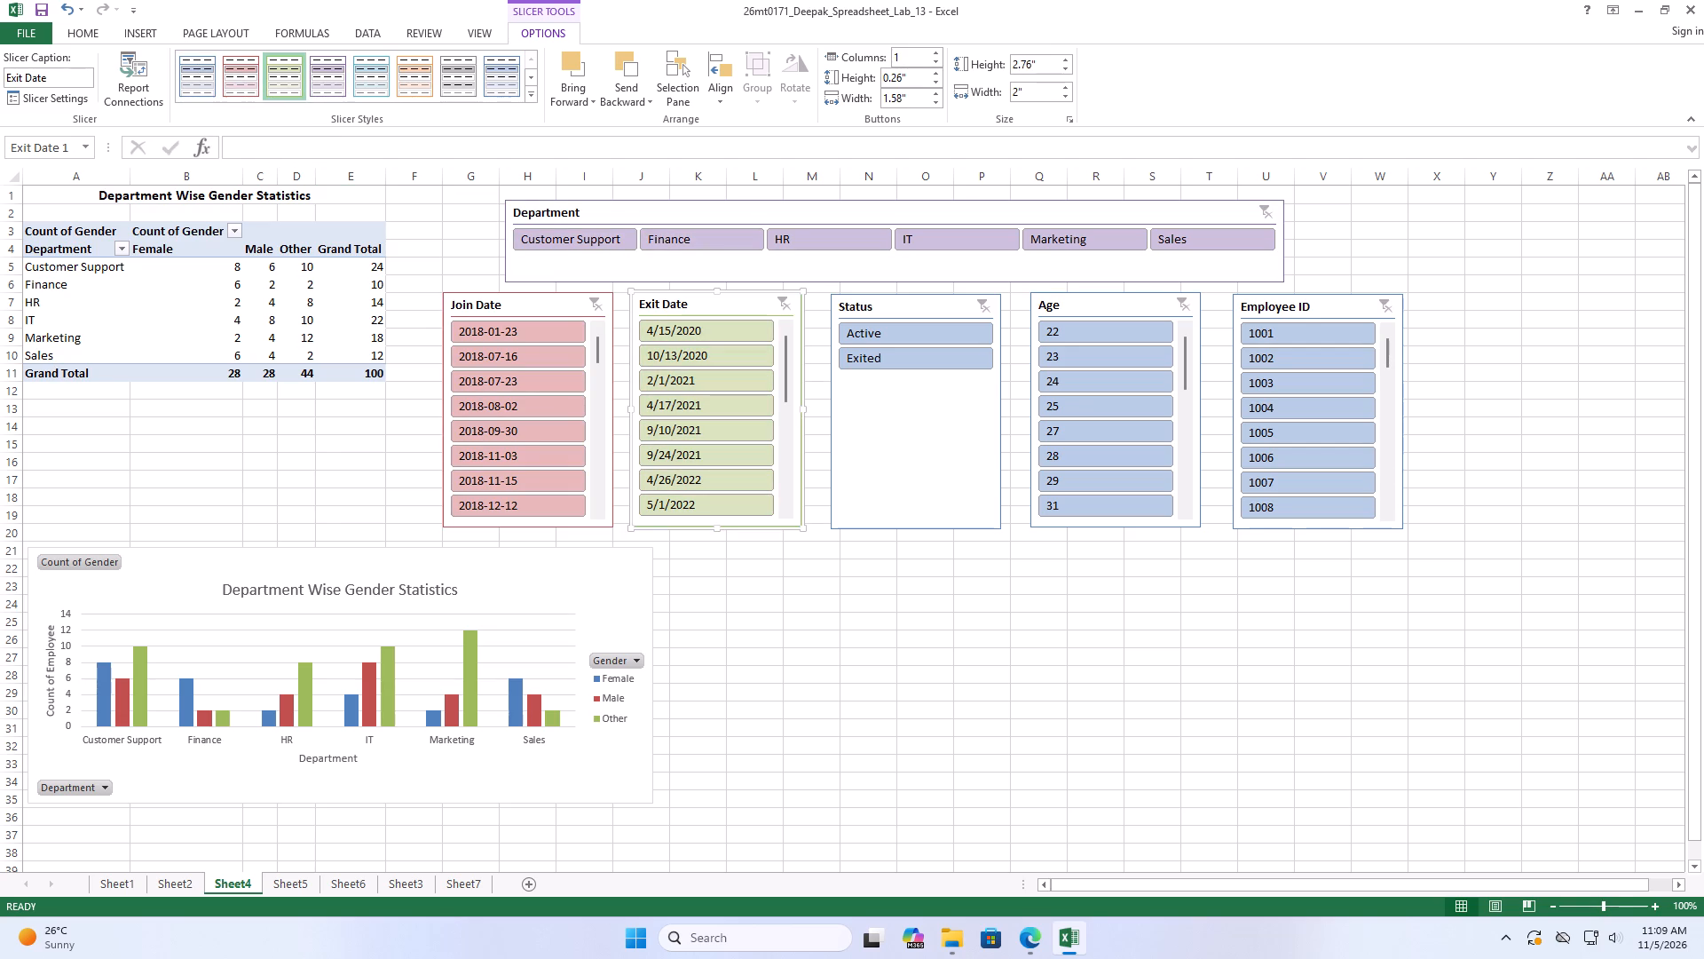
Style the remaining Sheet4 slicers with light colours: aqua for Status, orange for Age and grey for Employee ID.
left_click(876, 313)
left_click(385, 83)
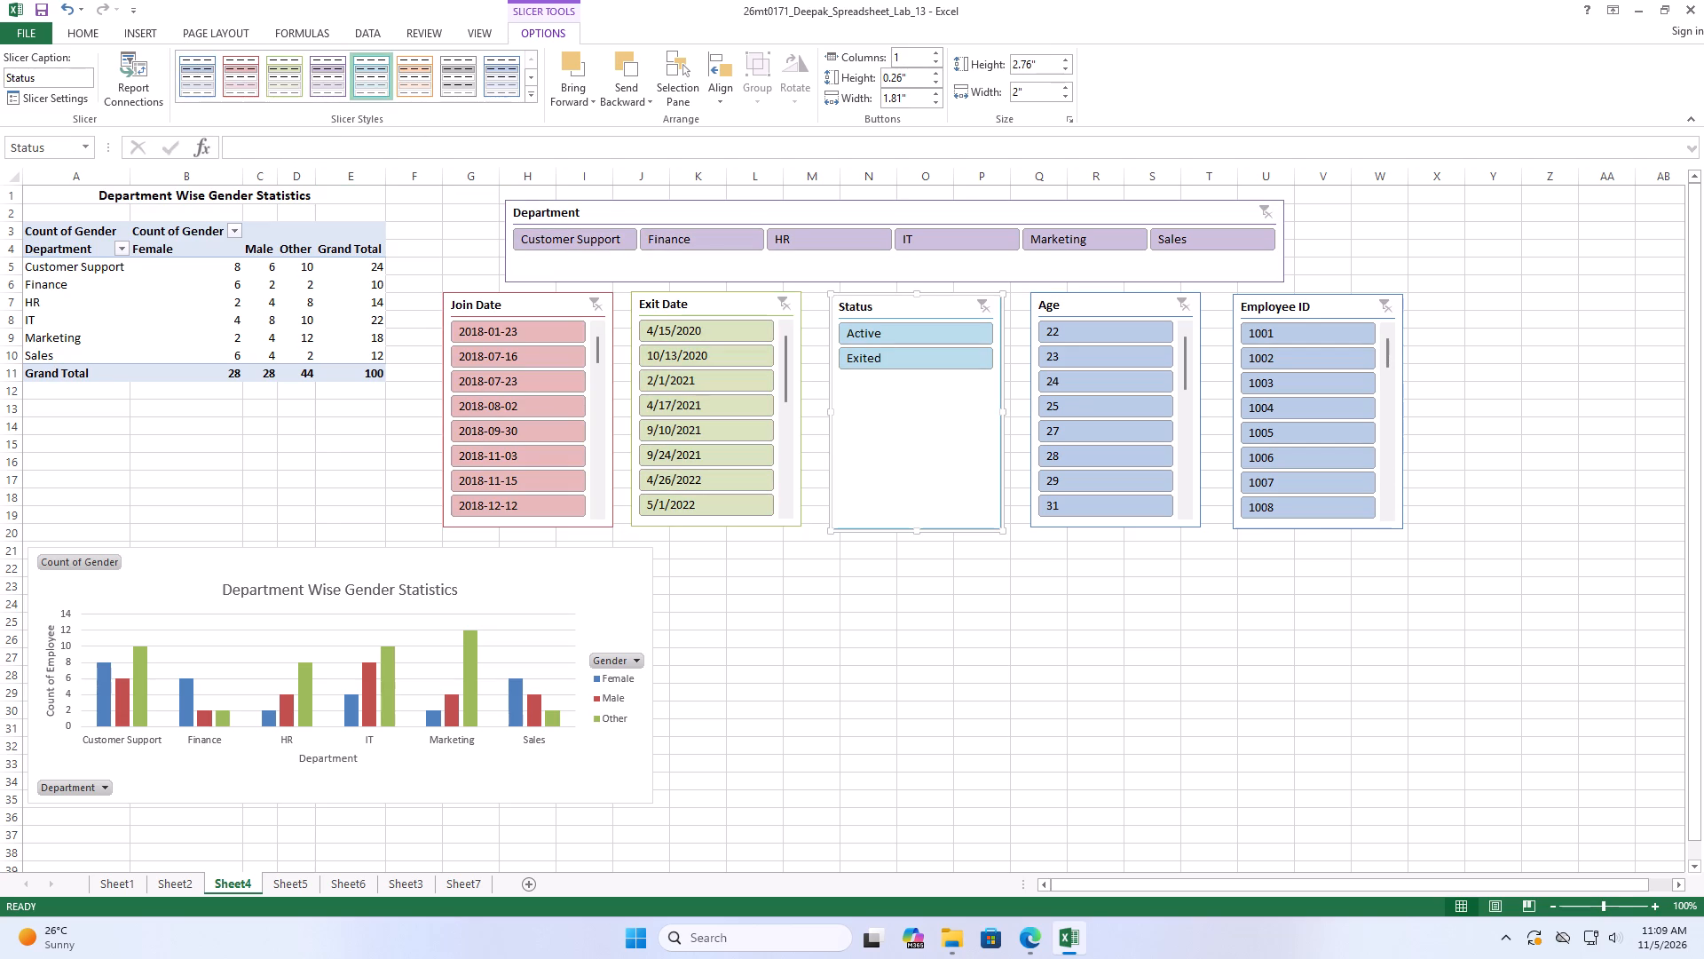
left_click(1087, 310)
left_click(417, 86)
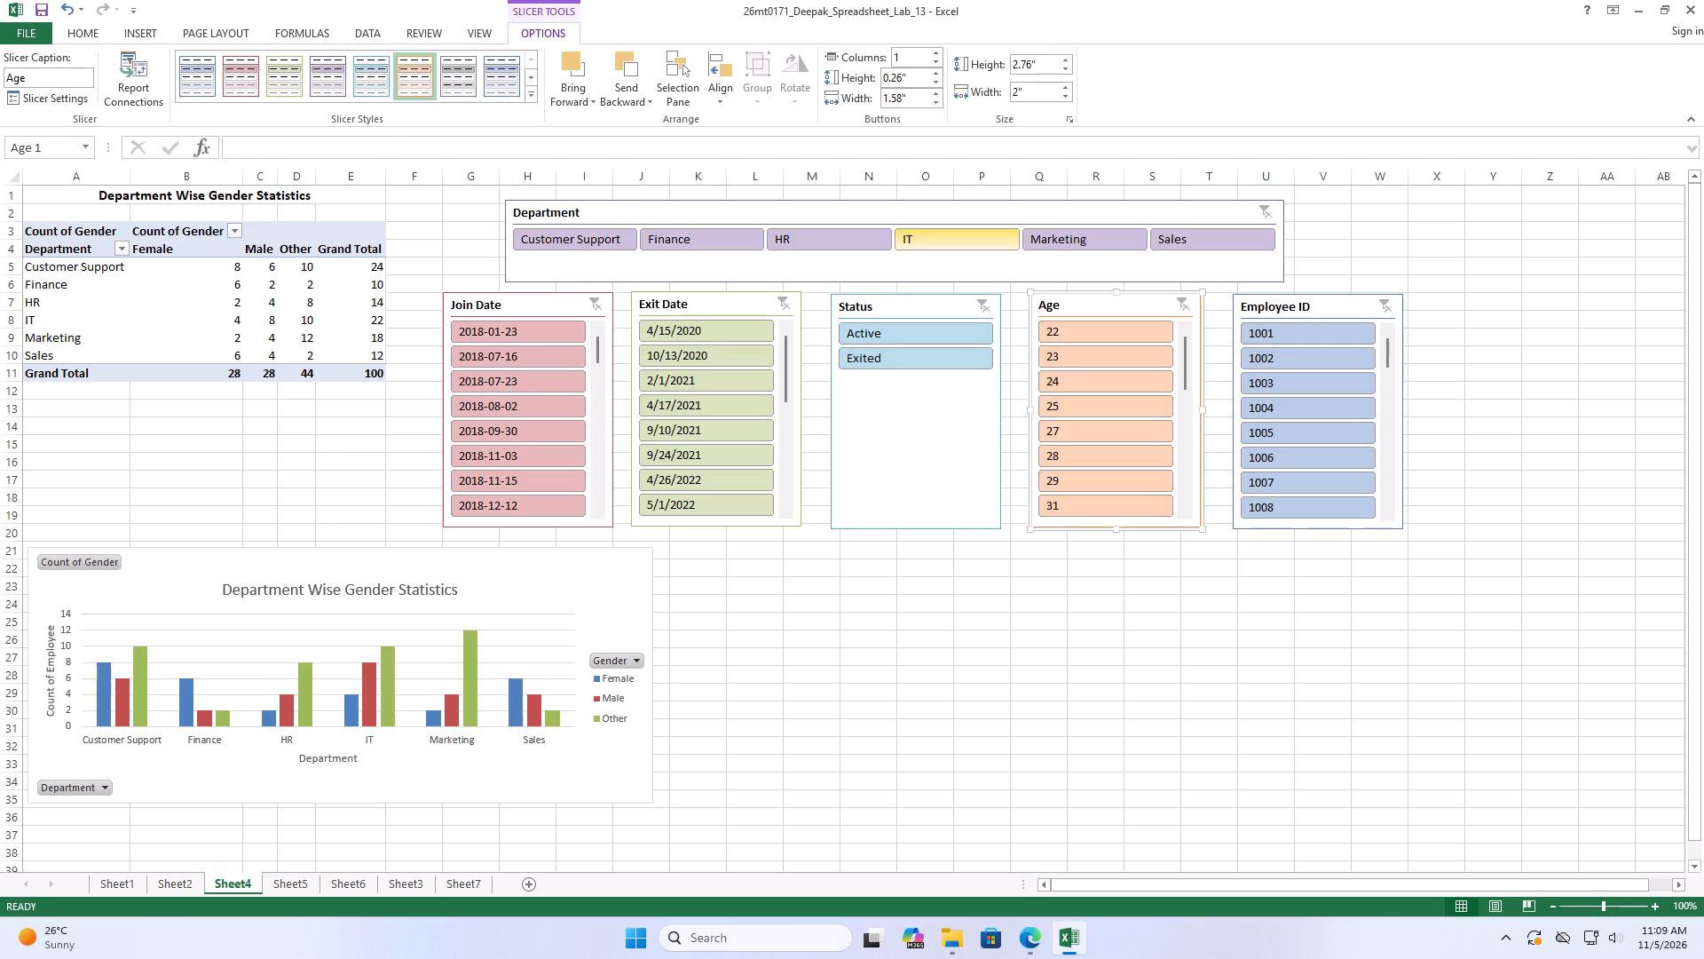
left_click(1267, 310)
left_click(461, 83)
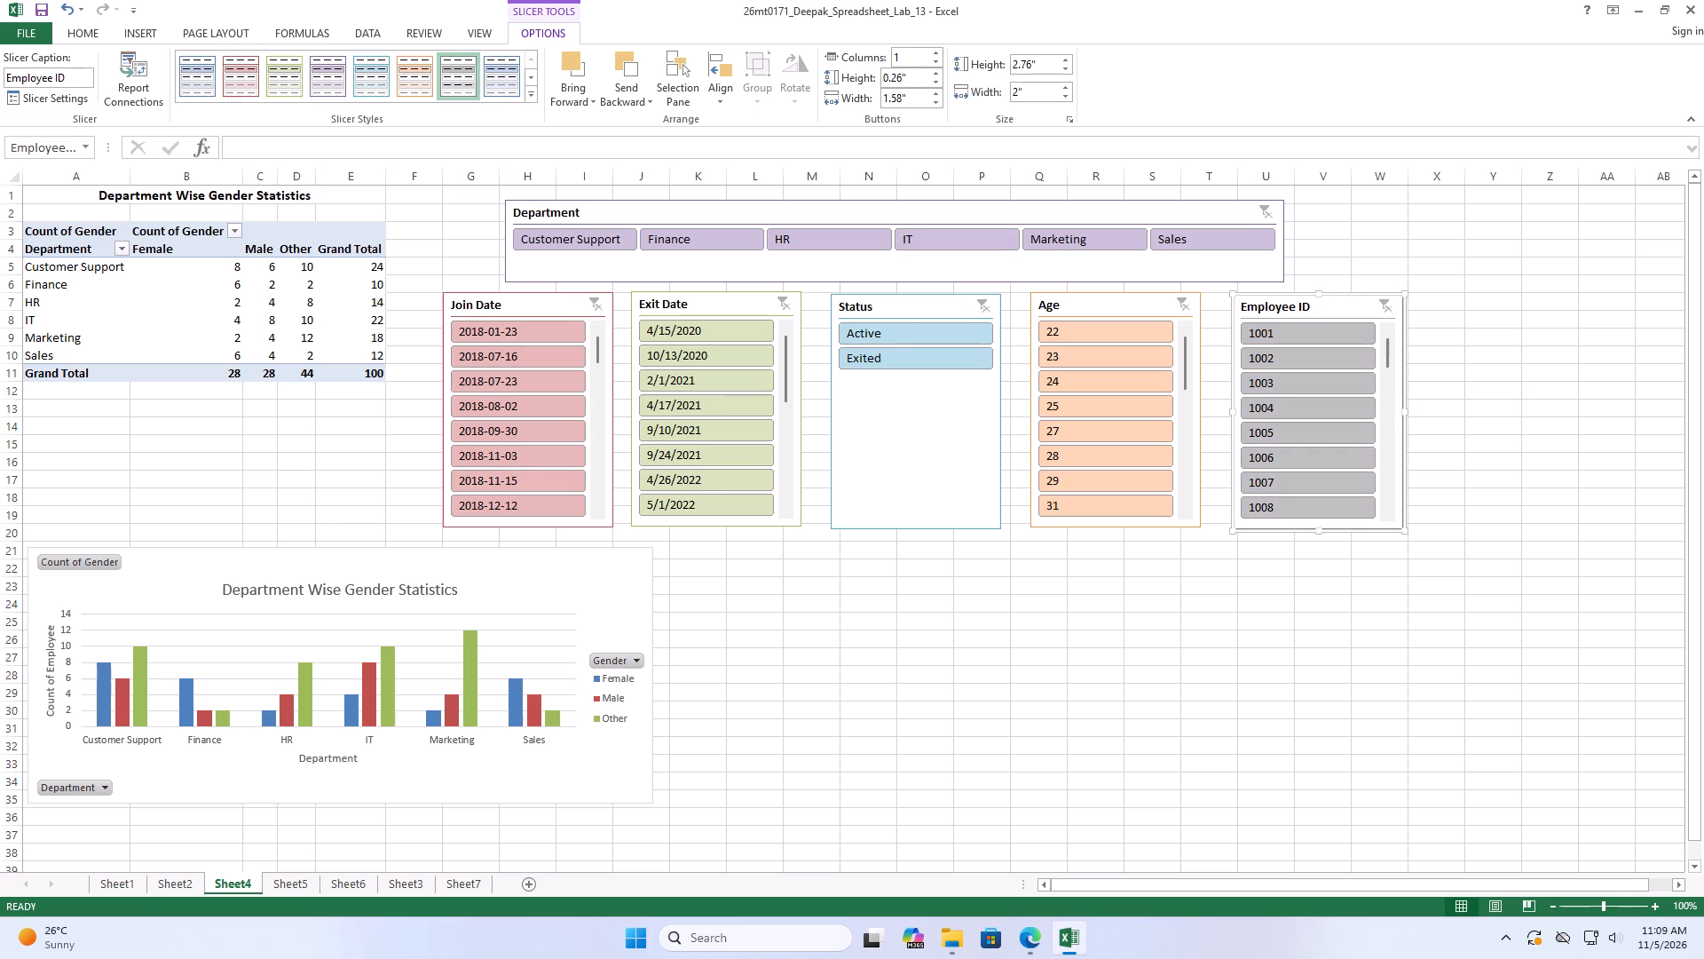
On Sheet5, apply light slicer styles: purple to Department, red to Employee ID and green to Join Date.
left_click(283, 886)
left_click(505, 207)
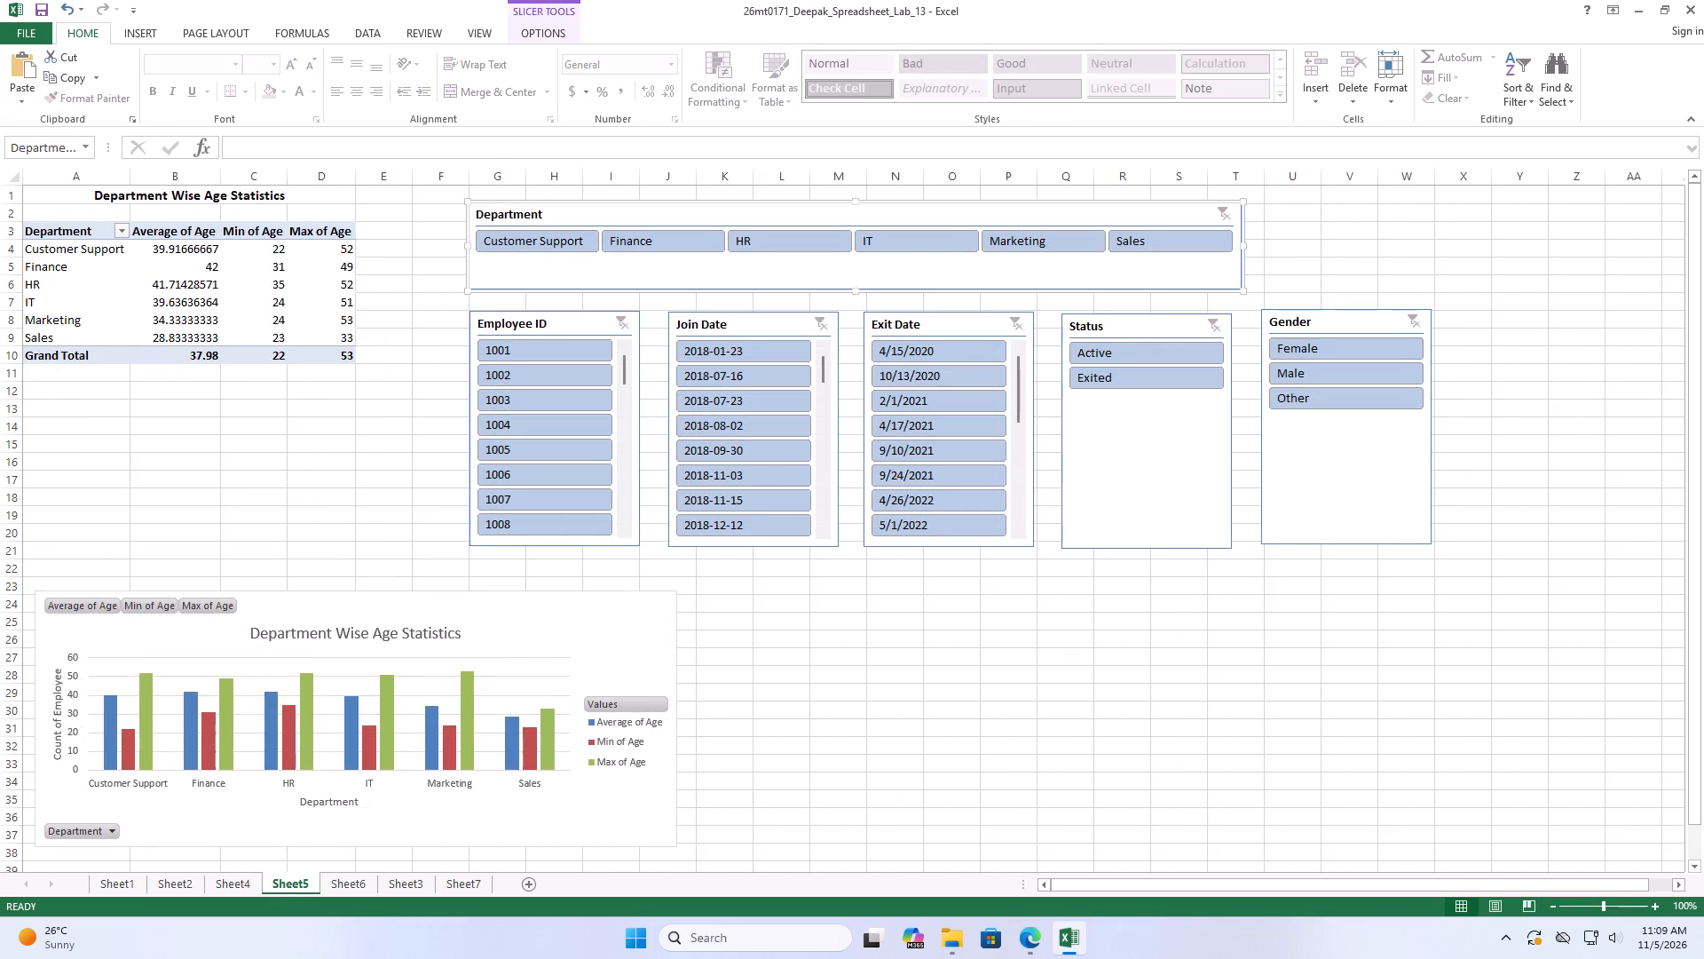
left_click(541, 20)
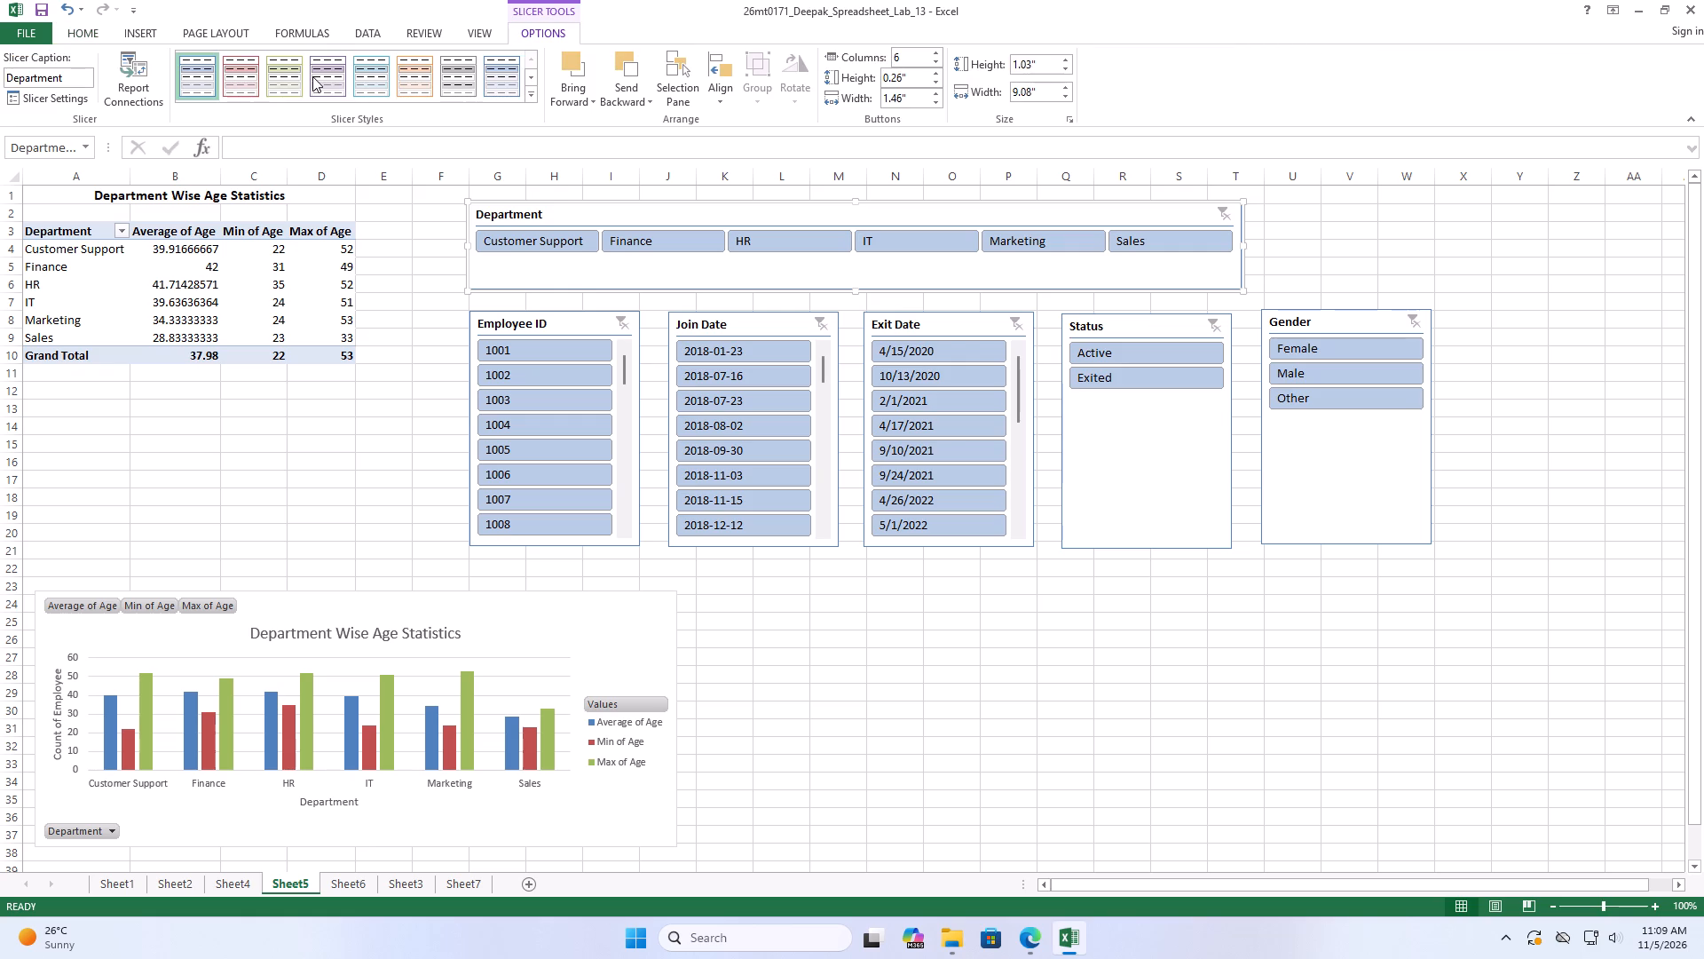
left_click(314, 76)
left_click(562, 323)
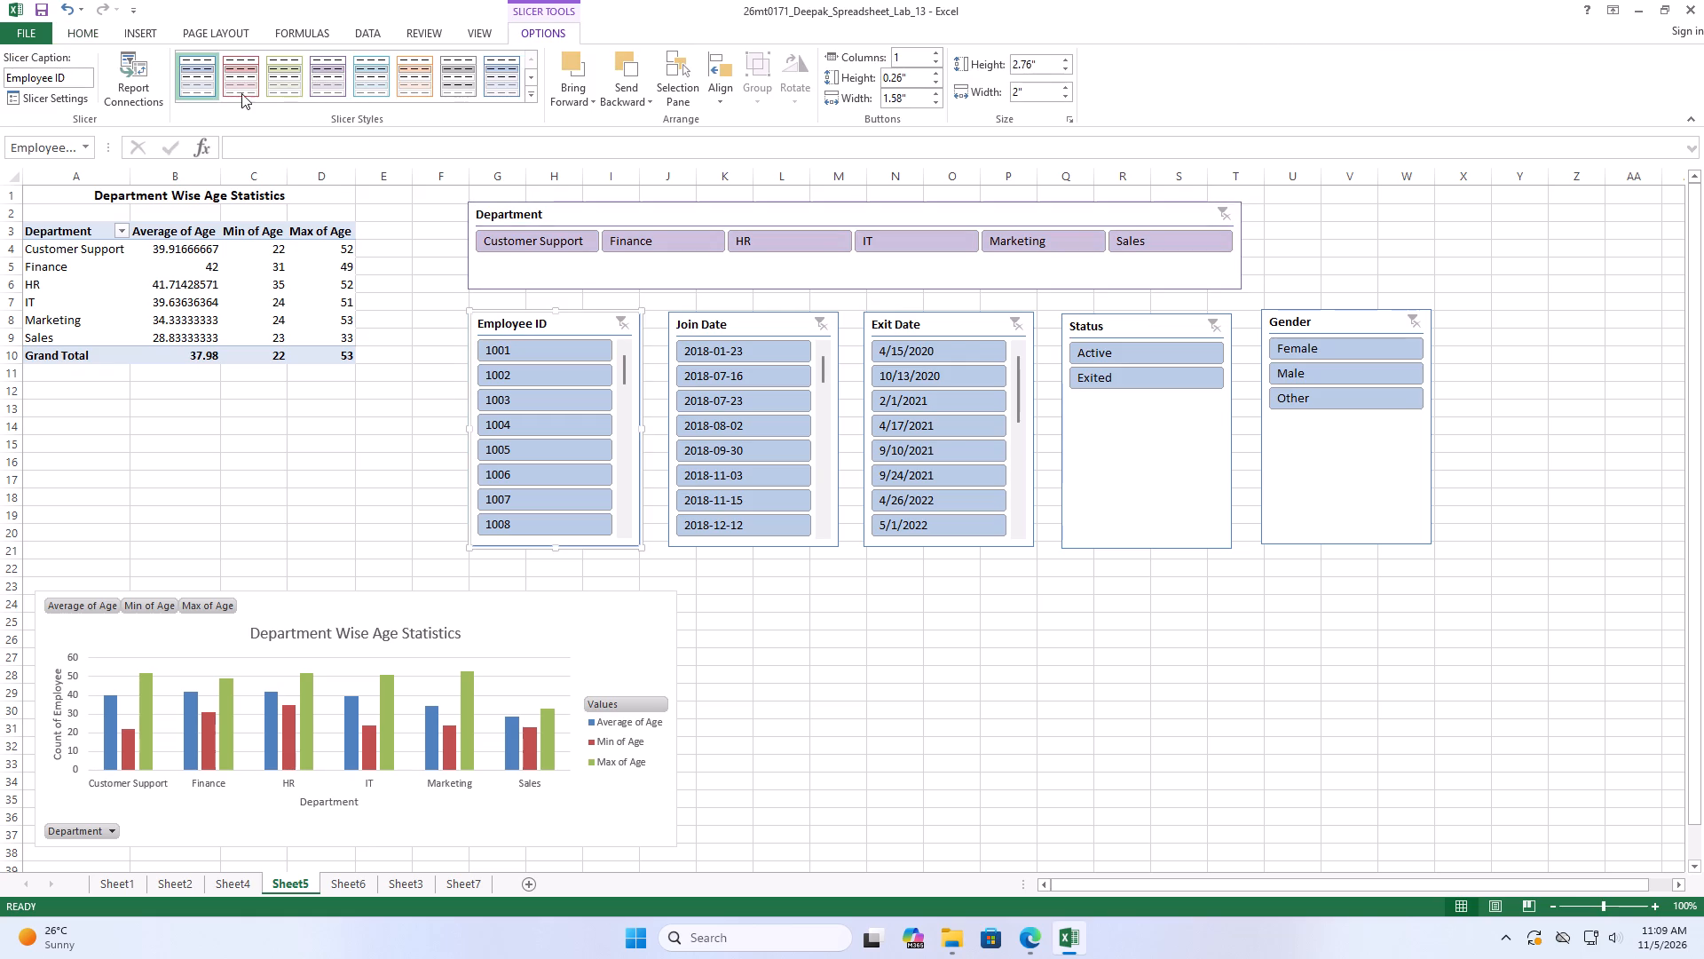
left_click(241, 88)
left_click(776, 326)
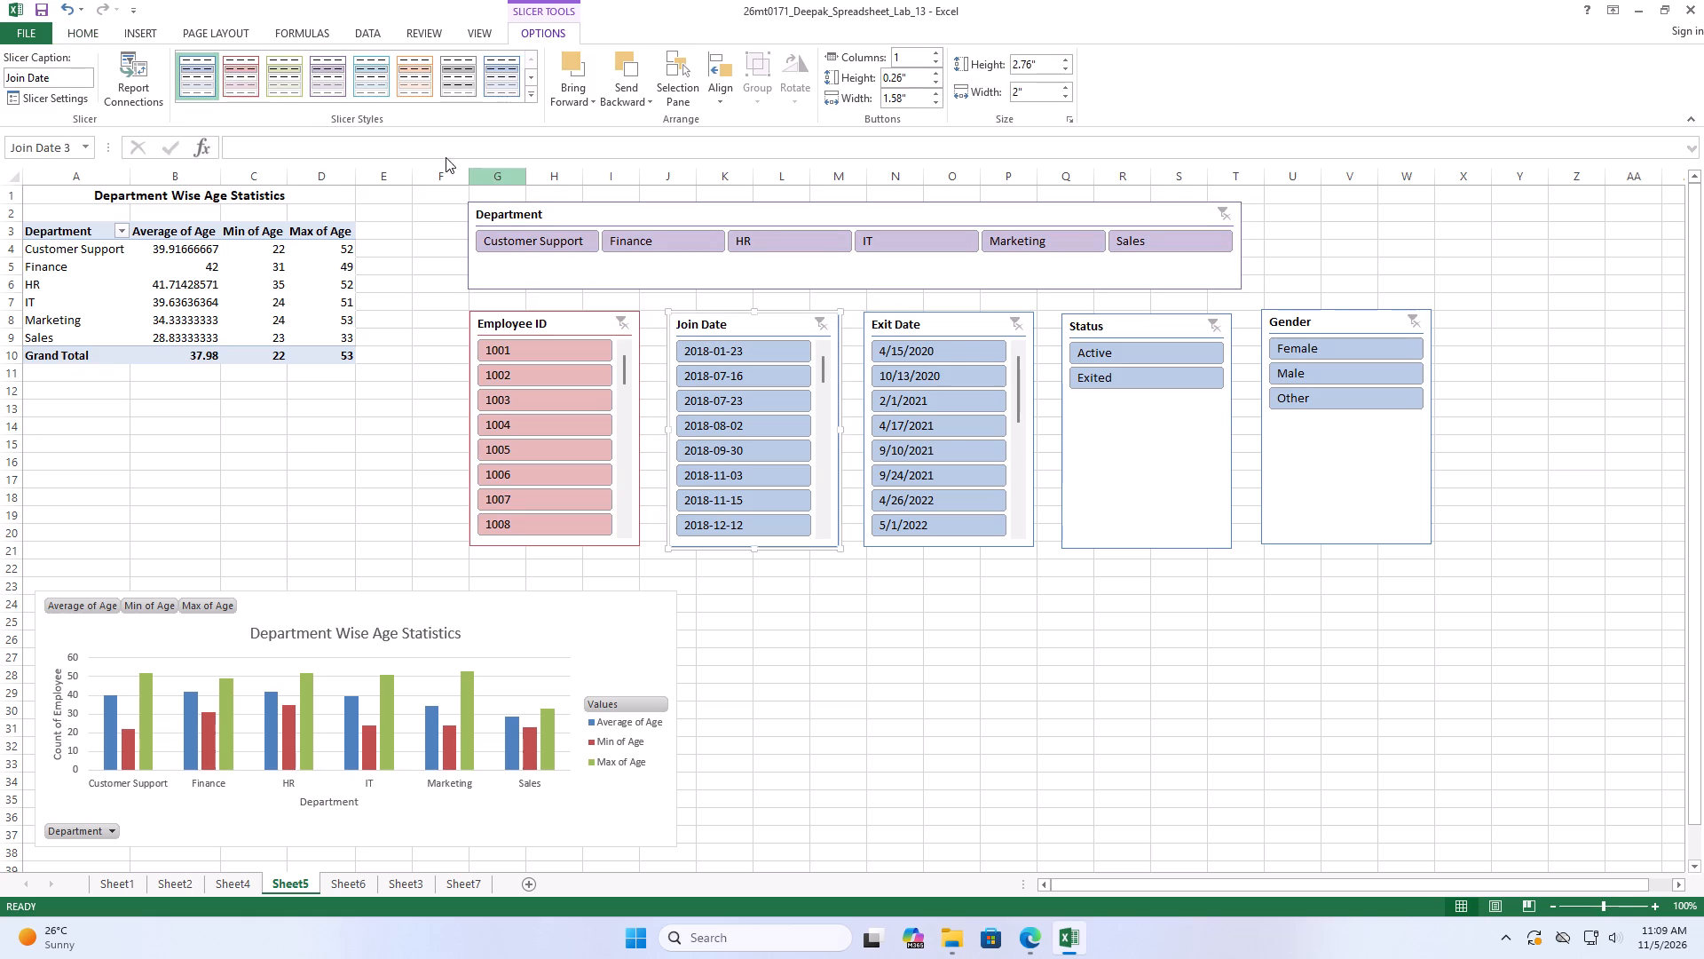
left_click(288, 81)
Style the remaining Sheet5 slicers: light aqua for Exit Date, light orange for Status and the last light blue style for Gender.
left_click(895, 323)
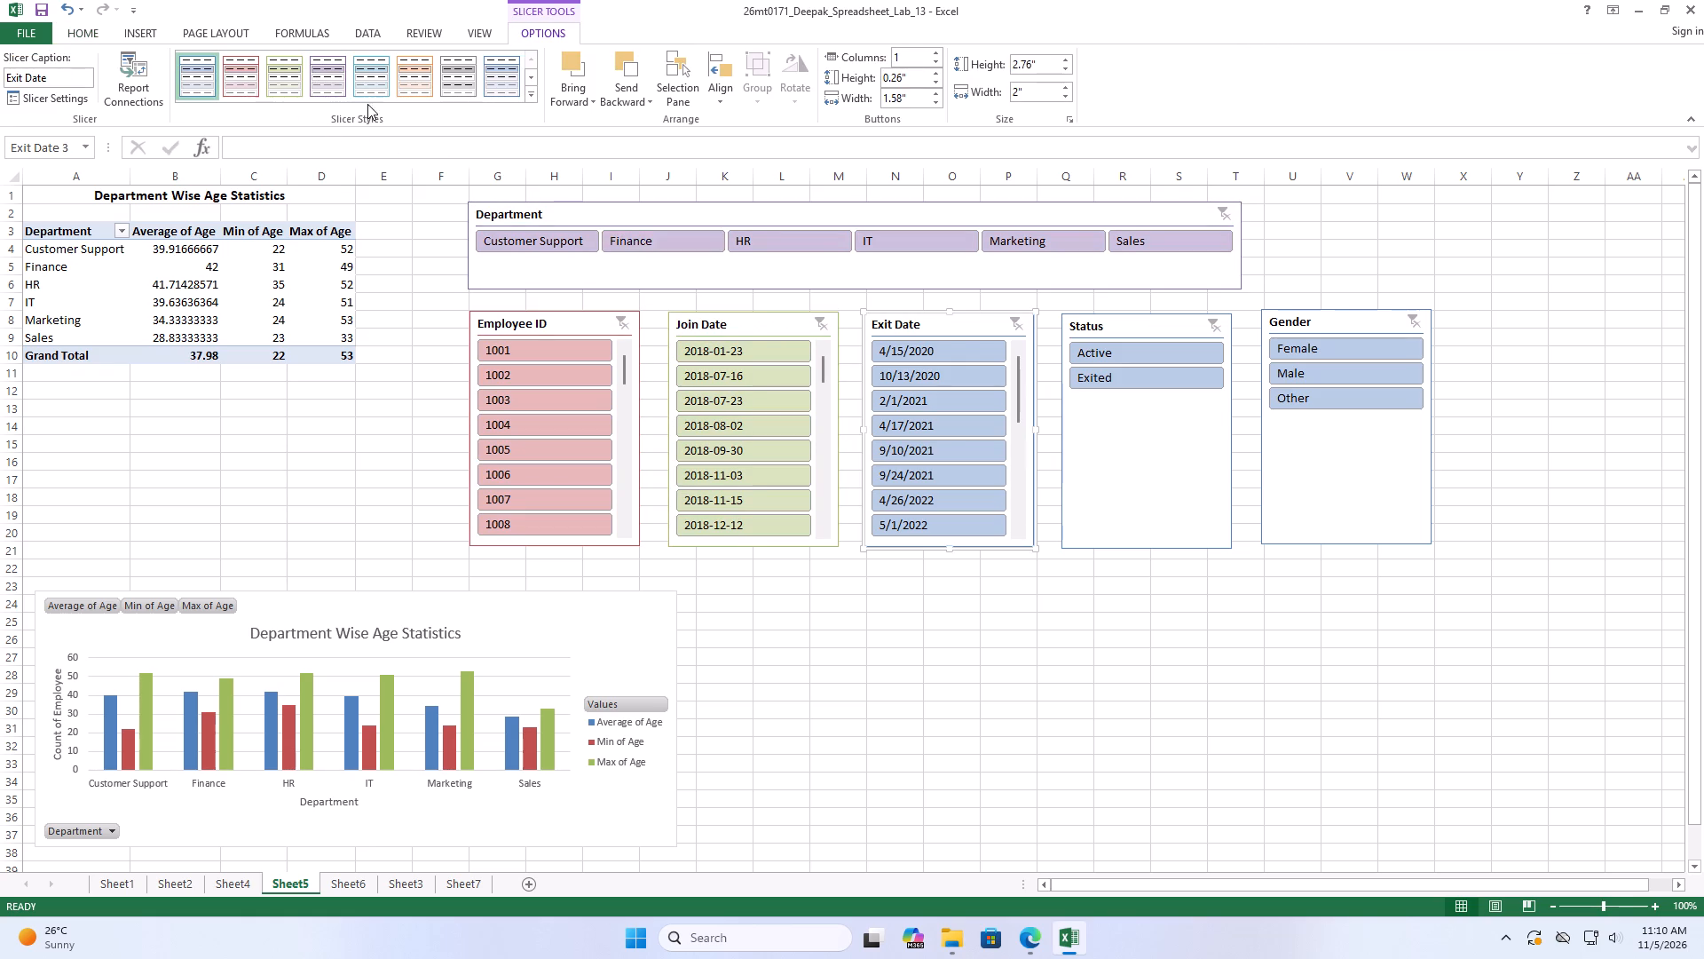
left_click(390, 82)
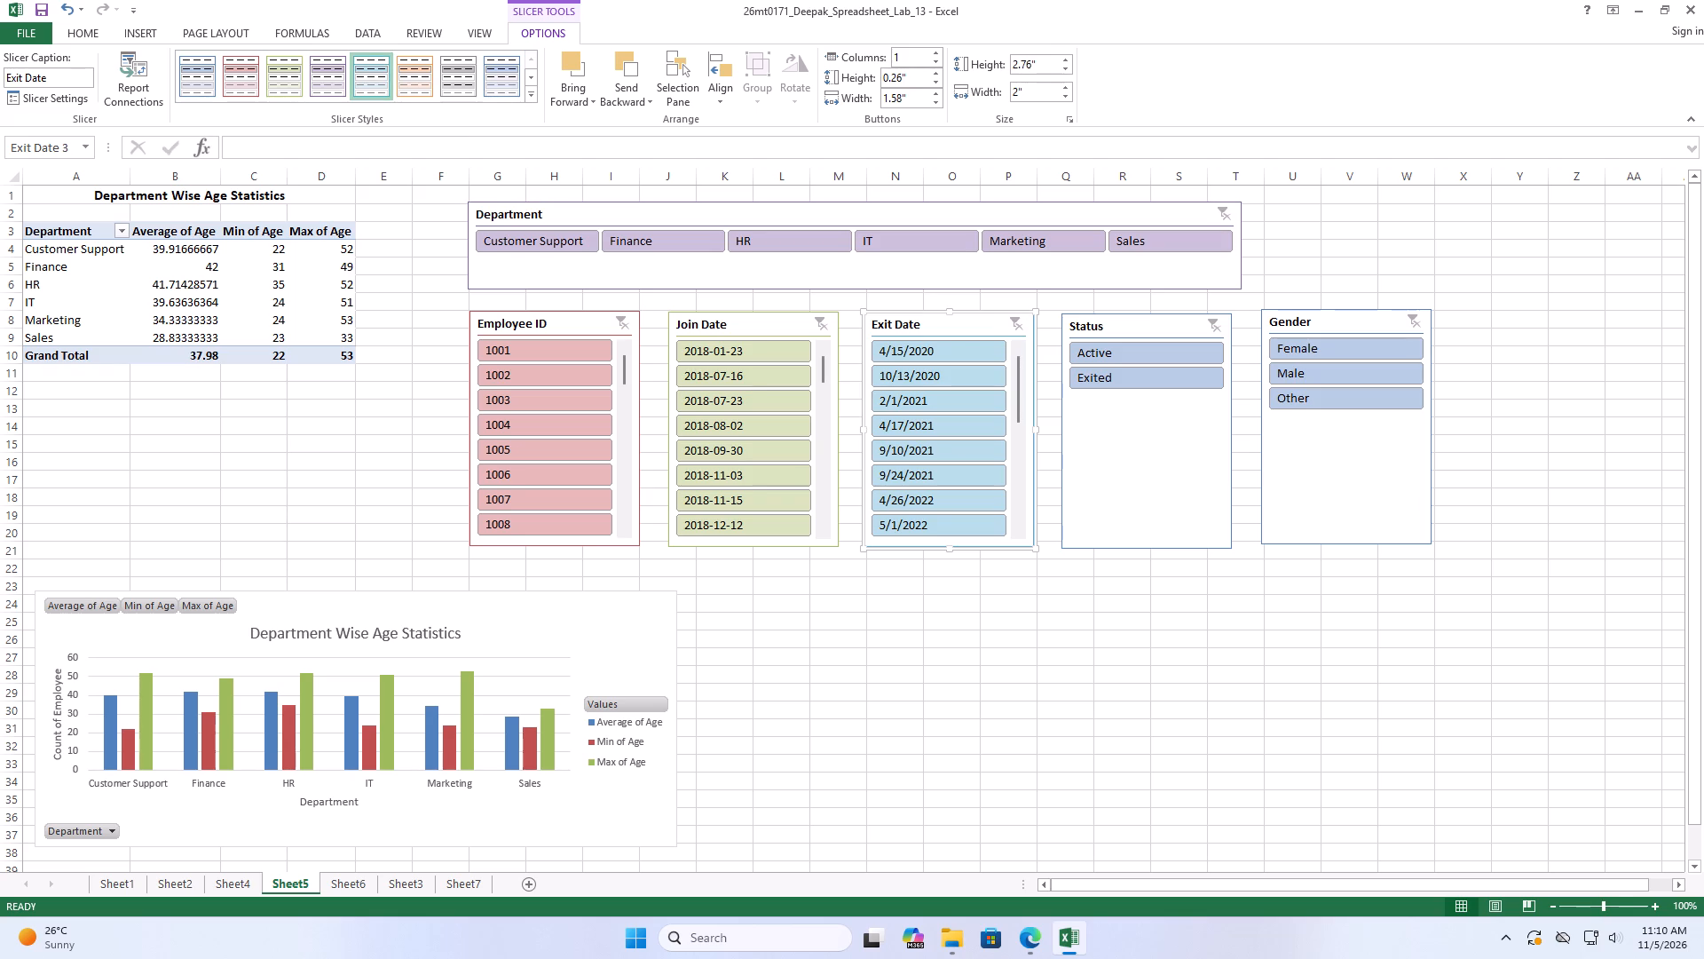
left_click(1087, 326)
left_click(422, 86)
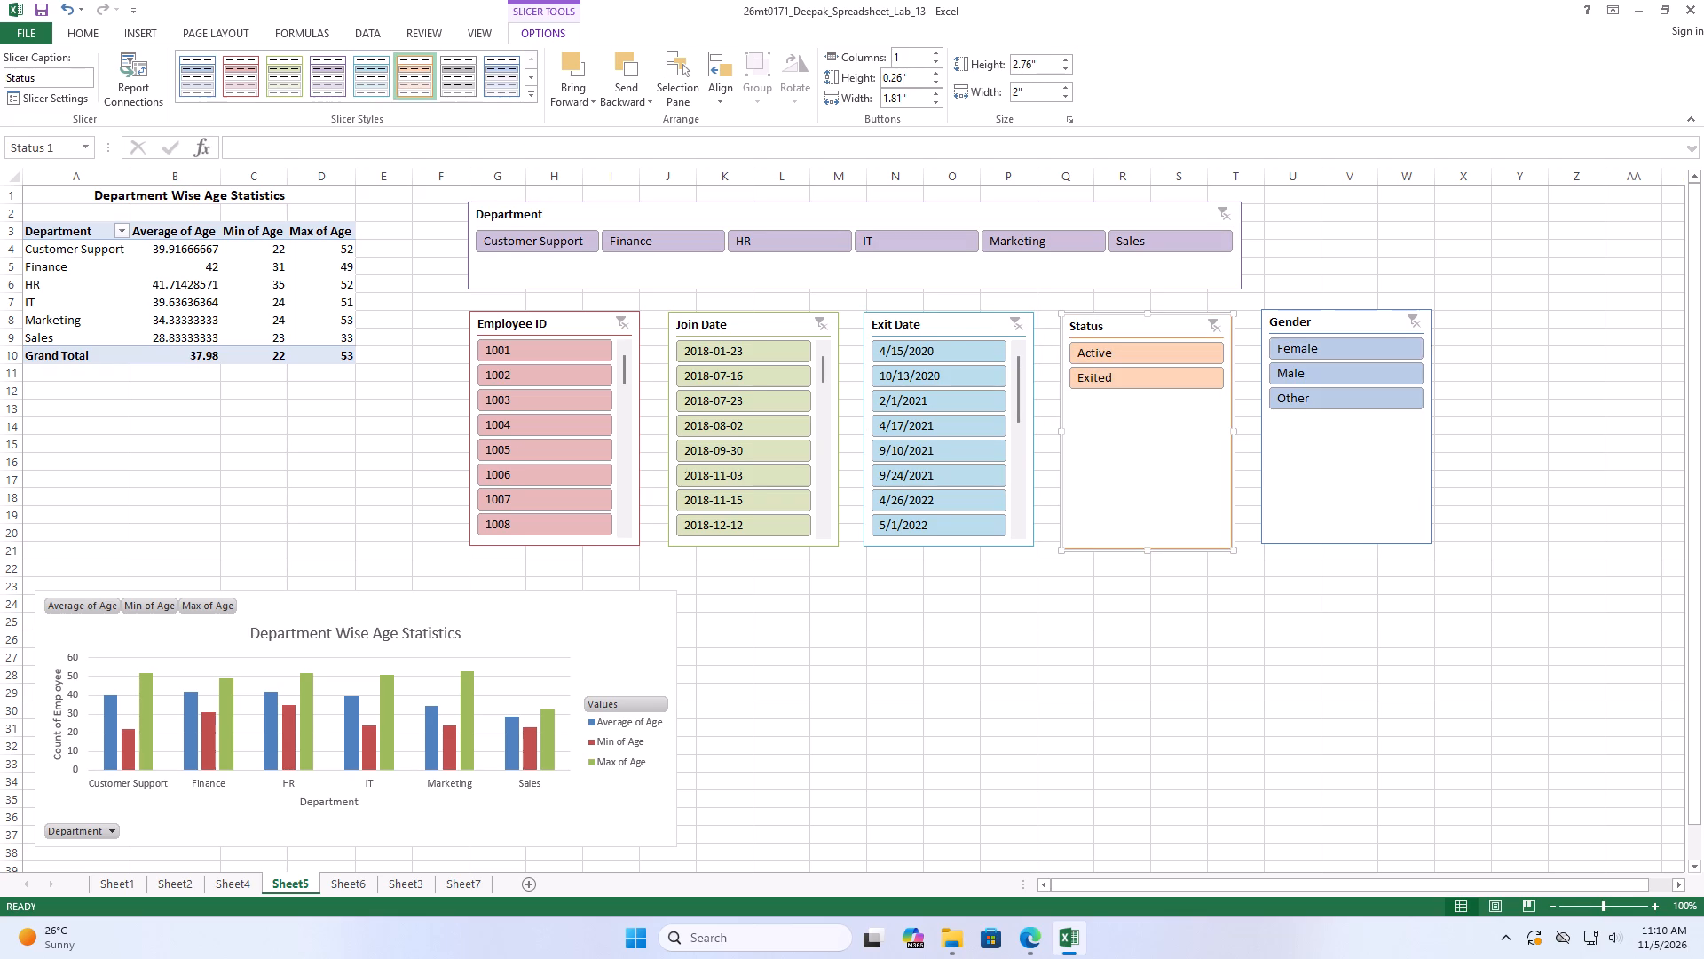
left_click(1321, 322)
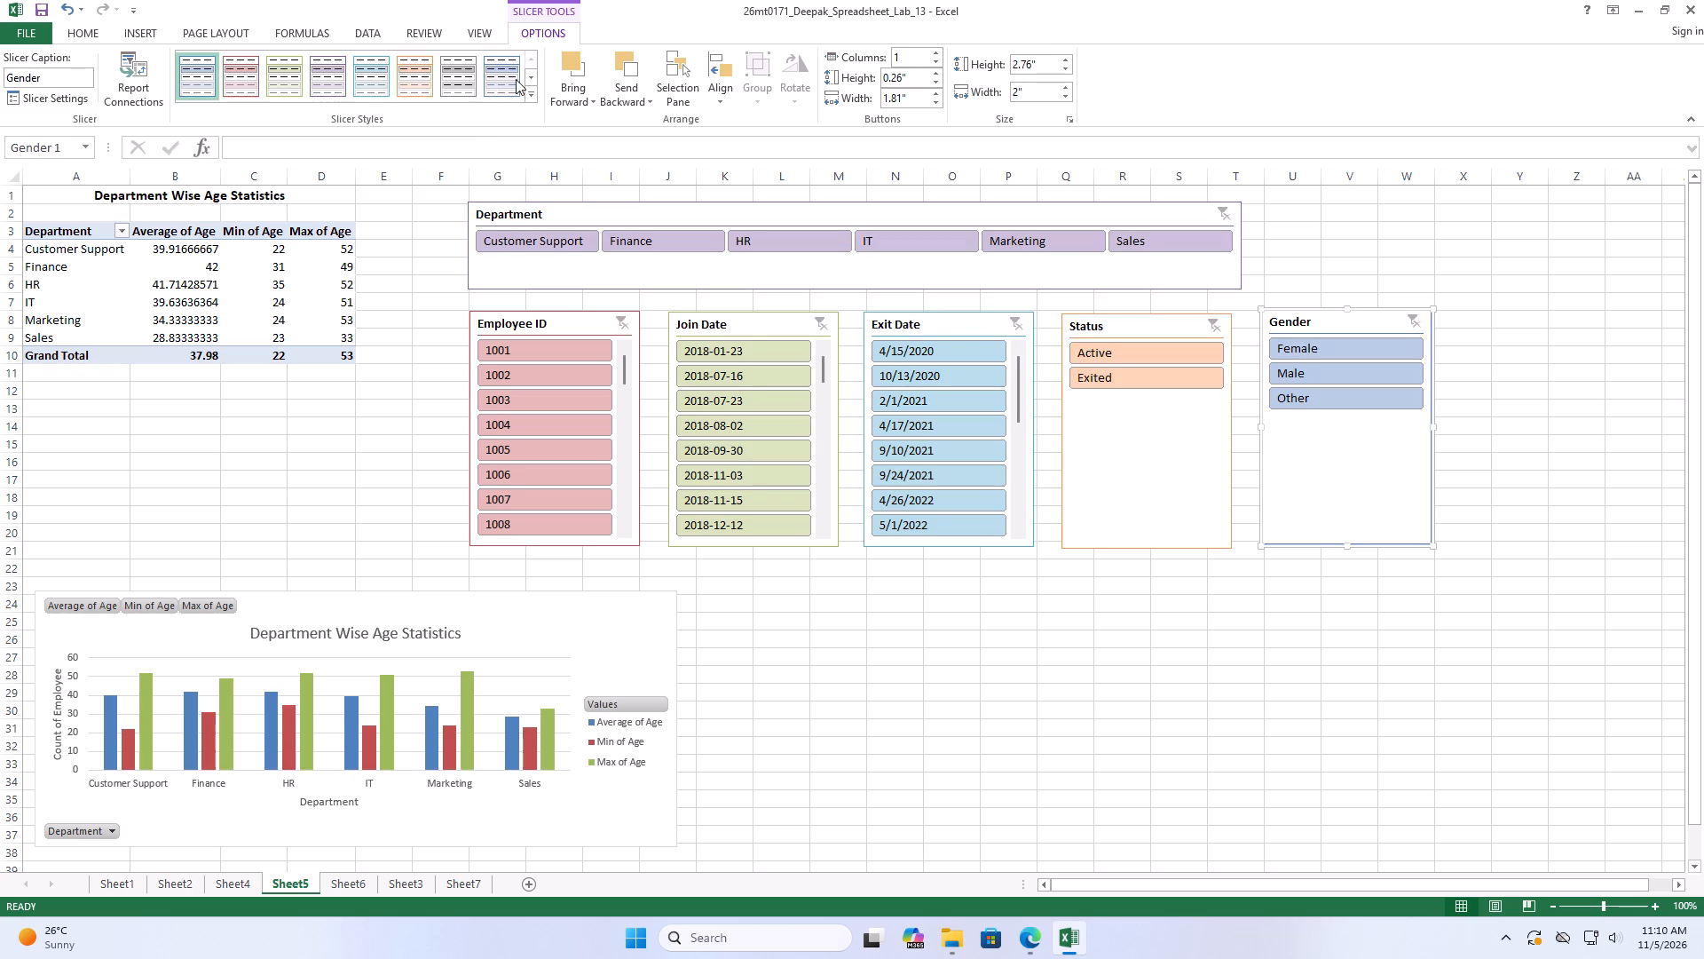
left_click(516, 79)
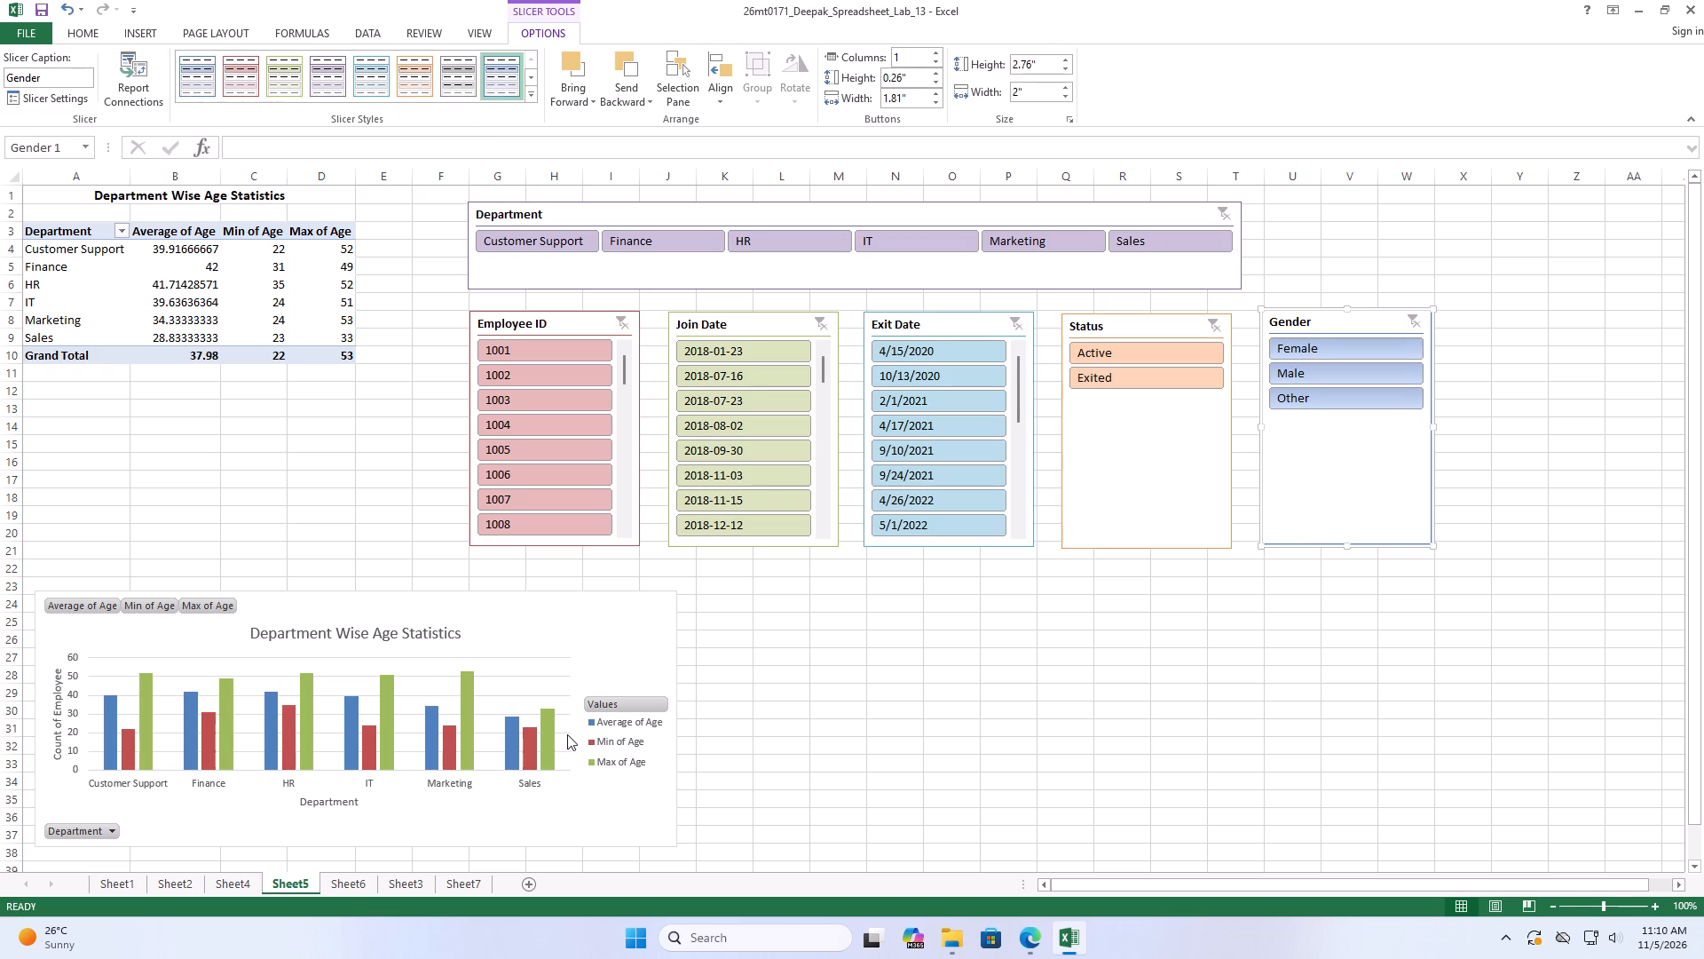
On Sheet6, apply light slicer styles: purple to Department, red to Employee ID and green to Join Date.
left_click(356, 889)
left_click(533, 199)
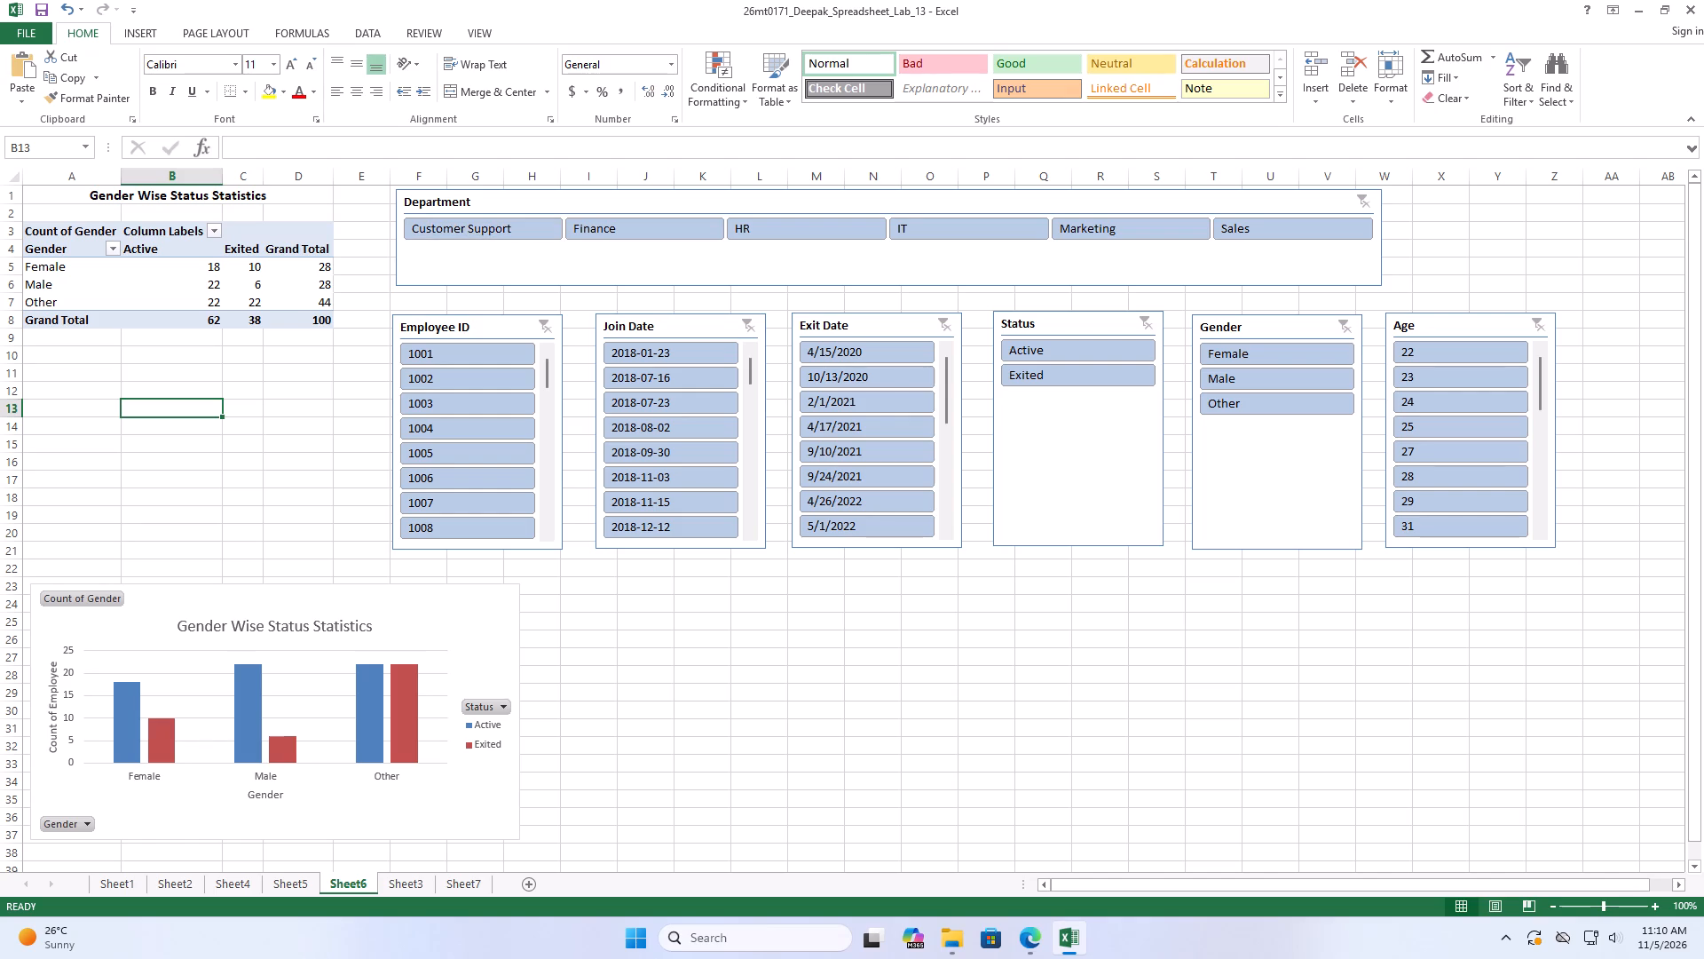
left_click(546, 29)
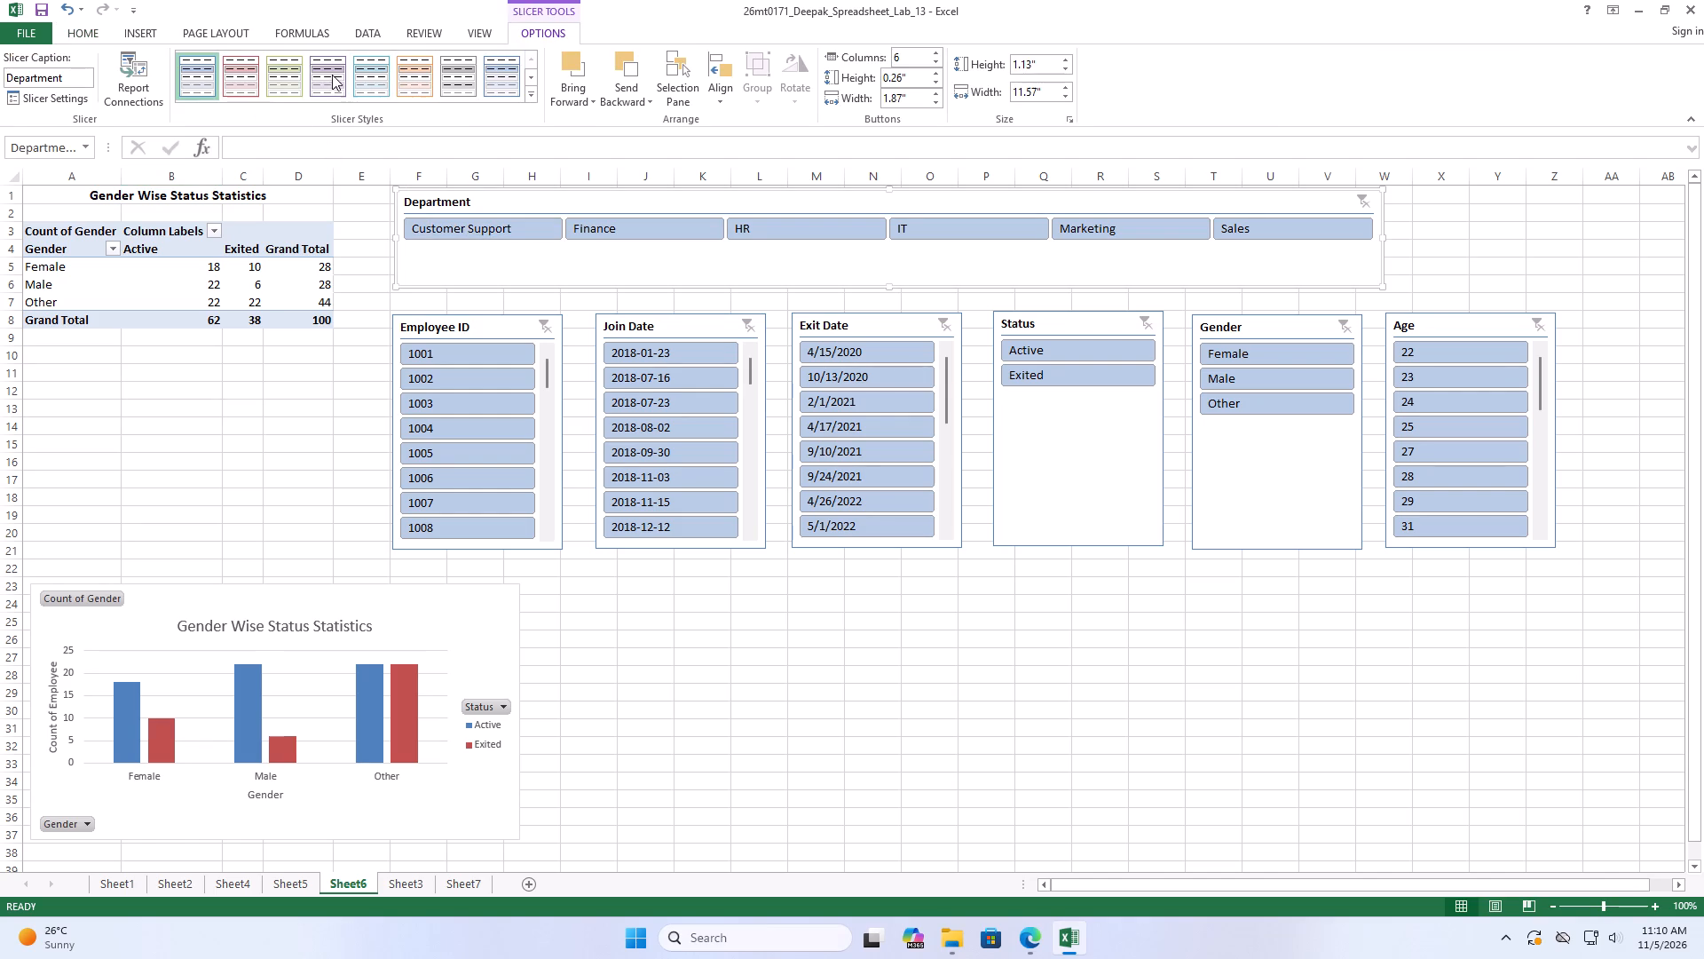
left_click(332, 75)
left_click(489, 331)
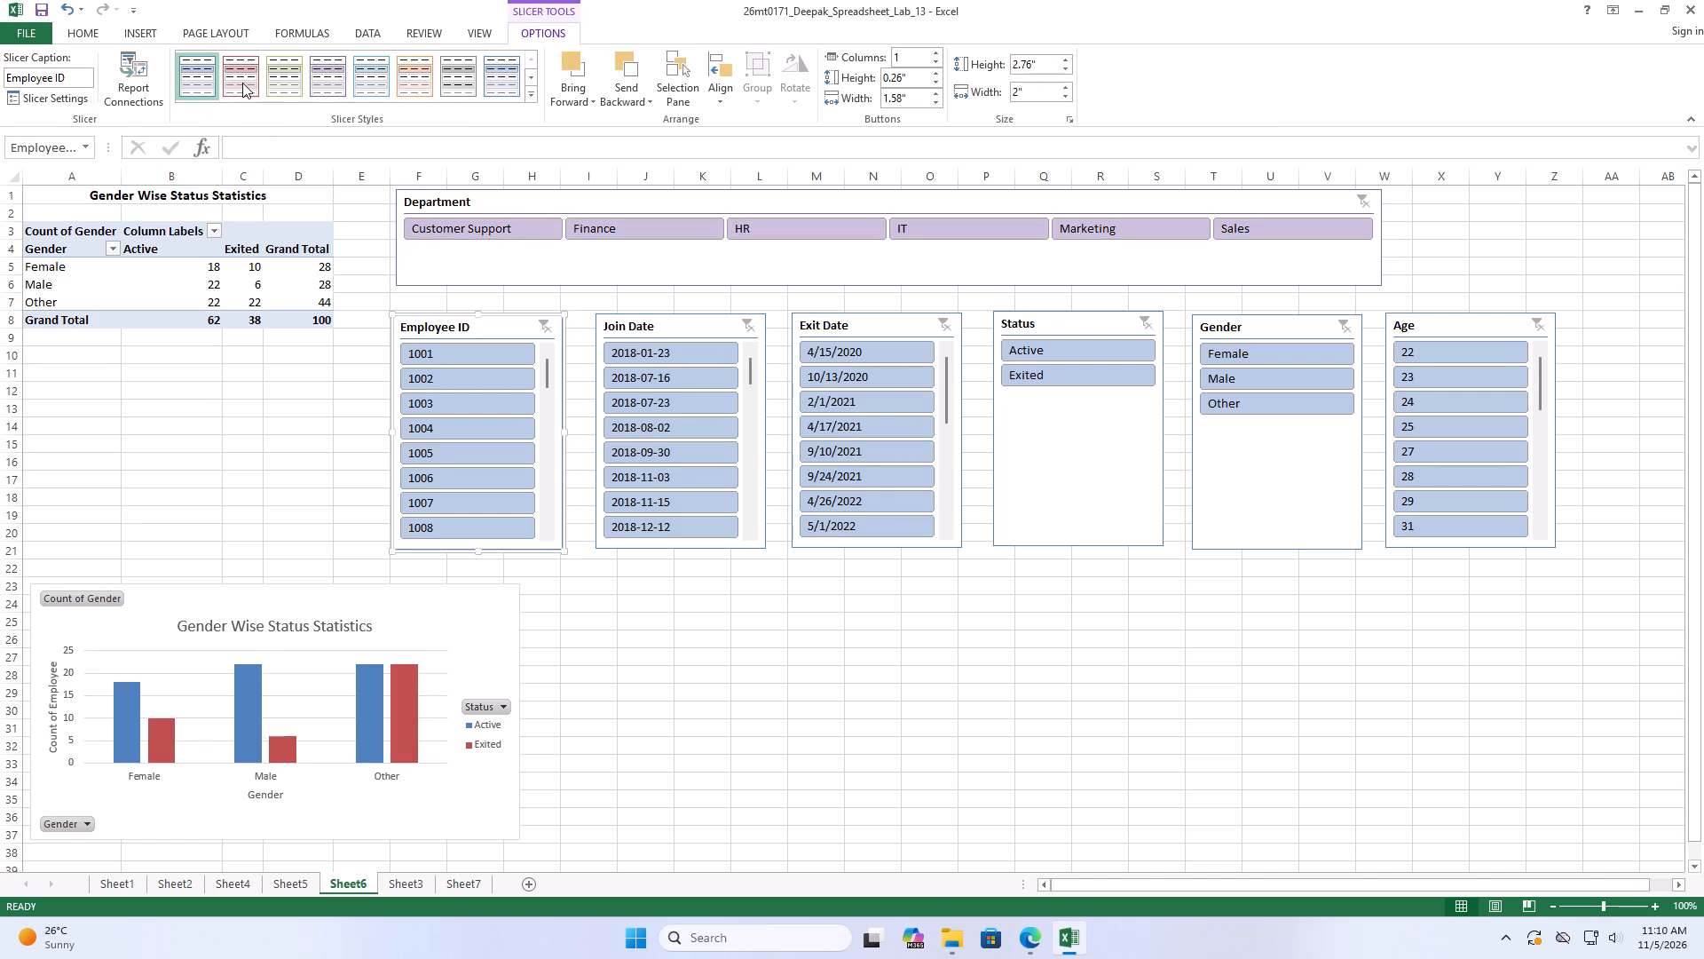
left_click(242, 83)
left_click(650, 327)
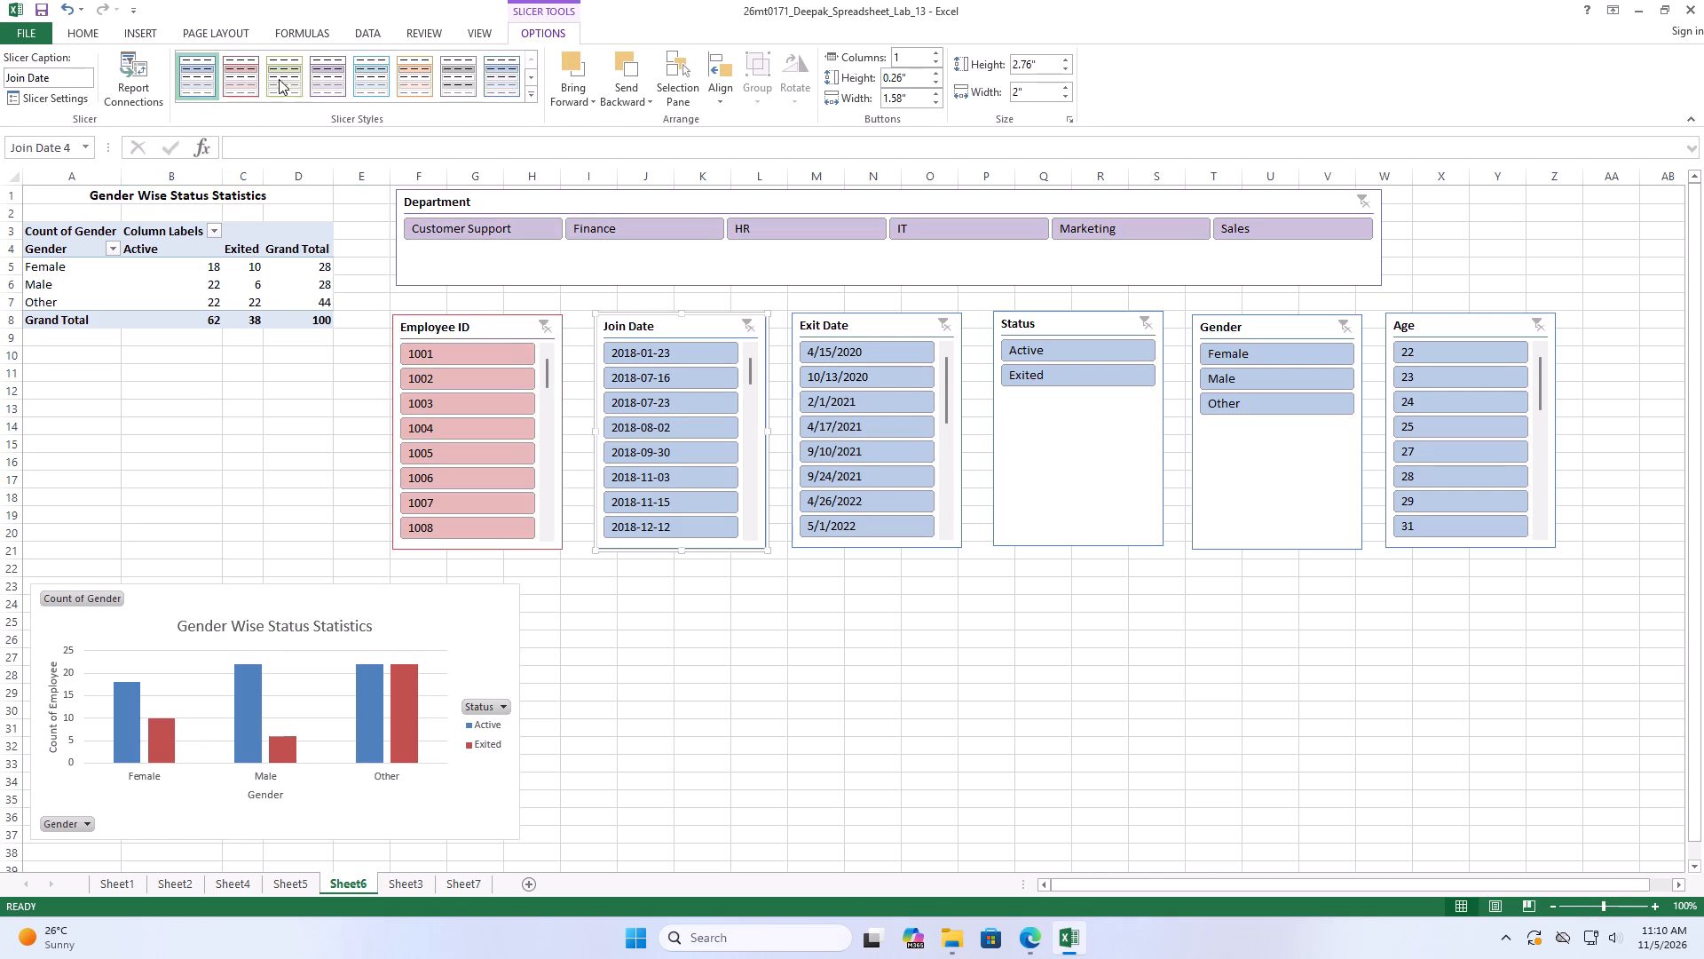
left_click(279, 79)
Style the remaining Sheet6 slicers: light aqua for Exit Date, light orange for Status, light grey for Gender and the last light blue style for Age.
left_click(845, 329)
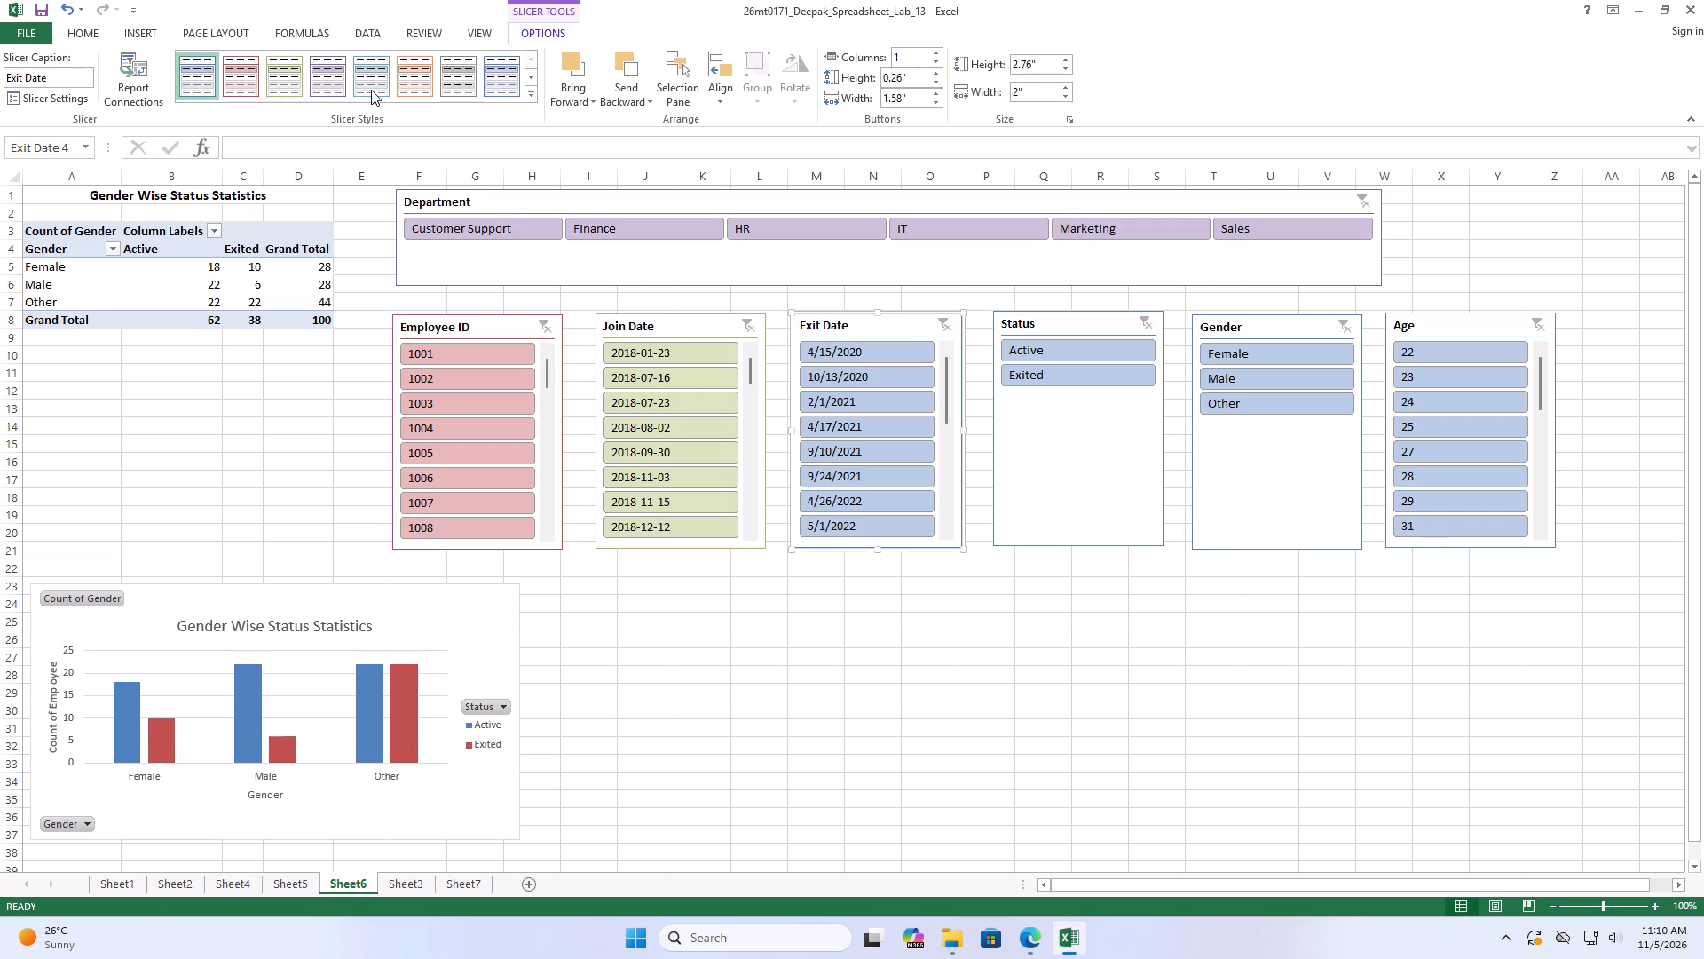
left_click(371, 90)
left_click(1027, 327)
left_click(407, 86)
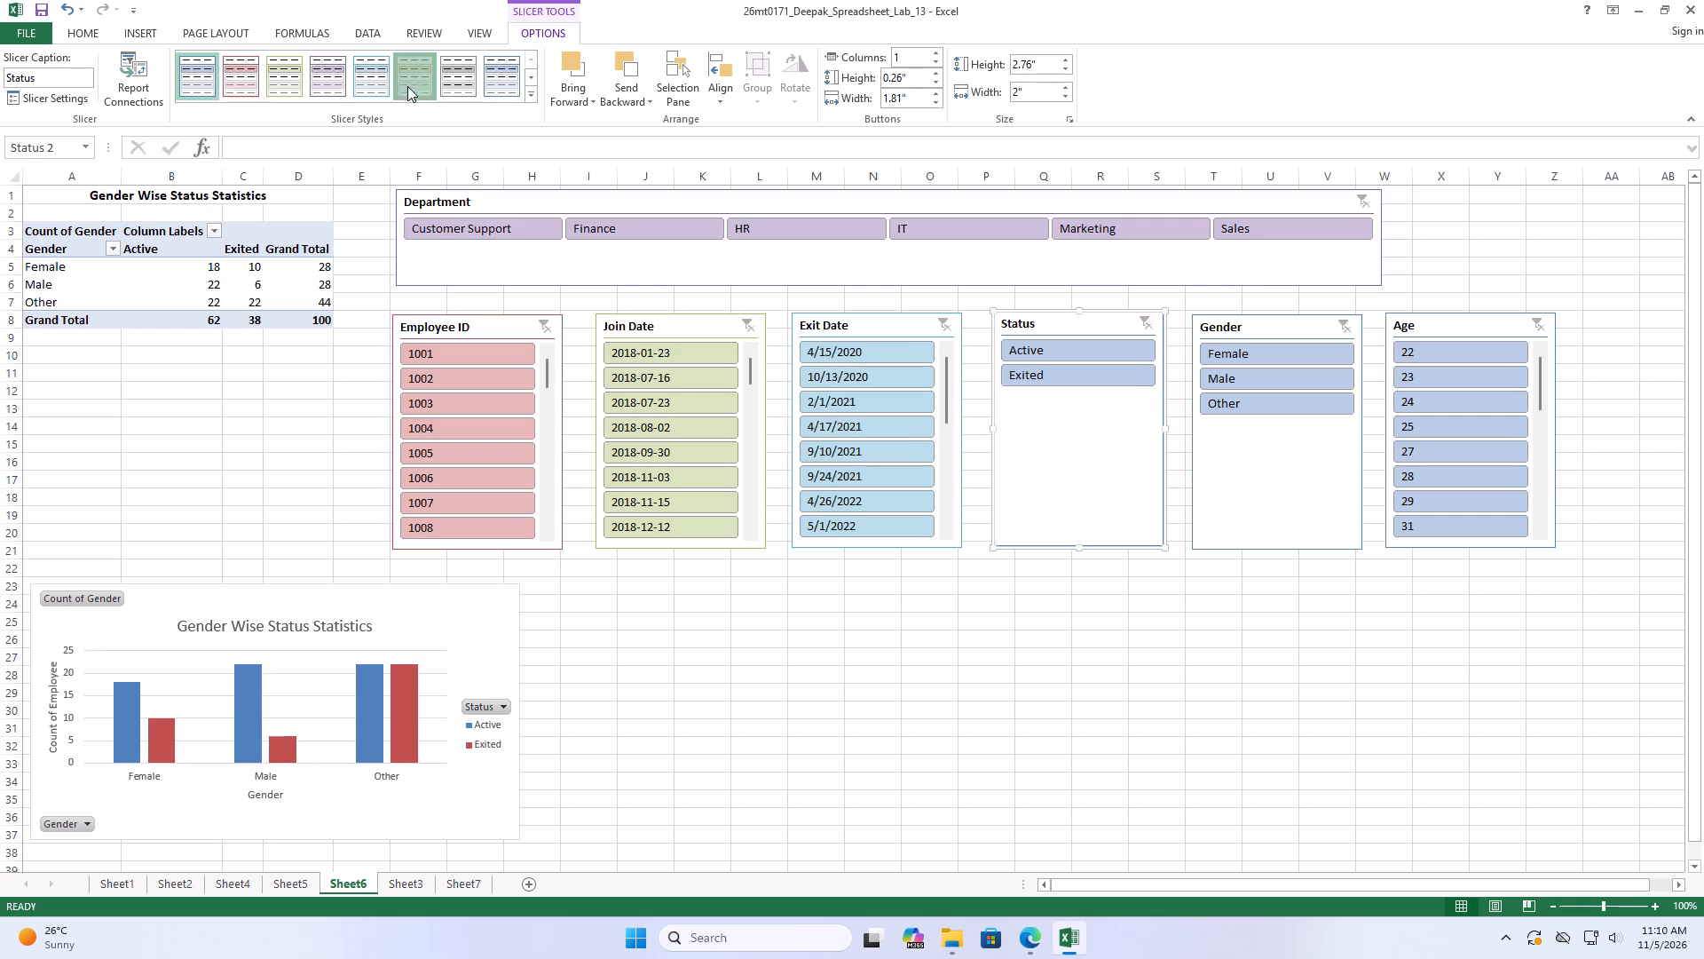
left_click(1230, 334)
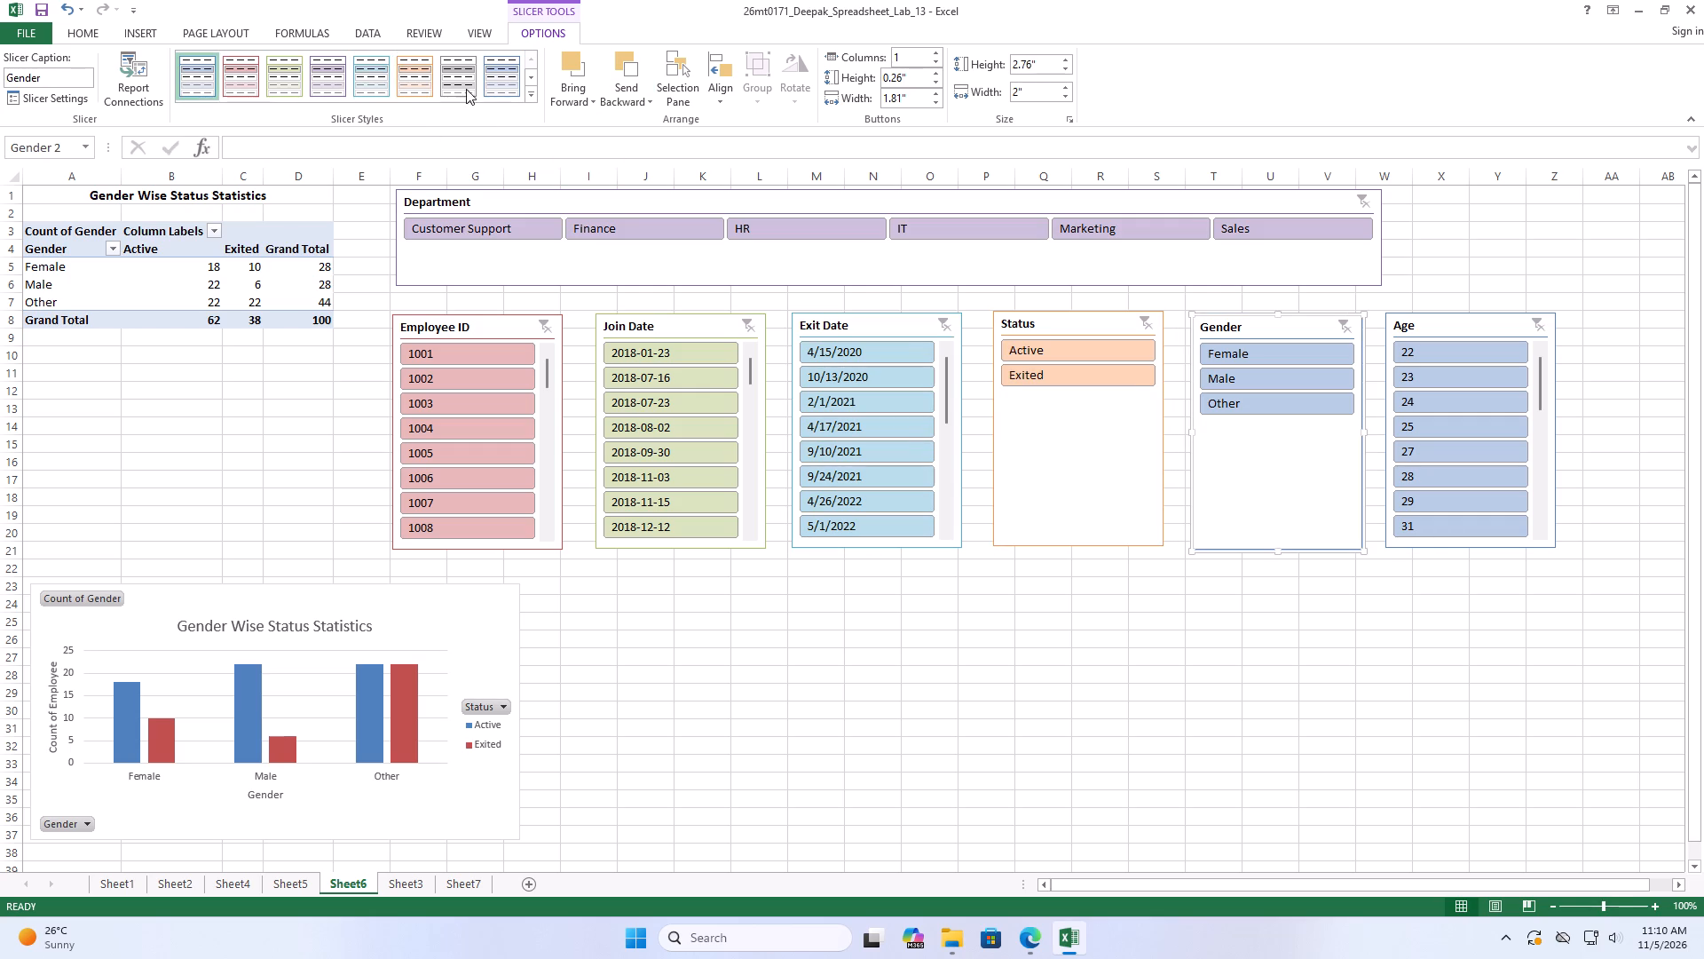
left_click(466, 89)
left_click(1397, 329)
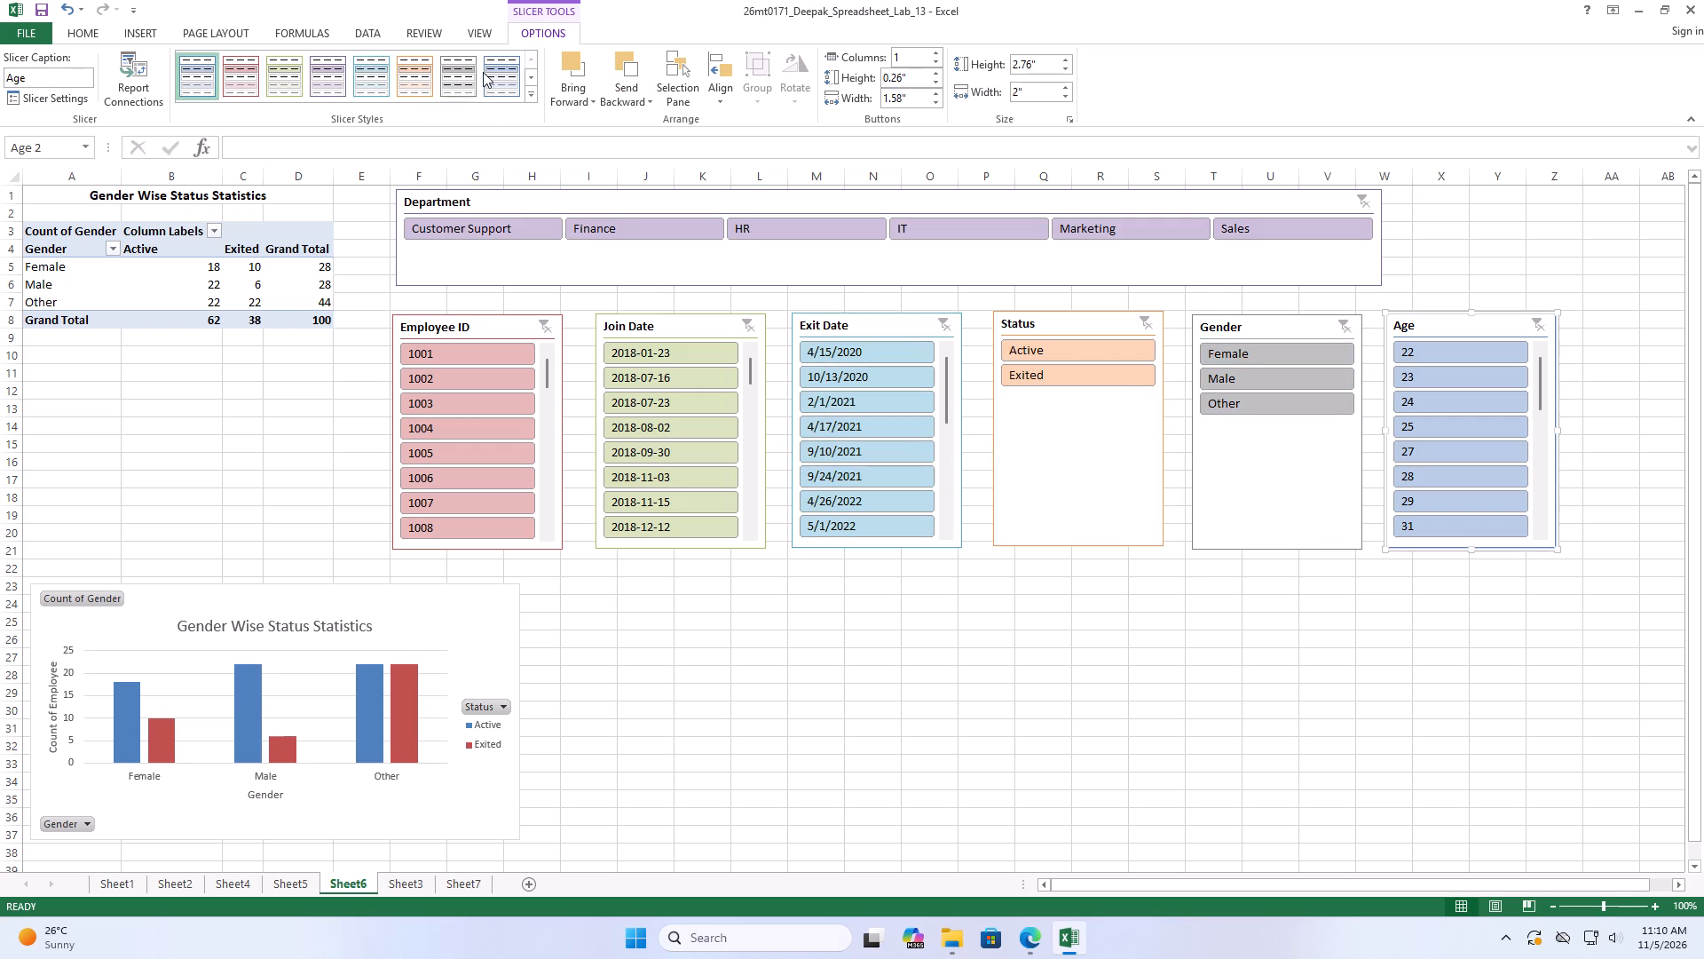
left_click(487, 71)
scroll(501, 717, "down", 3)
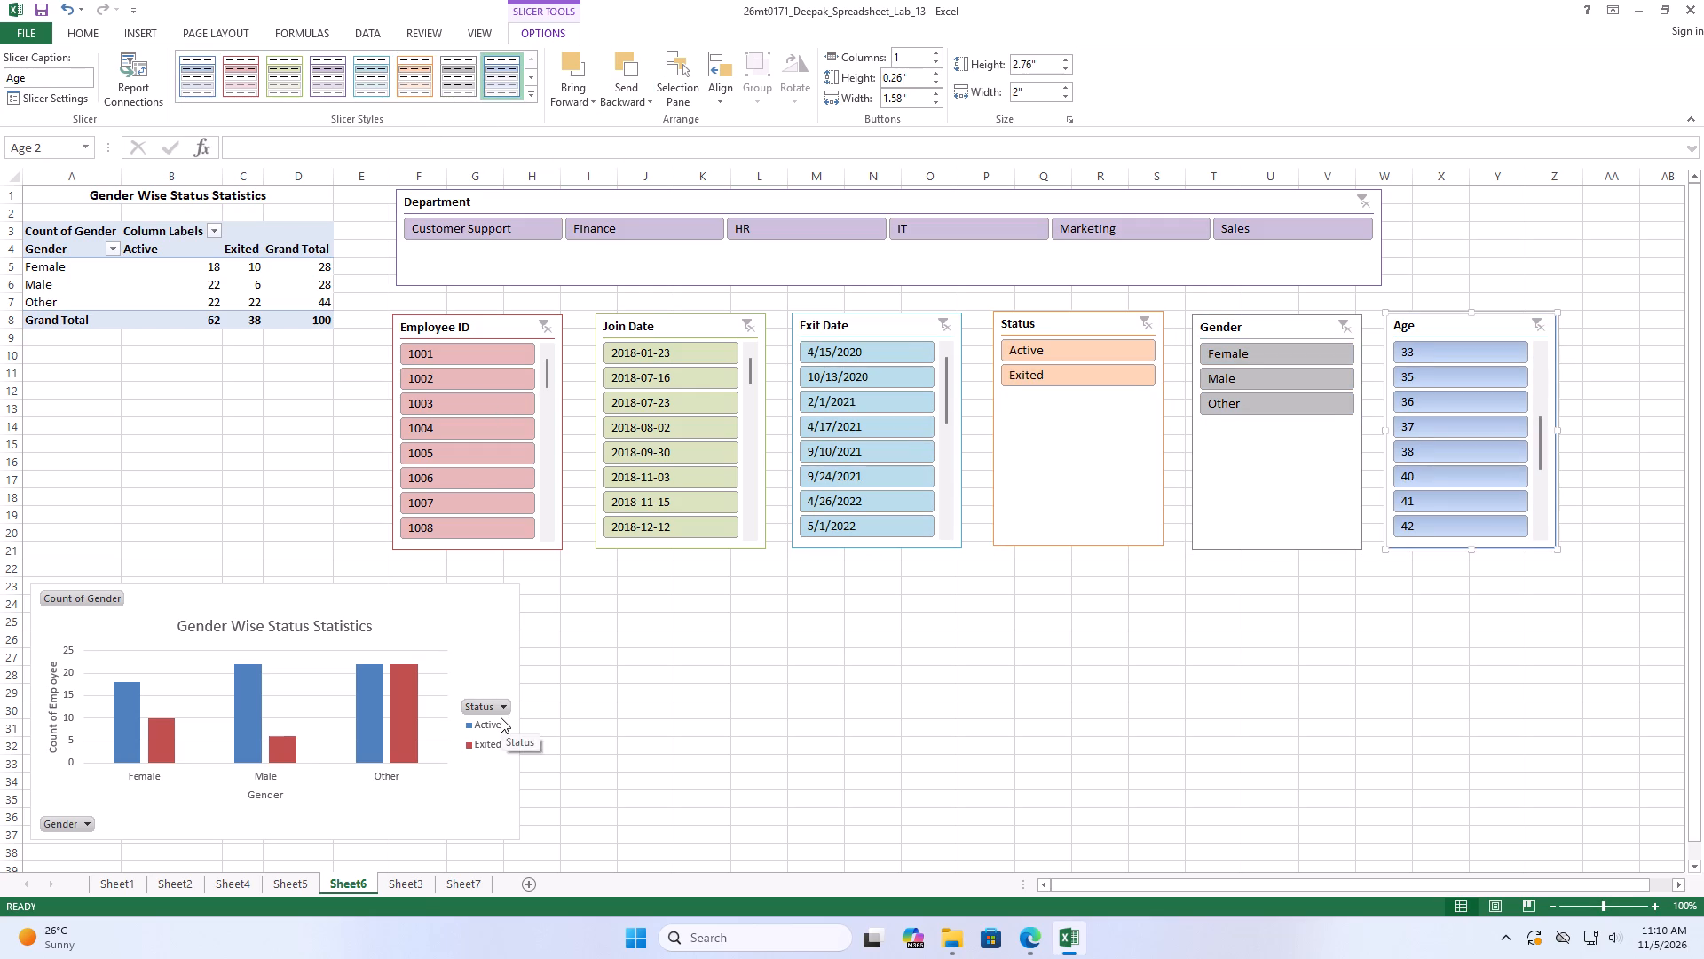
On Sheet3, apply light slicer styles: purple to Department, red to Employee ID and green to Join Date.
left_click(417, 884)
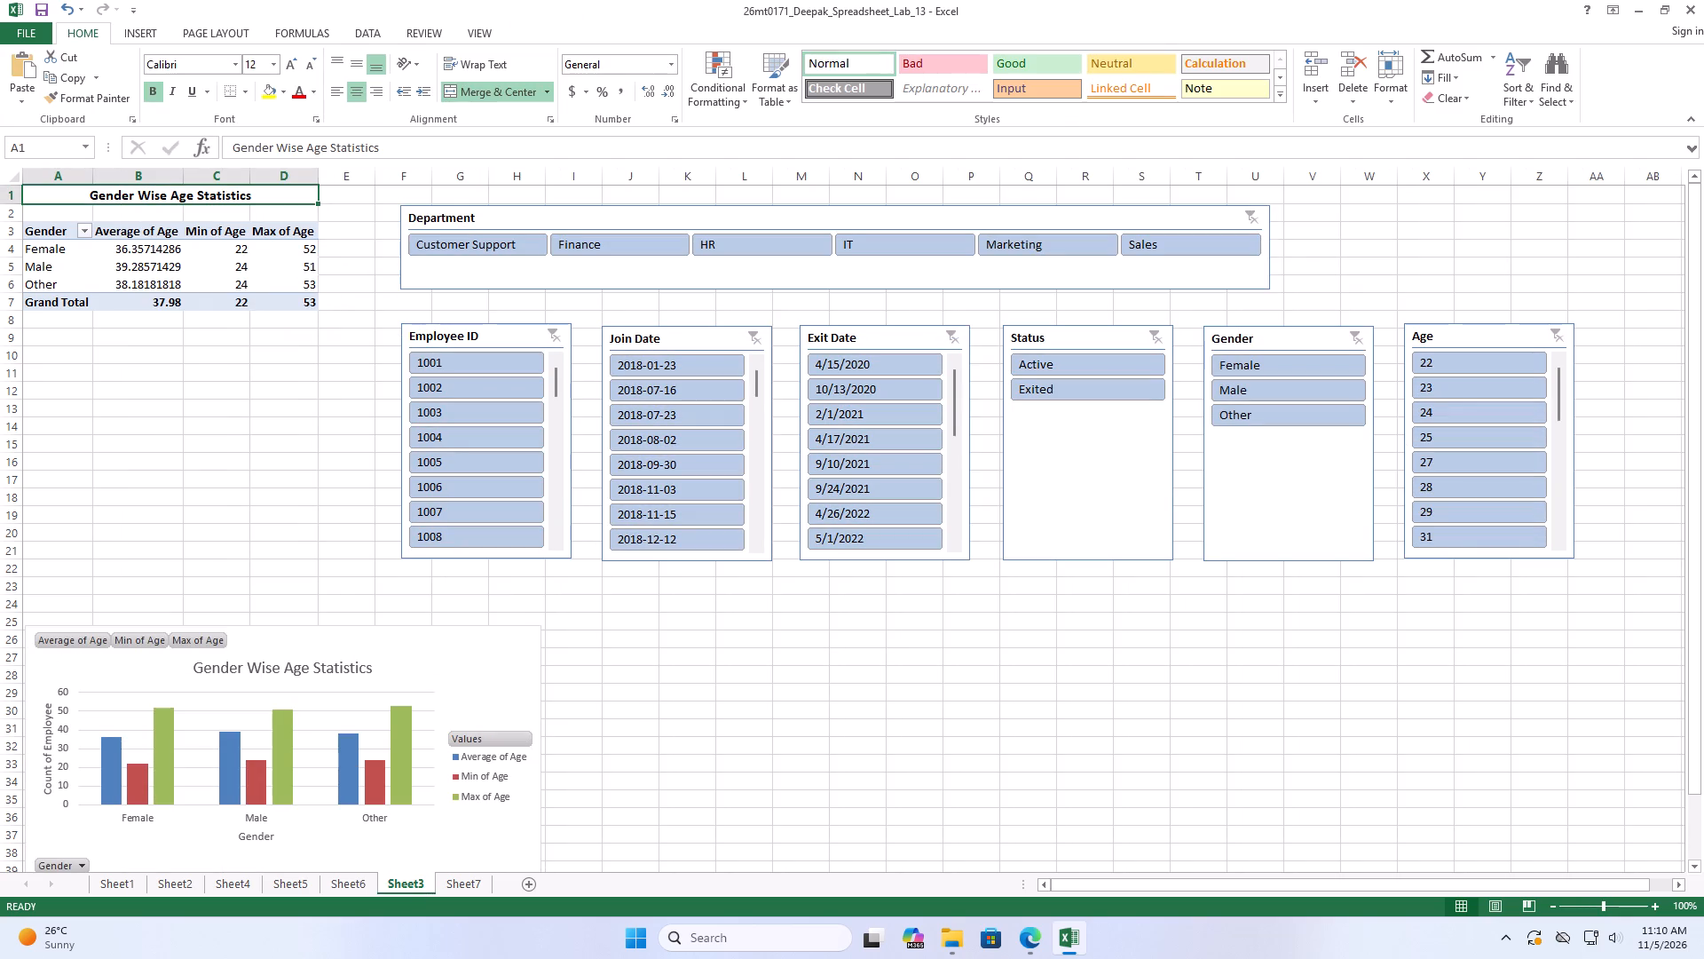
left_click(469, 215)
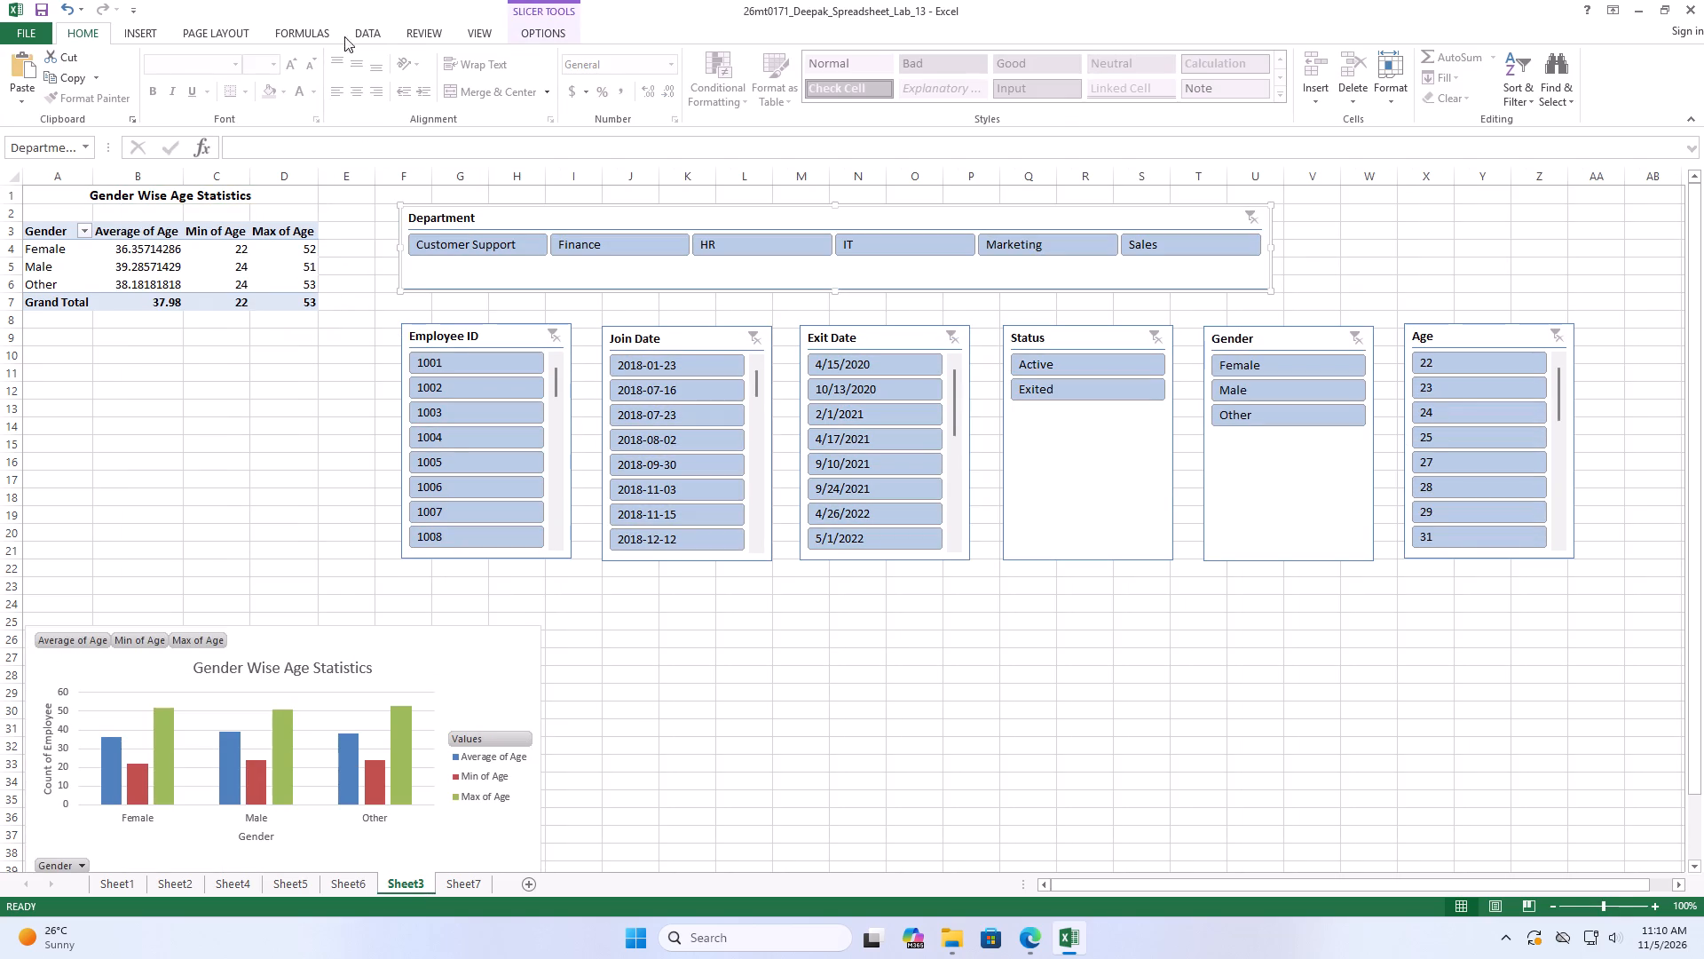
left_click(531, 27)
left_click(325, 82)
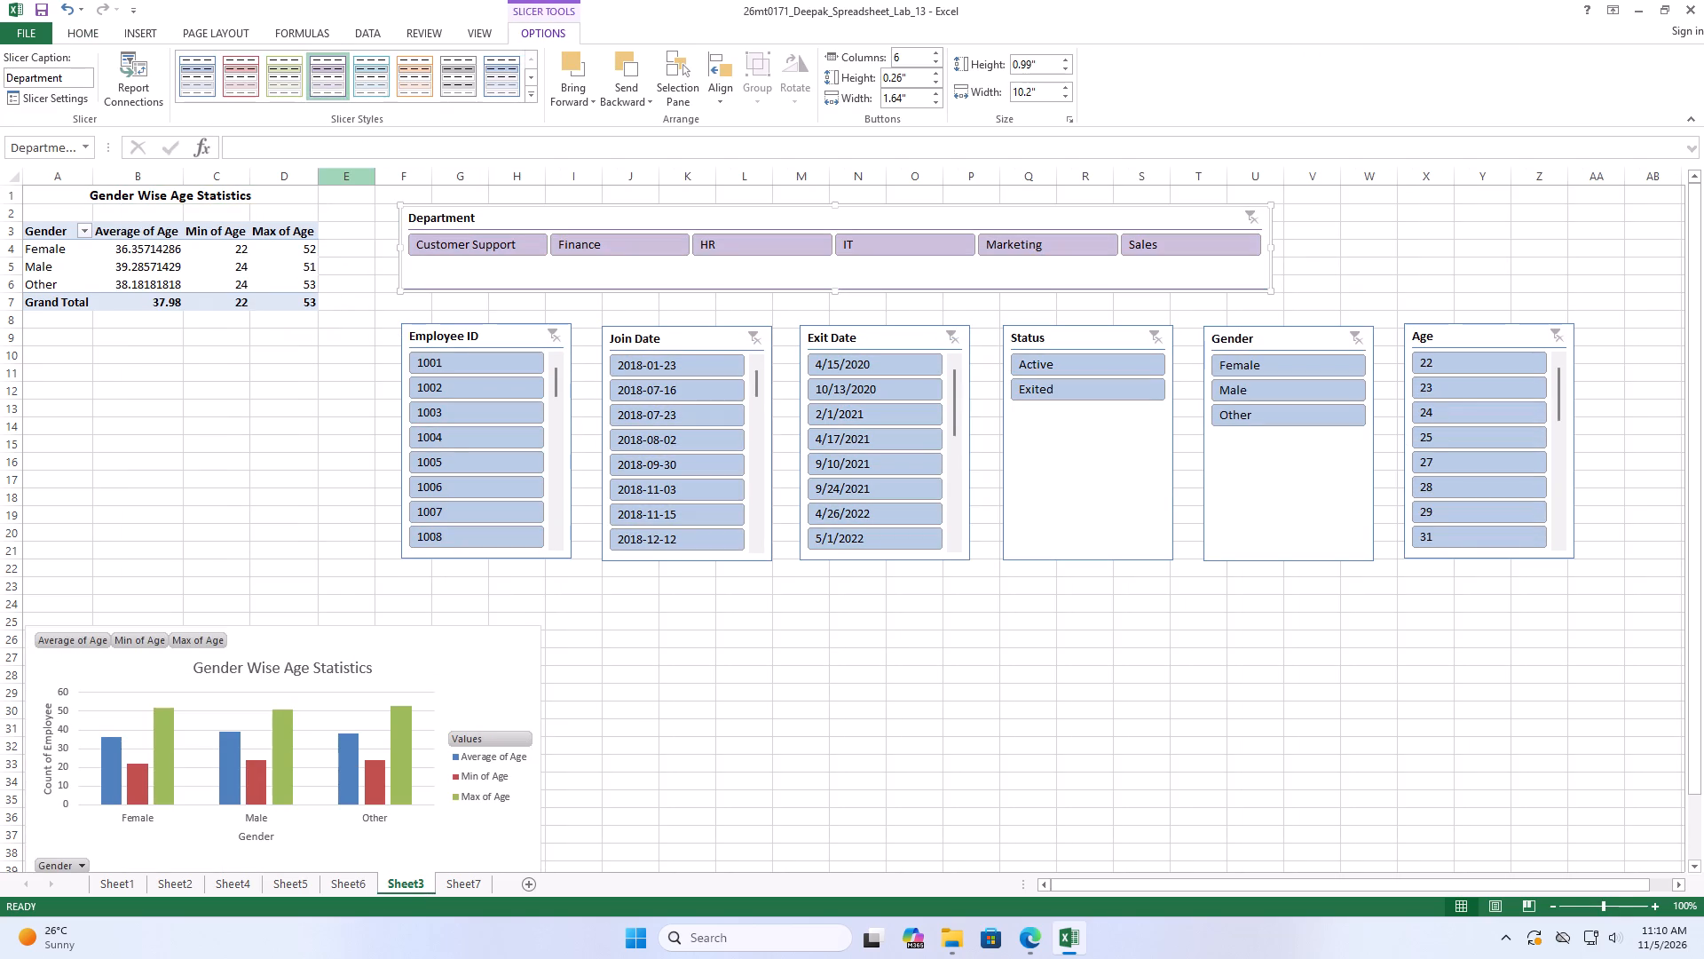
left_click(464, 334)
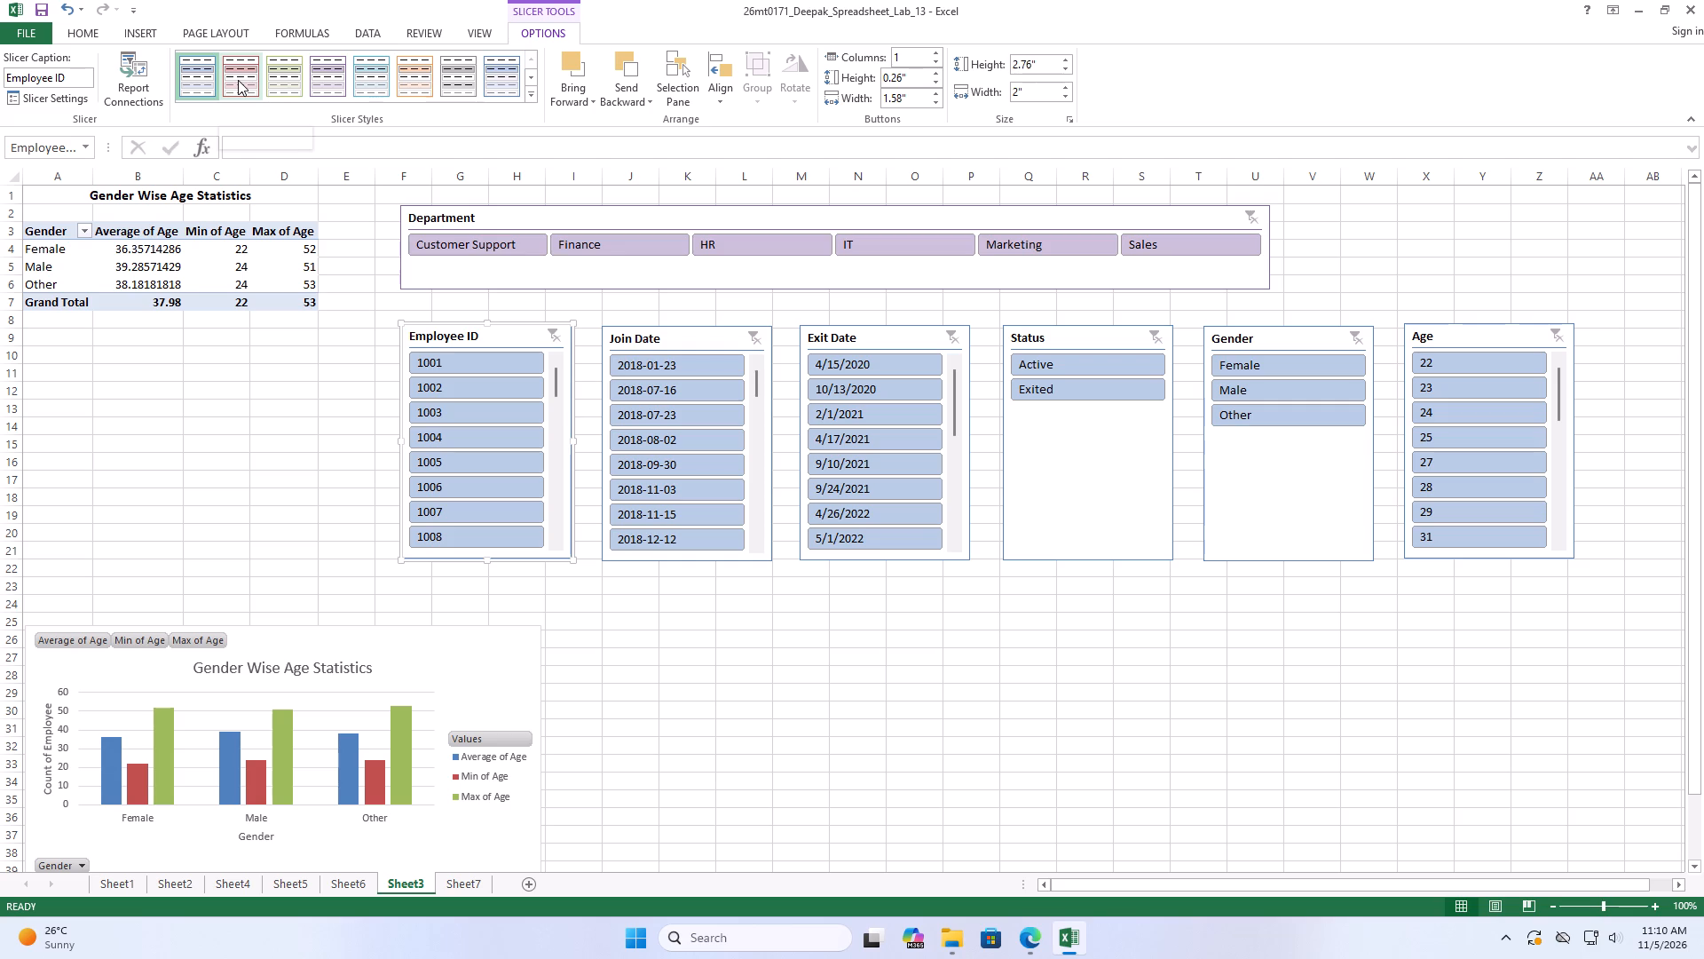
left_click(238, 80)
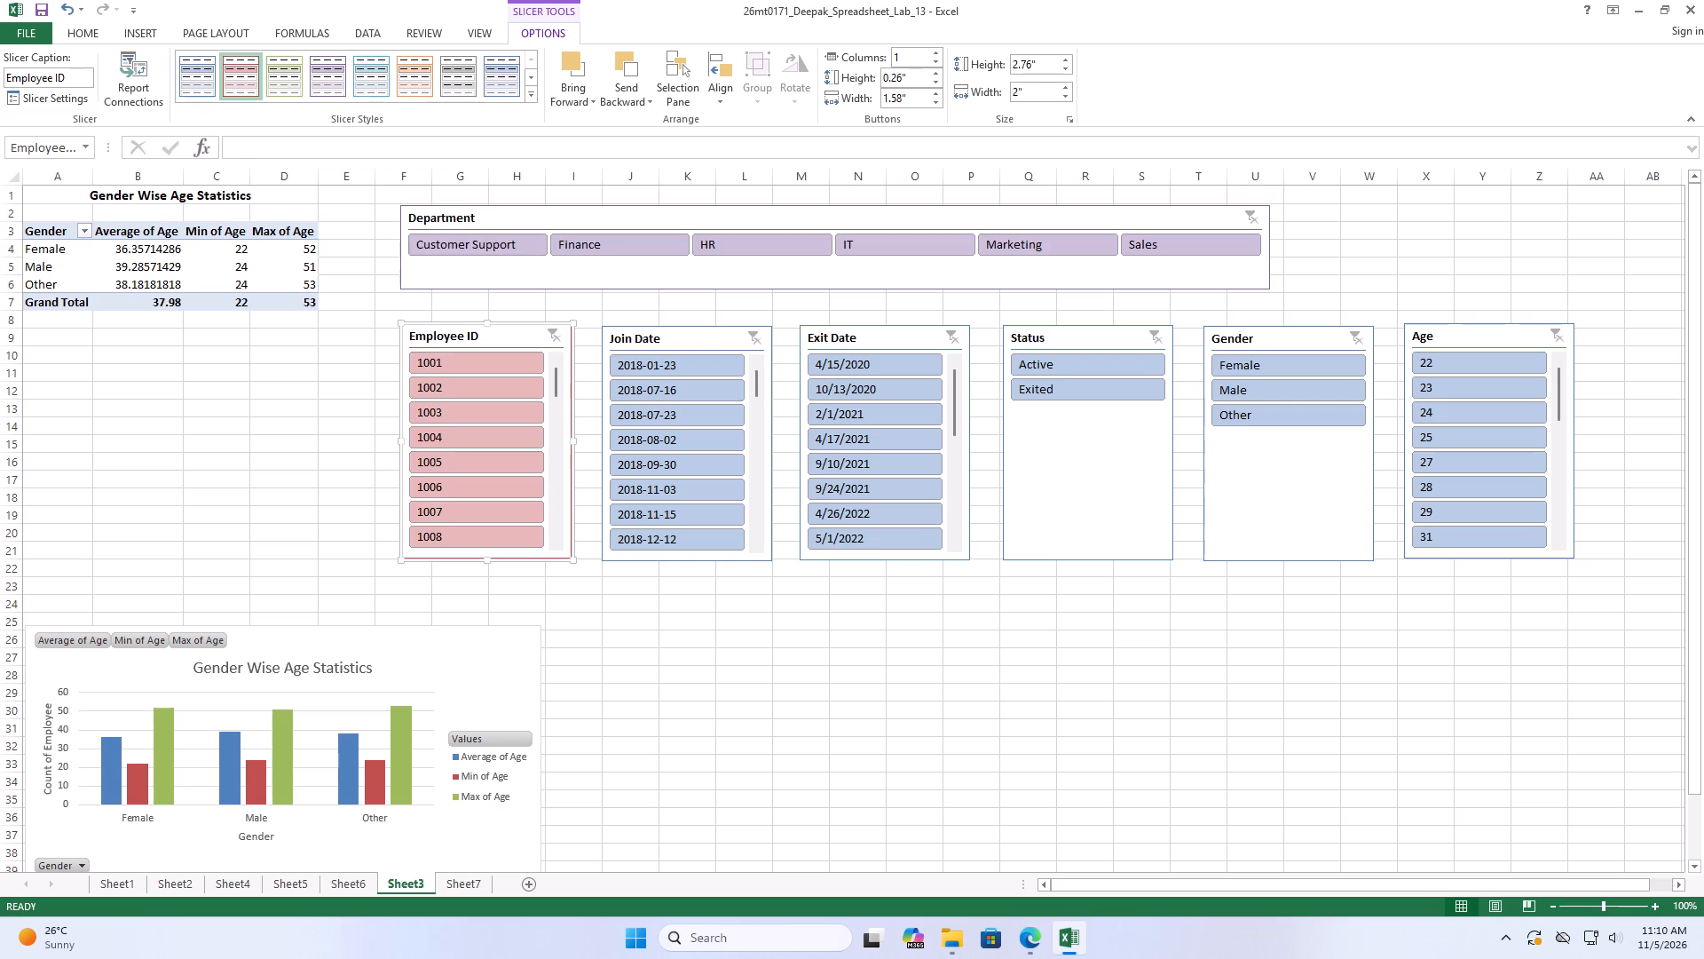
left_click(667, 337)
left_click(286, 91)
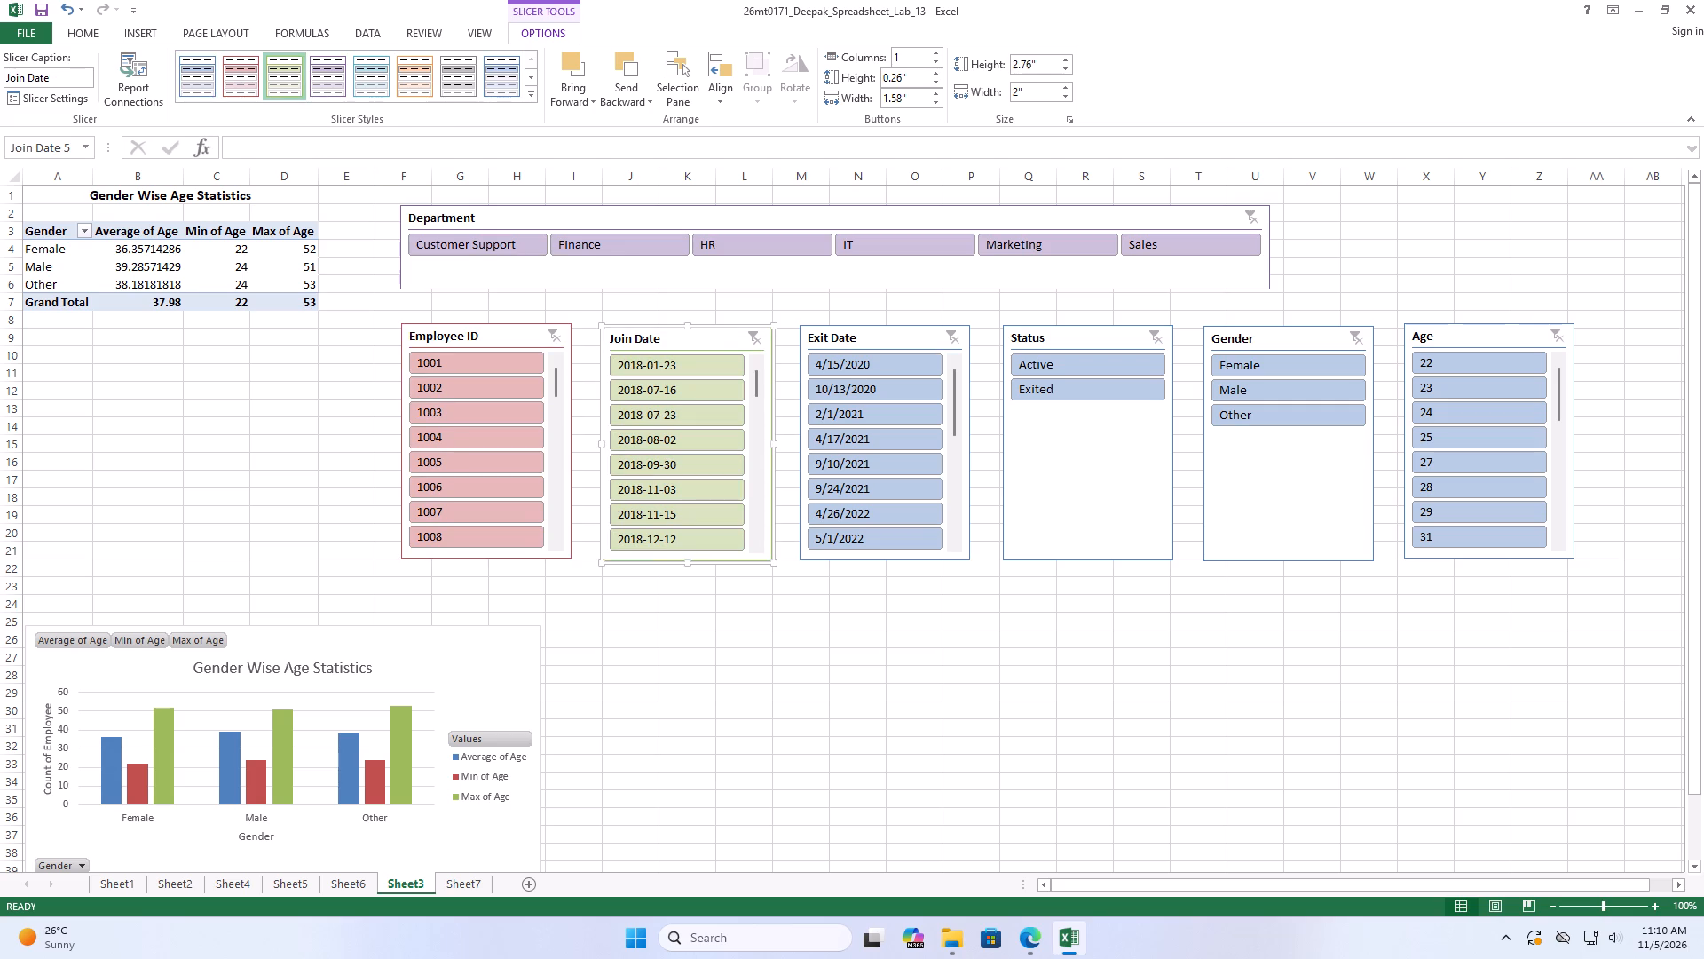
Style the remaining Sheet3 slicers: light aqua for Exit Date, light orange for Status, light grey for Gender and the last light blue style for Age.
left_click(858, 334)
left_click(383, 86)
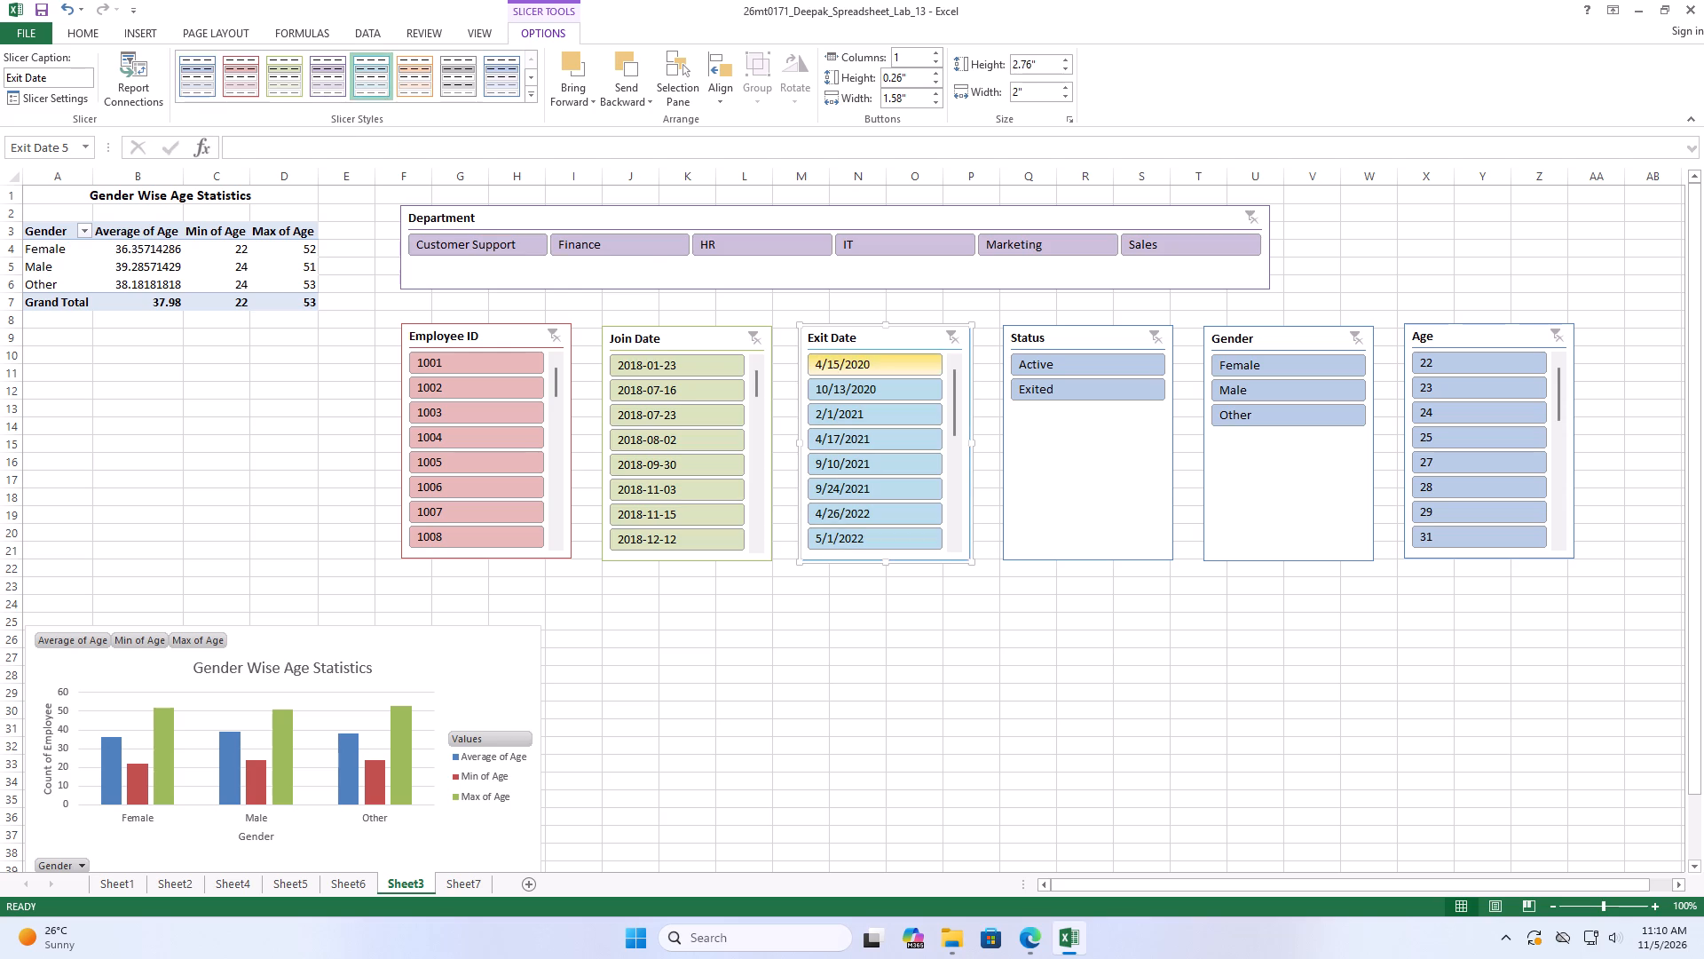
left_click(1031, 343)
left_click(398, 85)
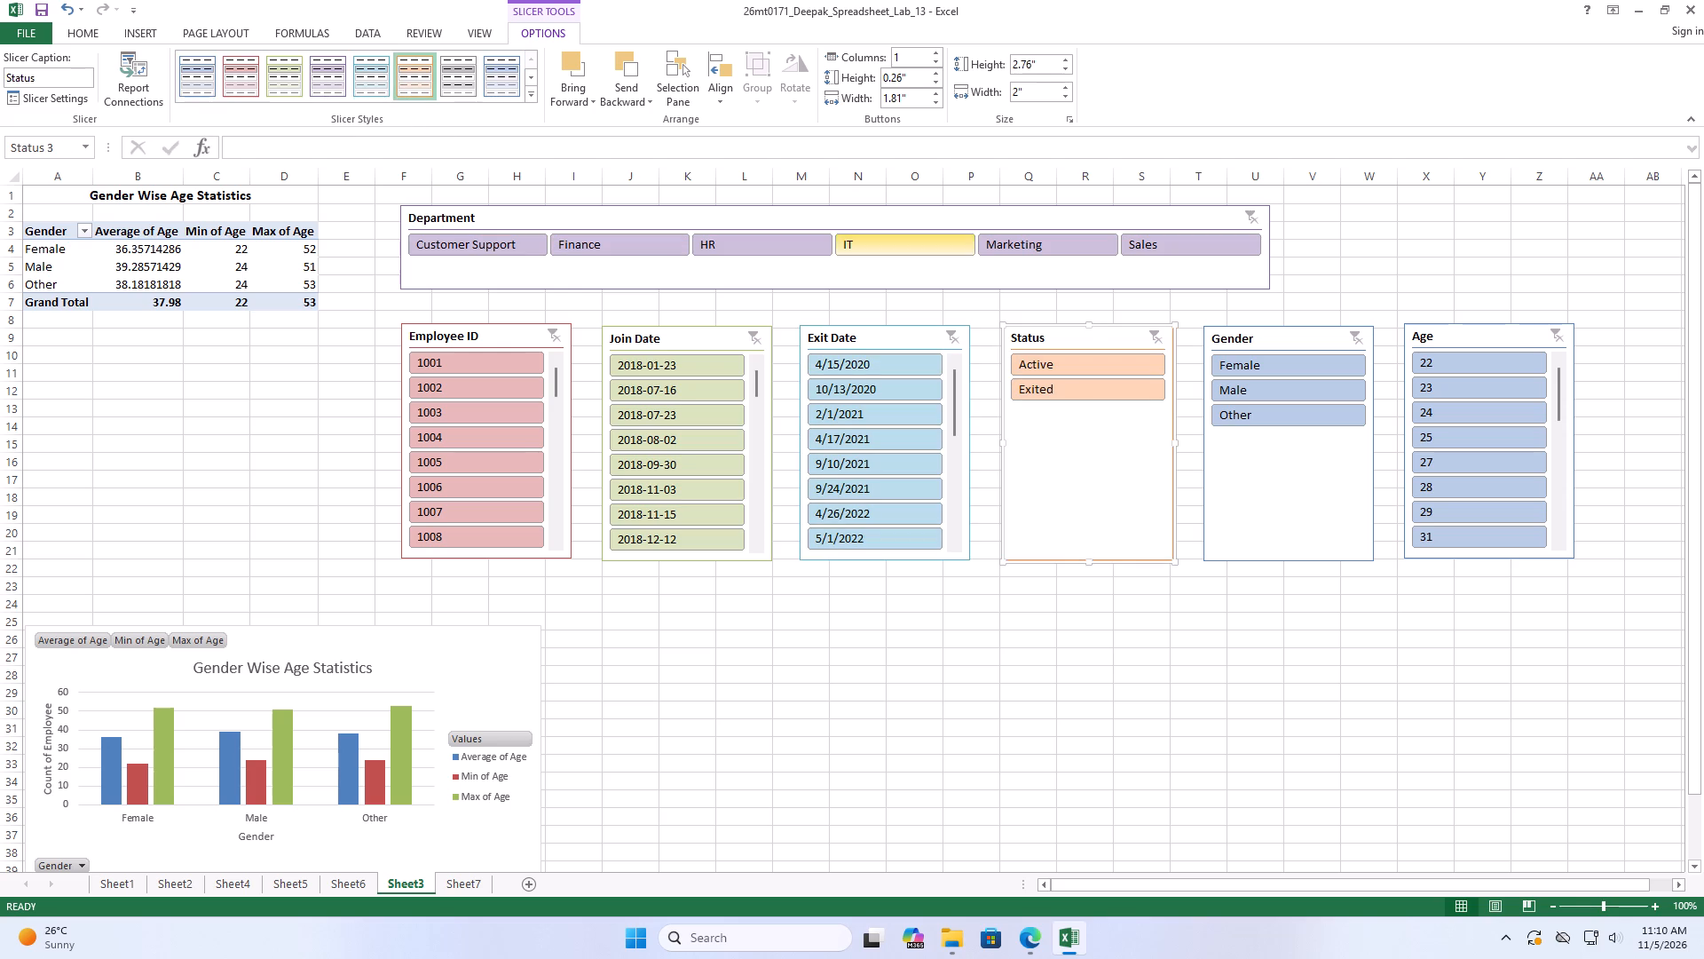
left_click(1256, 347)
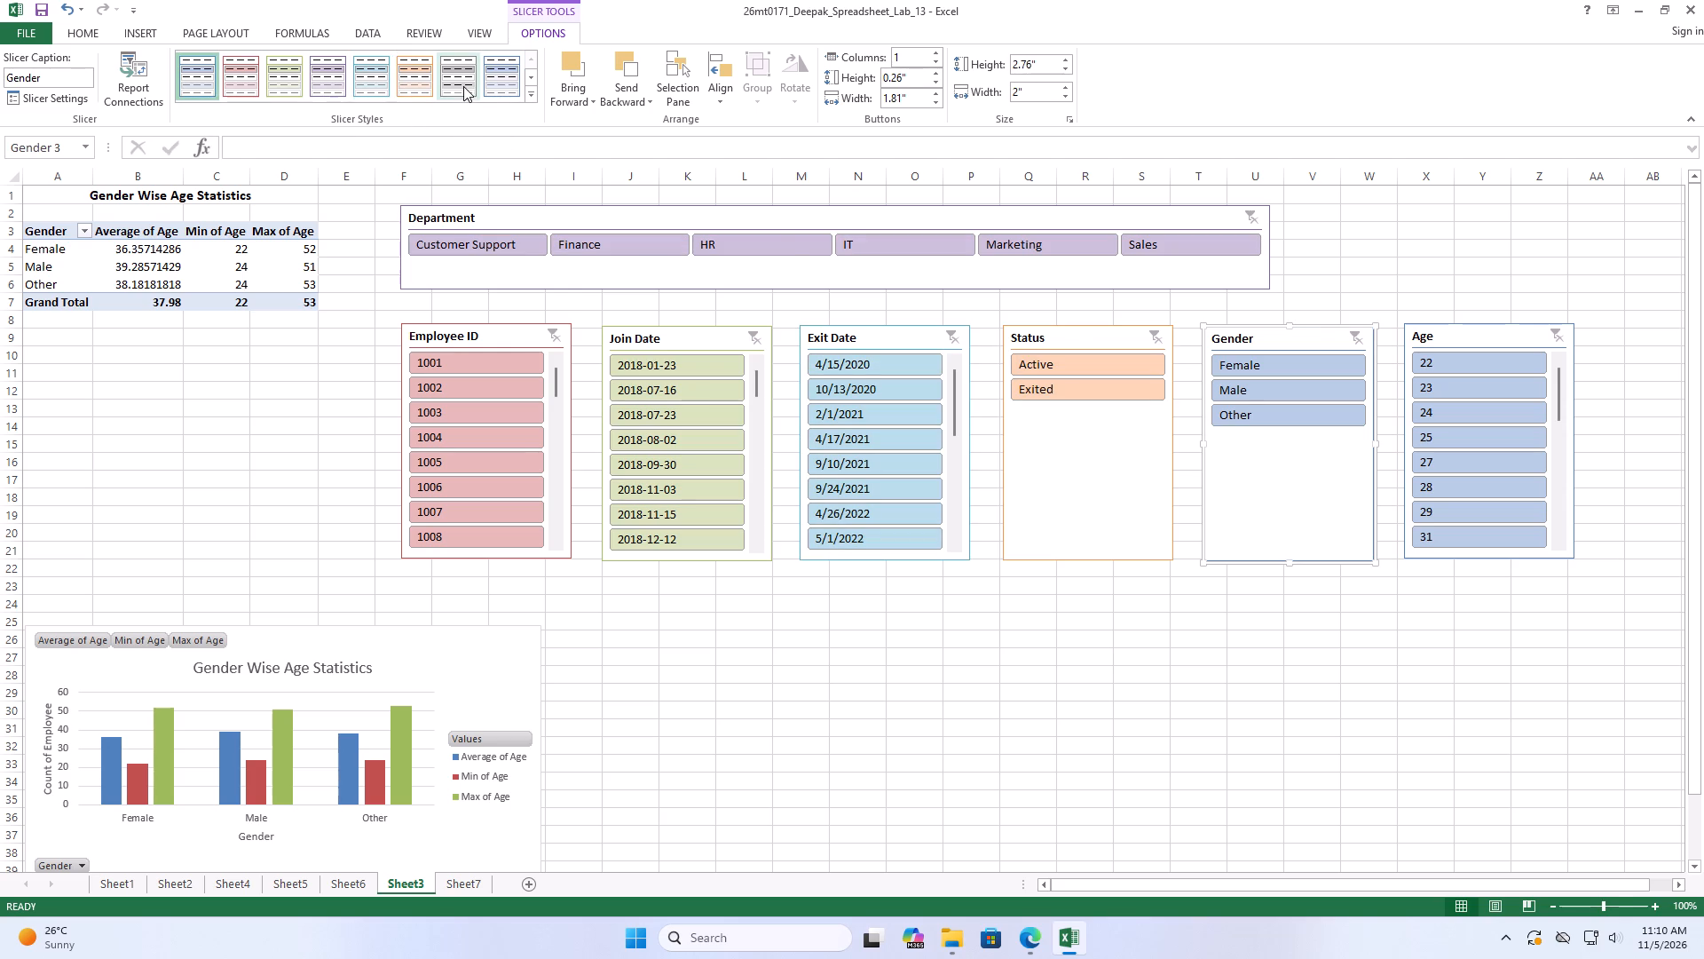
left_click(463, 86)
left_click(1458, 341)
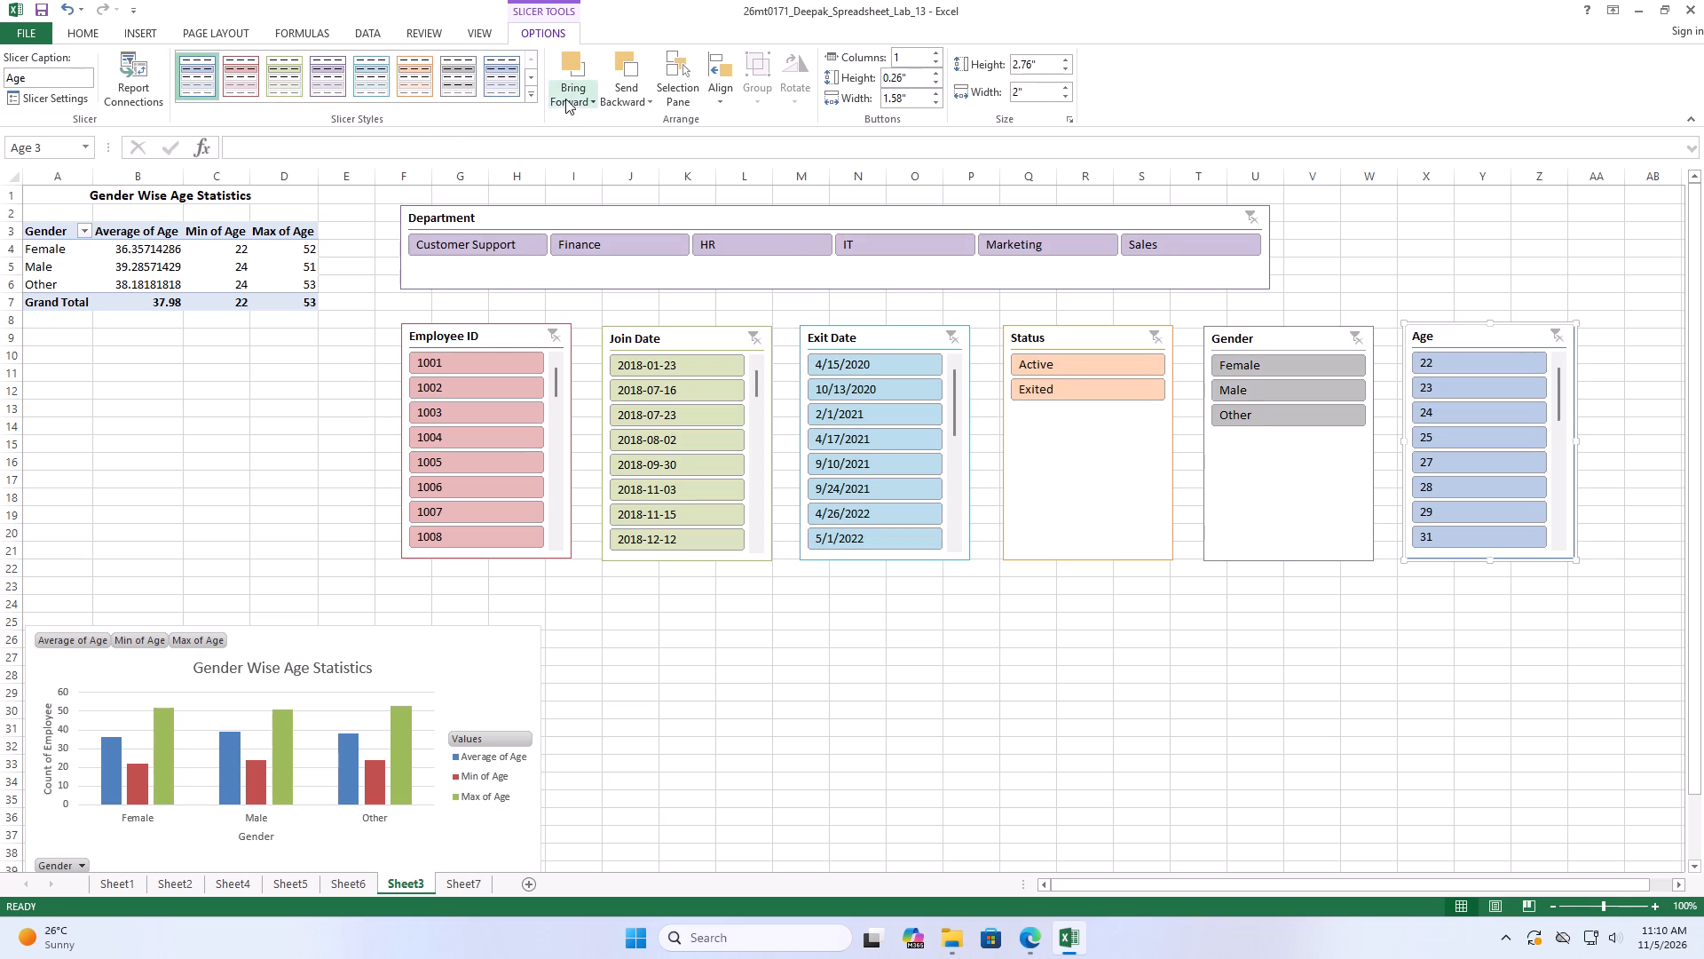
left_click(501, 85)
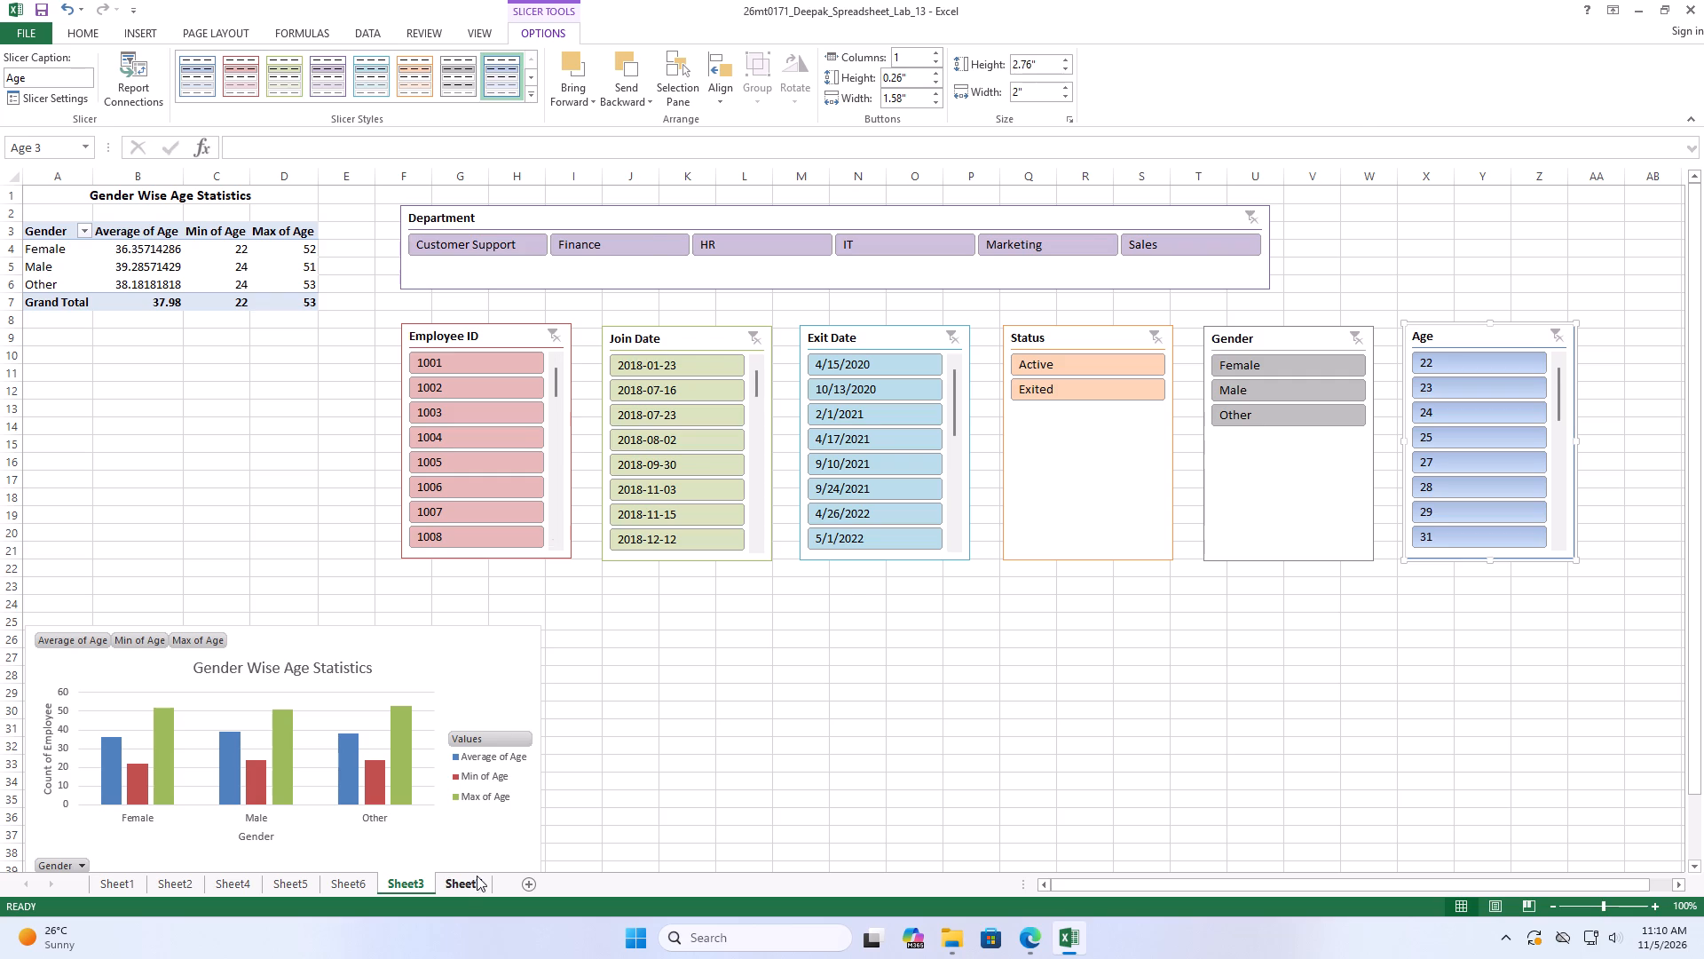
On Sheet7, apply light slicer styles: purple to Department, red to Employee ID and green to Join Date.
left_click(471, 883)
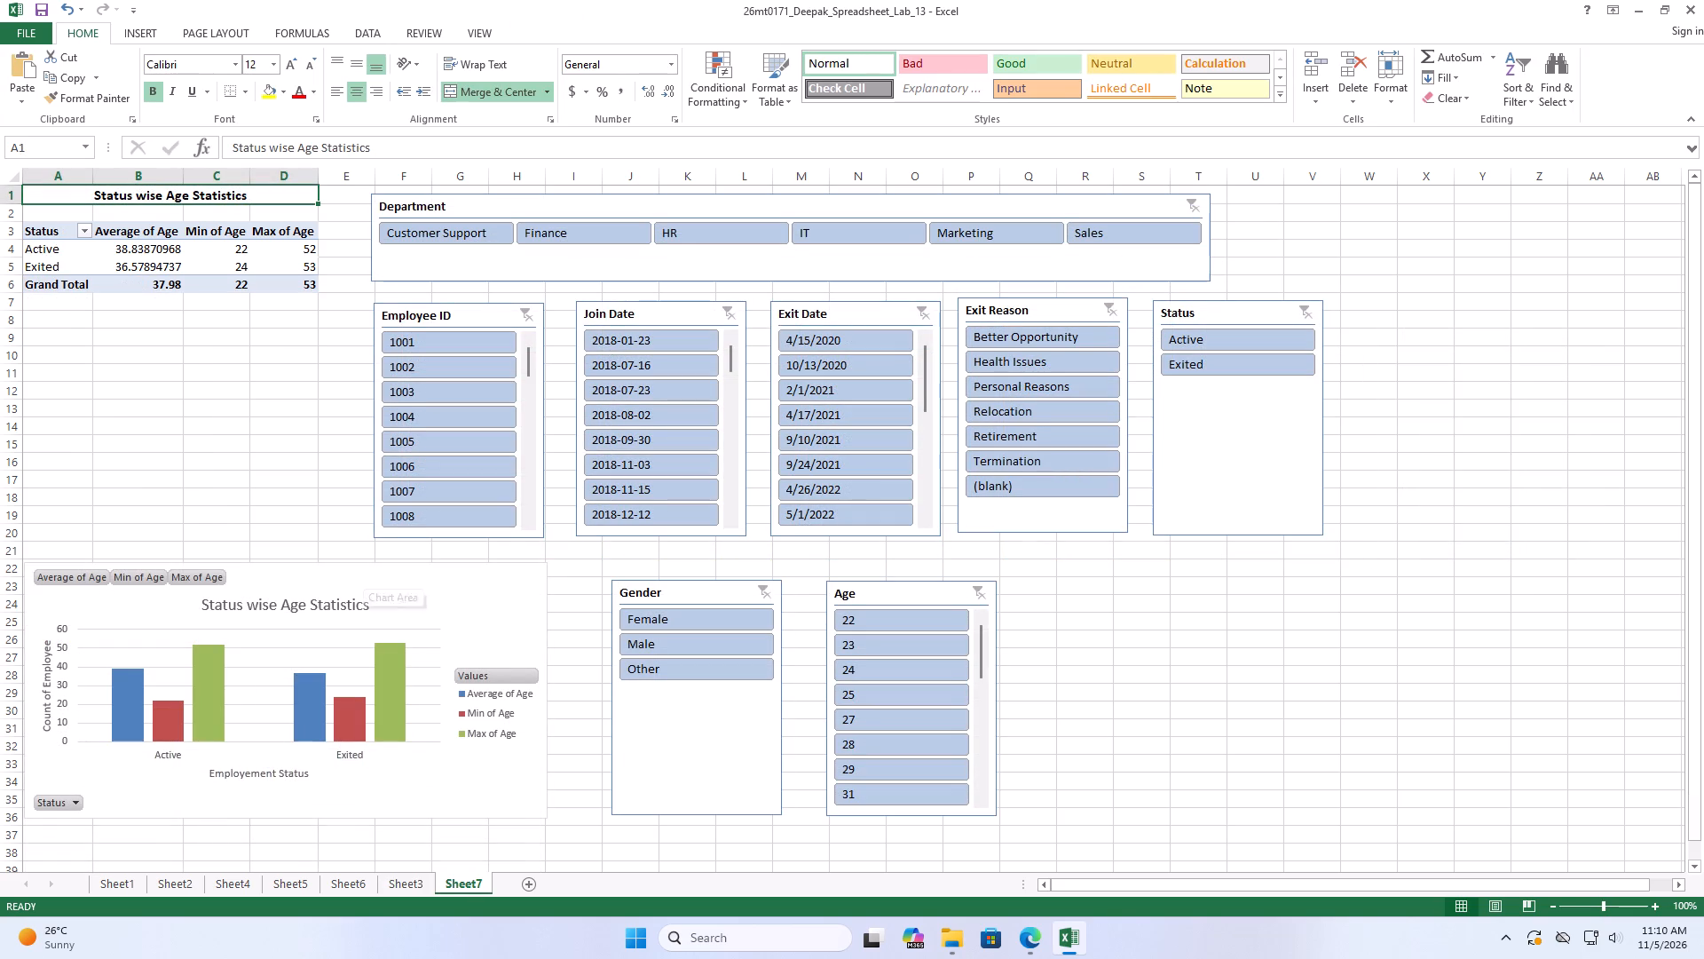
left_click(434, 200)
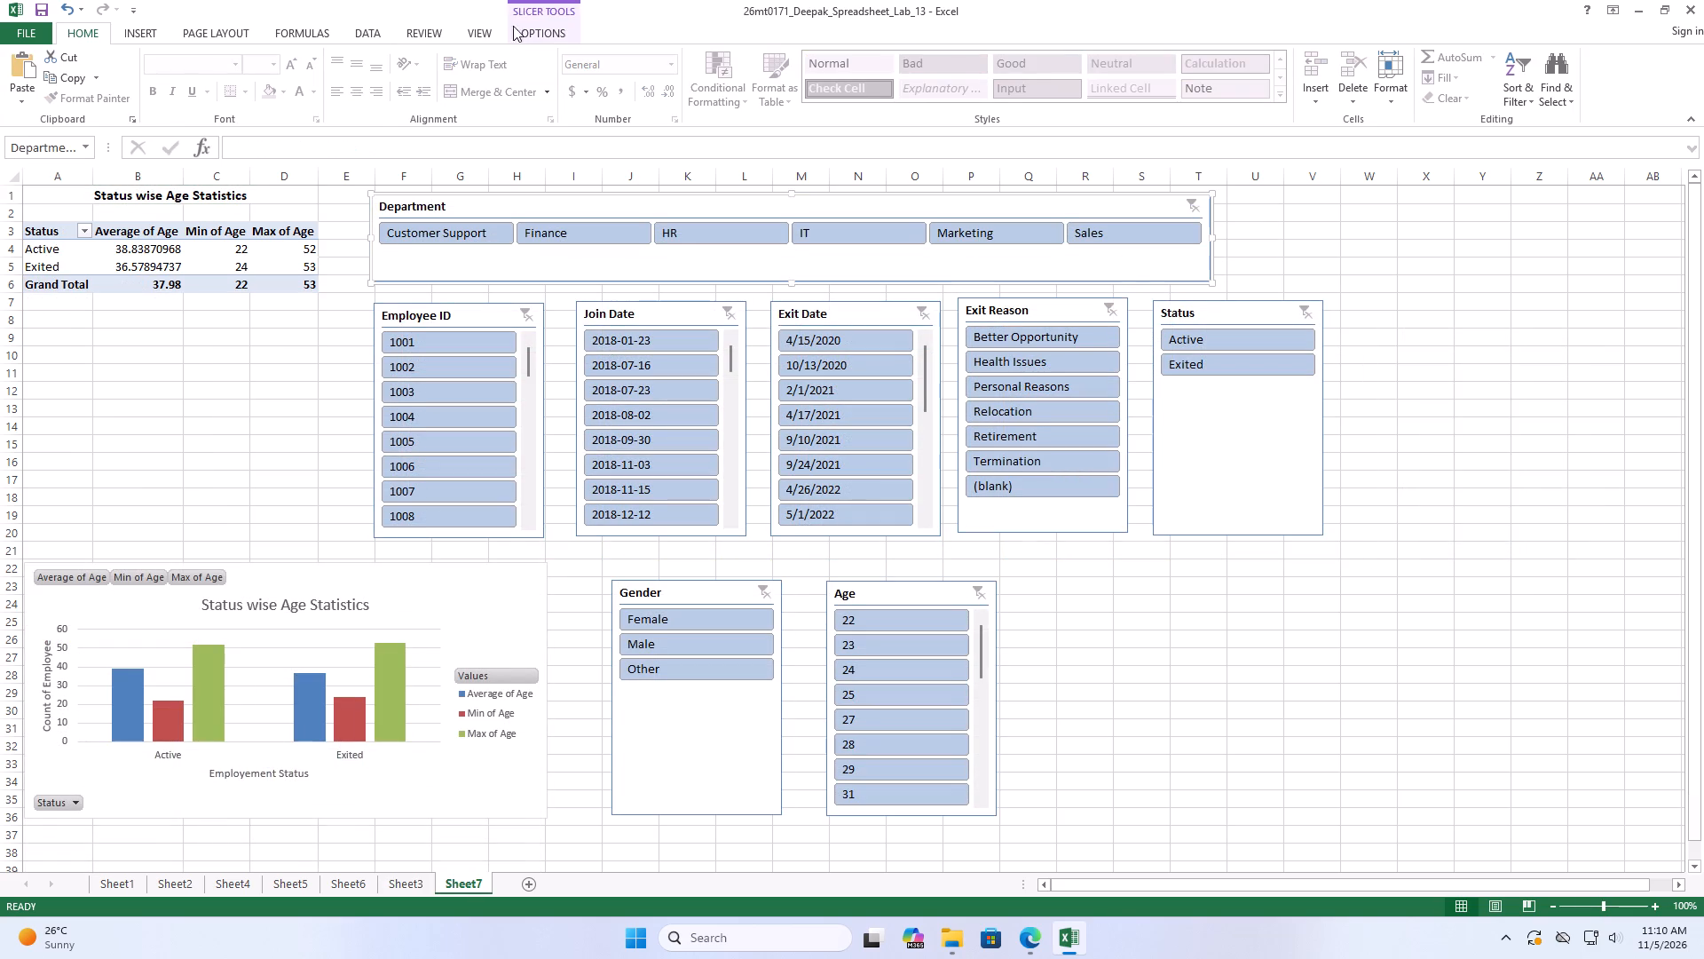
left_click(541, 28)
left_click(329, 78)
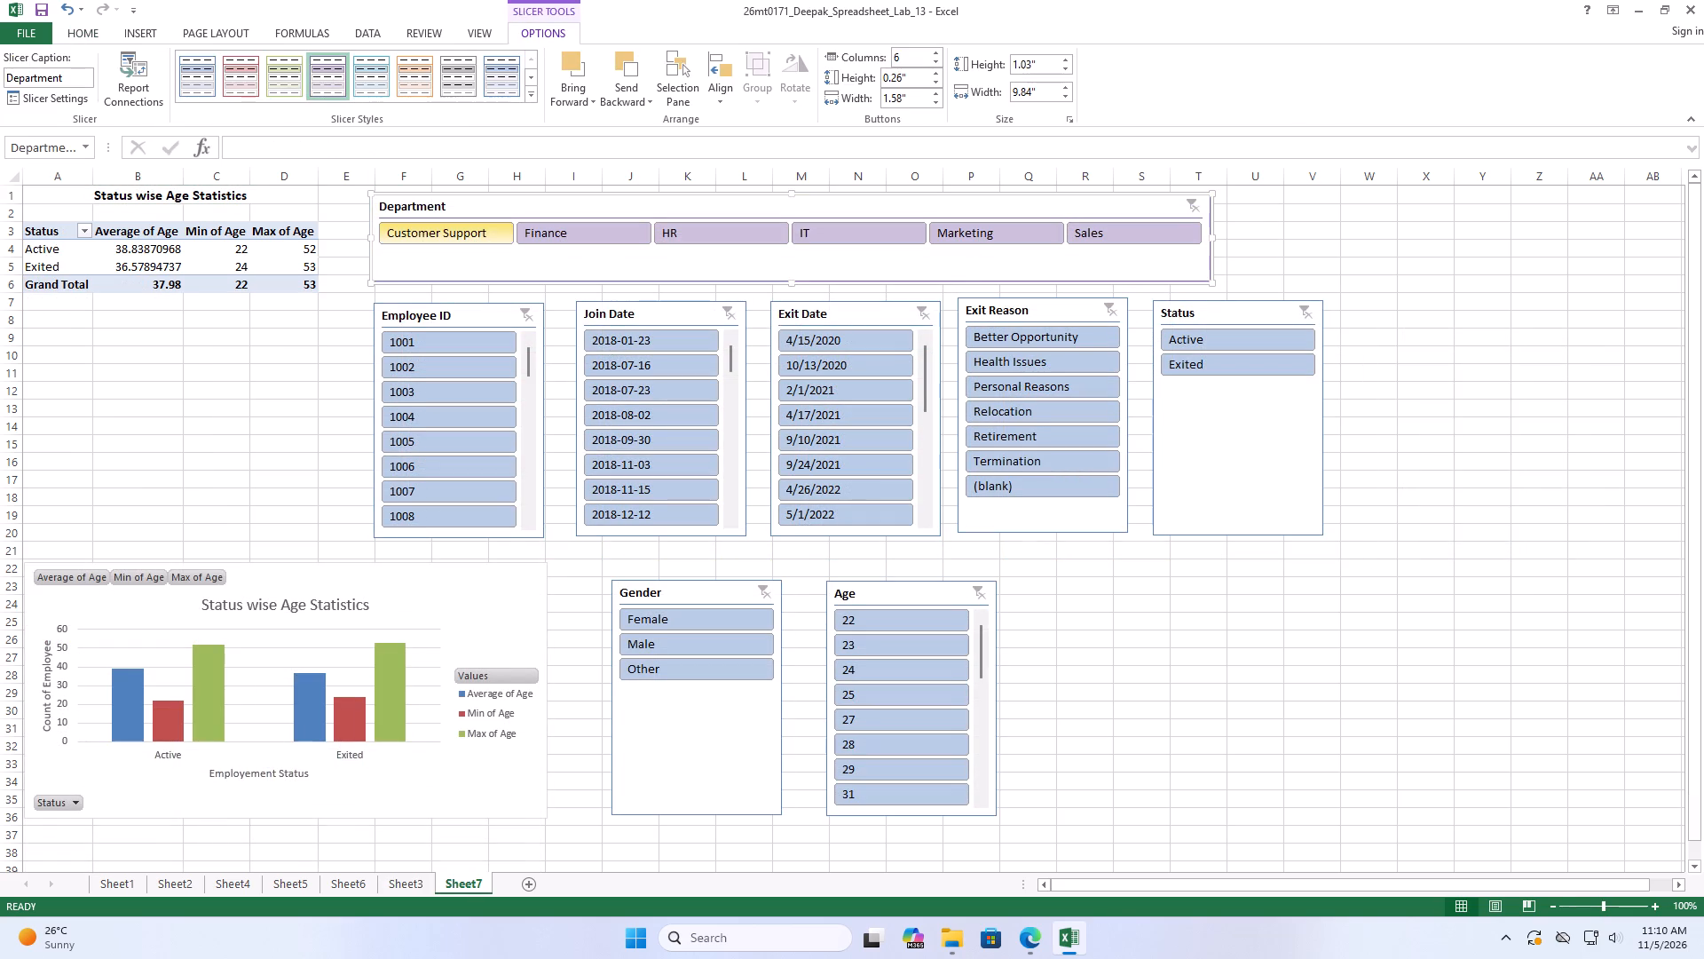
left_click(439, 319)
left_click(225, 79)
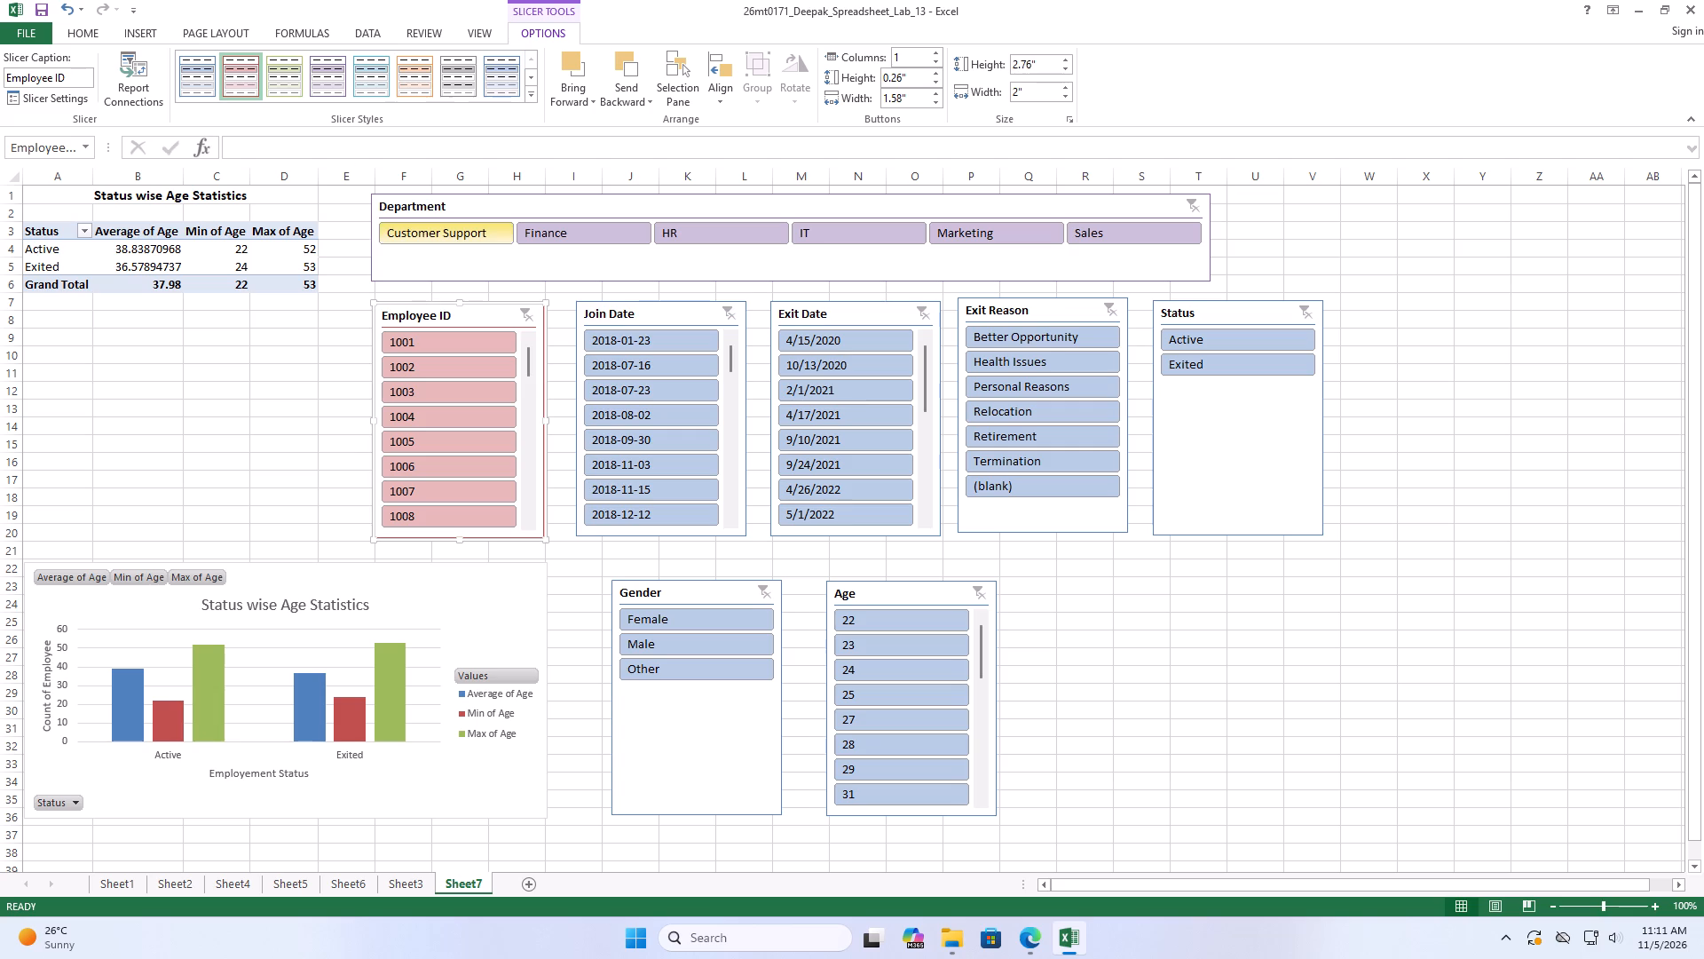
left_click(620, 314)
left_click(290, 77)
On Sheet7, apply light aqua to the Exit Date slicer, light grey to Exit Reason and the last light blue style to Status.
left_click(829, 316)
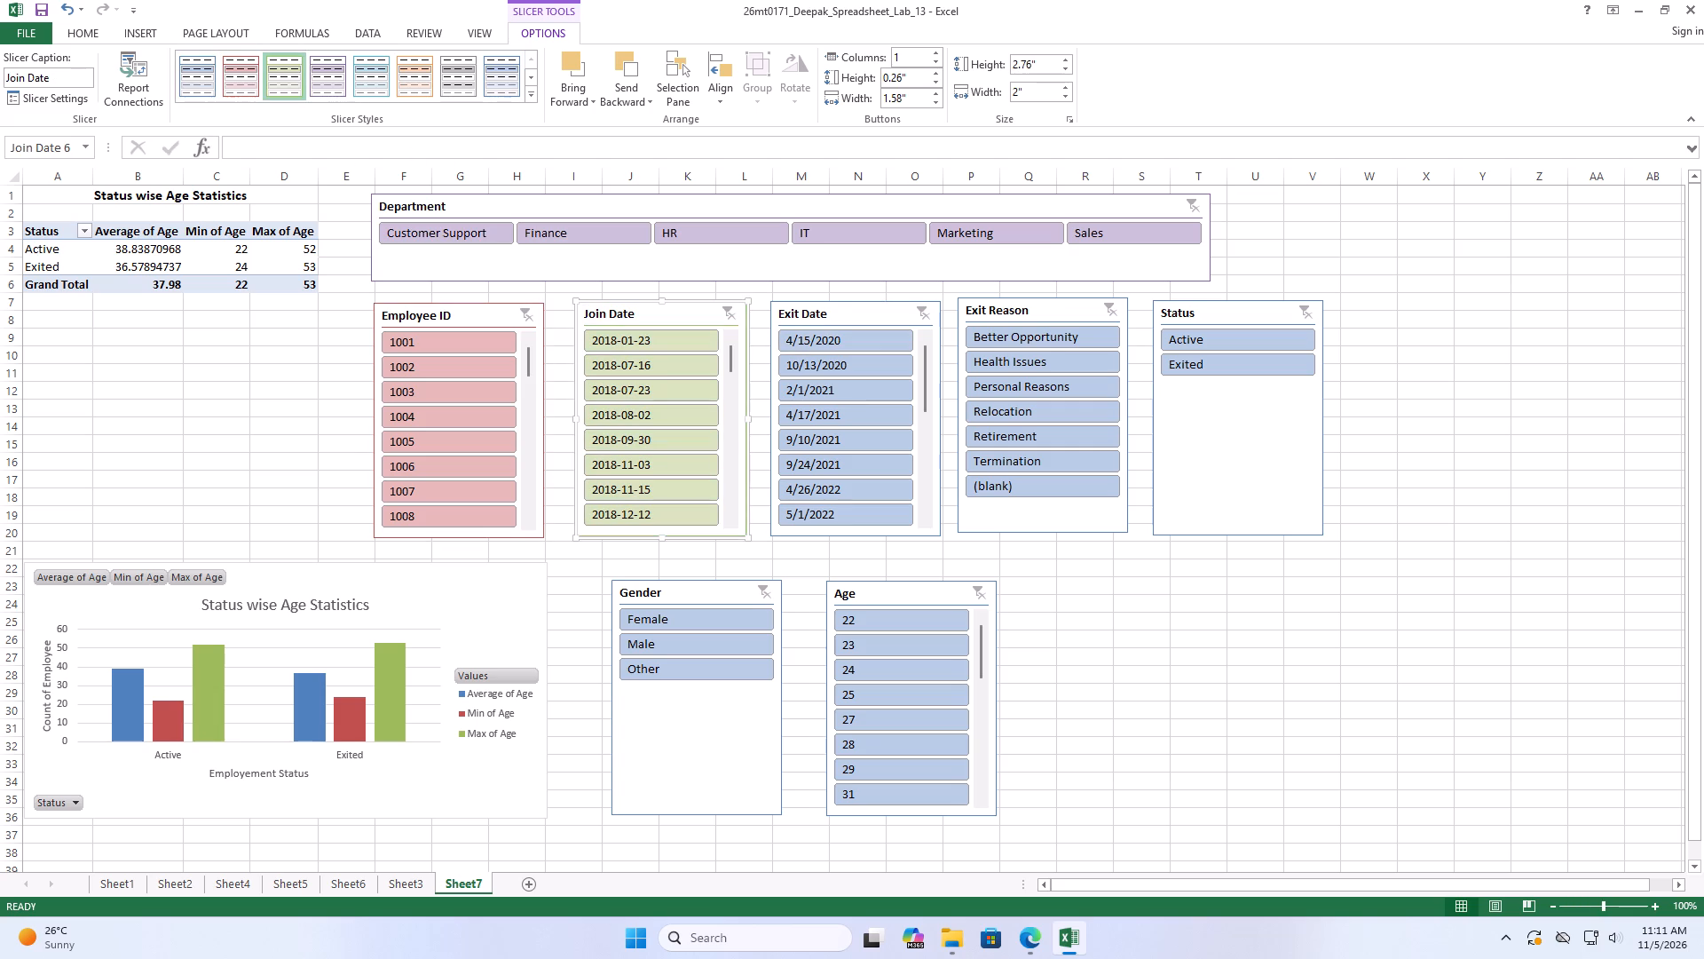
left_click(362, 77)
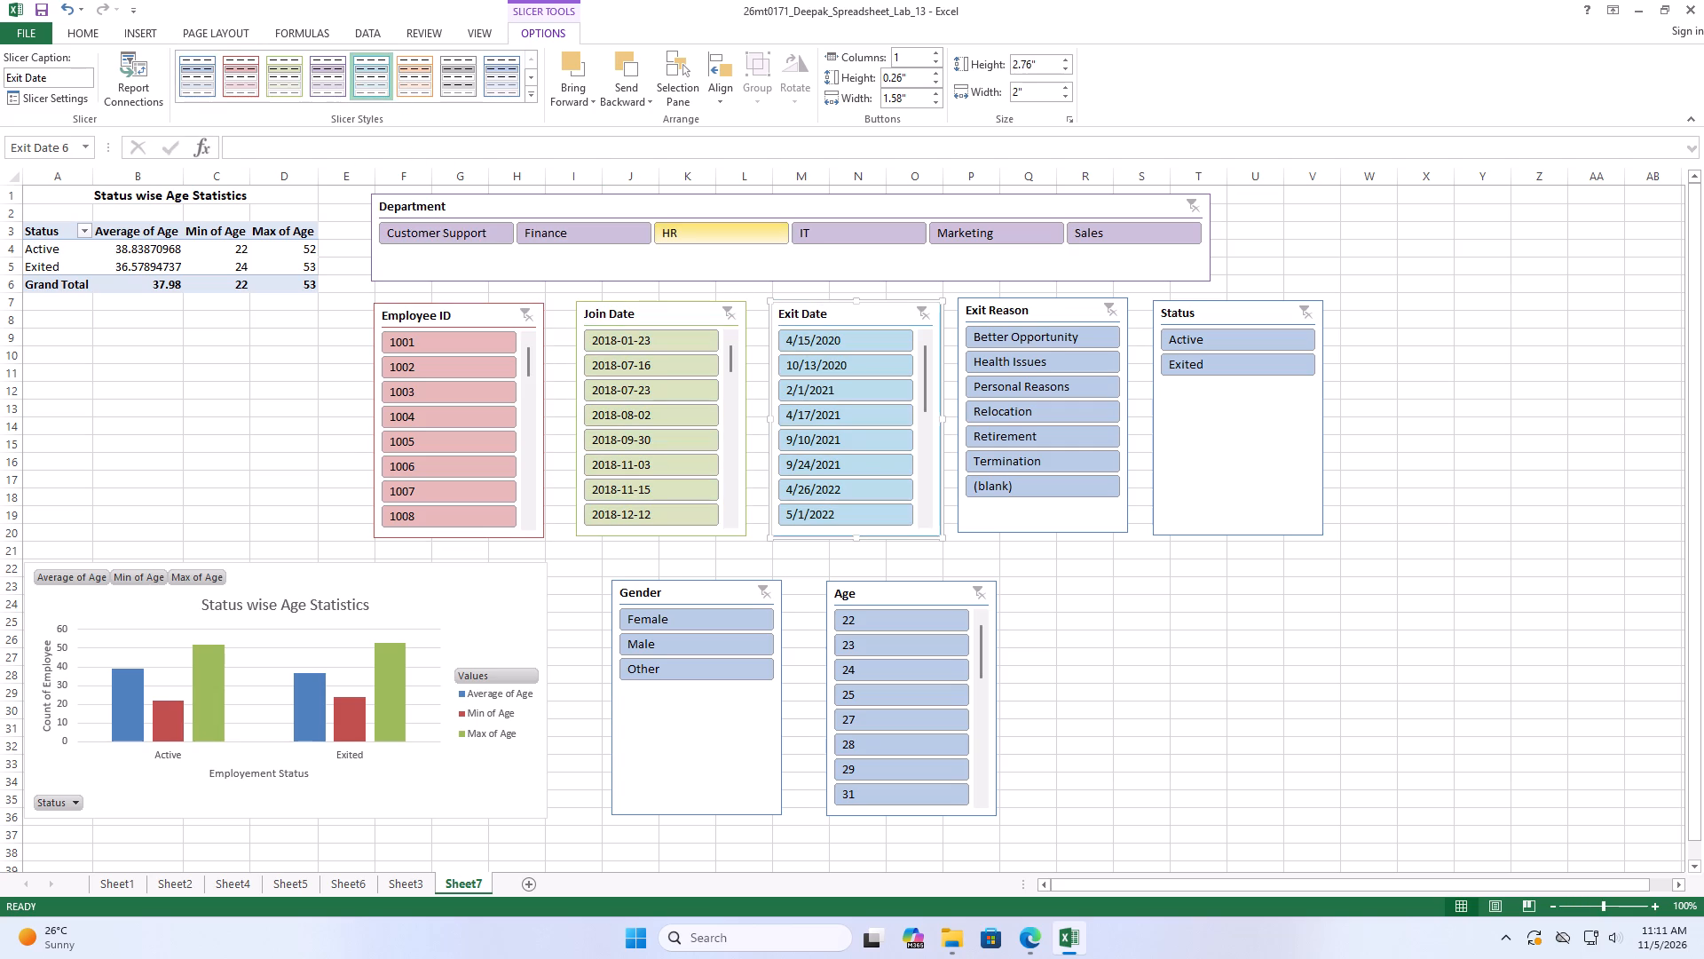
left_click(990, 315)
left_click(461, 86)
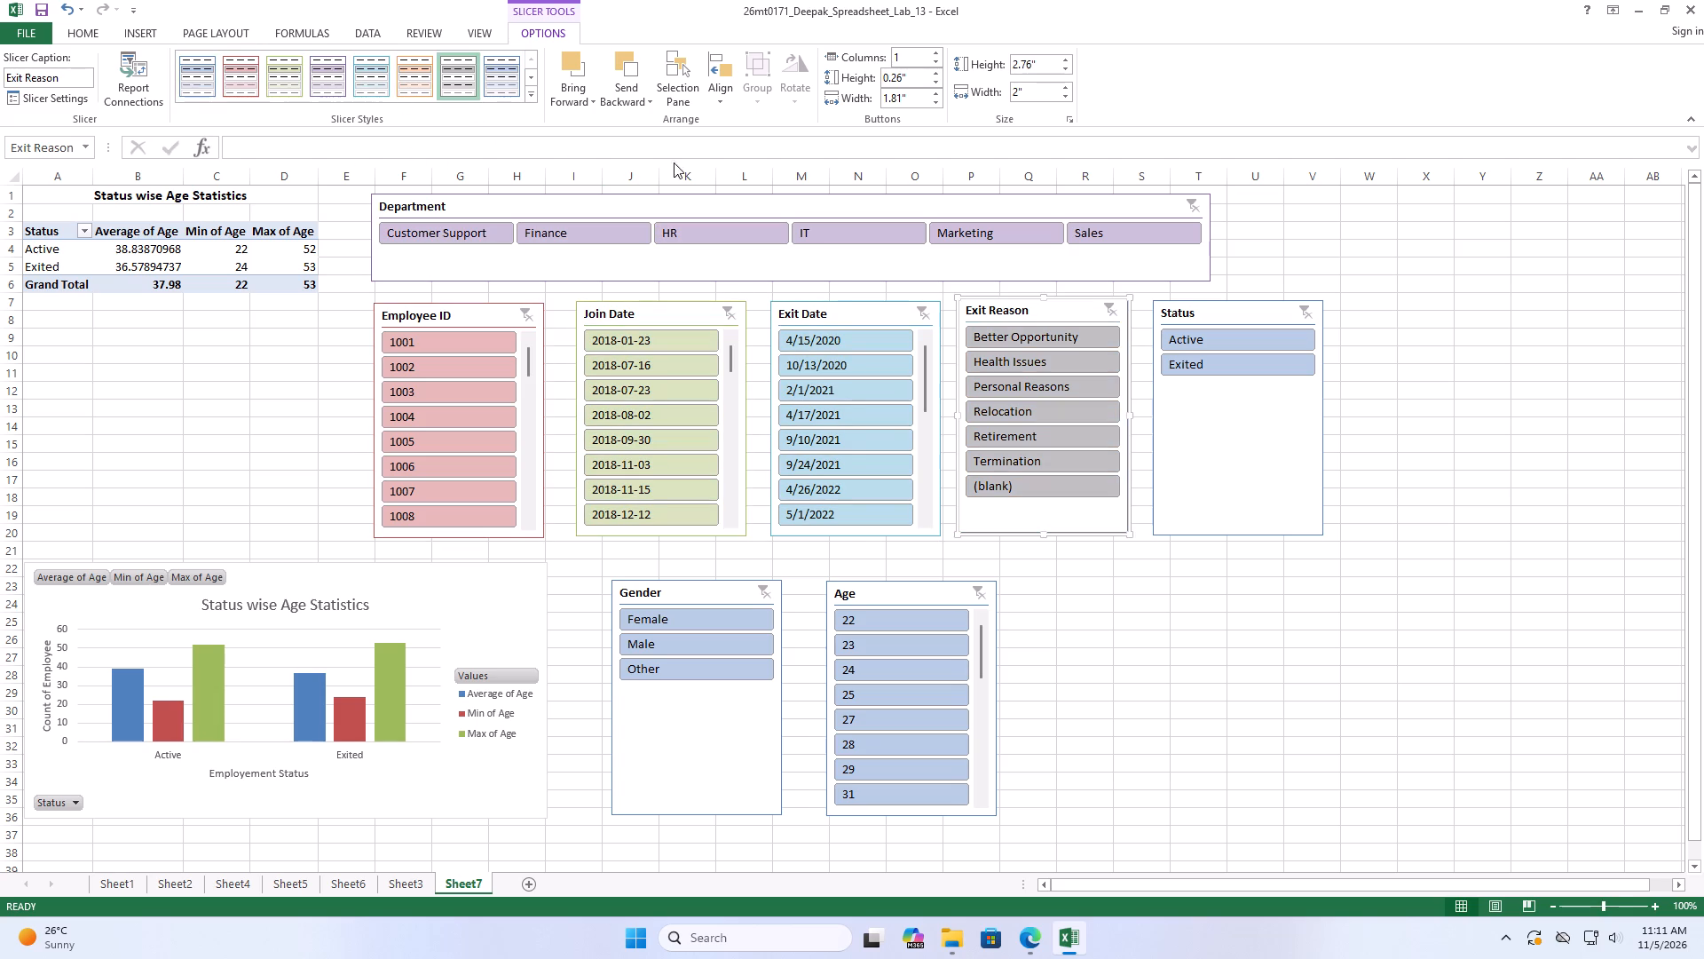
left_click(1173, 321)
left_click(501, 83)
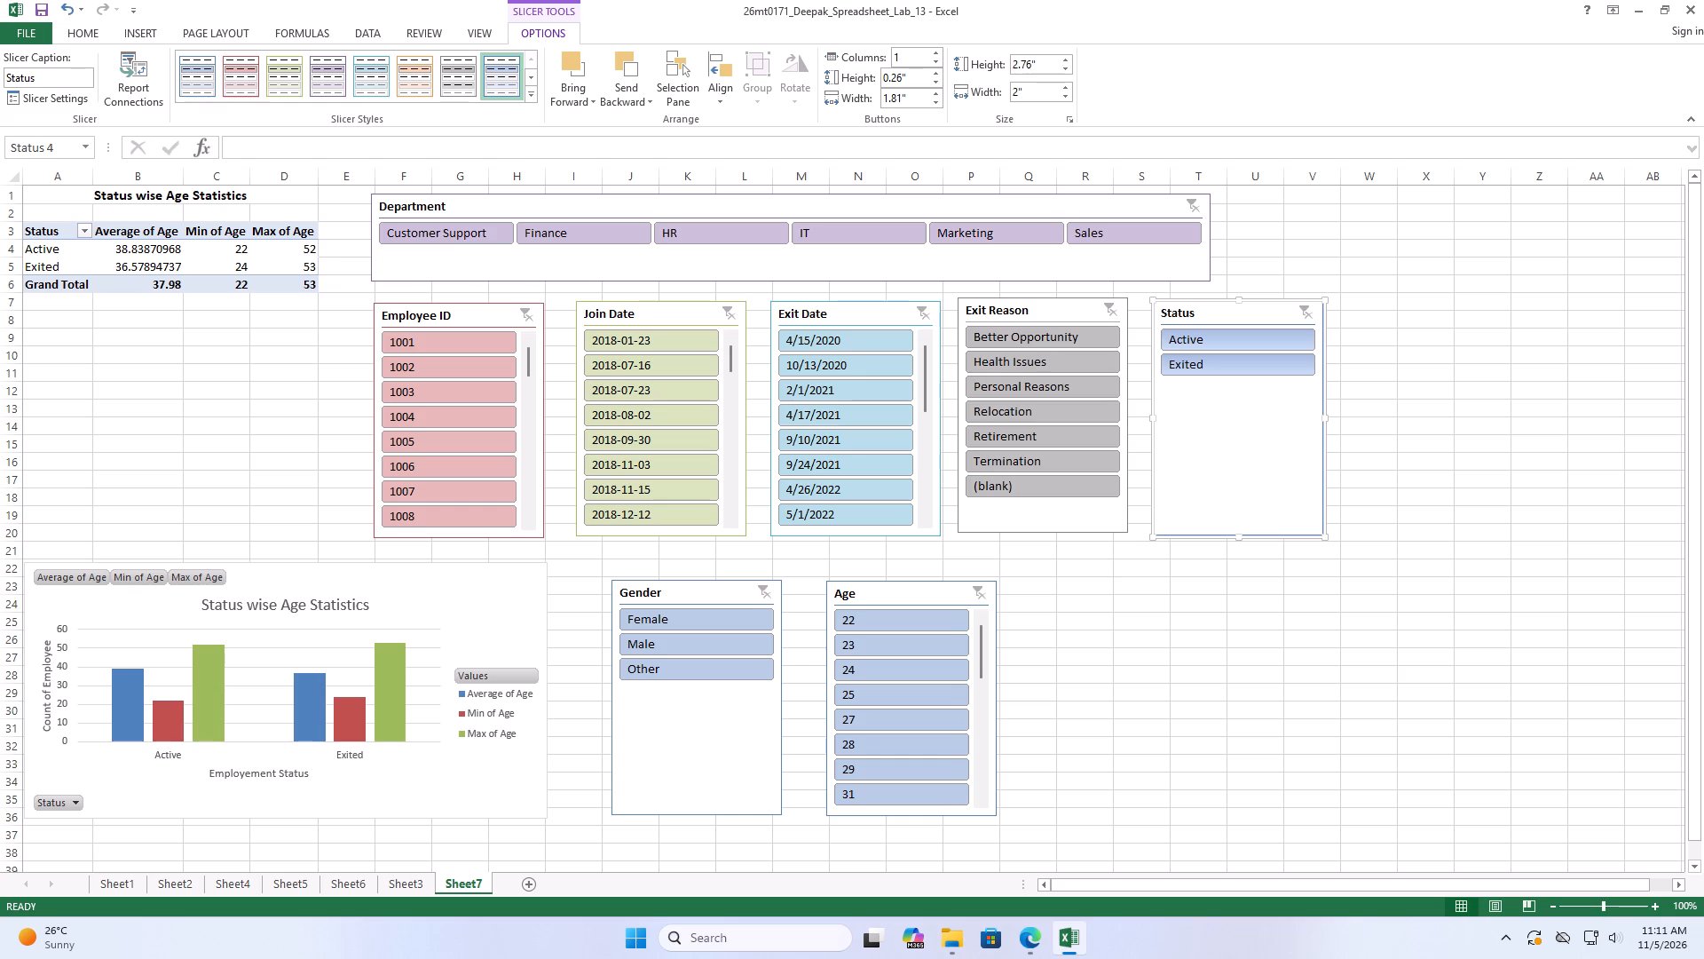
Style the last two Sheet7 slicers with dark styles: red for Gender and orange for Age.
left_click(681, 588)
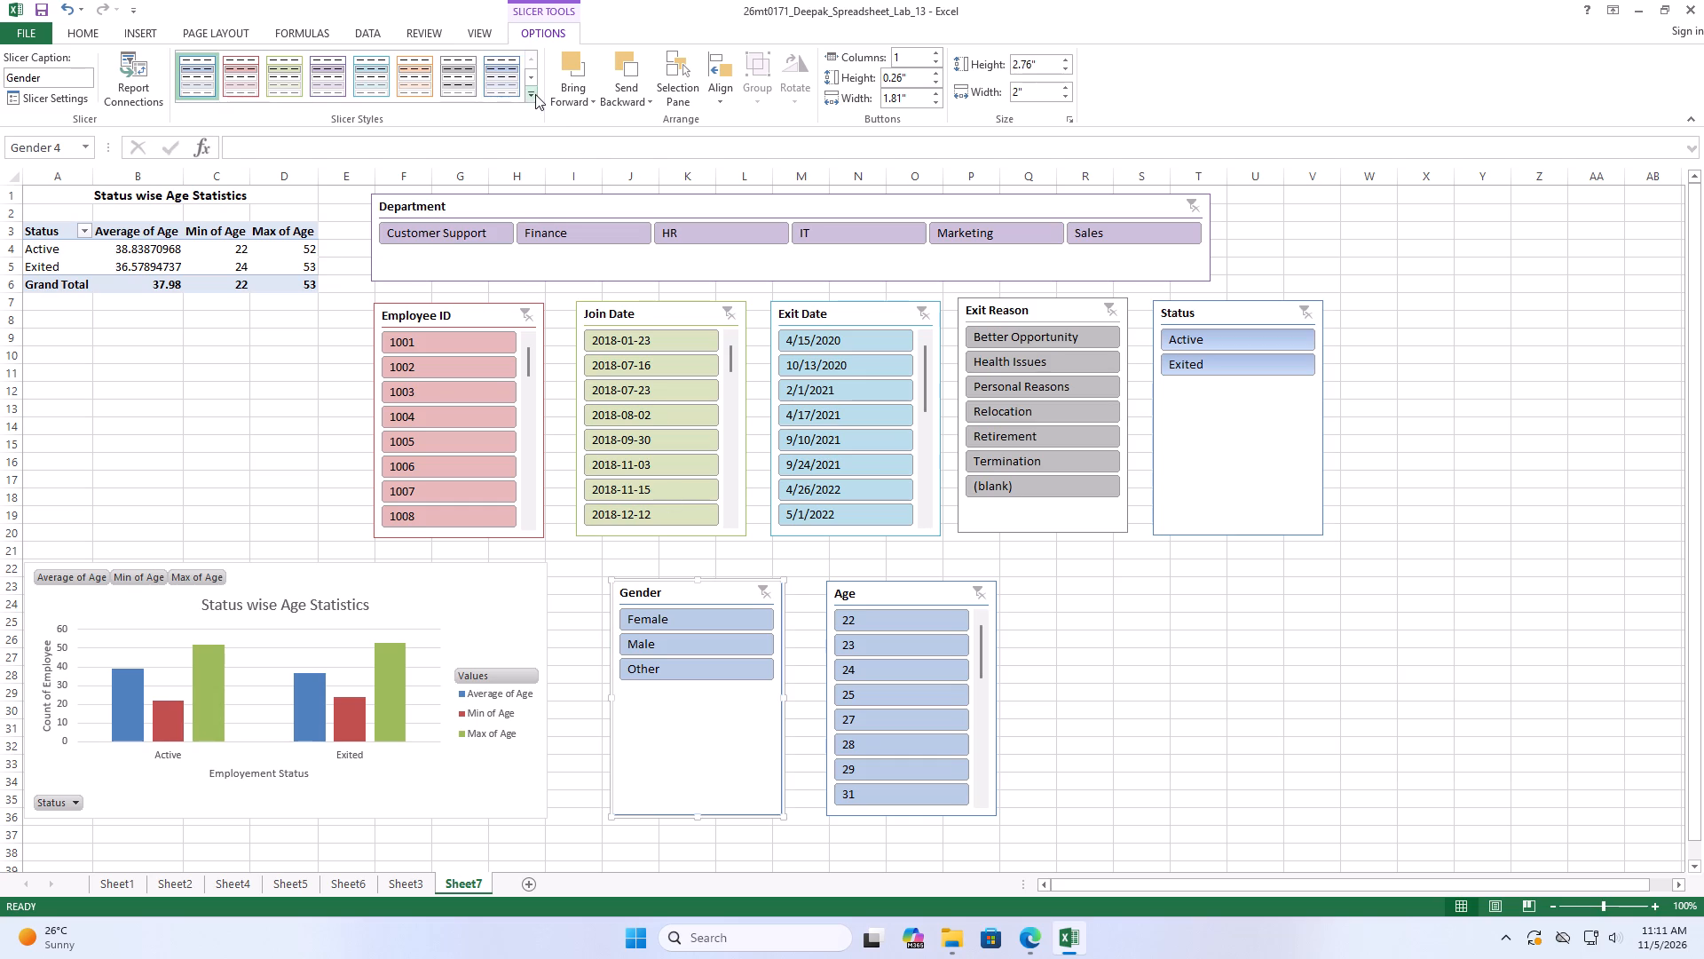
left_click(535, 94)
left_click(242, 160)
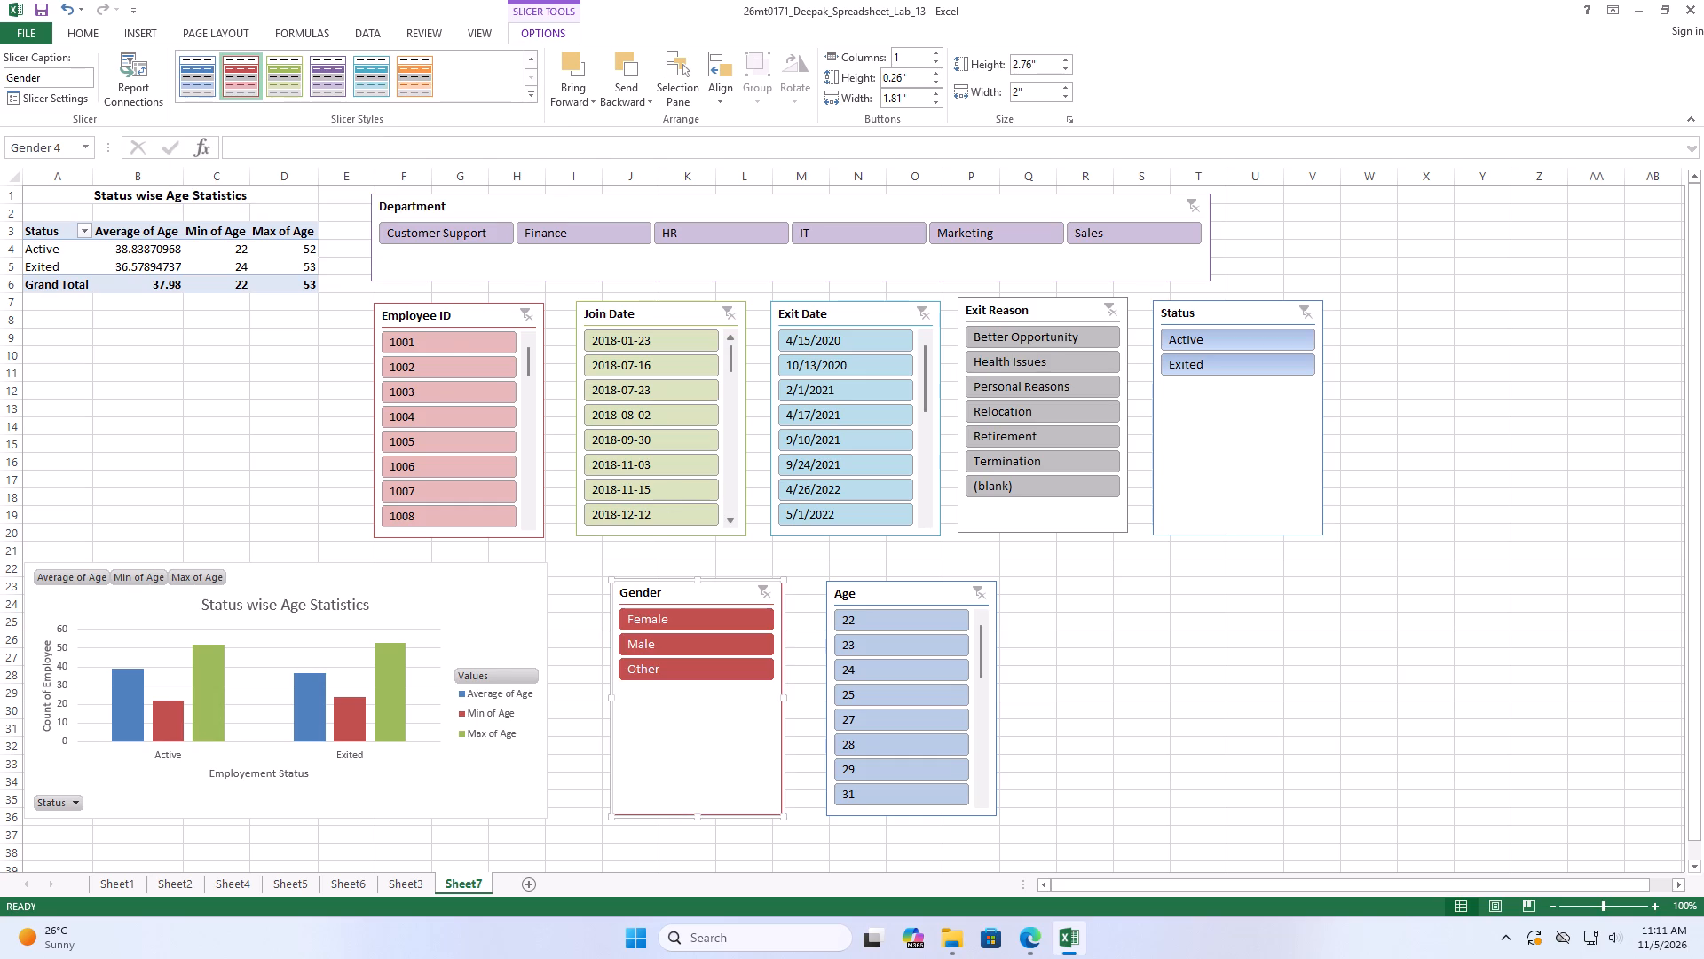
left_click(860, 596)
left_click(409, 80)
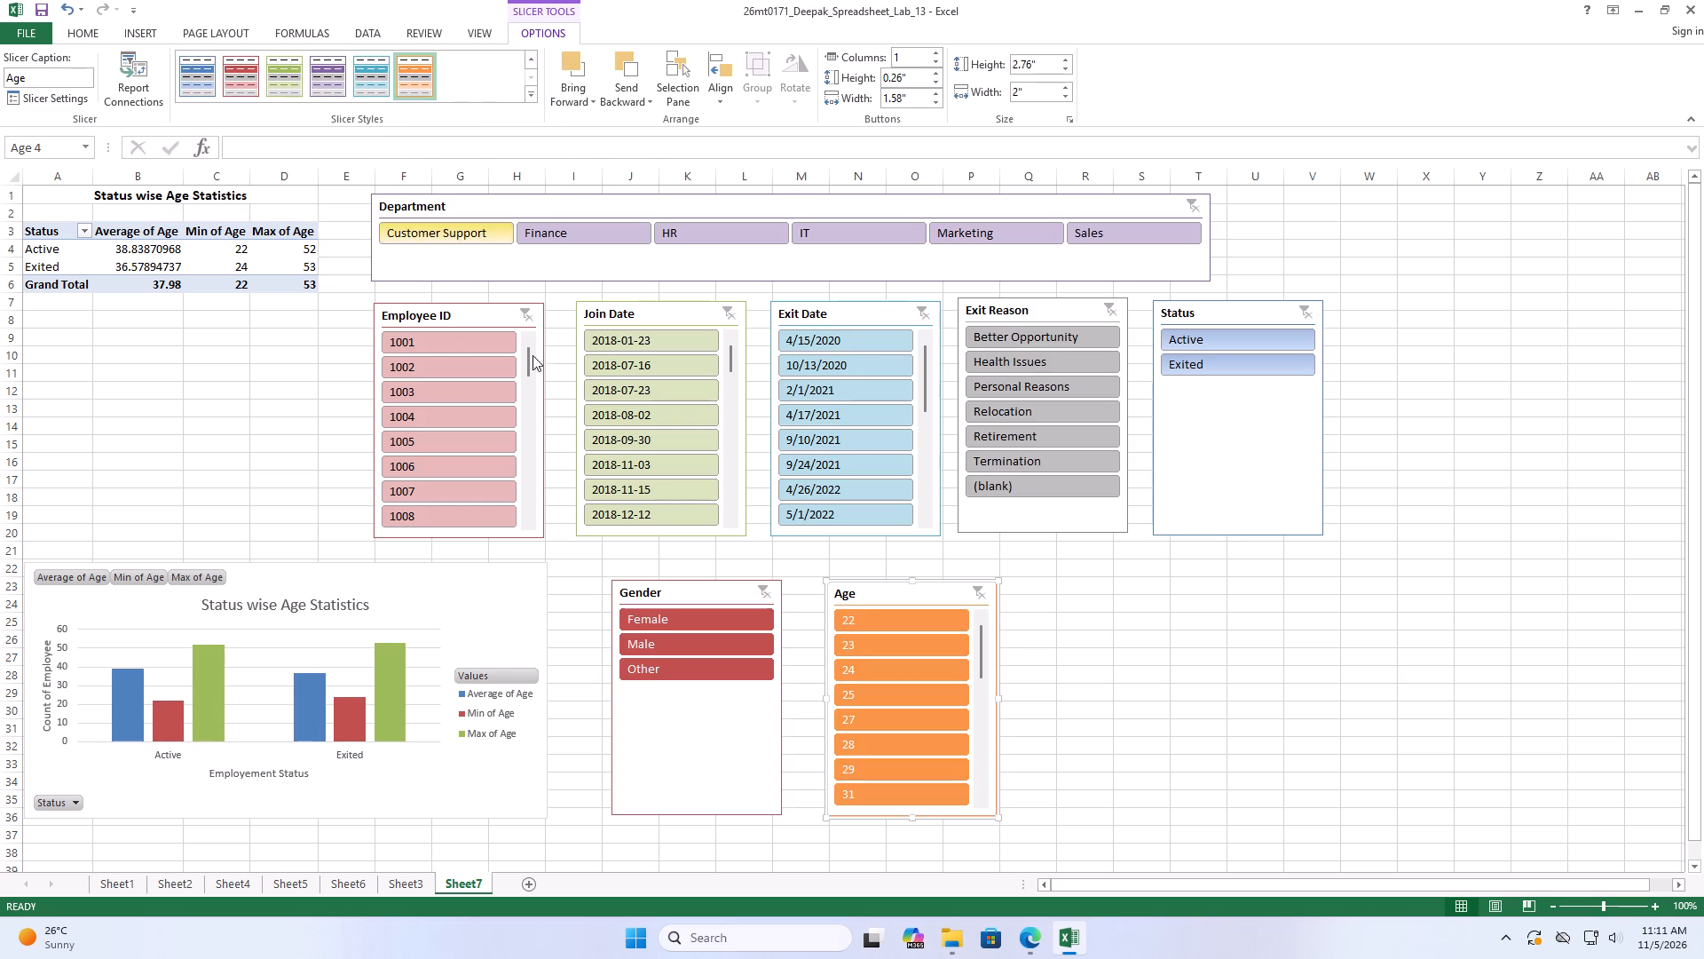
left_click(1037, 646)
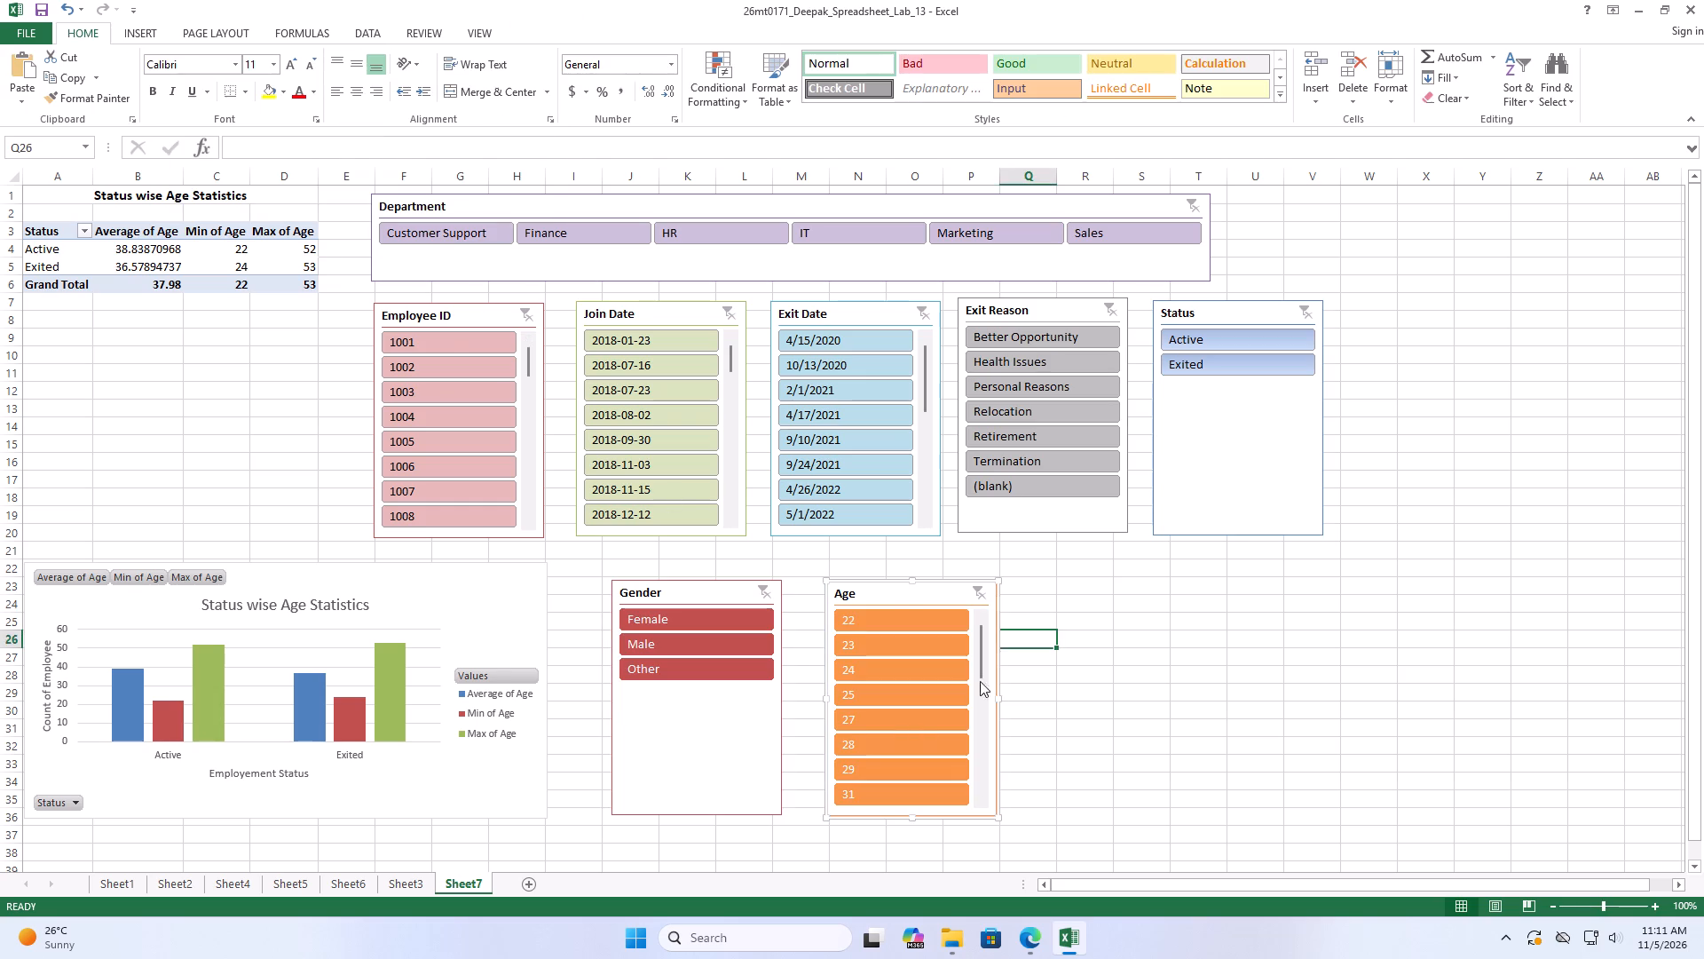
scroll(544, 655, "up", 4)
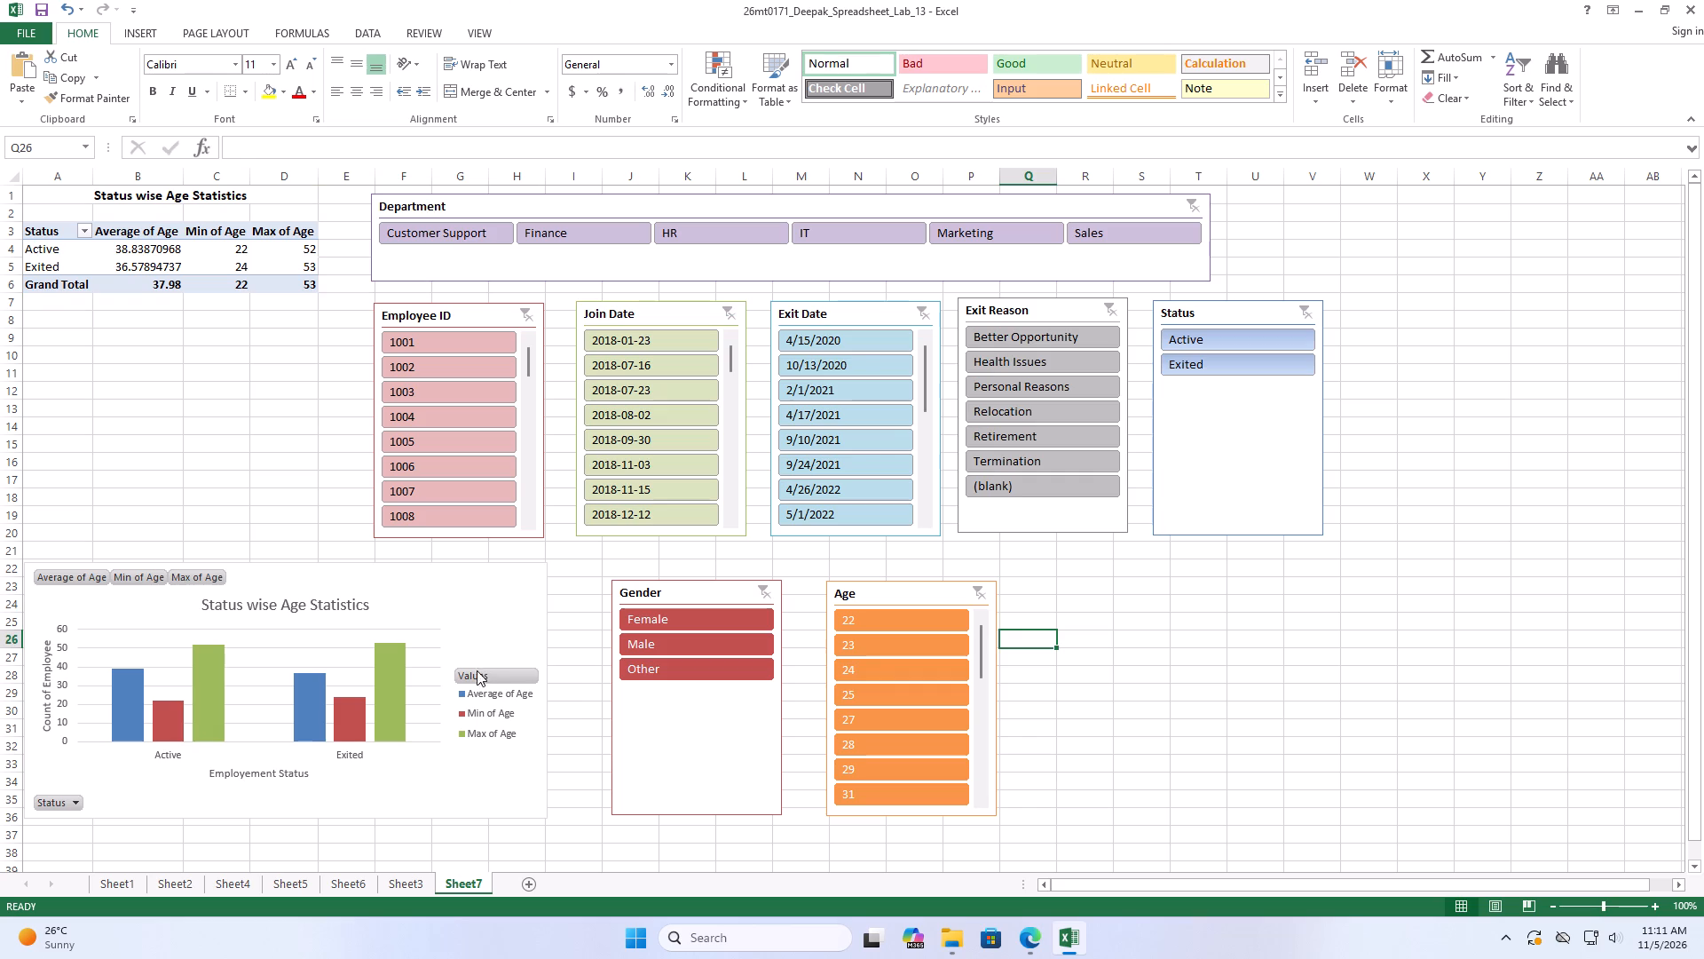
Save the Lab 13 workbook and close it.
key("ctrl+s")
left_click(1701, 9)
Reopen the Lab 13 workbook from the recent files, review its Sheet7, Sheet2 and Sheet1 contents, and close it.
double_click(548, 558)
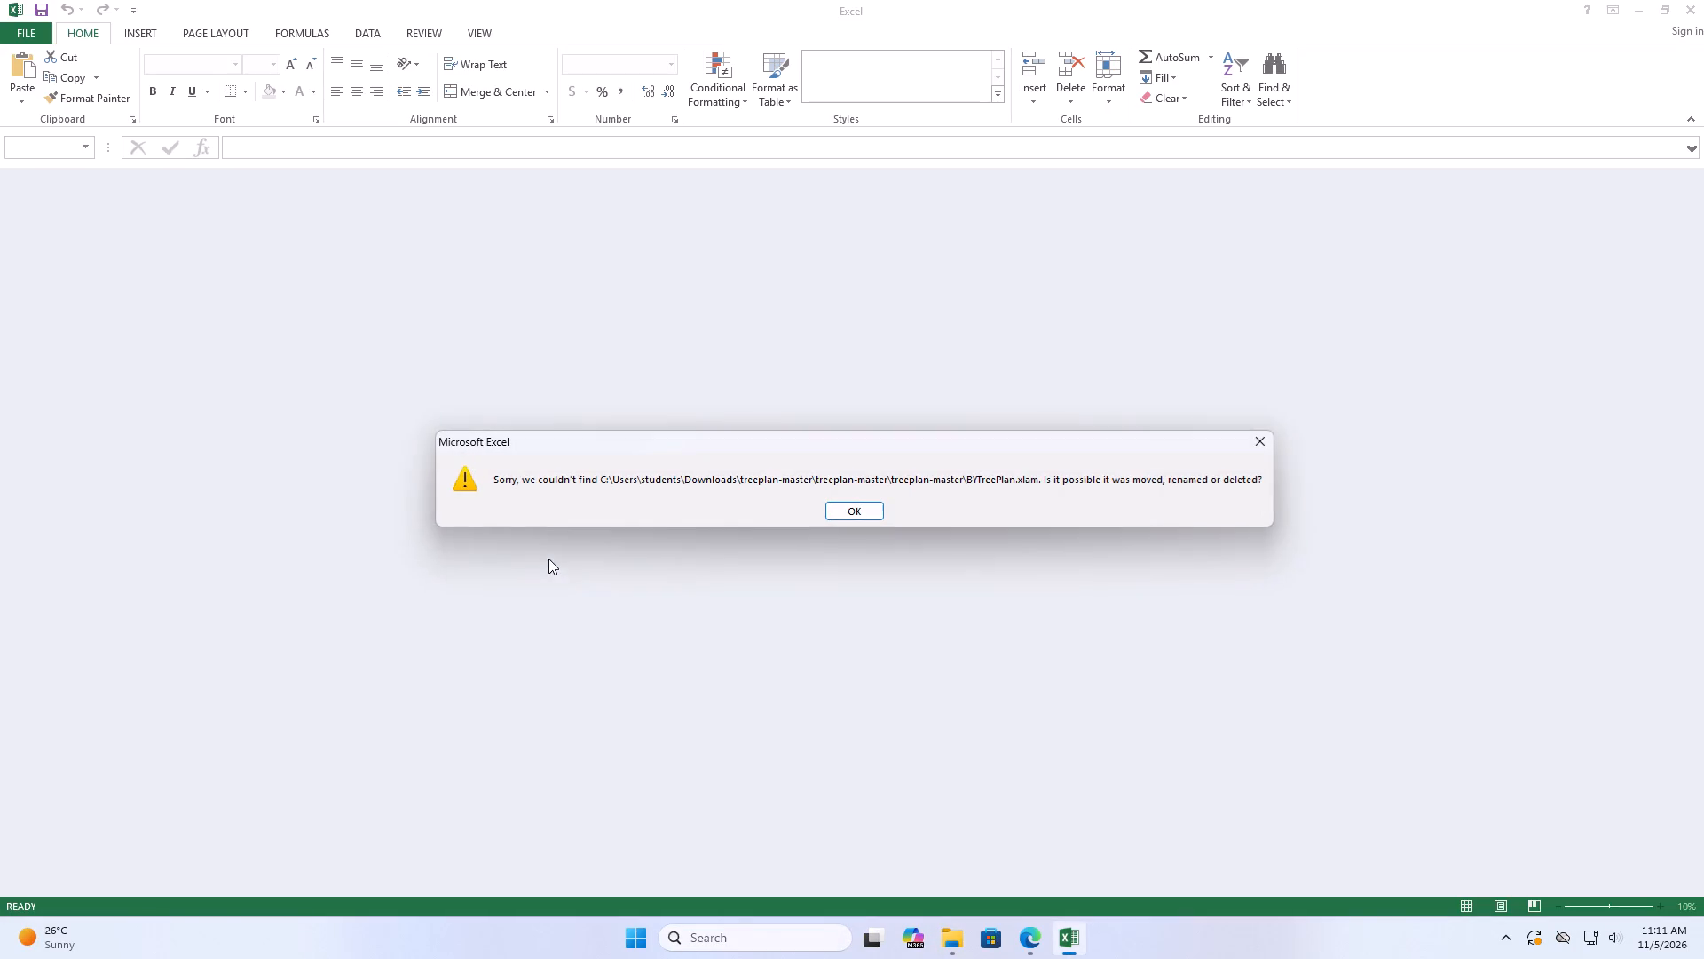
left_click(881, 505)
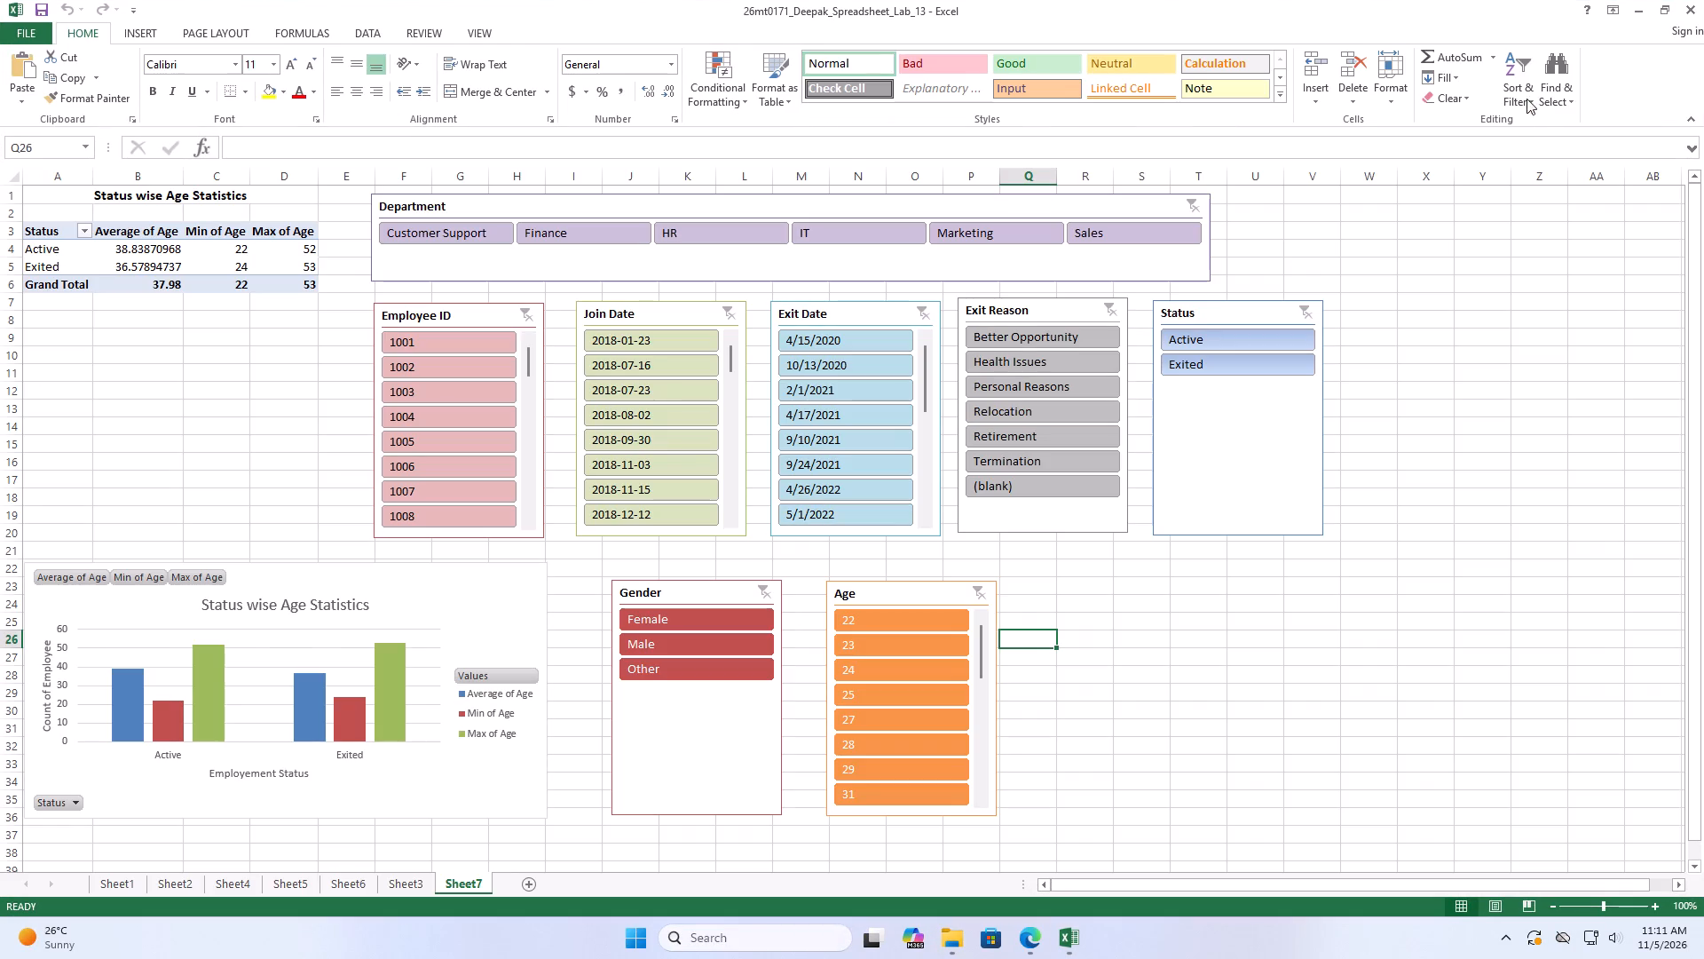
left_click(173, 883)
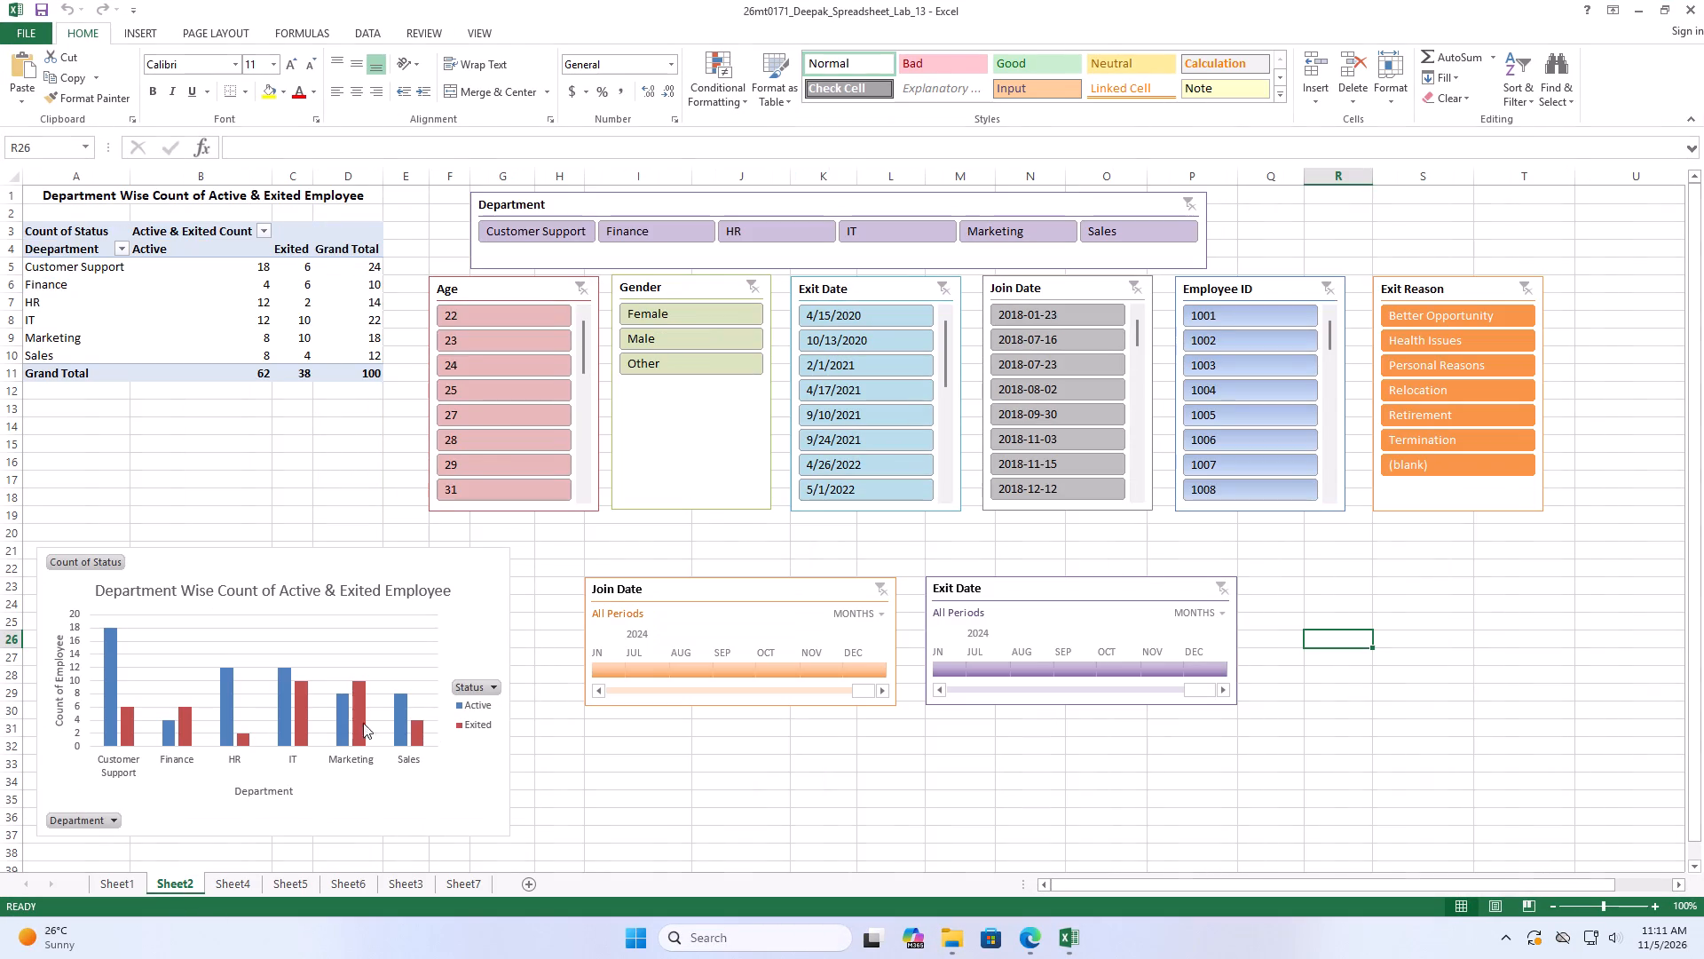
left_click(126, 887)
left_click(683, 687)
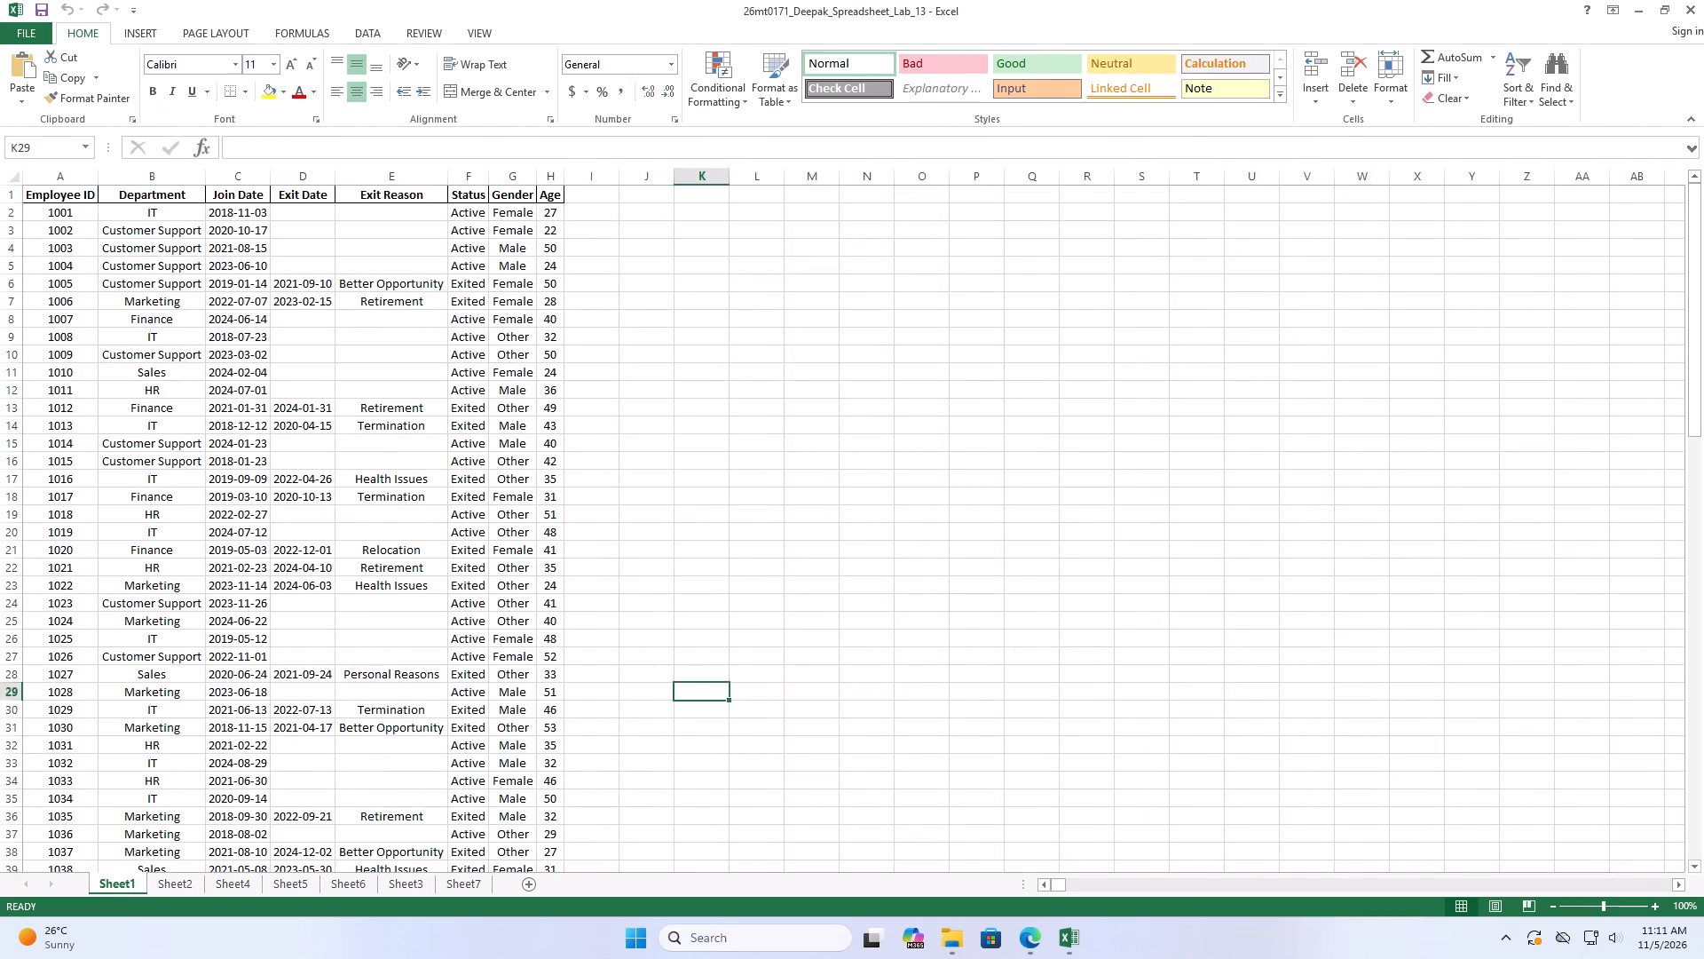
left_click(185, 884)
left_click(1267, 562)
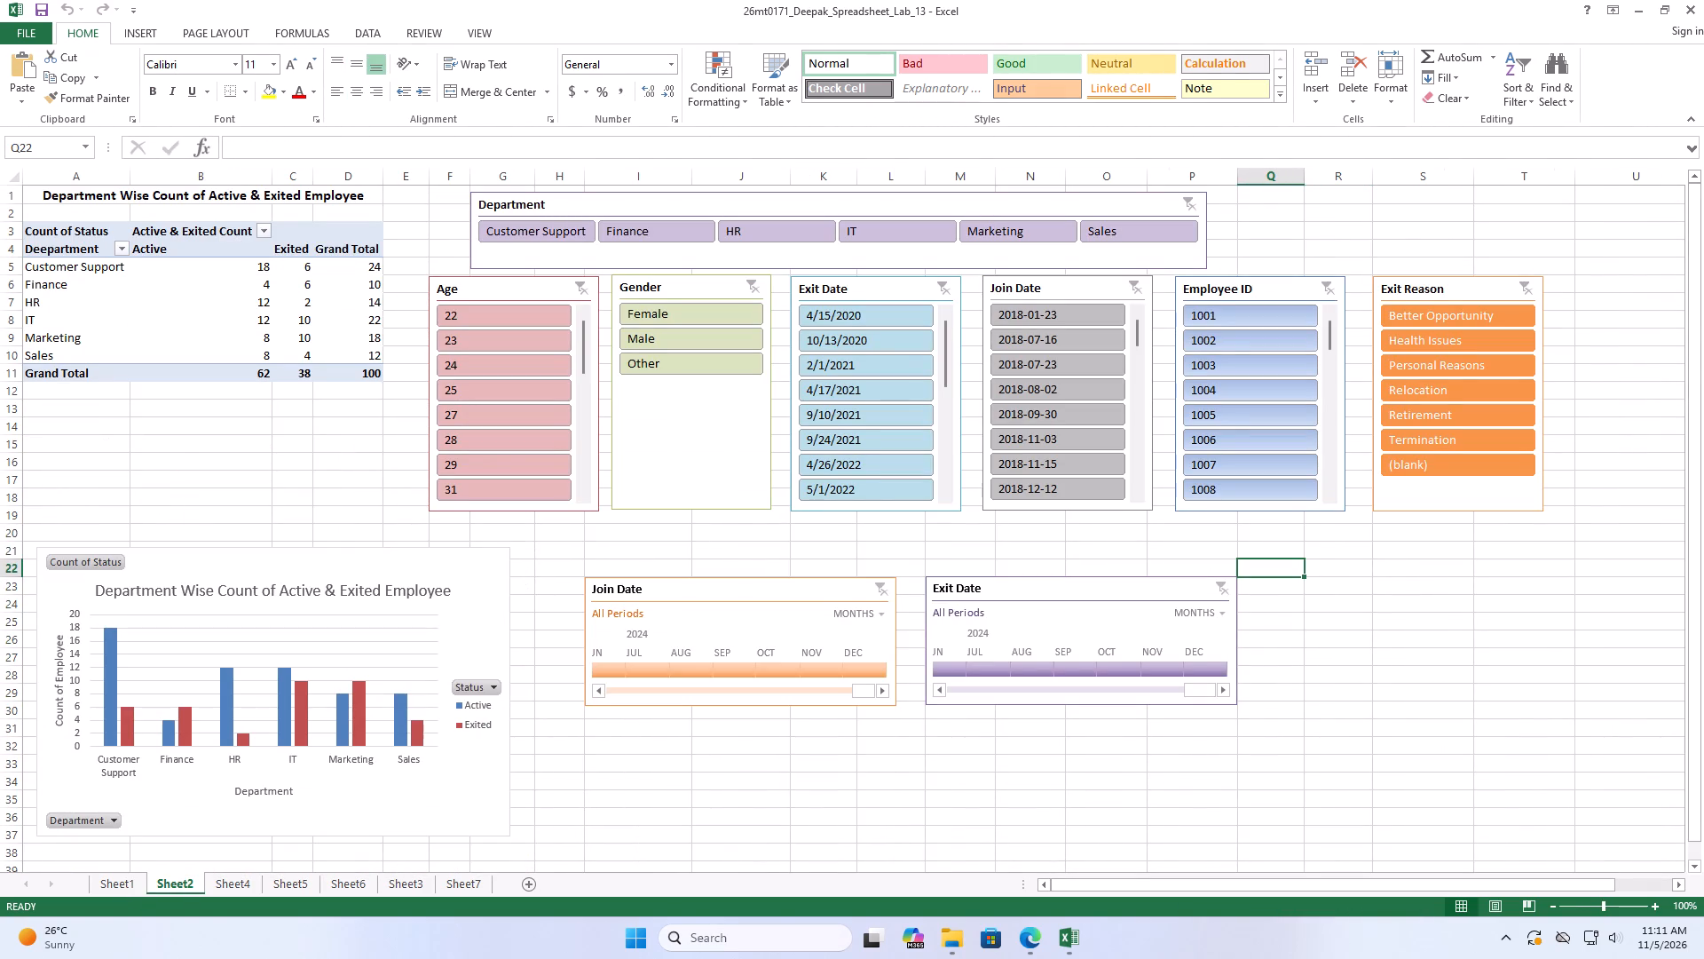
scroll(1269, 562, "up", 3)
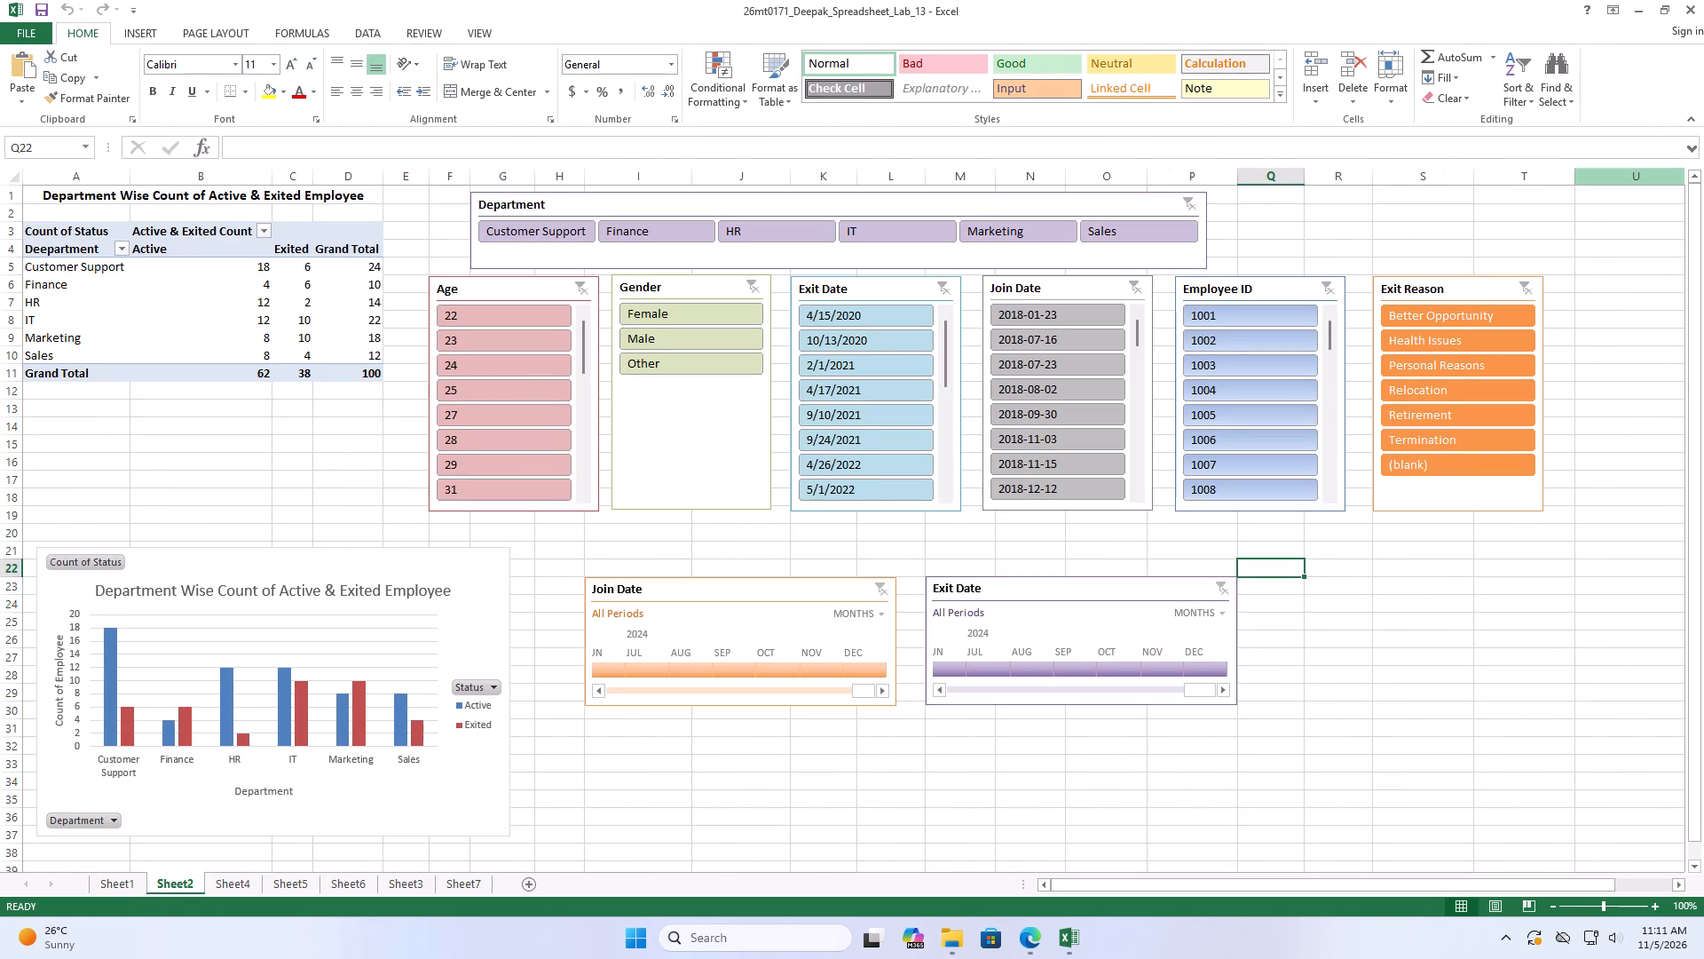
left_click(1701, 0)
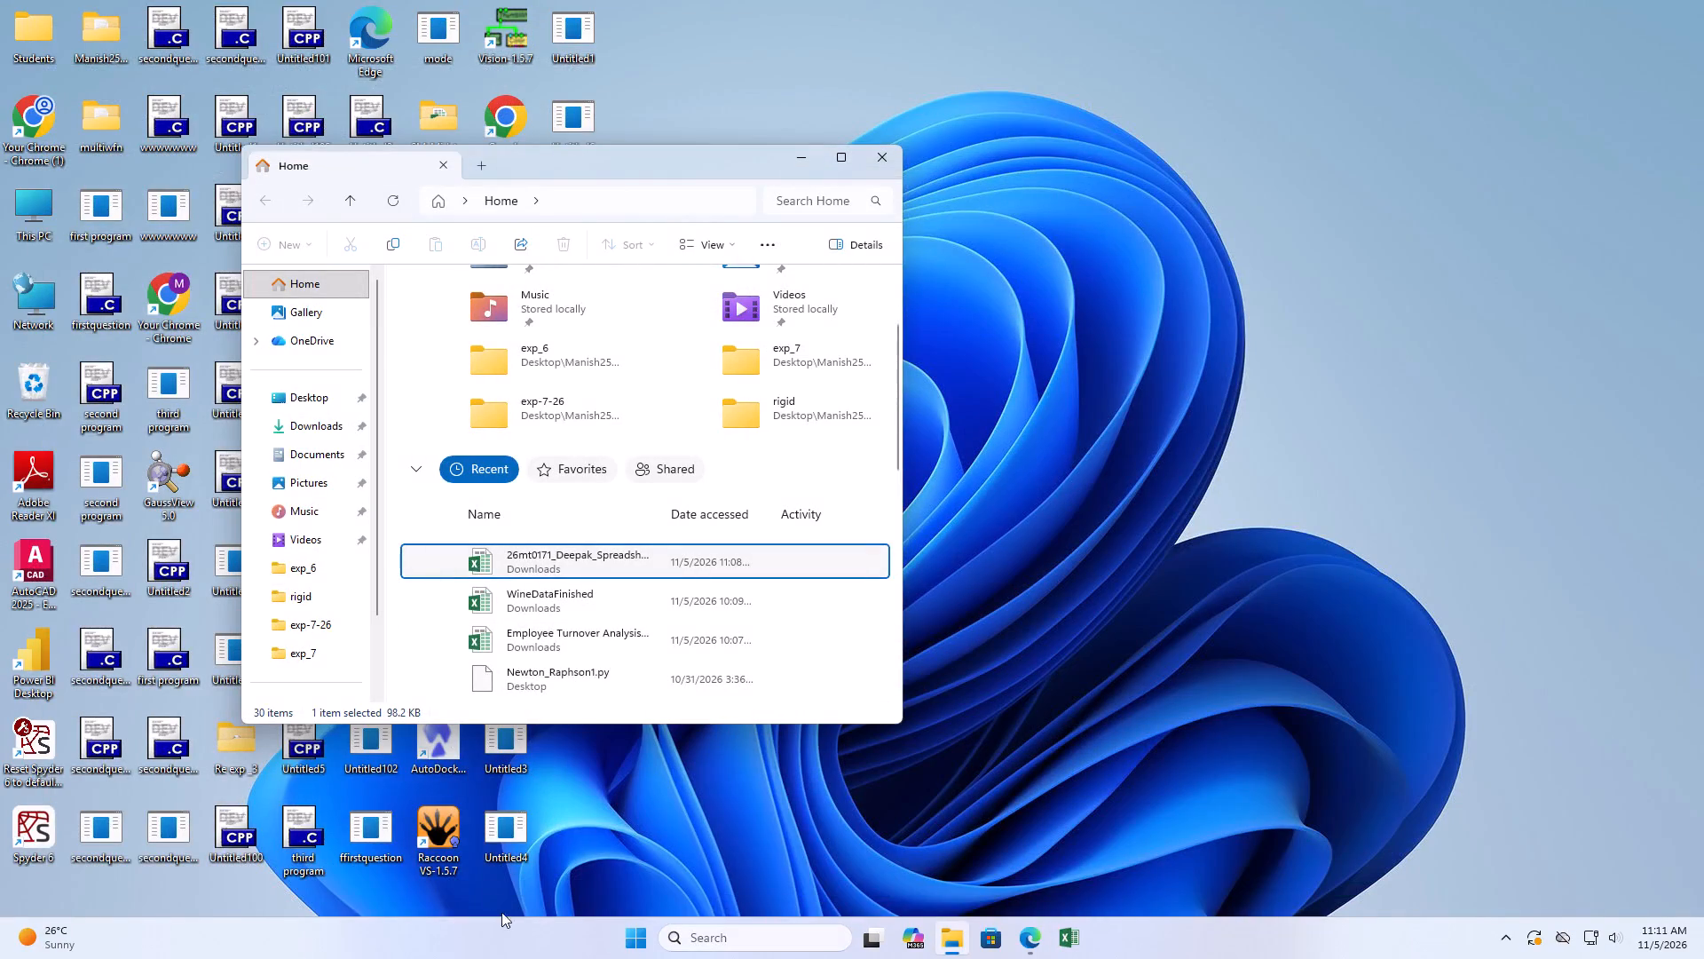
Switch to Edge, upload the Lab 13 workbook from Downloads to the Spreadsheet Modelling Class No. 13 form, and submit it.
left_click(1082, 860)
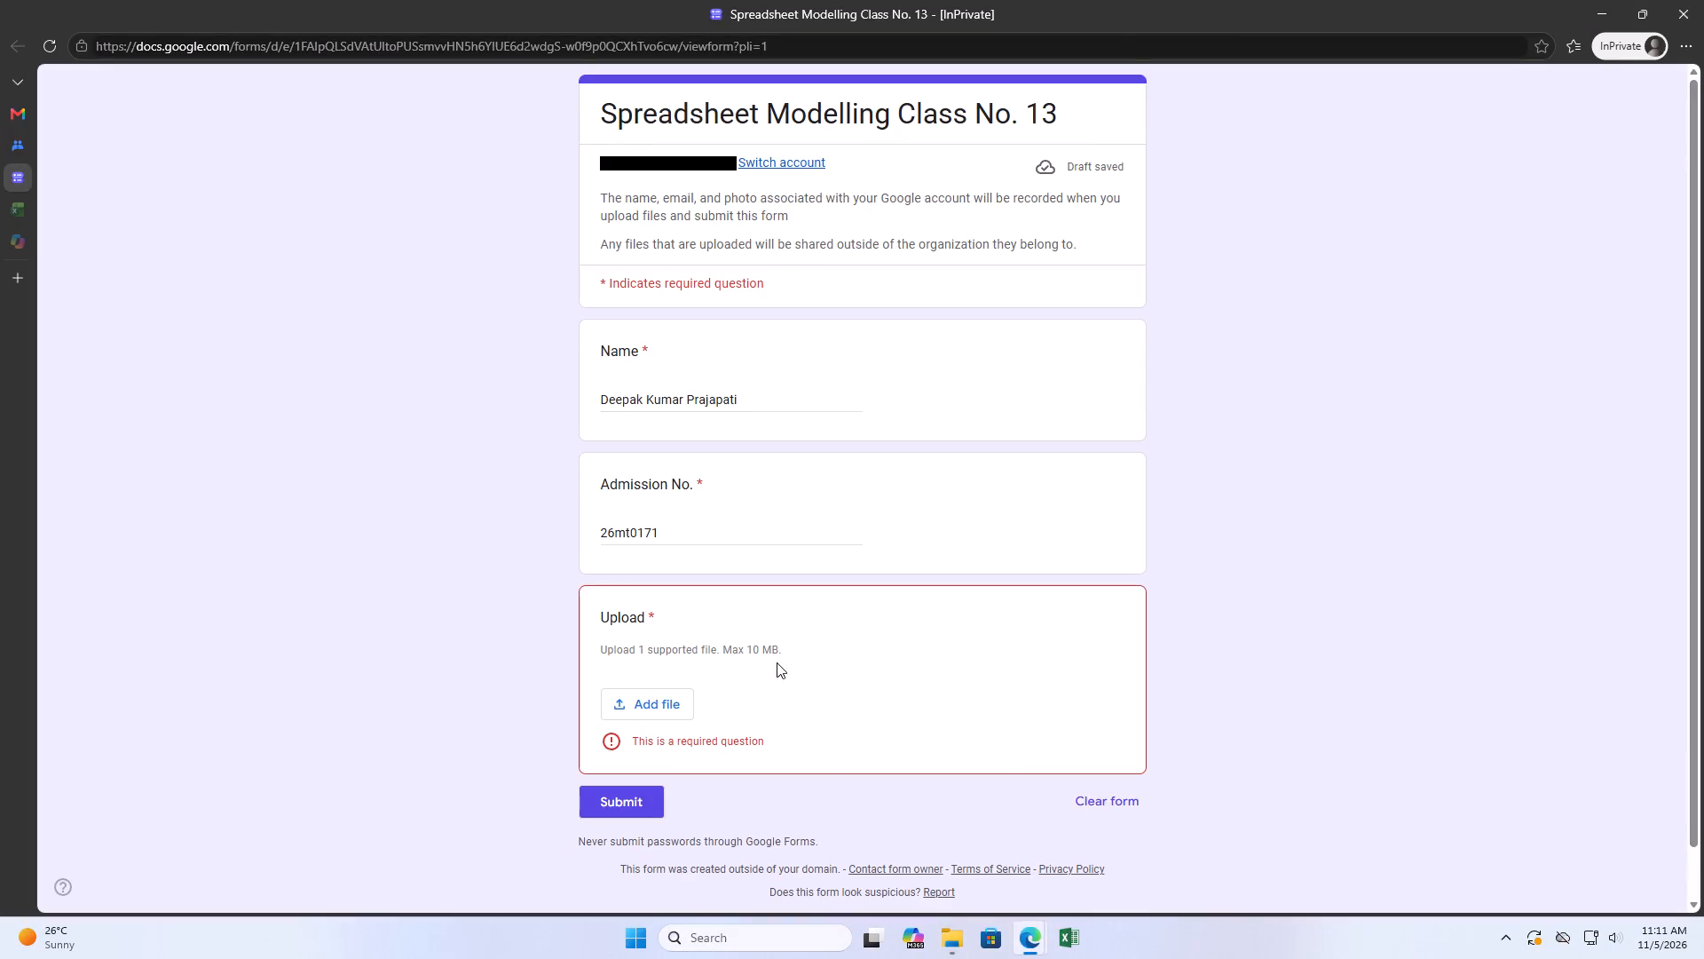
left_click(641, 707)
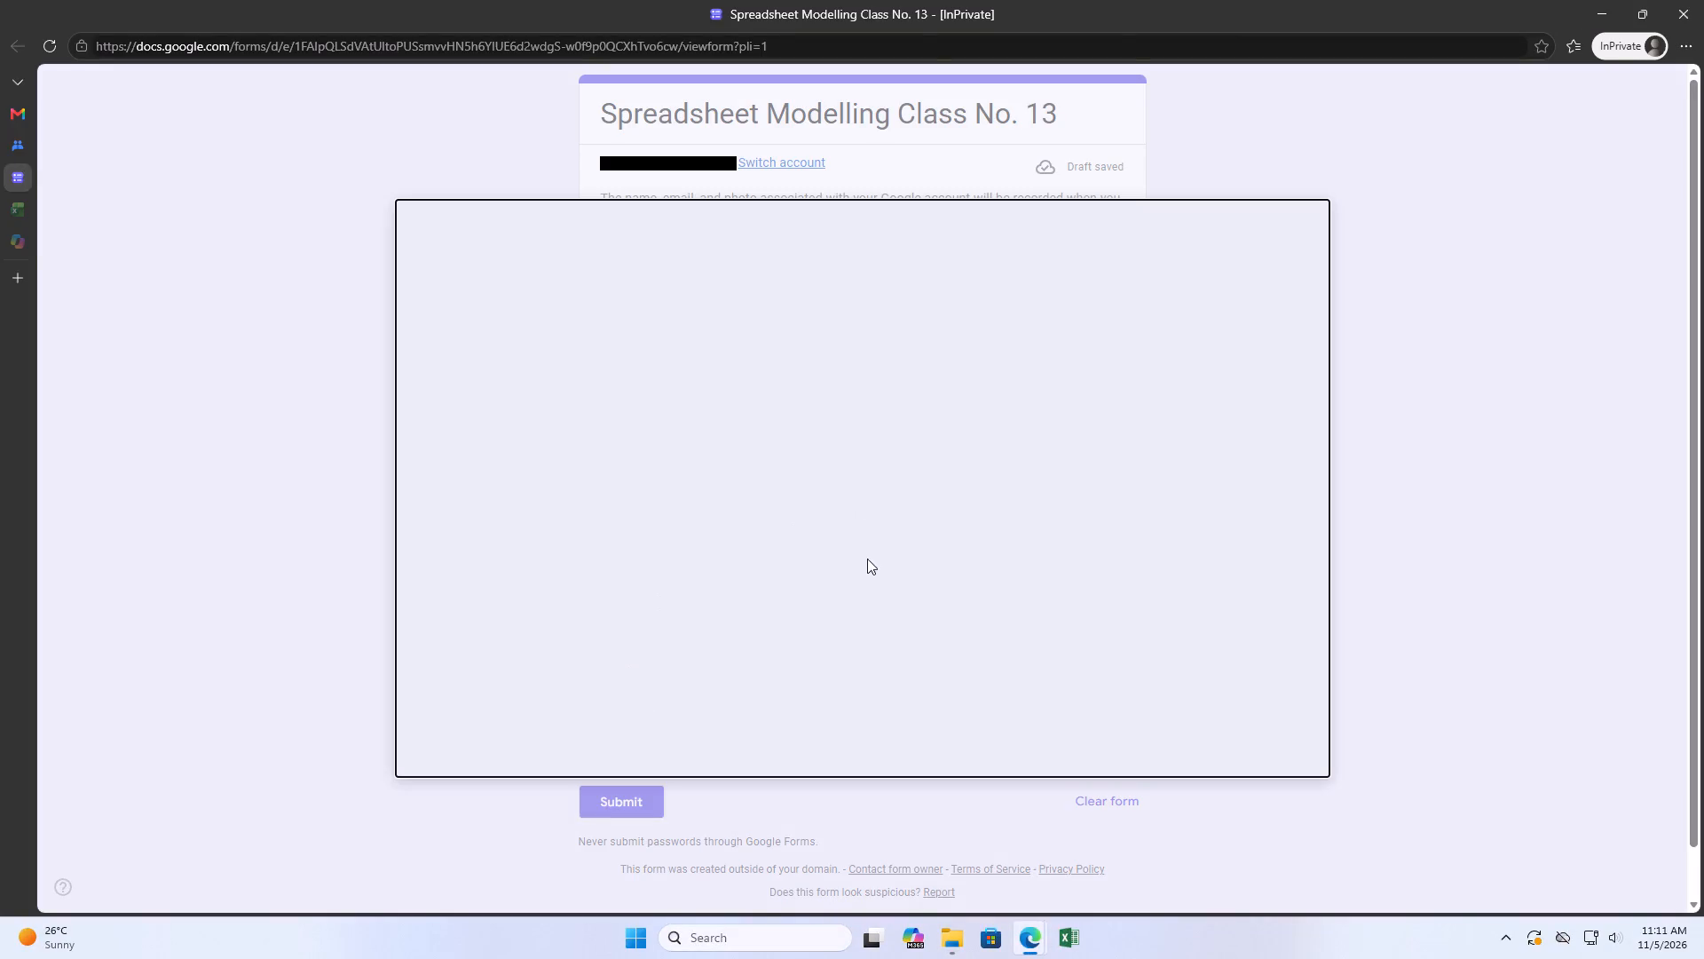
left_click(868, 614)
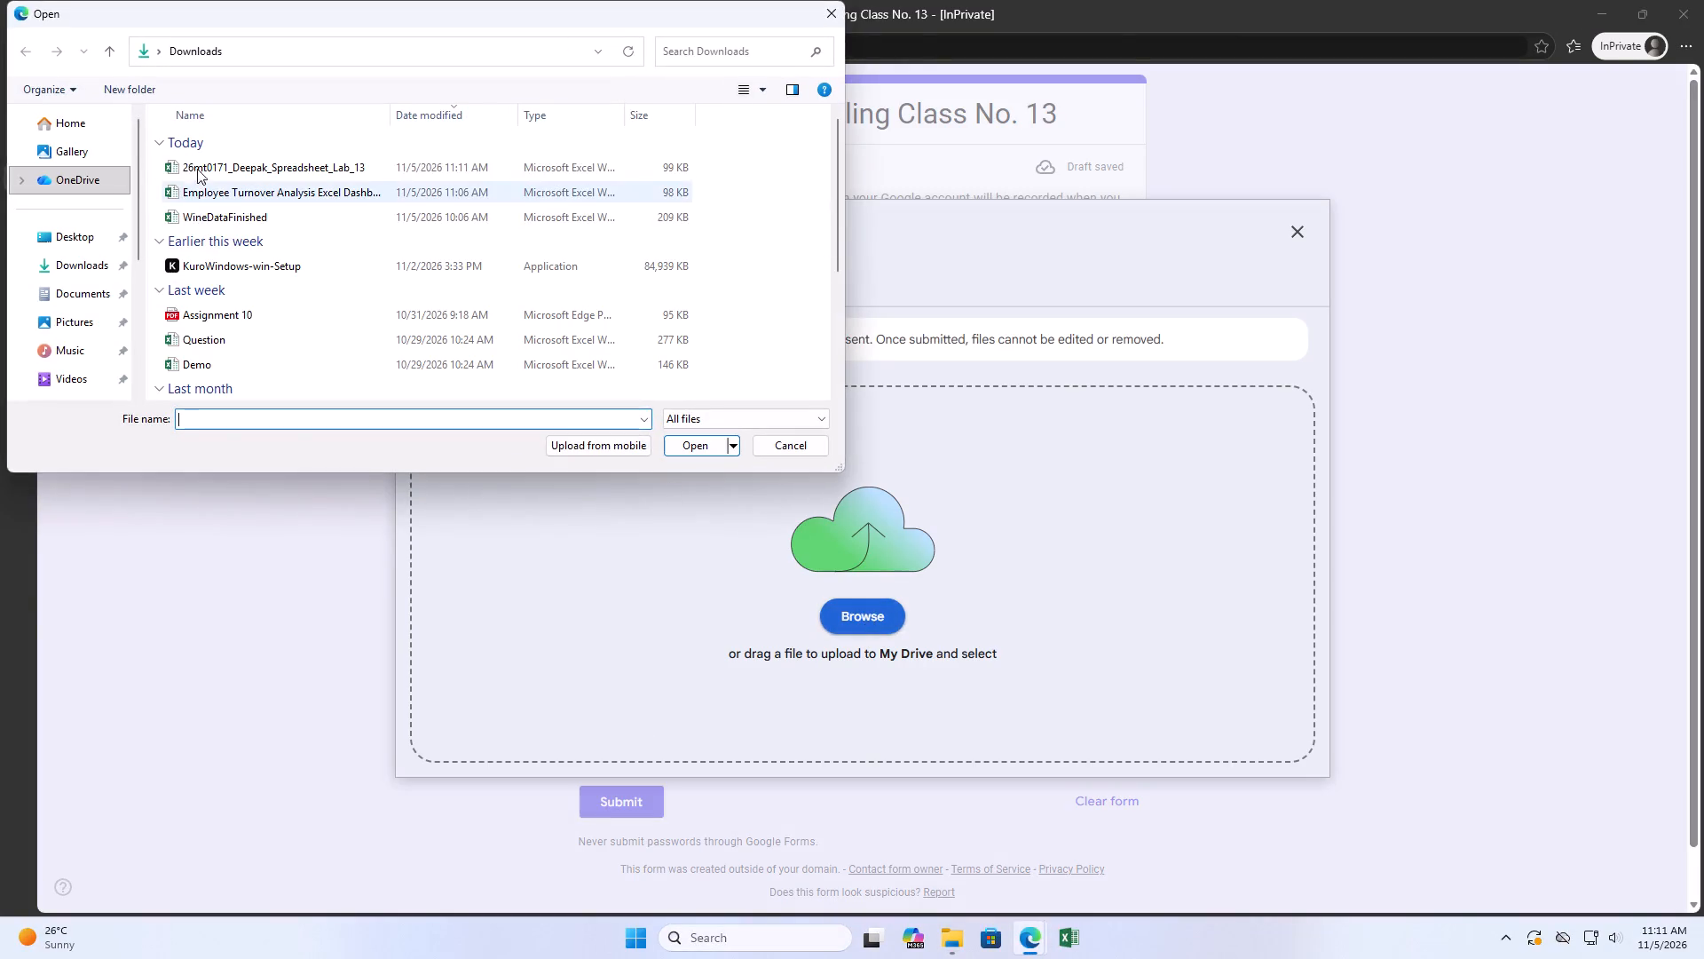
double_click(213, 161)
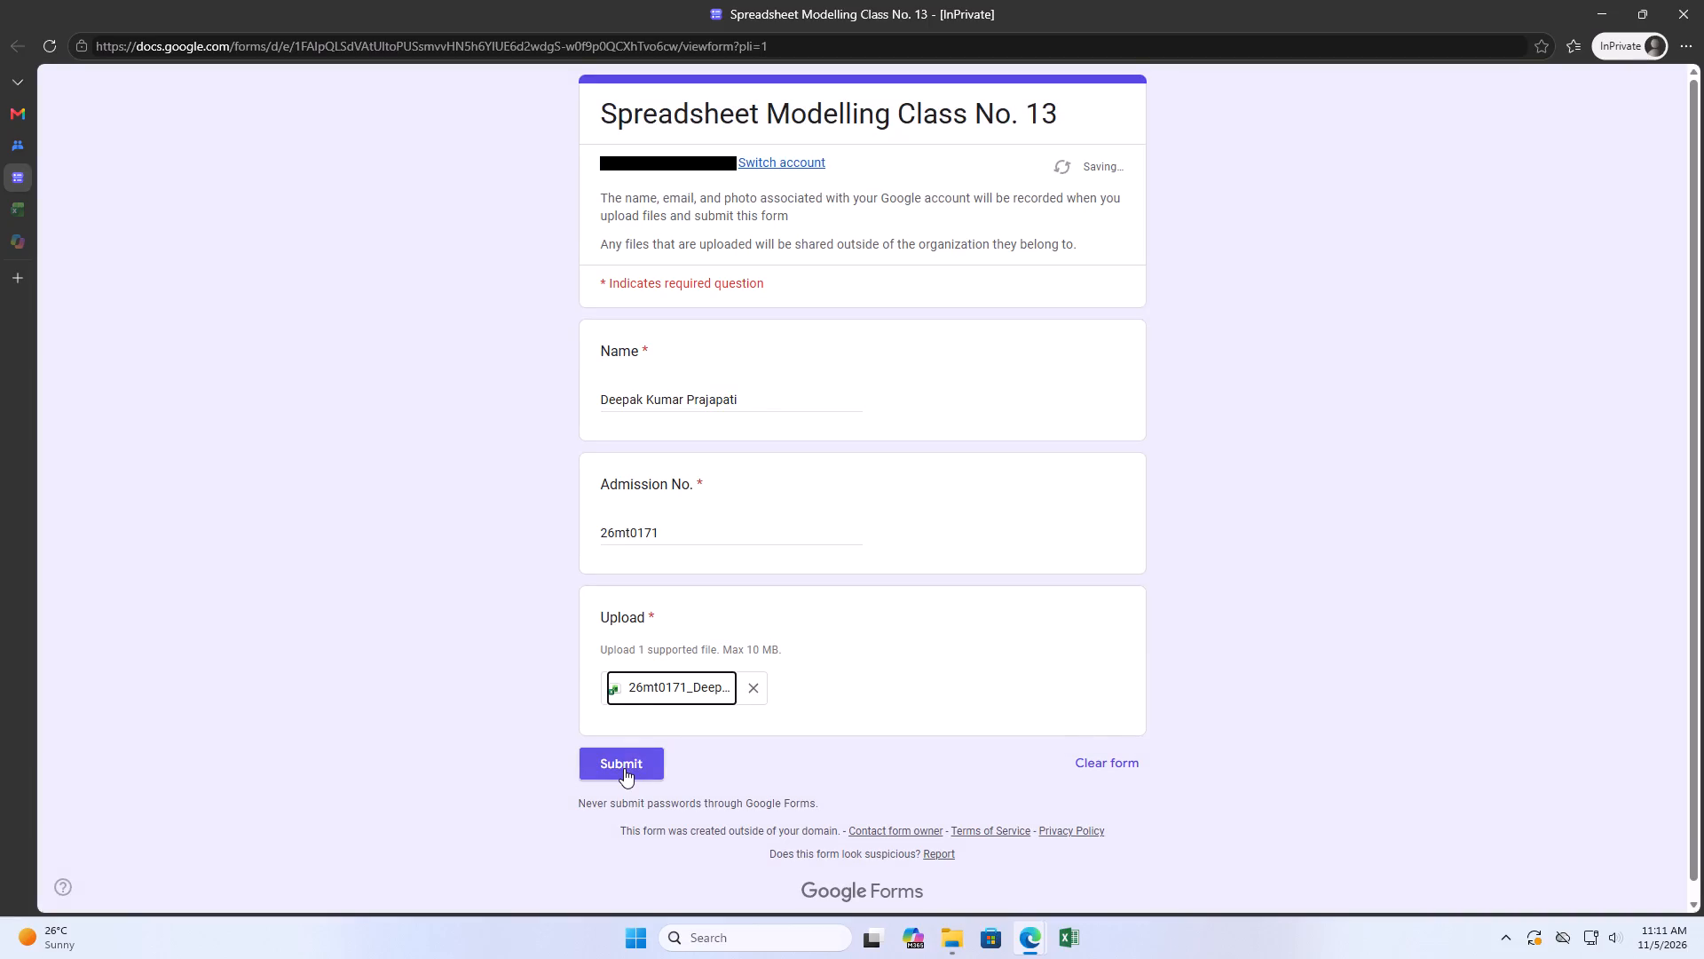
left_click(624, 768)
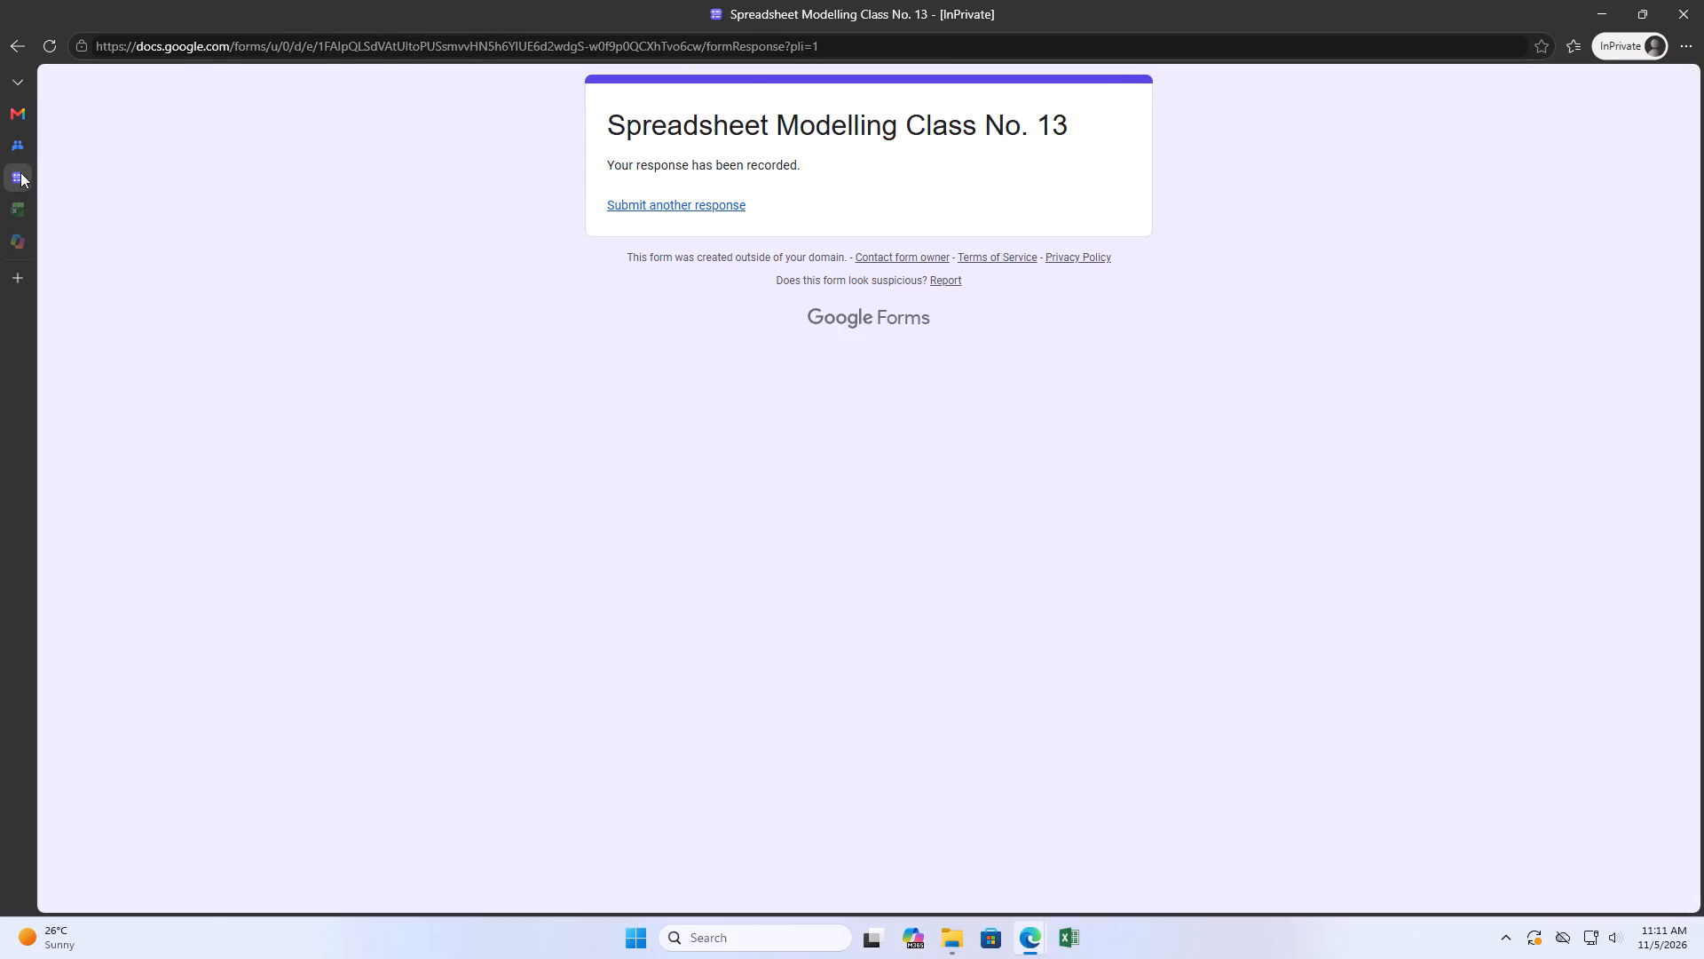
Close the submitted form's tab and the Google Groups tab holding the Lab 13 submission link.
left_click(202, 176)
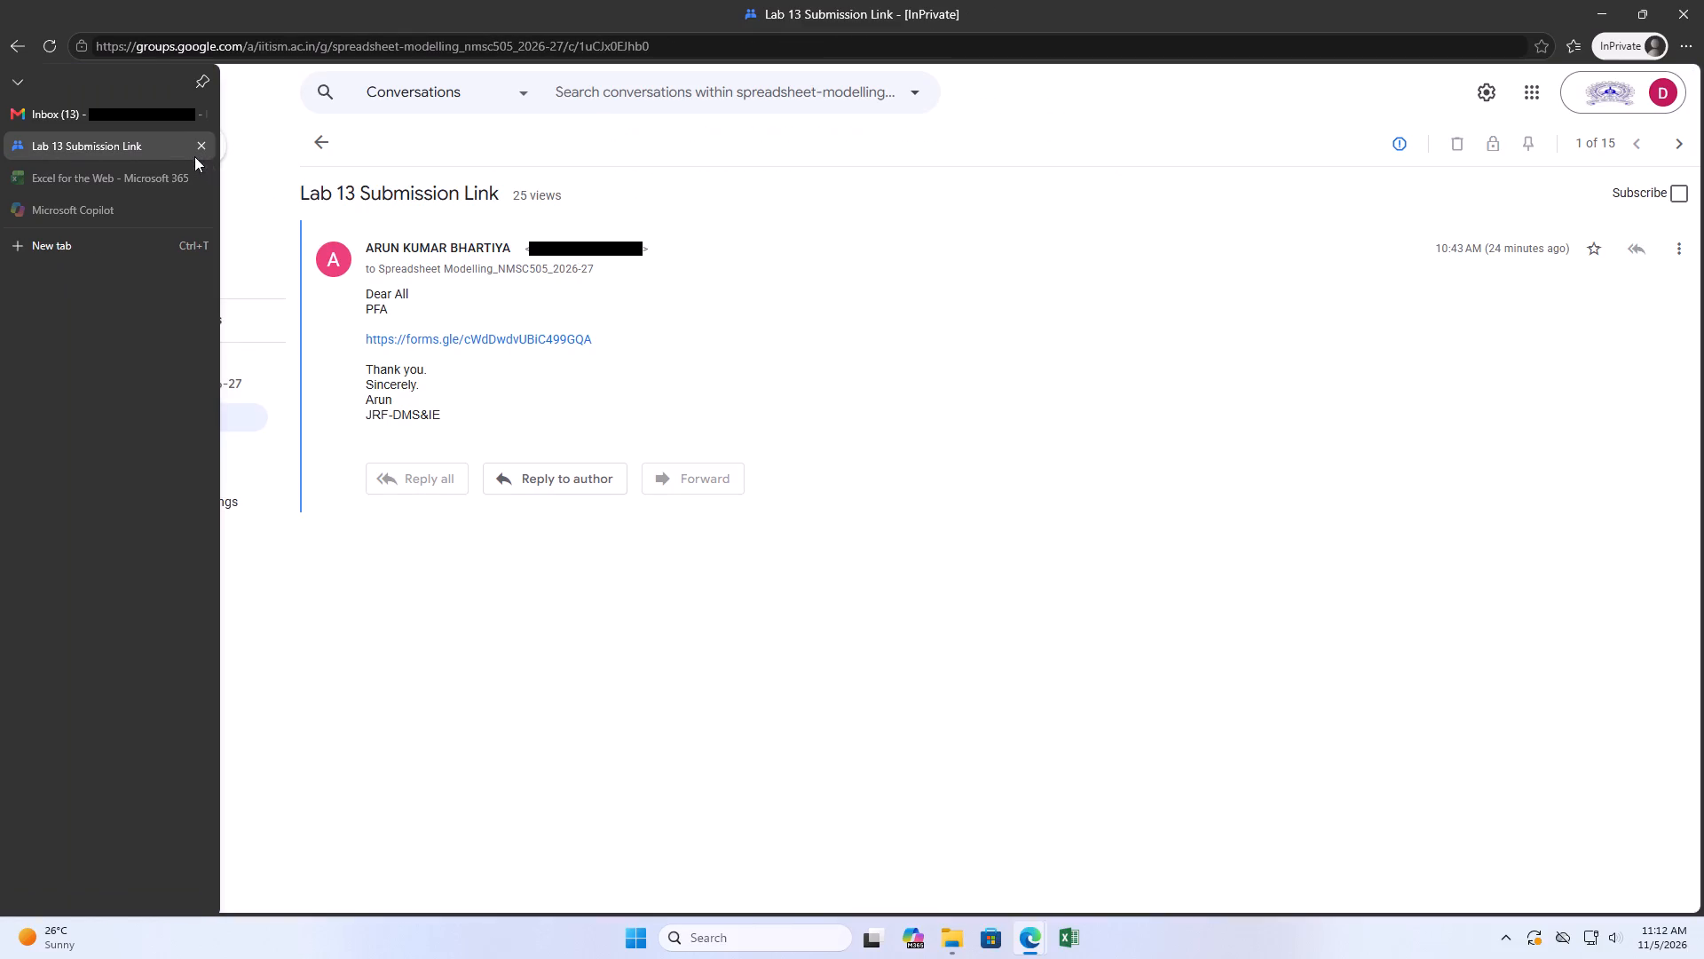
left_click(321, 135)
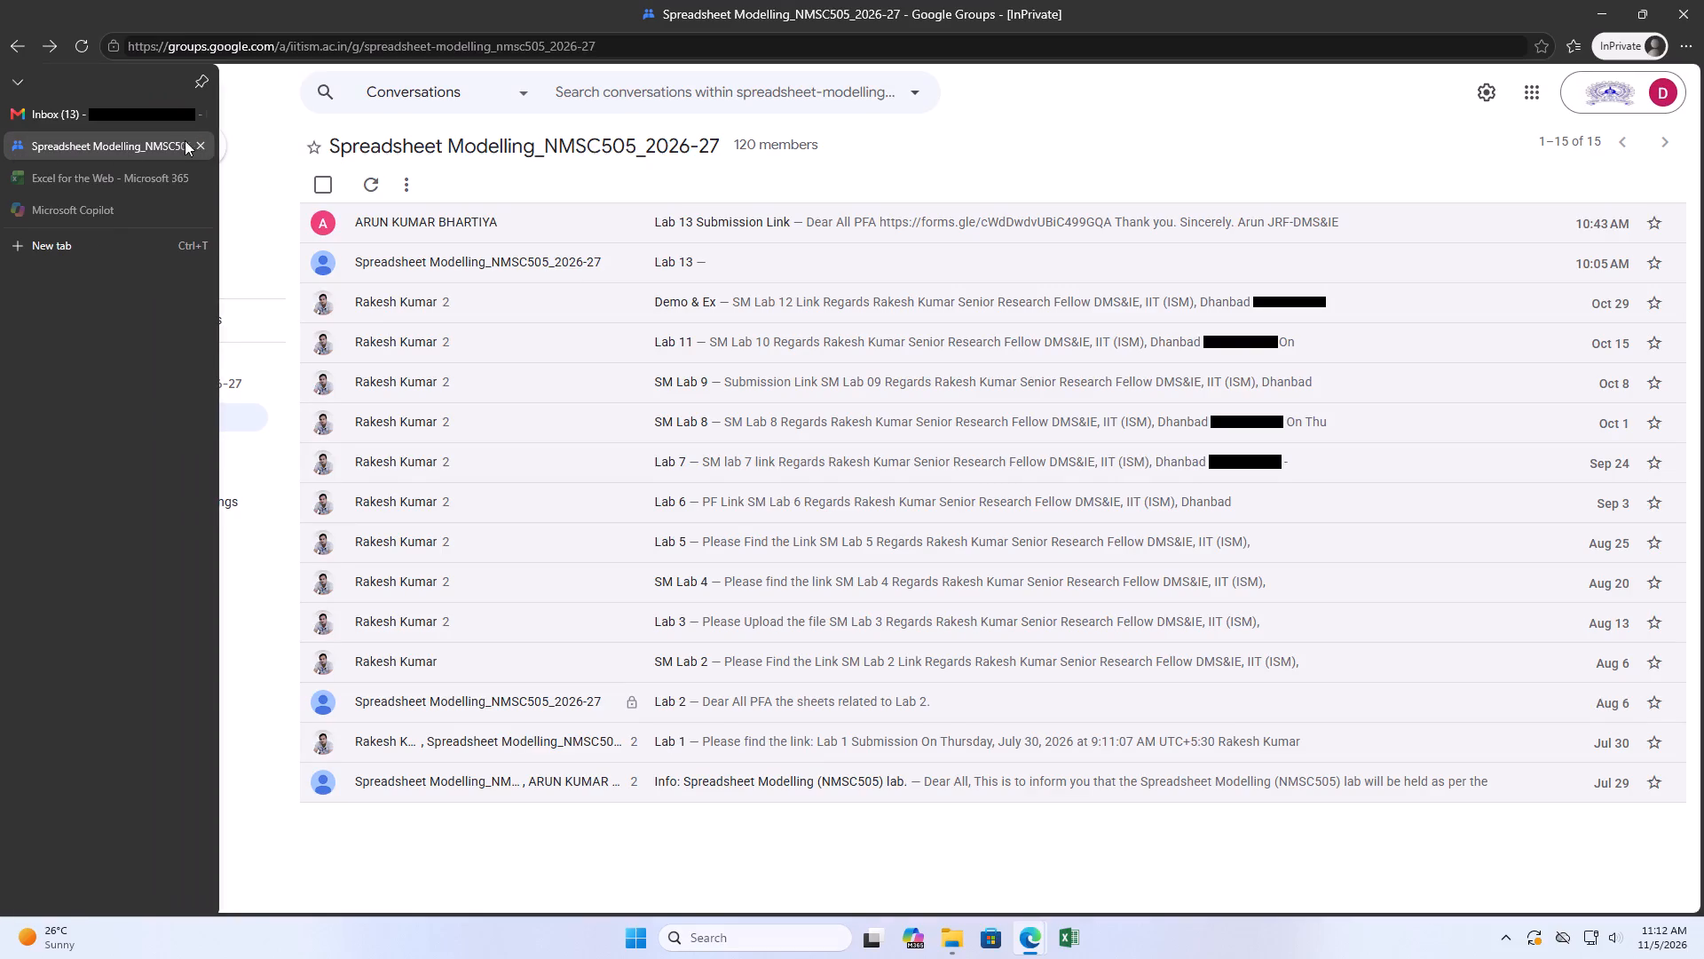
left_click(197, 143)
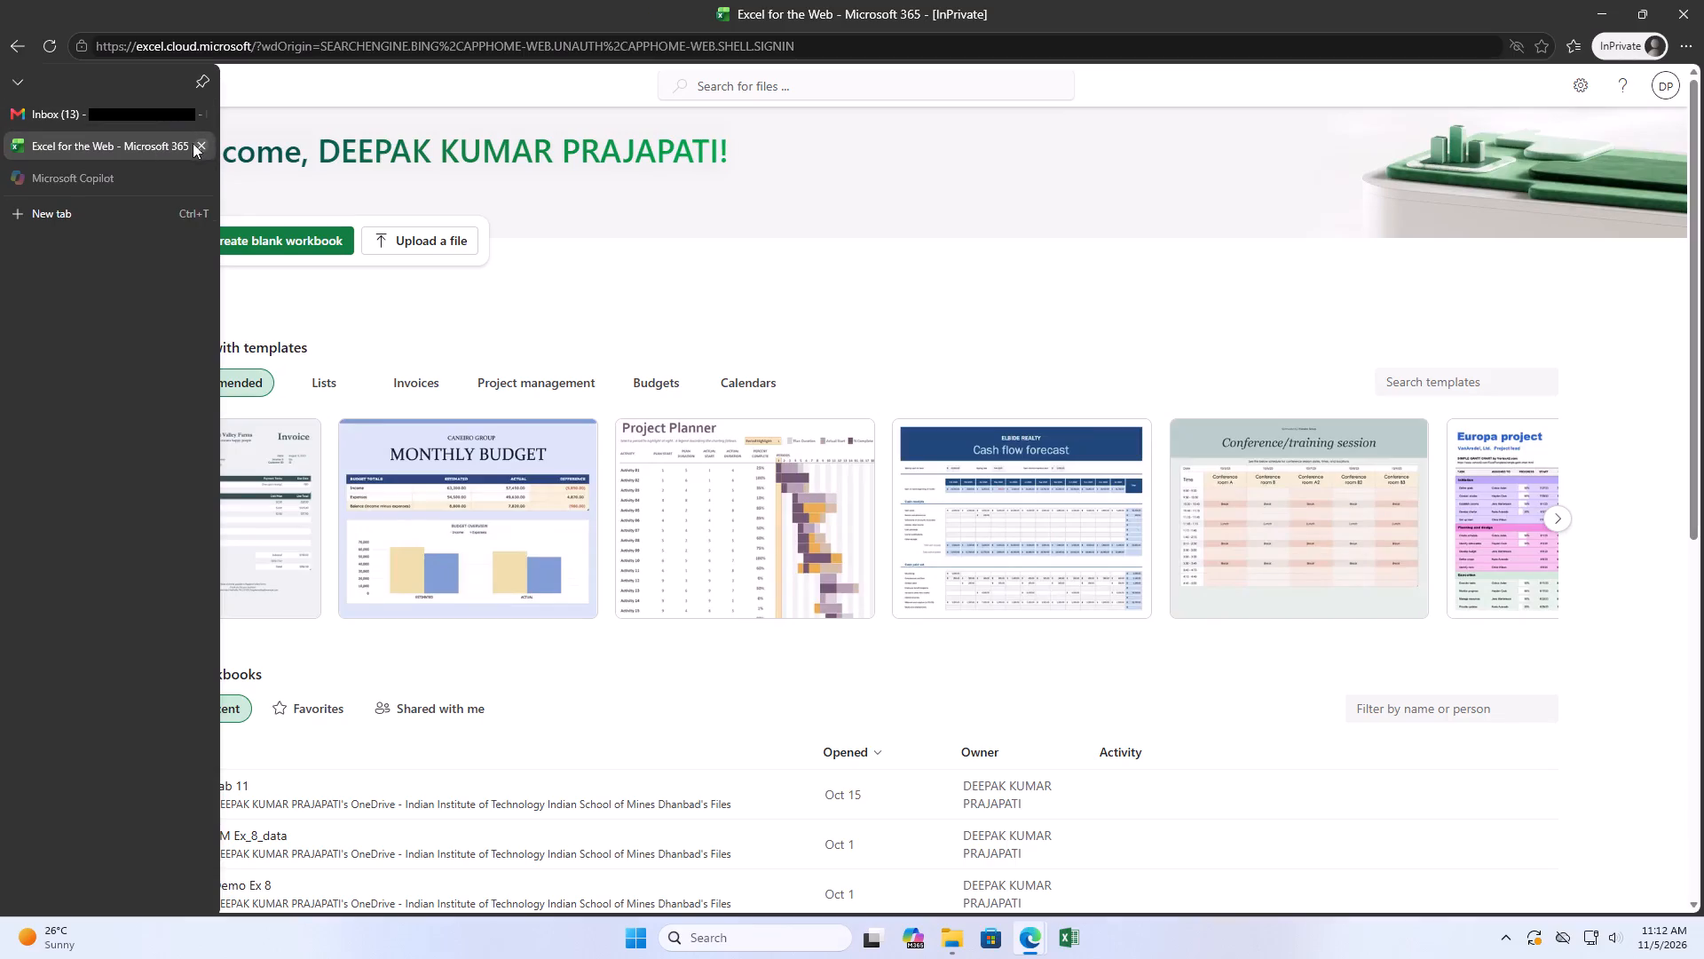
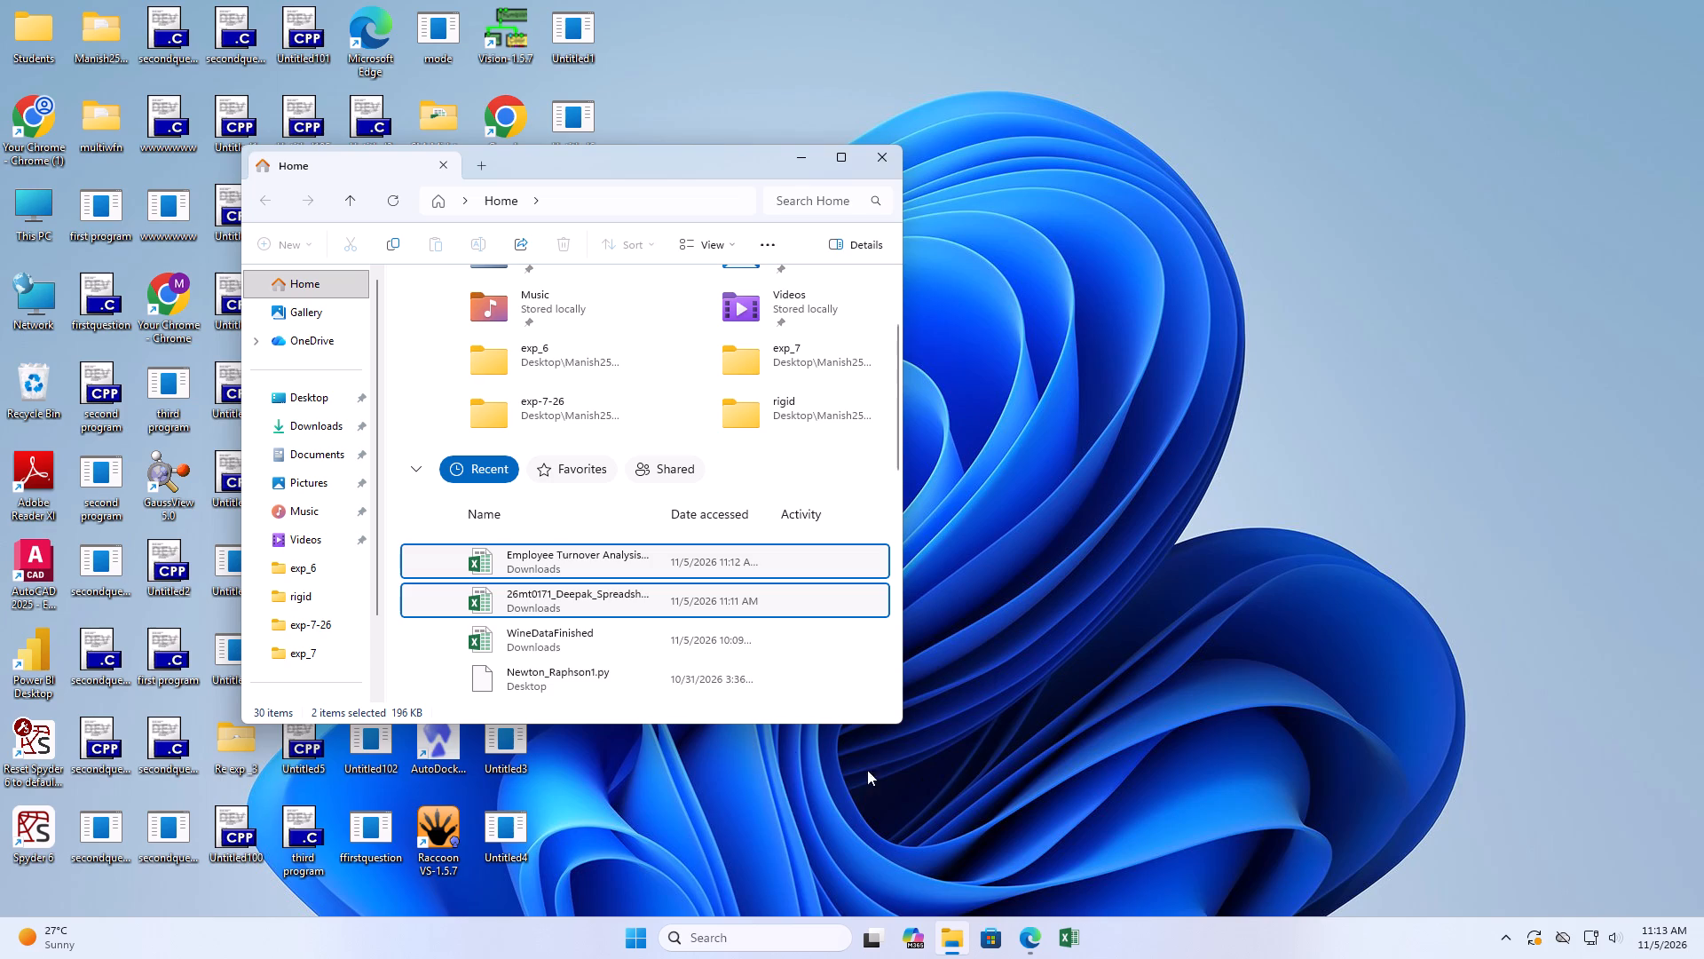
Add WineDataFinished to the selected recent Downloads workbooks and try to permanently delete all three files.
left_click(619, 638, "ctrl")
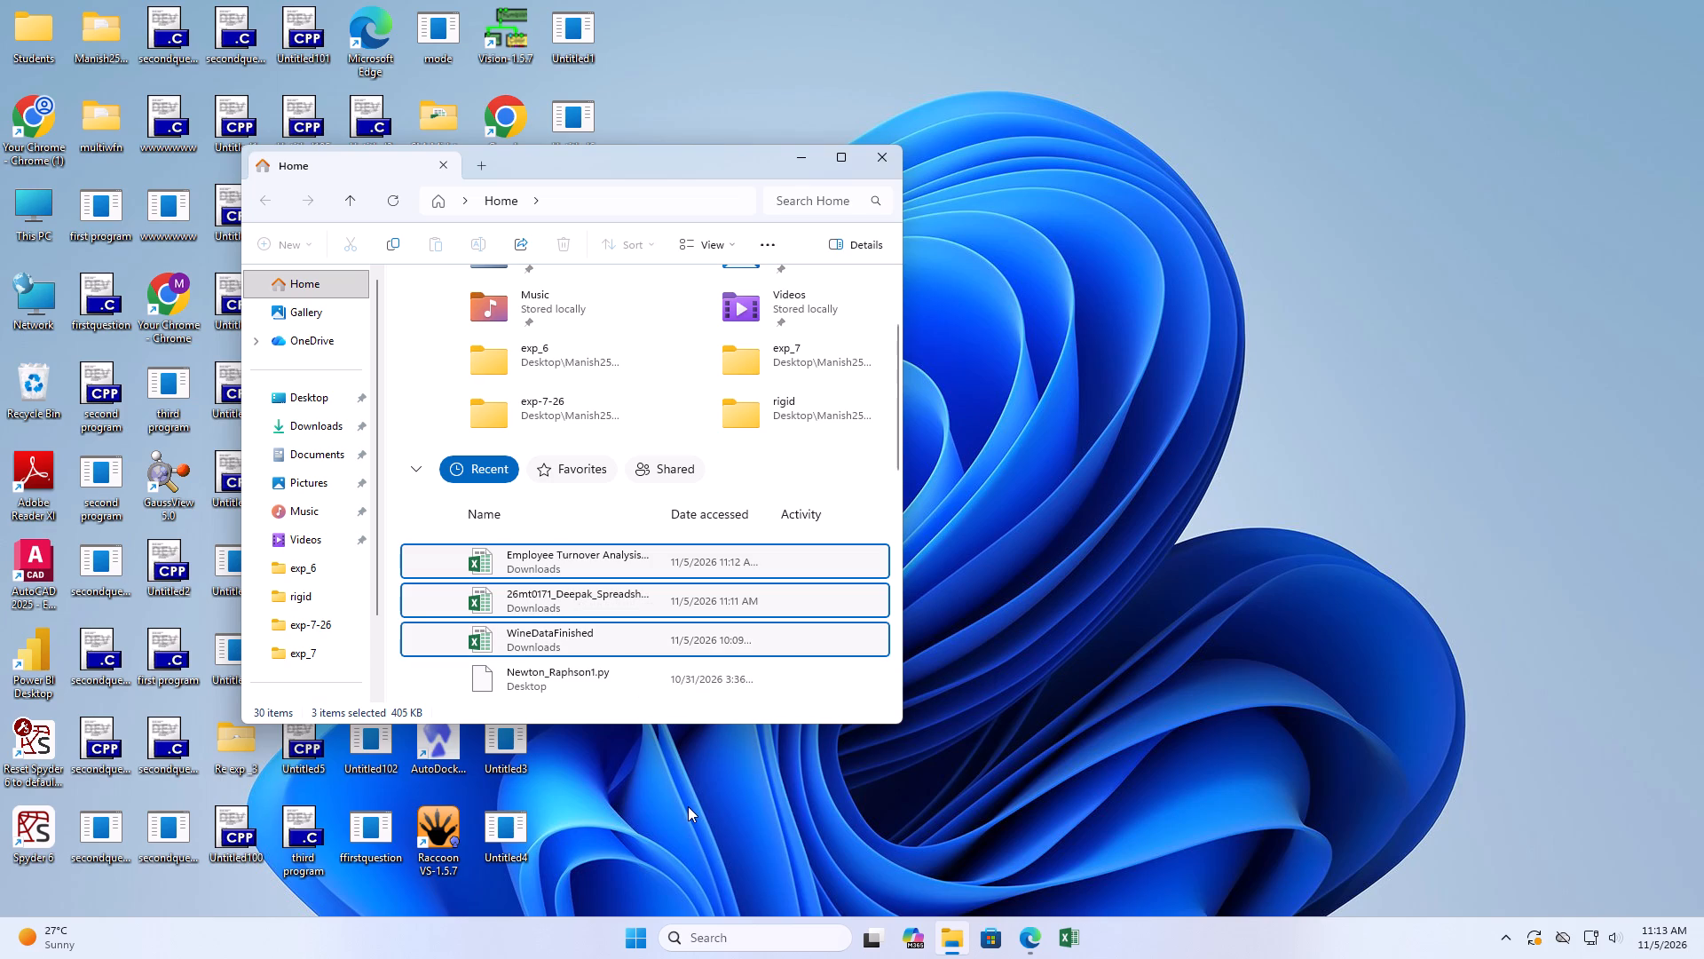
key("shift+Delete")
key("Return")
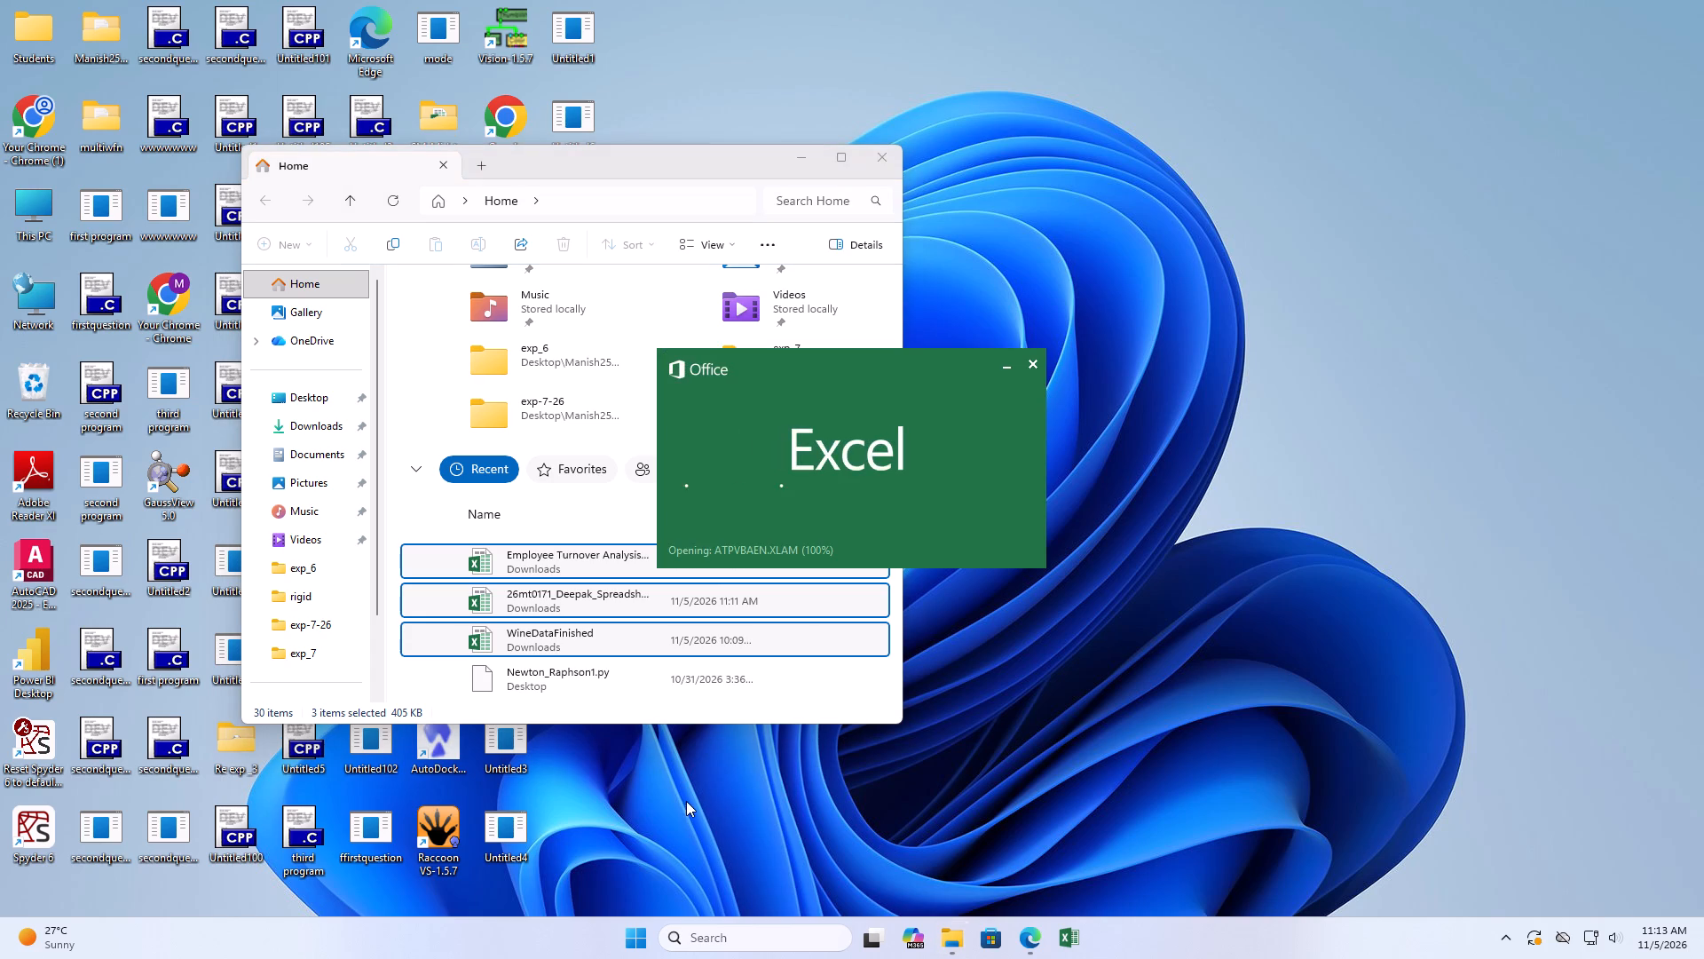
Close the open Excel workbooks, discarding the changes to WineDataFinished.
left_click(1262, 443)
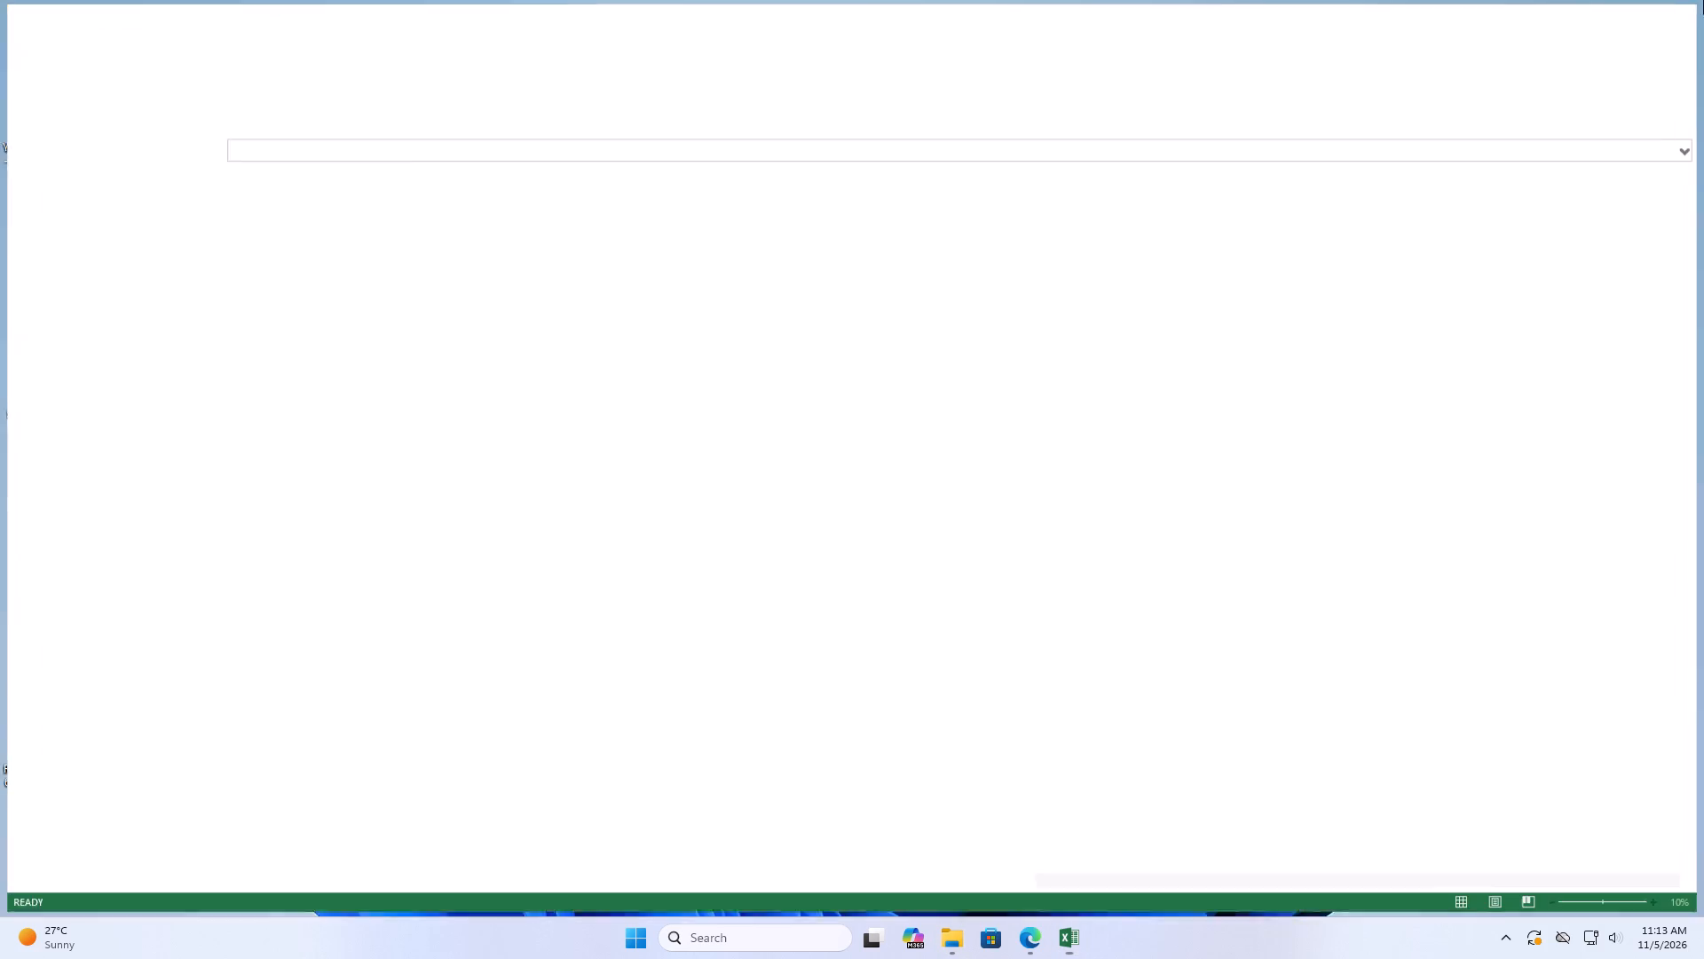
left_click(1700, 3)
left_click(1703, 0)
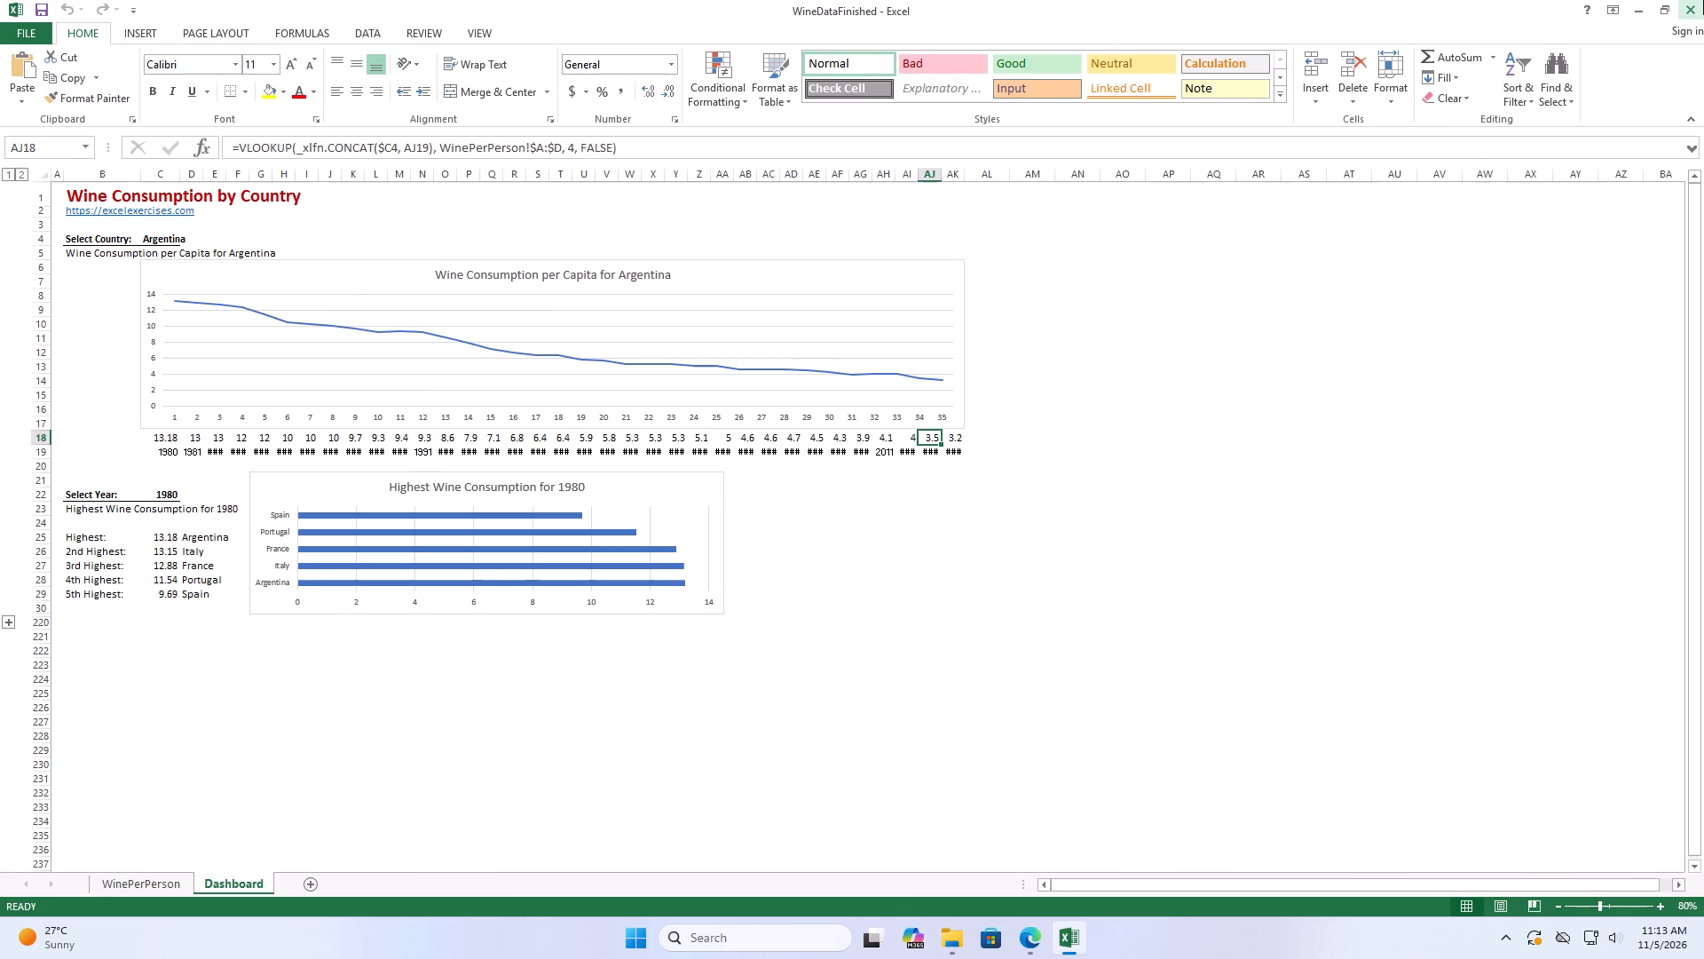
left_click(1703, 0)
left_click(848, 488)
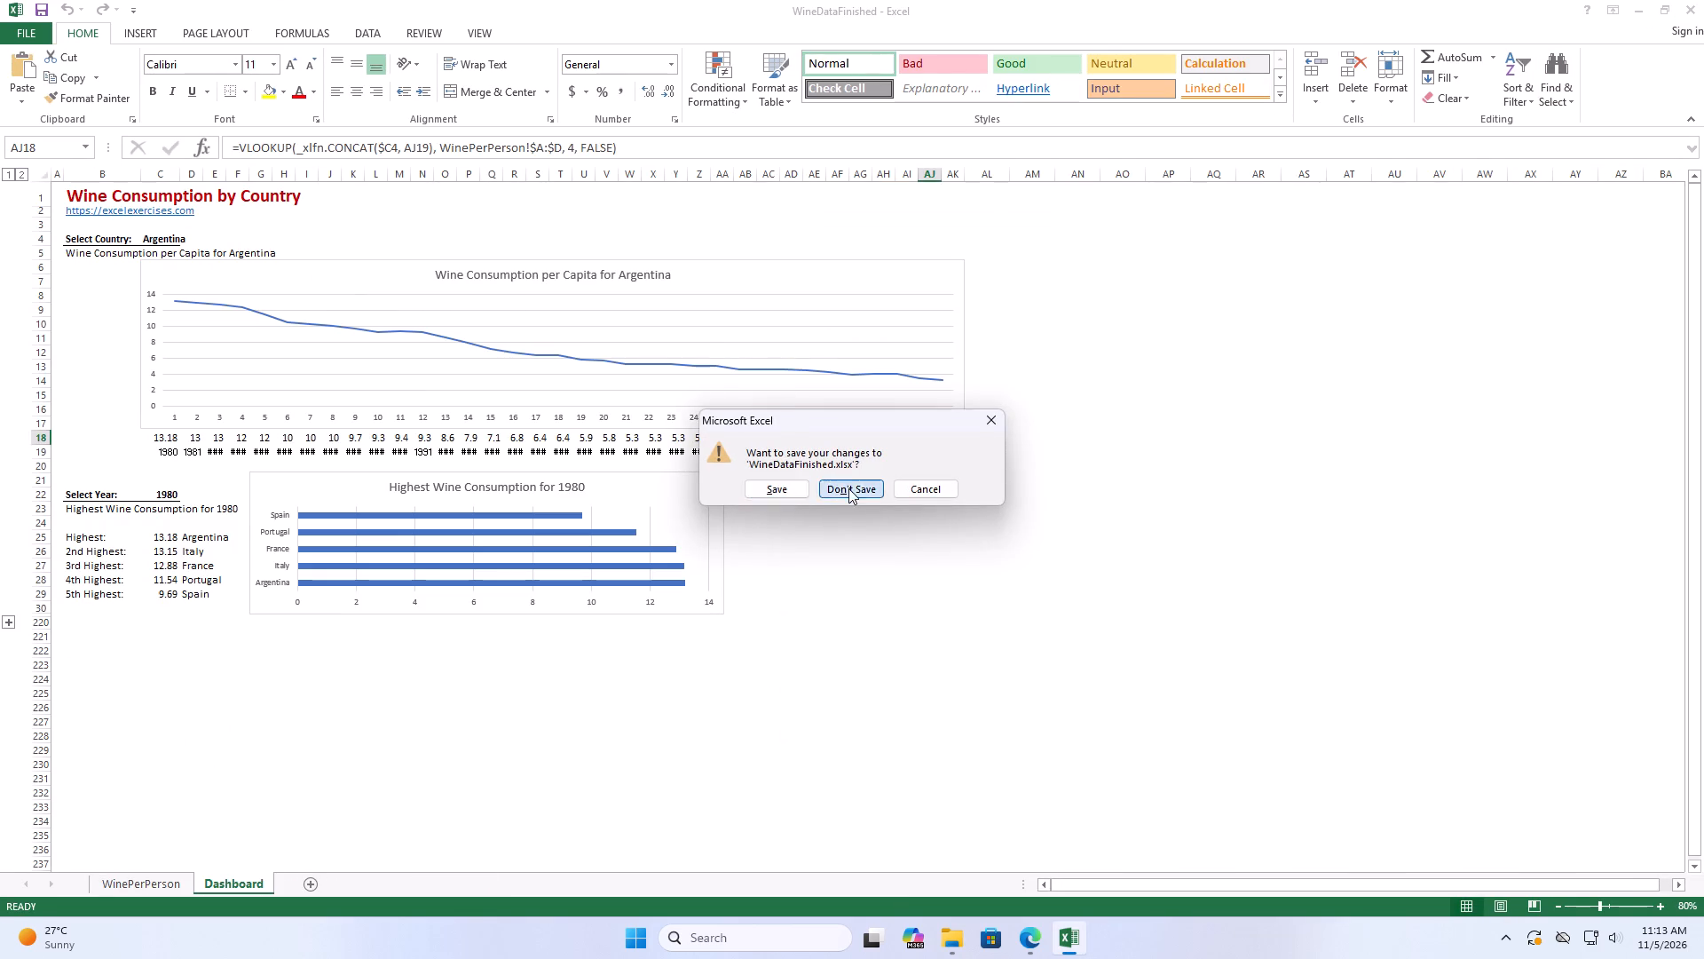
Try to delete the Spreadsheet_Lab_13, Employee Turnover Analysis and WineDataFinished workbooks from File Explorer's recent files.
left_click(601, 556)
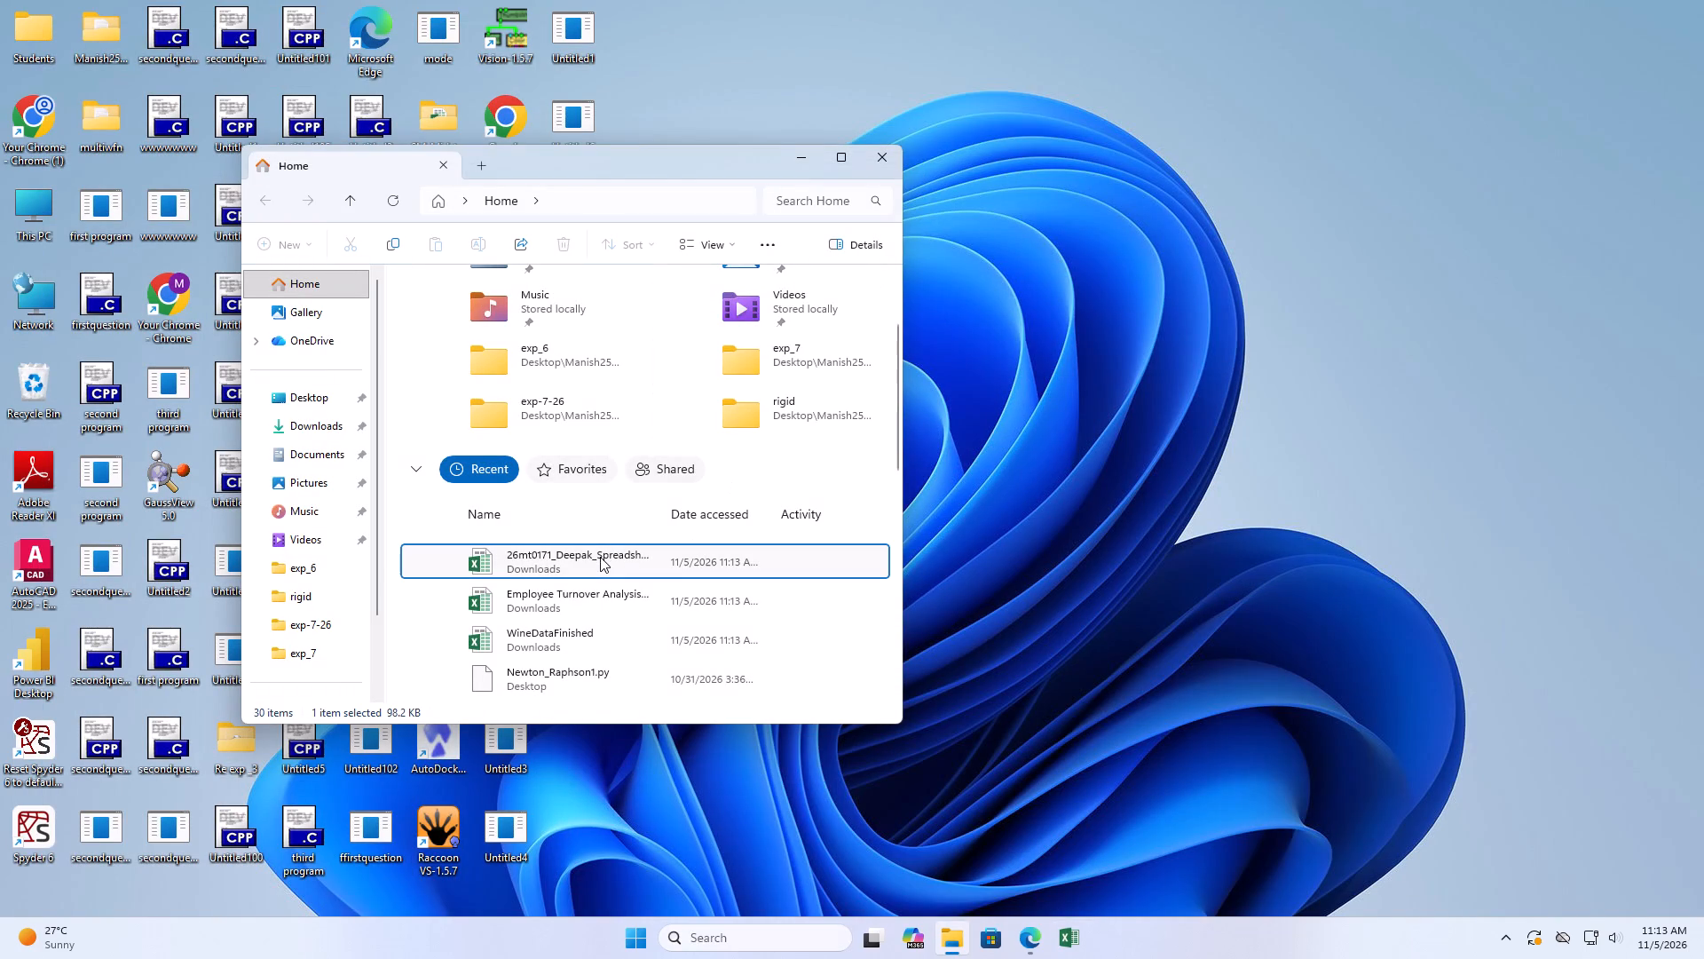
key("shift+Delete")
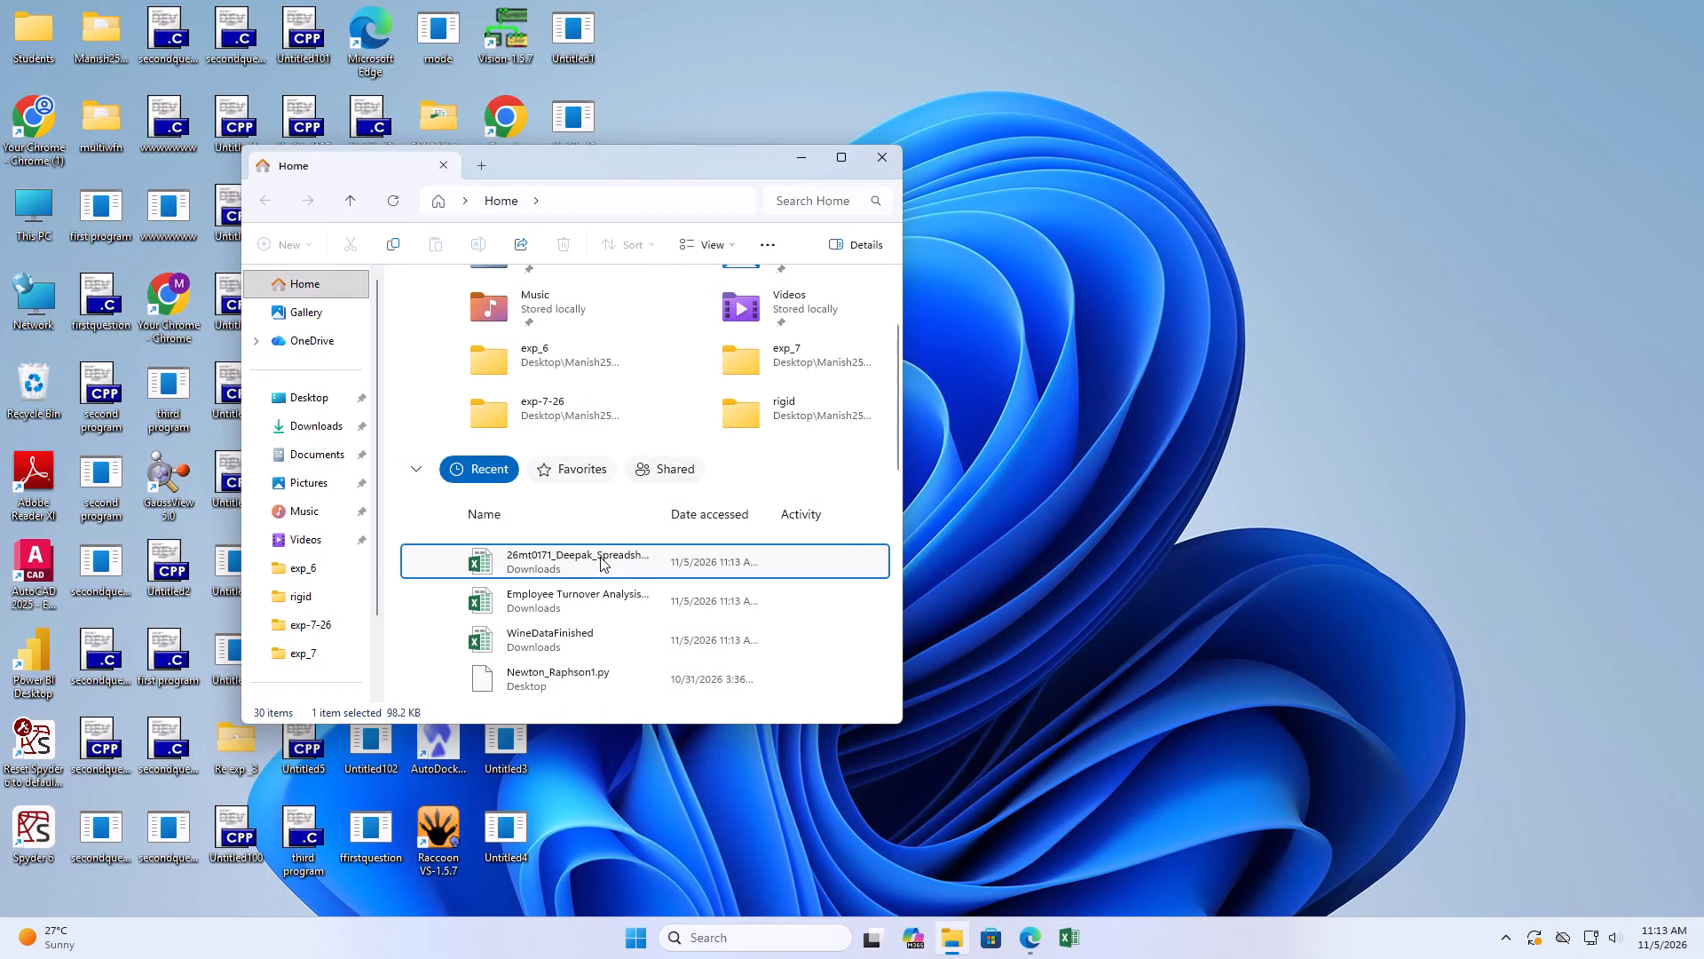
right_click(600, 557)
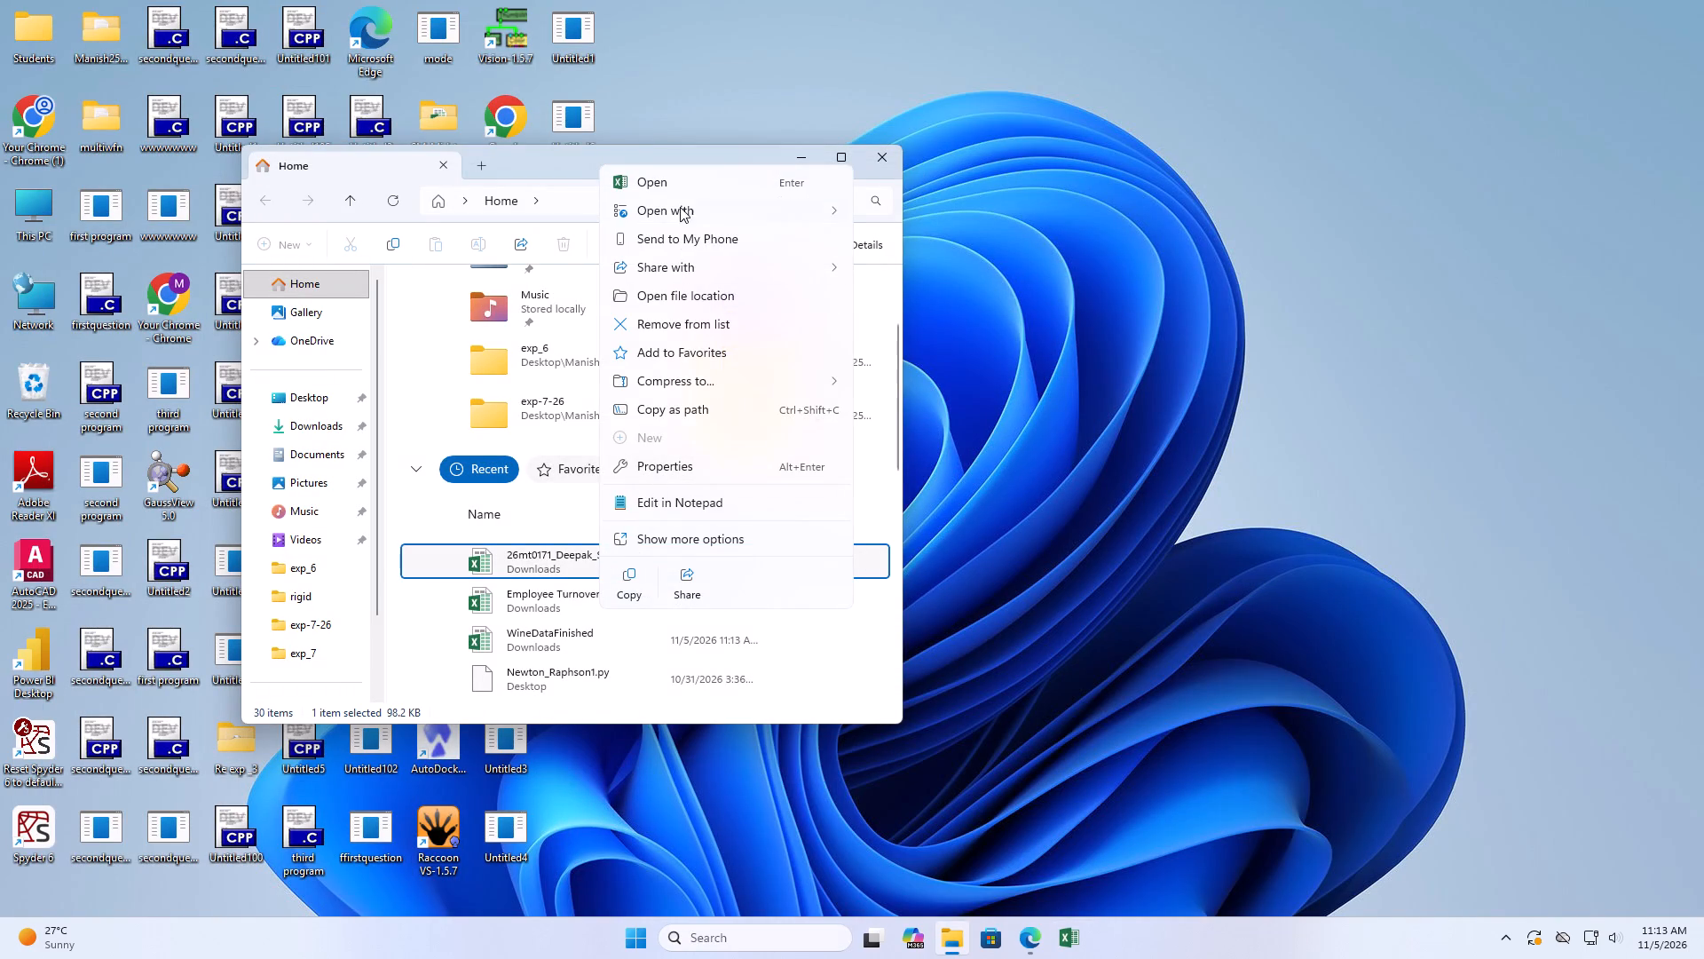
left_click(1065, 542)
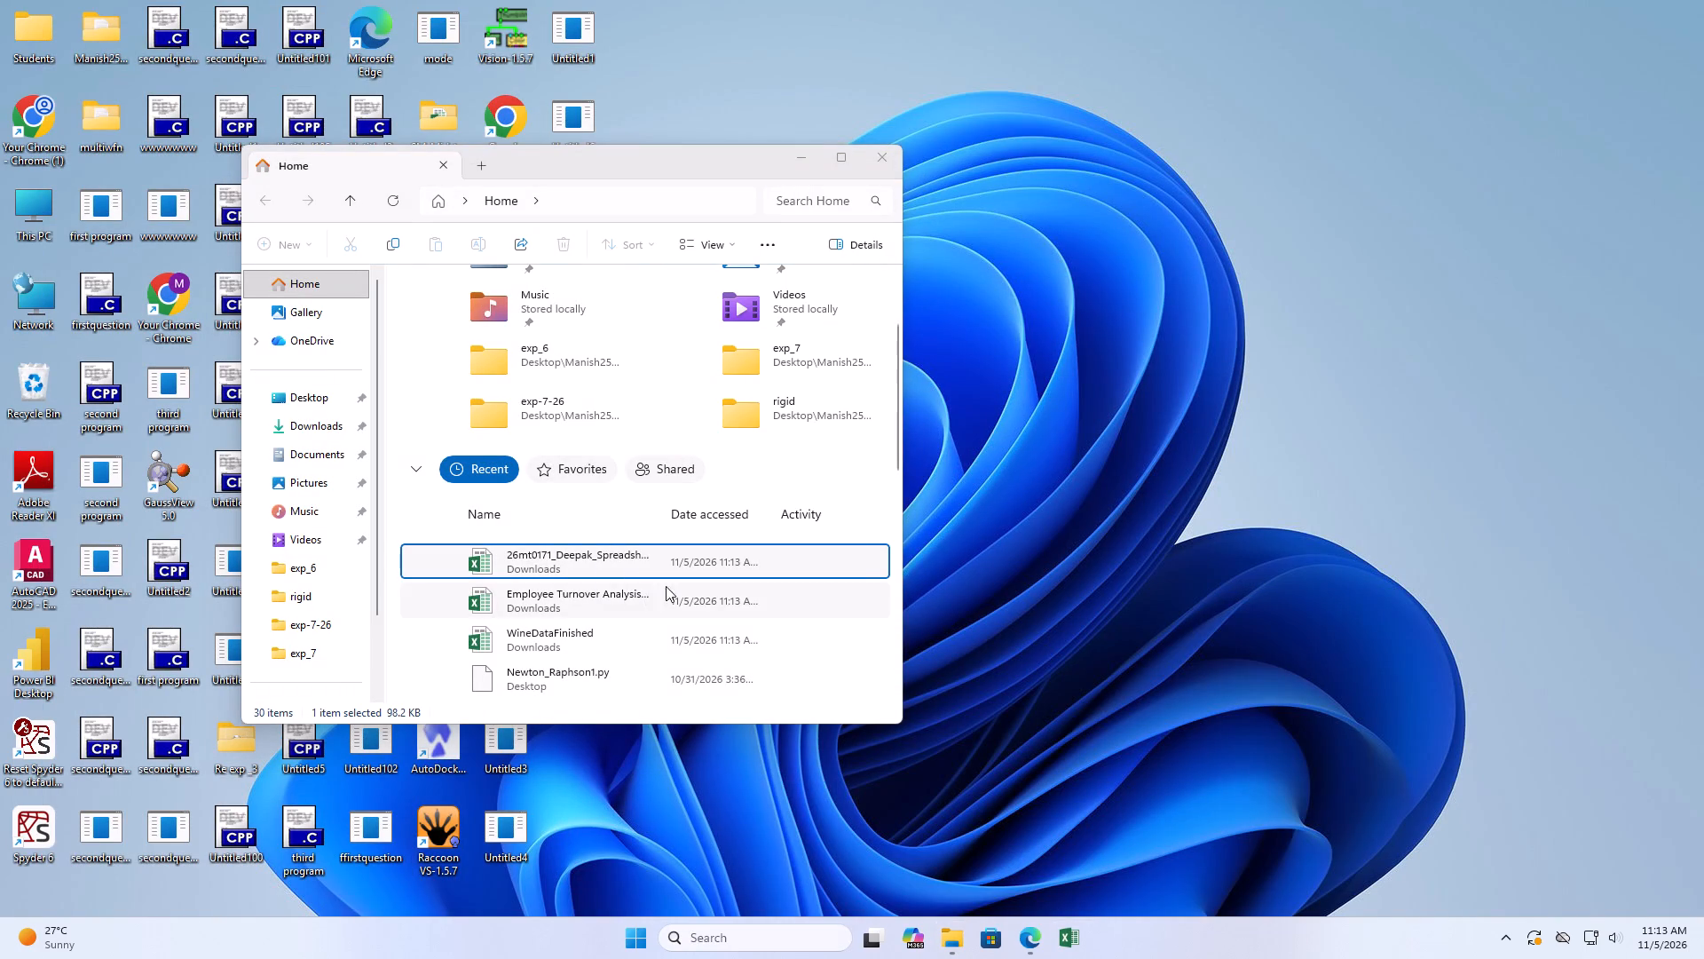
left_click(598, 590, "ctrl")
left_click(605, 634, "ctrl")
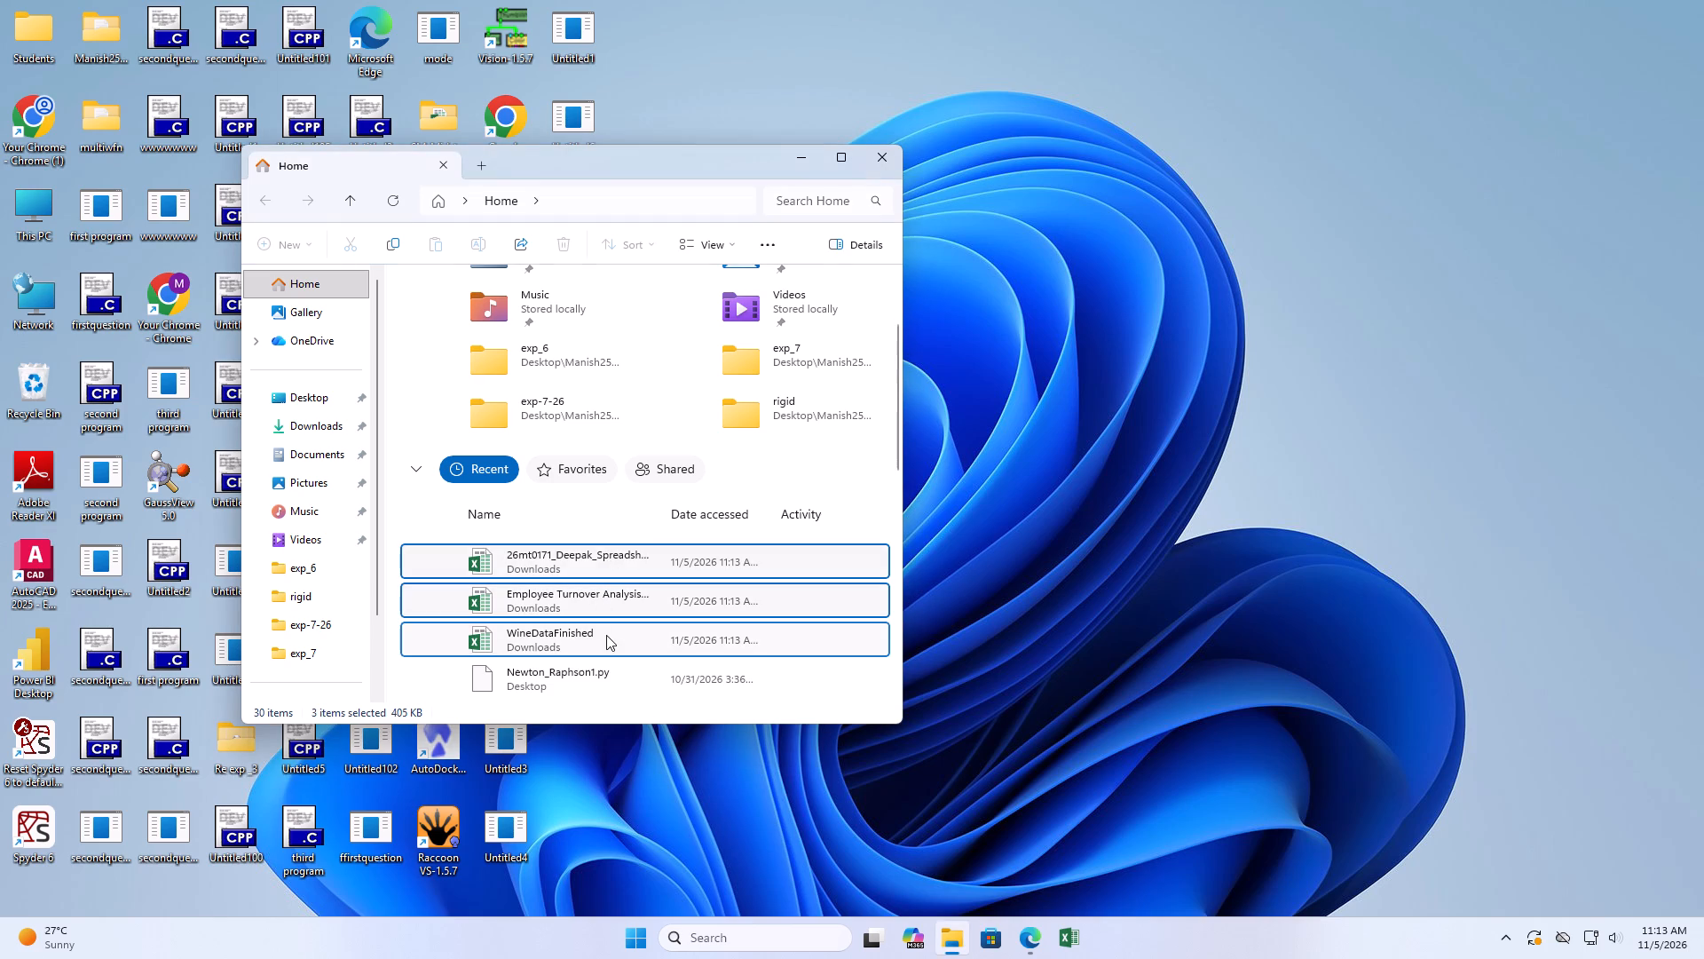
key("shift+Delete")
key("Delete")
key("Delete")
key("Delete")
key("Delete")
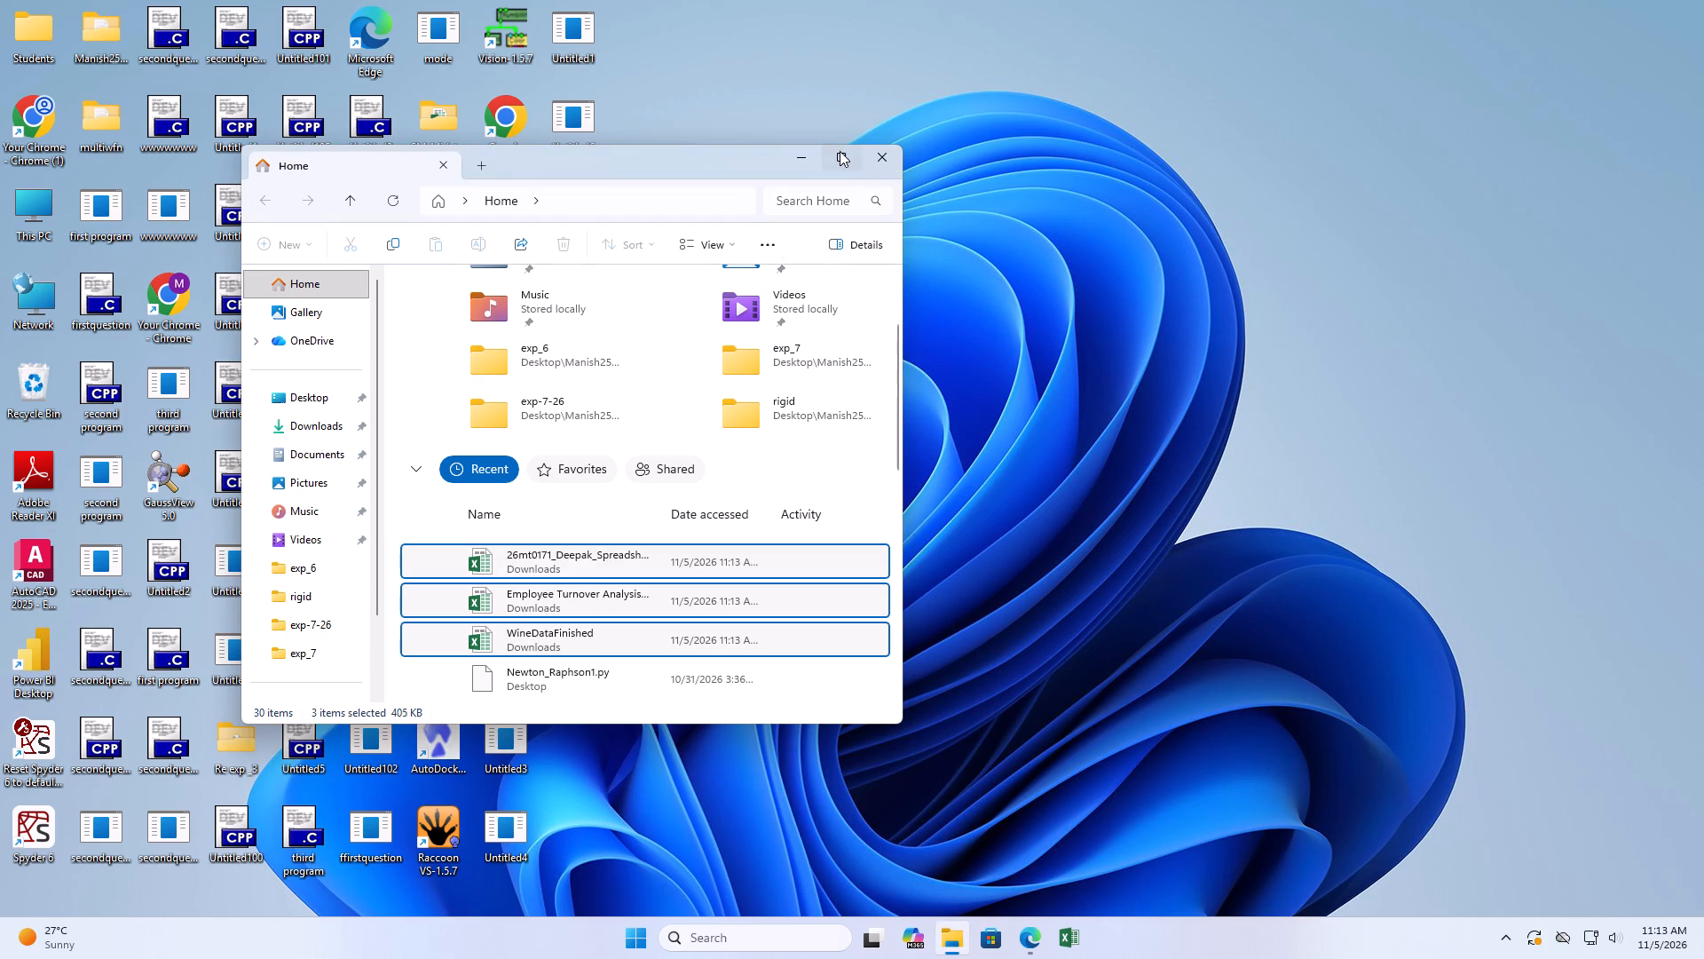
Remove the Spreadsheet_Lab_13, Employee Turnover Analysis and WineDataFinished workbooks from the recent files list in the maximized File Explorer, and close its window.
left_click(840, 151)
left_click(588, 503)
left_click(448, 302)
right_click(448, 302)
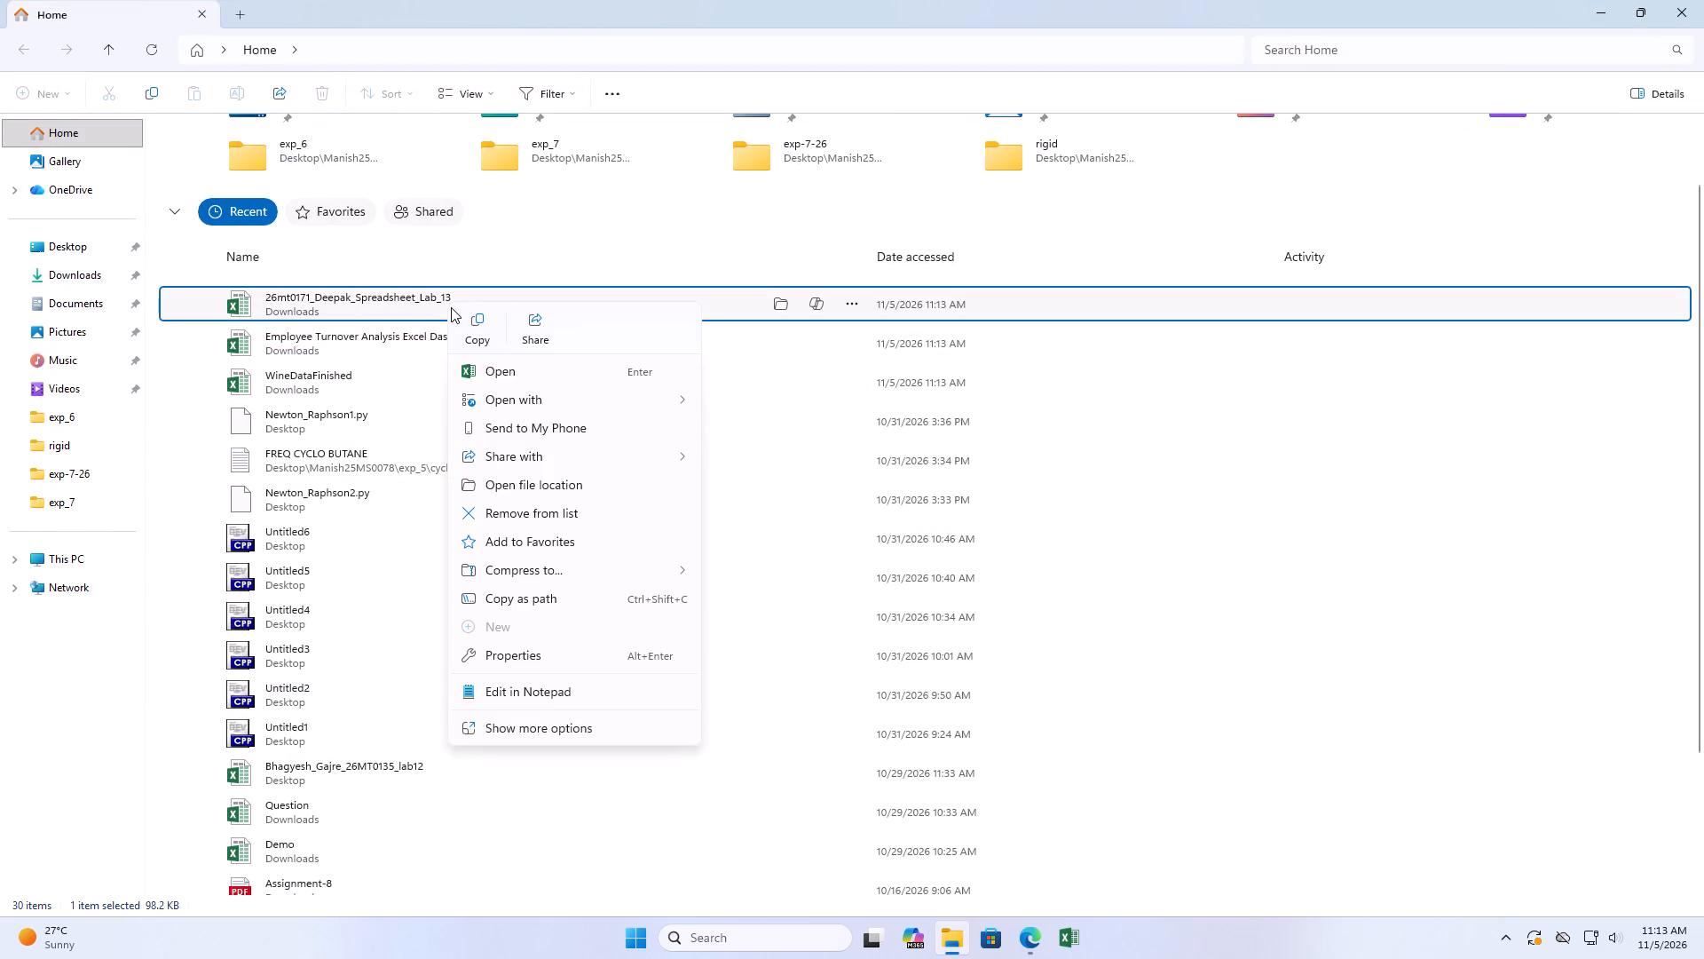
left_click(430, 304)
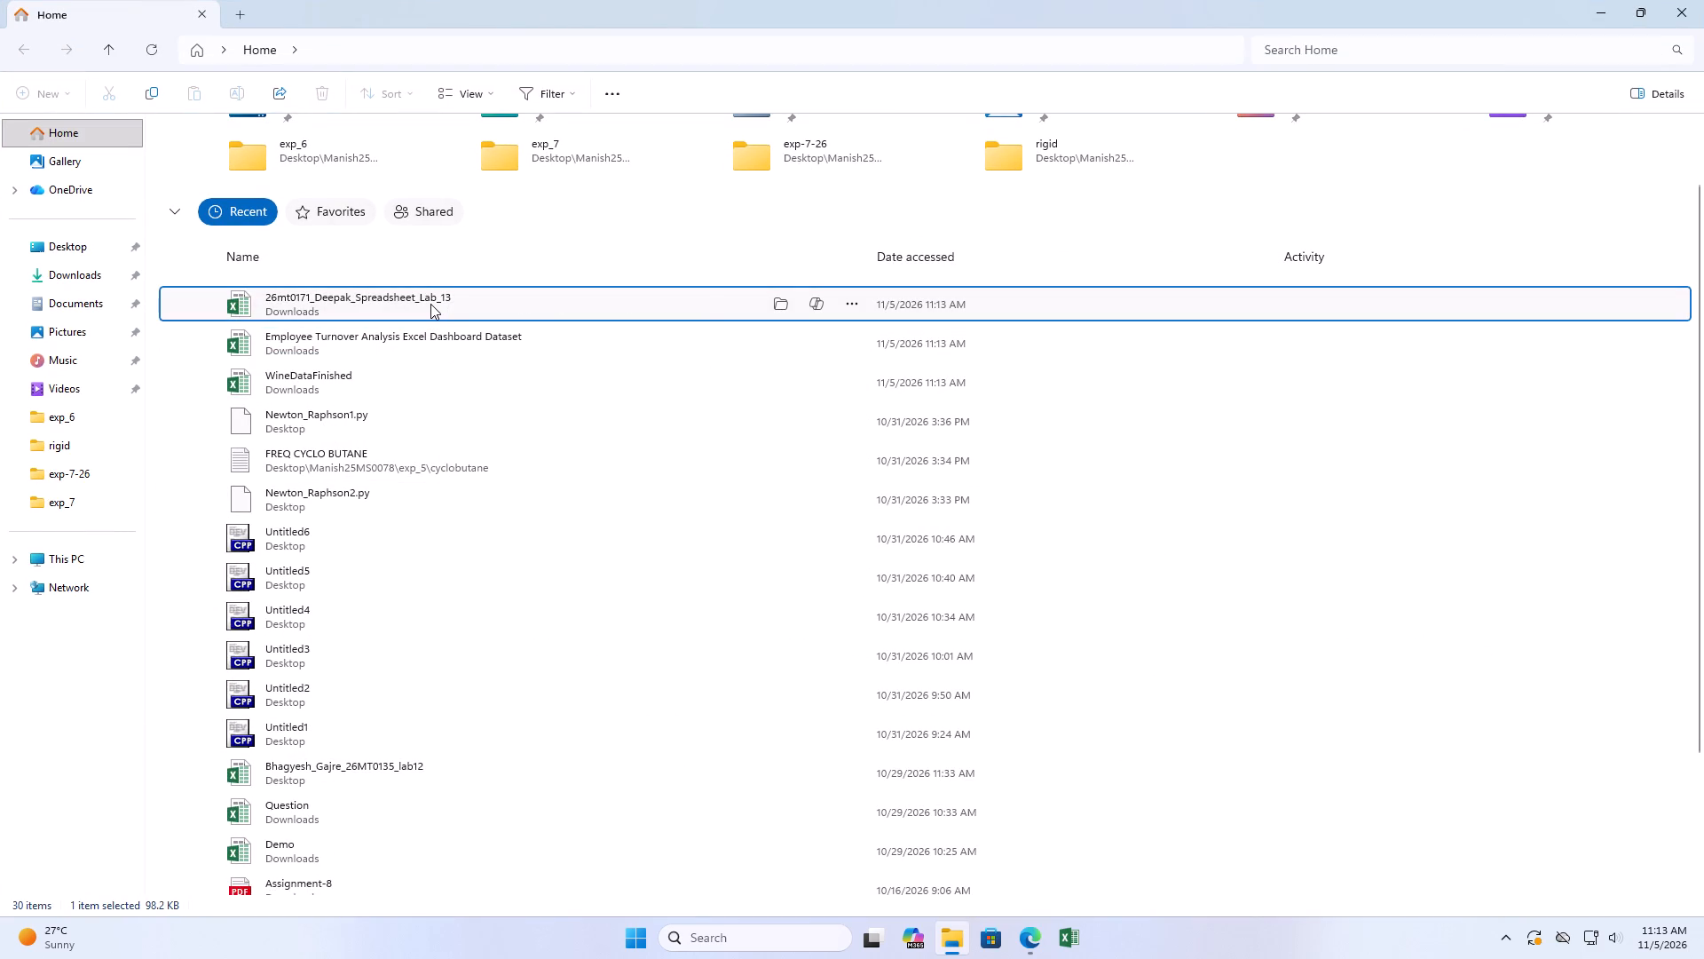
left_click(422, 344, "ctrl")
left_click(423, 384, "ctrl")
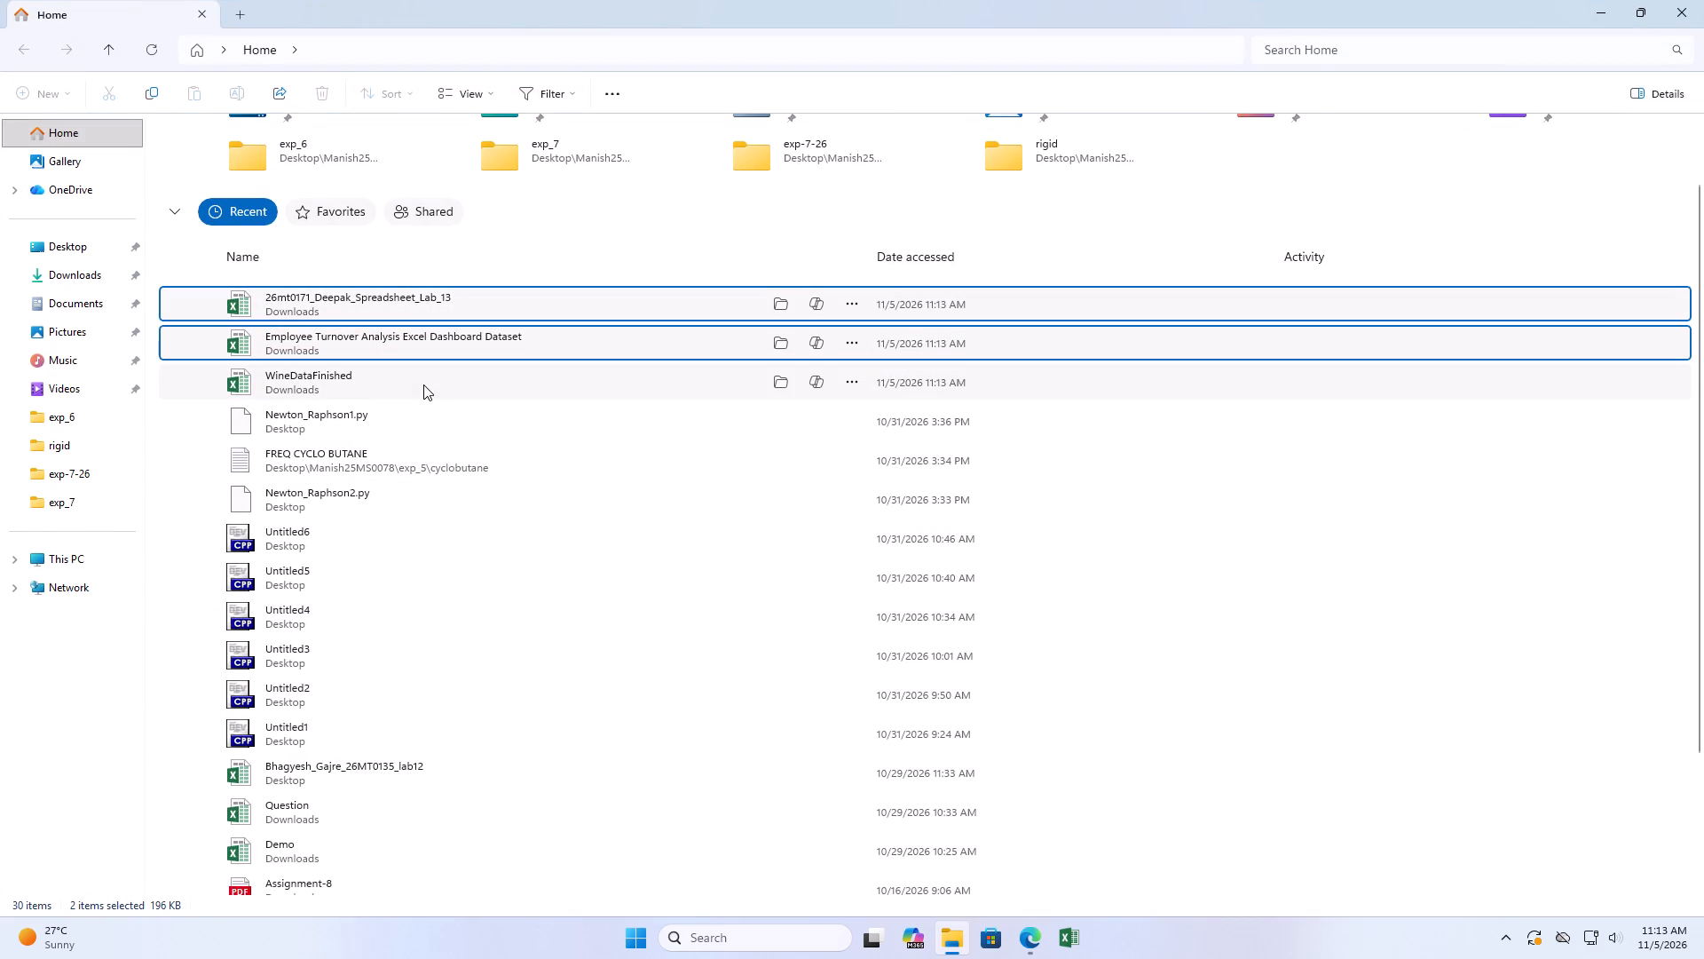
left_click(318, 93)
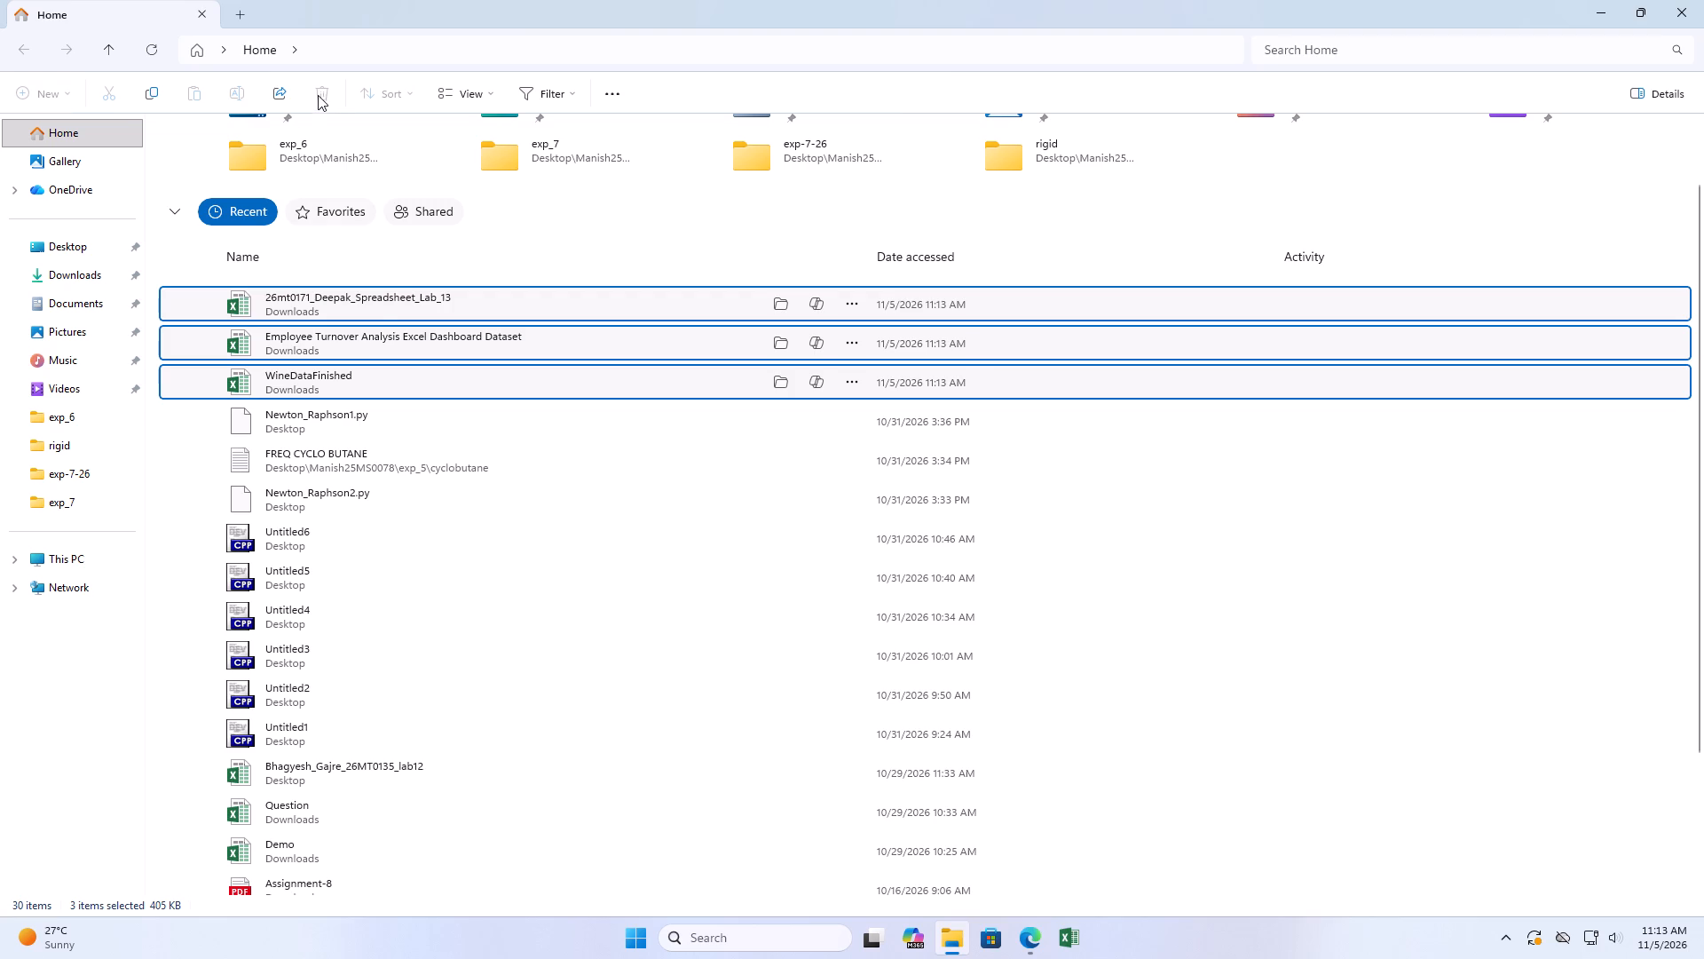
right_click(382, 307)
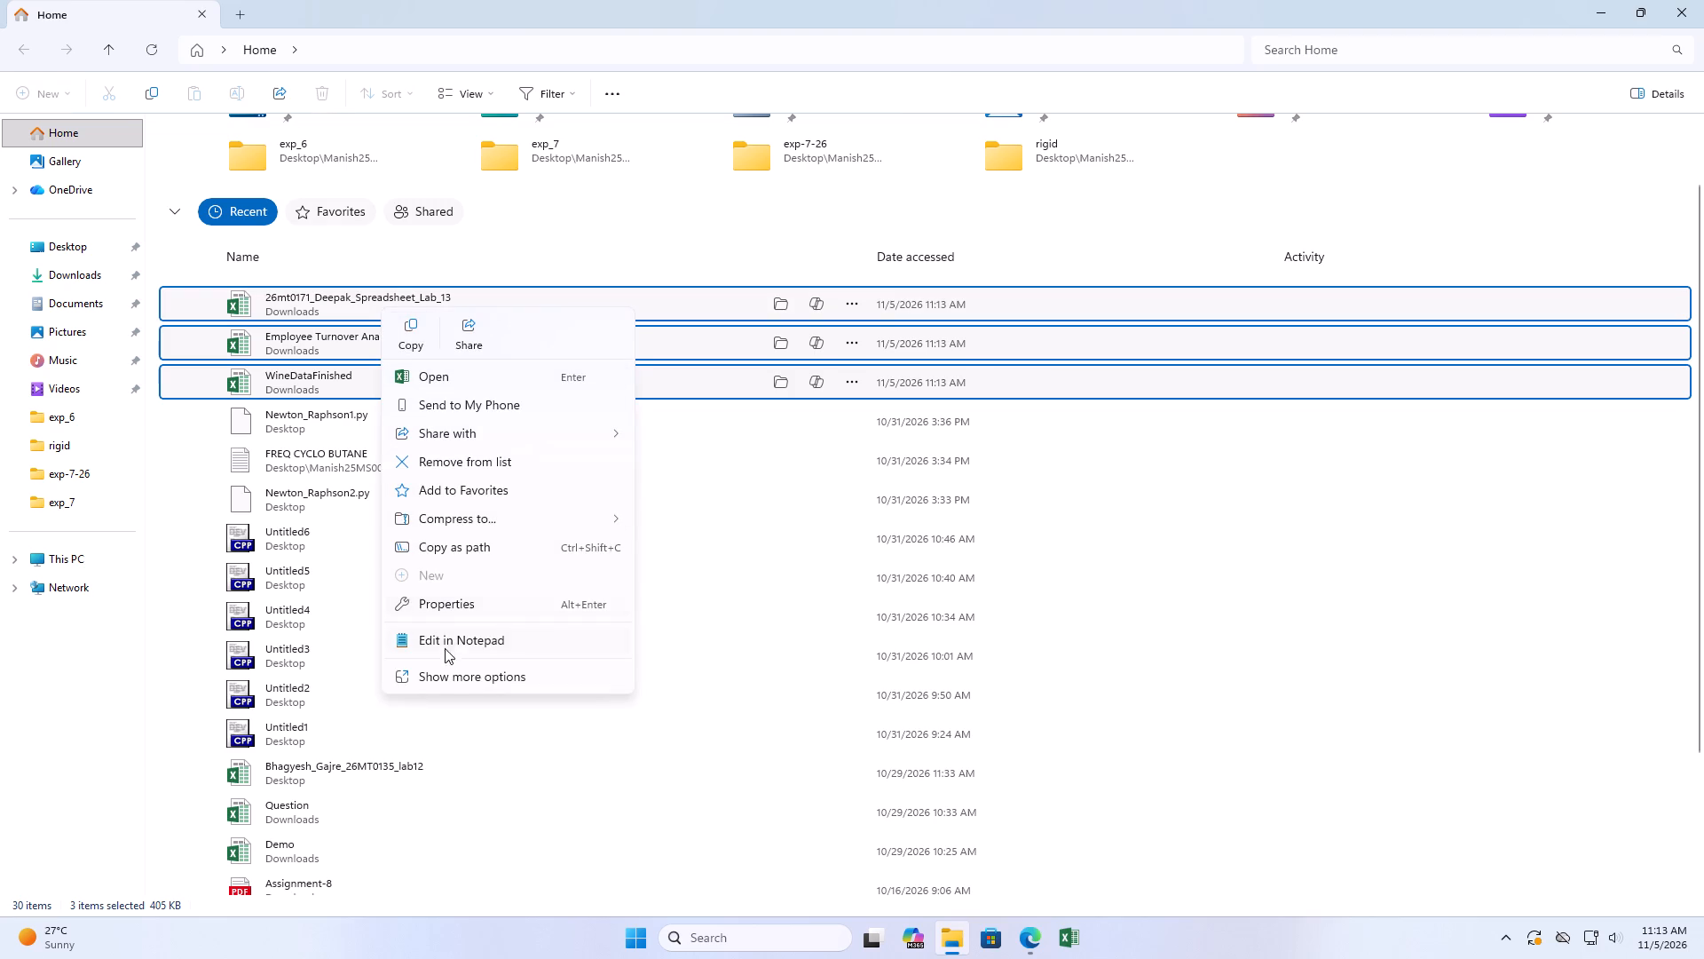
left_click(459, 460)
left_click(1693, 7)
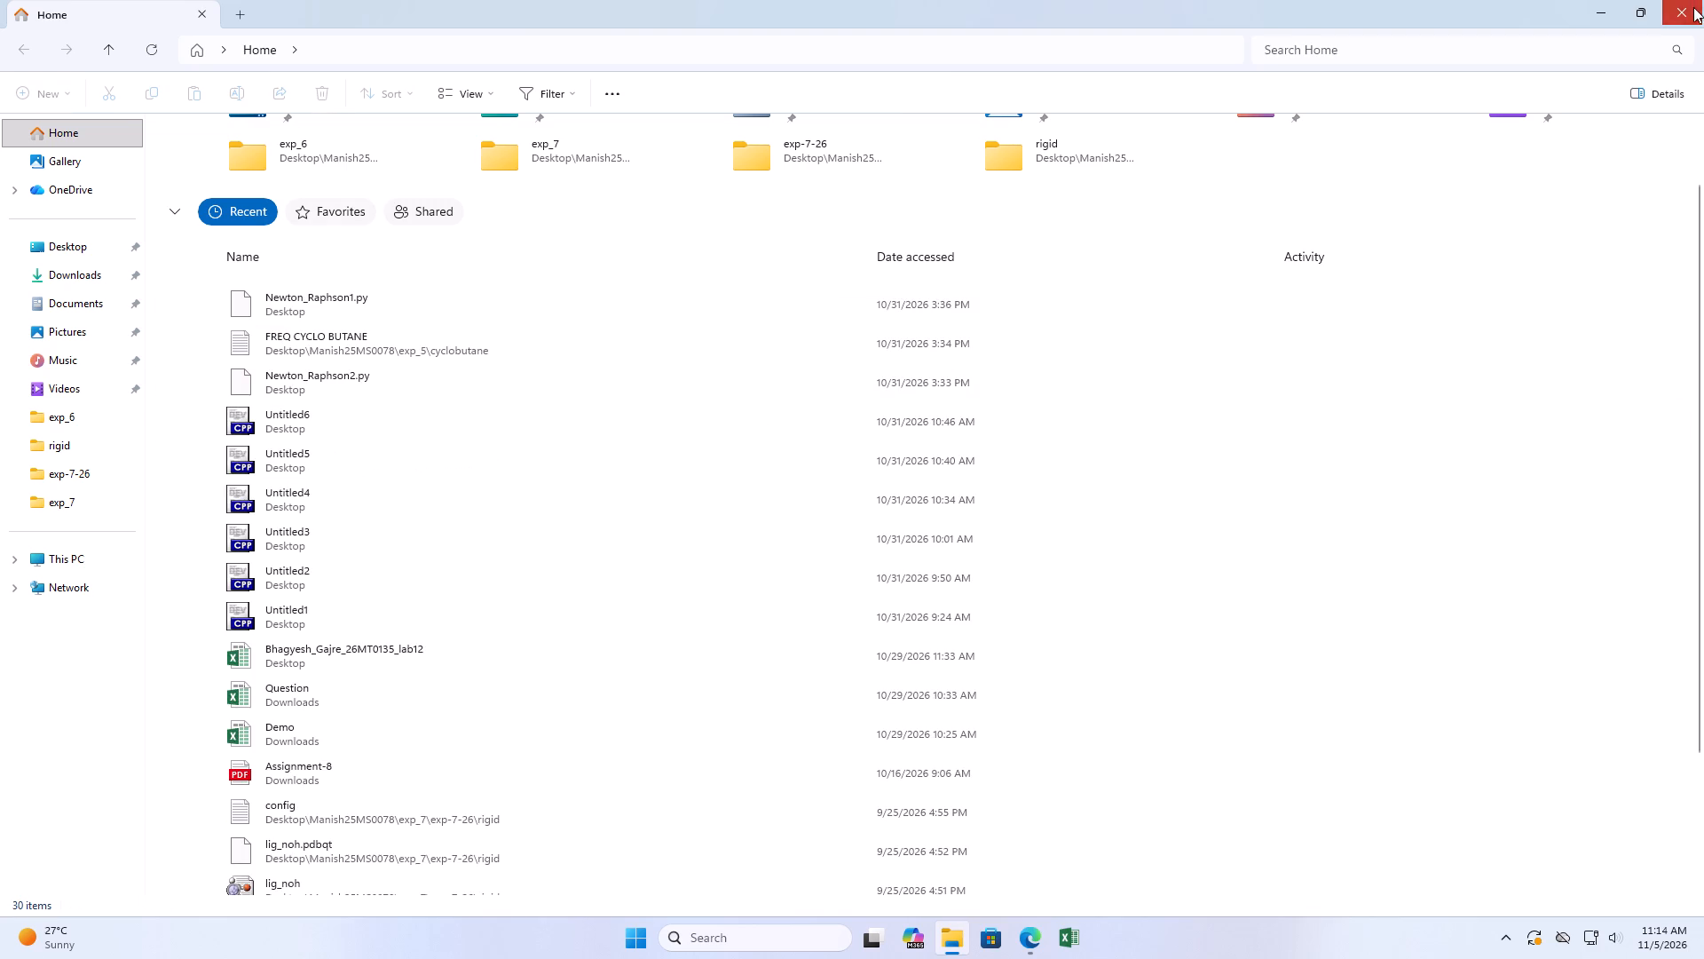
Switch to Microsoft Edge and log out of the IIT(ISM) network access portal.
left_click(1038, 931)
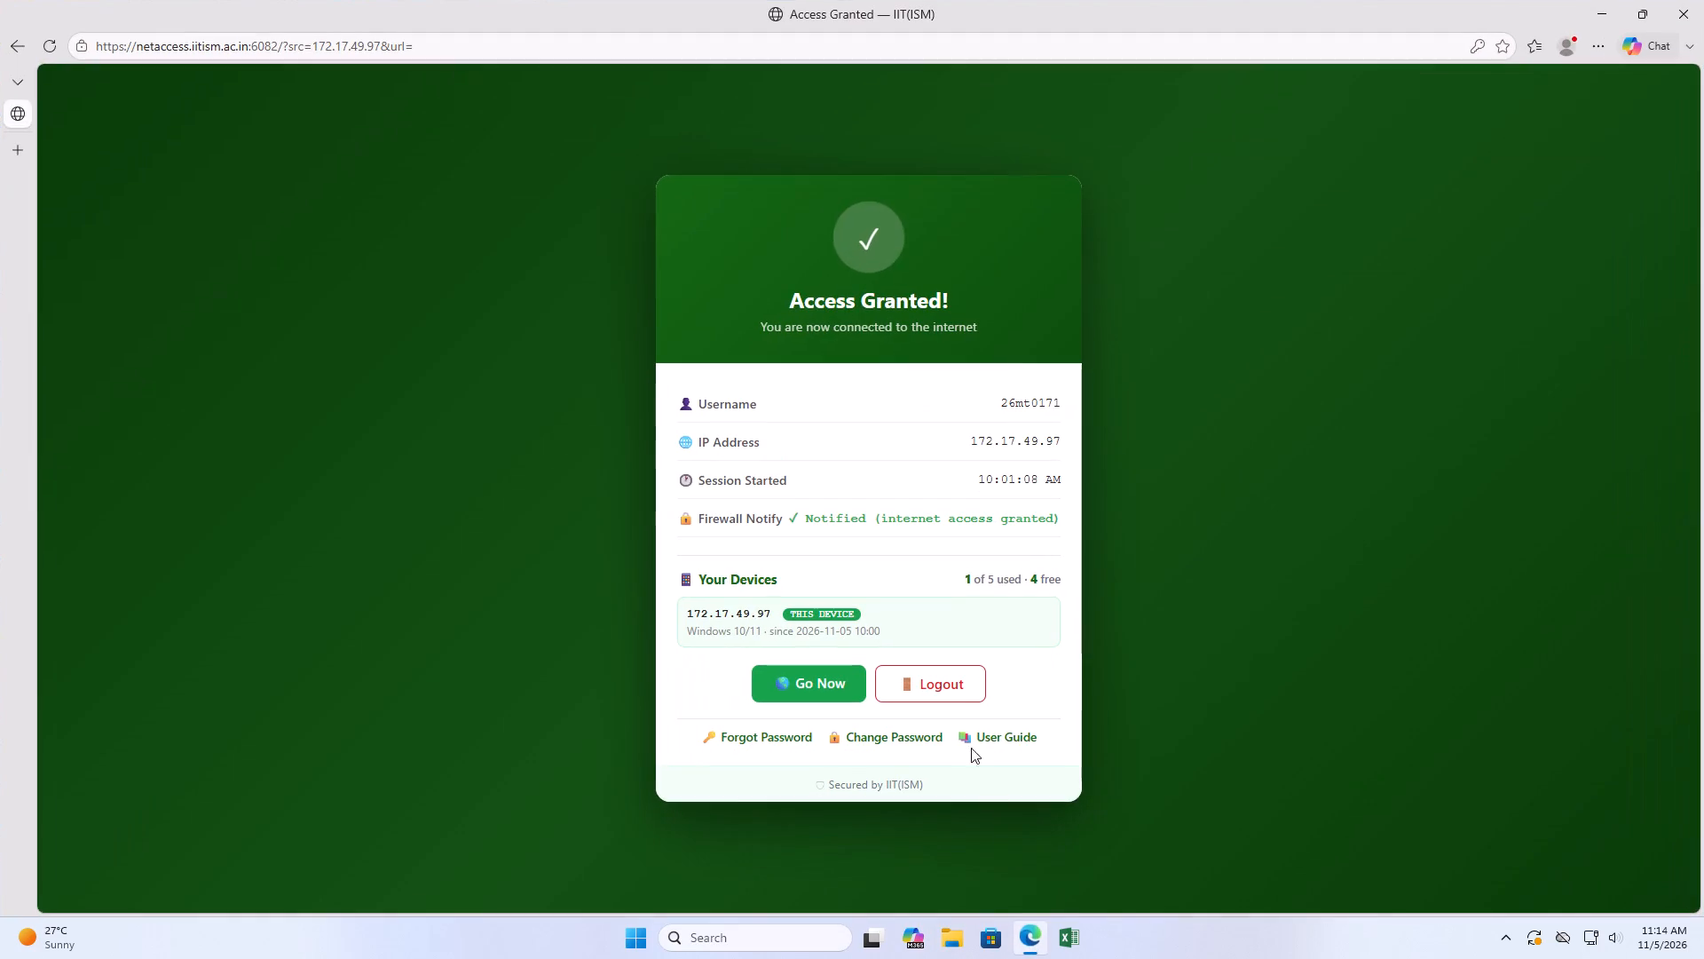
left_click(953, 685)
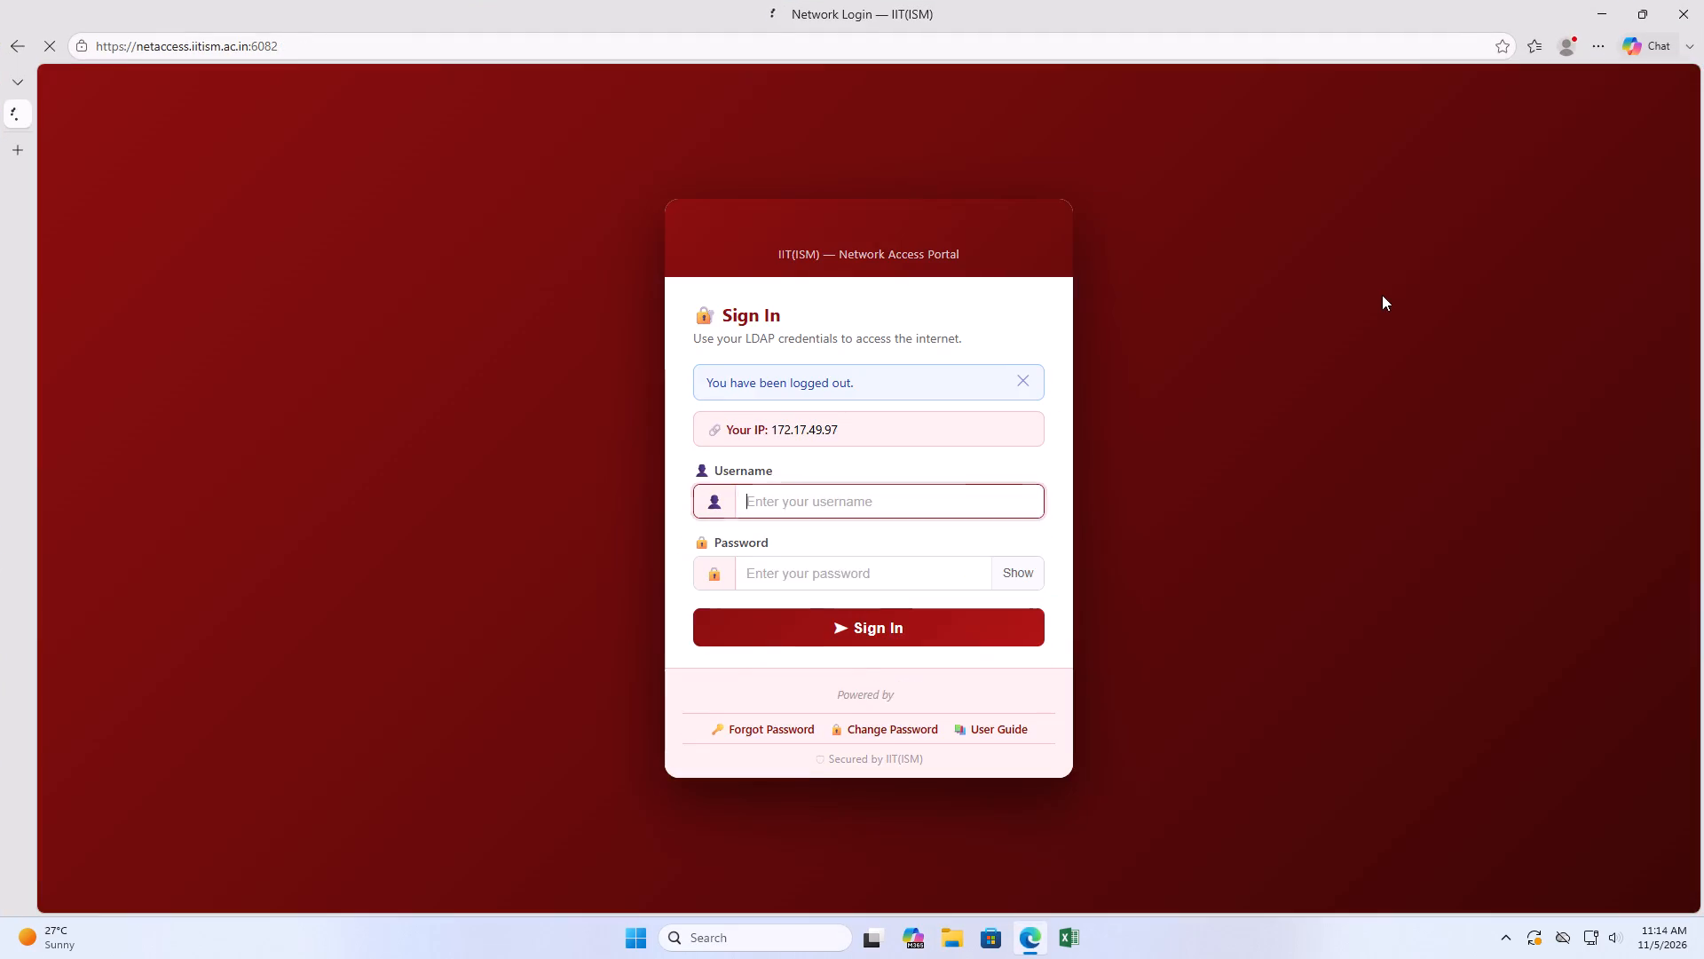